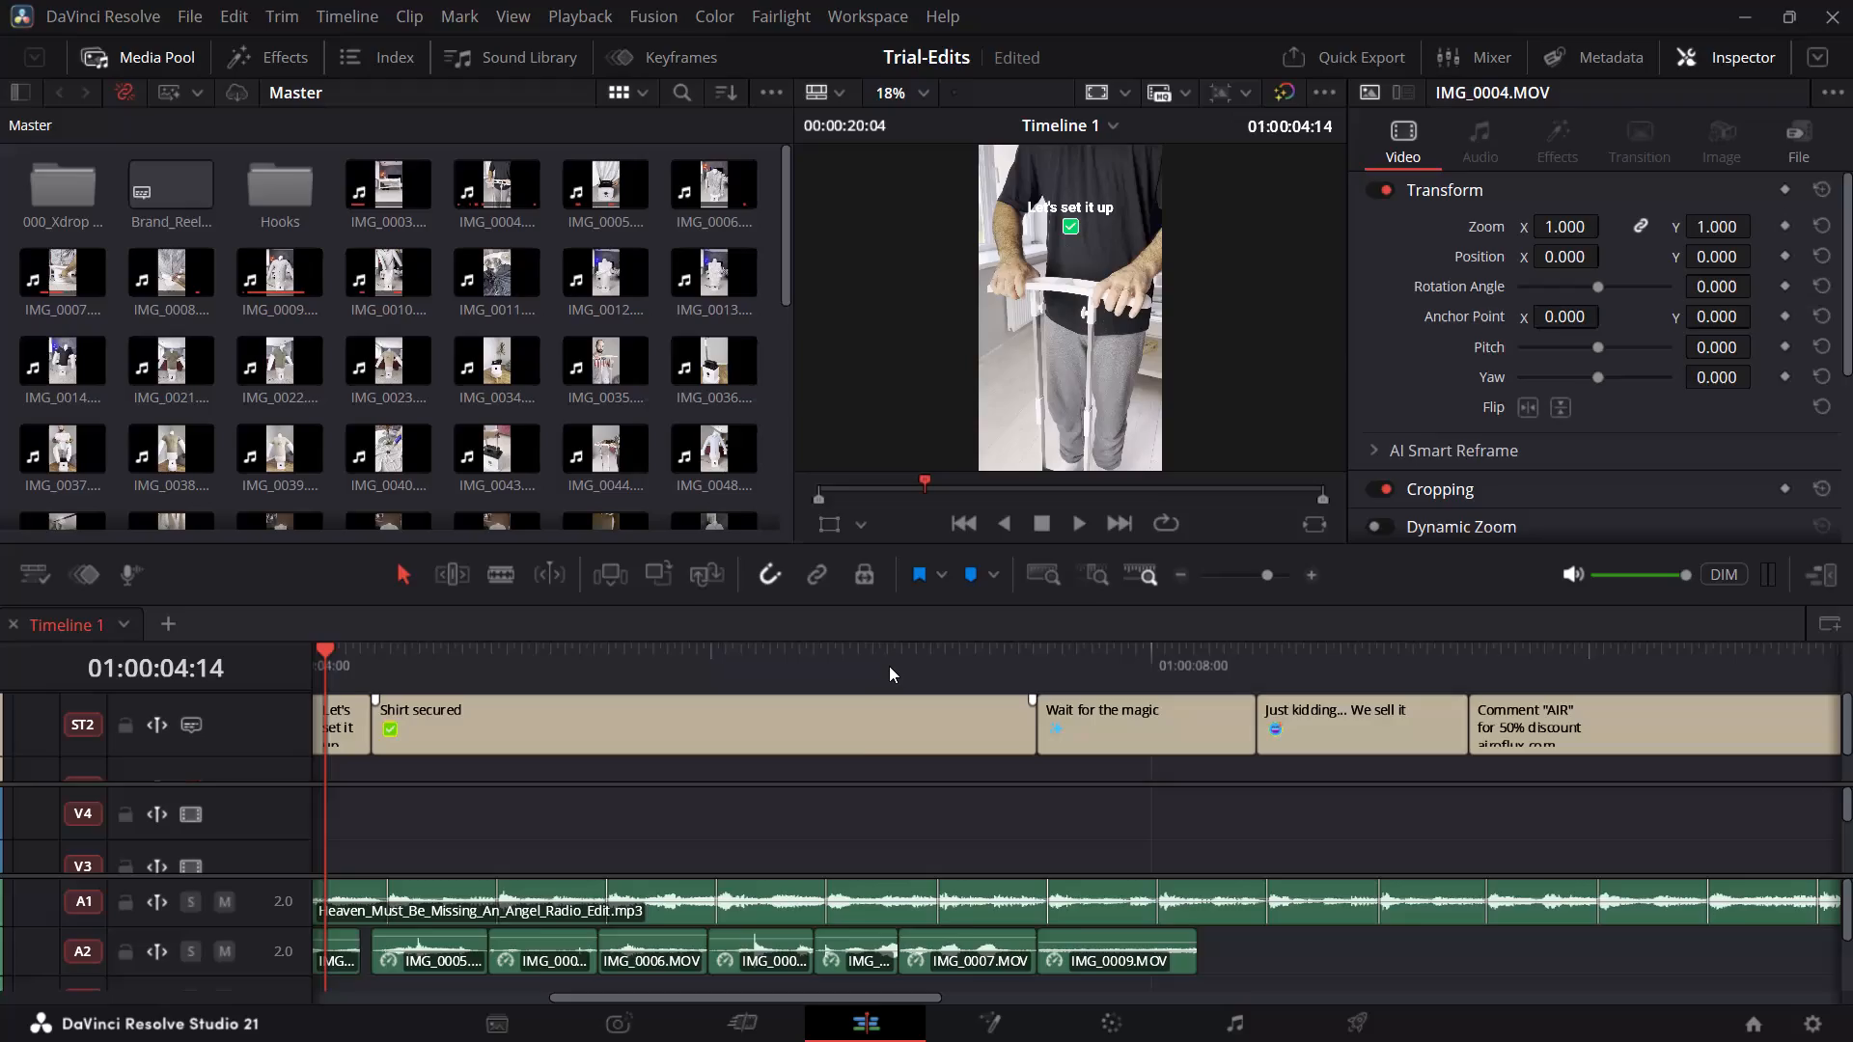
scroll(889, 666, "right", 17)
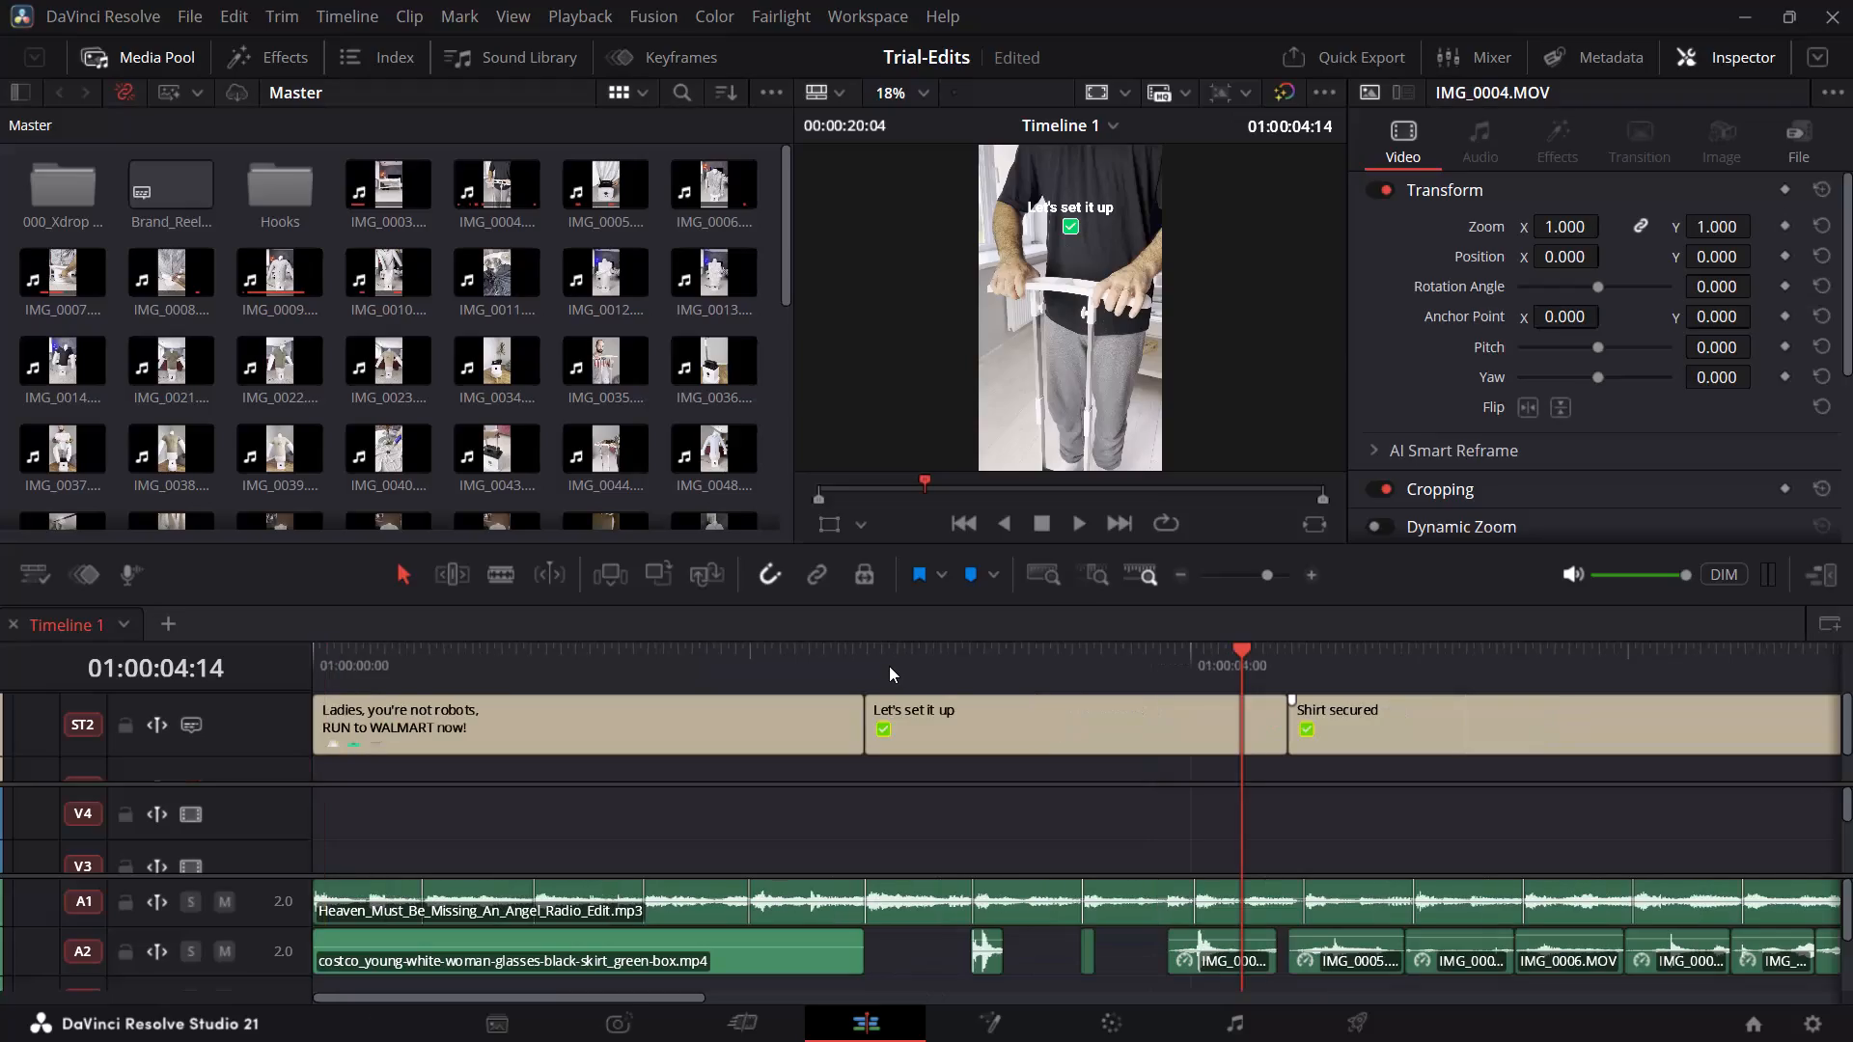
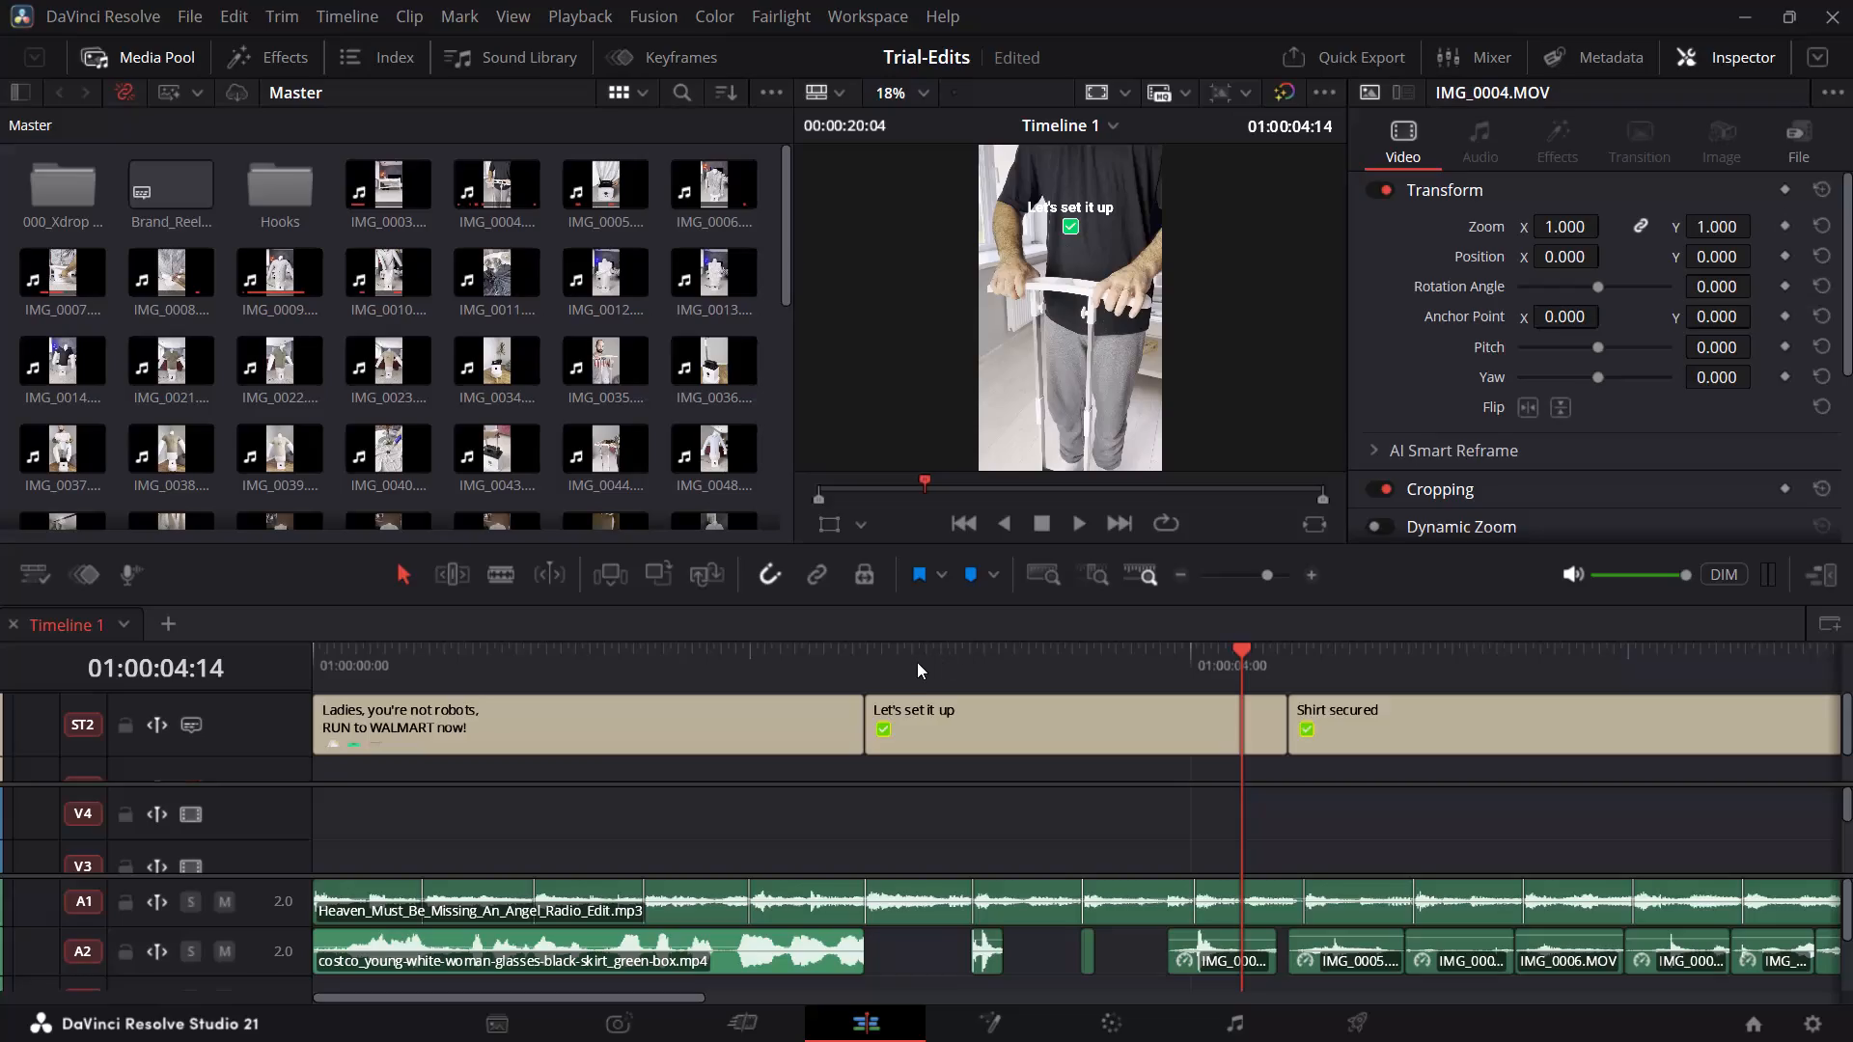
Review the subtitle sequence on track ST2 from "Let's set it up" through to the closing caption.
left_click(918, 663)
scroll(1032, 791, "left", 1)
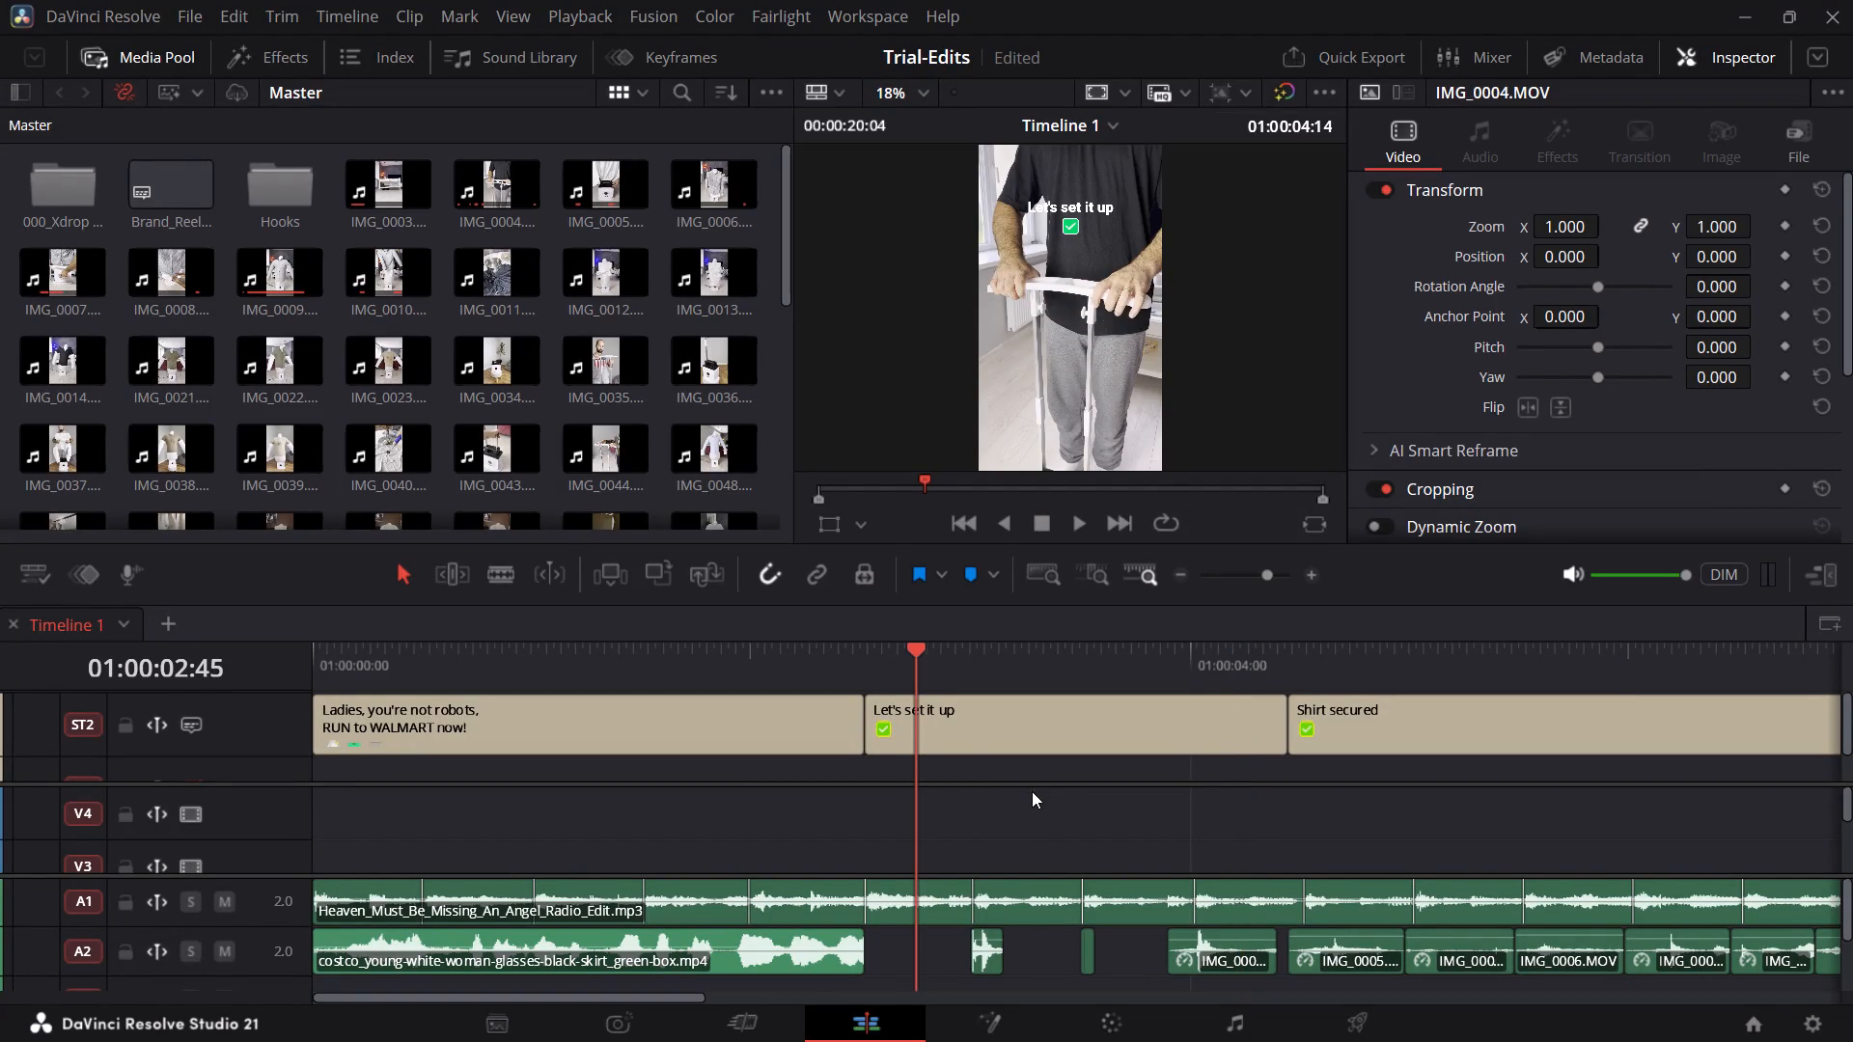
scroll(1032, 791, "left", 3)
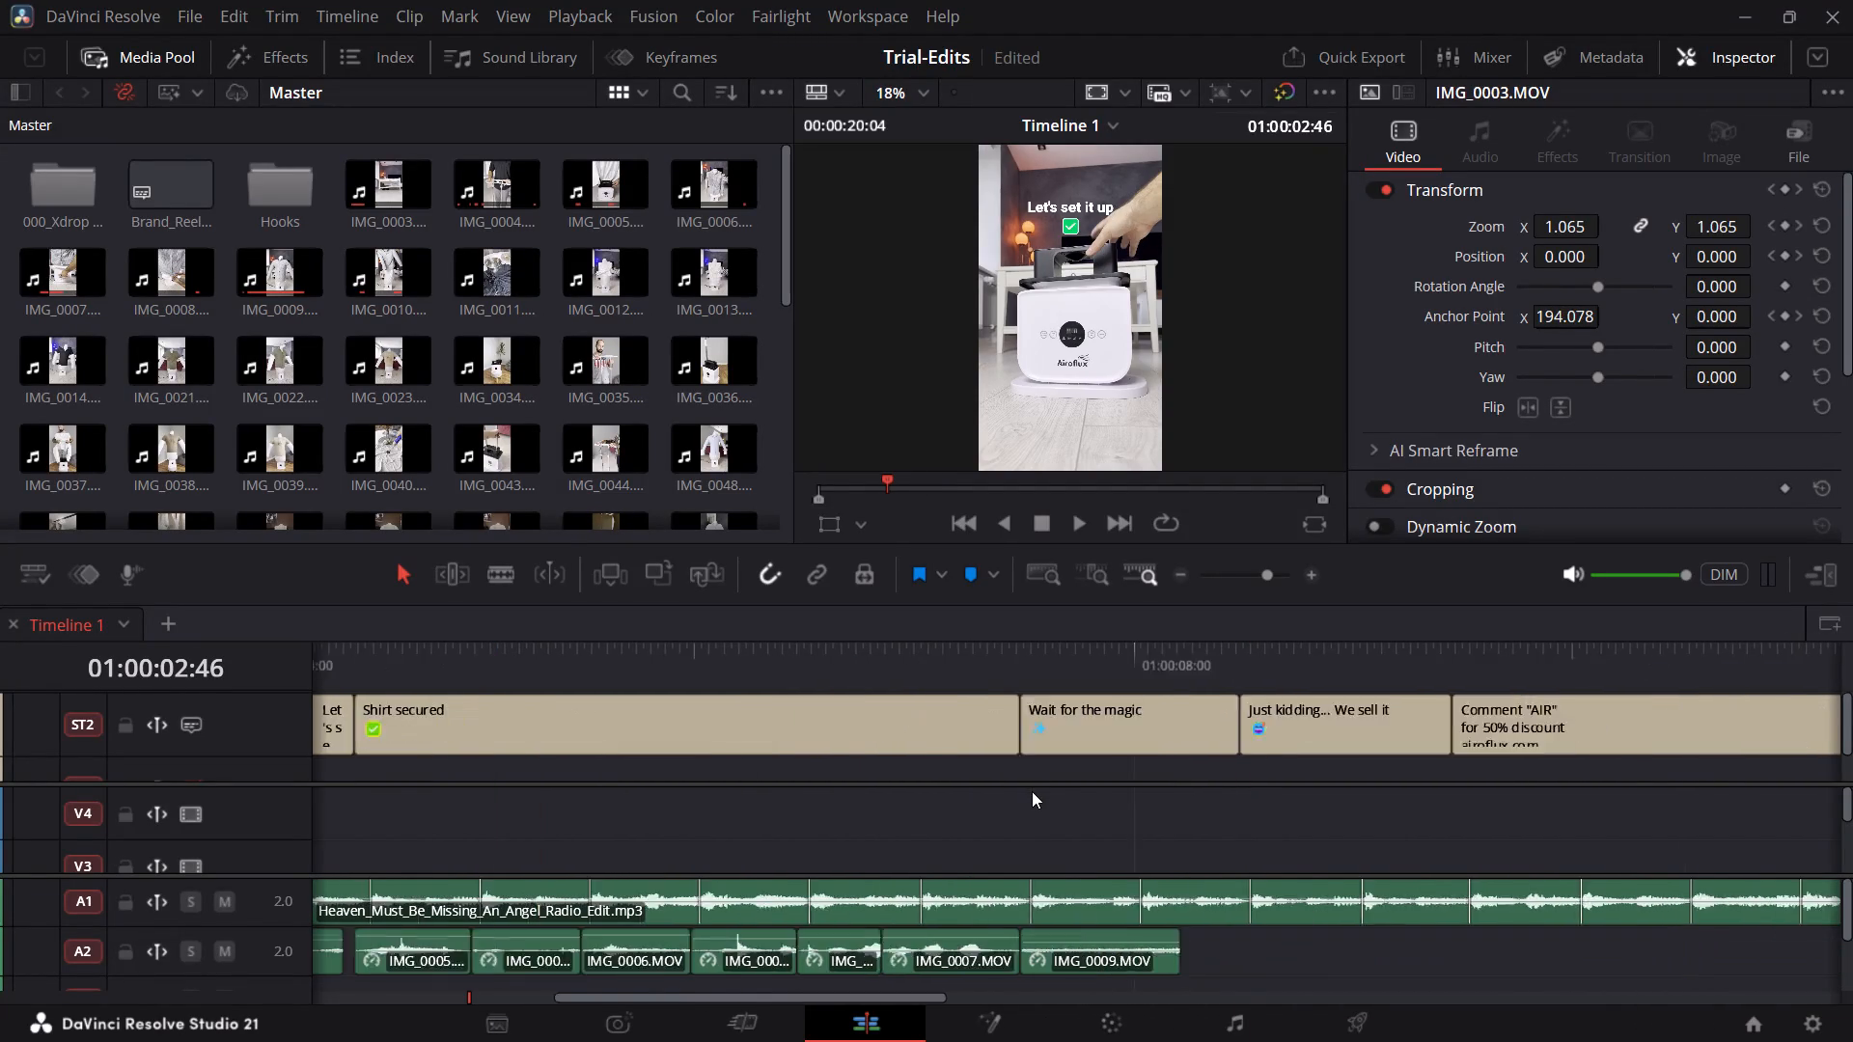
scroll(1032, 791, "left", 1)
Examine the closing Comment "AIR" subtitle's text, track style settings and framing, comparing it with the preceding "Just kidding... We sell it" caption.
left_click(1243, 700)
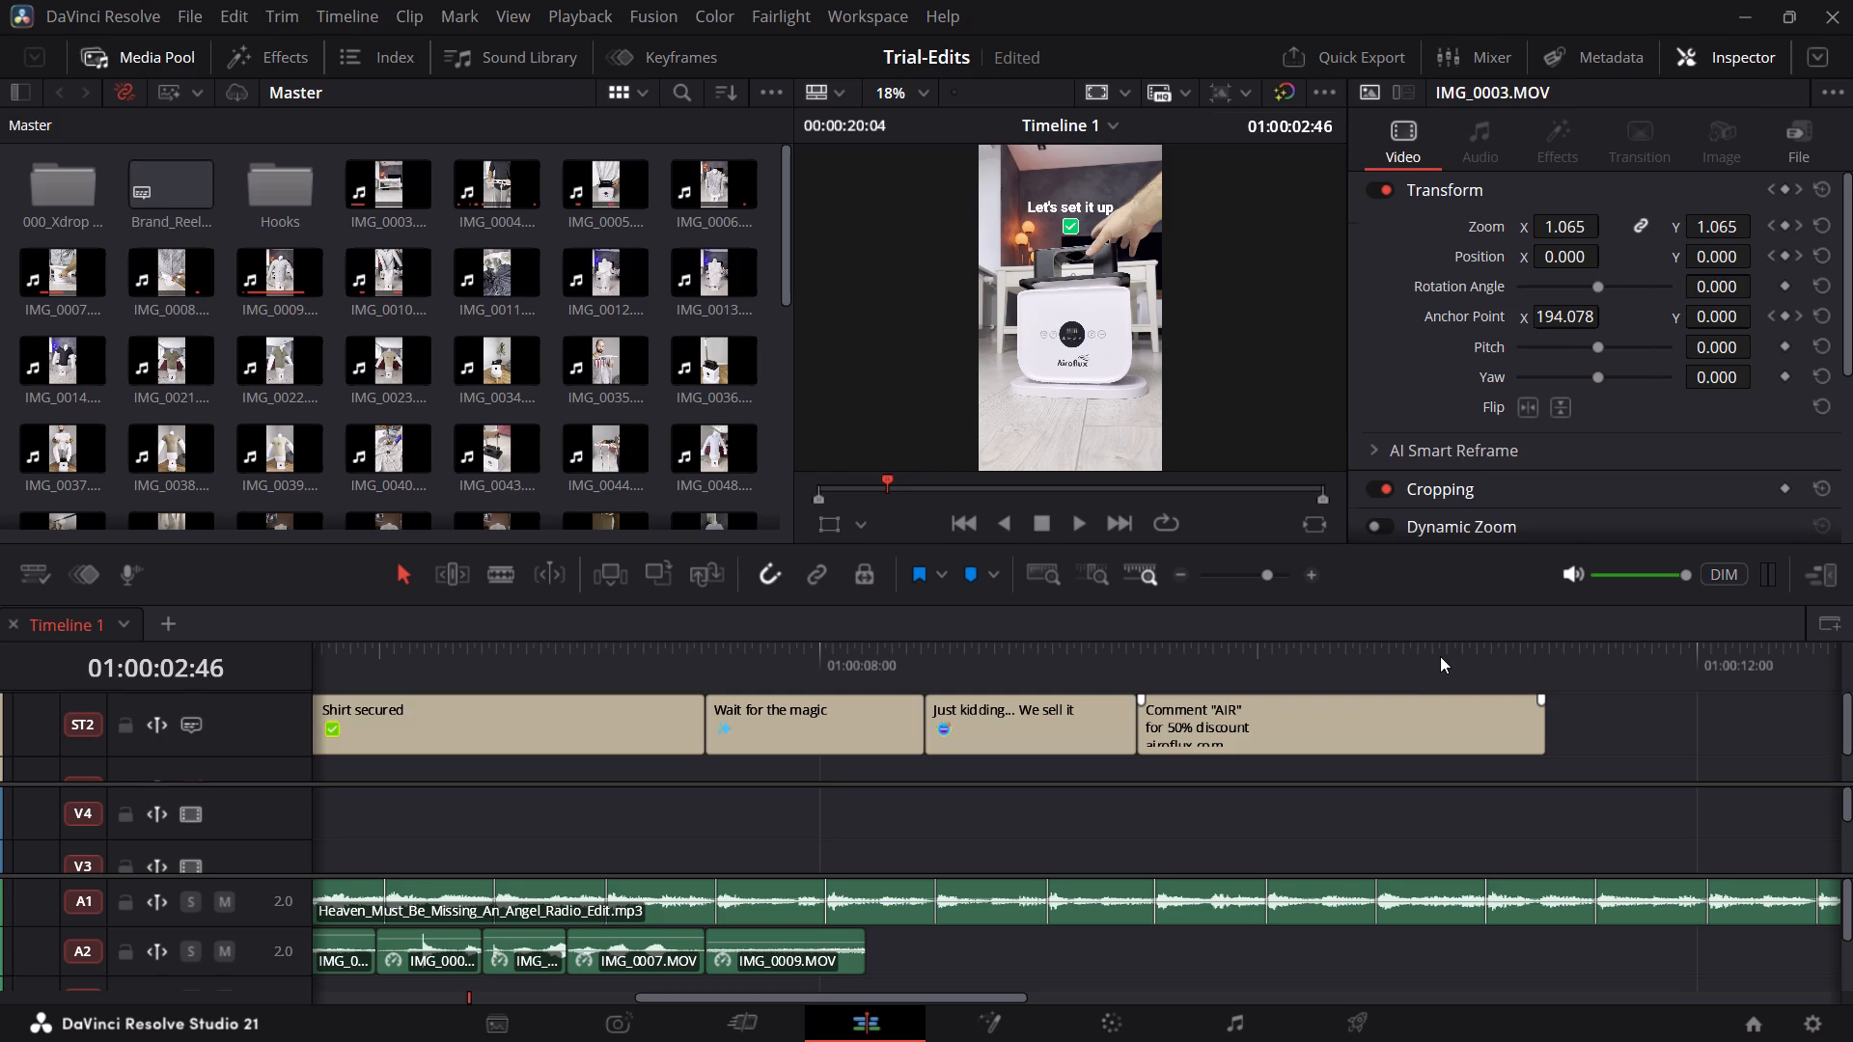
scroll(1503, 408, "down", 1)
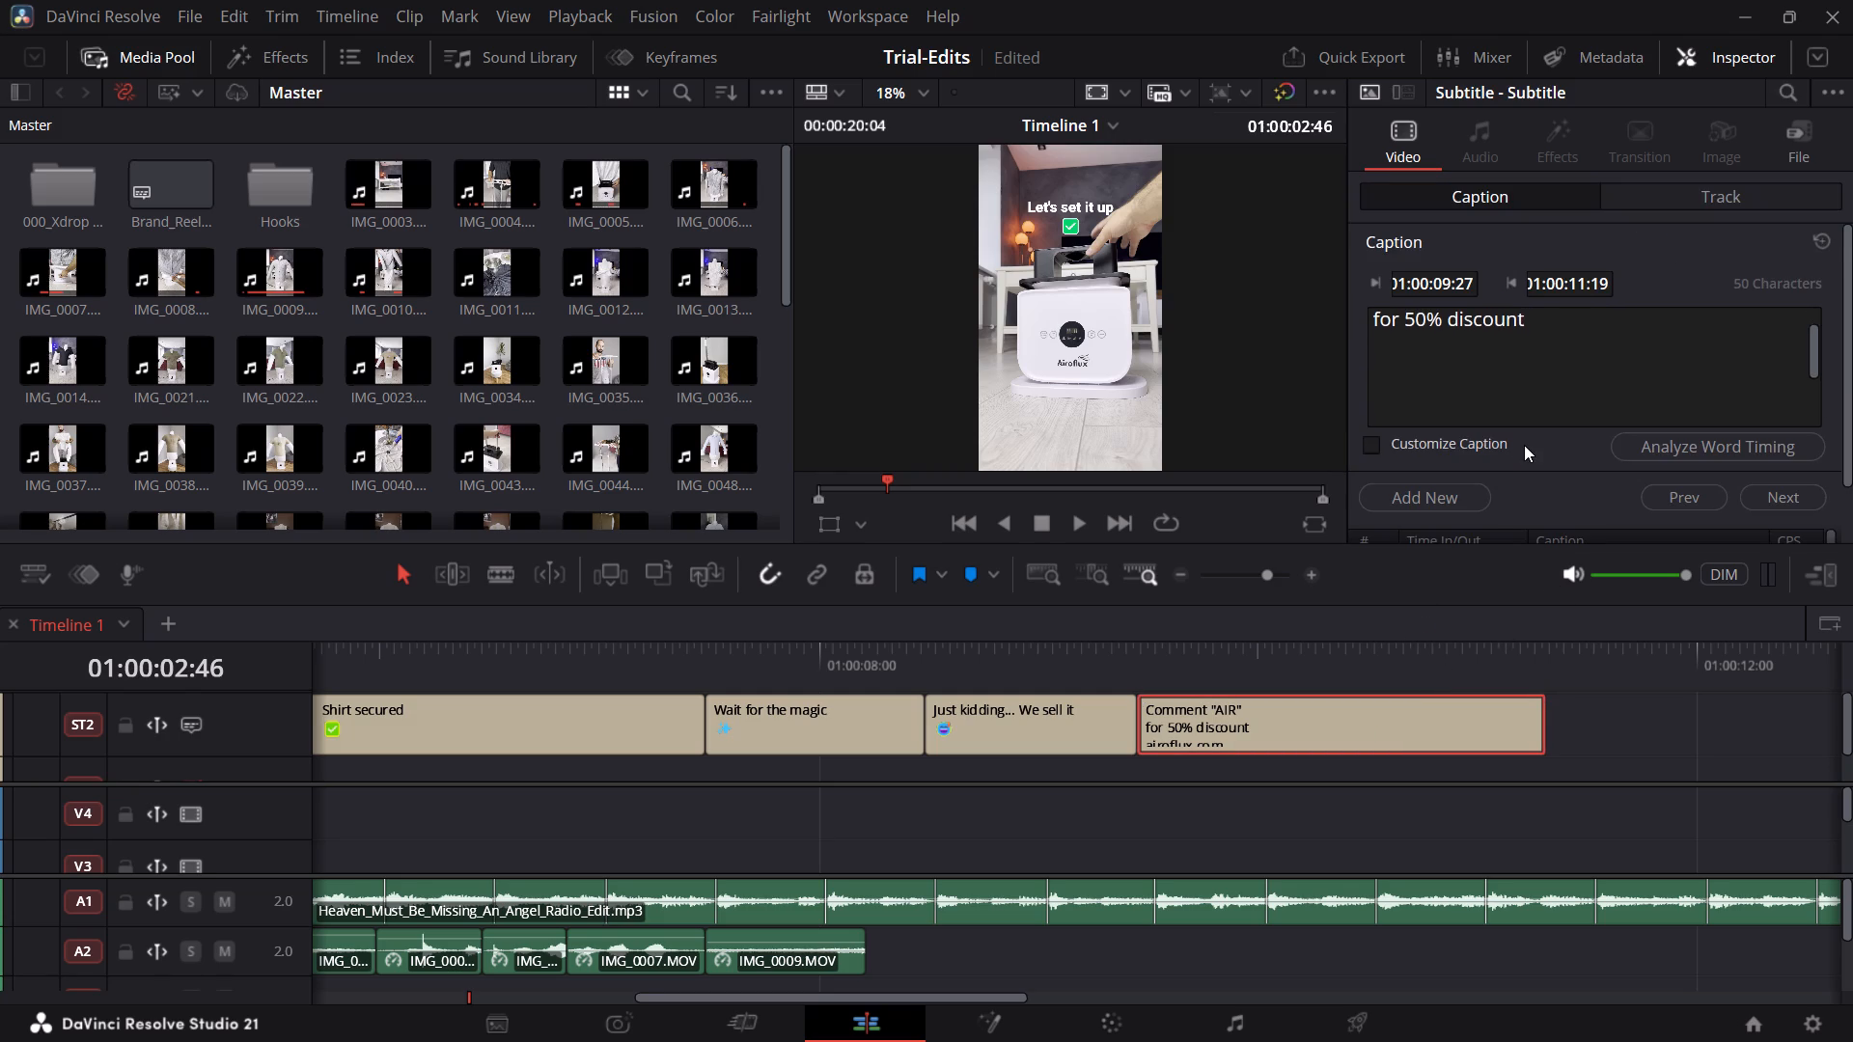
scroll(1524, 445, "down", 1)
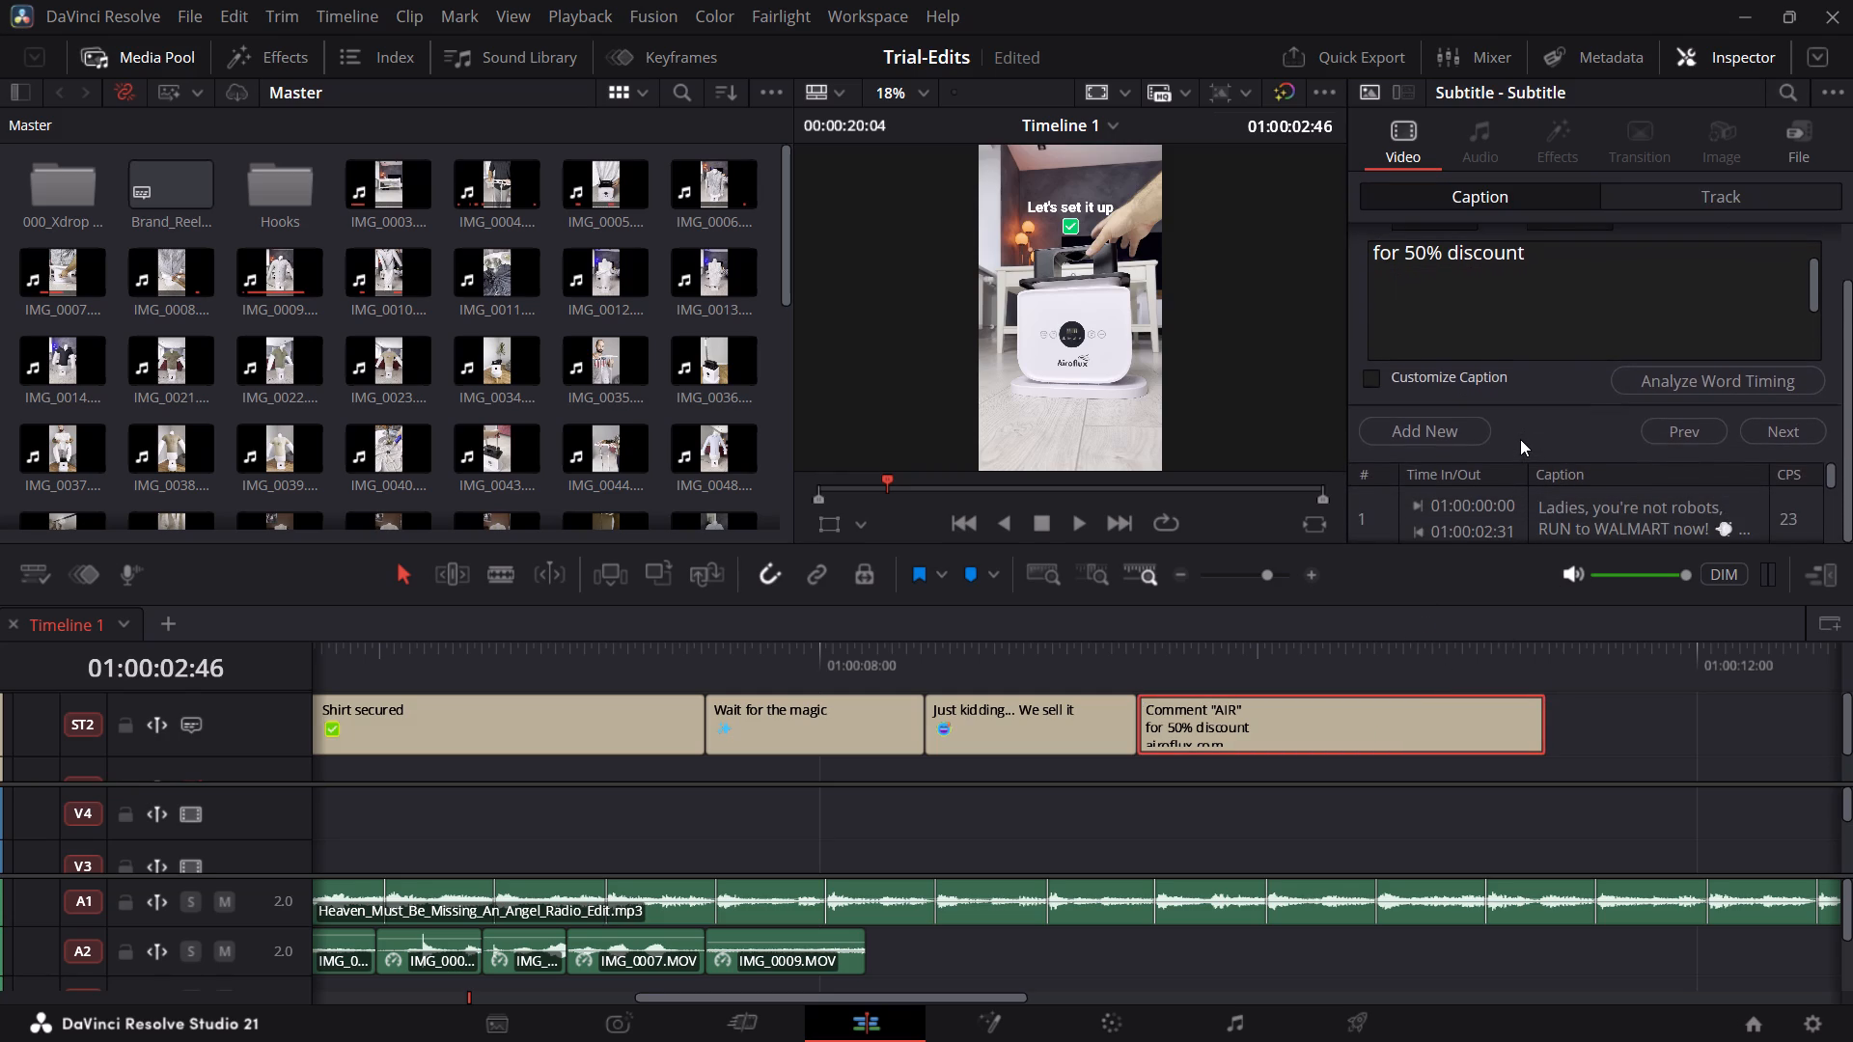
scroll(1520, 439, "up", 2)
scroll(1536, 303, "up", 2)
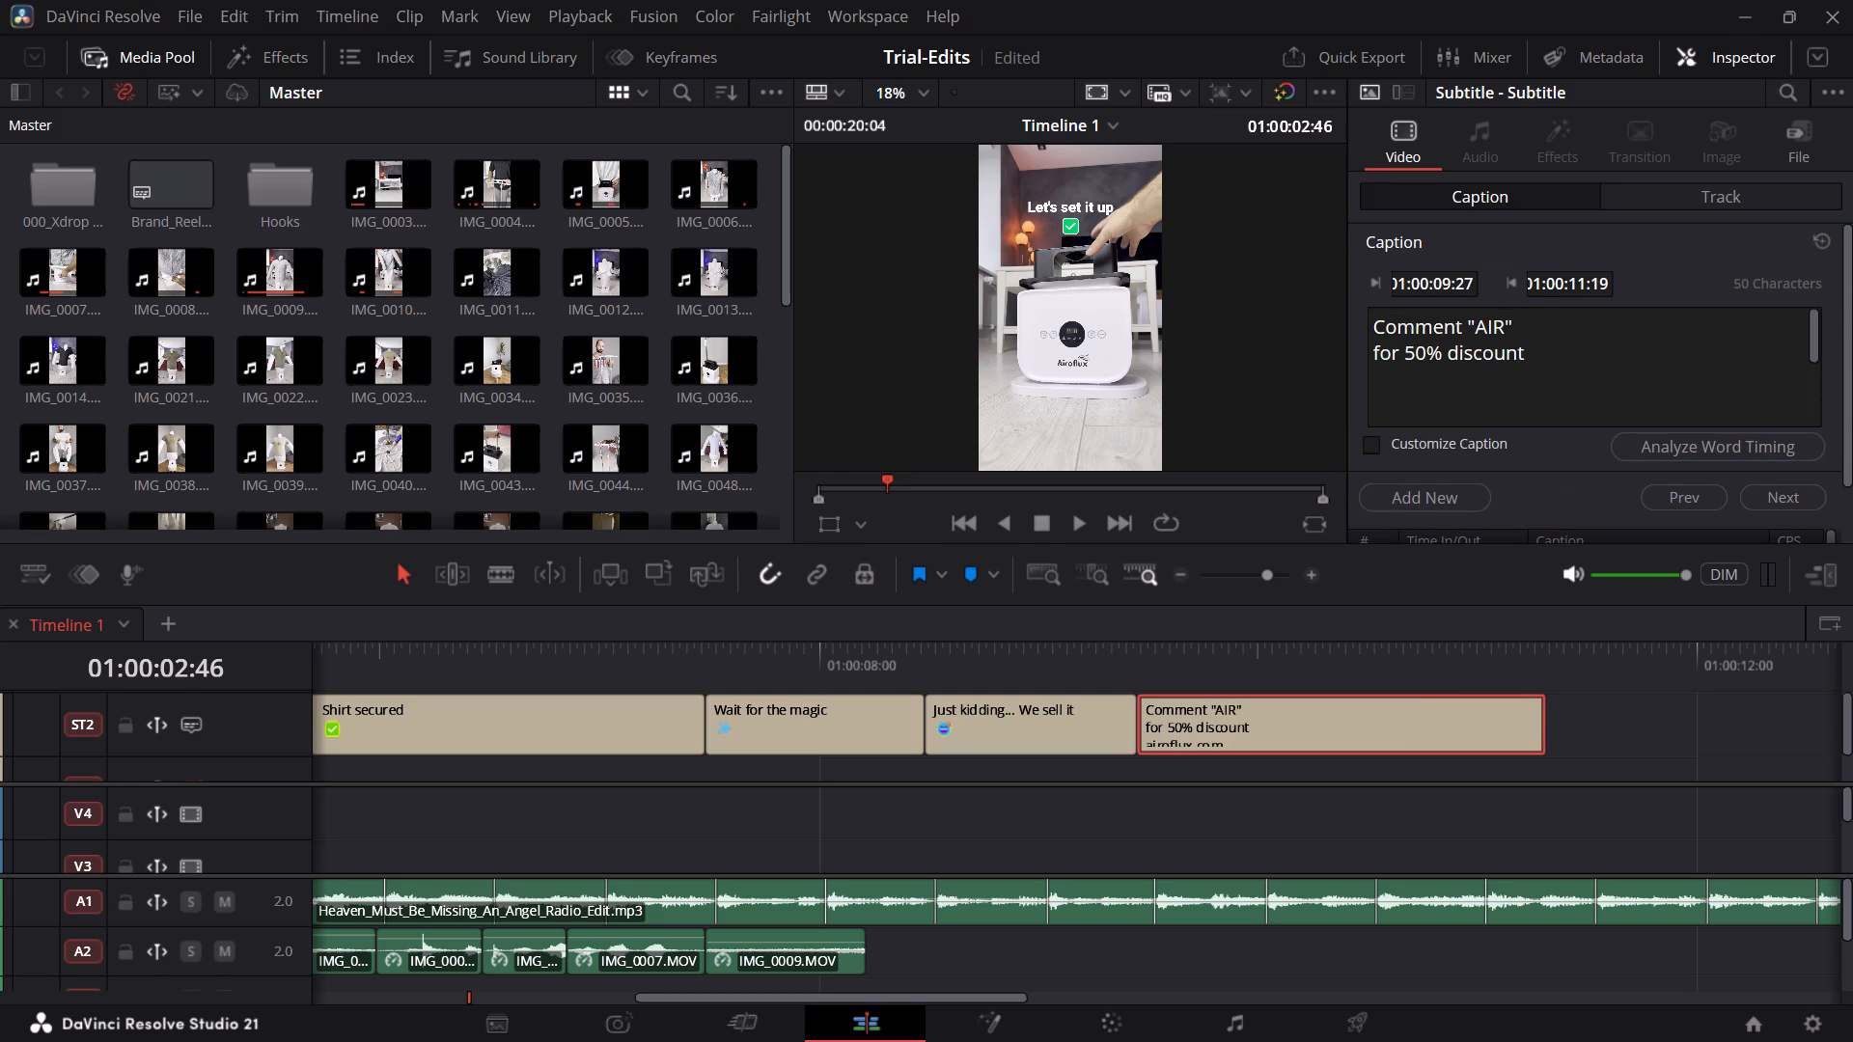
left_click(1307, 665)
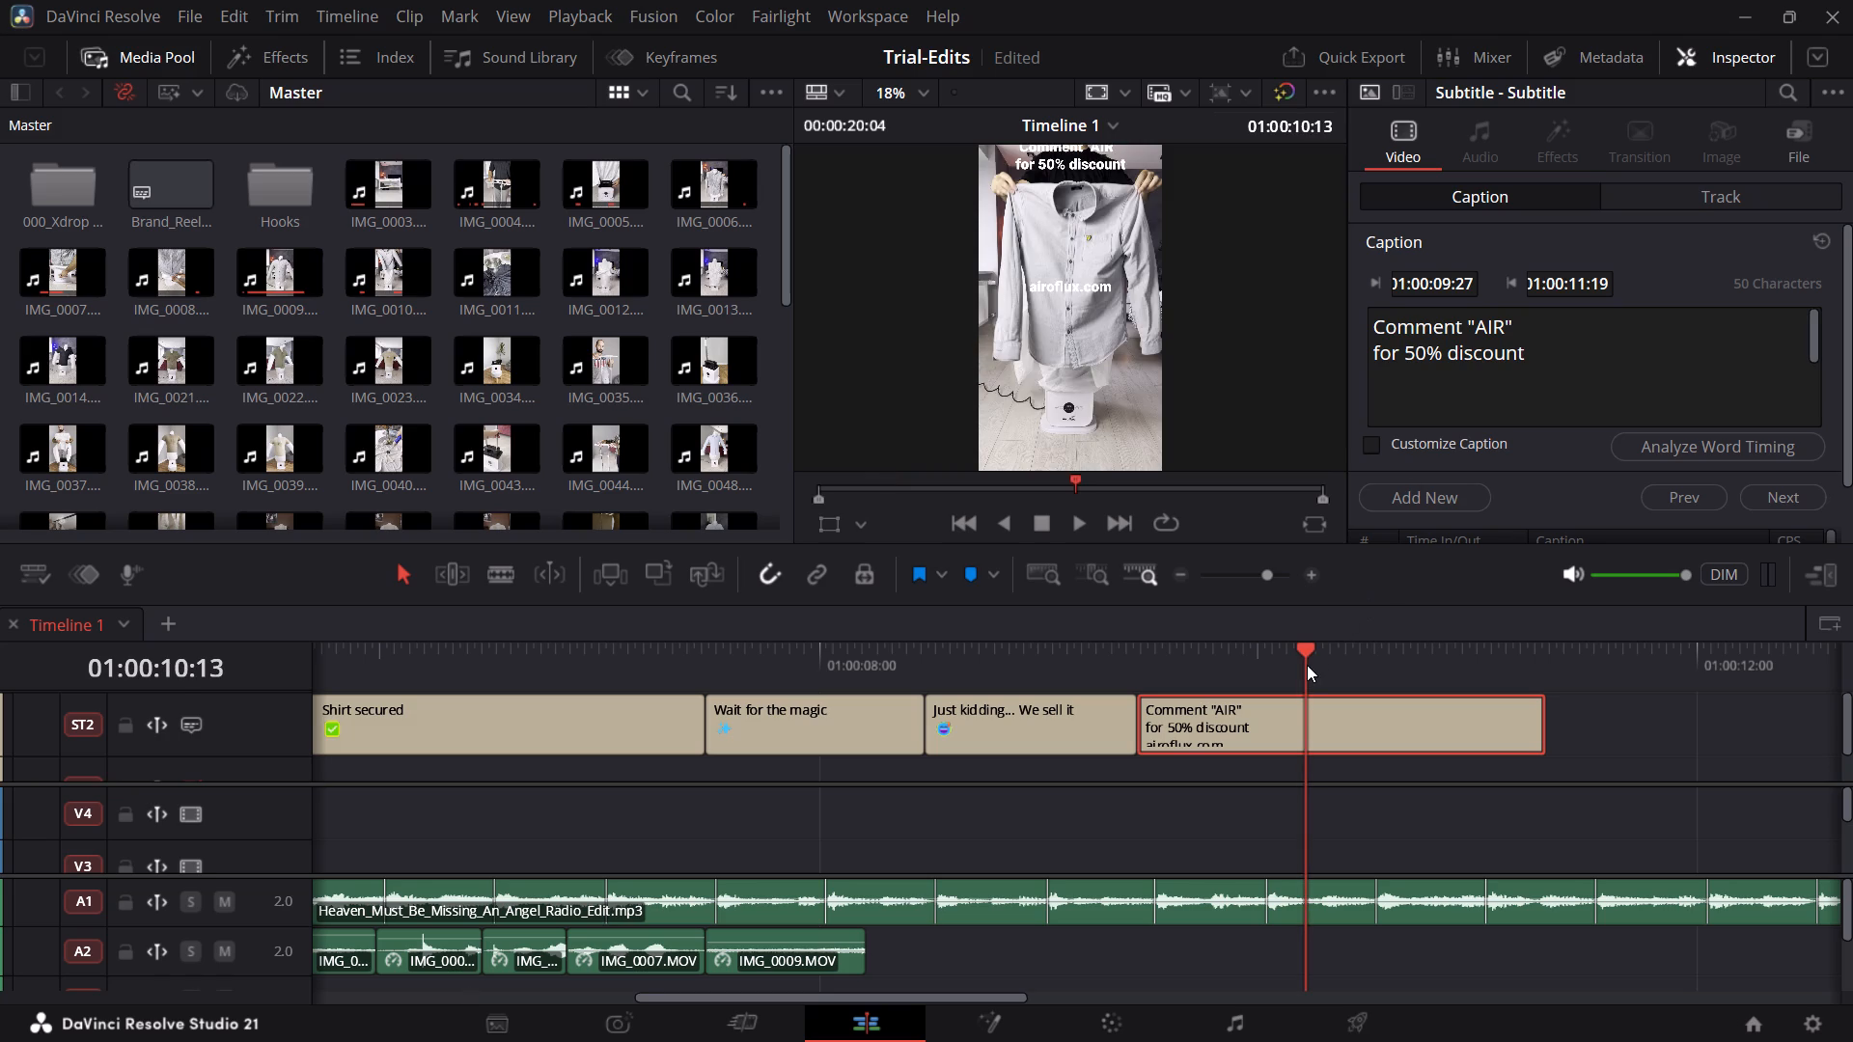
left_click(1662, 200)
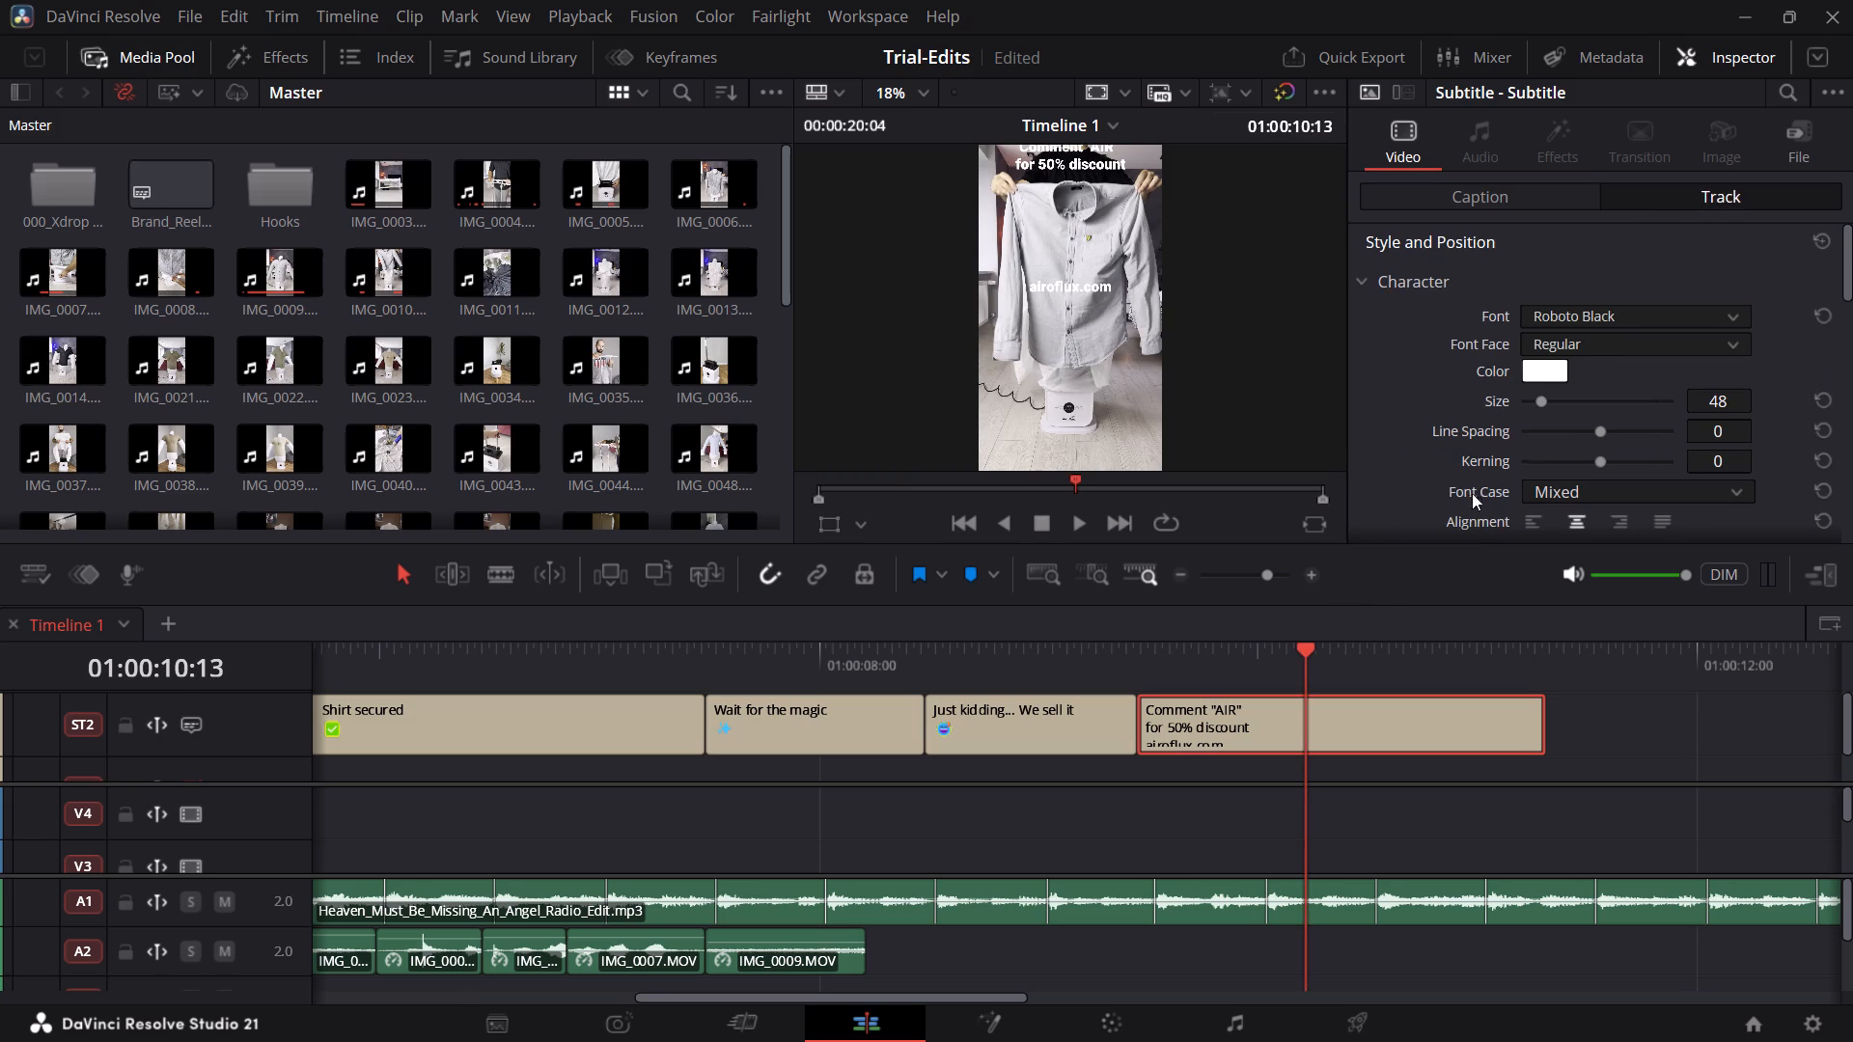
left_click(1082, 668)
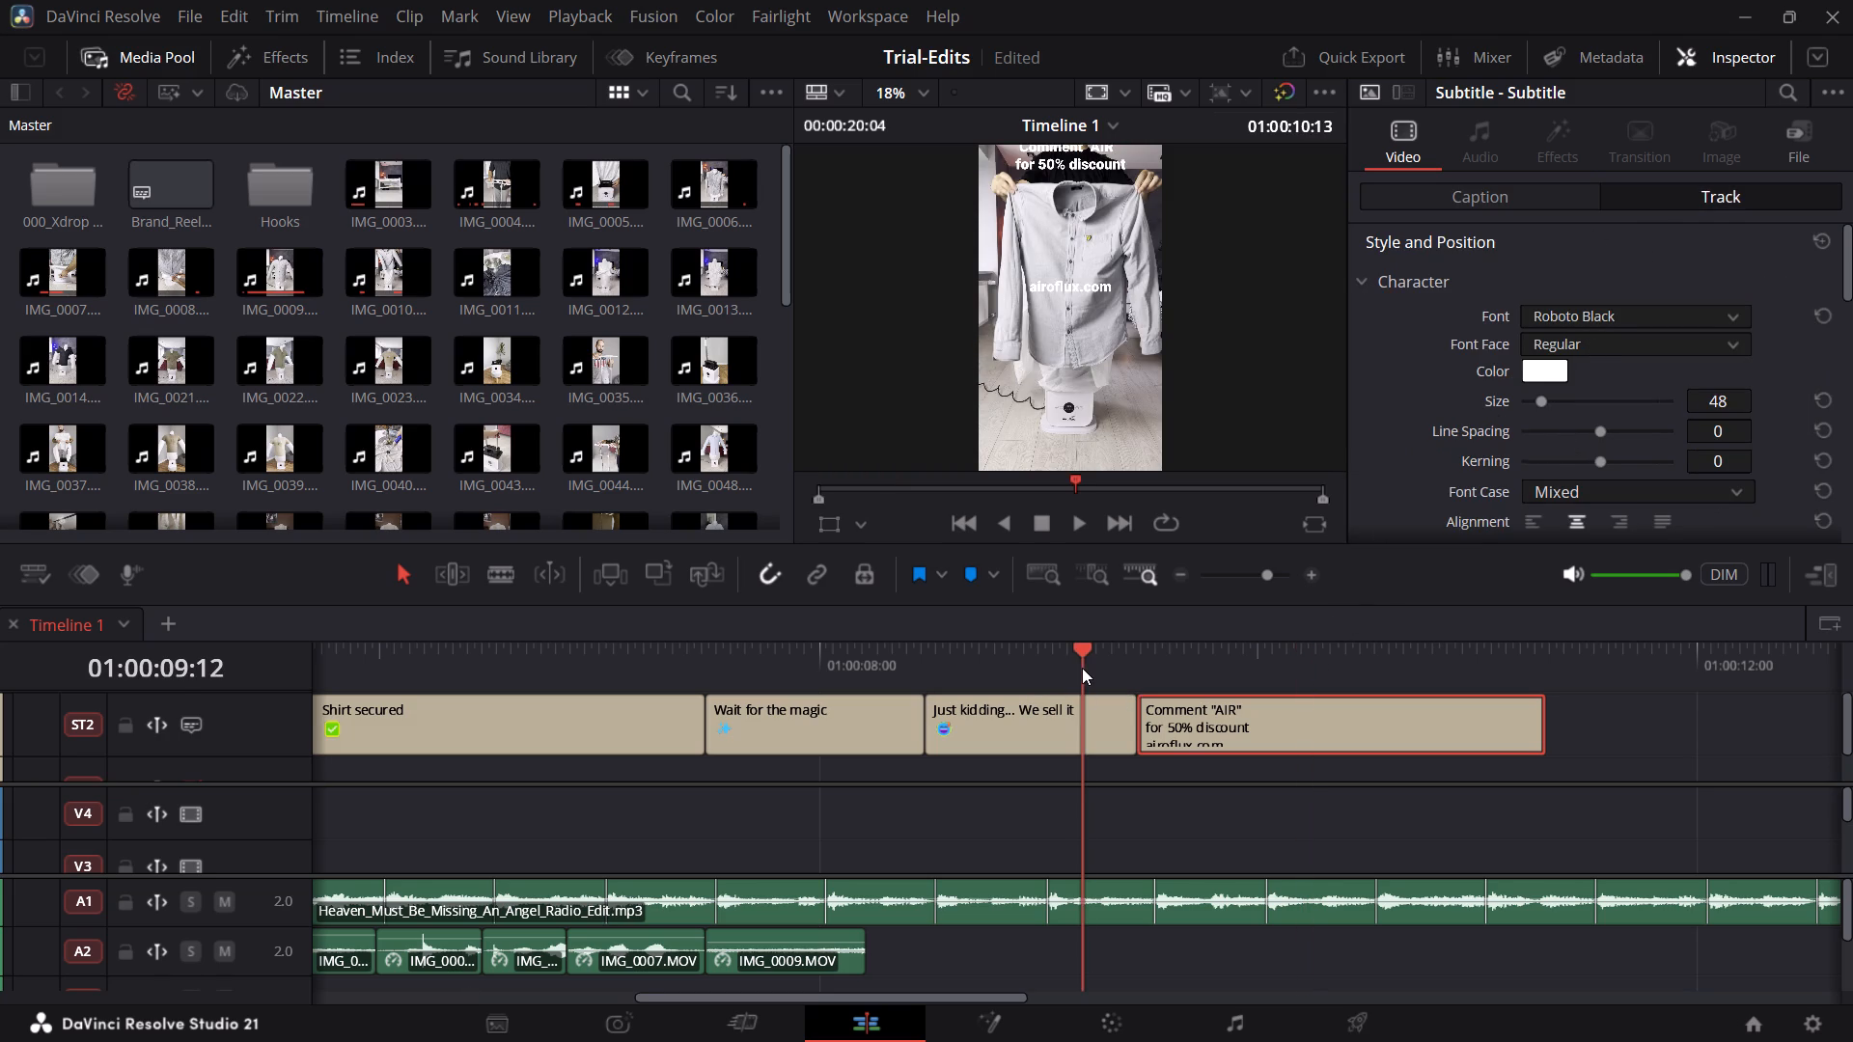
left_click(1180, 668)
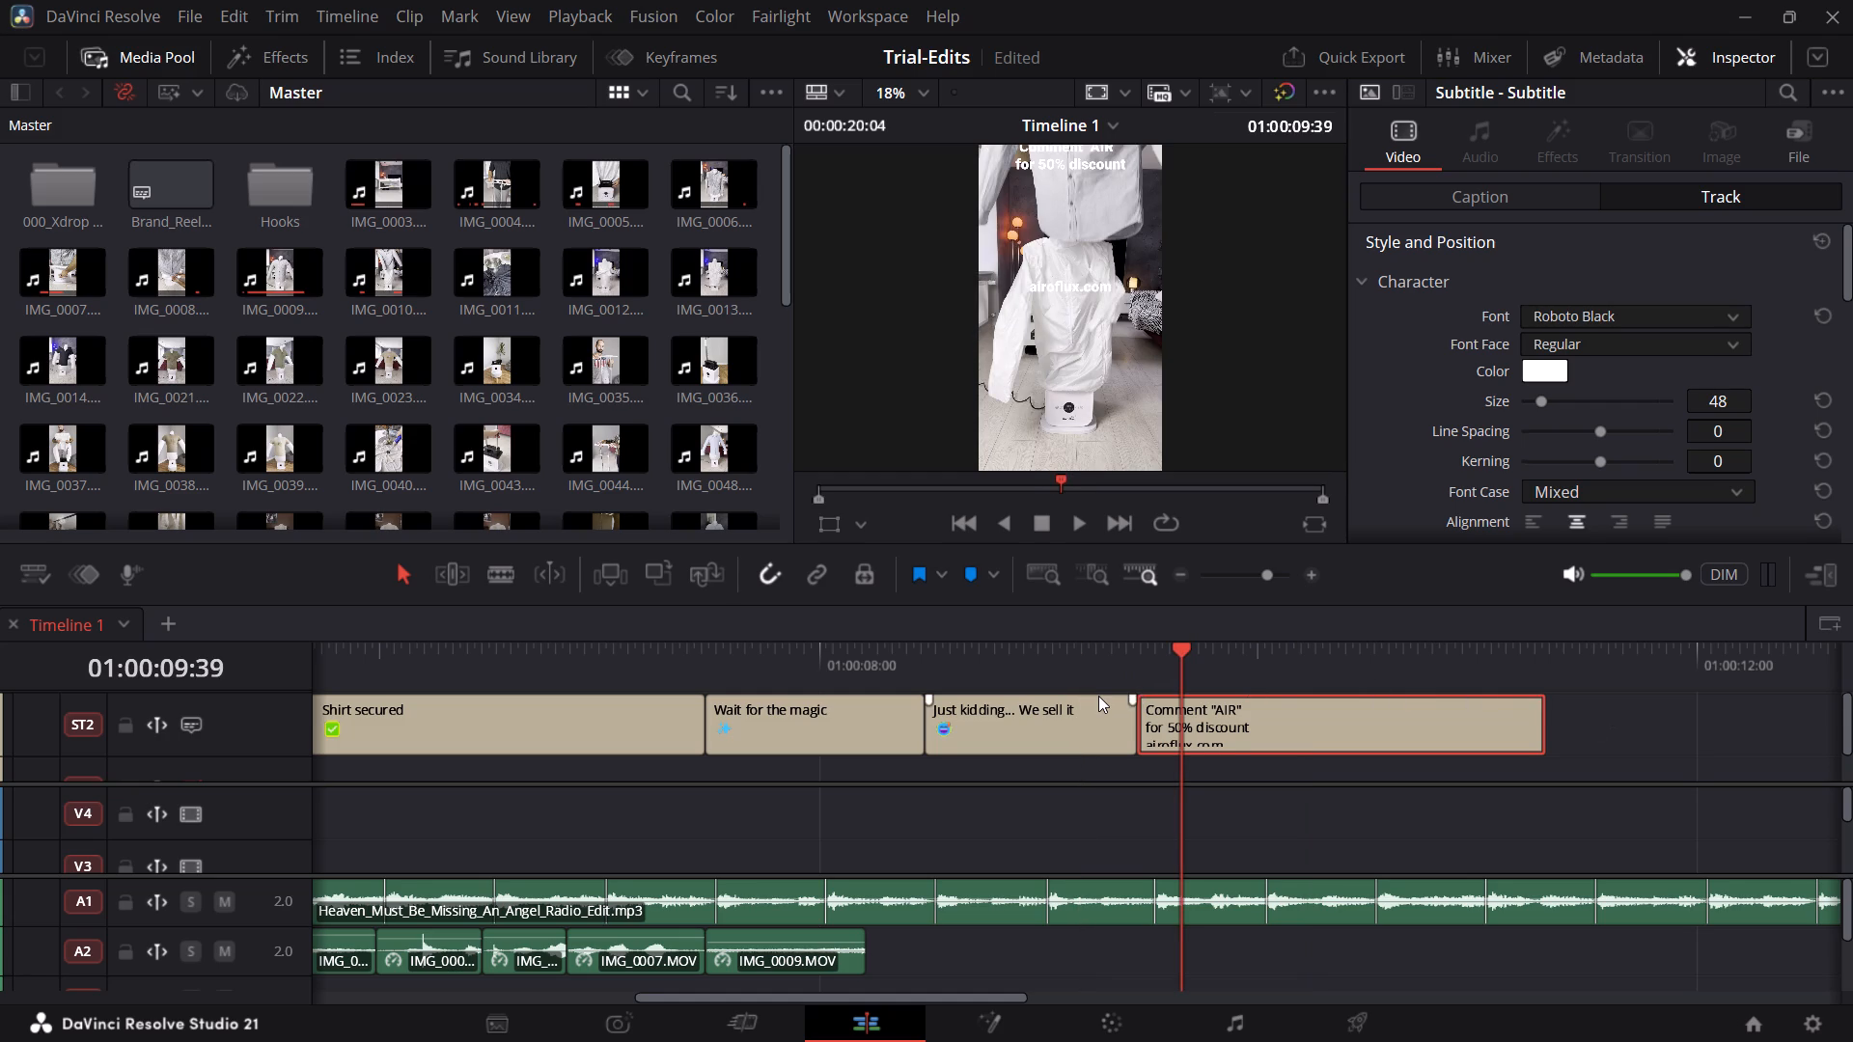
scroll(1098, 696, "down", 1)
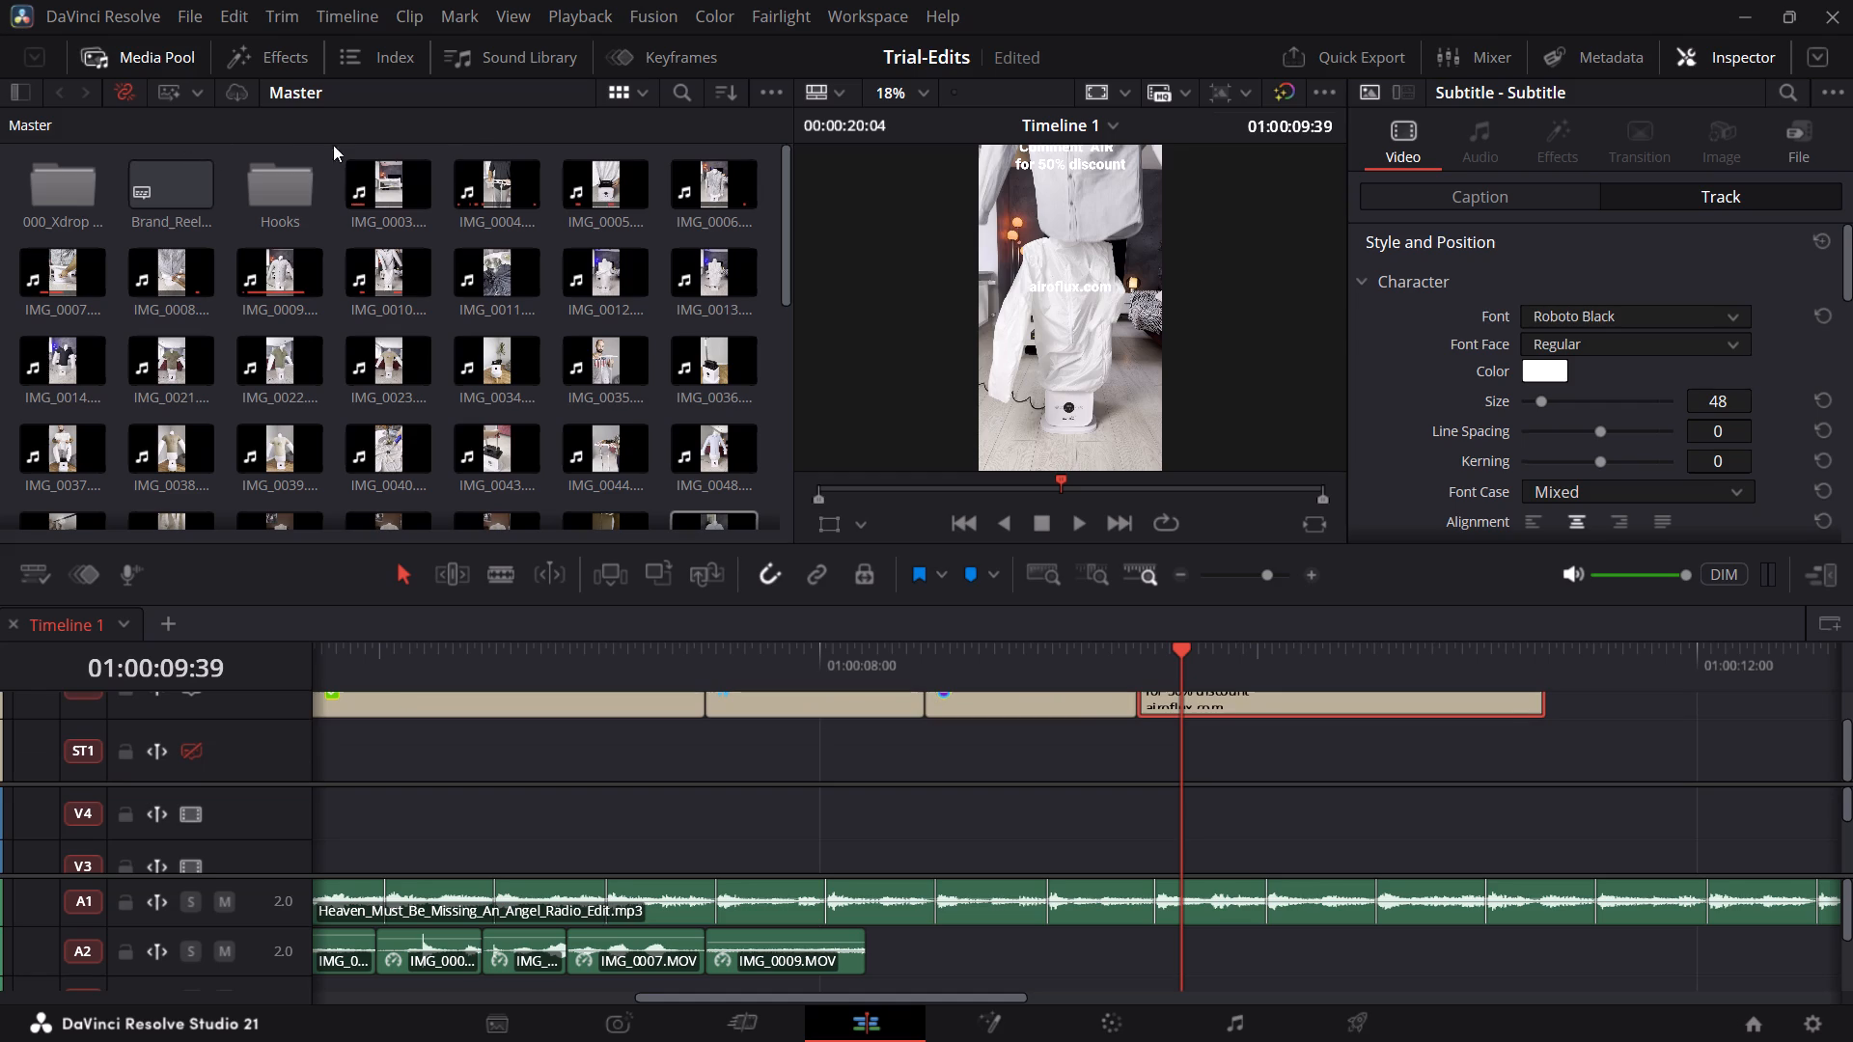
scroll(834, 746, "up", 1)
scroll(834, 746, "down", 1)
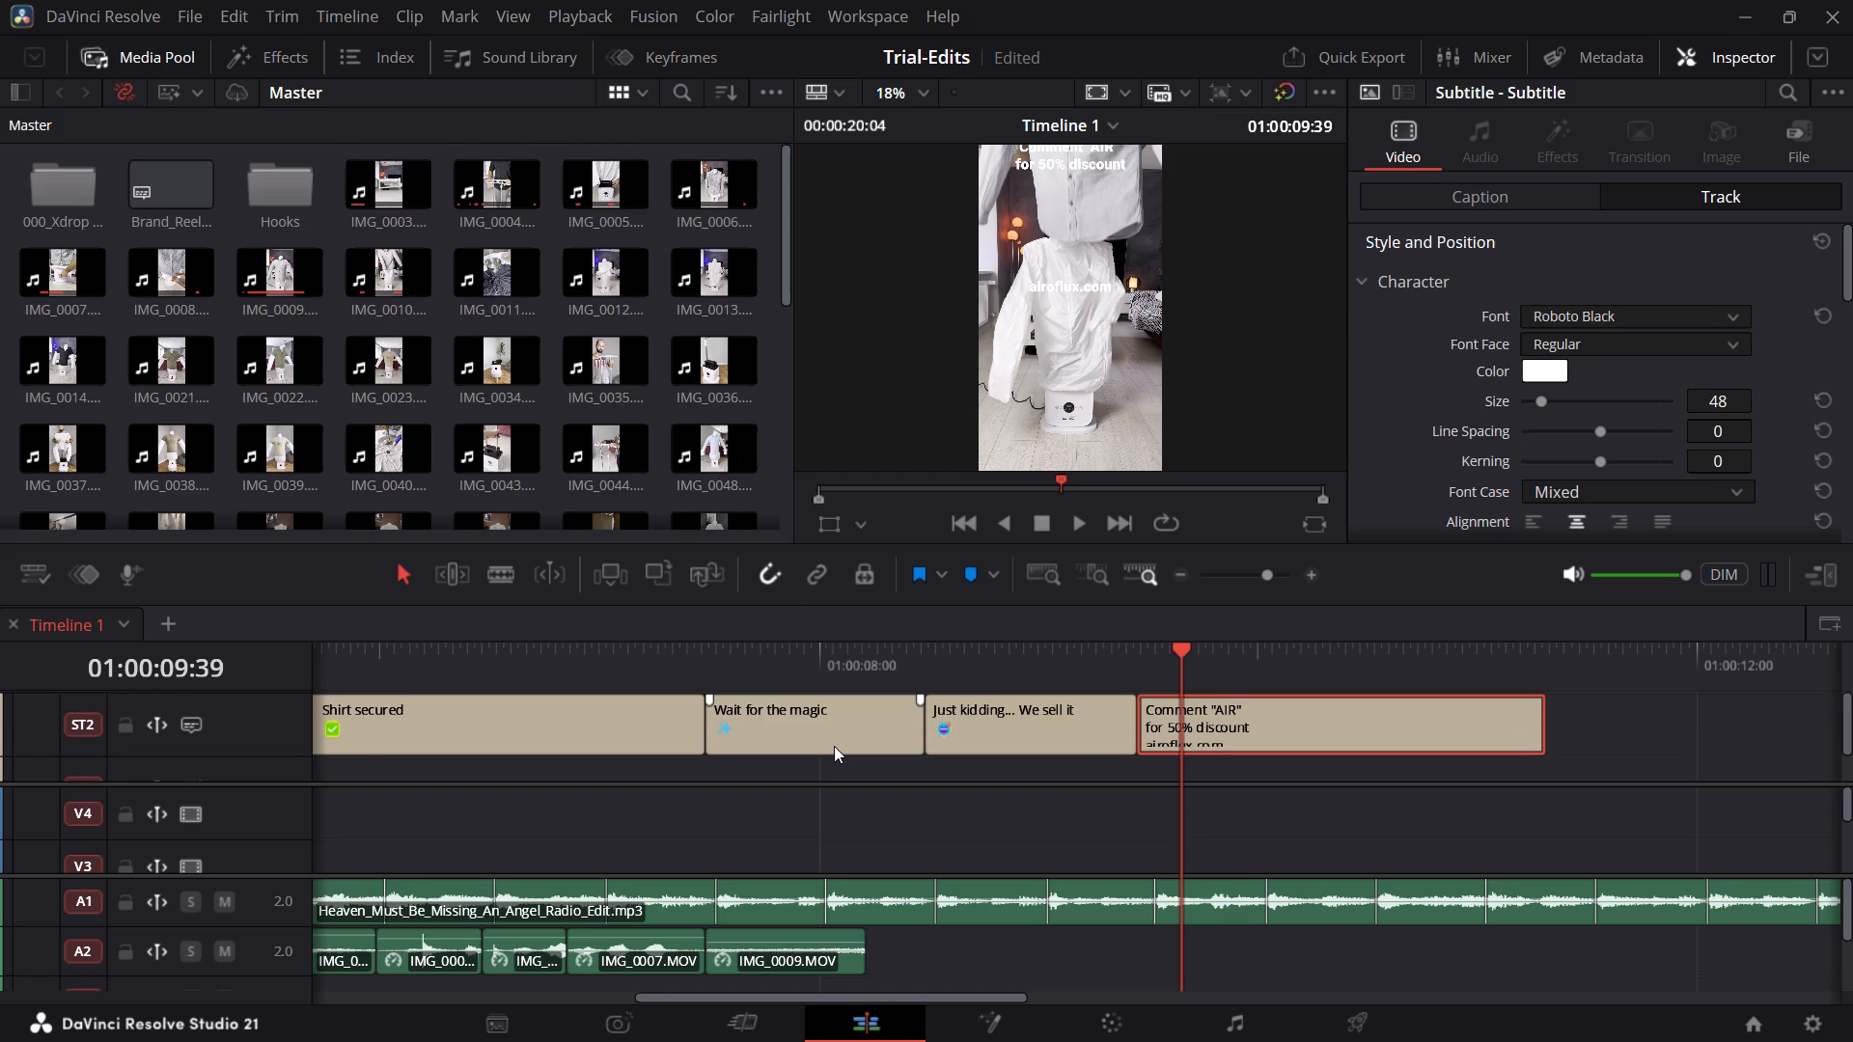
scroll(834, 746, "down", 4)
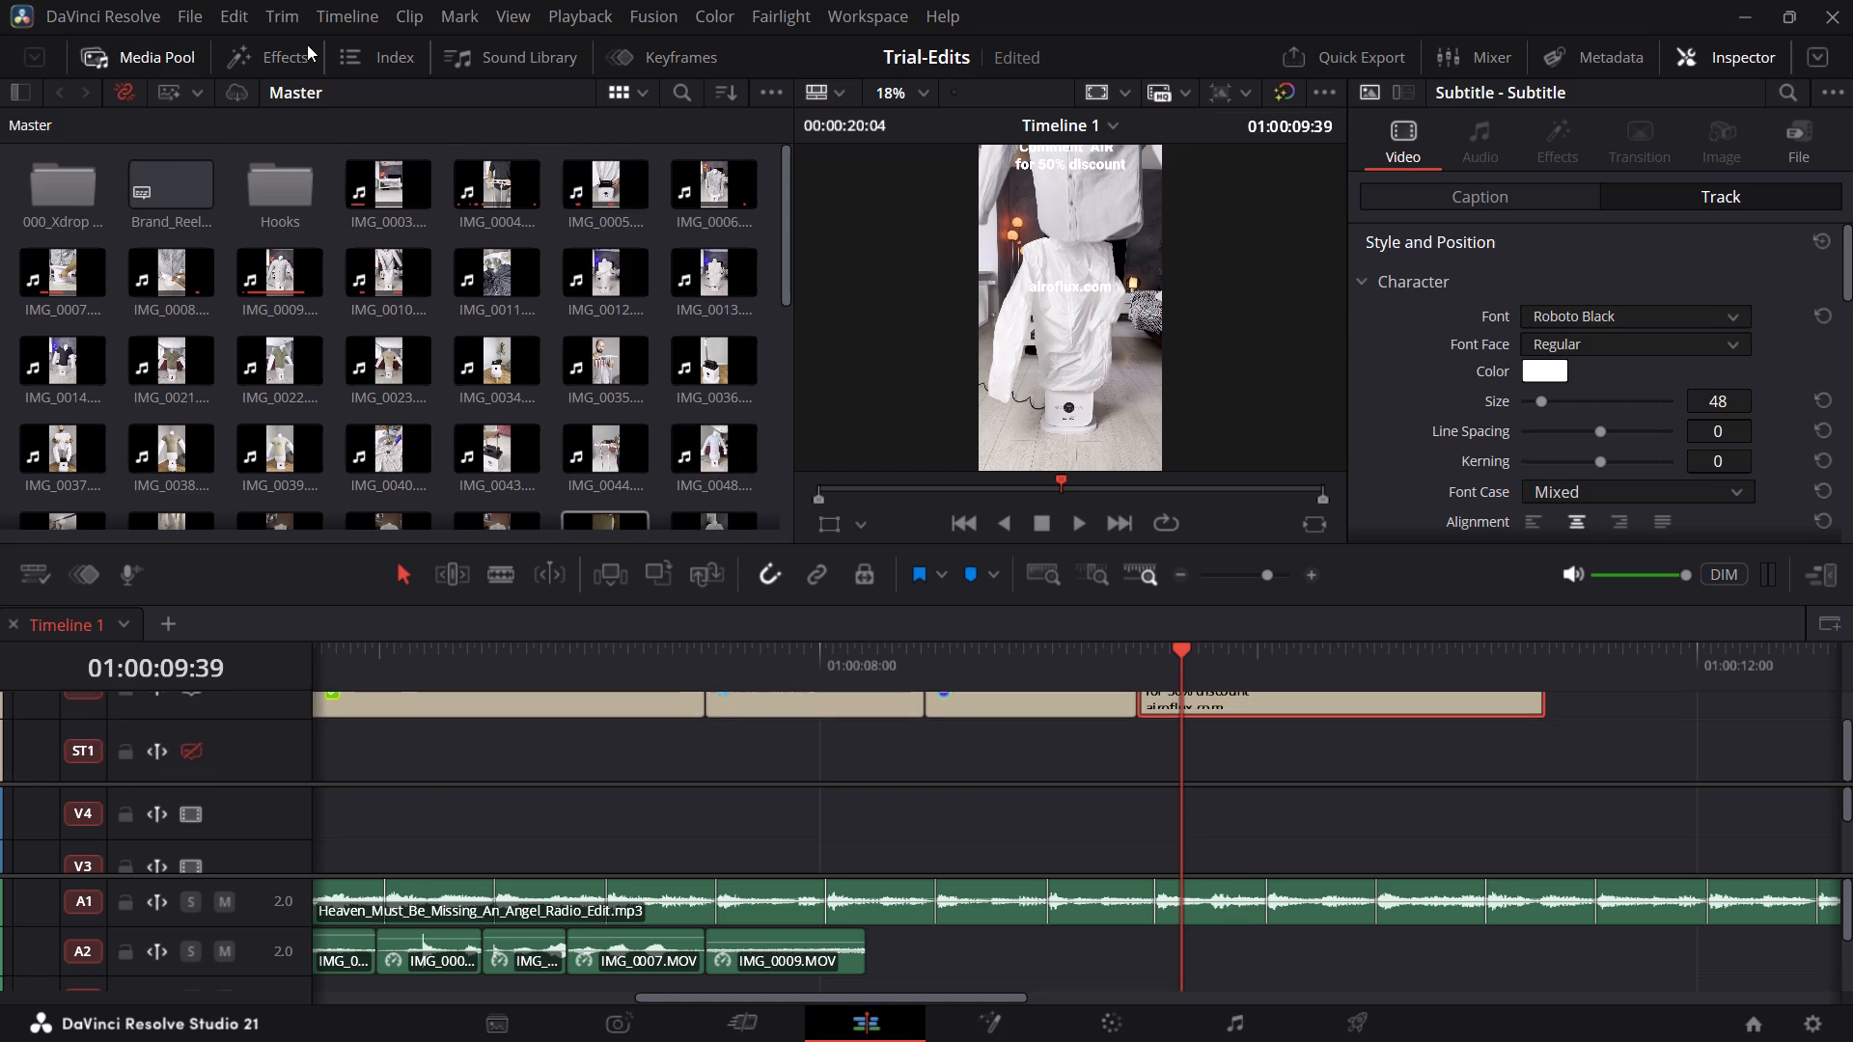
Browse the built-in title templates in the effects library for a style suited to the closing call-to-action text.
left_click(271, 52)
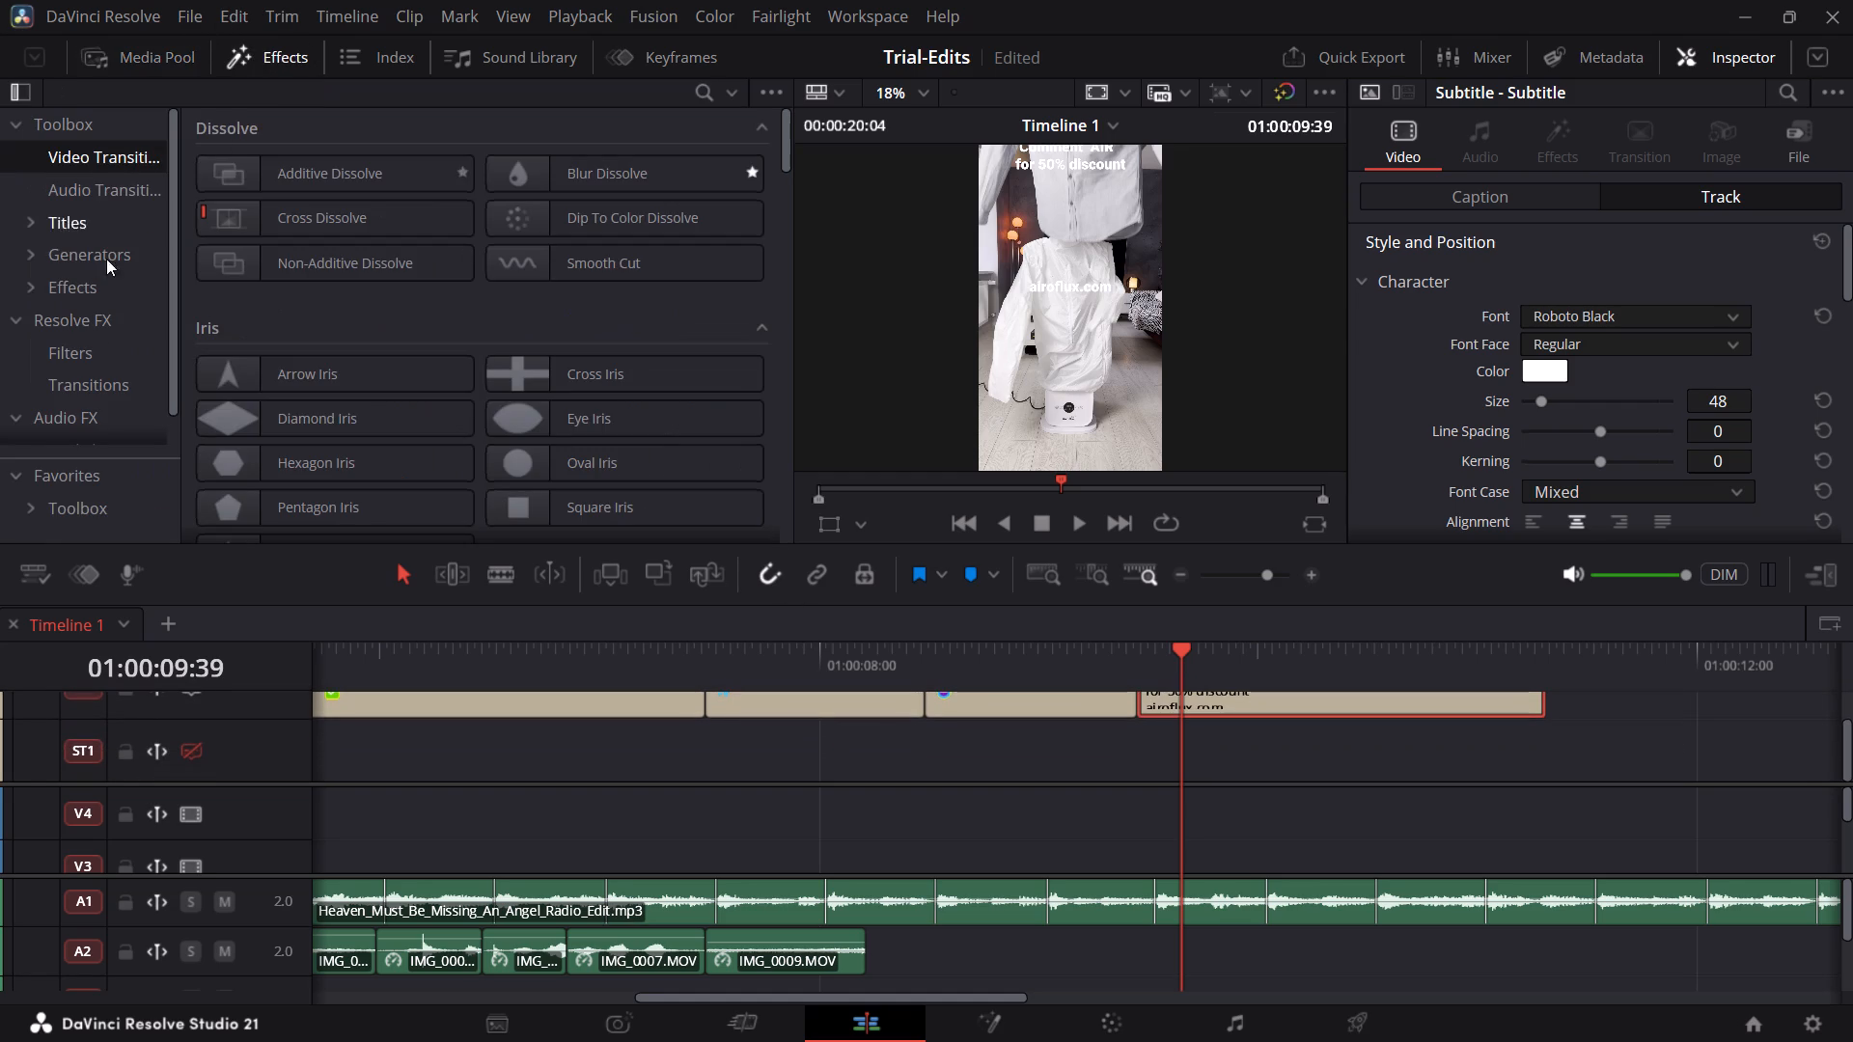
scroll(97, 367, "down", 1)
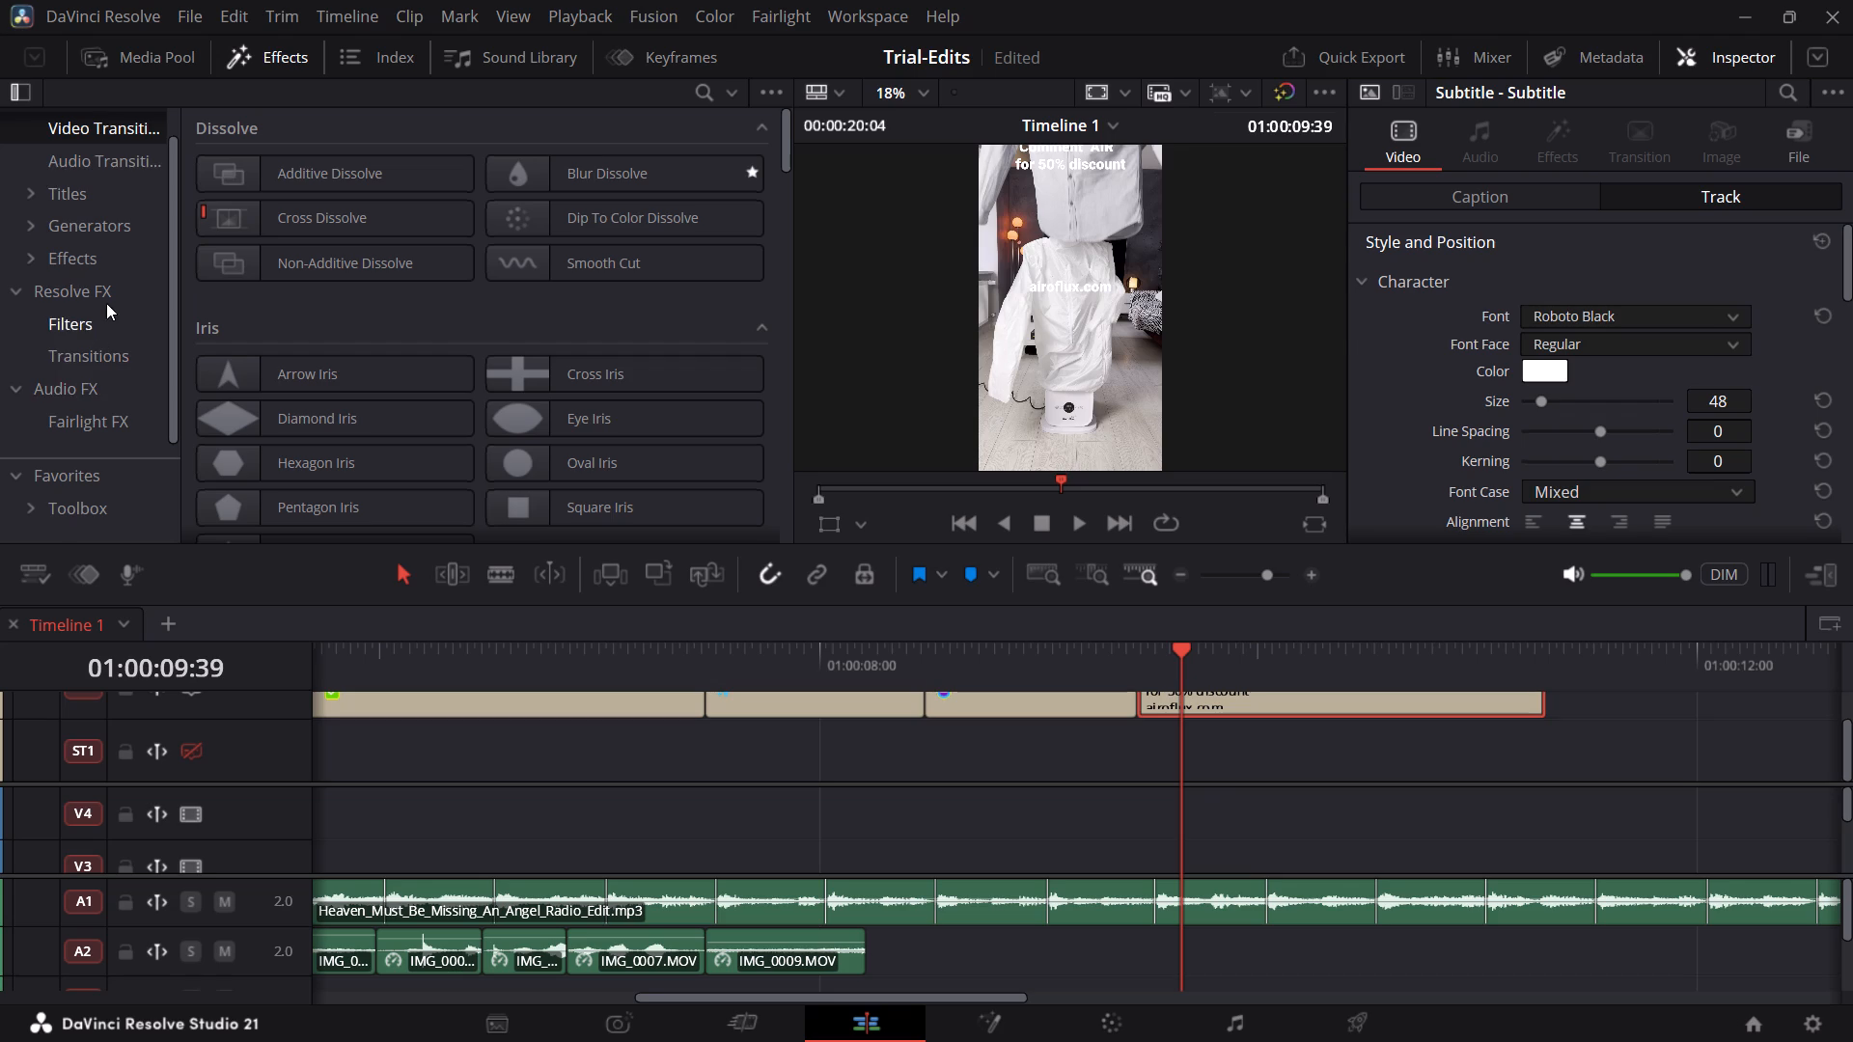
left_click_drag(101, 211, 114, 211)
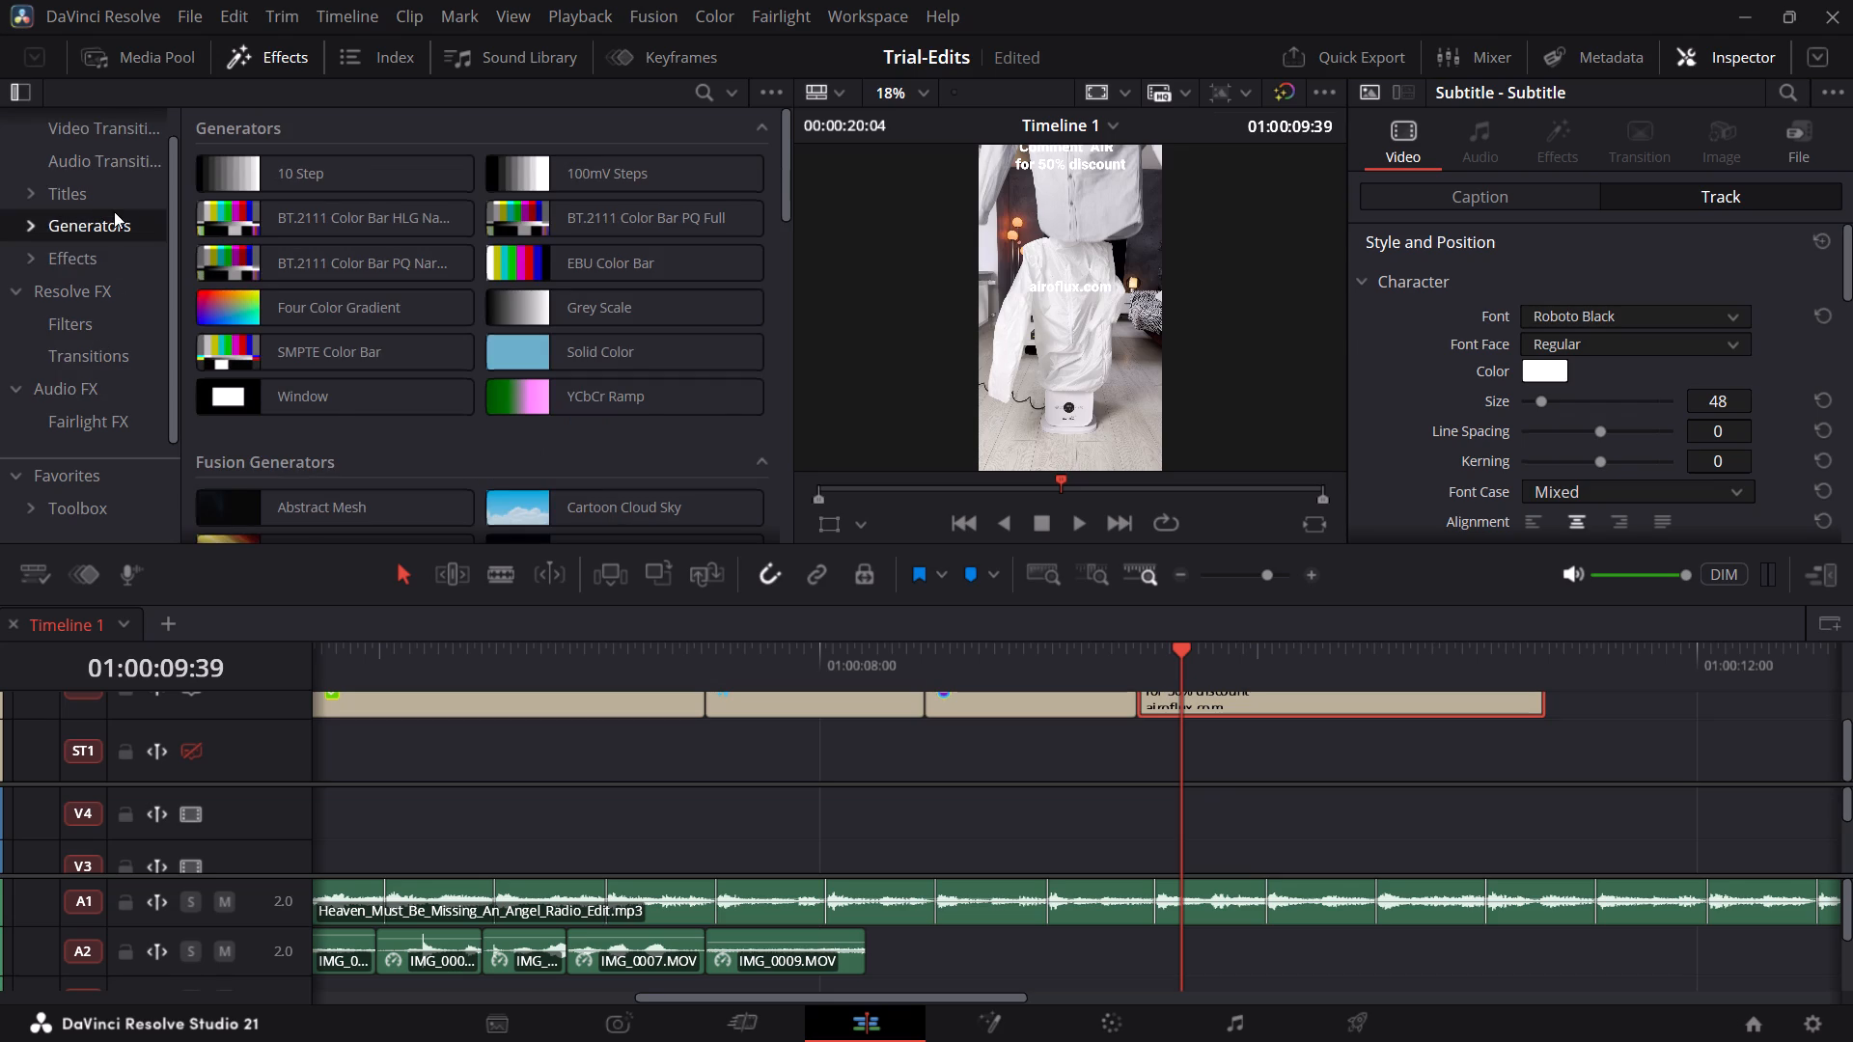
left_click(122, 200)
scroll(407, 288, "down", 5)
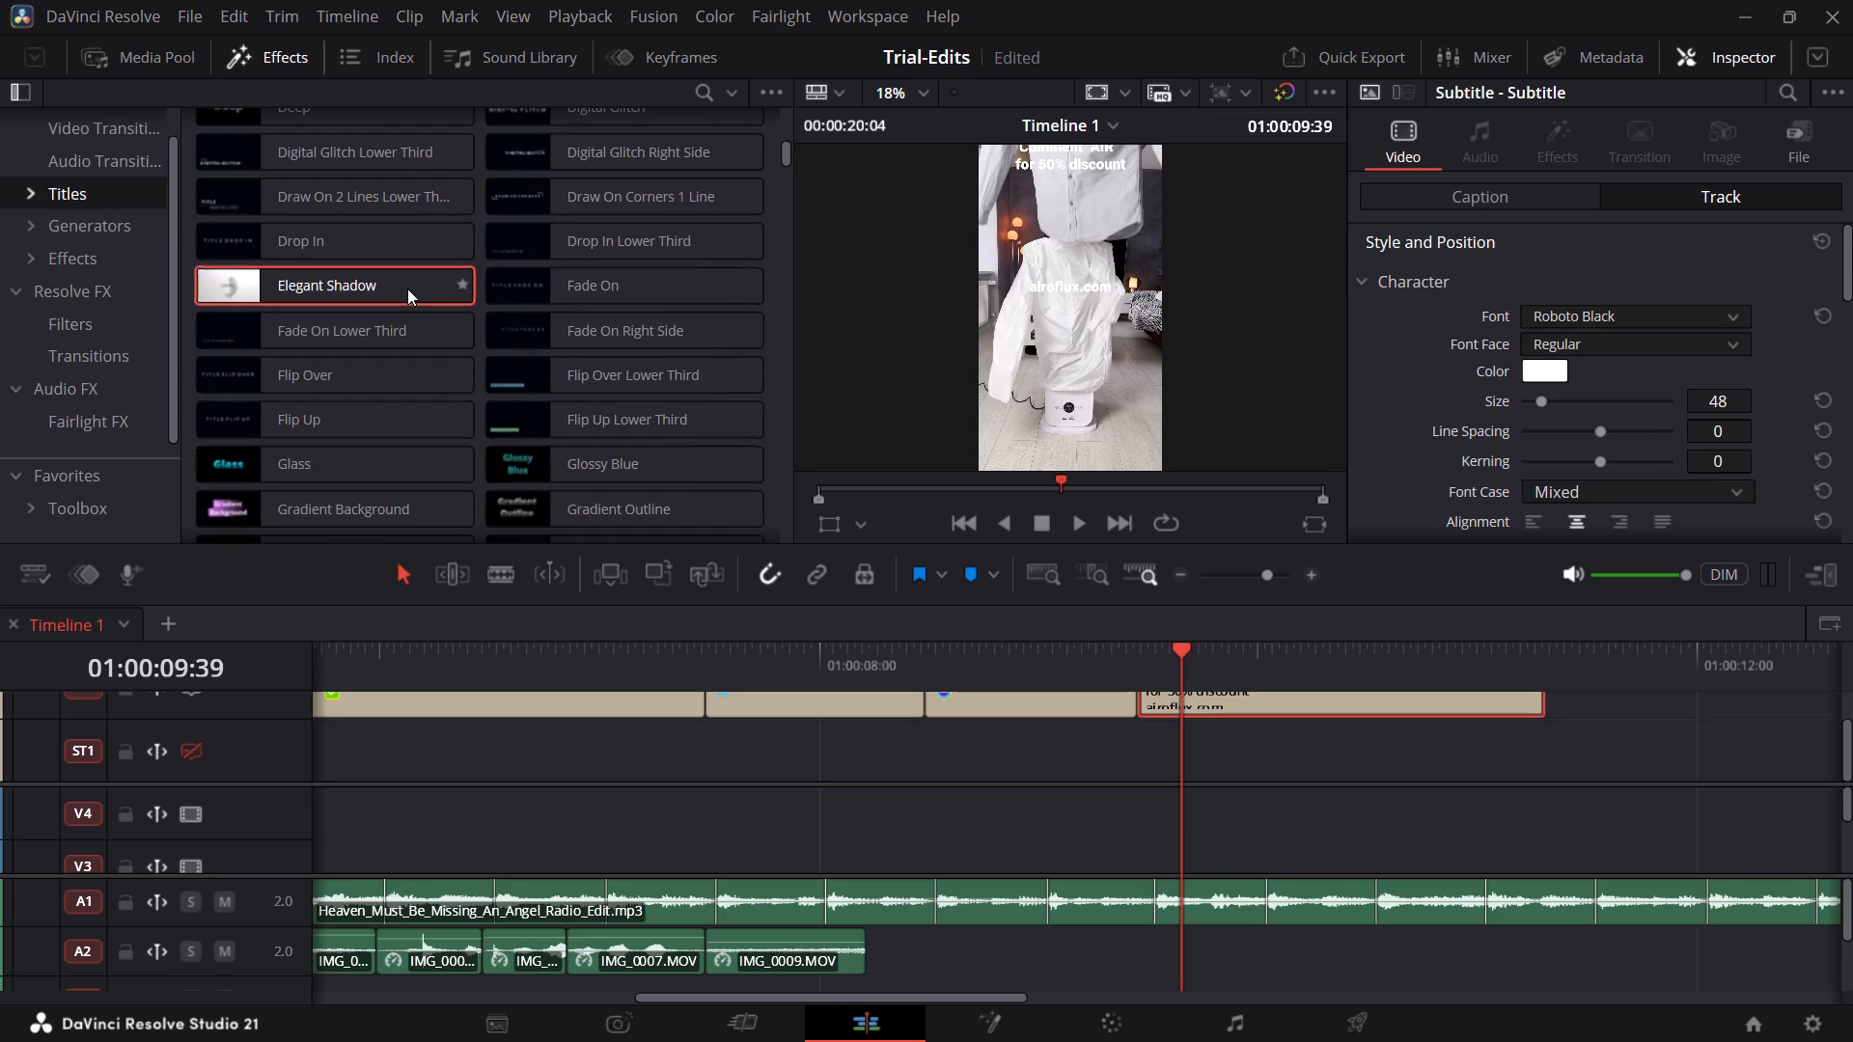
scroll(459, 422, "down", 3)
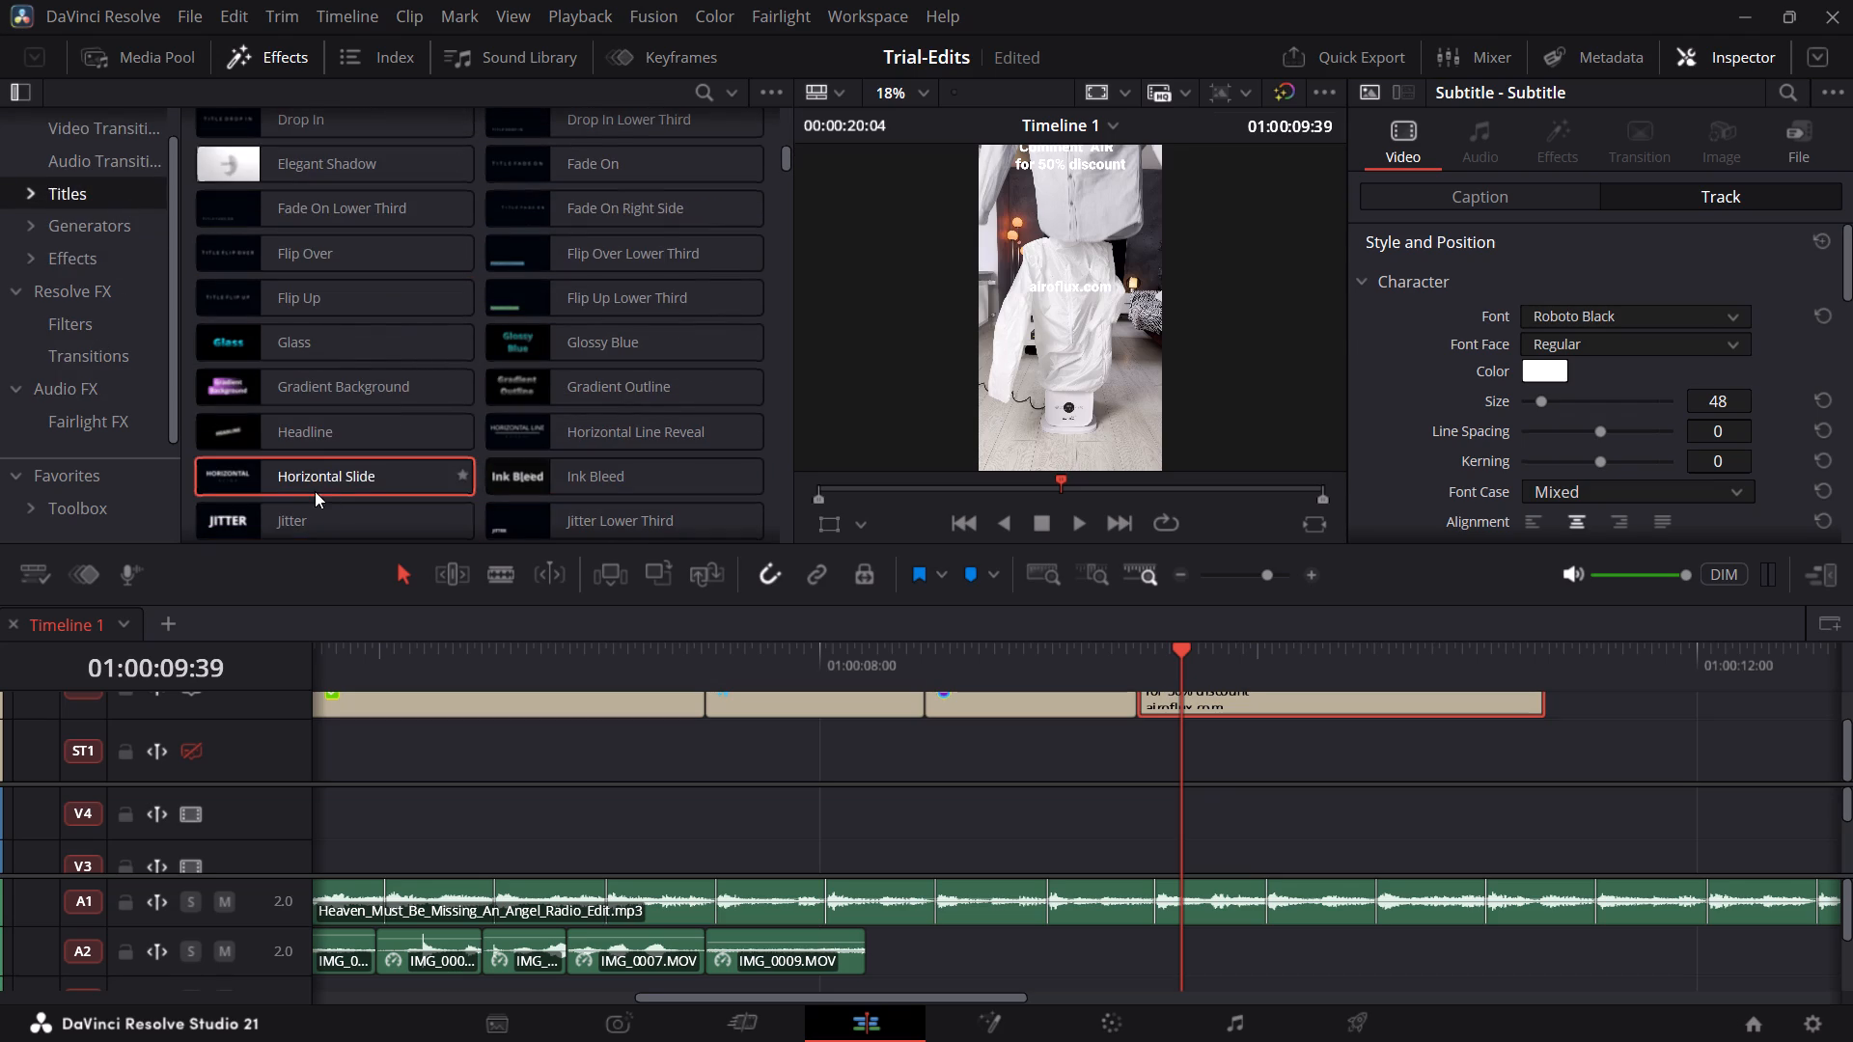
scroll(423, 425, "up", 4)
scroll(423, 425, "down", 3)
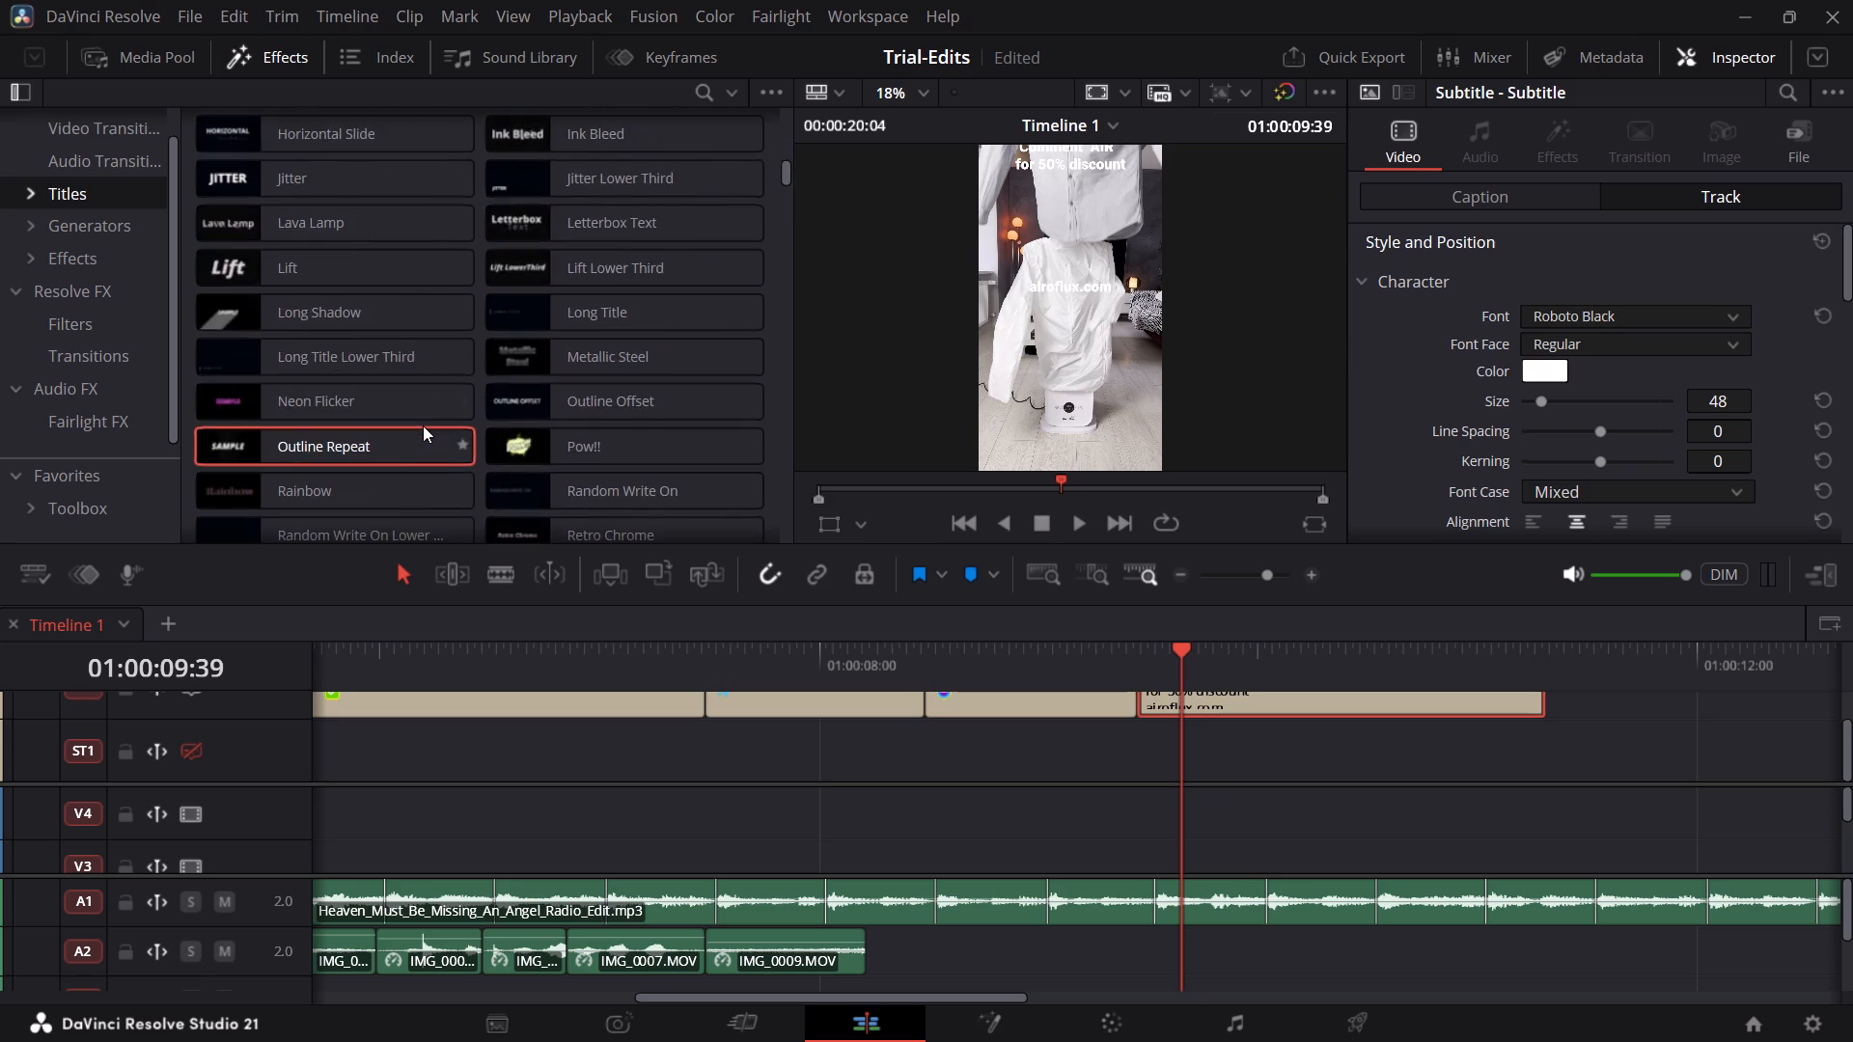
scroll(423, 425, "down", 3)
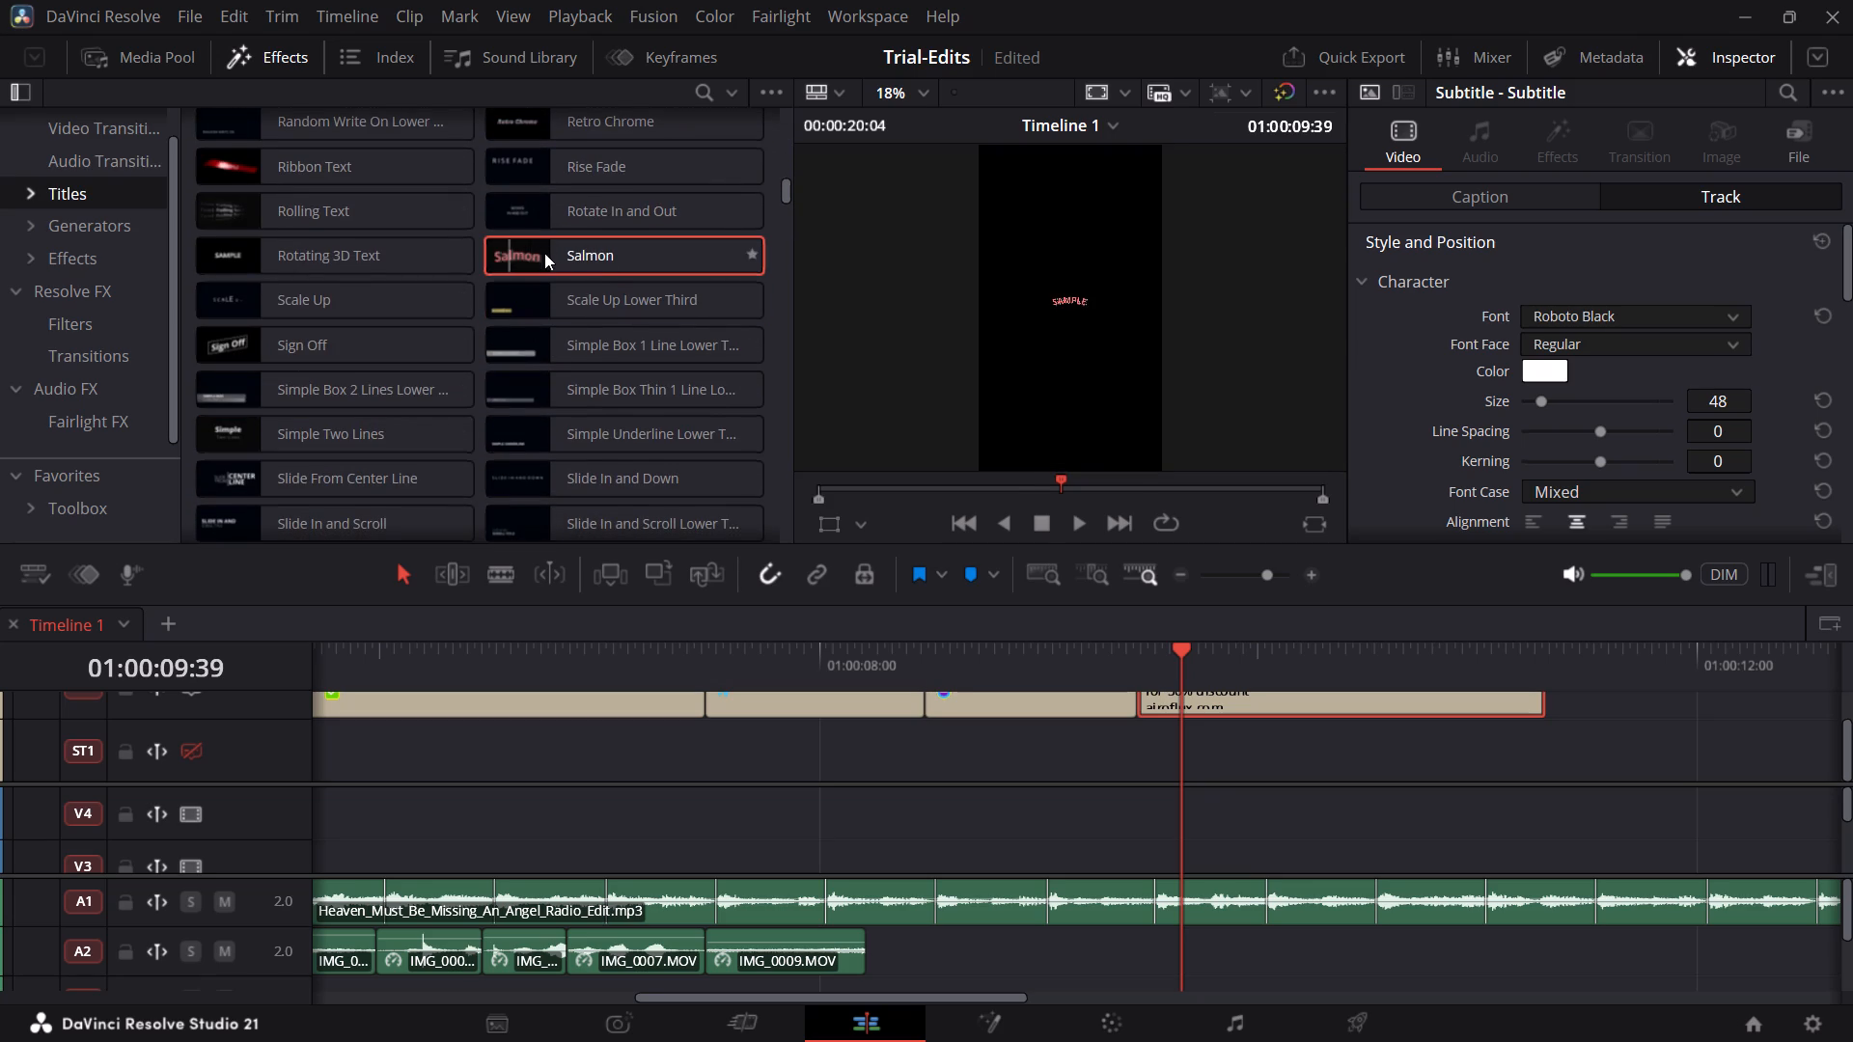
scroll(547, 254, "down", 2)
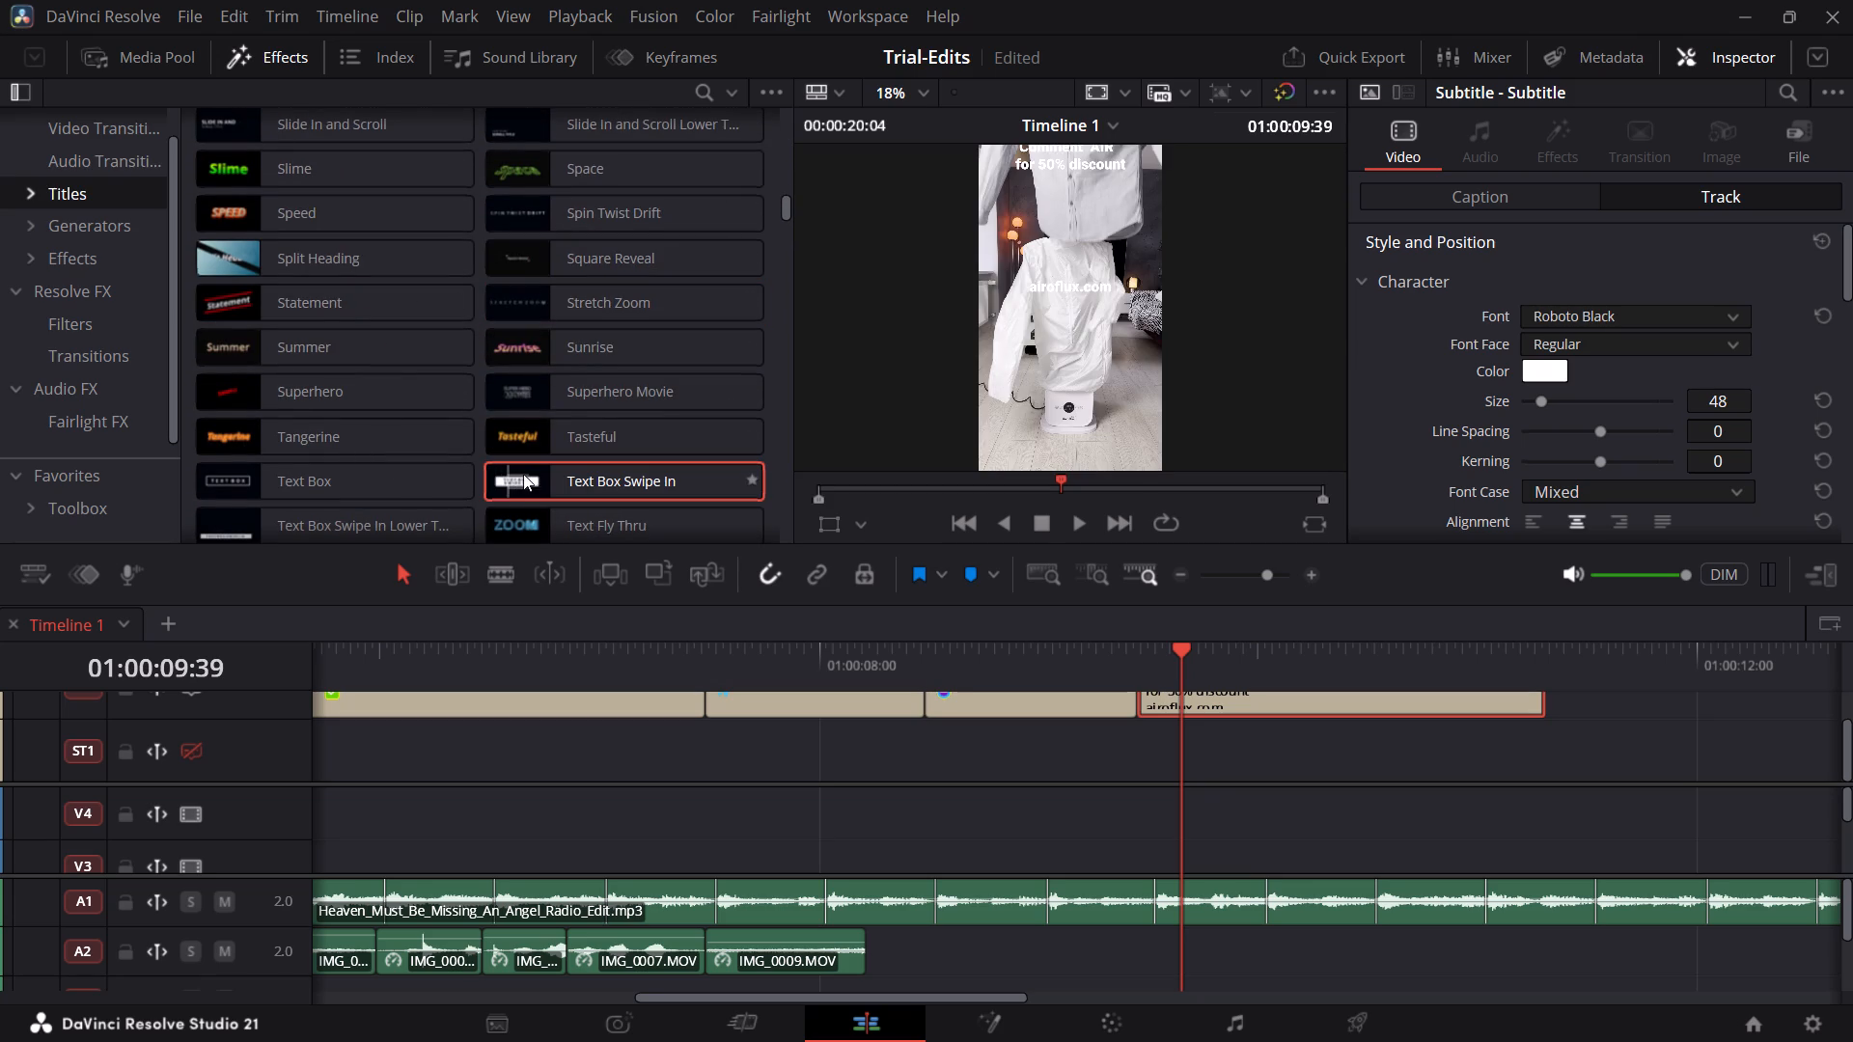
scroll(597, 467, "down", 2)
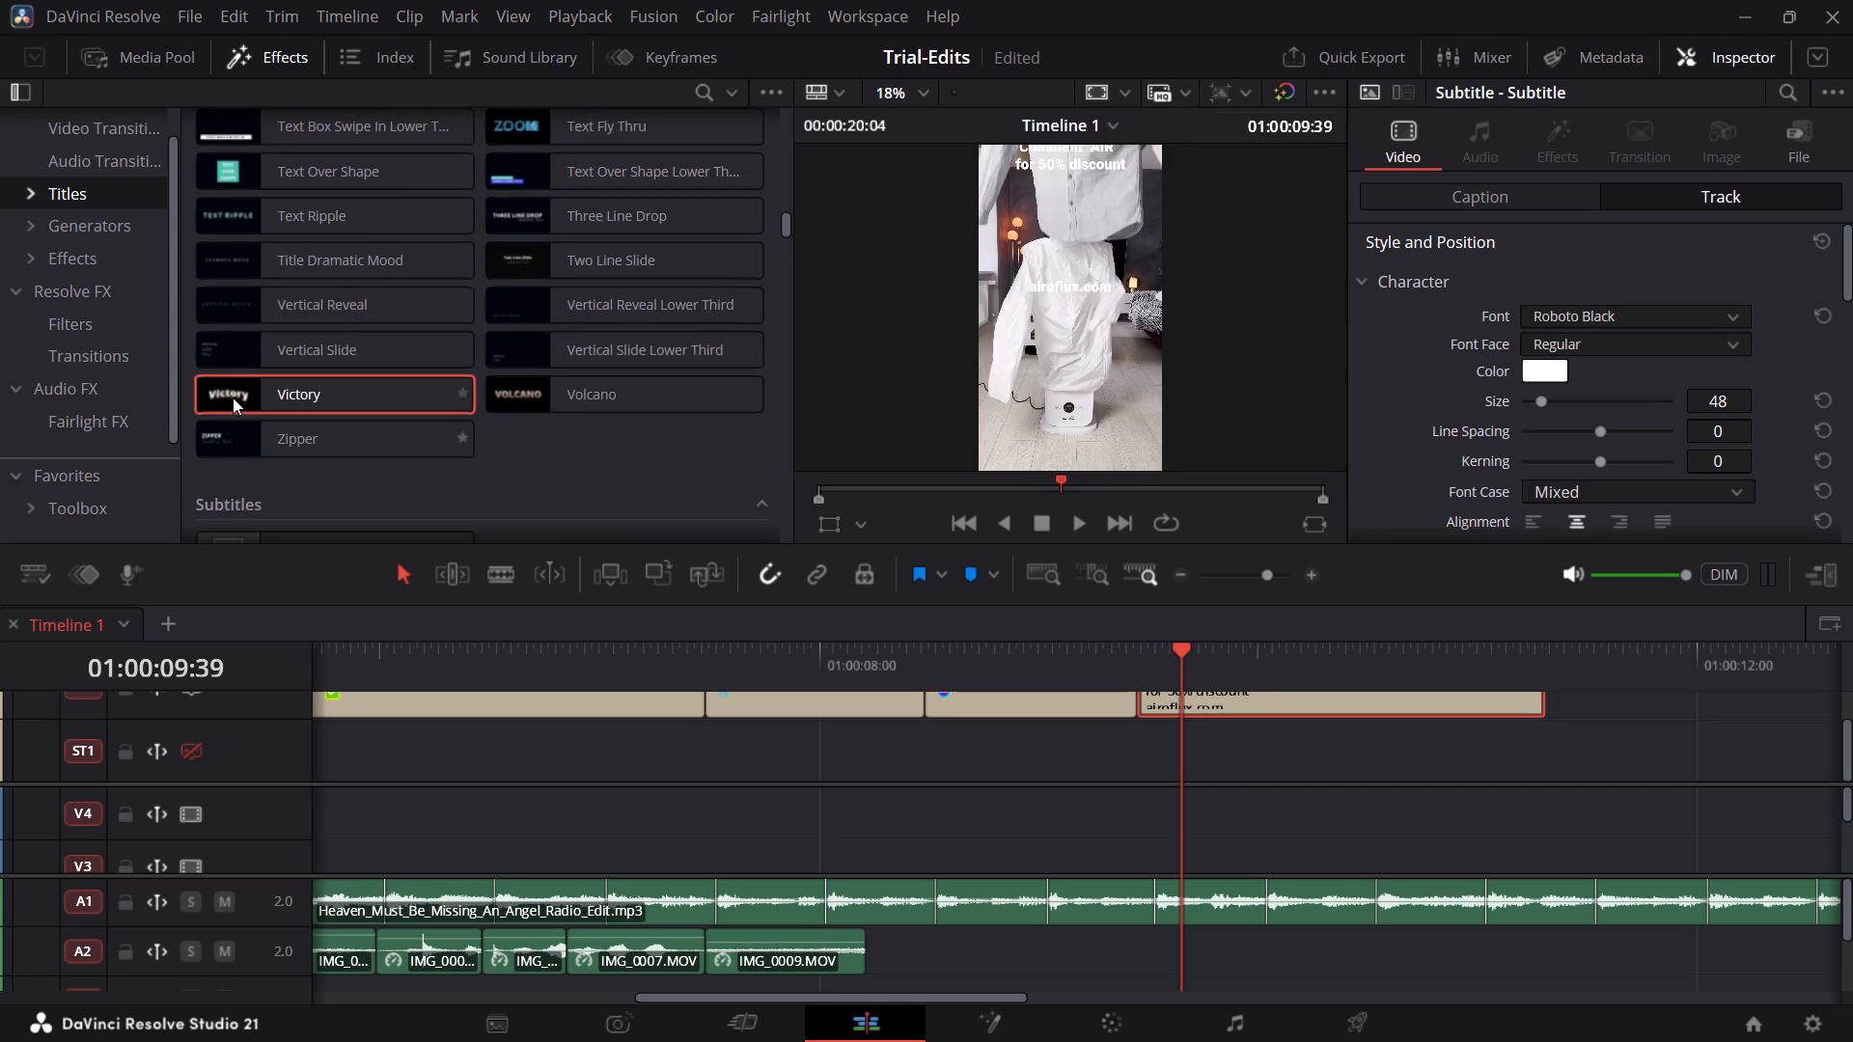
Browse the Free Starter Pack titles from backgrounds and Intro Cards through Call to Actions and the text animations.
scroll(305, 396, "down", 2)
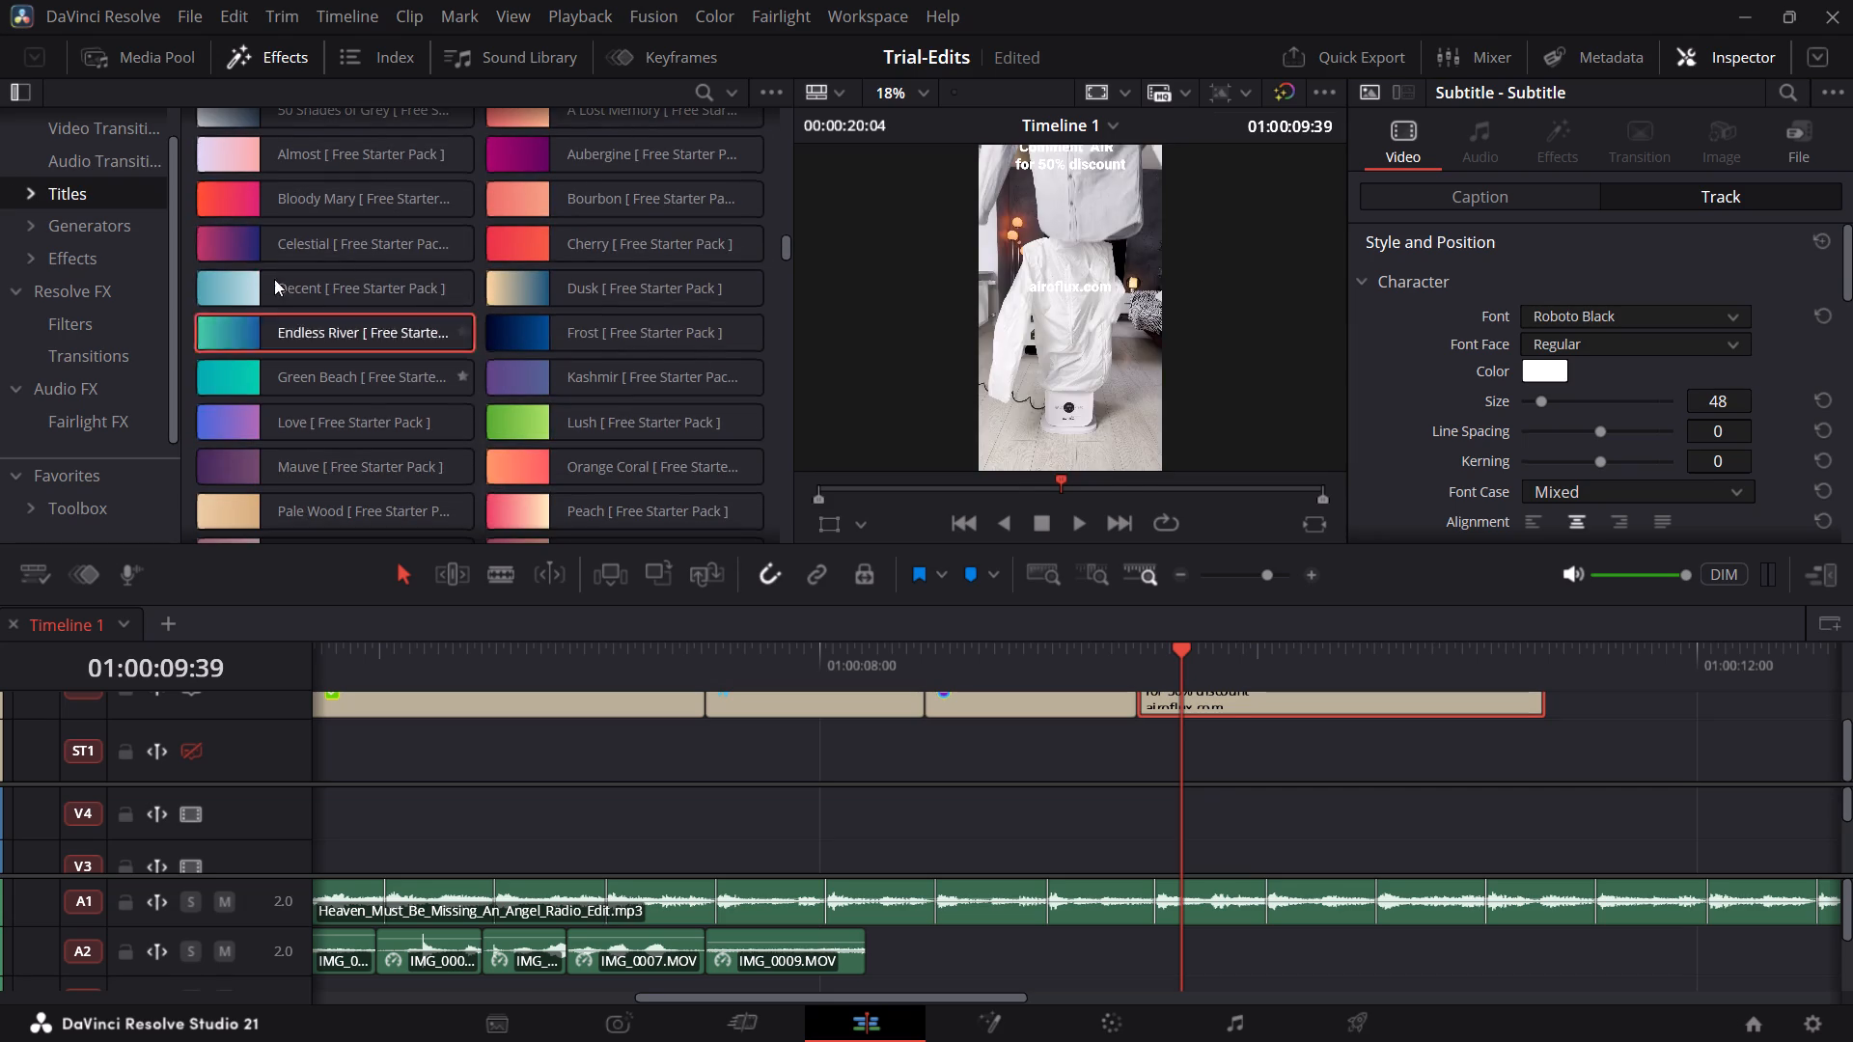
scroll(372, 261, "down", 3)
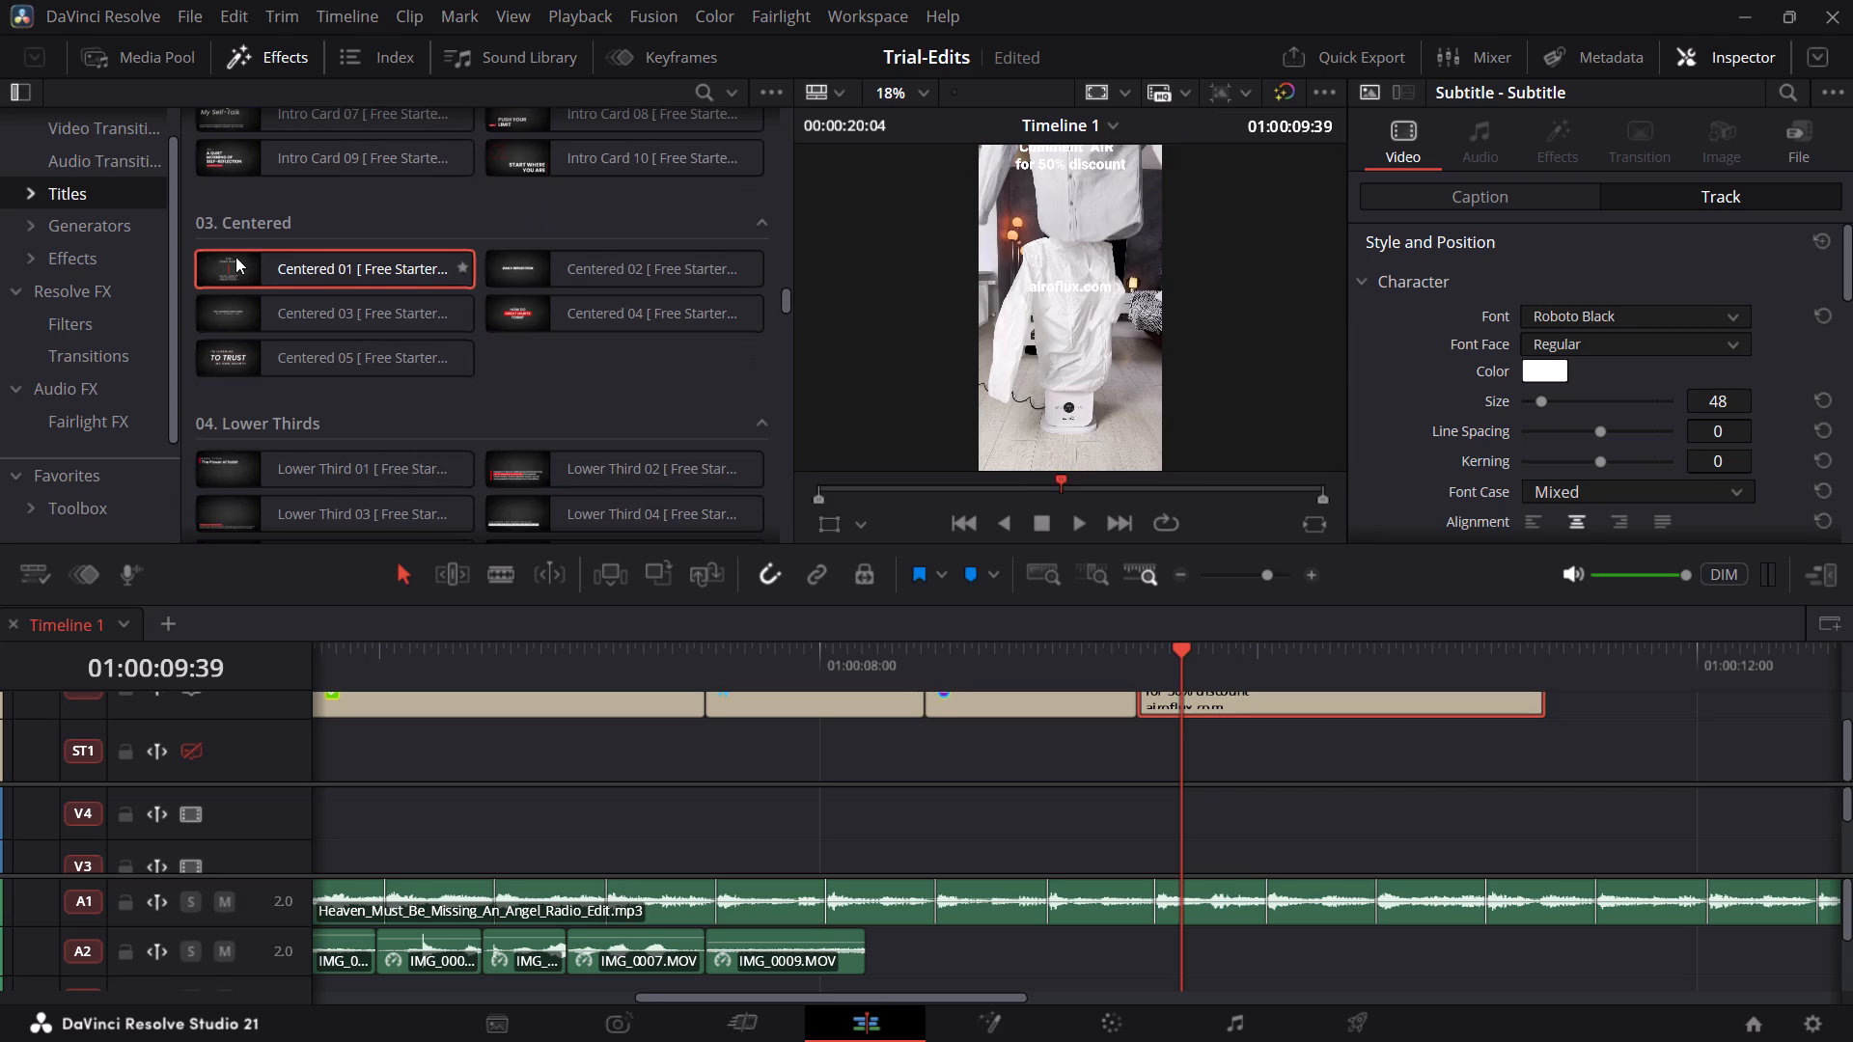
scroll(234, 257, "up", 1)
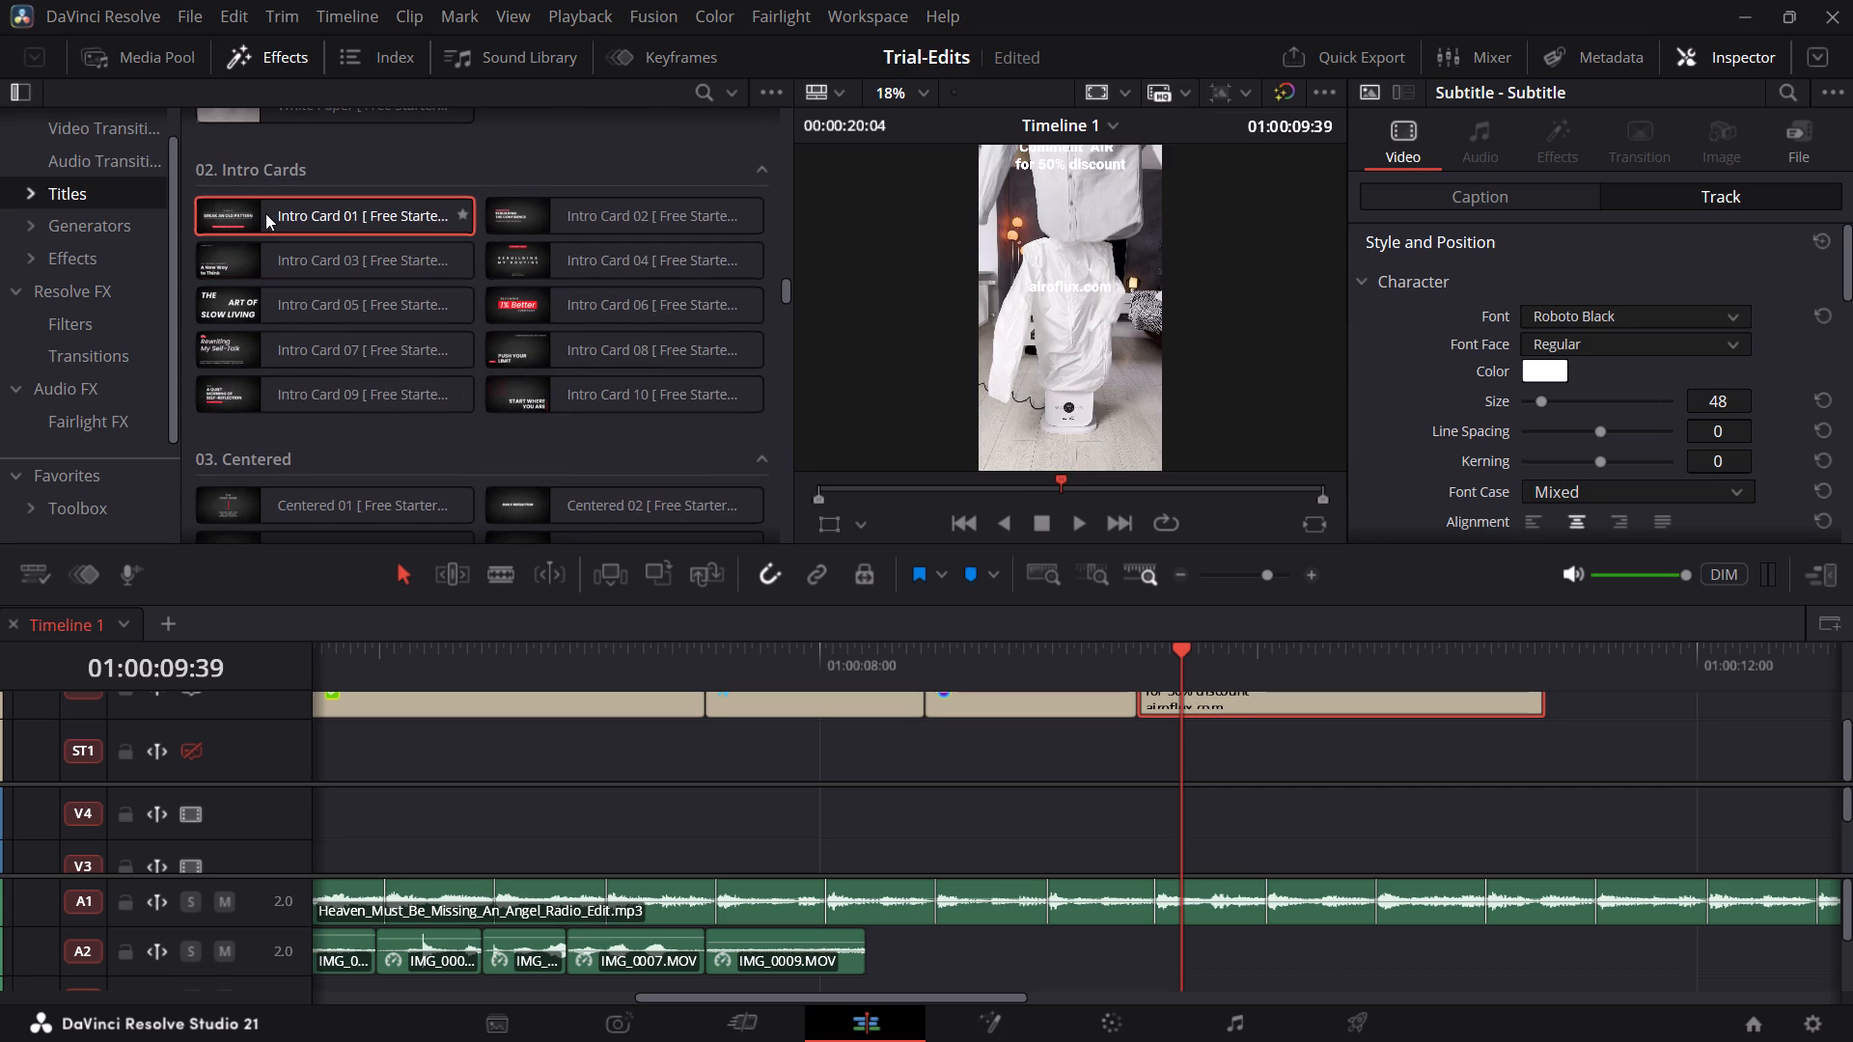
scroll(358, 225, "down", 3)
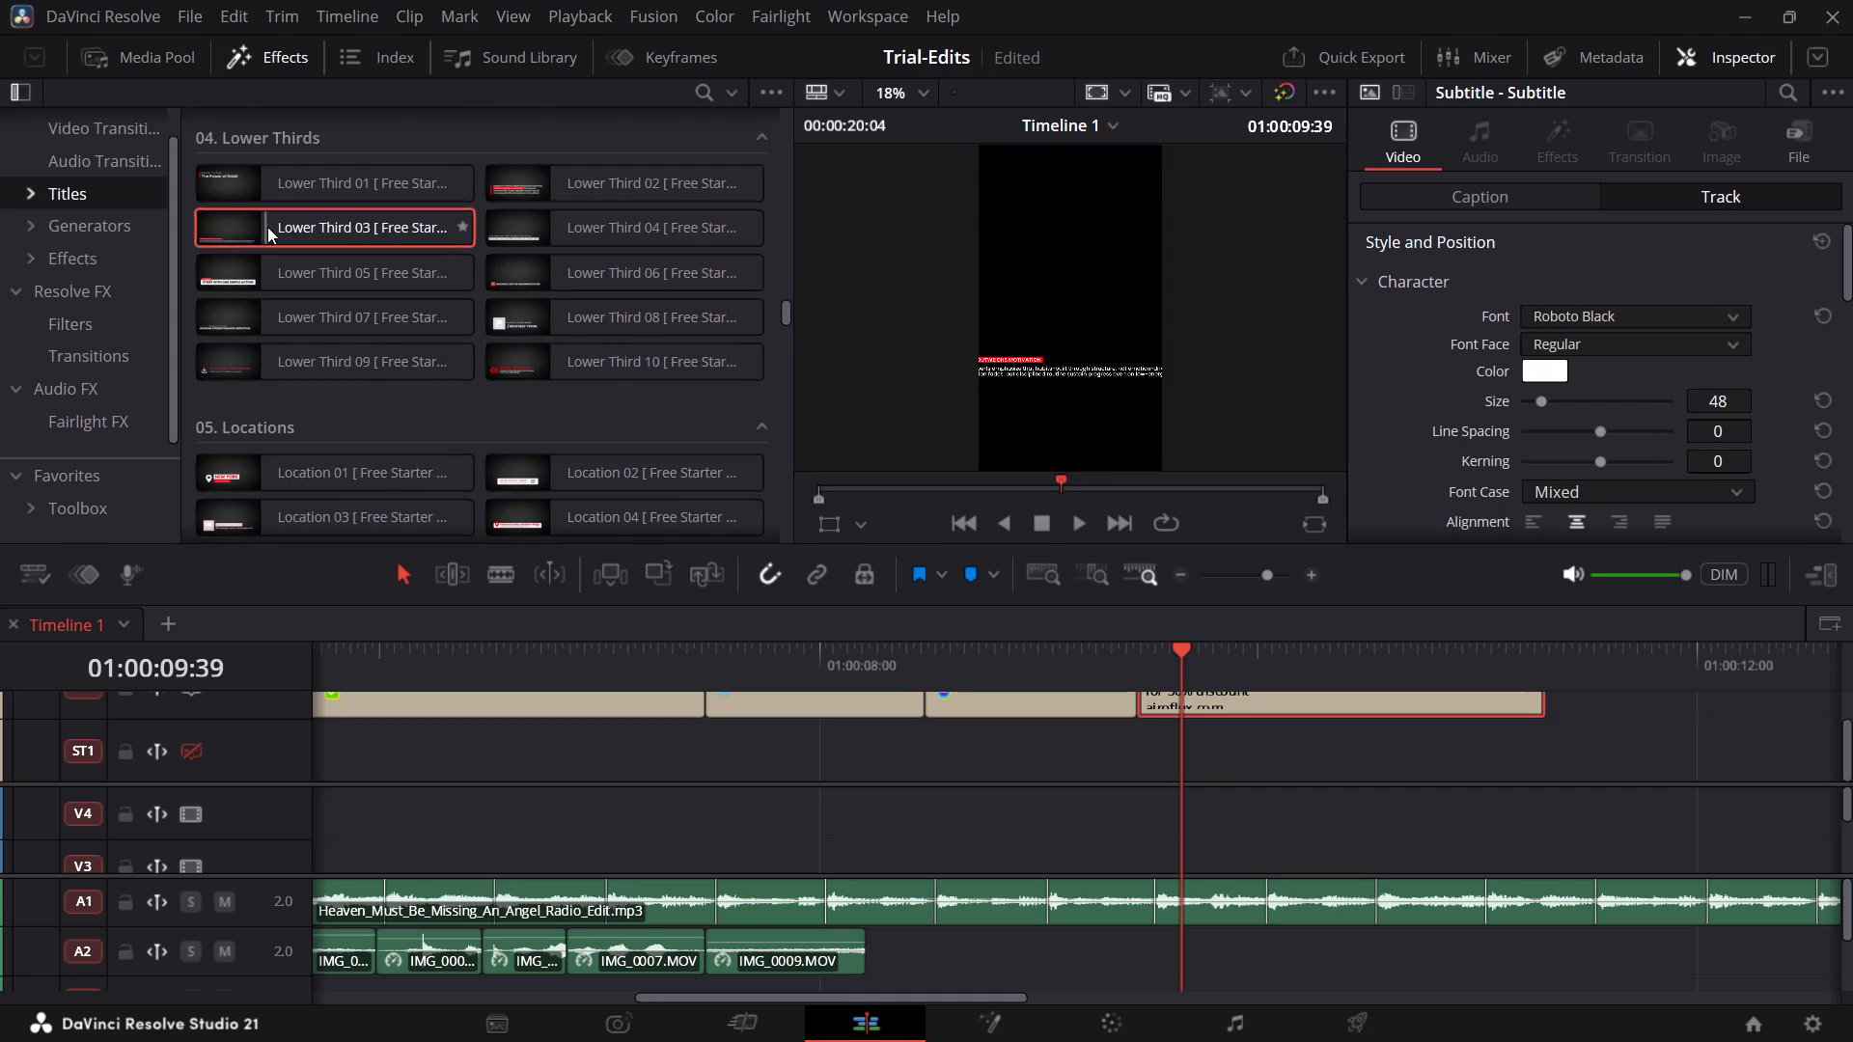
scroll(416, 256, "down", 9)
scroll(480, 373, "down", 1)
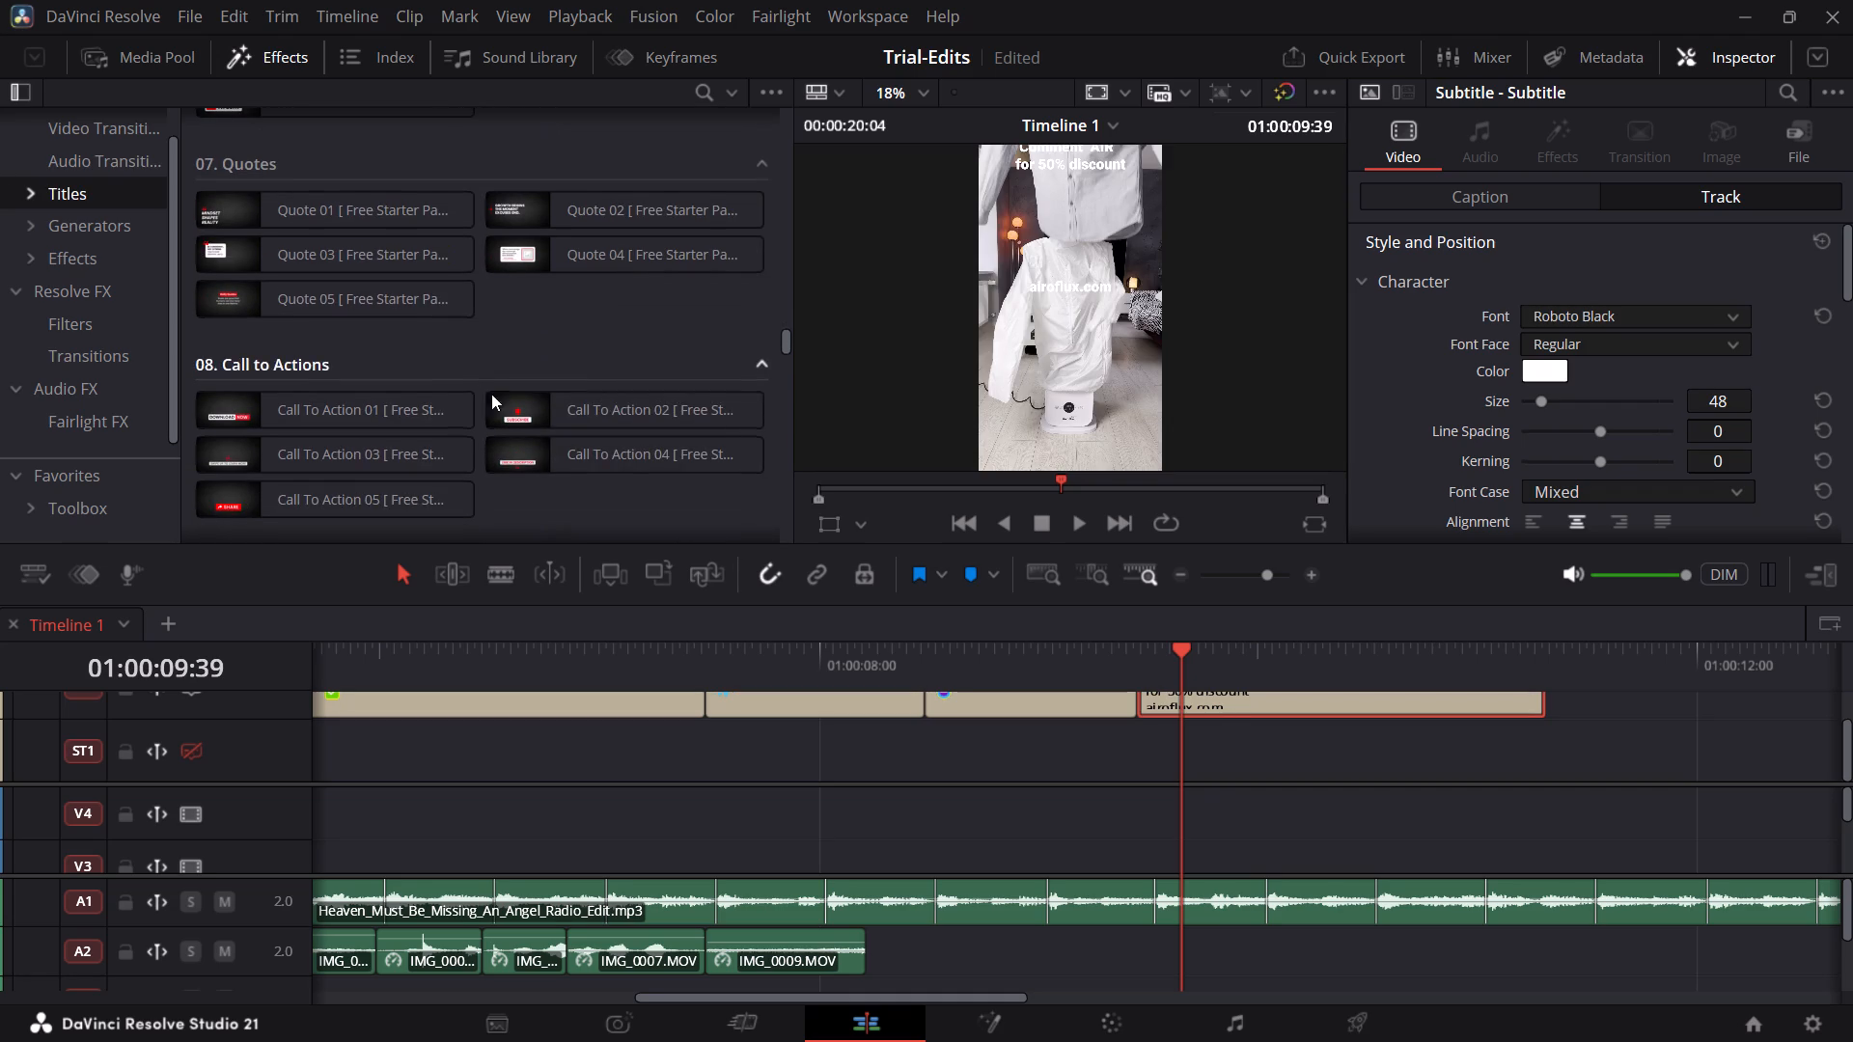
scroll(605, 423, "down", 1)
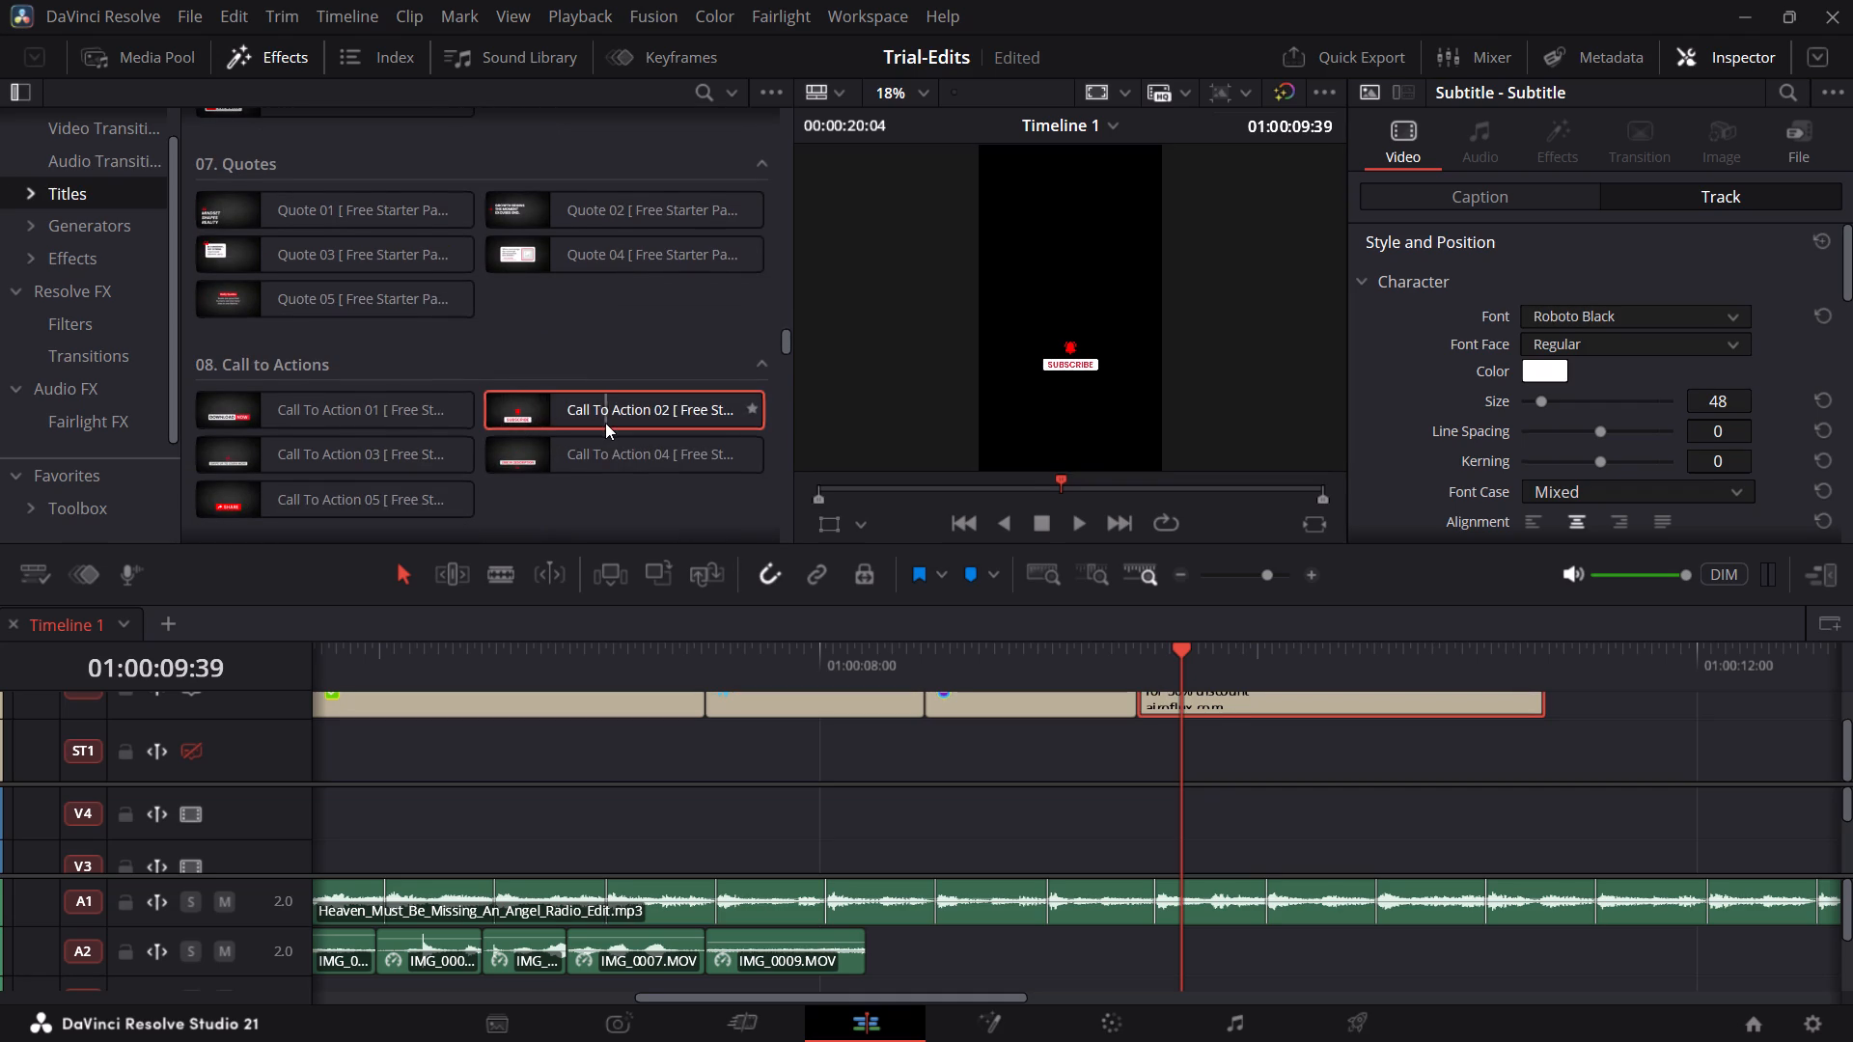
scroll(605, 423, "down", 2)
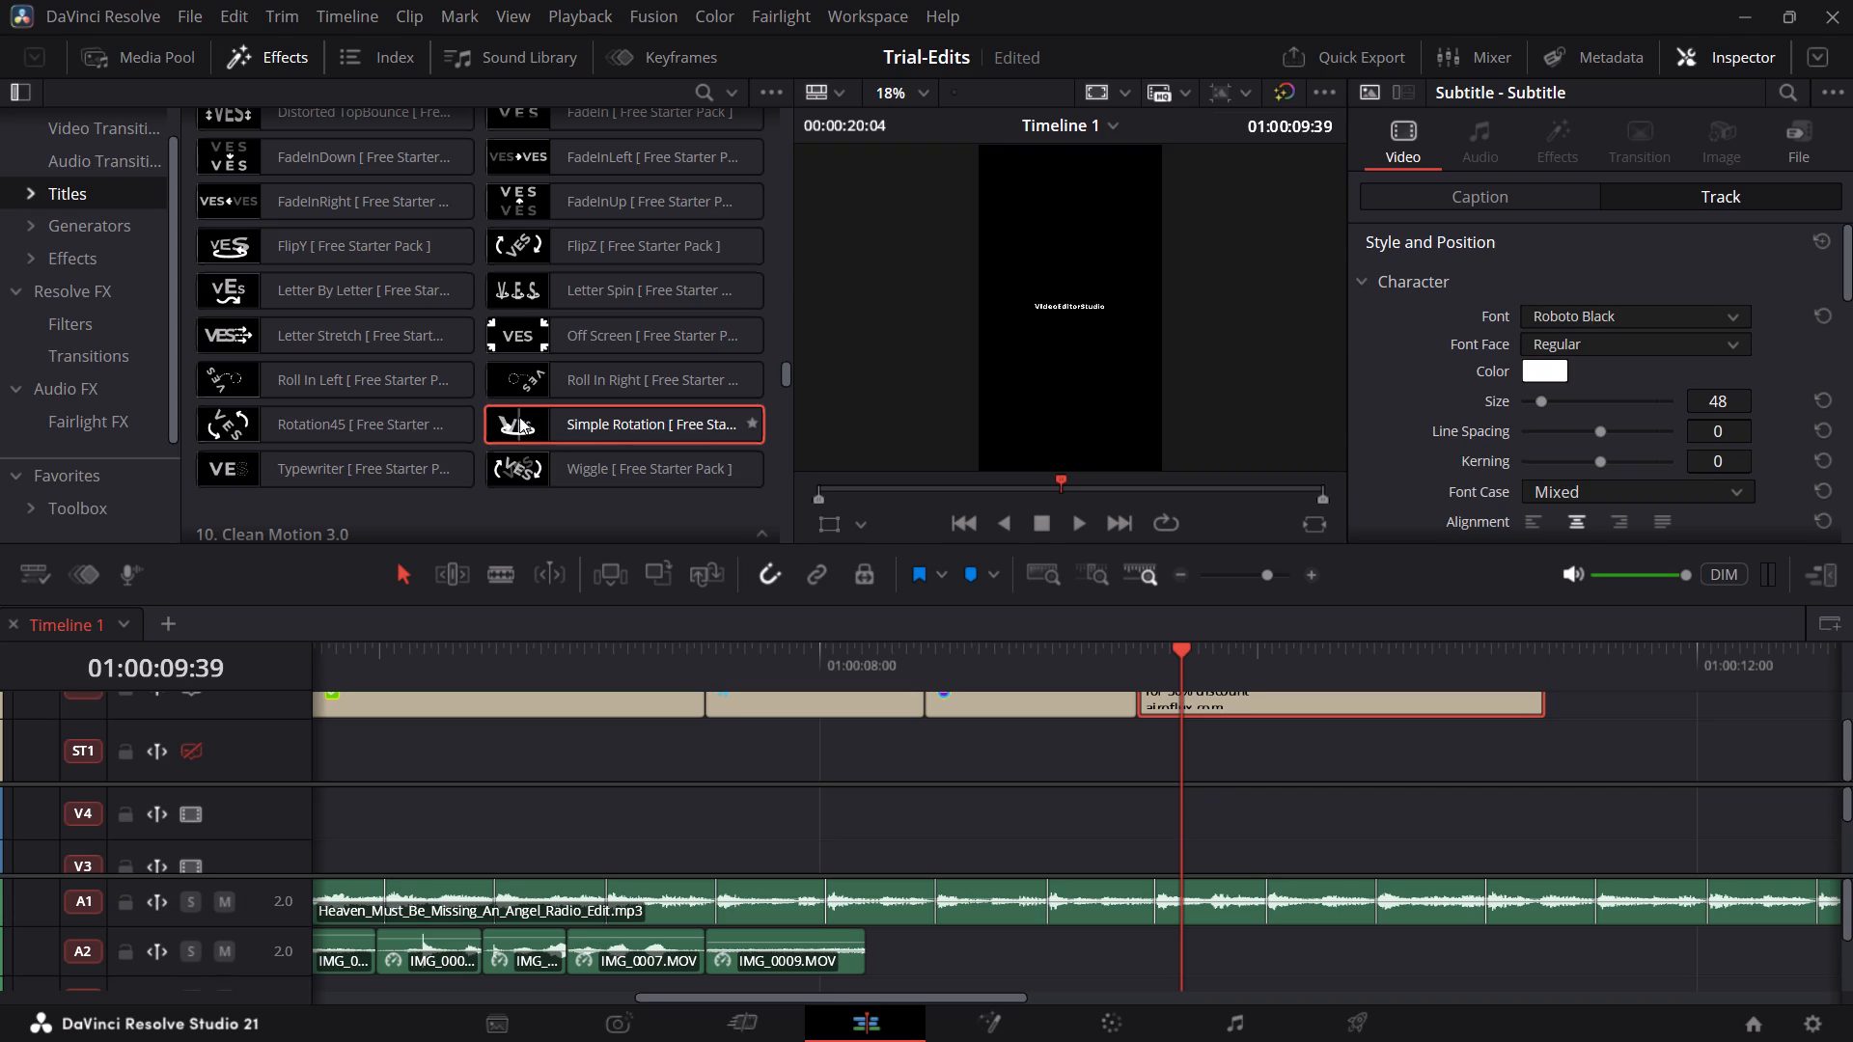
scroll(565, 343, "up", 1)
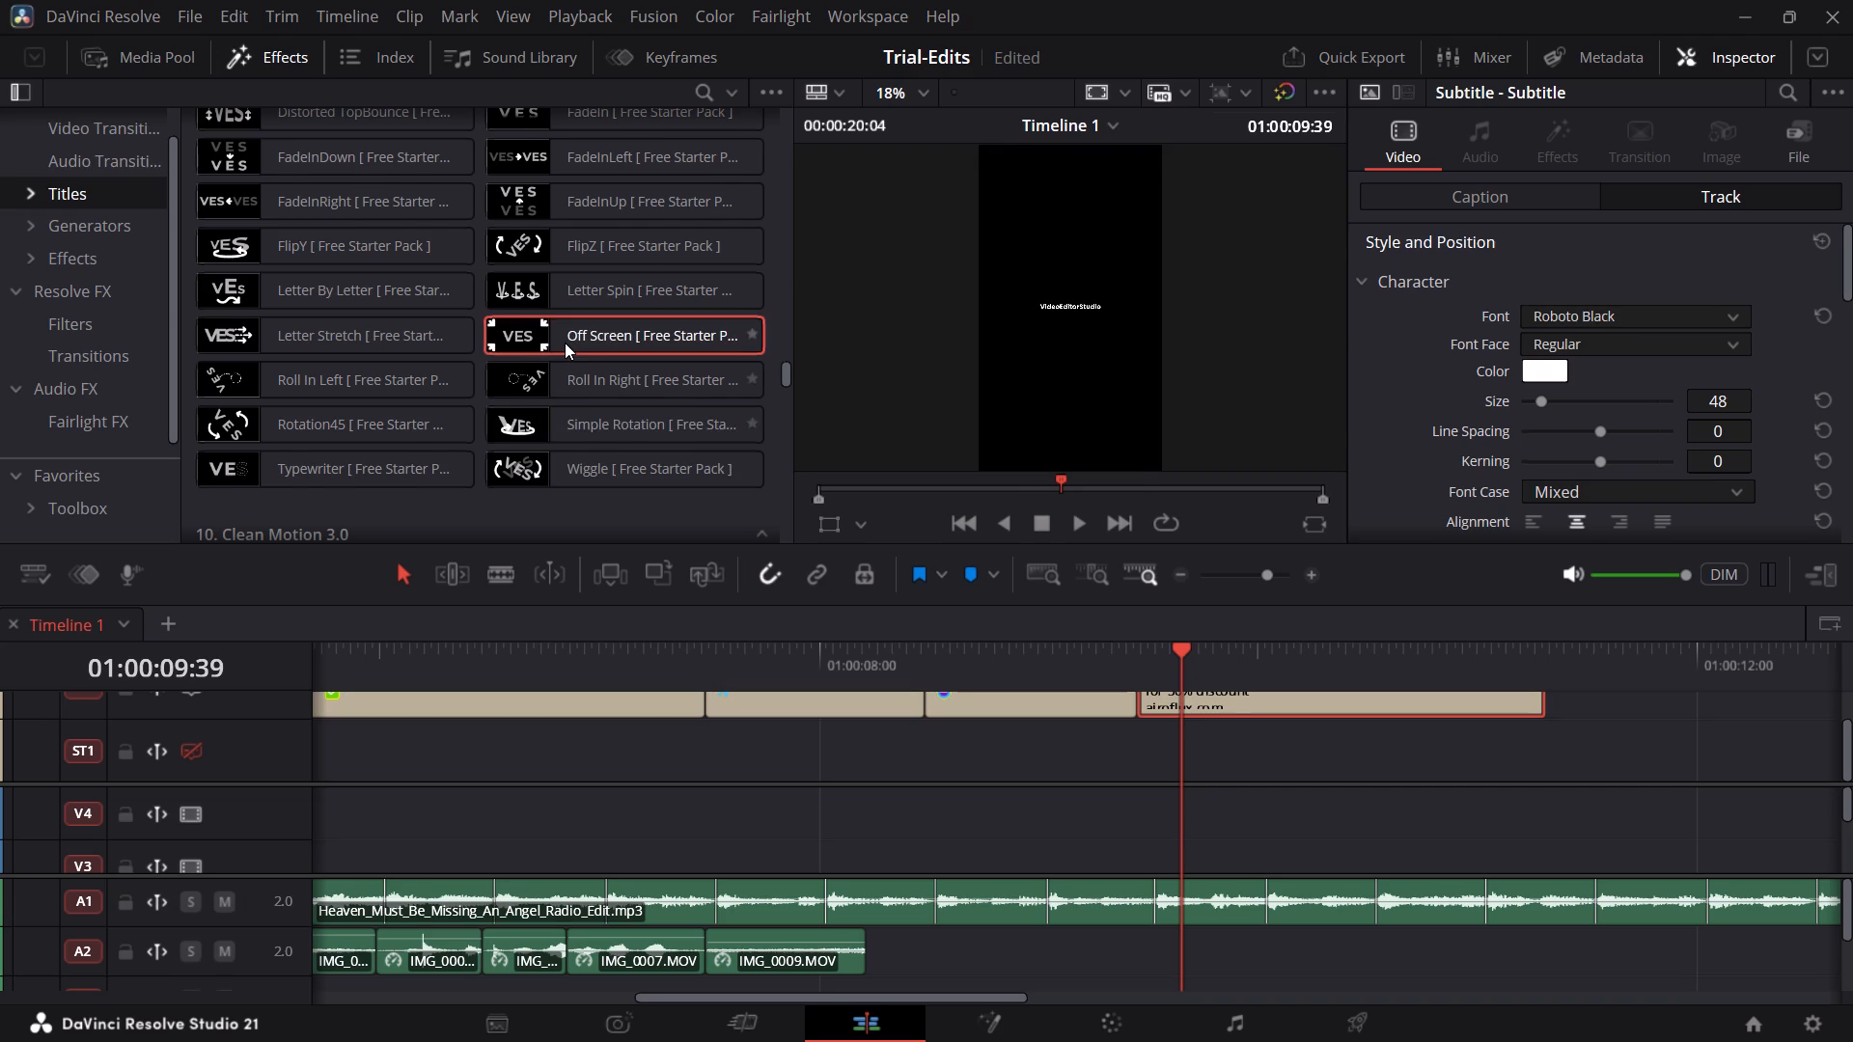
scroll(565, 343, "up", 1)
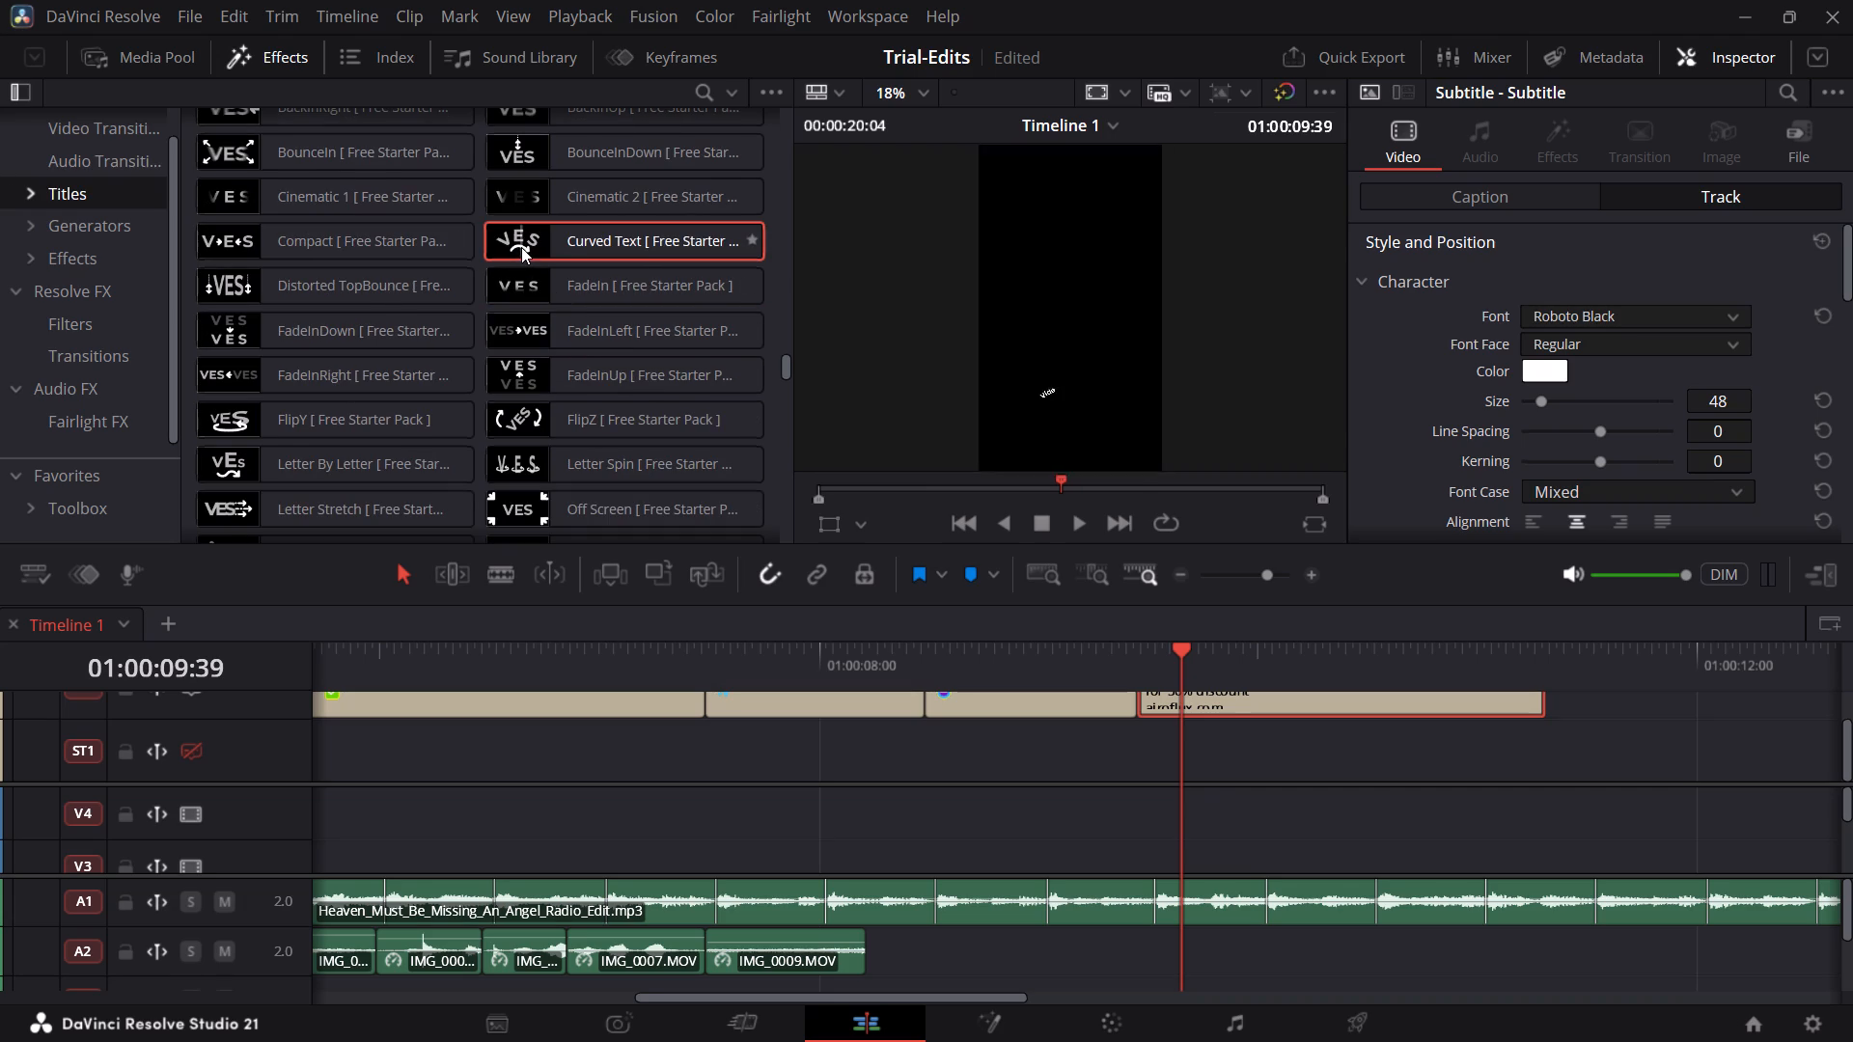
scroll(650, 253, "down", 1)
Browse the Starter Pack titles from Arrows and Social Media through Infographics and Styled Text to Icons.
scroll(650, 253, "down", 1)
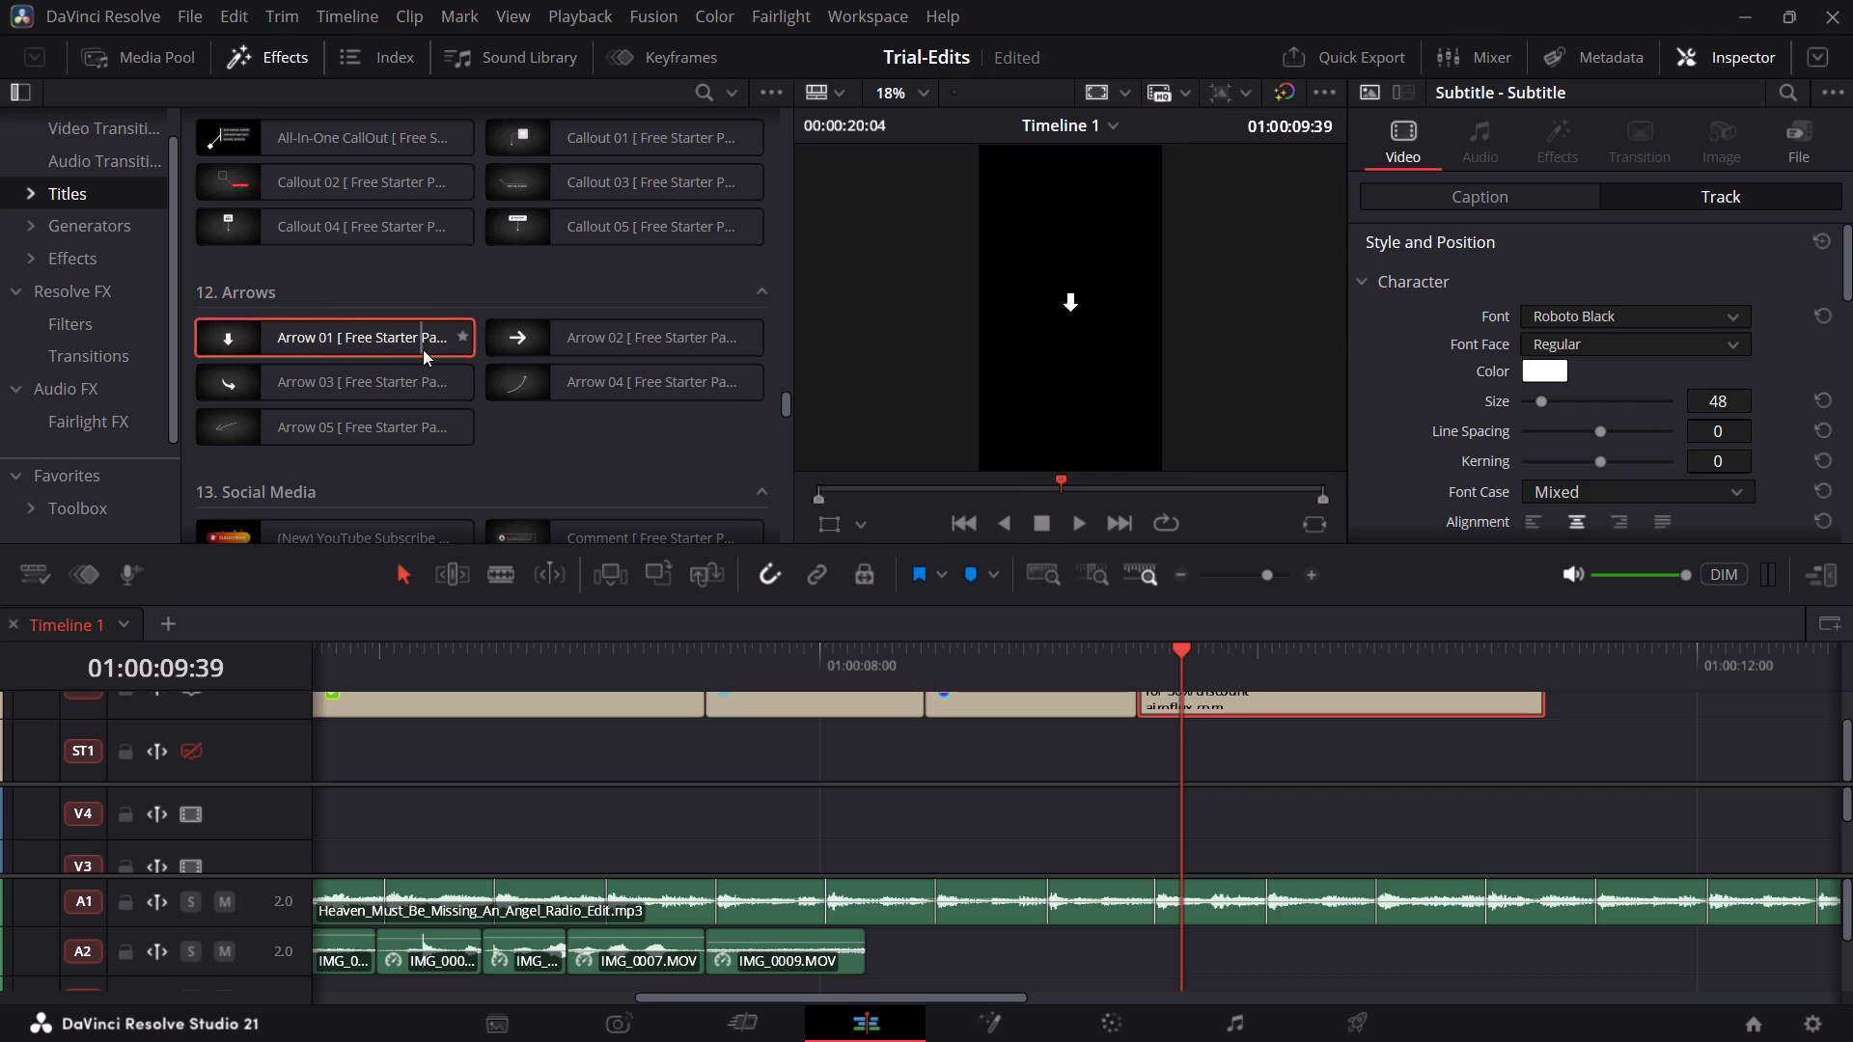
scroll(431, 349, "down", 3)
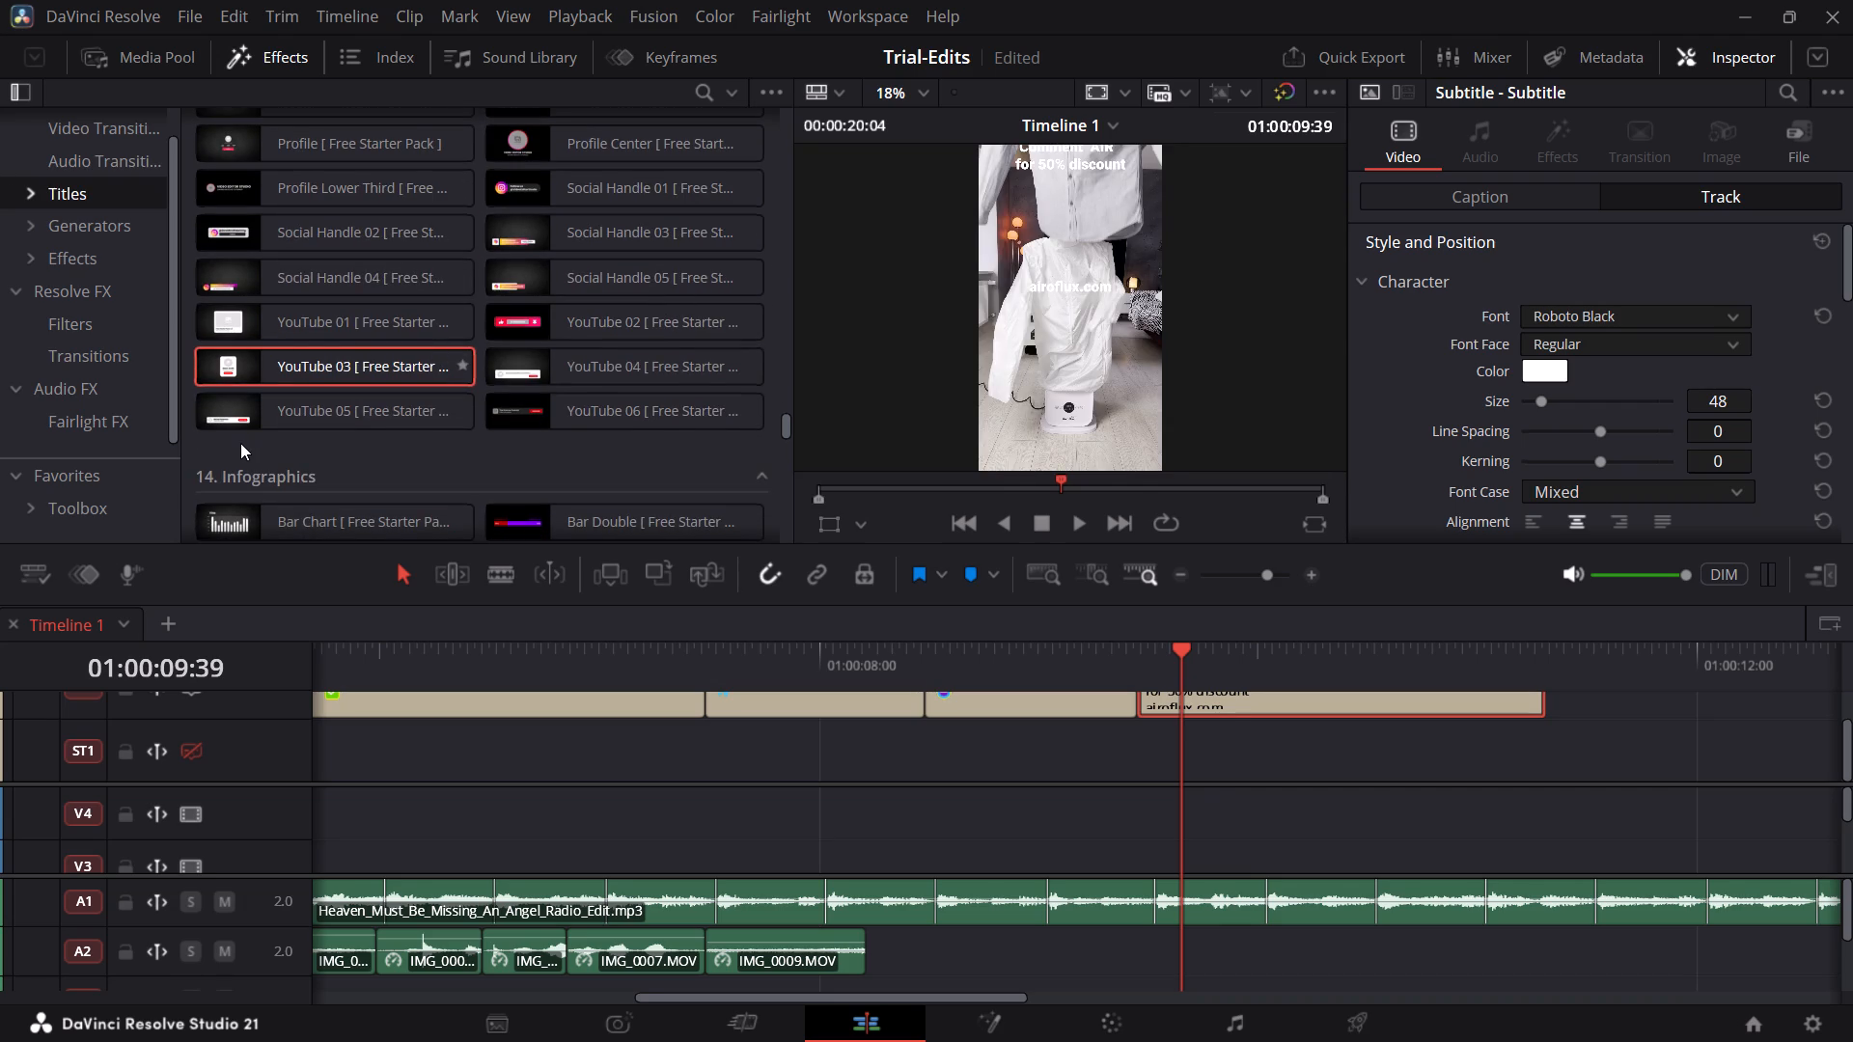
scroll(240, 443, "up", 1)
scroll(274, 326, "down", 1)
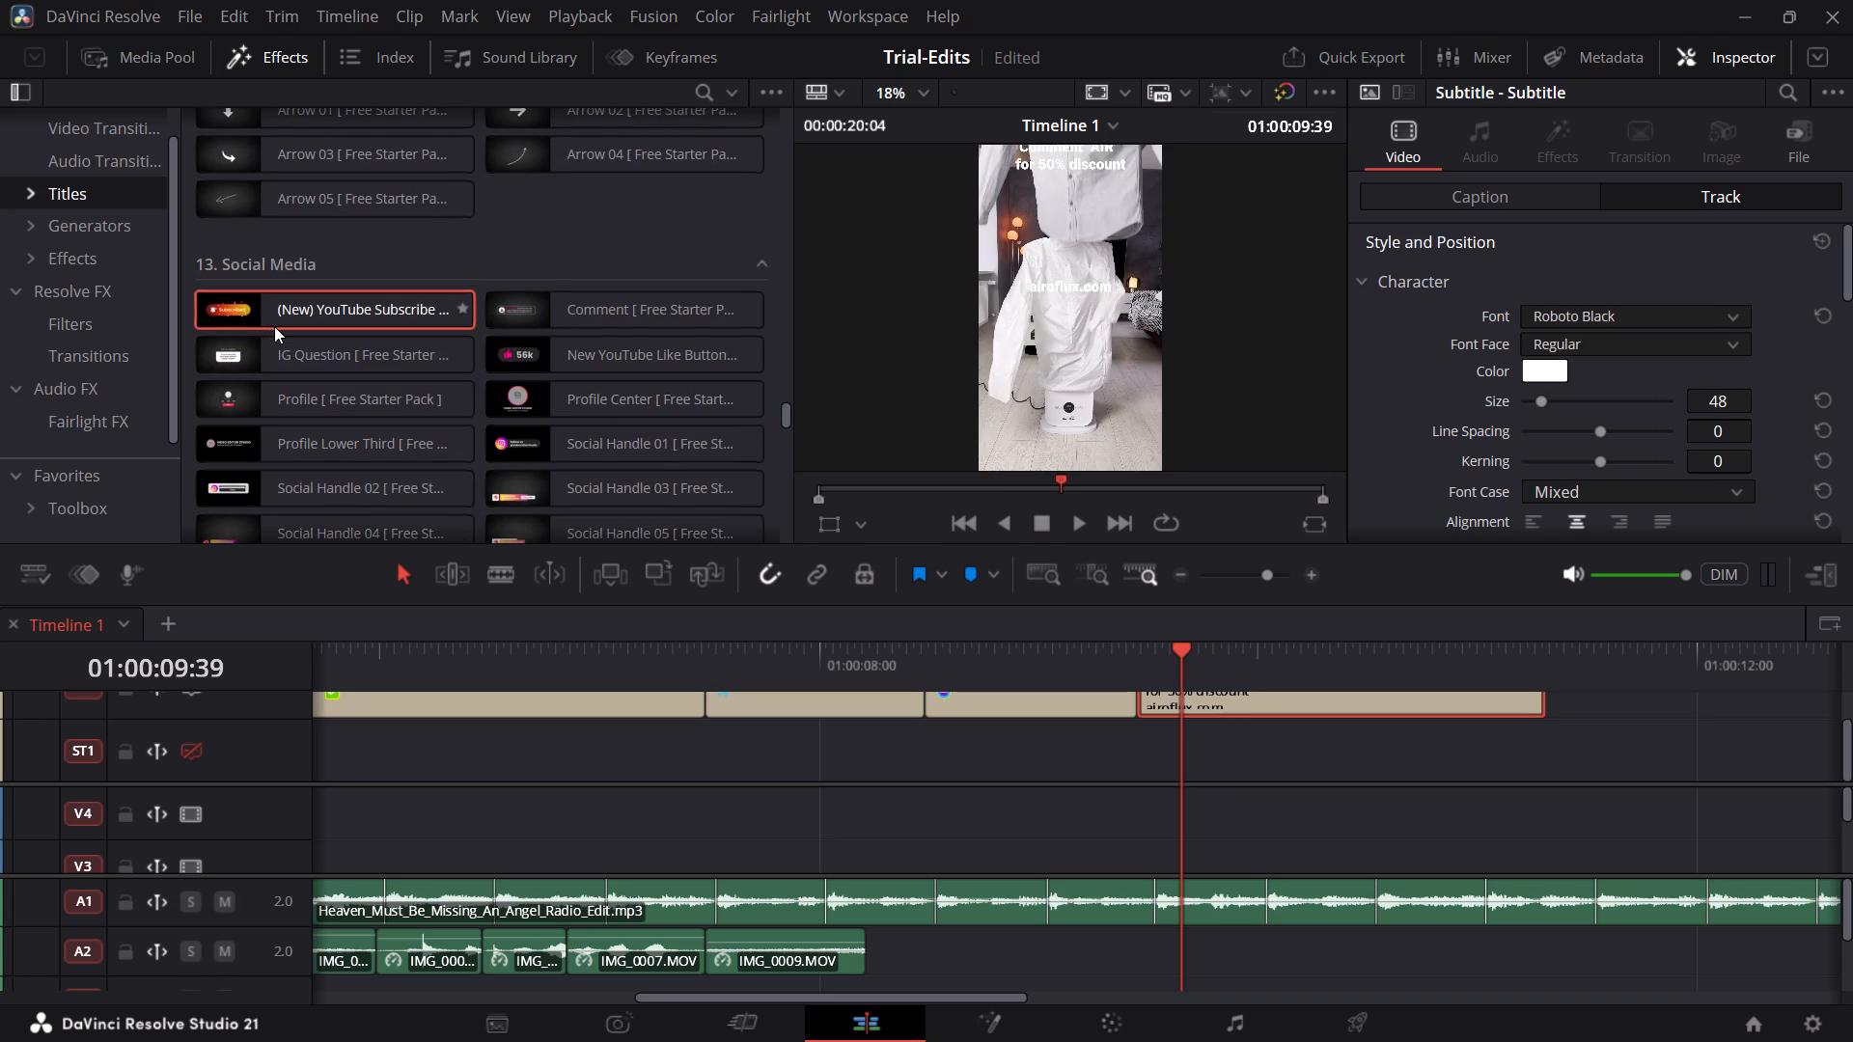
scroll(274, 326, "down", 7)
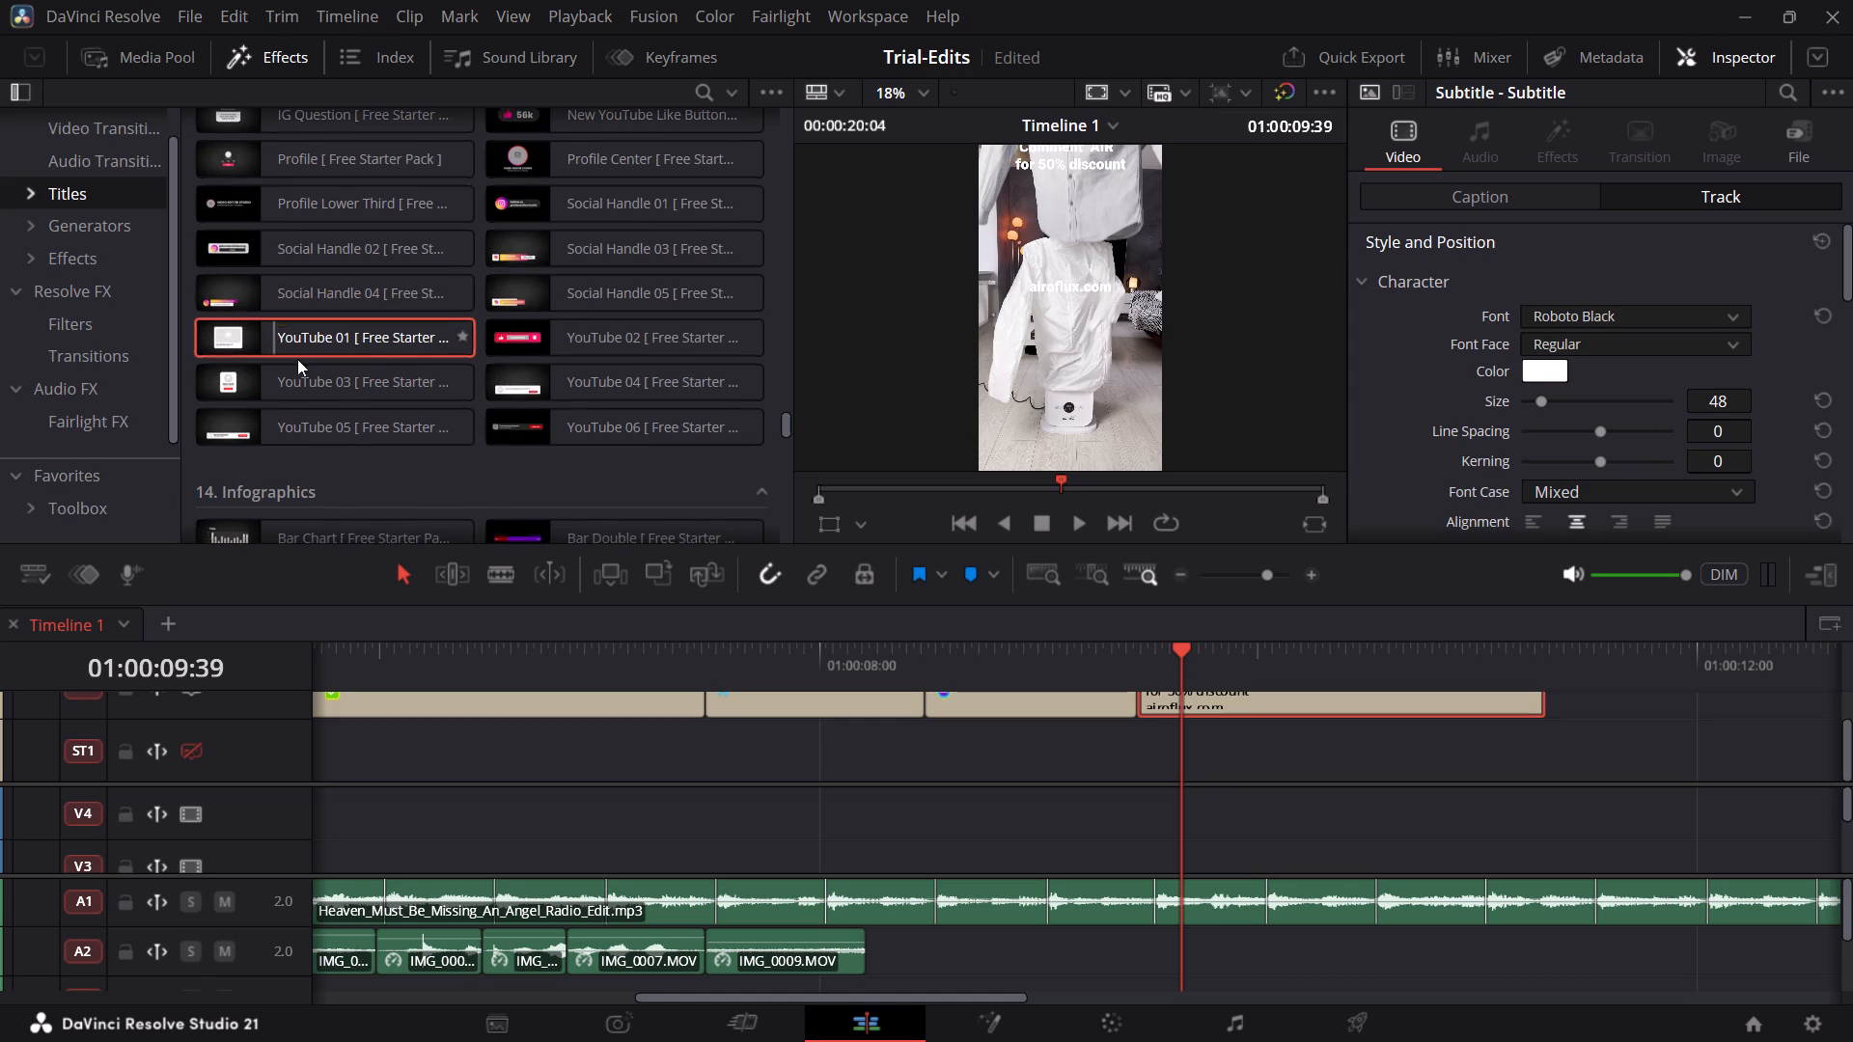
scroll(383, 429, "down", 1)
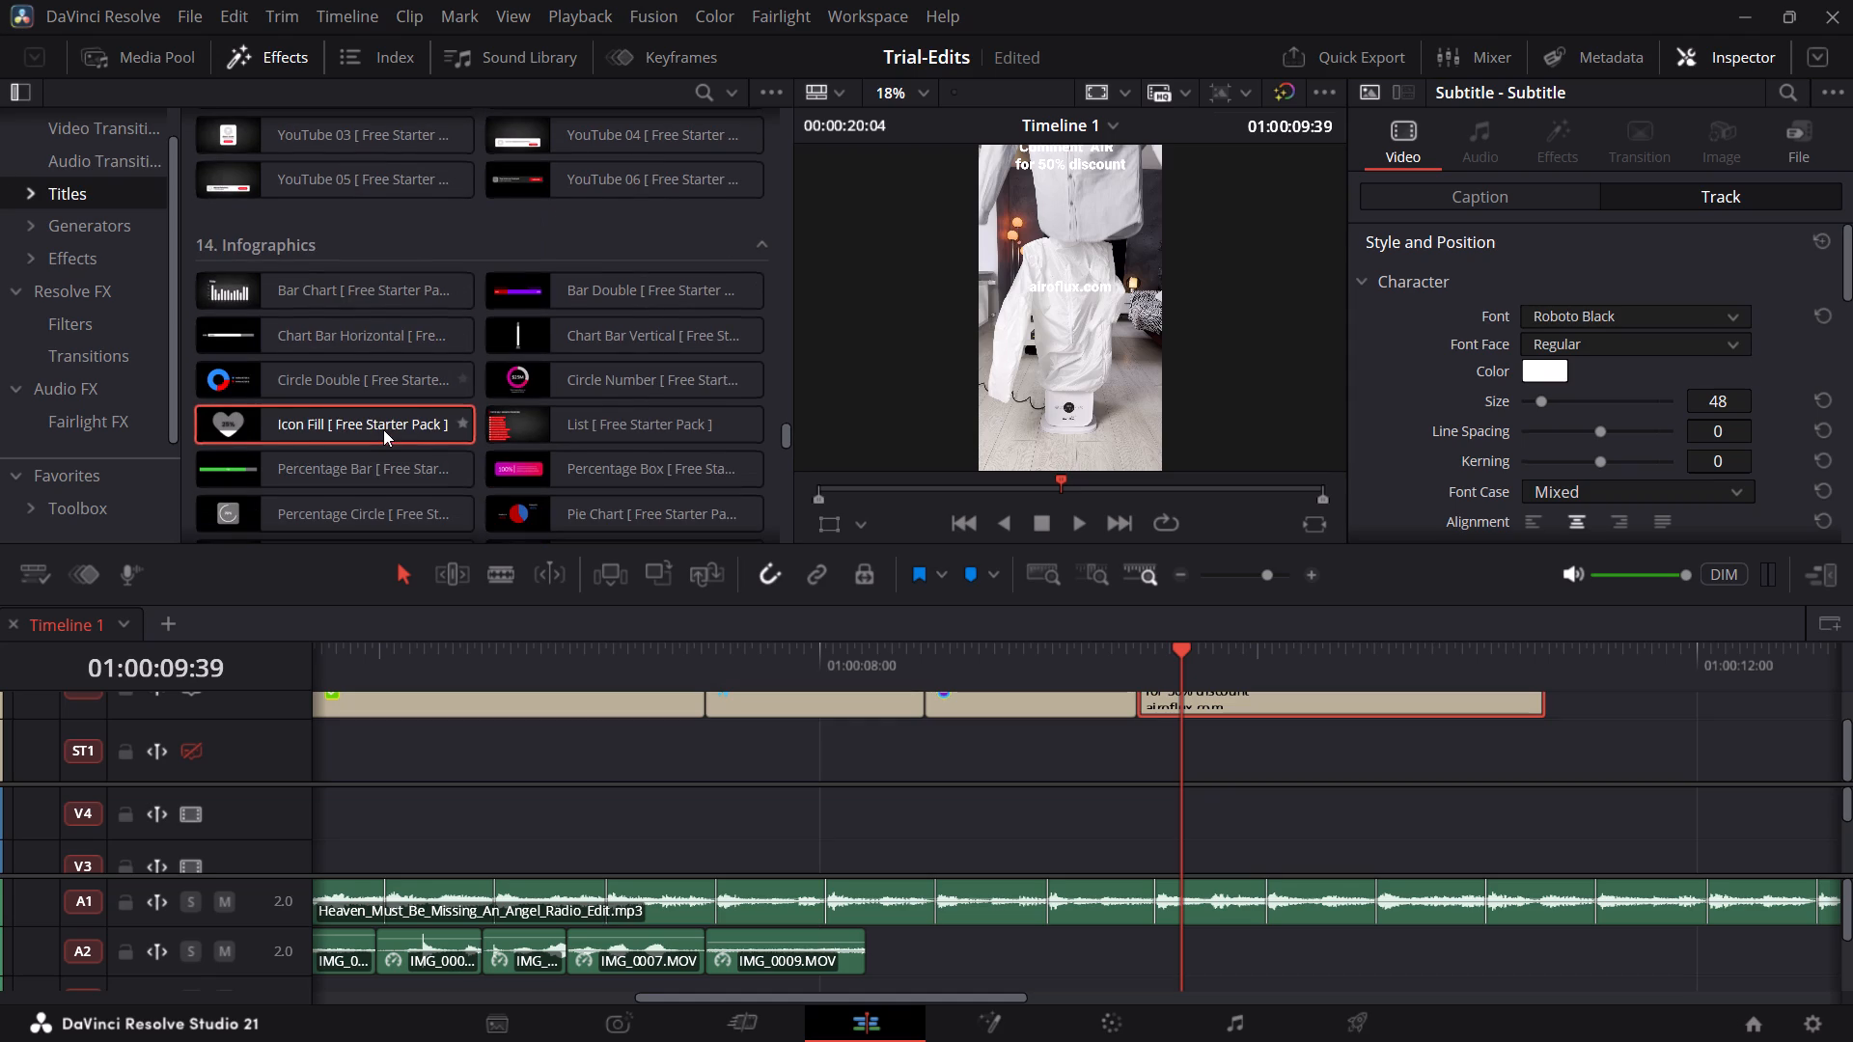
scroll(383, 429, "down", 1)
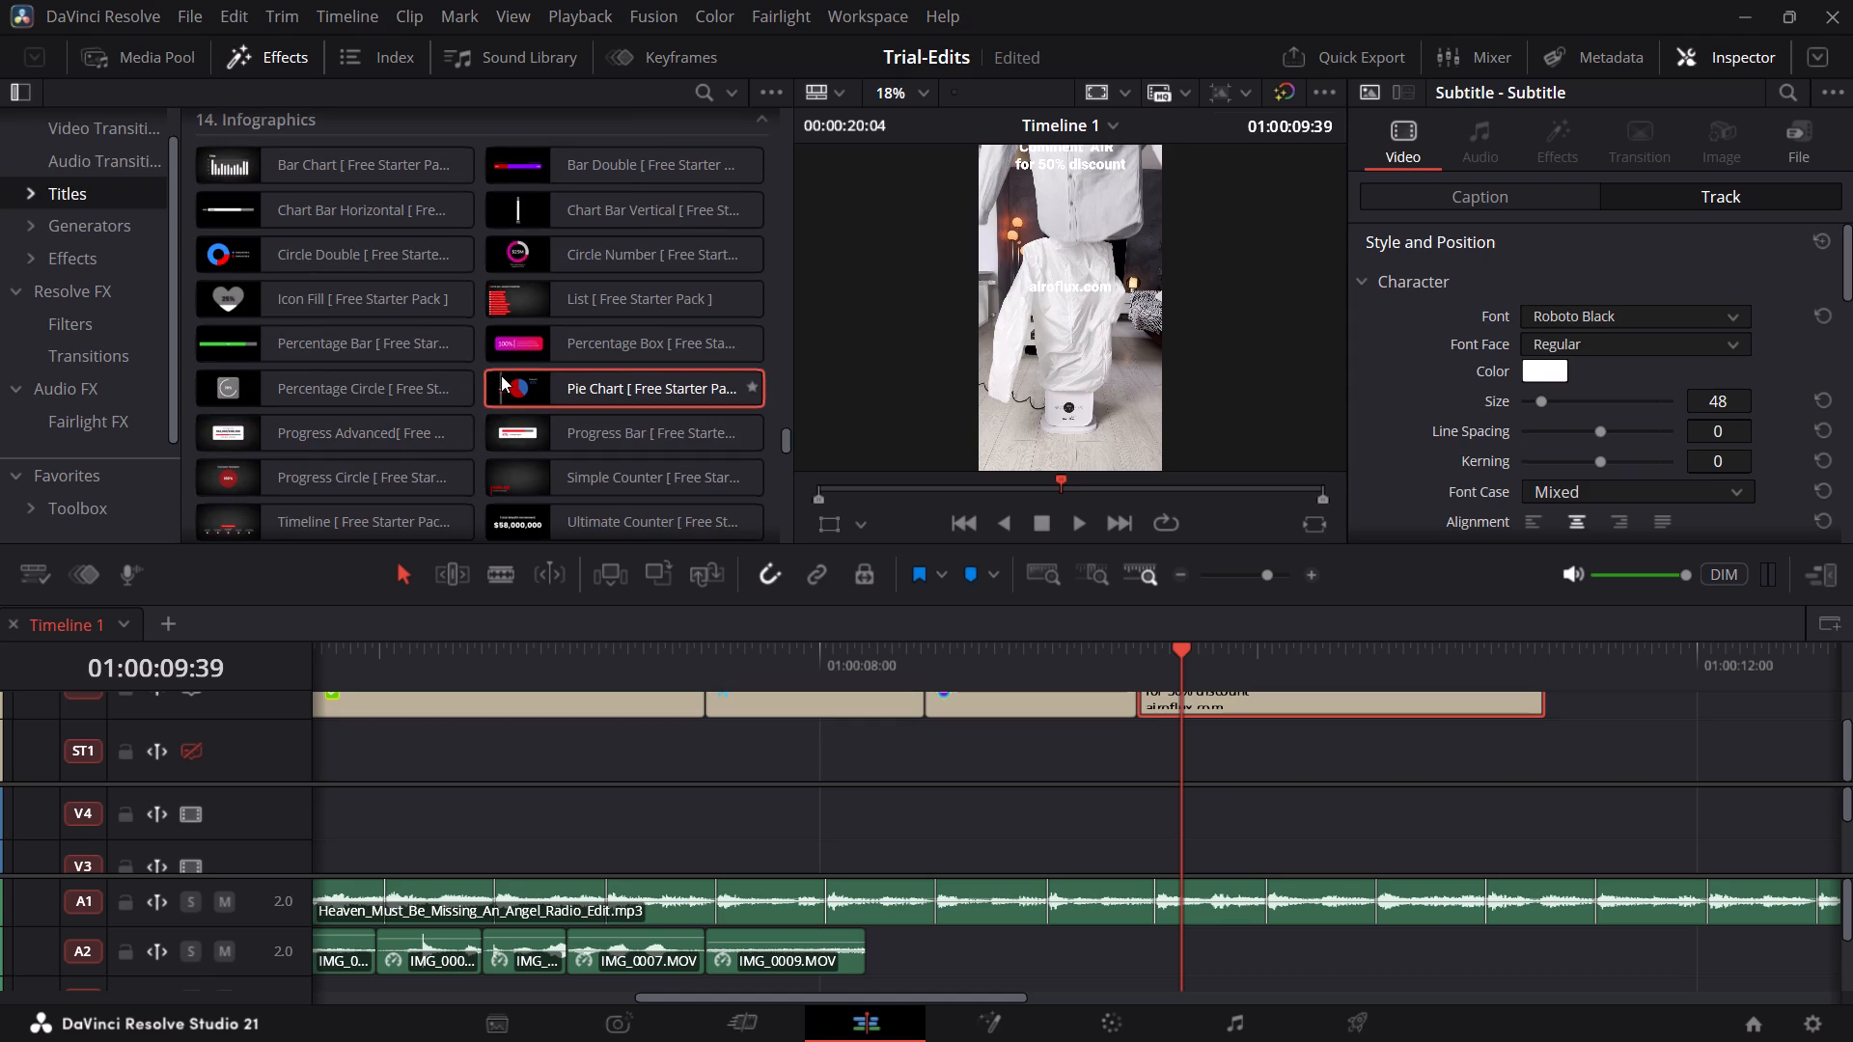
scroll(586, 386, "down", 3)
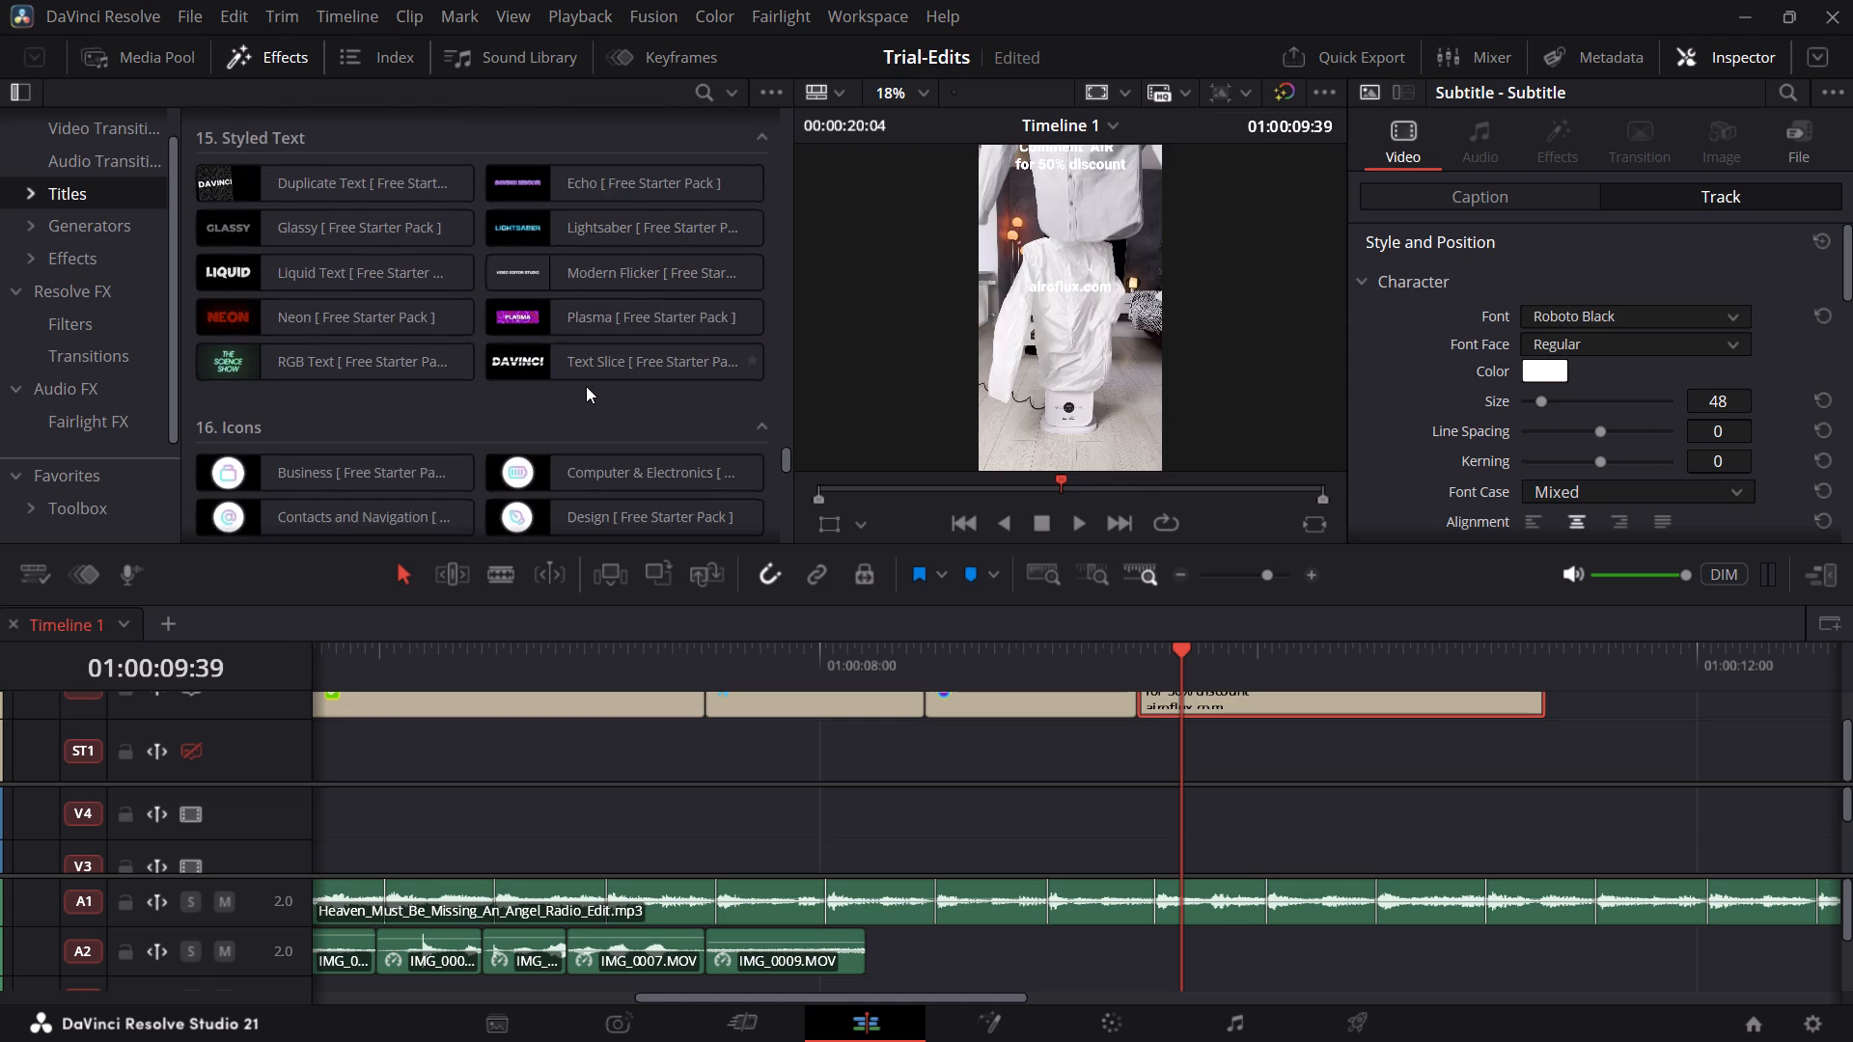
scroll(472, 419, "up", 1)
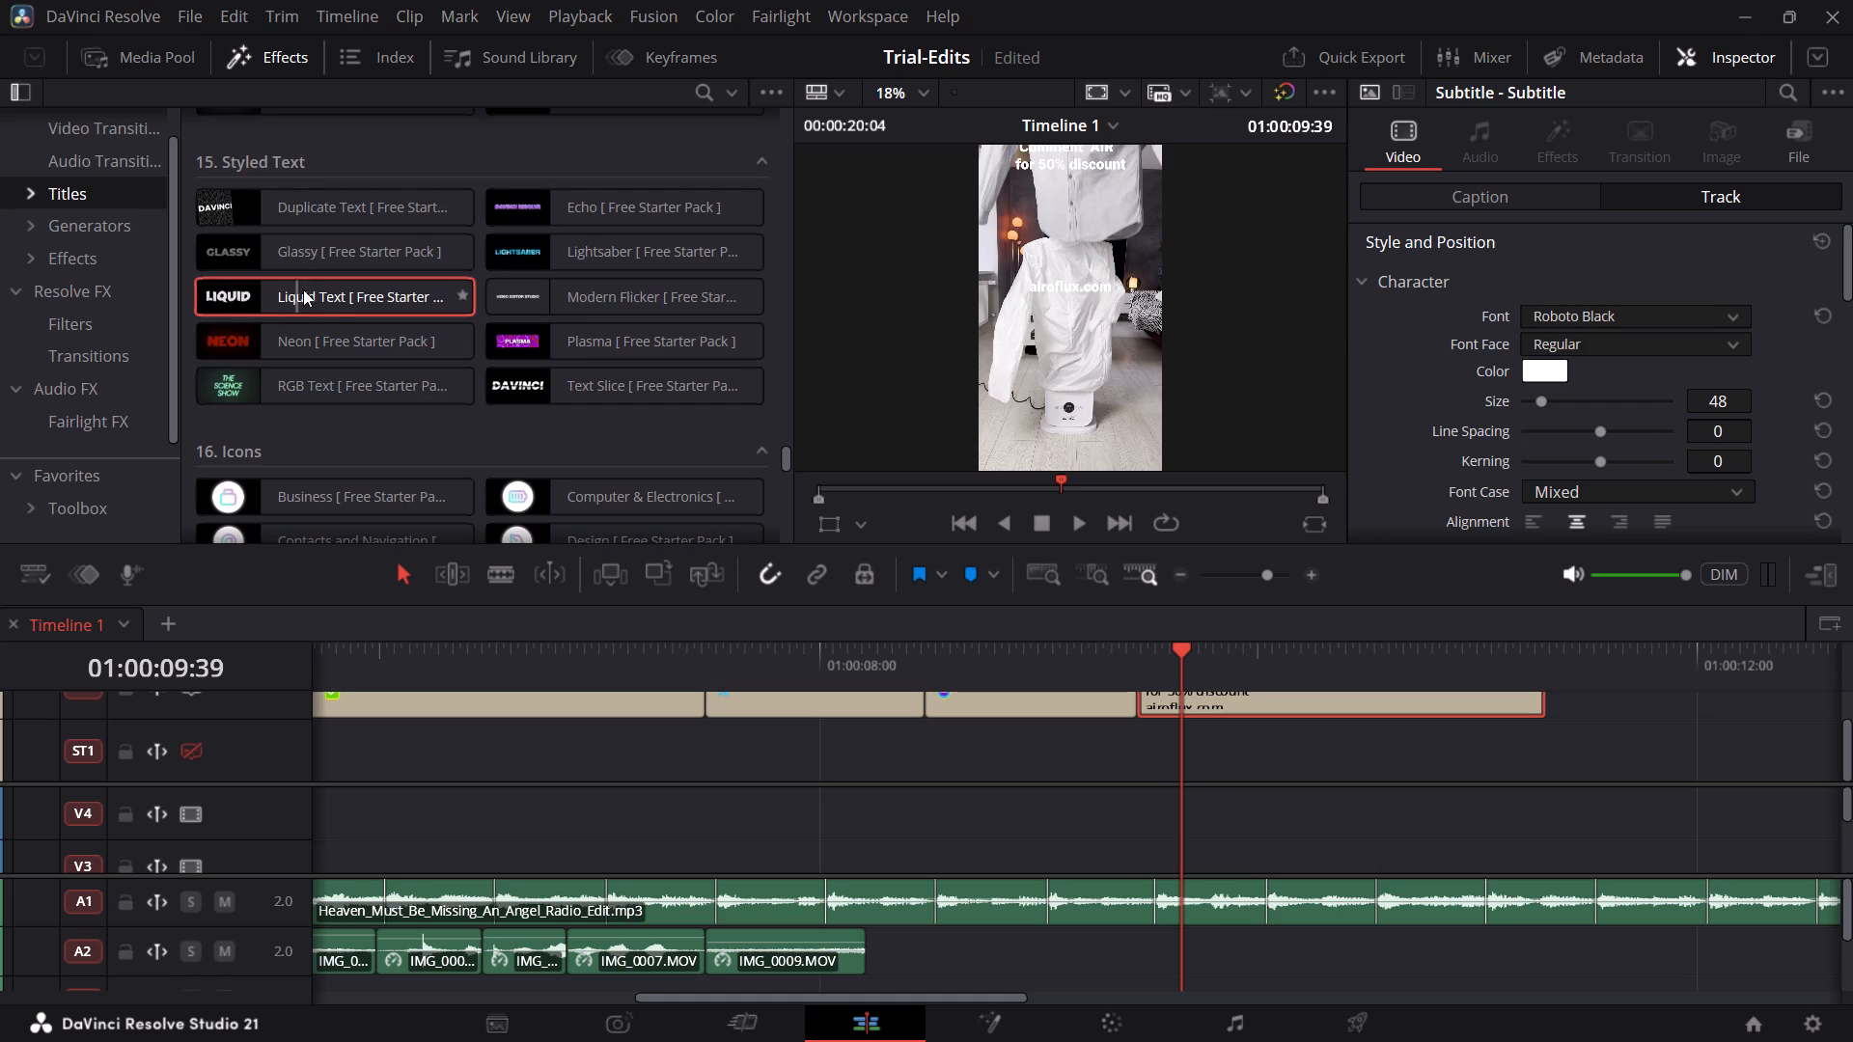
scroll(393, 288, "down", 1)
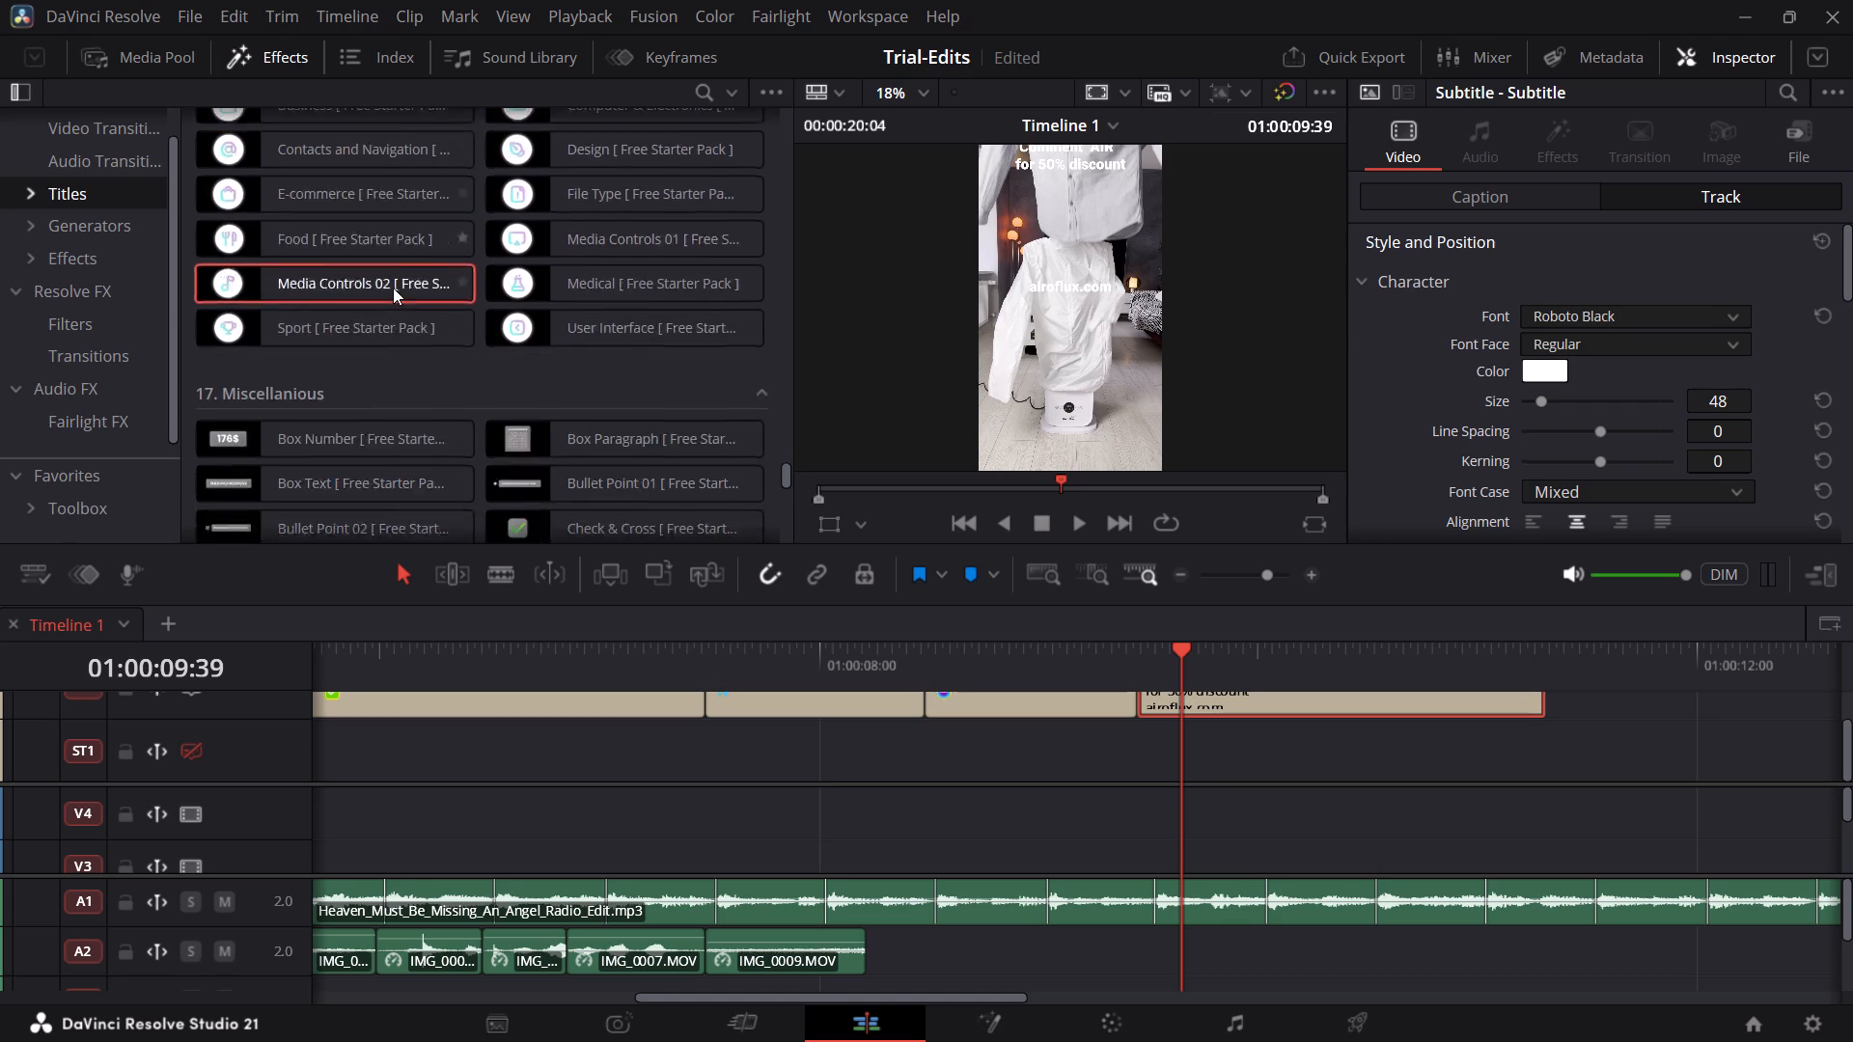
Examine the Miscellaneous, Pointers, Animated and Subtitles title groups for a caption style such as white text with a shadow.
scroll(393, 288, "down", 1)
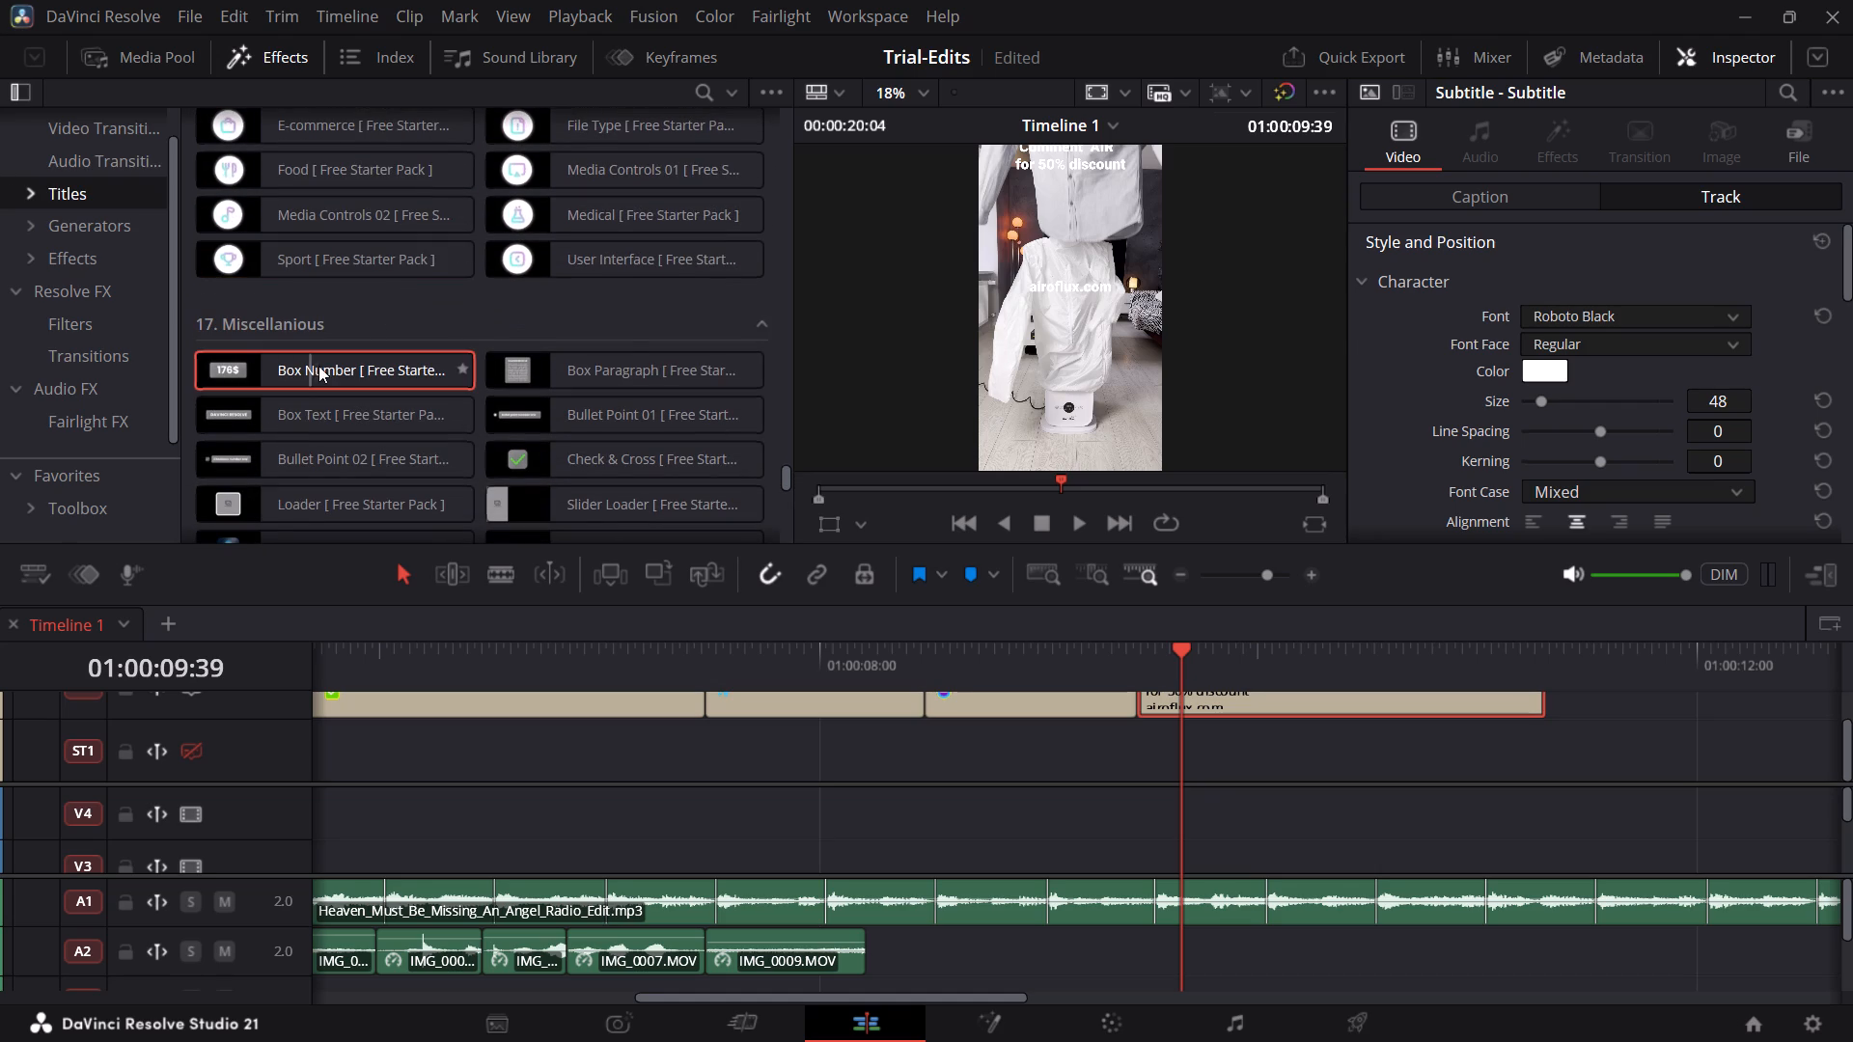
scroll(337, 367, "down", 2)
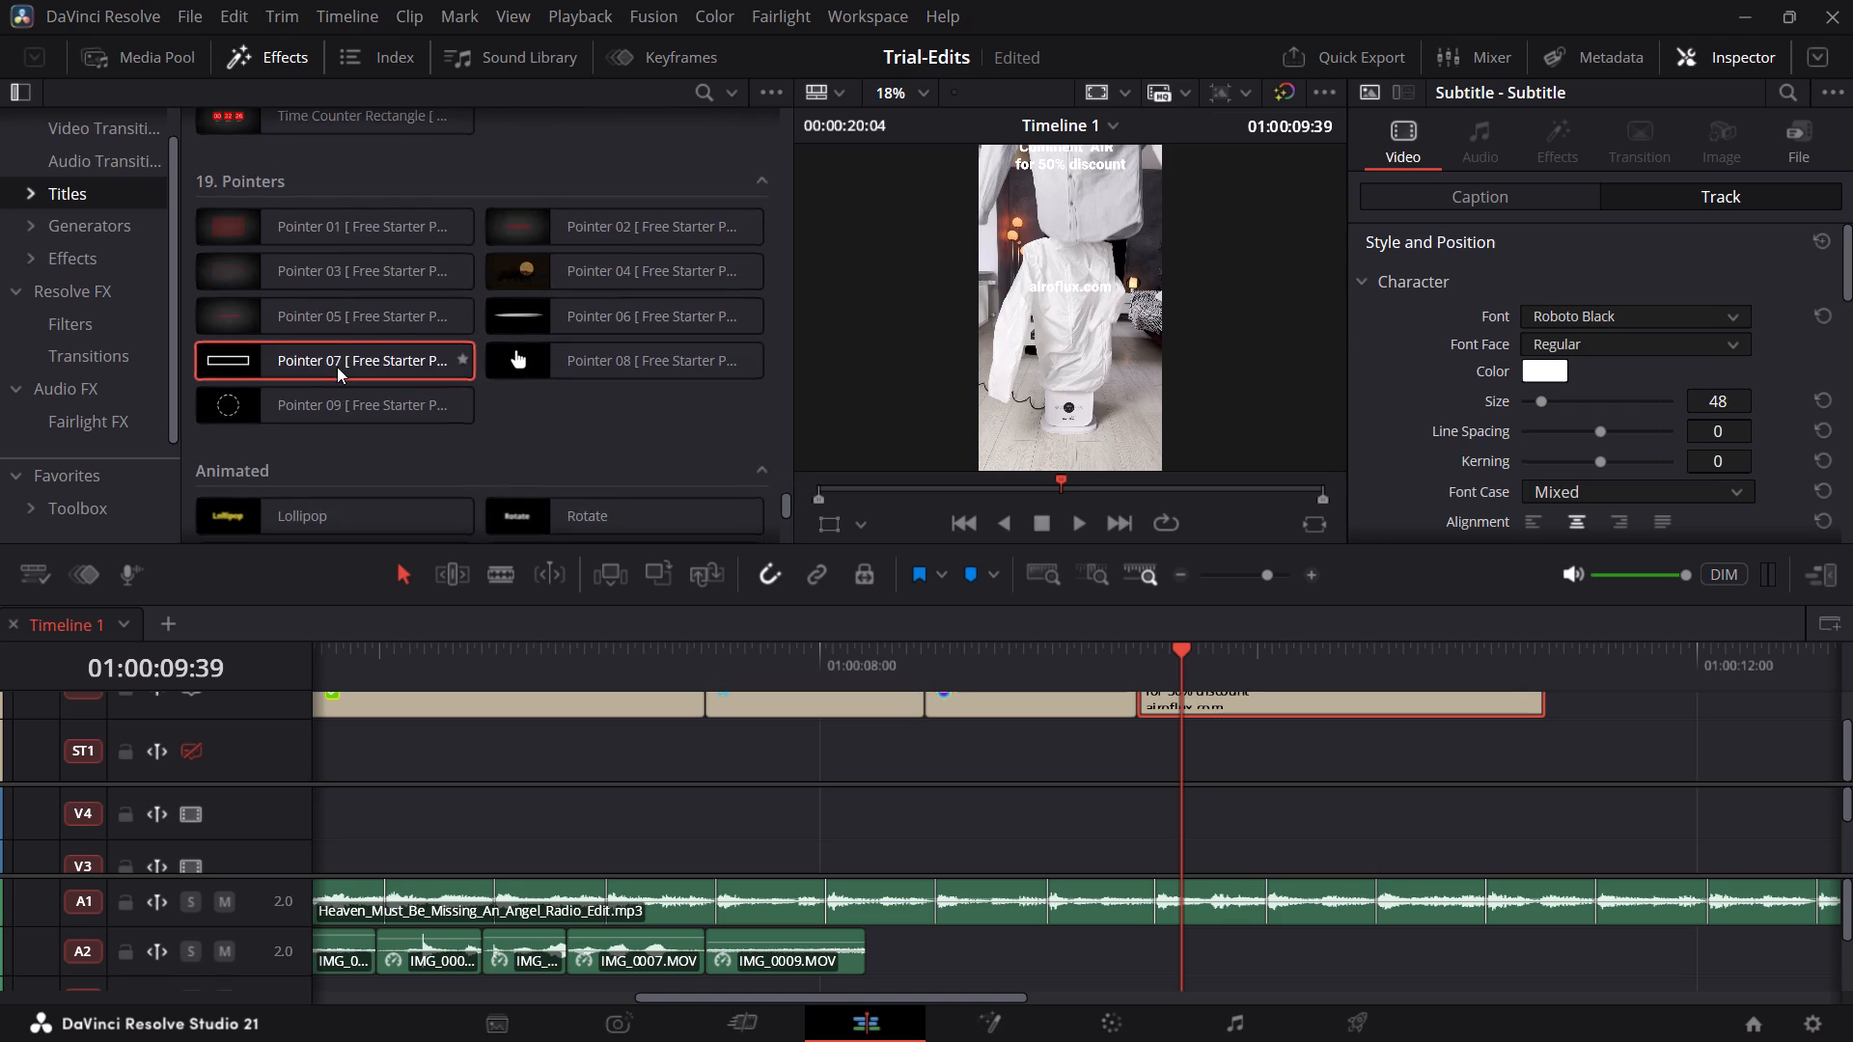
scroll(337, 367, "down", 2)
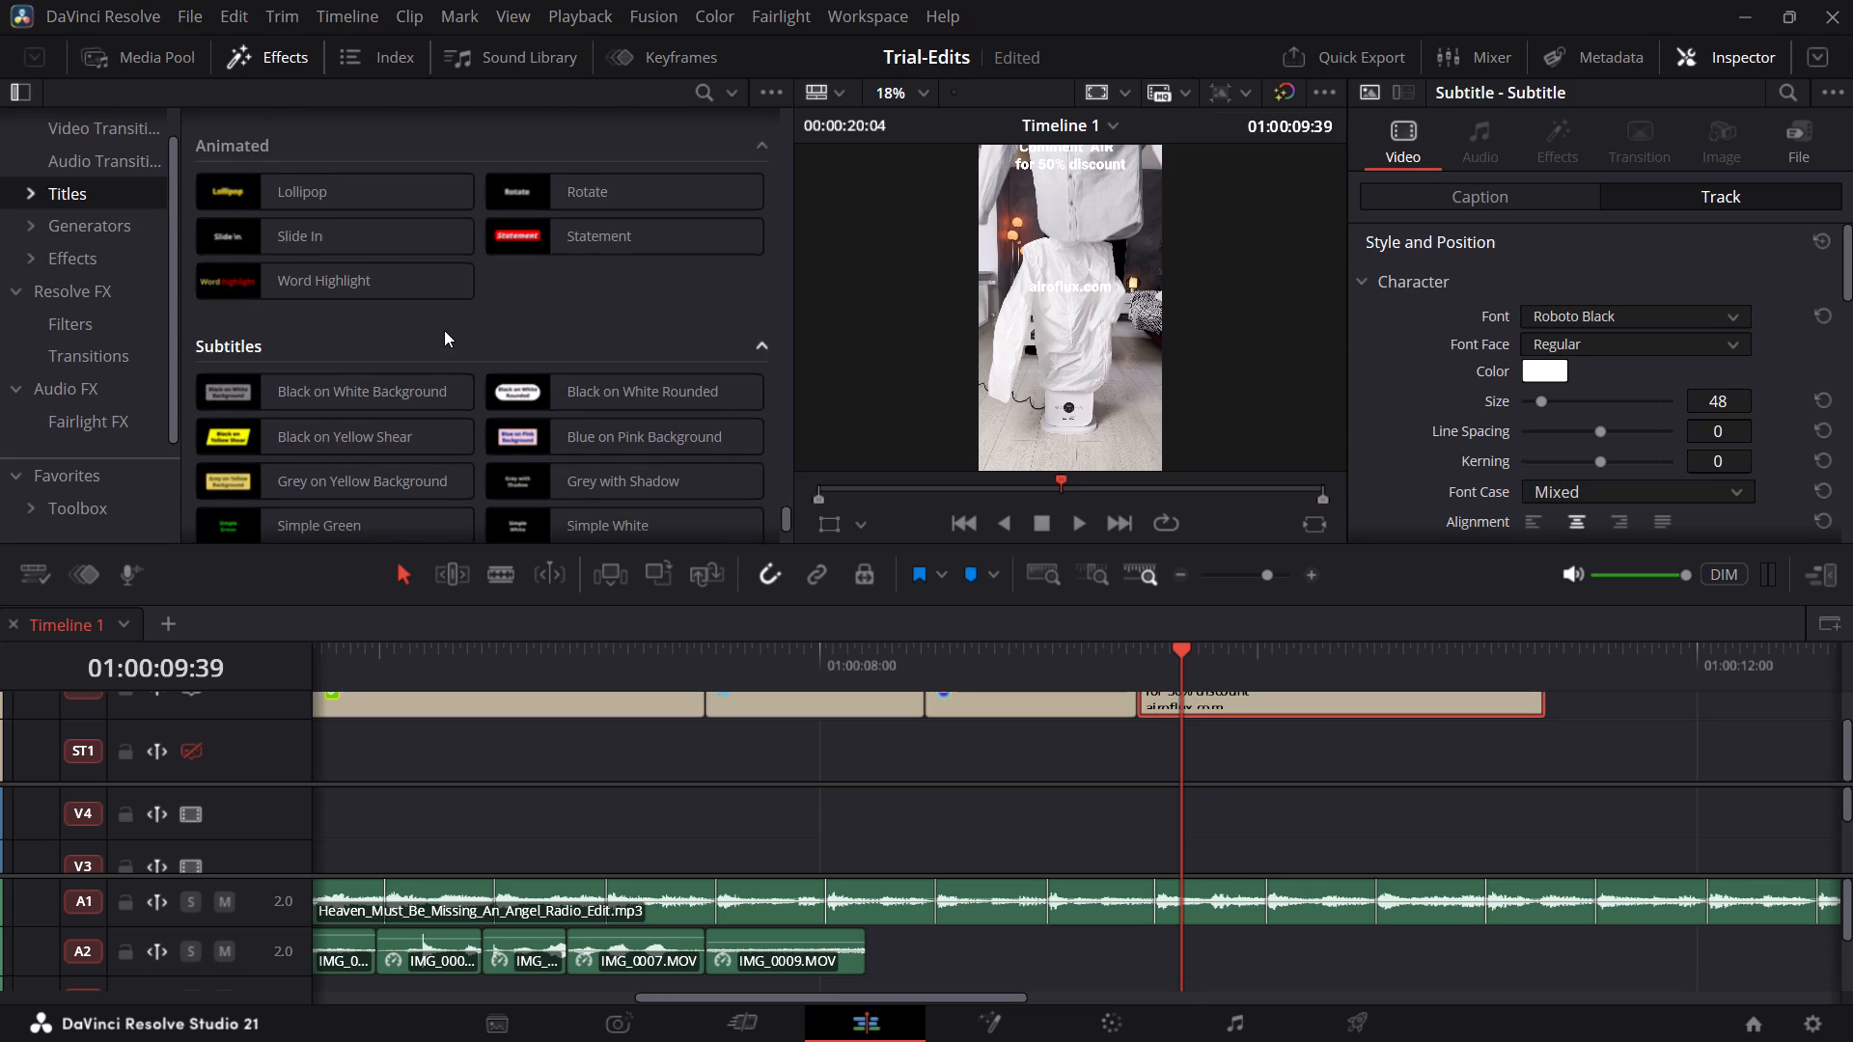
scroll(444, 330, "up", 1)
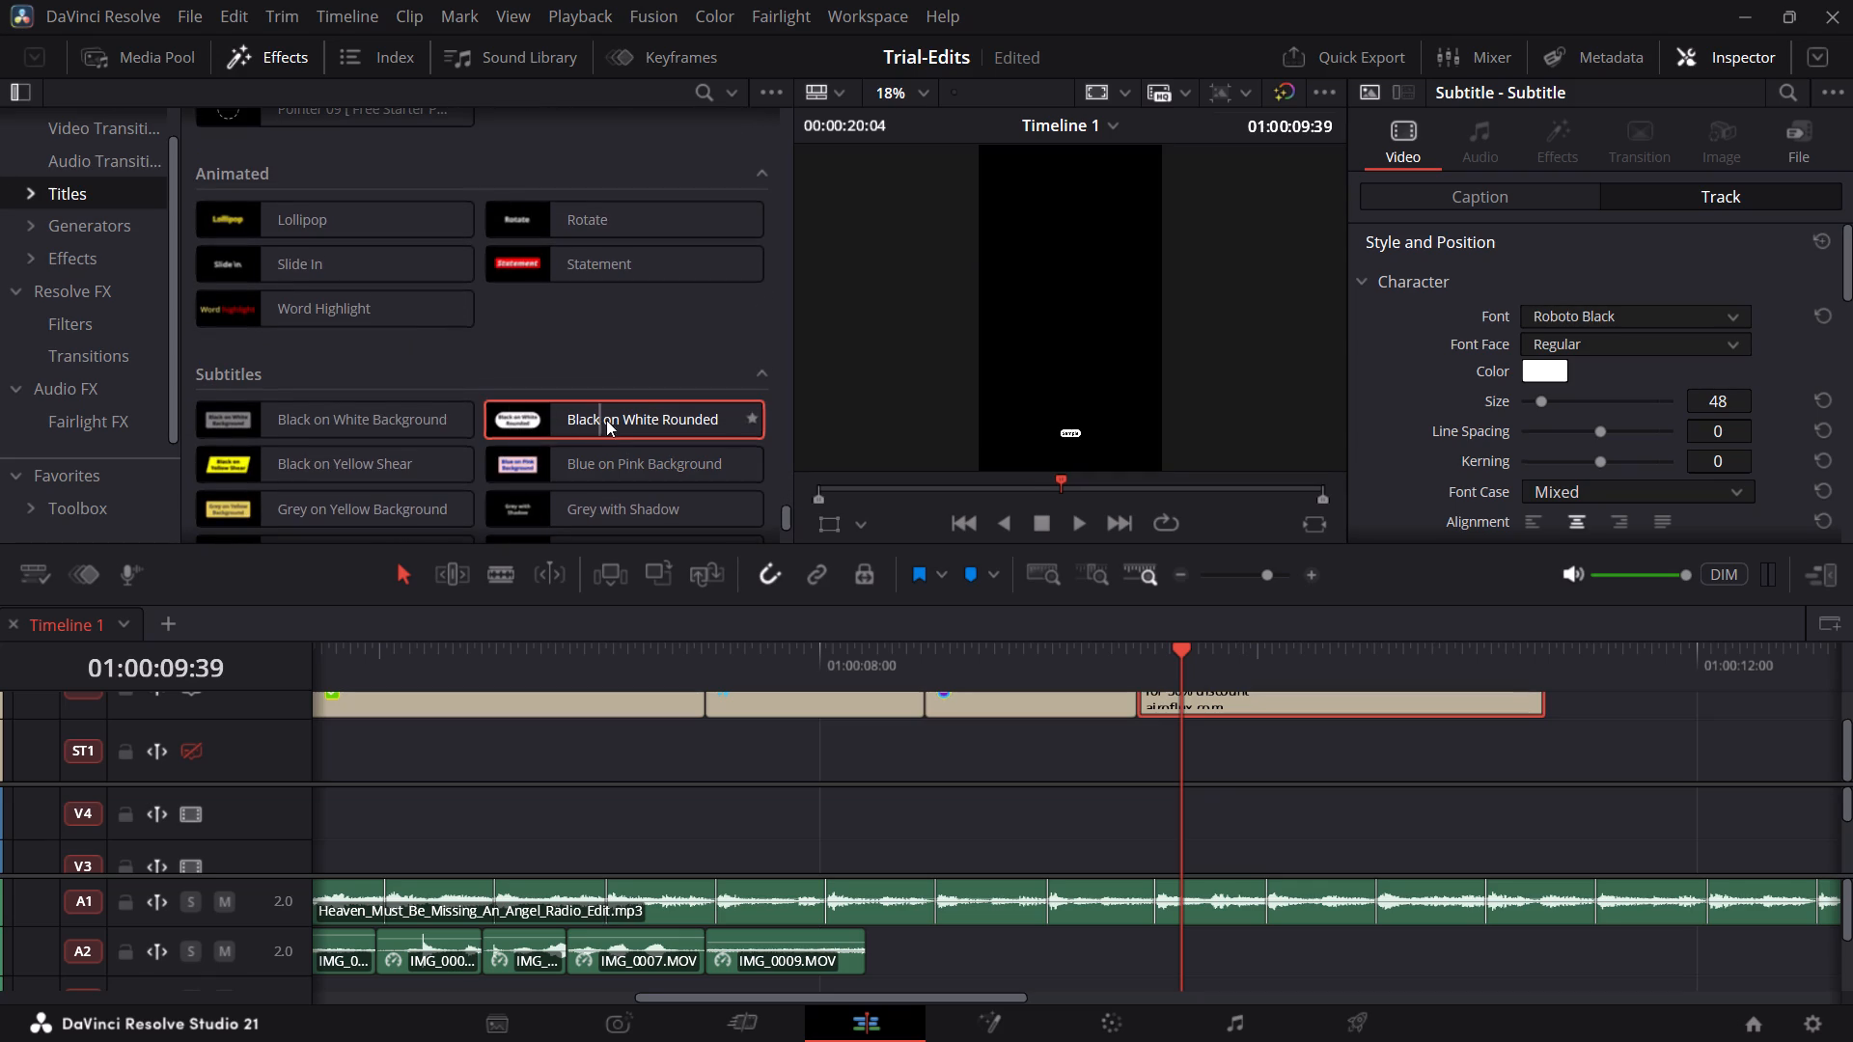
scroll(606, 402, "down", 1)
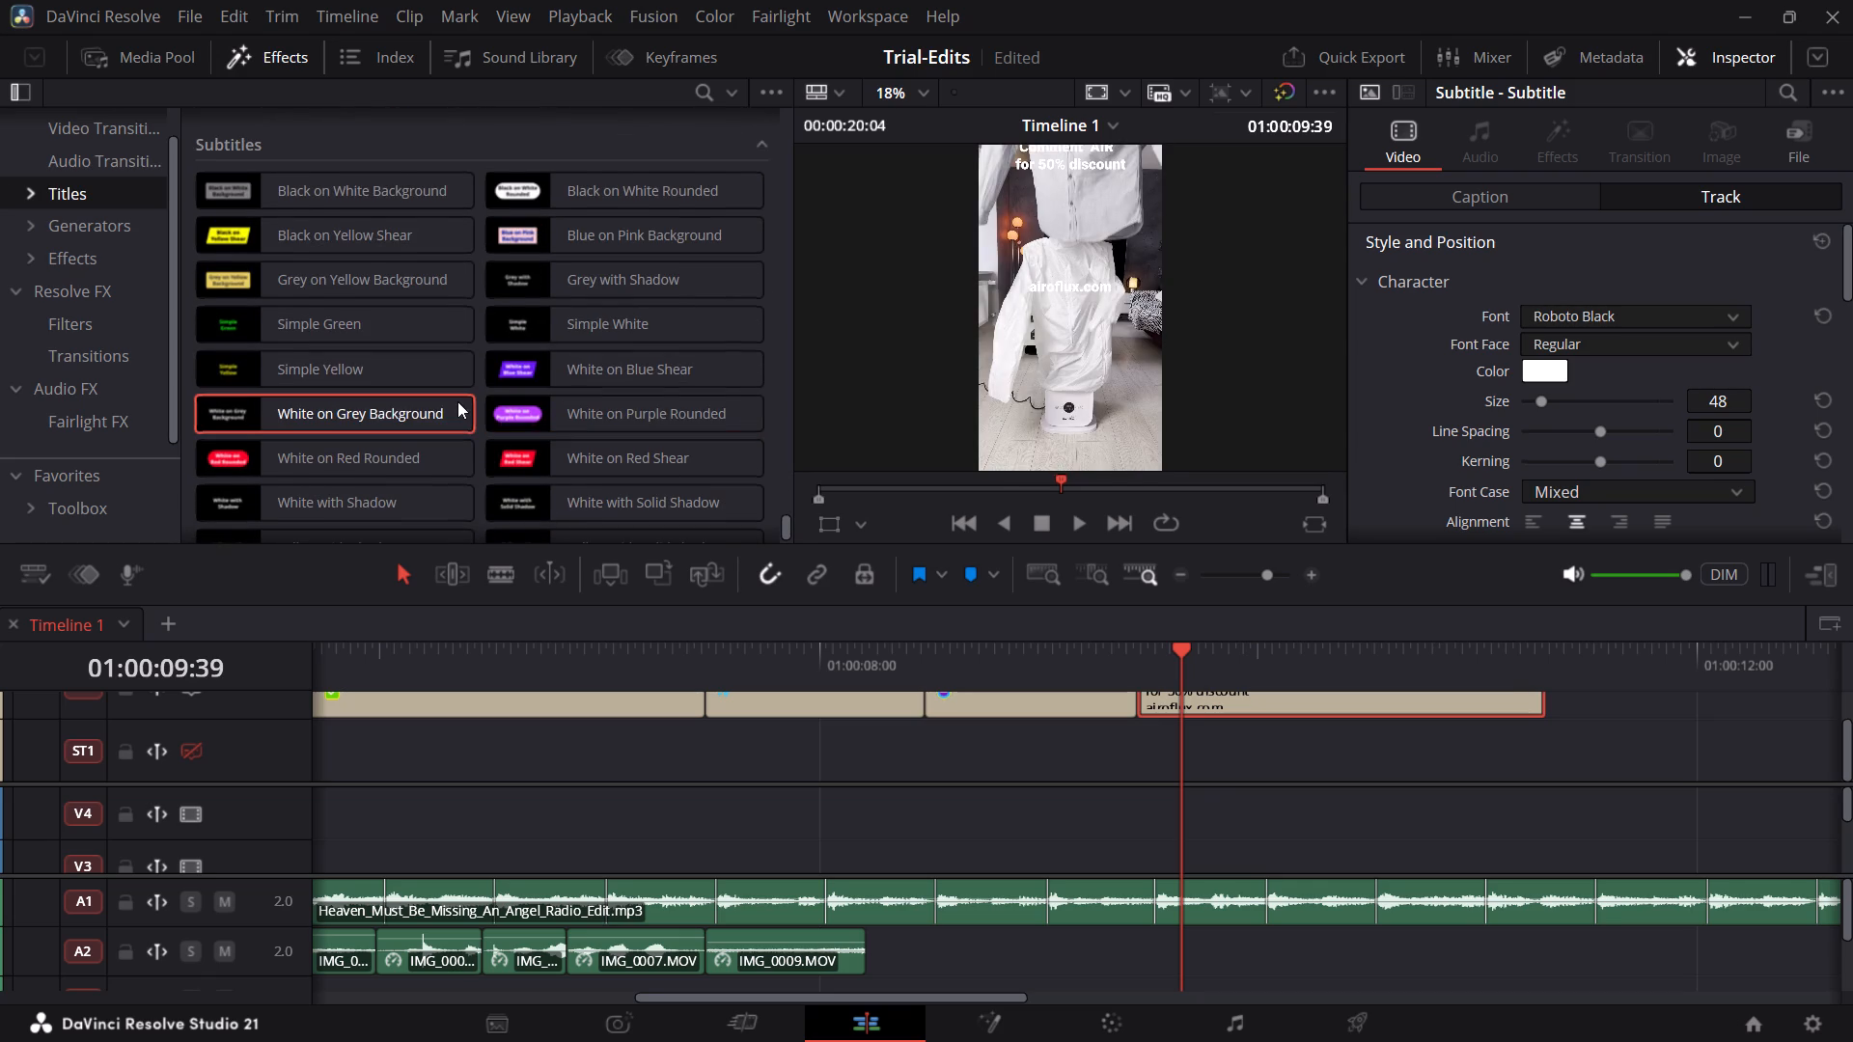
scroll(457, 401, "down", 1)
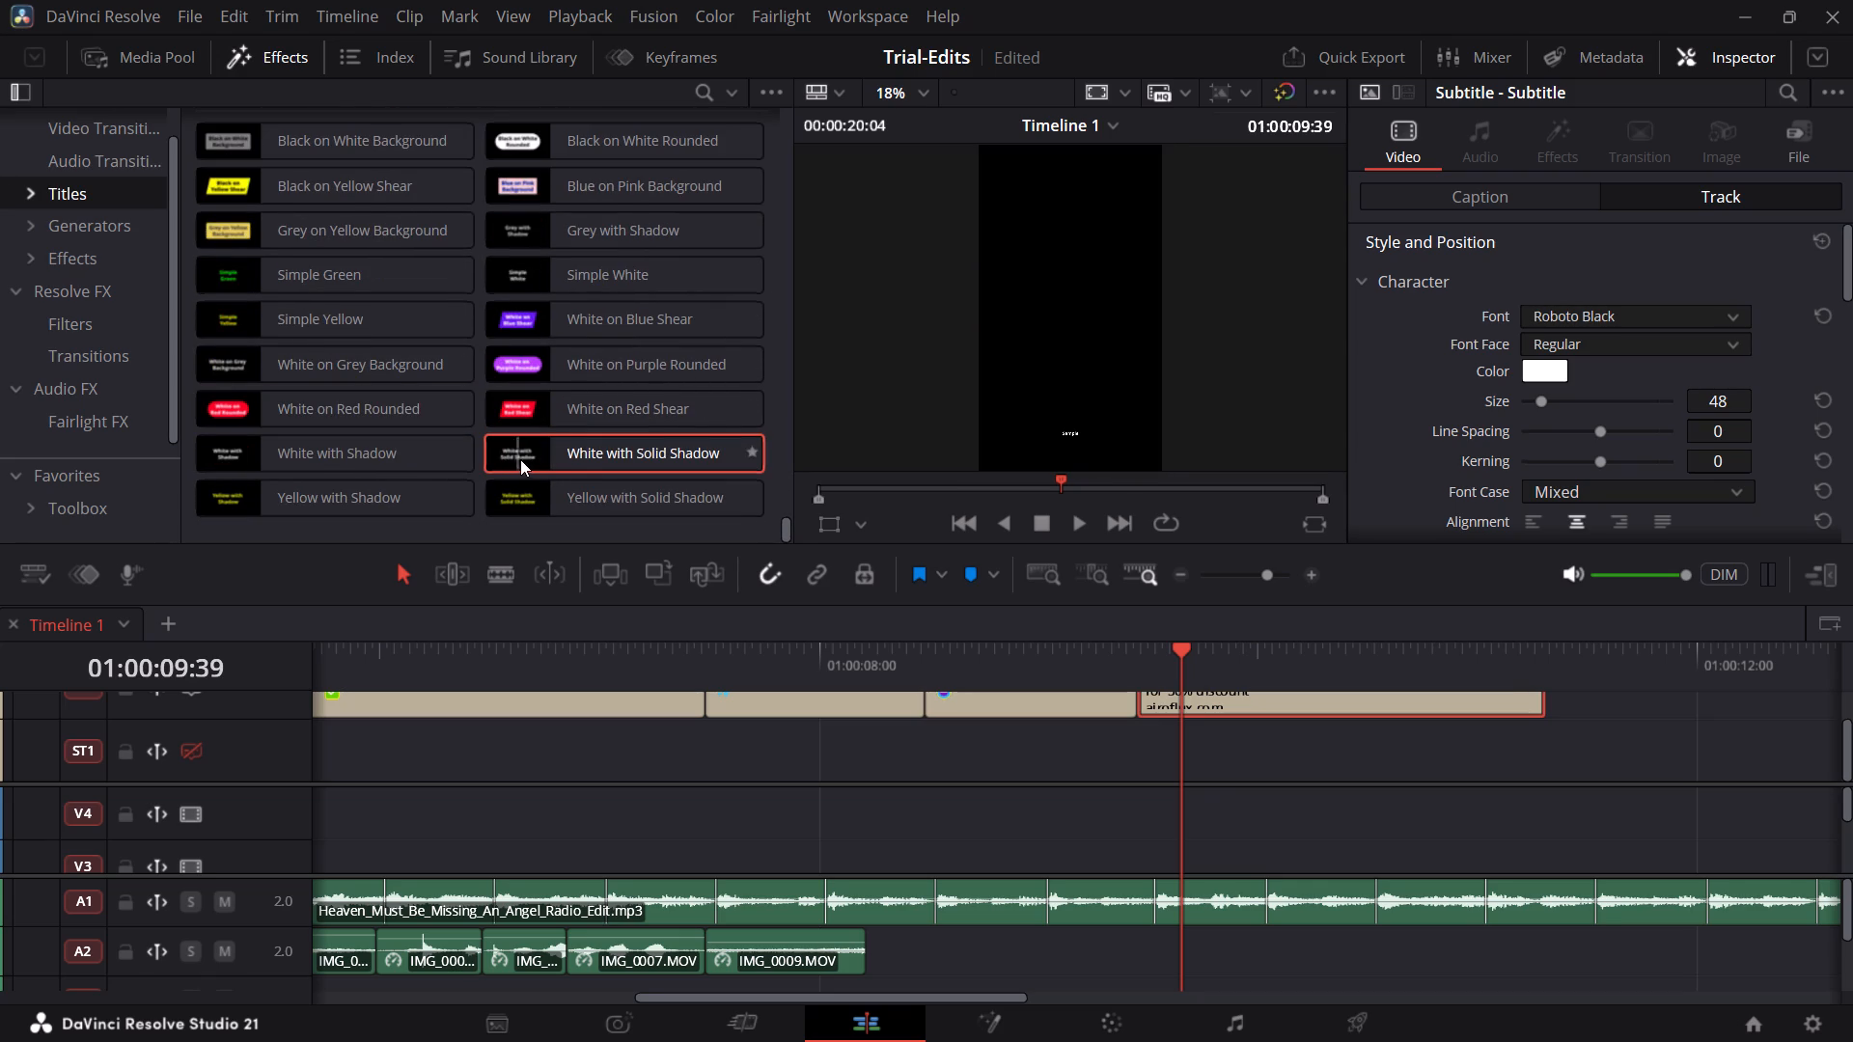
scroll(520, 454, "down", 2)
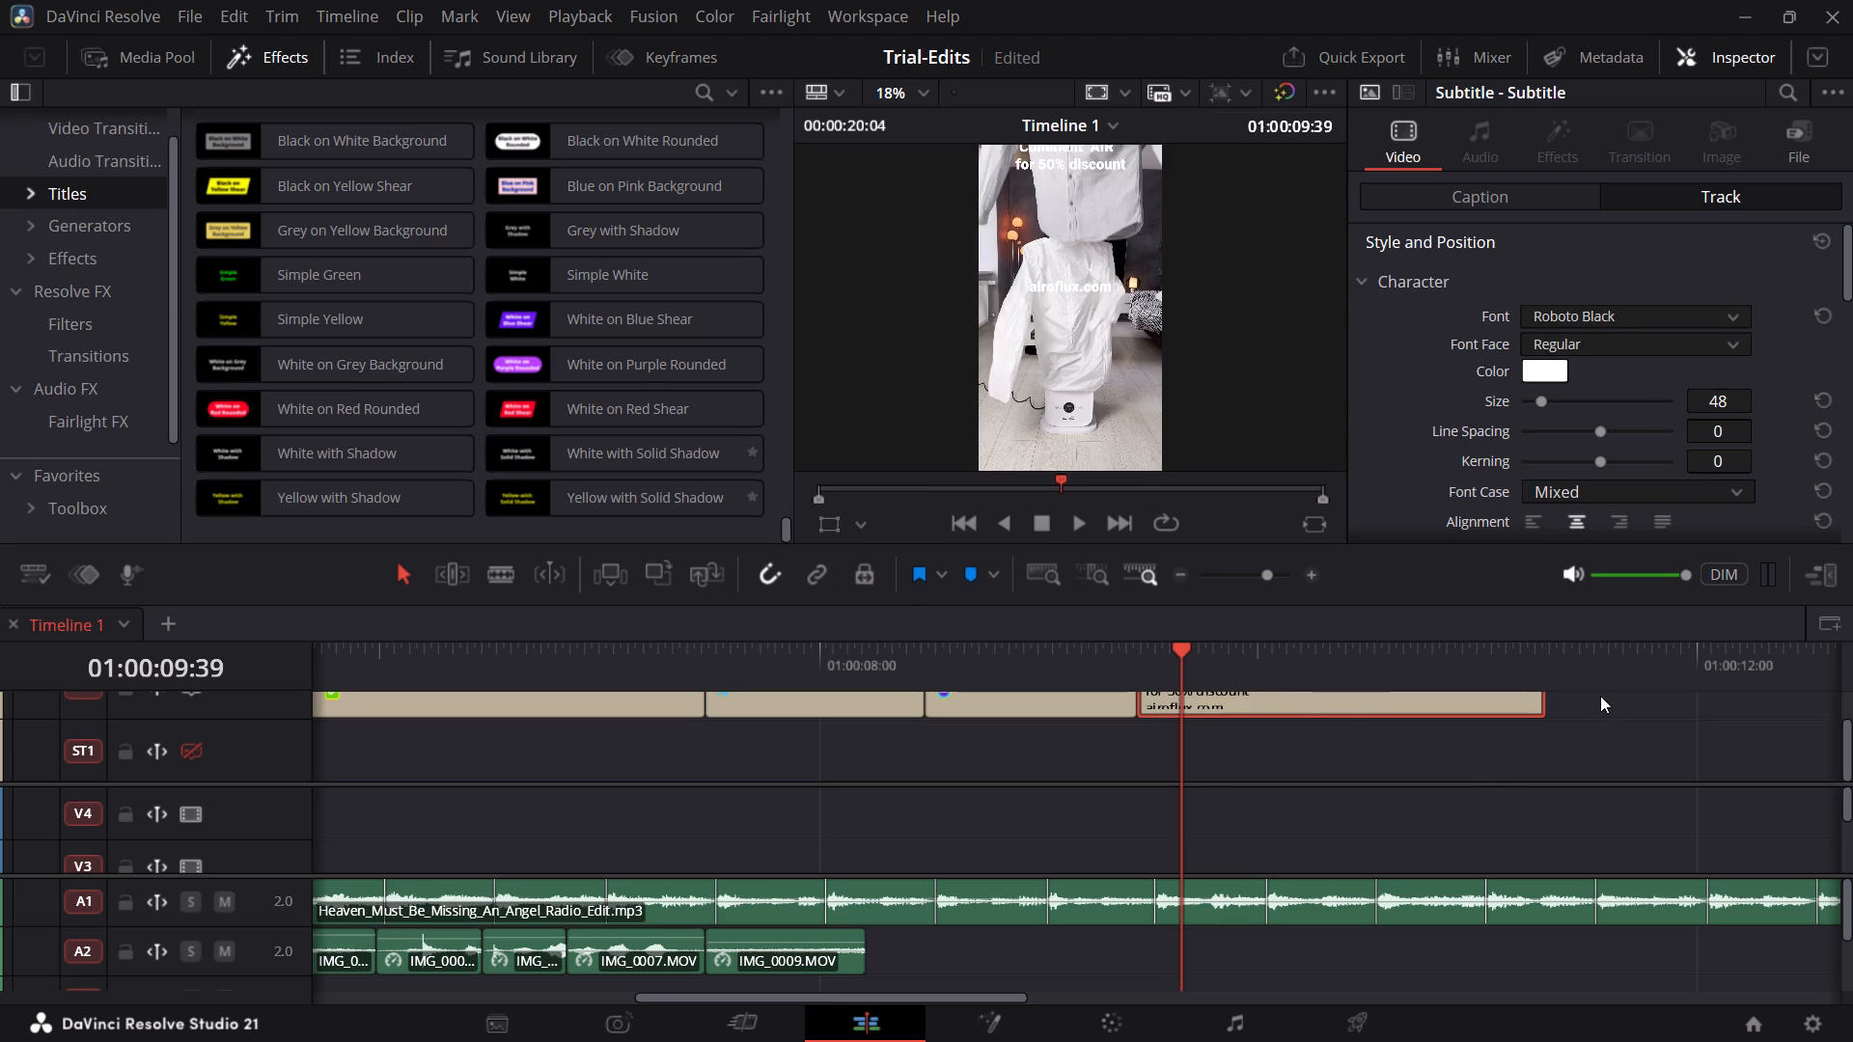
Delete the existing captions on subtitle track ST2, back from the closing call-to-action caption.
left_click_drag(1602, 696, 253, 619)
left_click(253, 619)
key("BackSpace")
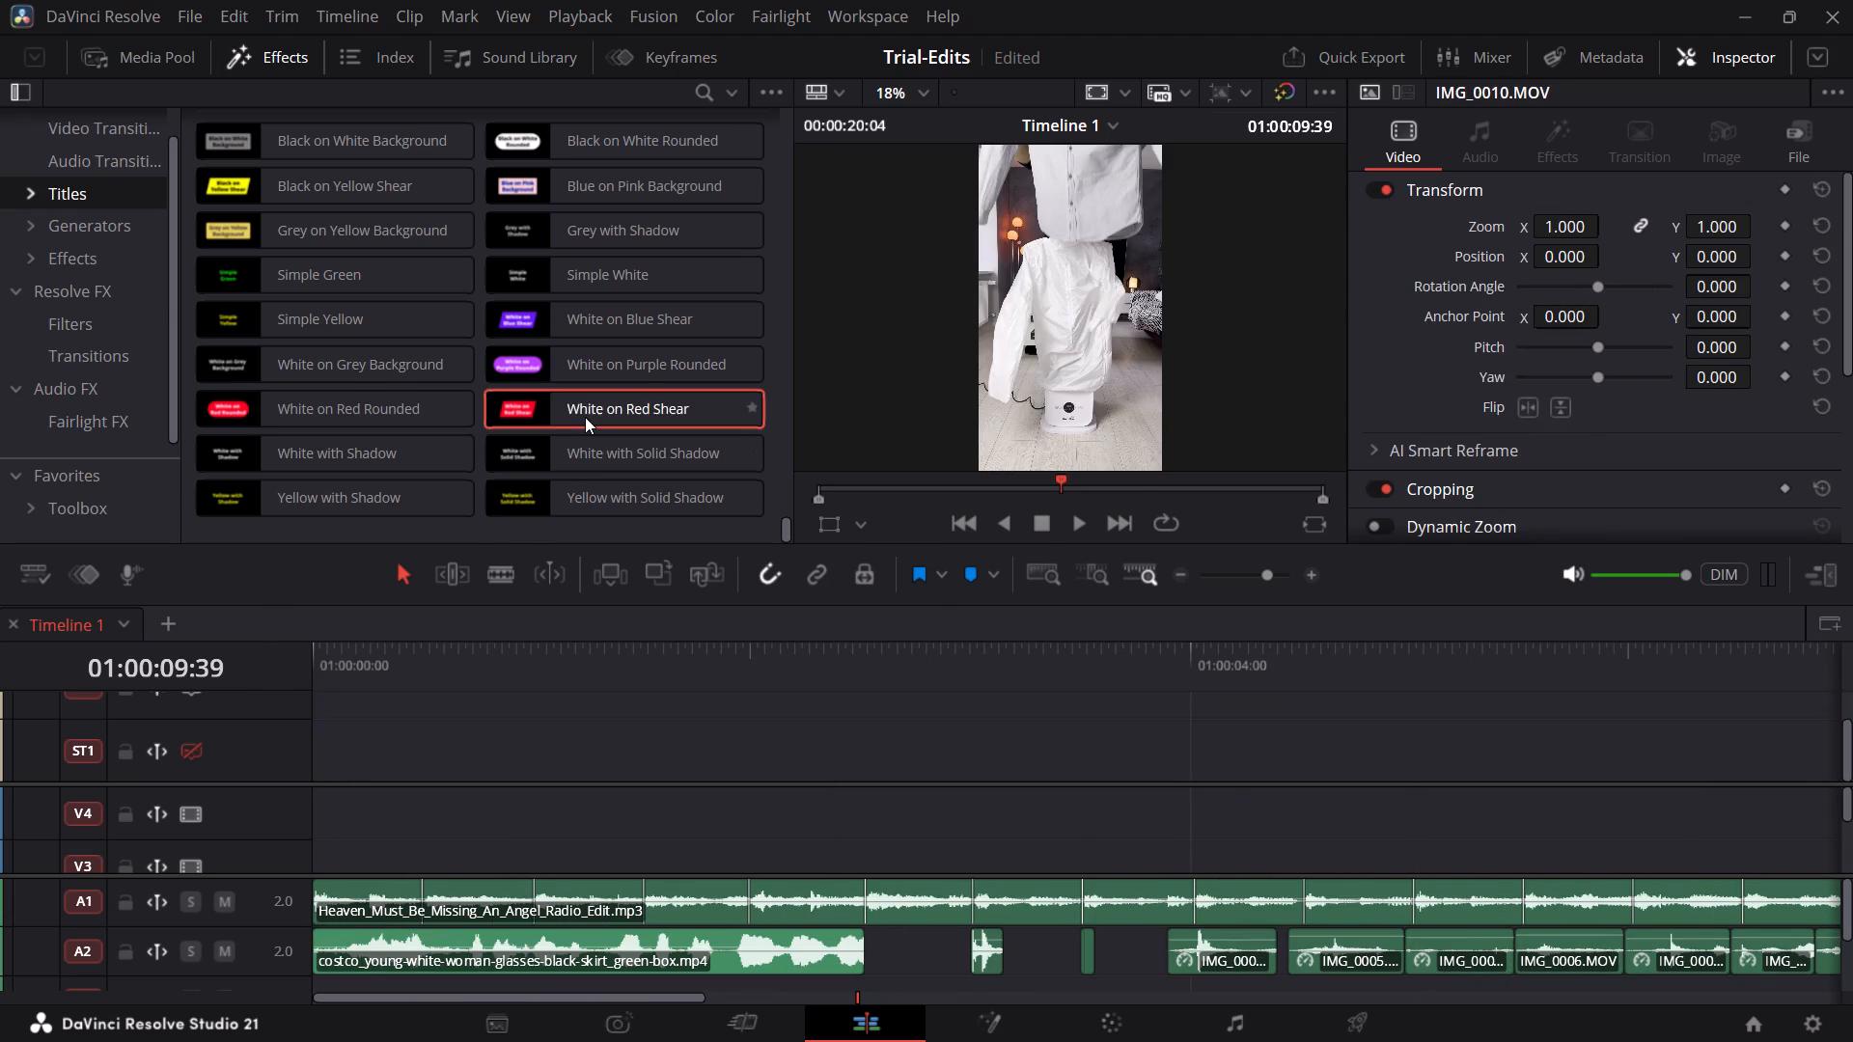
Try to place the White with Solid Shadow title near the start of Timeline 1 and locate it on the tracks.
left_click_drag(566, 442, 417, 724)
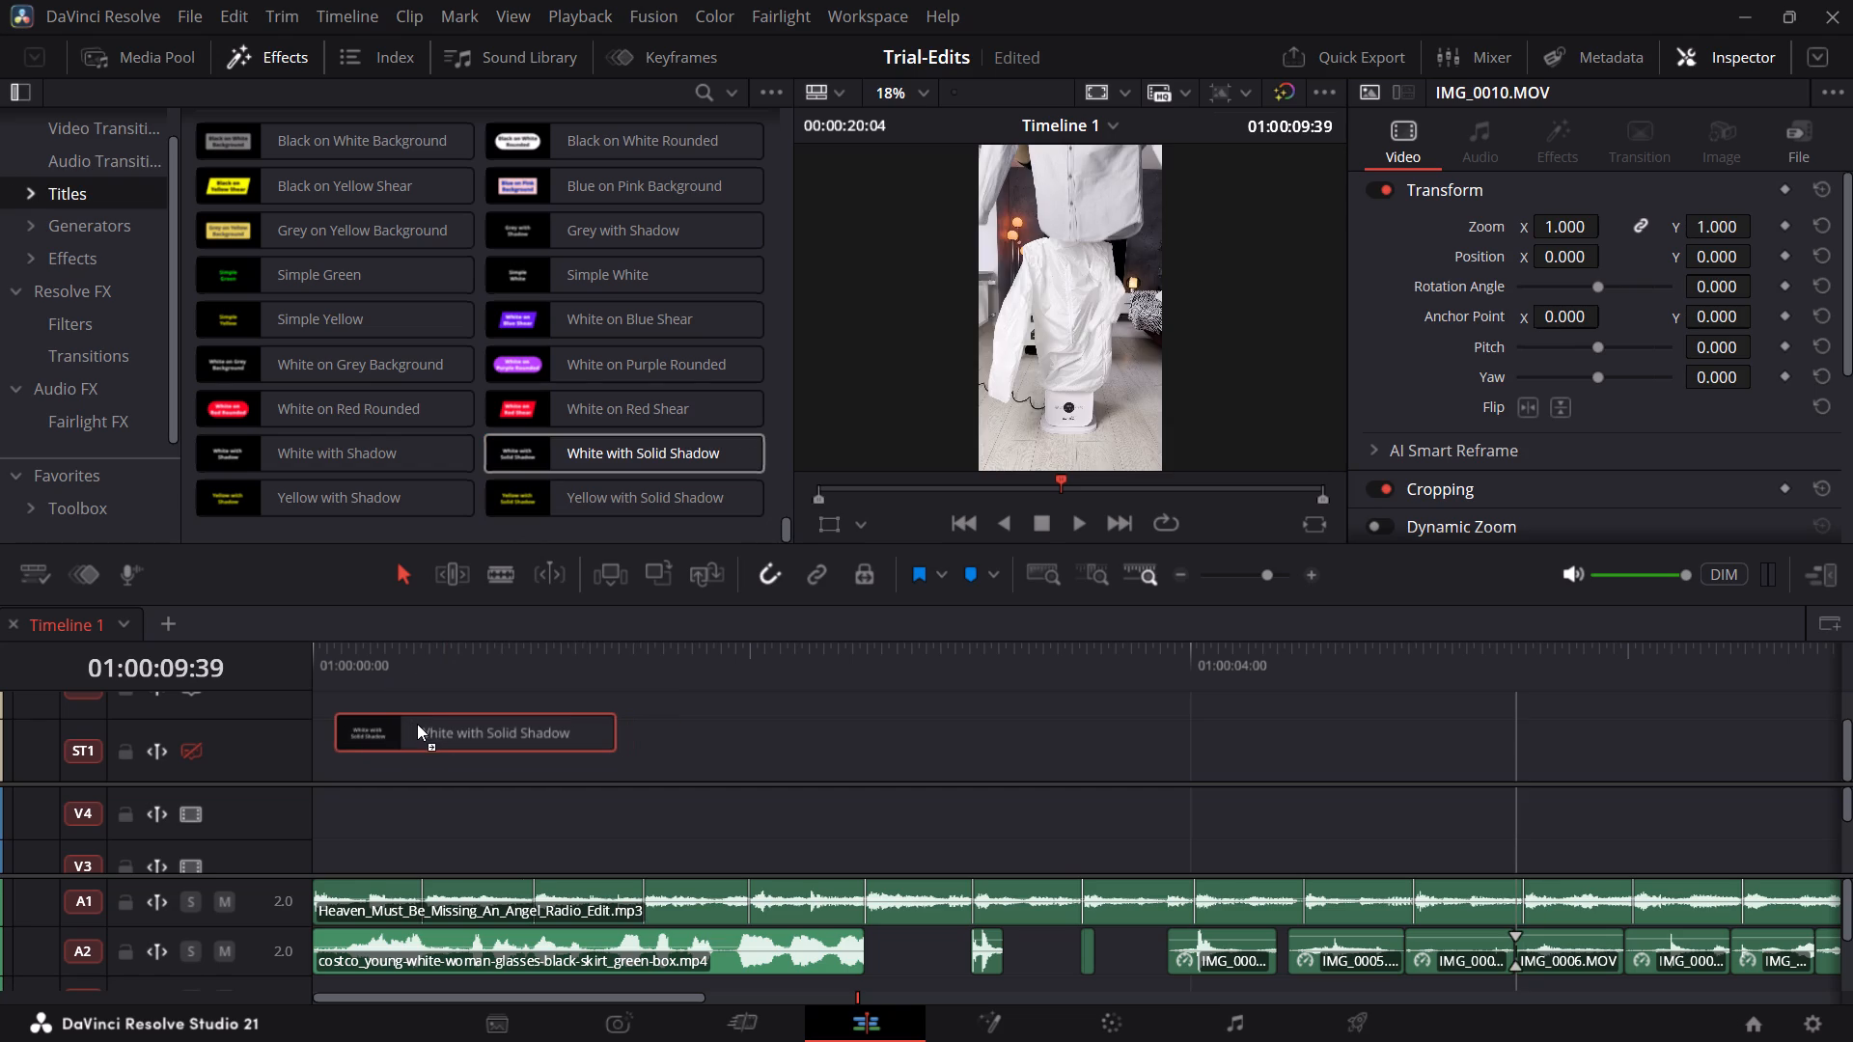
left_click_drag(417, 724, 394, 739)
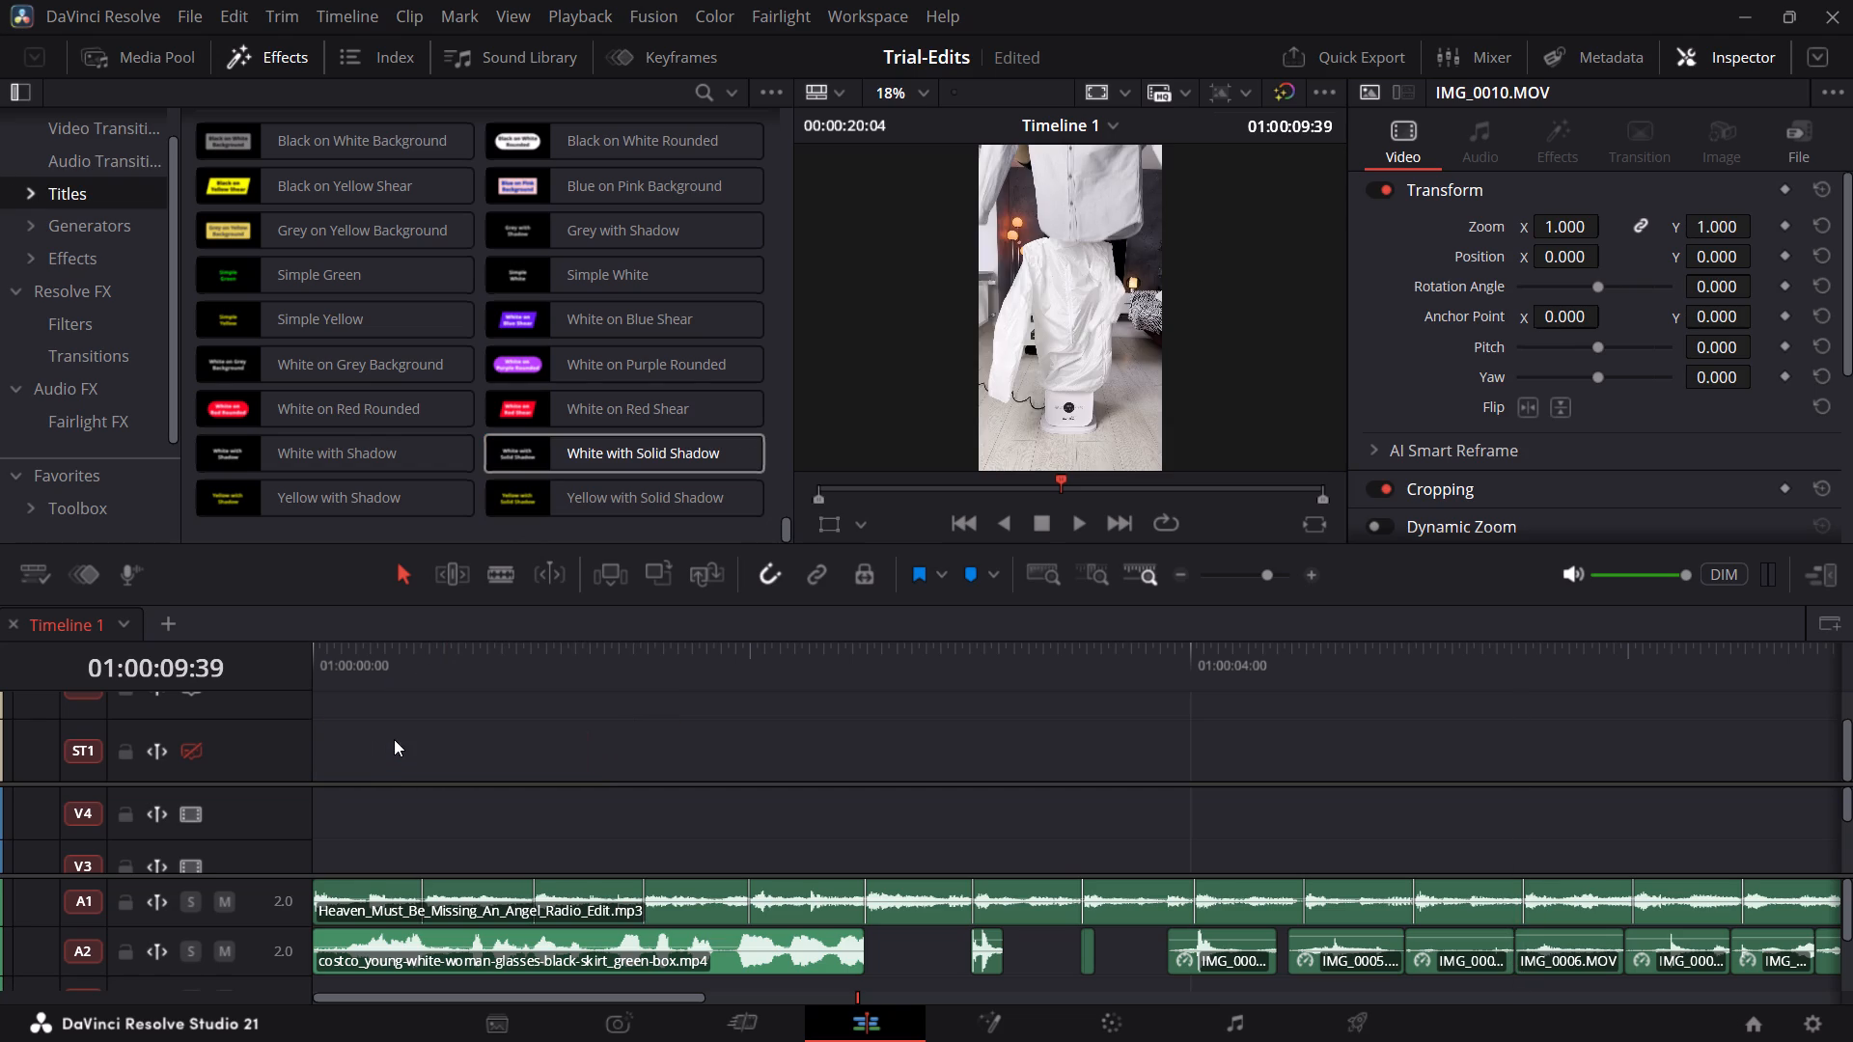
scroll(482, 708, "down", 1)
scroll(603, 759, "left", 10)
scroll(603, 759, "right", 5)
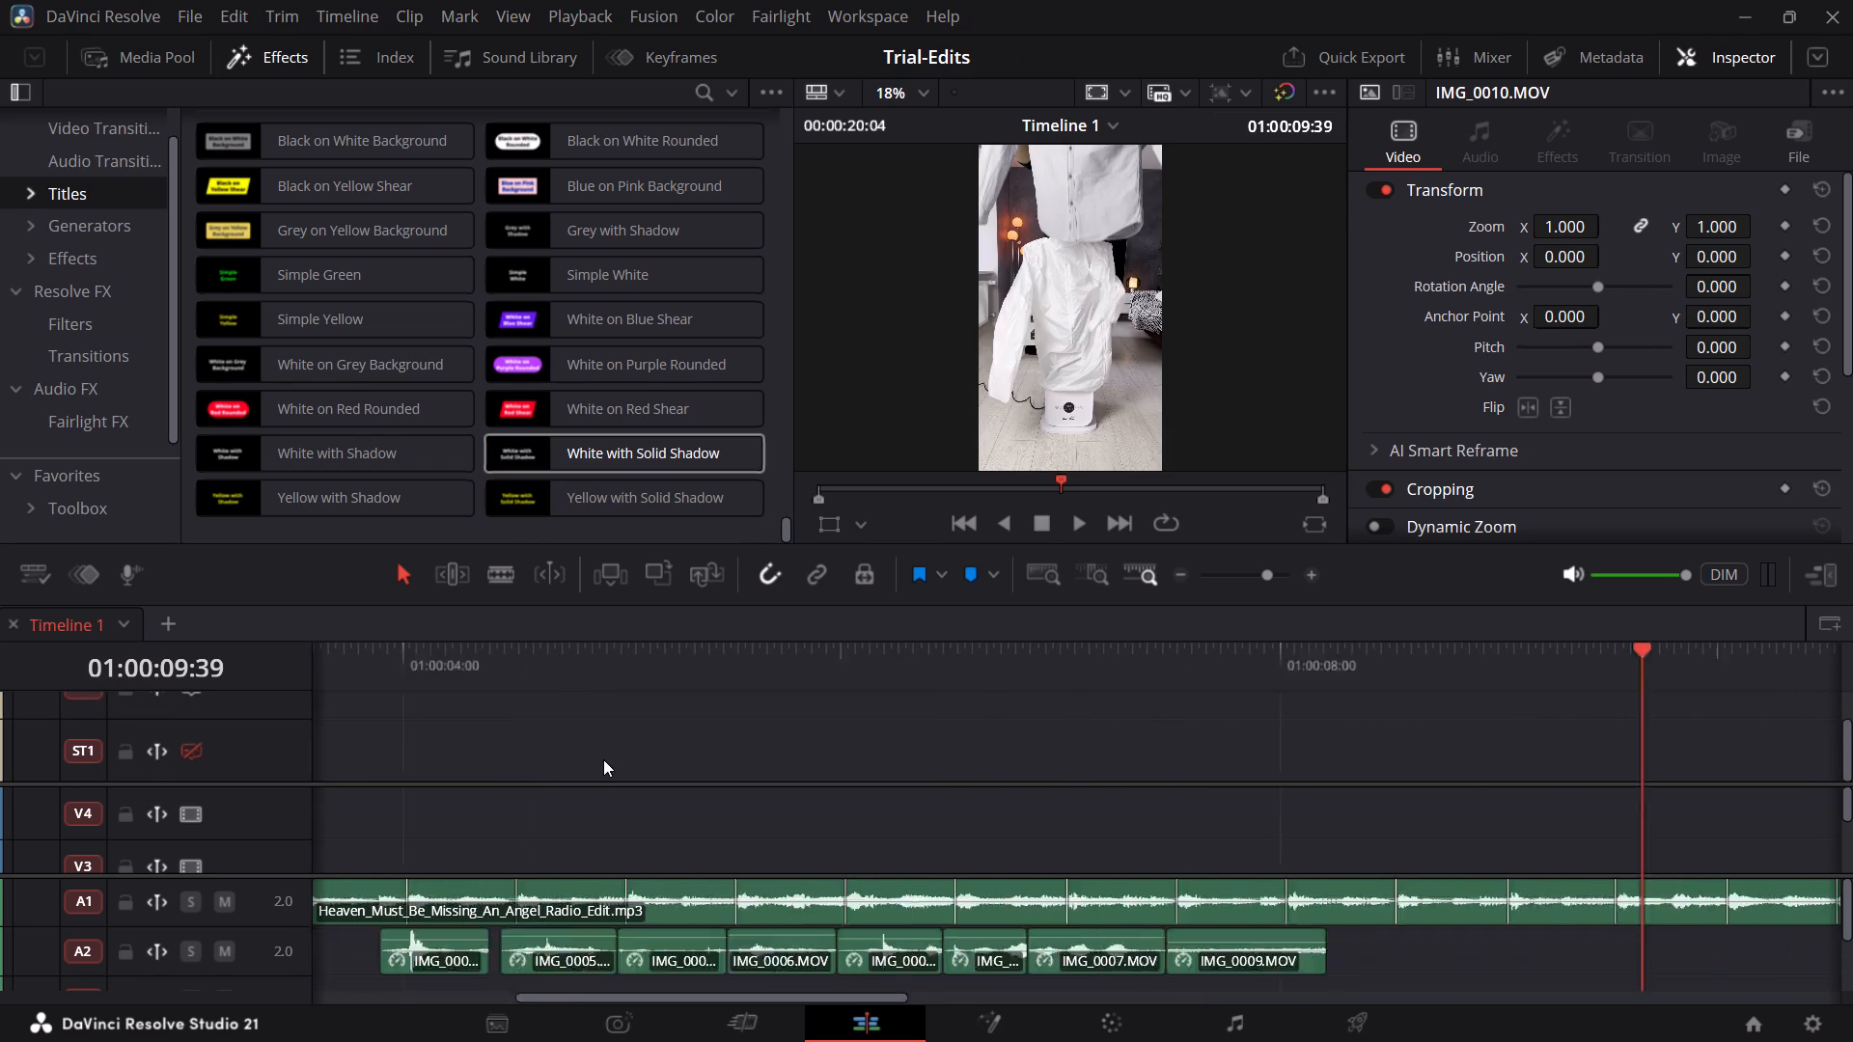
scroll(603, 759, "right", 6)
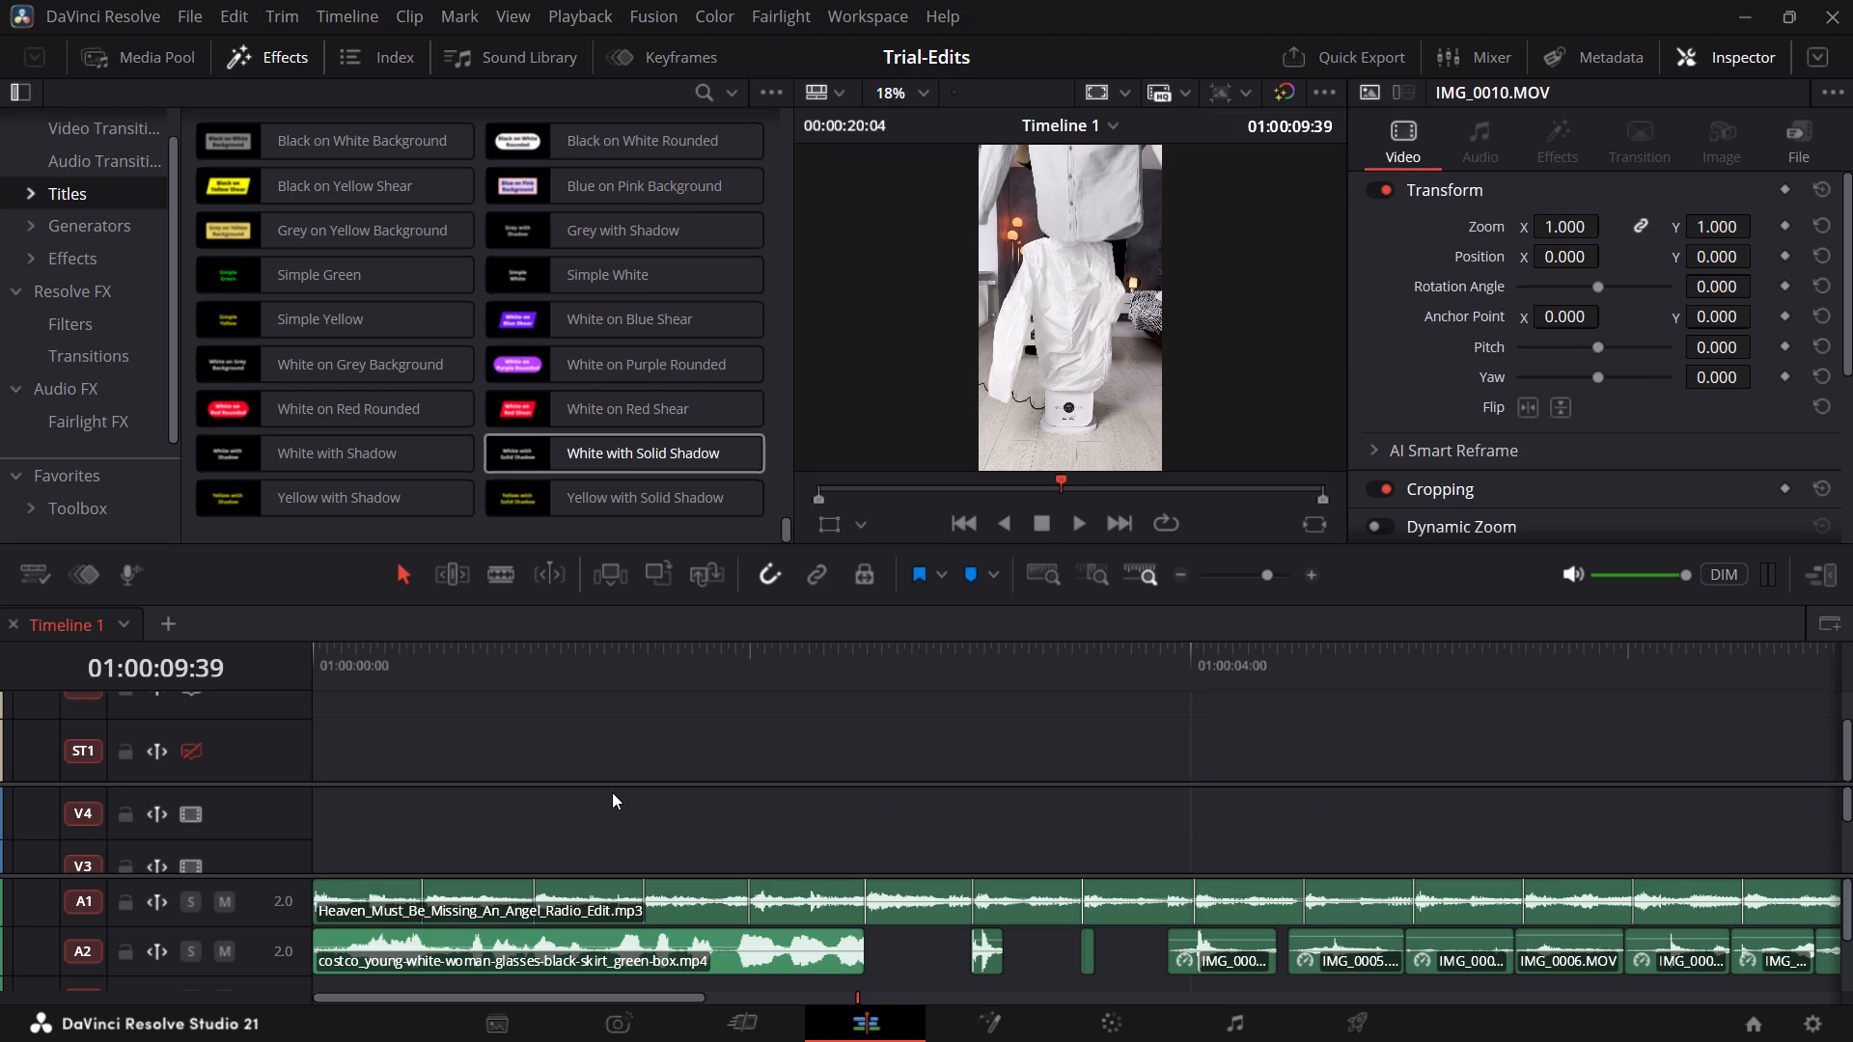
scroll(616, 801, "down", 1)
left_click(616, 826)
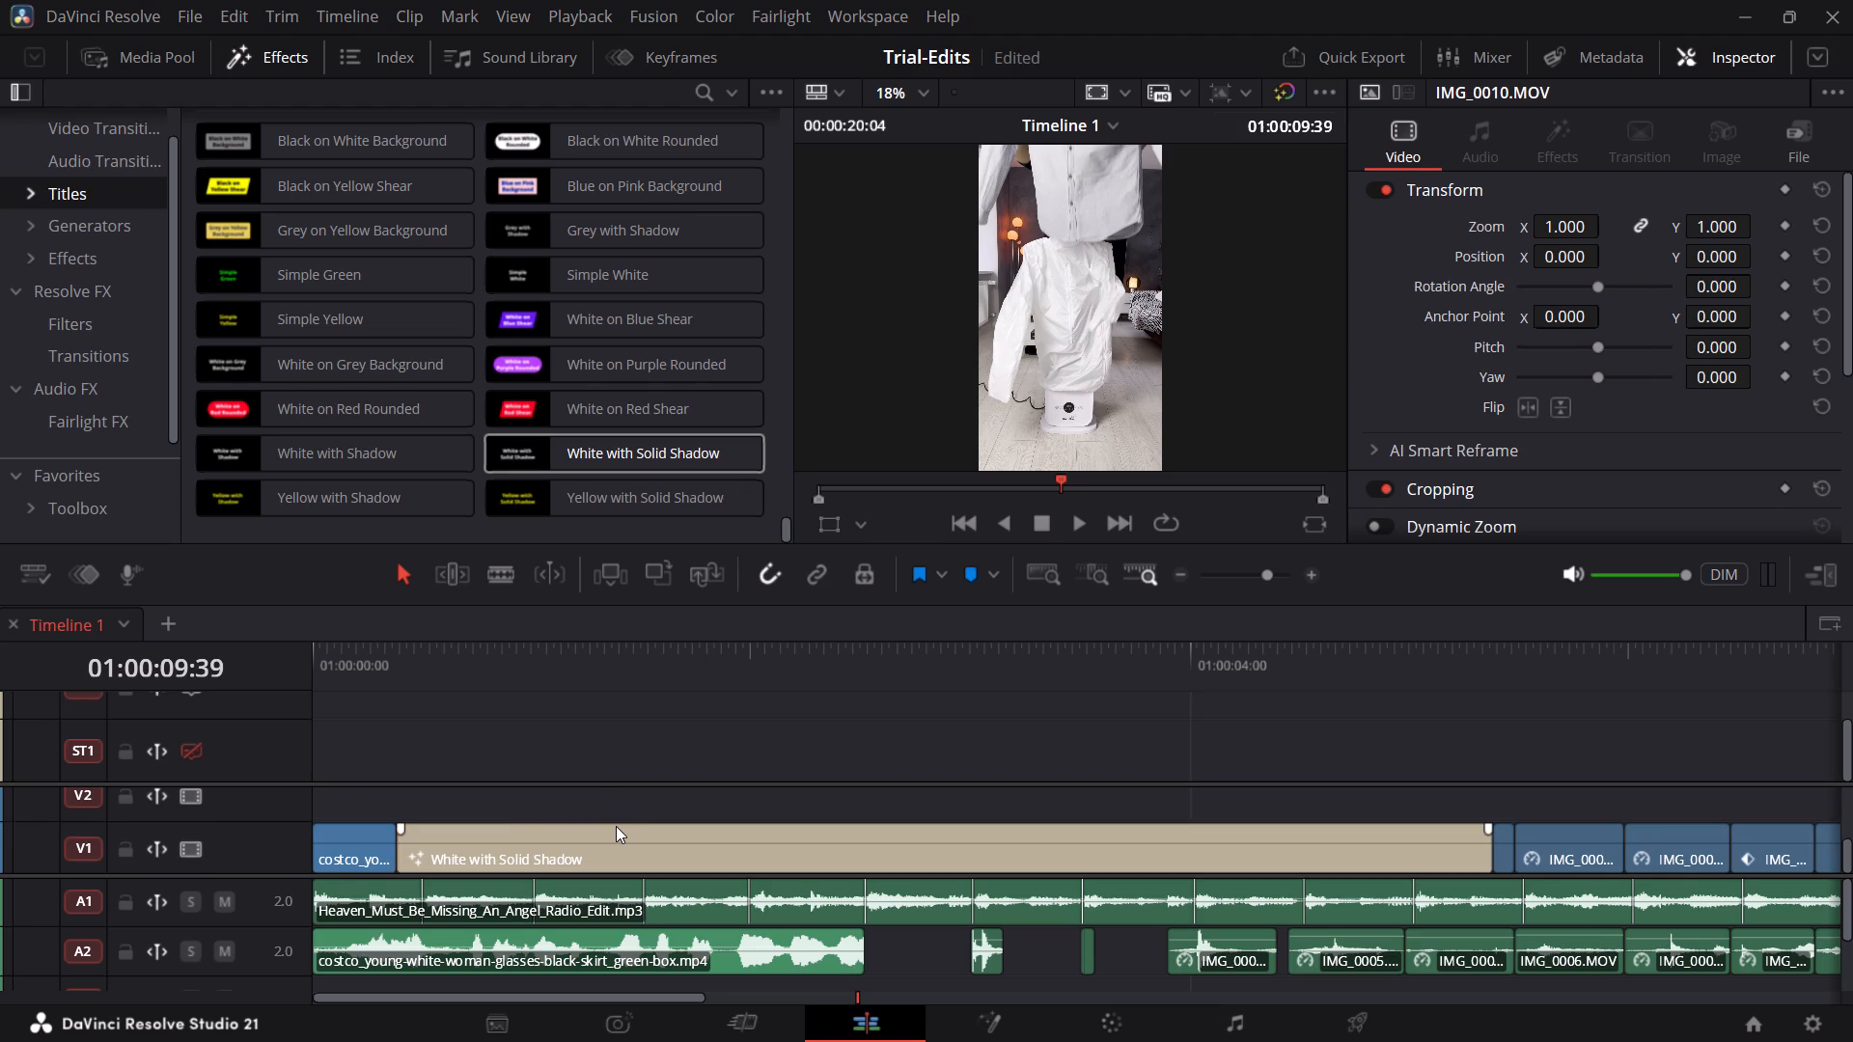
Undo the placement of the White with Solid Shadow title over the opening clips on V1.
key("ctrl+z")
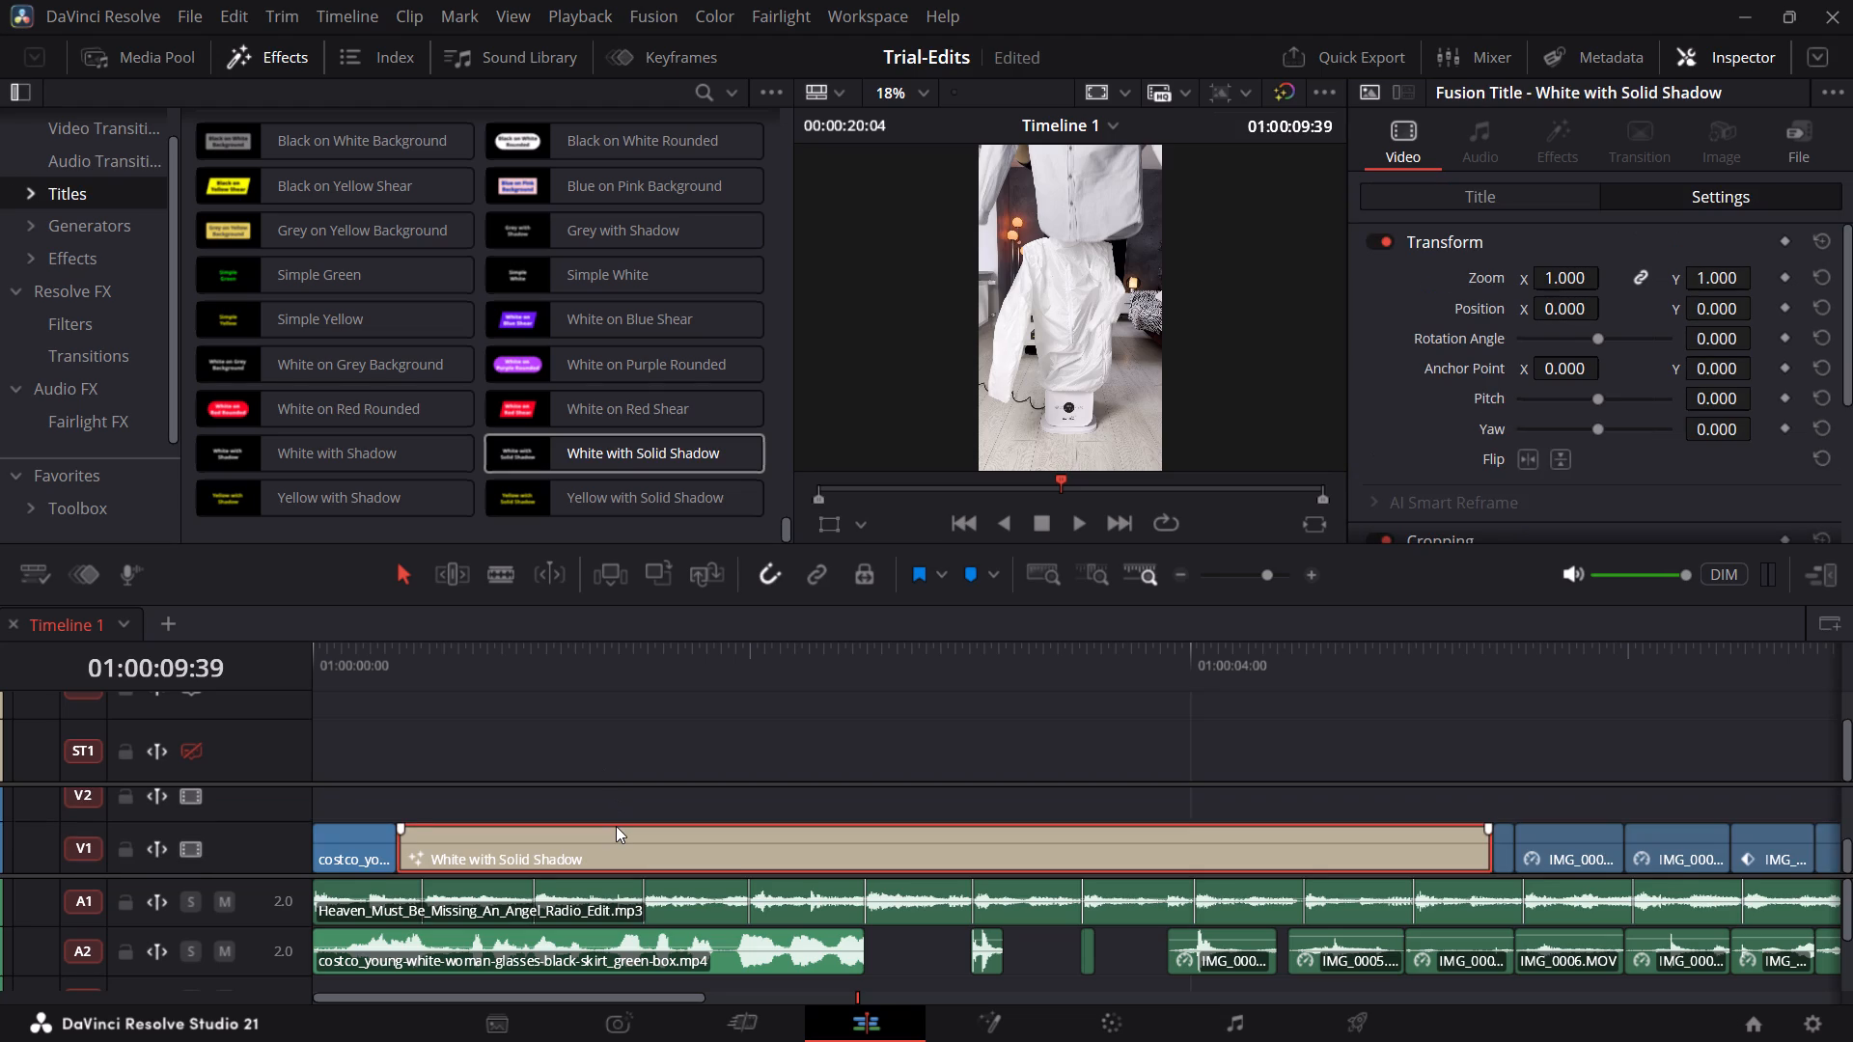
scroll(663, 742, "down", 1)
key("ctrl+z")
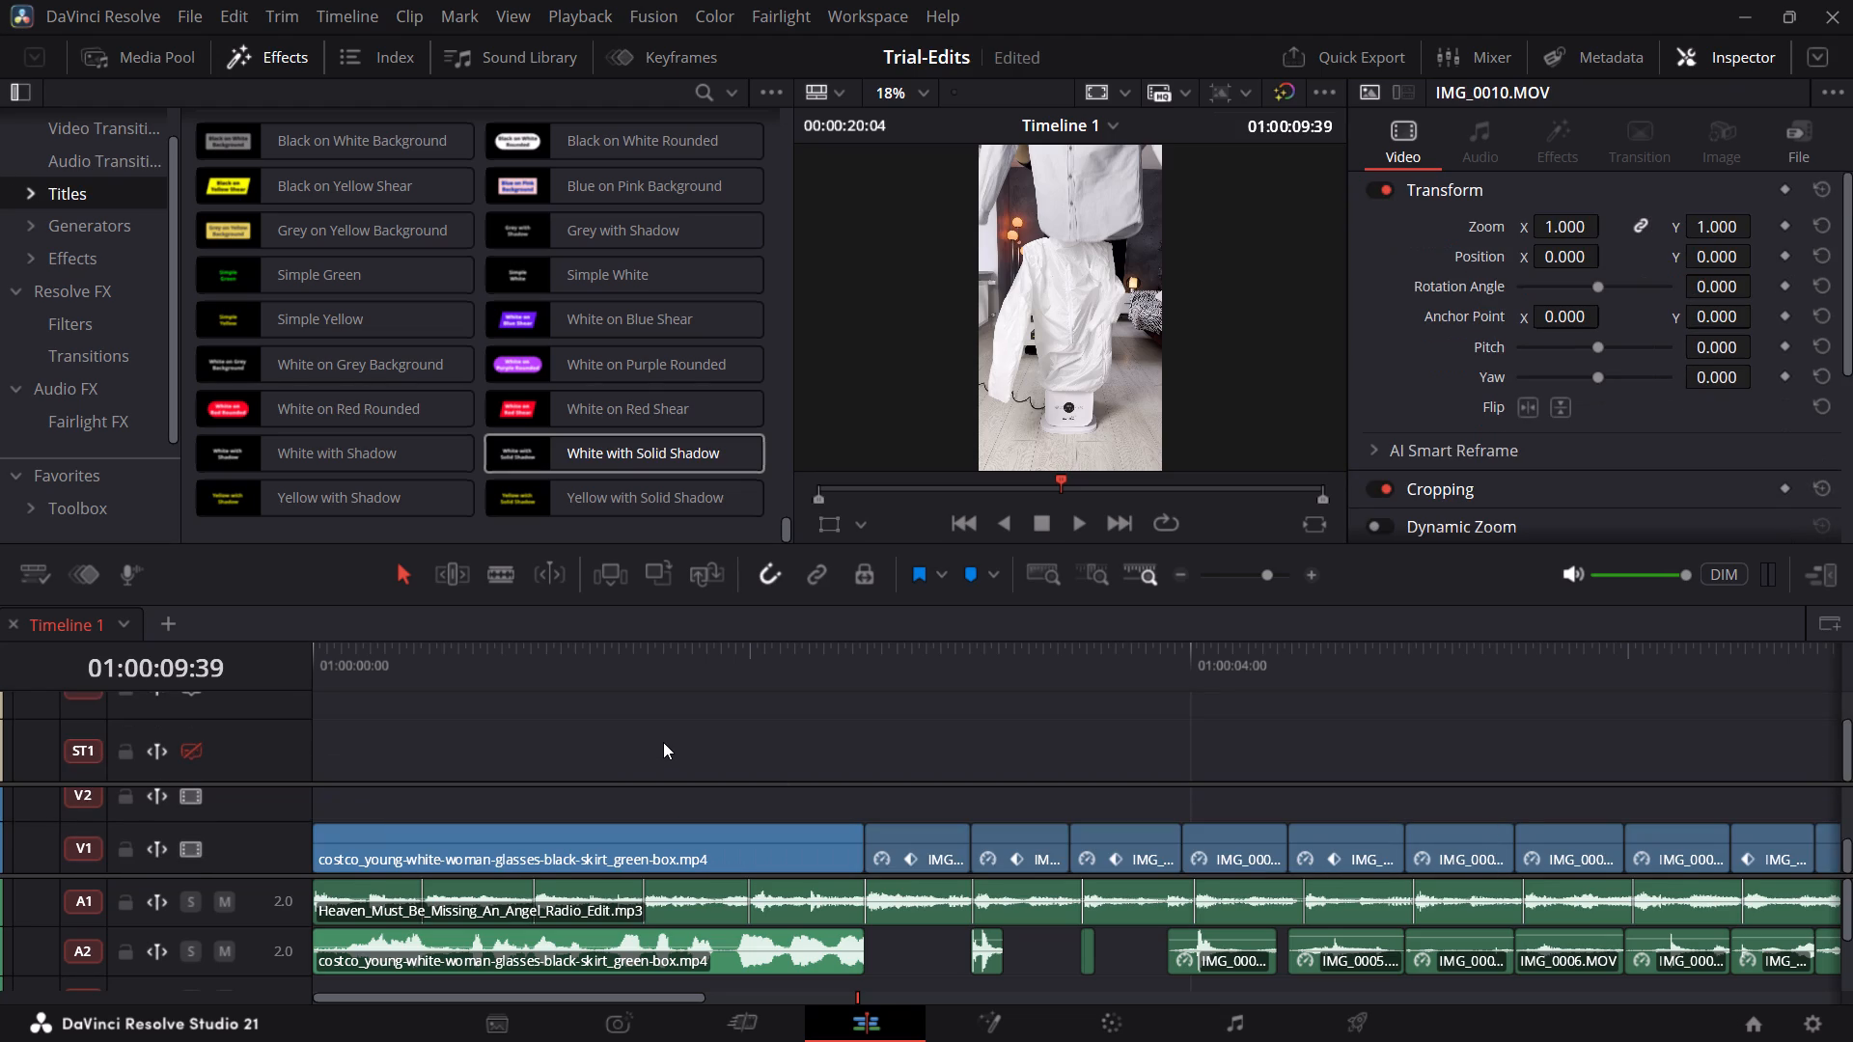
Place the White with Solid Shadow title on V2 above the opening clips and align it with the start of Timeline 1.
left_click_drag(572, 451, 443, 738)
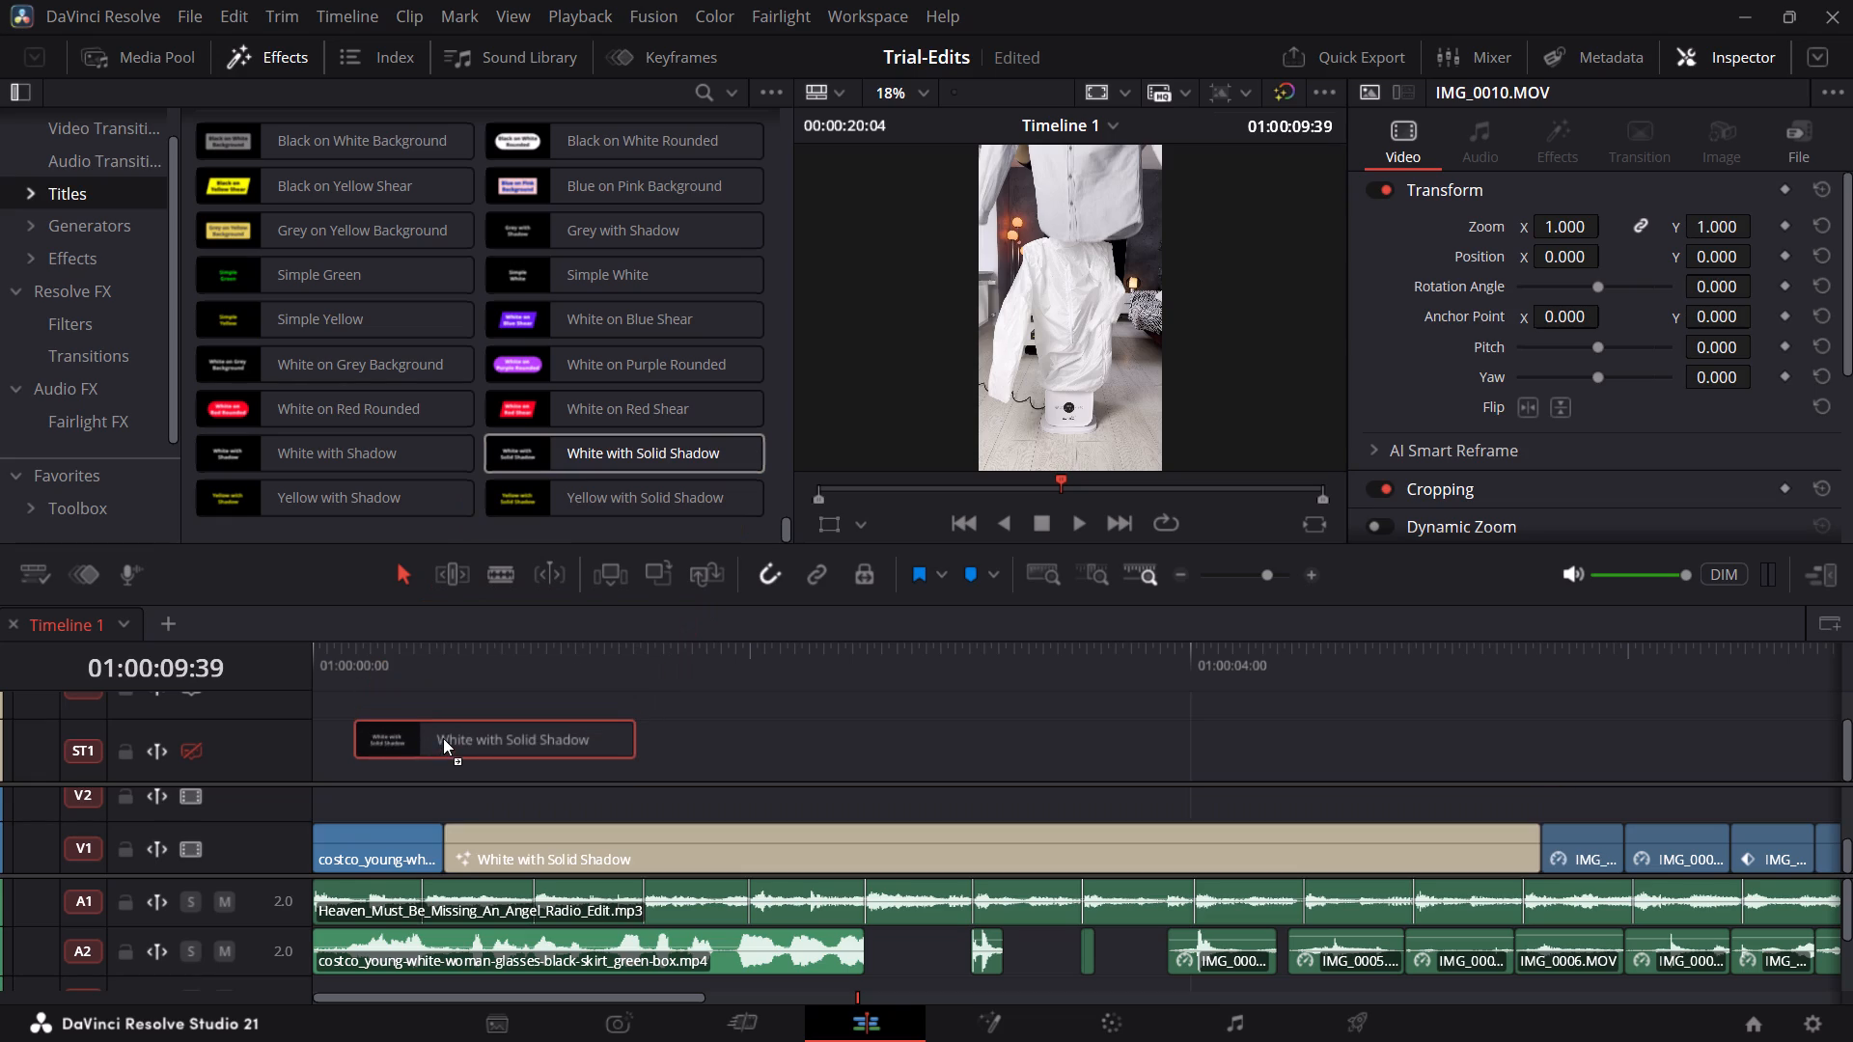
left_click_drag(443, 738, 427, 717)
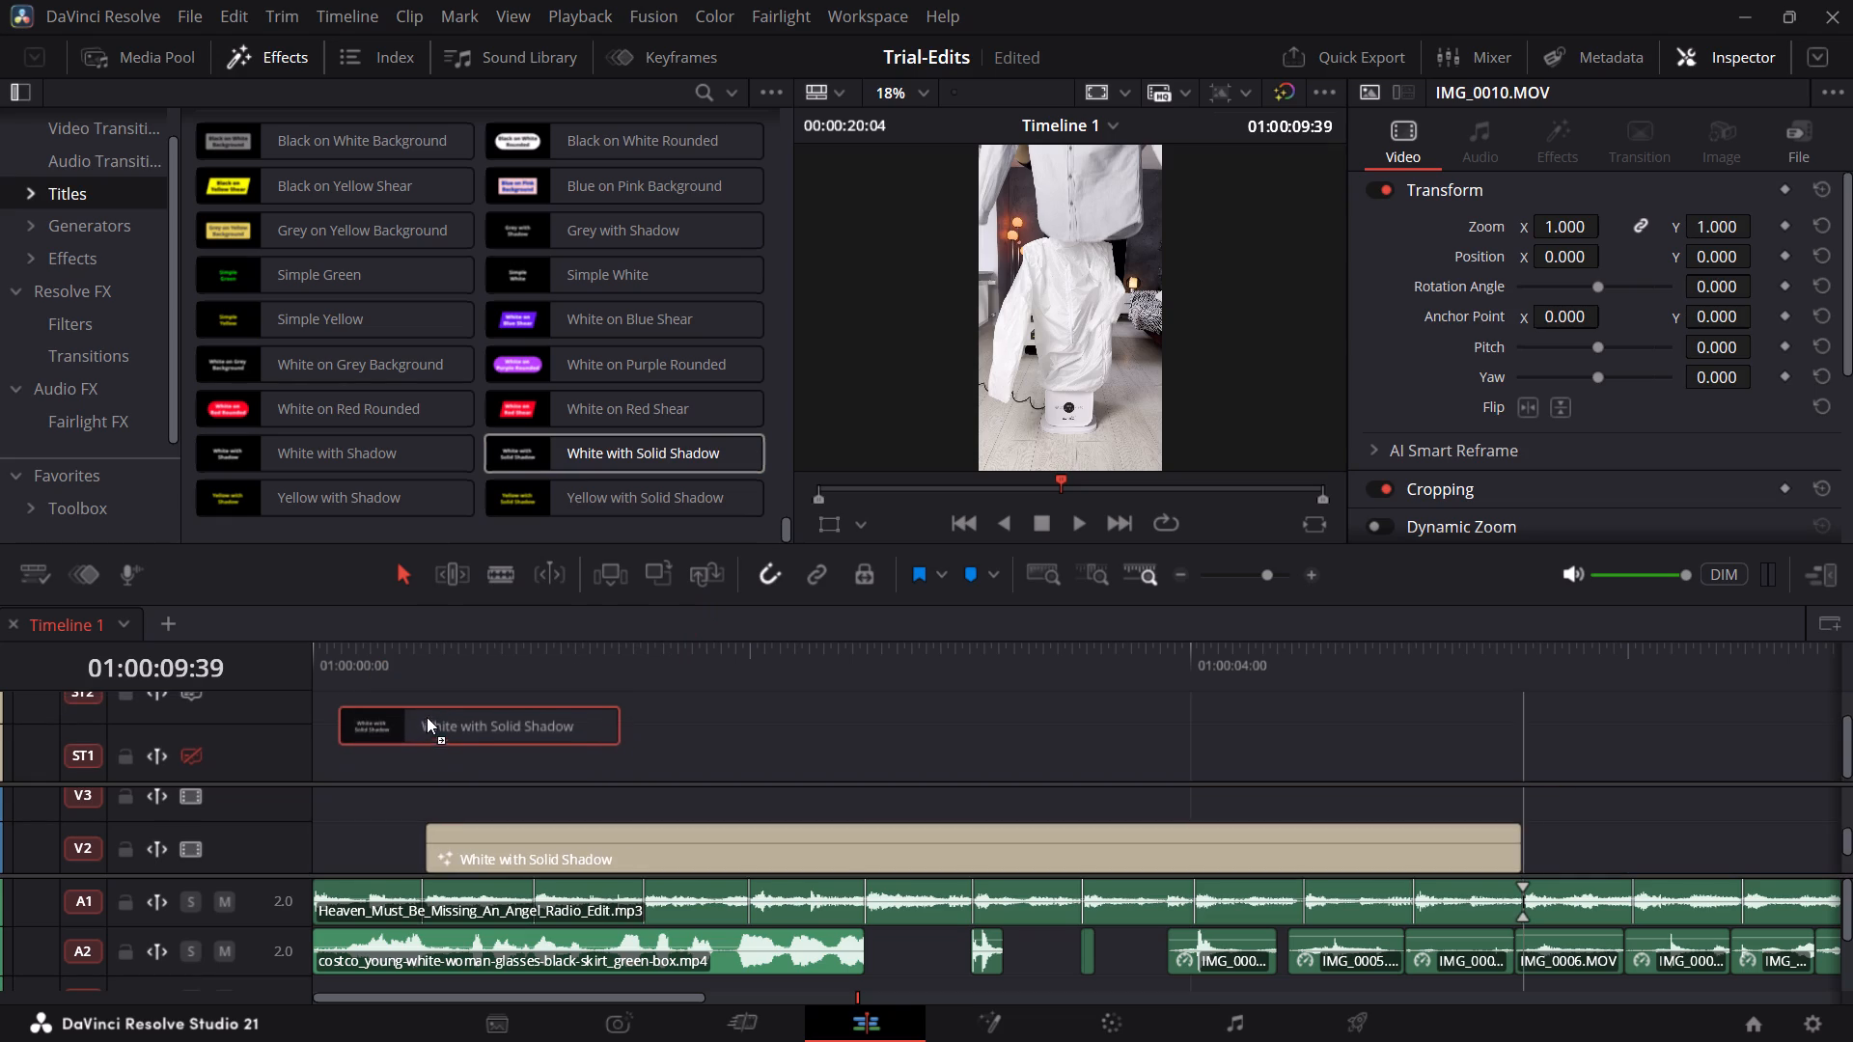
left_click_drag(427, 717, 426, 730)
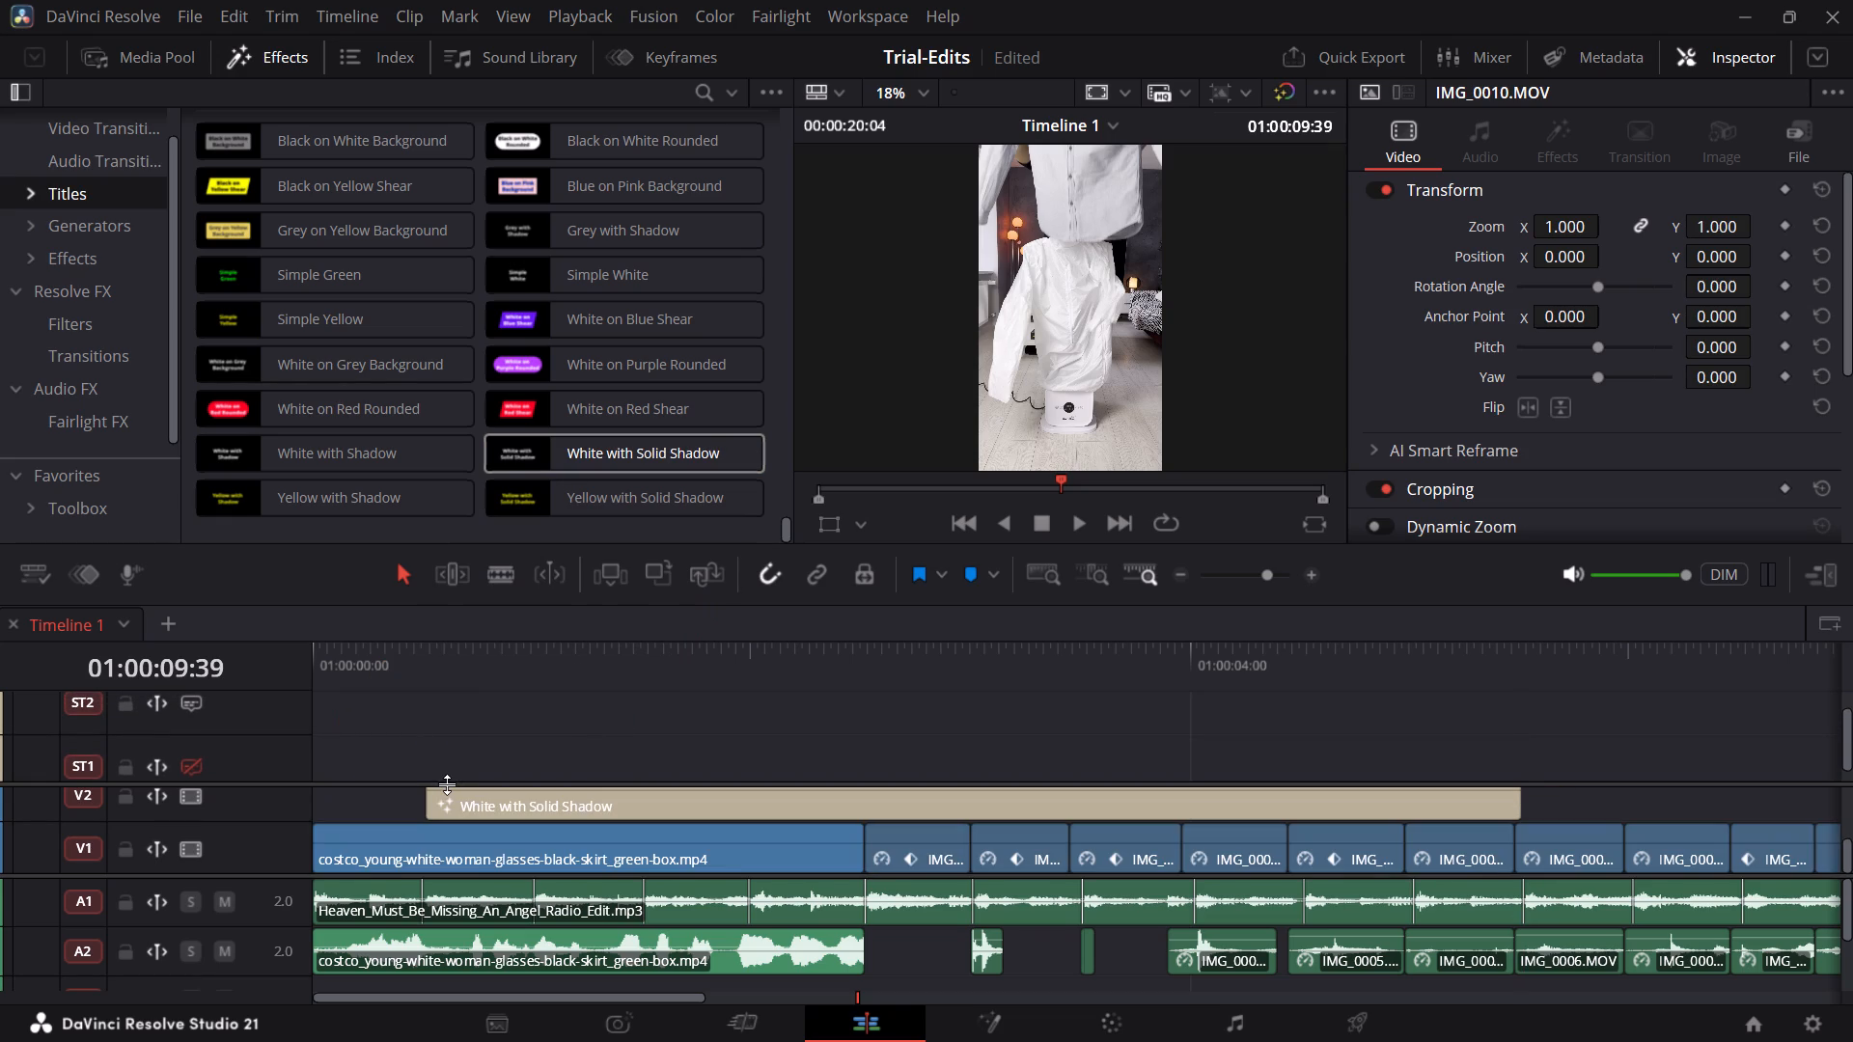
left_click_drag(447, 784, 513, 646)
scroll(410, 795, "right", 1)
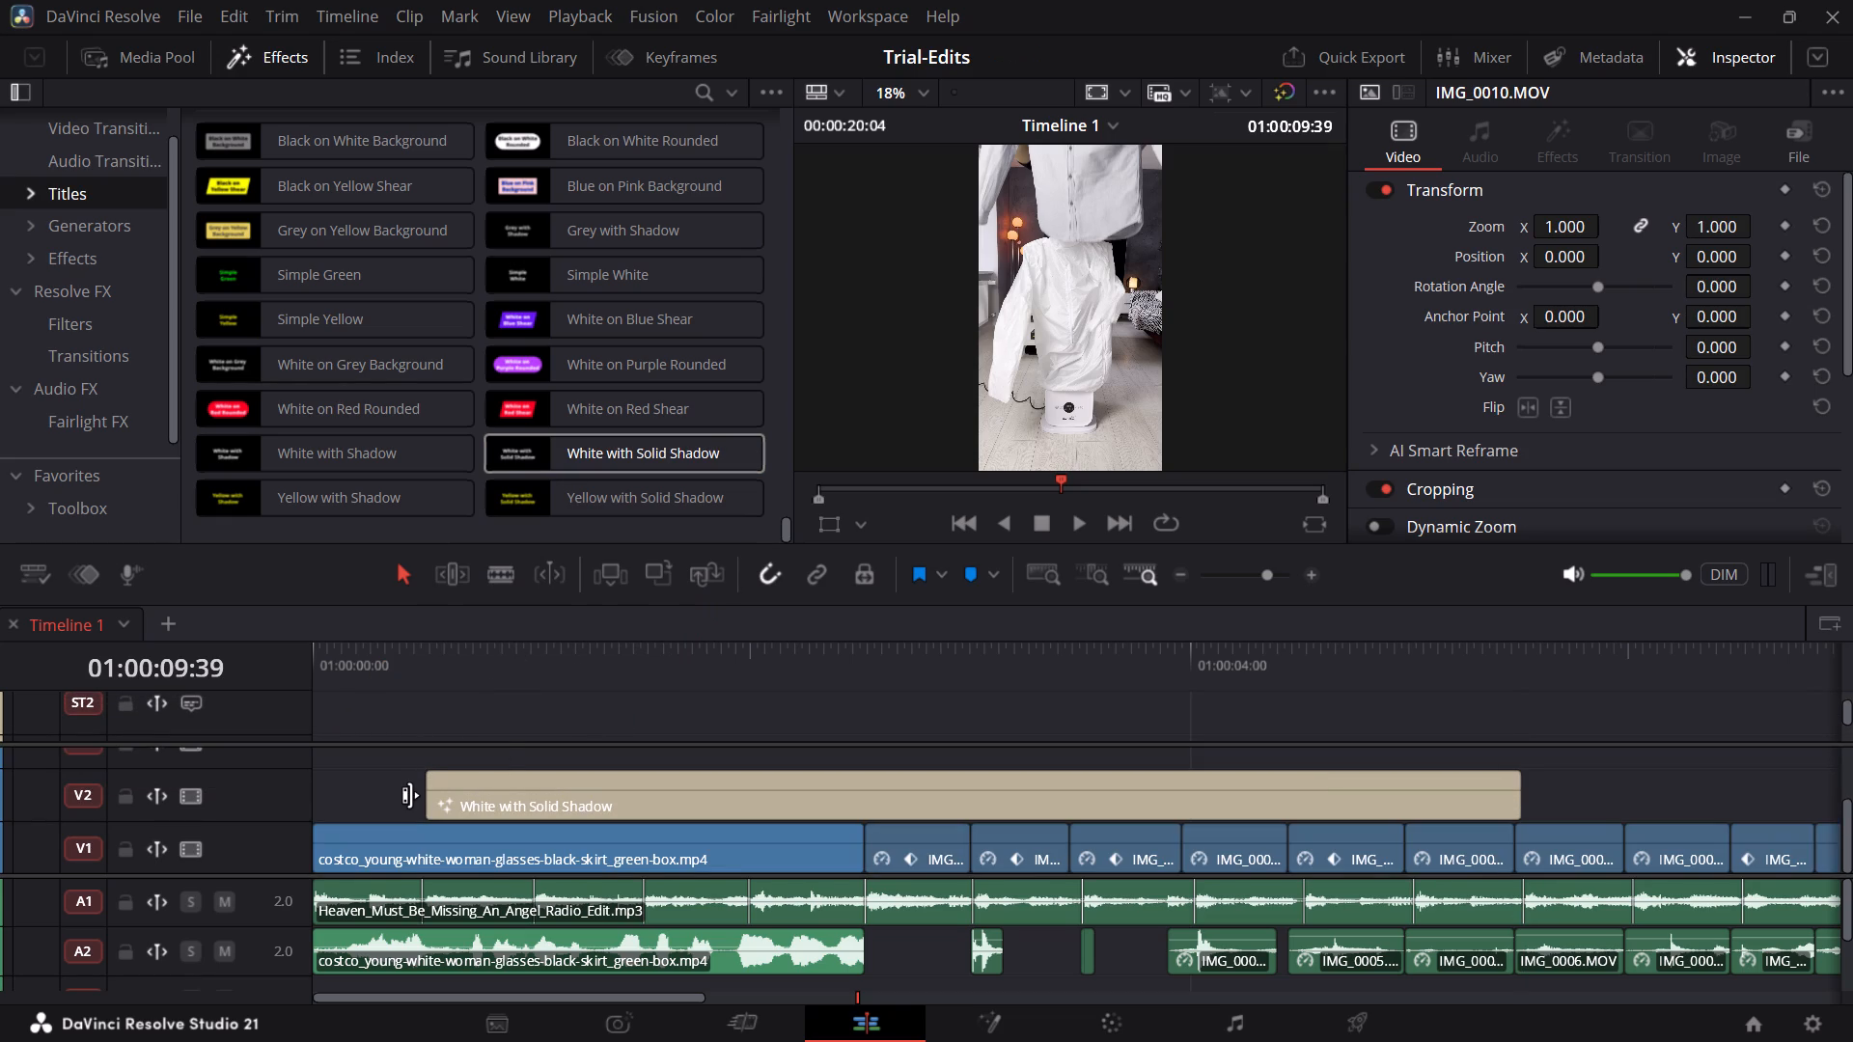
scroll(410, 795, "right", 1)
left_click_drag(512, 804, 331, 799)
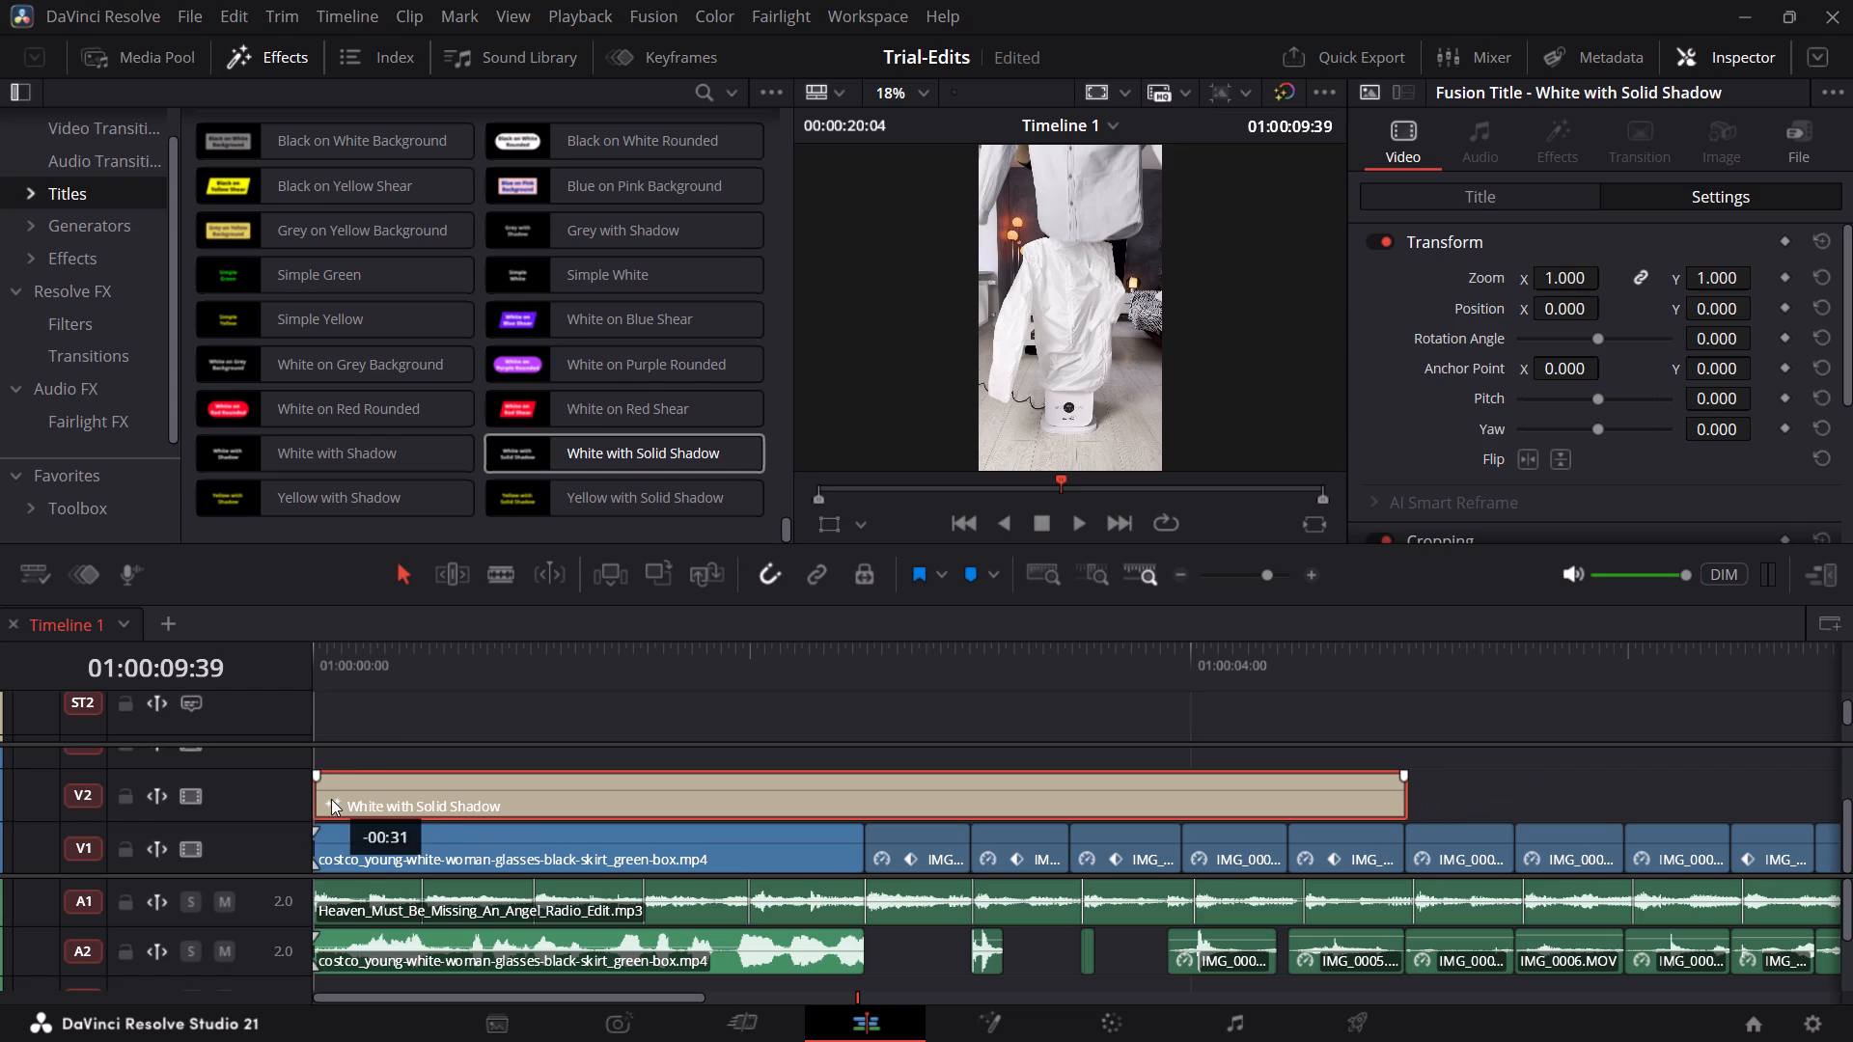
Replace the V2 title's sample text with "Girst Forget Ironing and run to walmart !".
left_click(384, 671)
key("space")
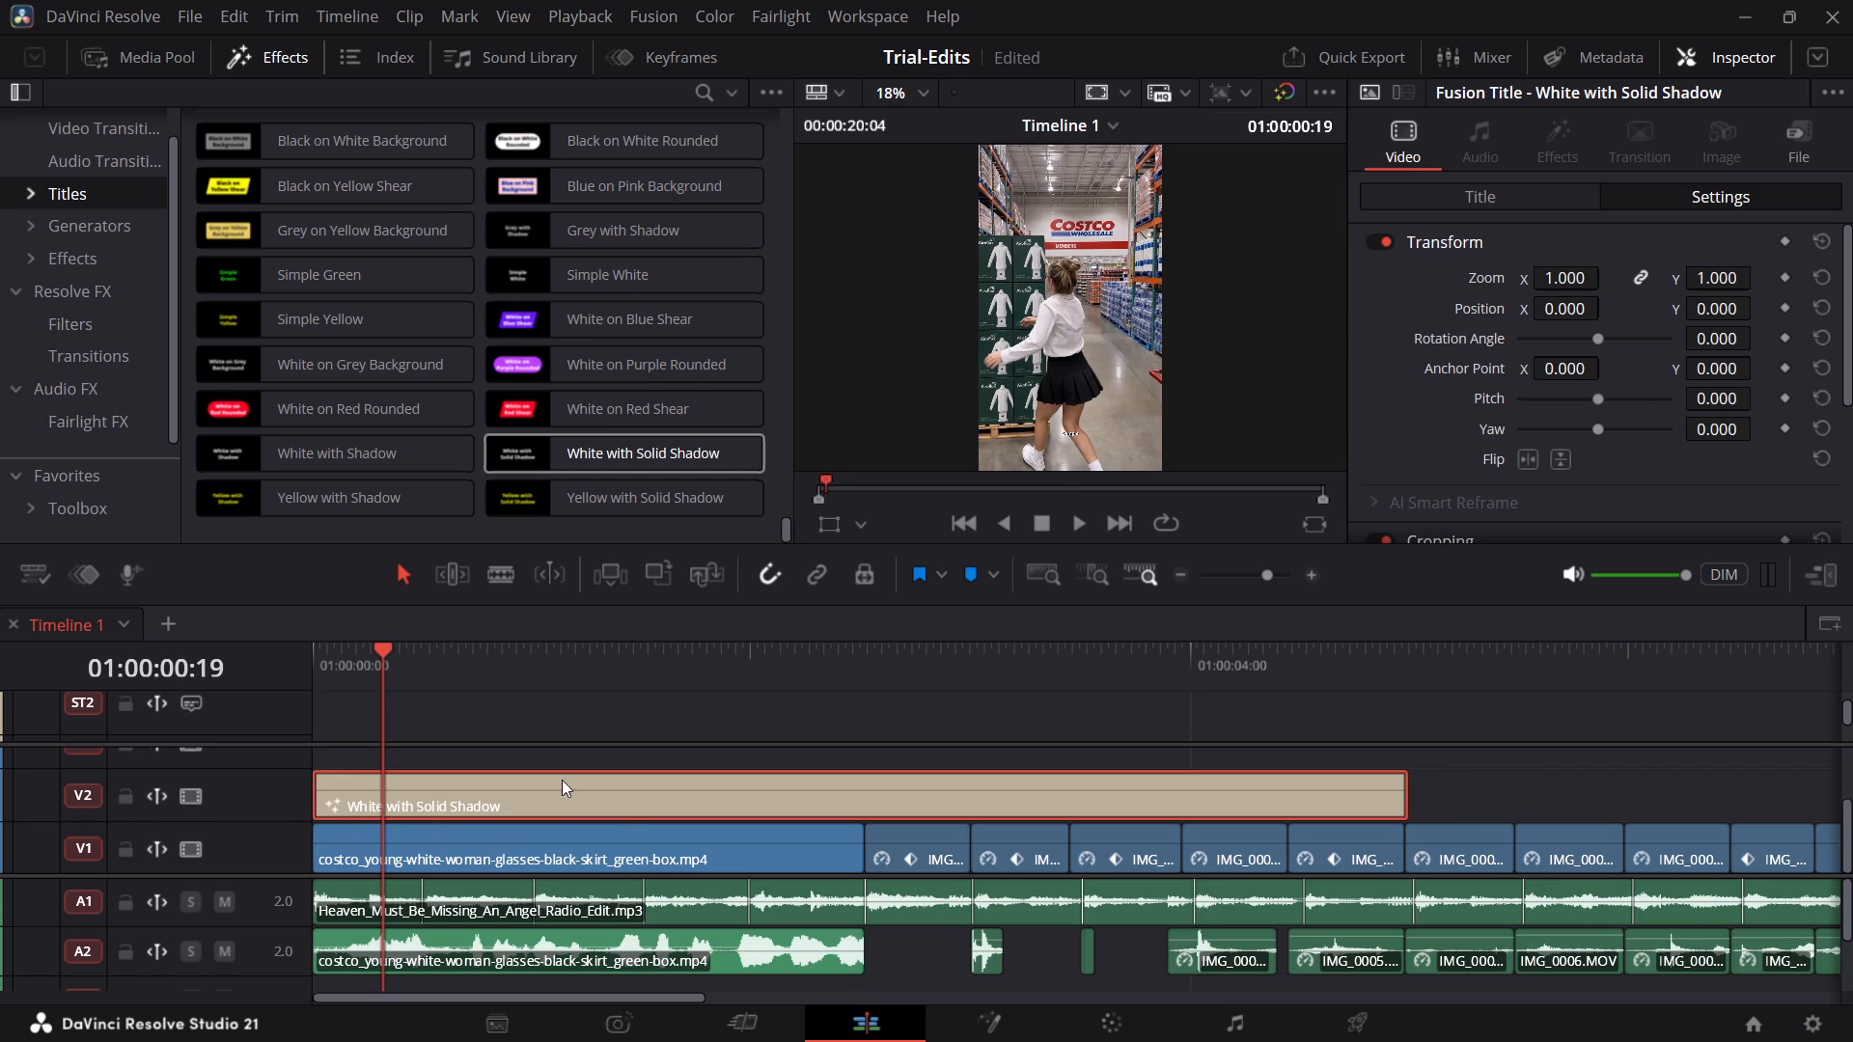
key("space")
left_click(740, 812)
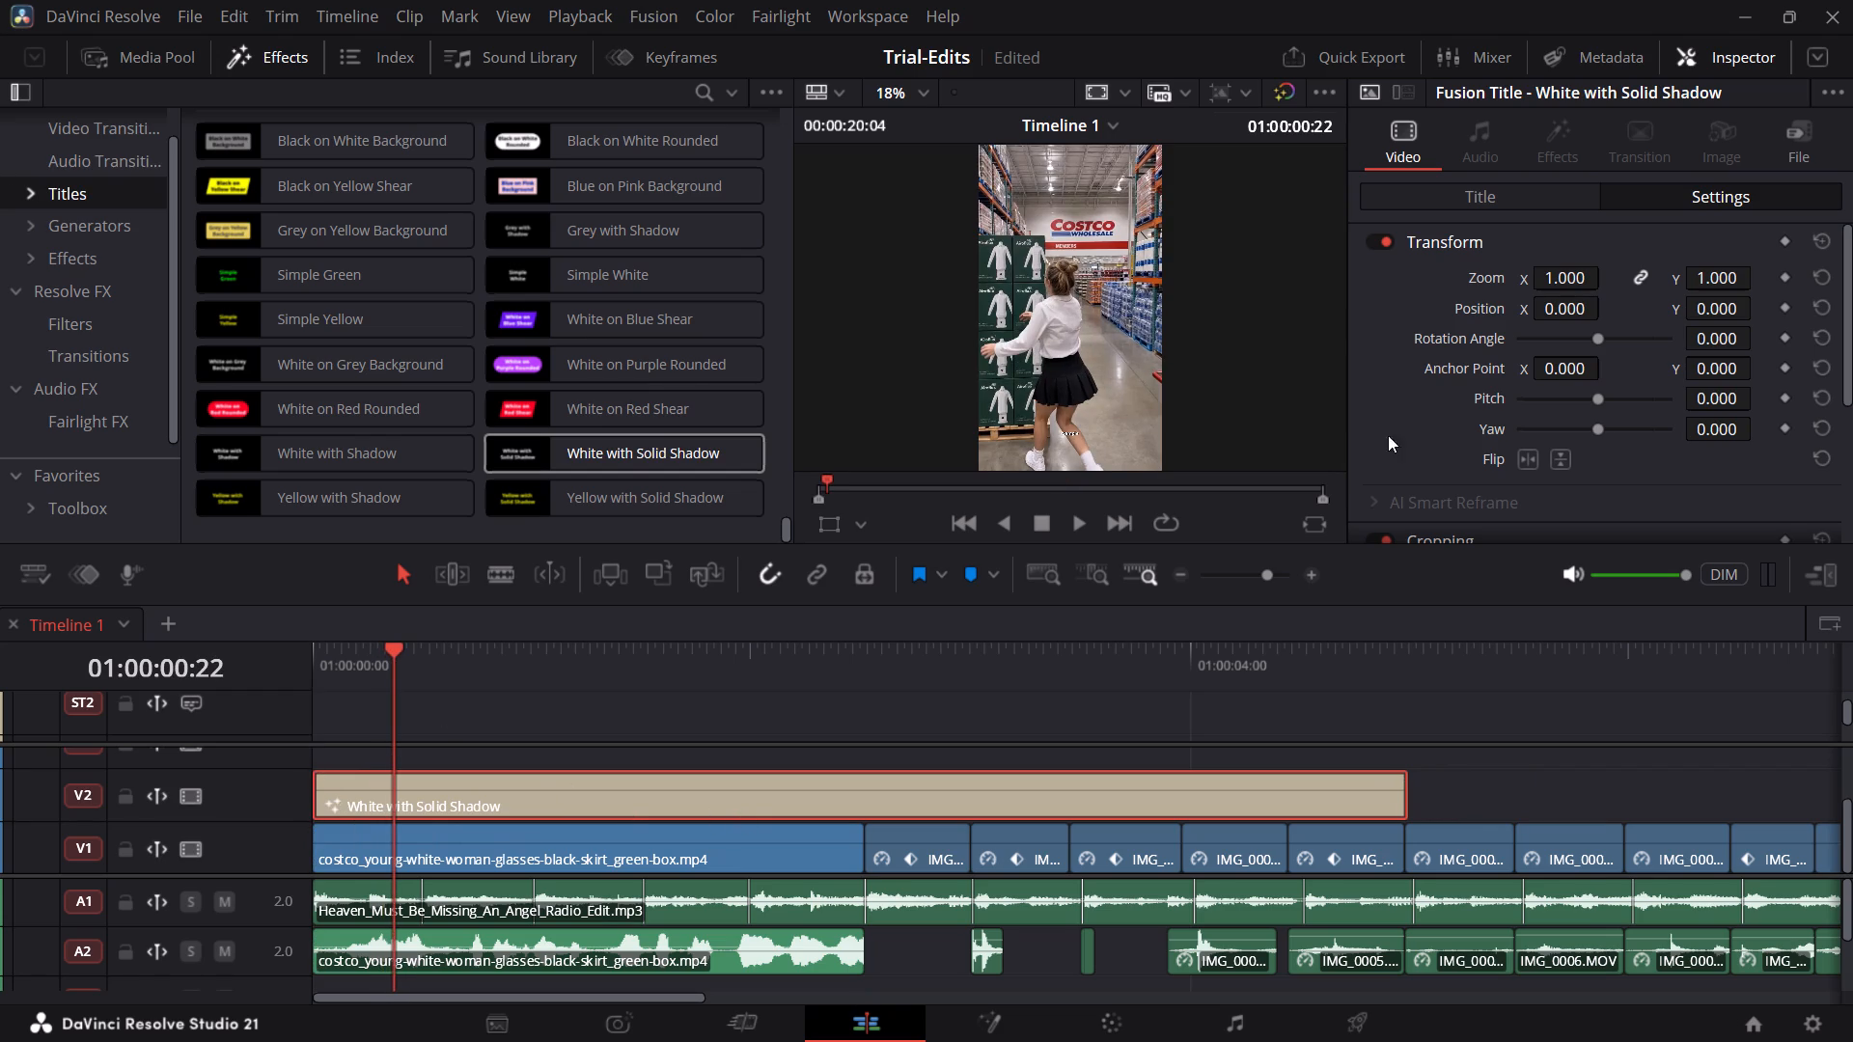
left_click(1552, 194)
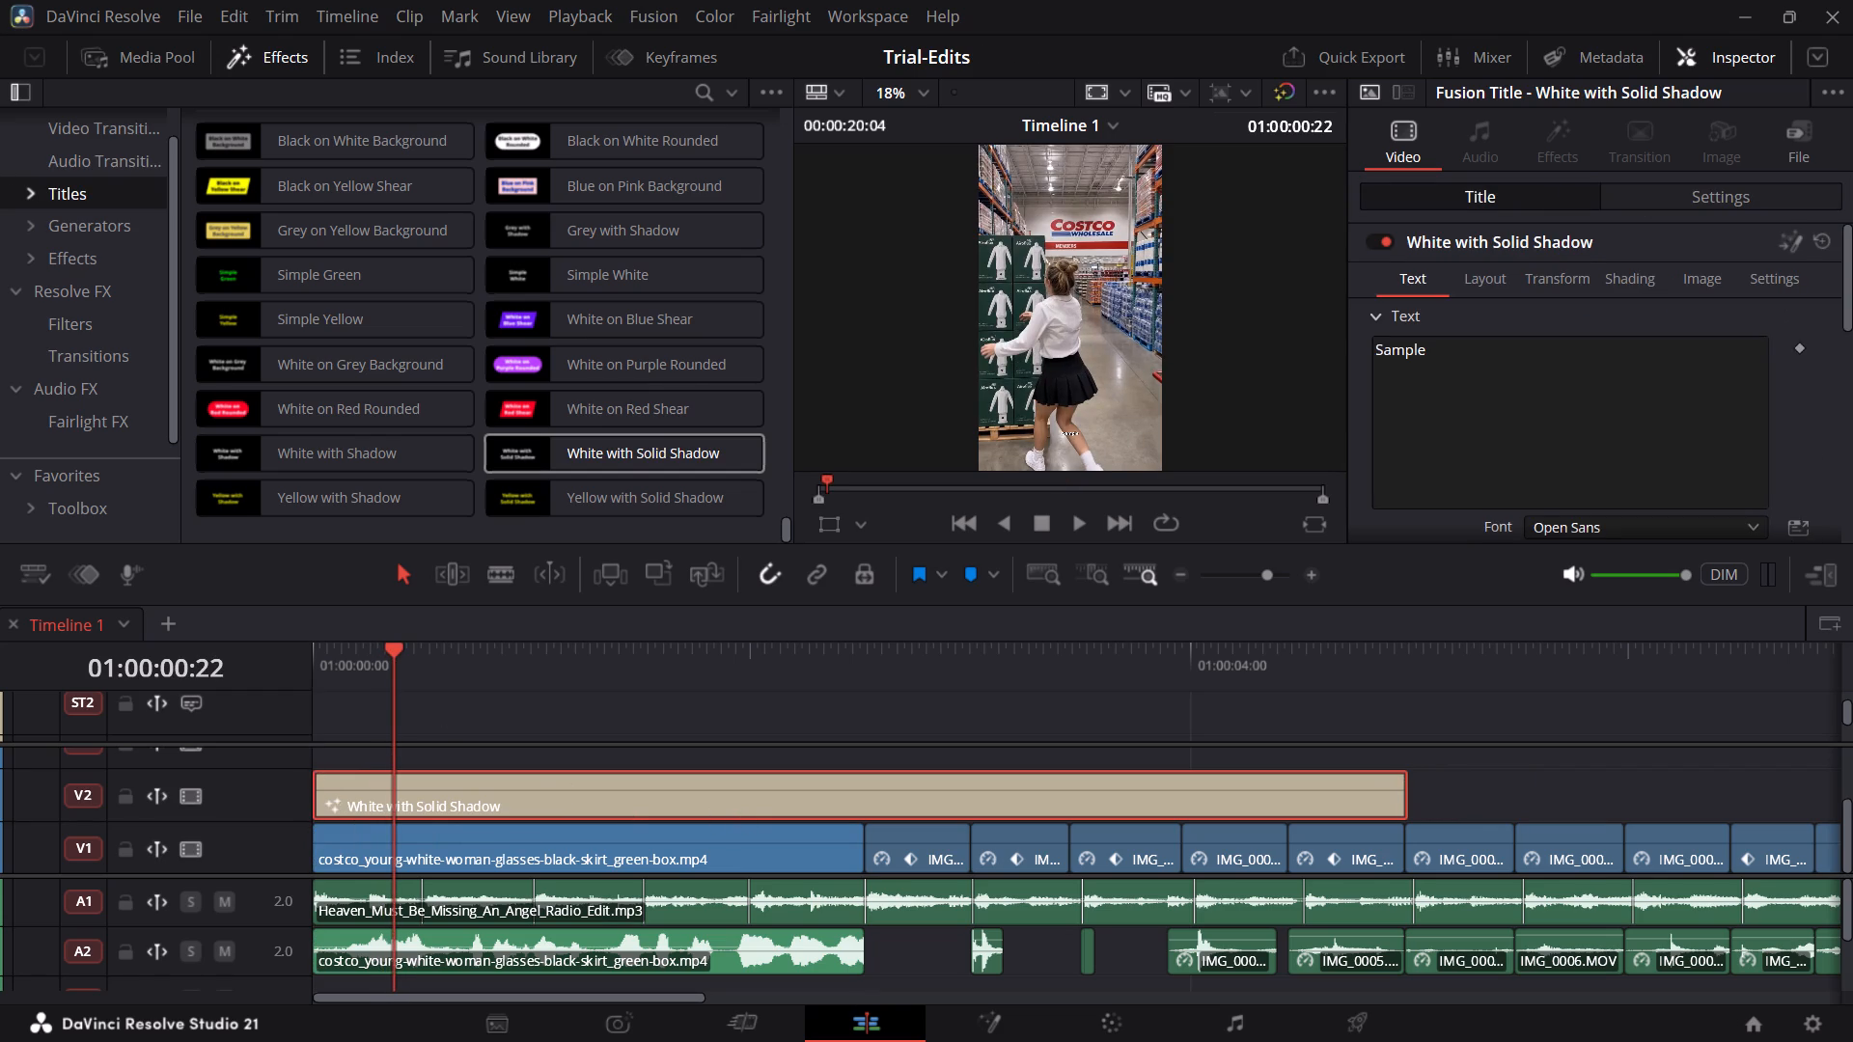
scroll(1526, 352, "up", 1)
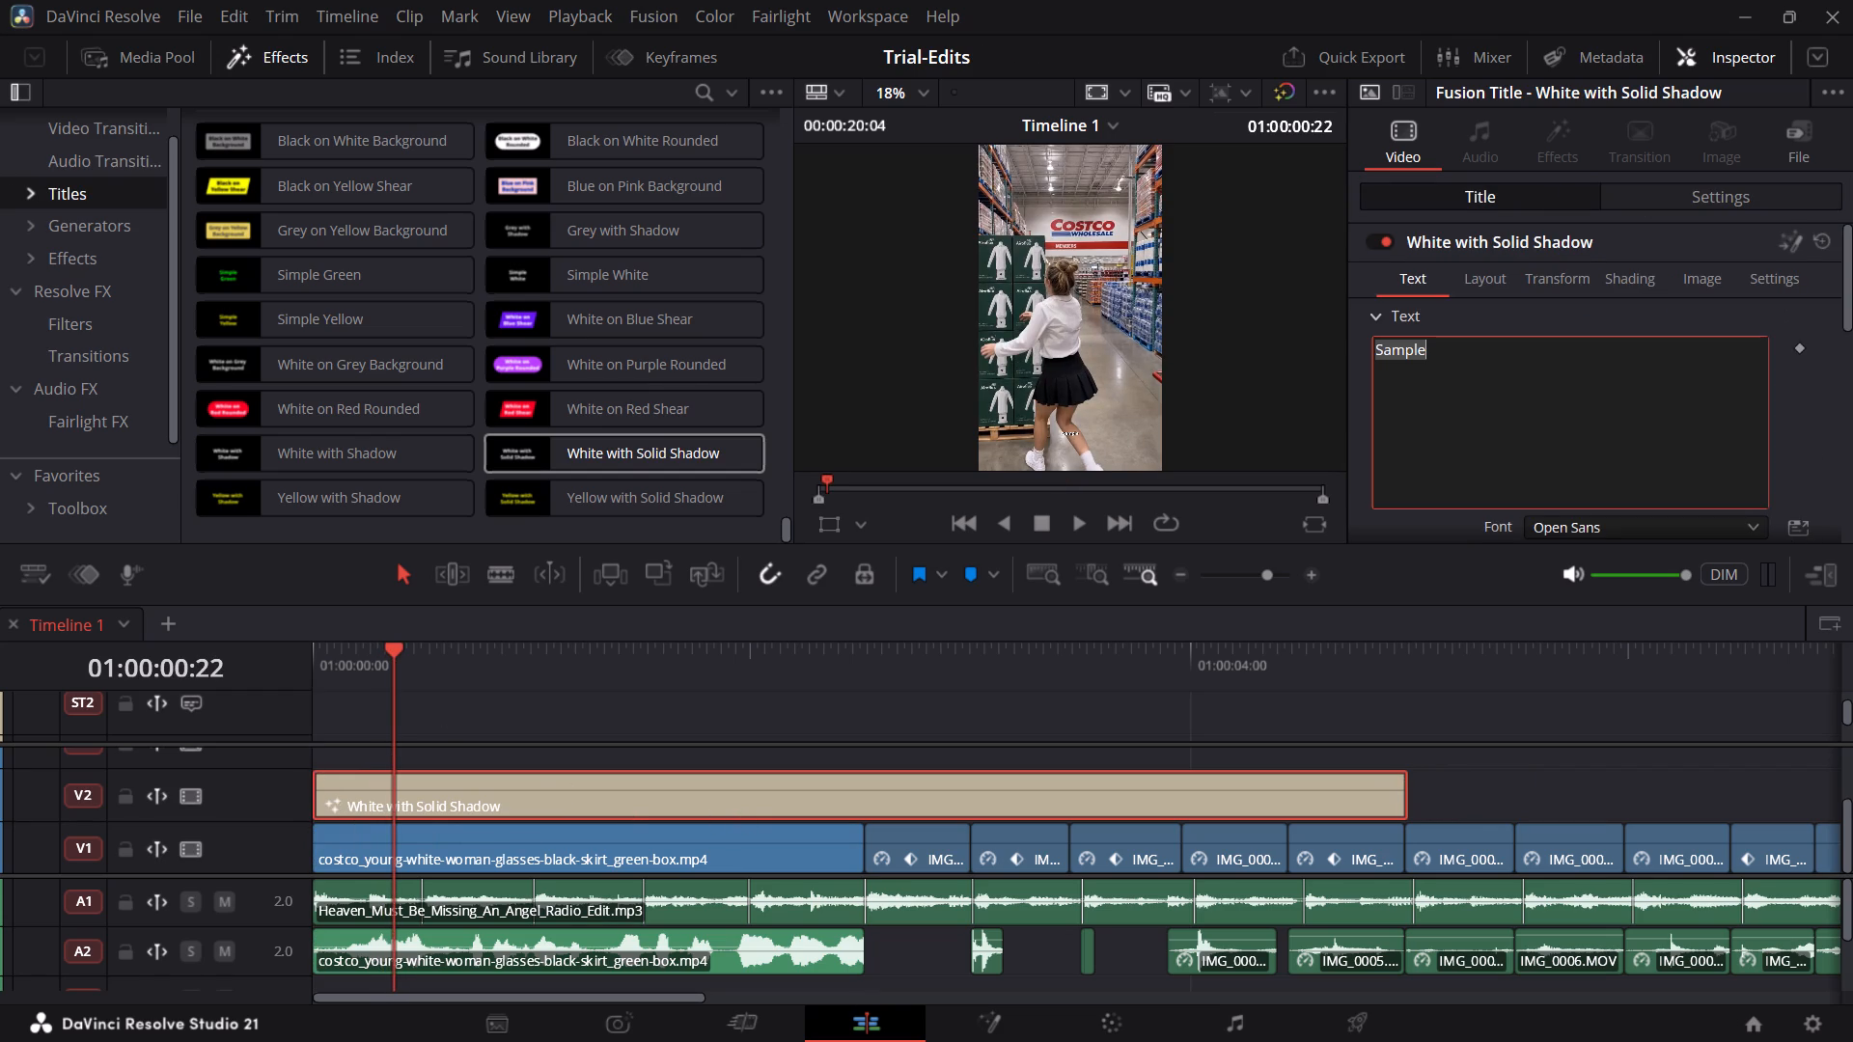
key("BackSpace")
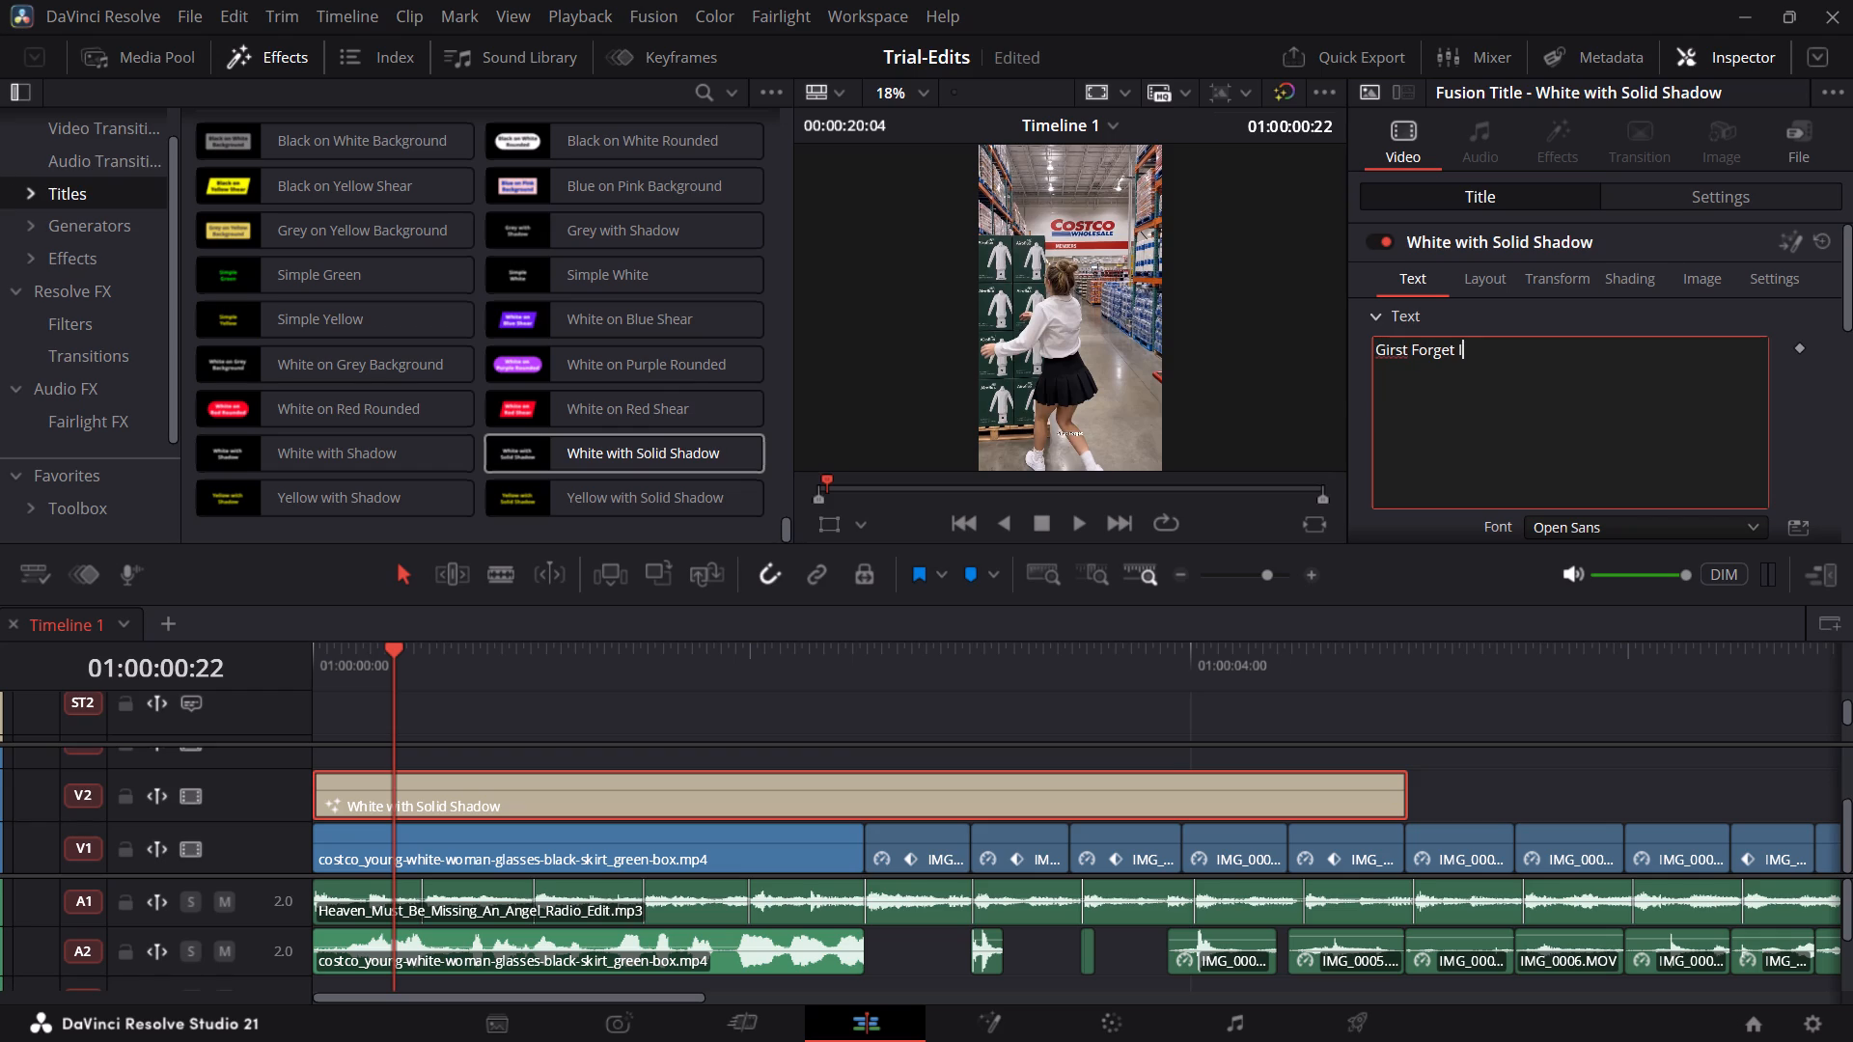
type("roning and")
key("space")
key("g")
key("BackSpace")
type("run to walmart !")
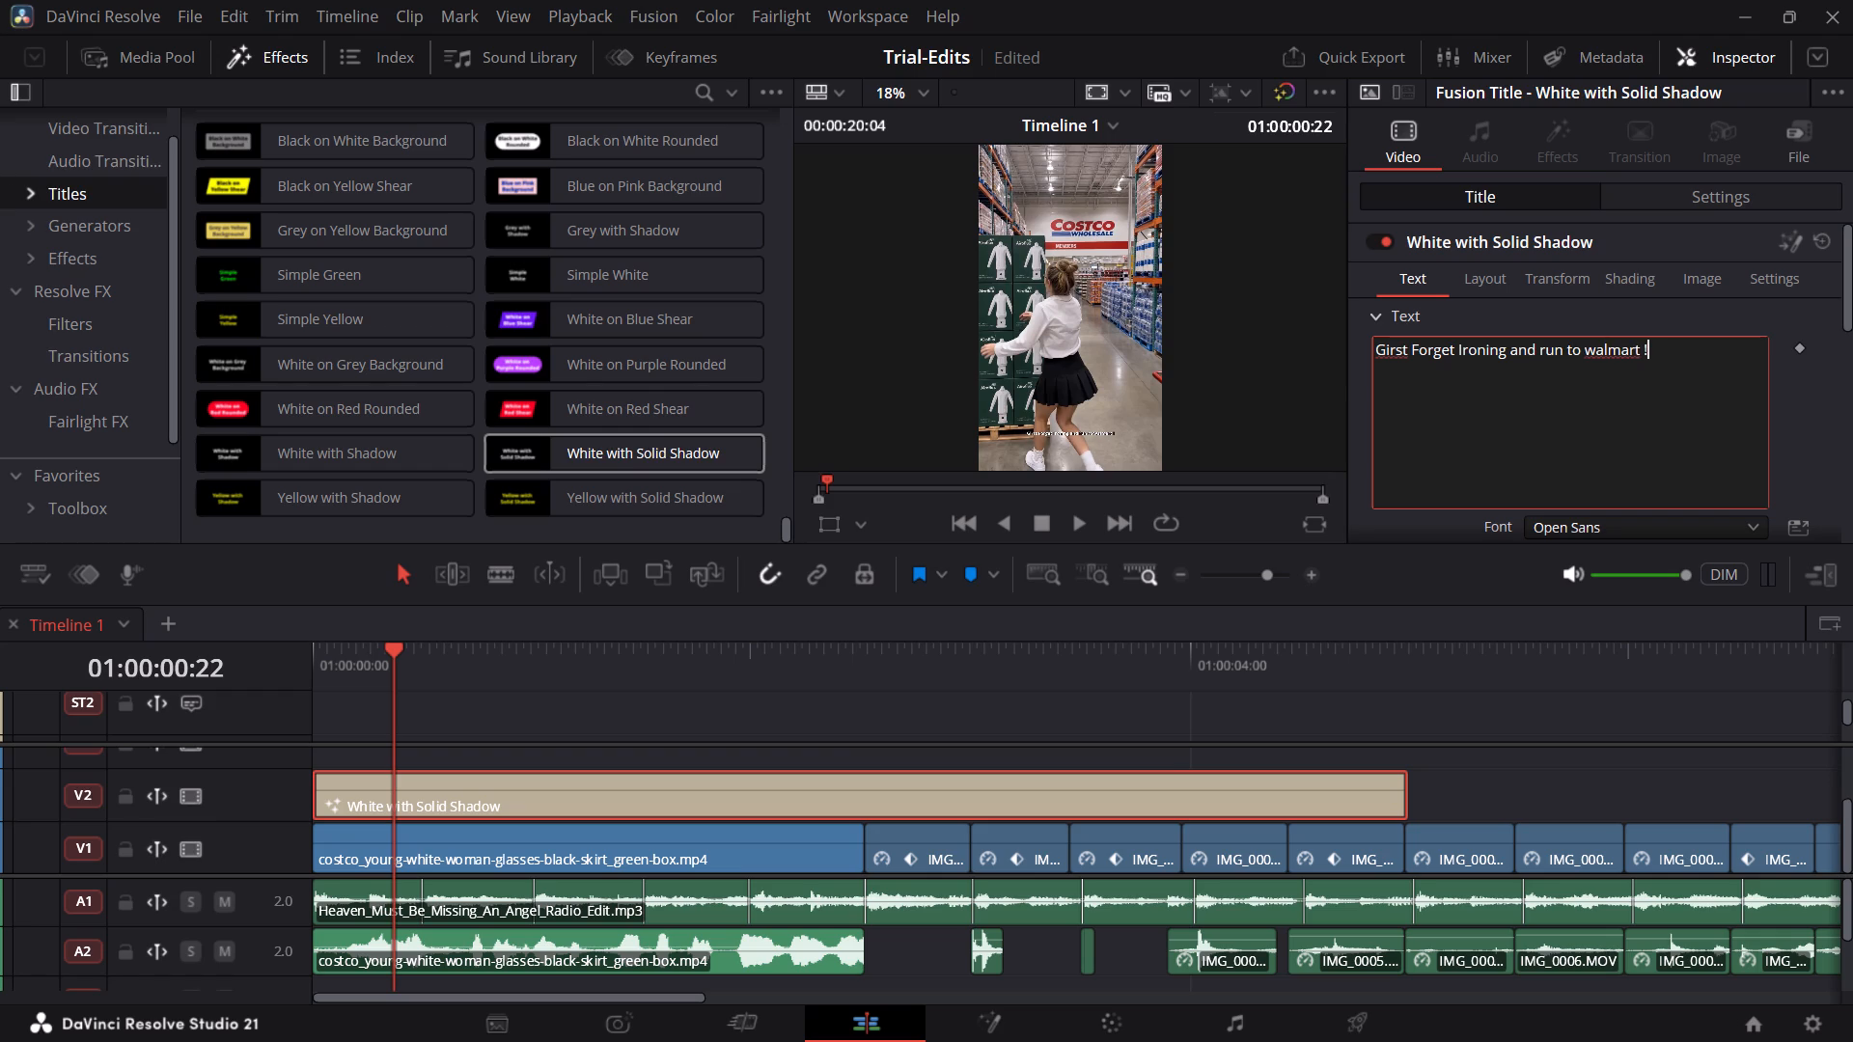
Add two more lines to the title text, "Hello" and "wherer I am".
key("shift+Return")
key("shift+Return")
type("wherer")
key("space")
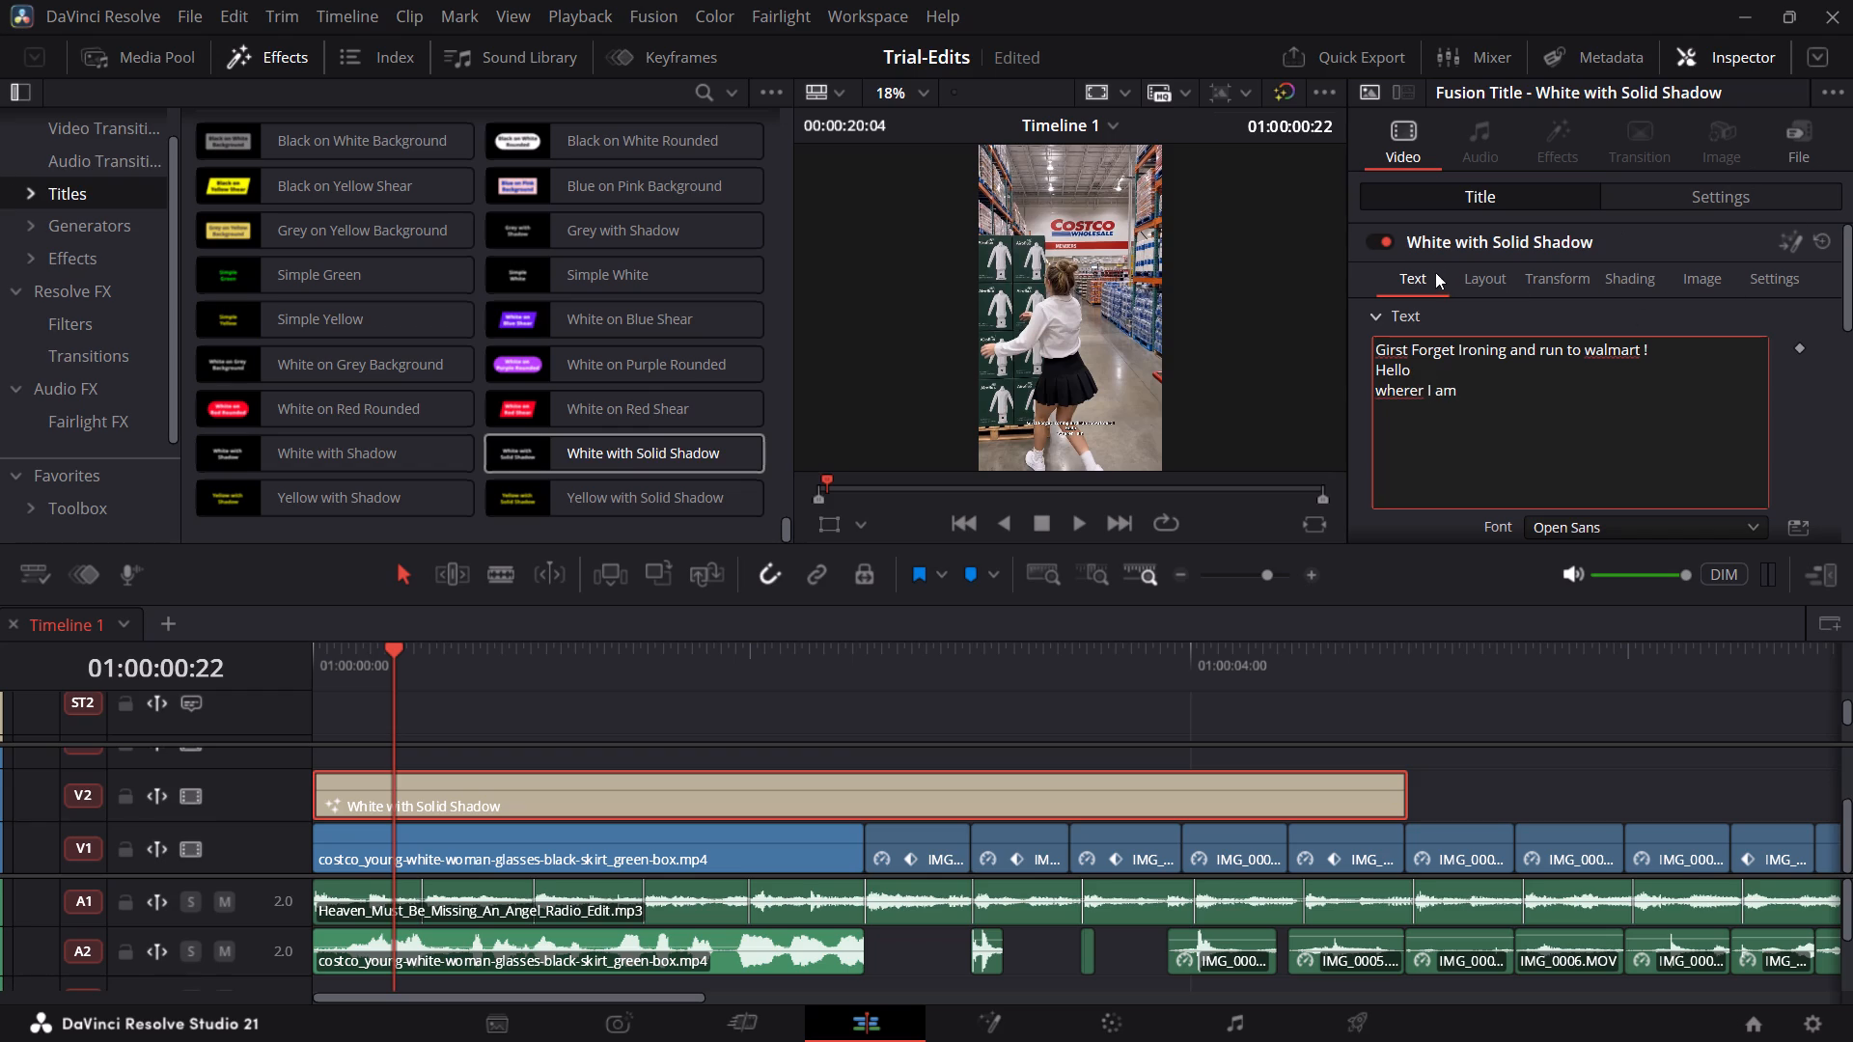
Enlarge the title clip to a linked X and Y zoom of 1.450.
left_click(1478, 278)
left_click(1407, 288)
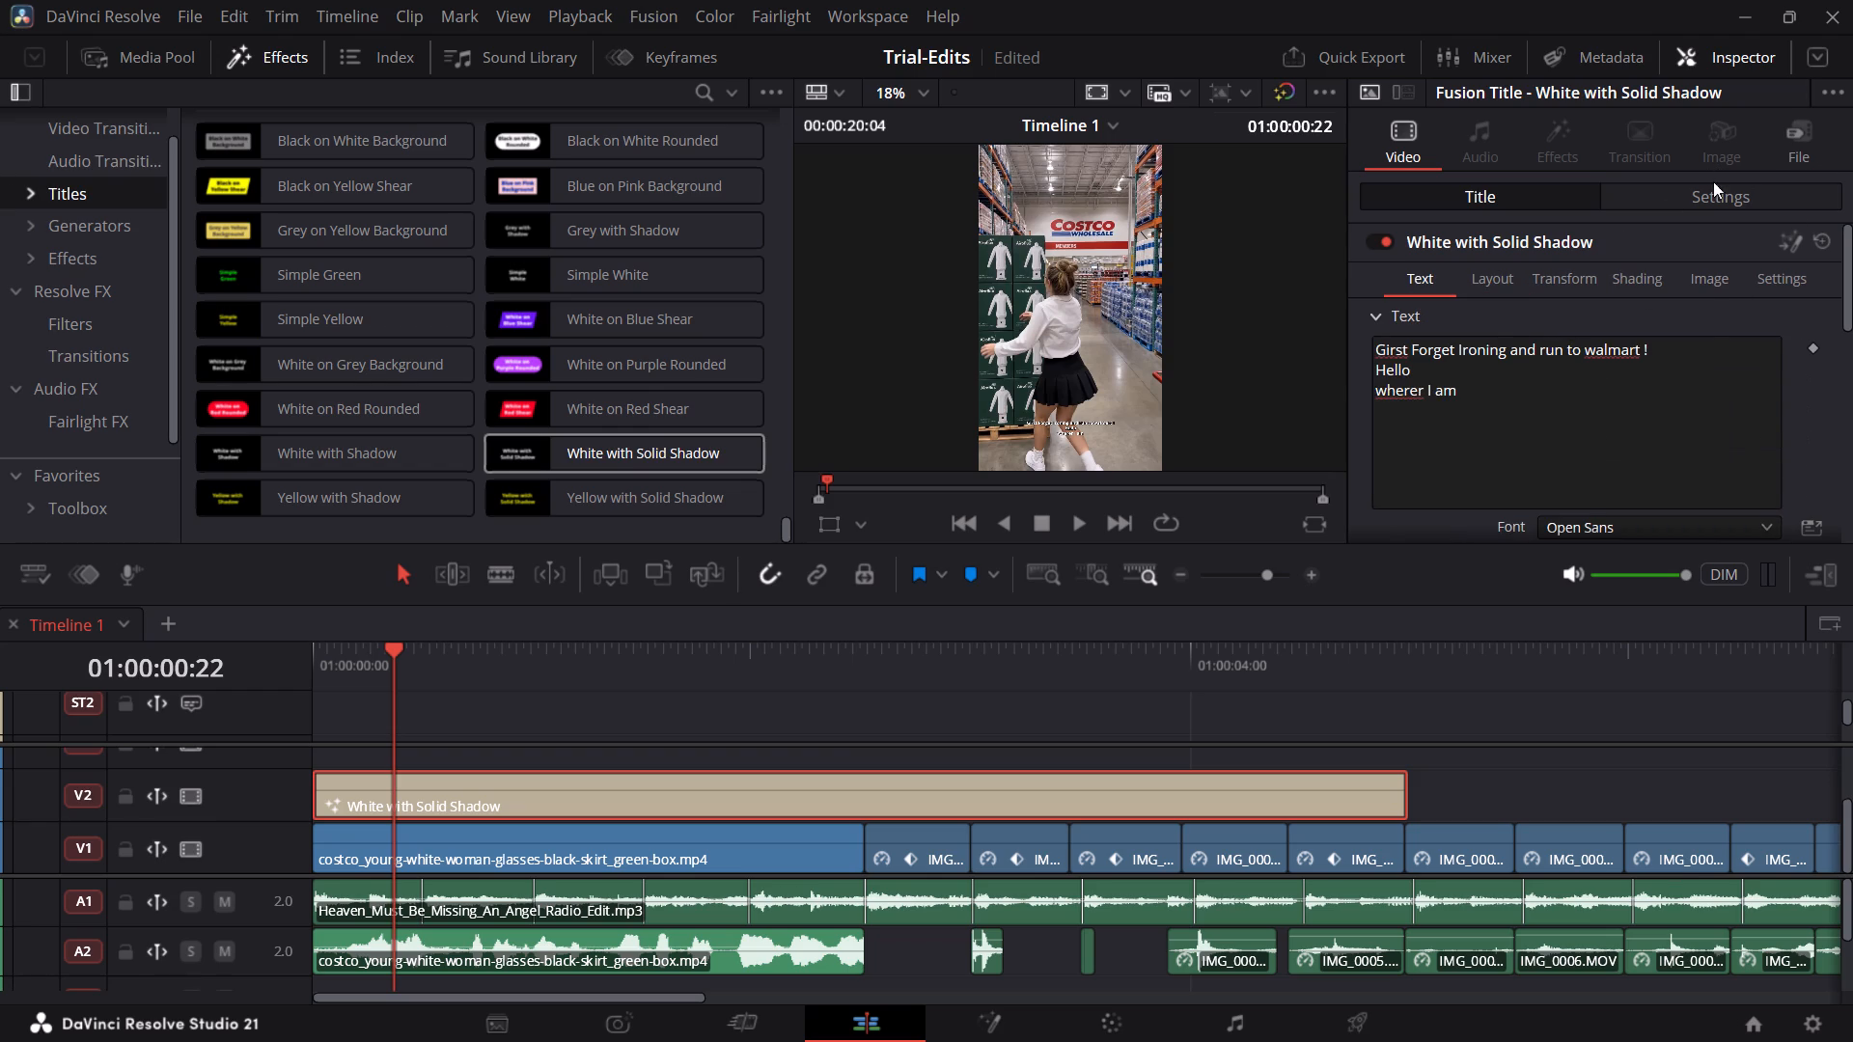
left_click(1705, 199)
left_click_drag(1574, 288, 1597, 295)
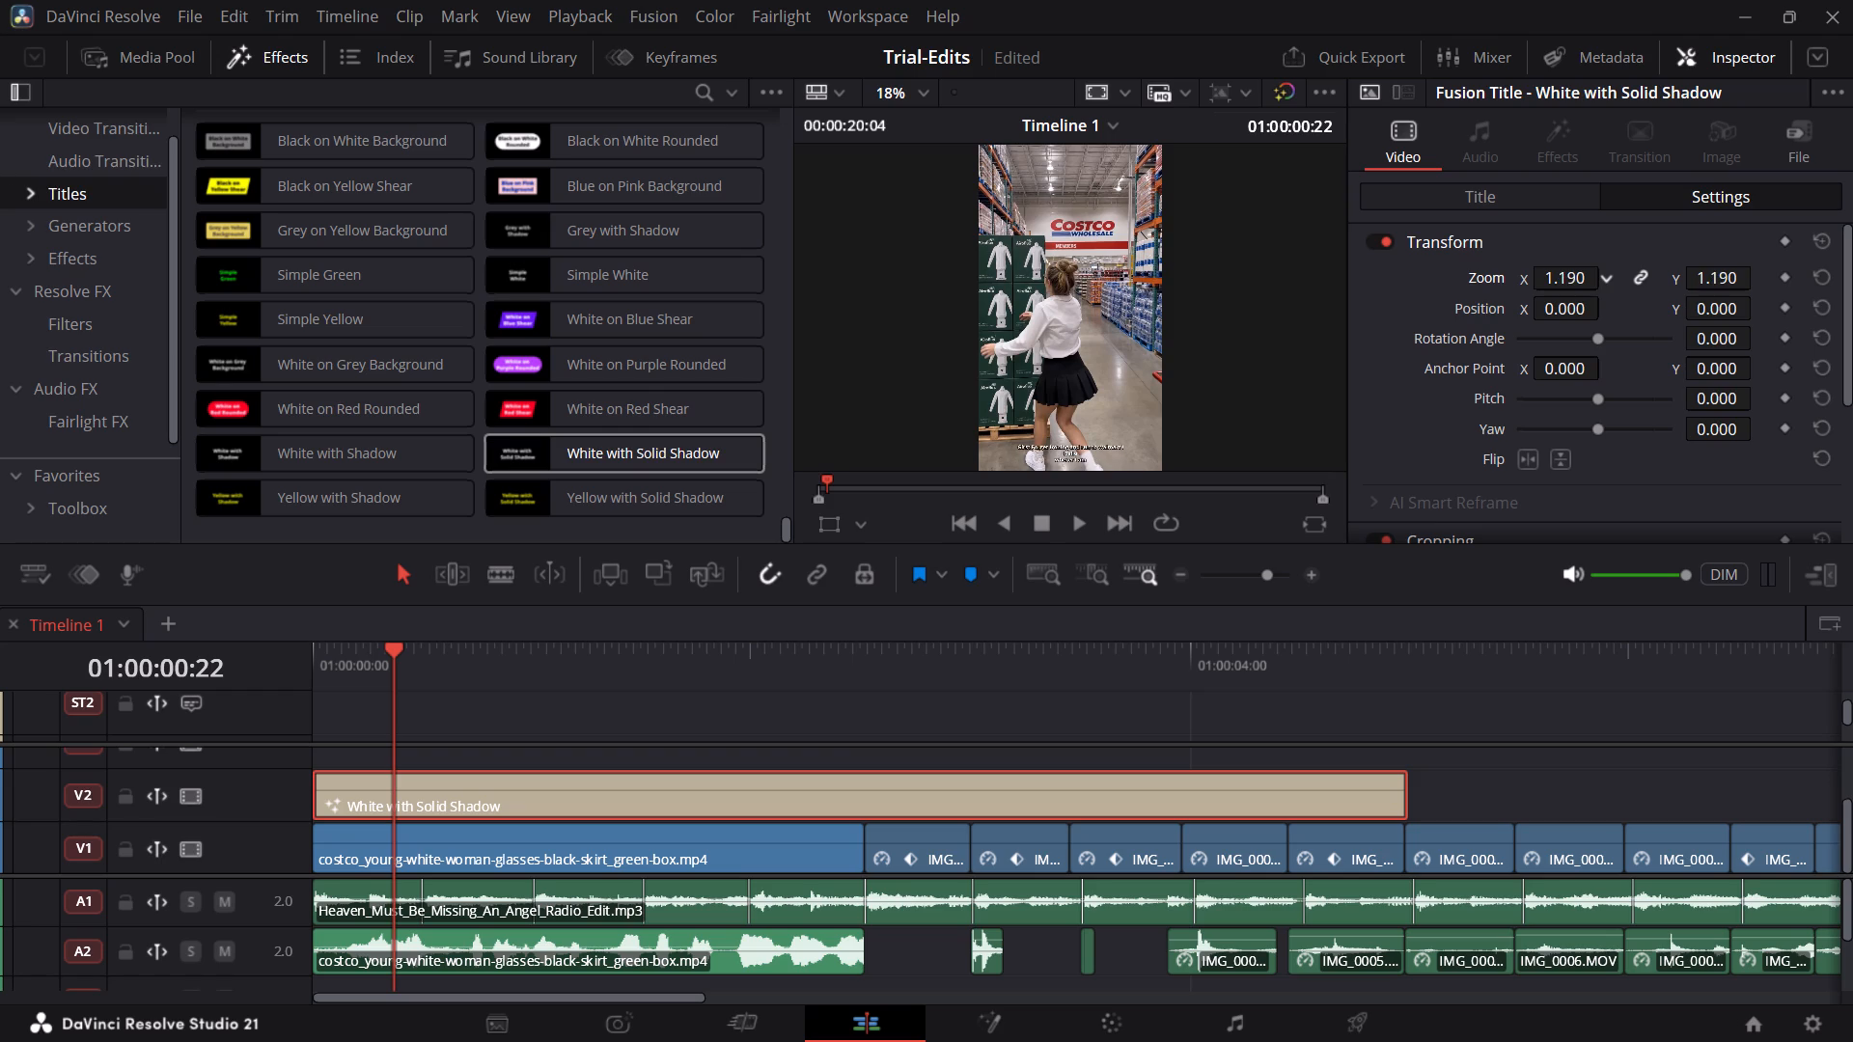
left_click_drag(1597, 295, 1612, 295)
left_click_drag(1571, 287, 1574, 287)
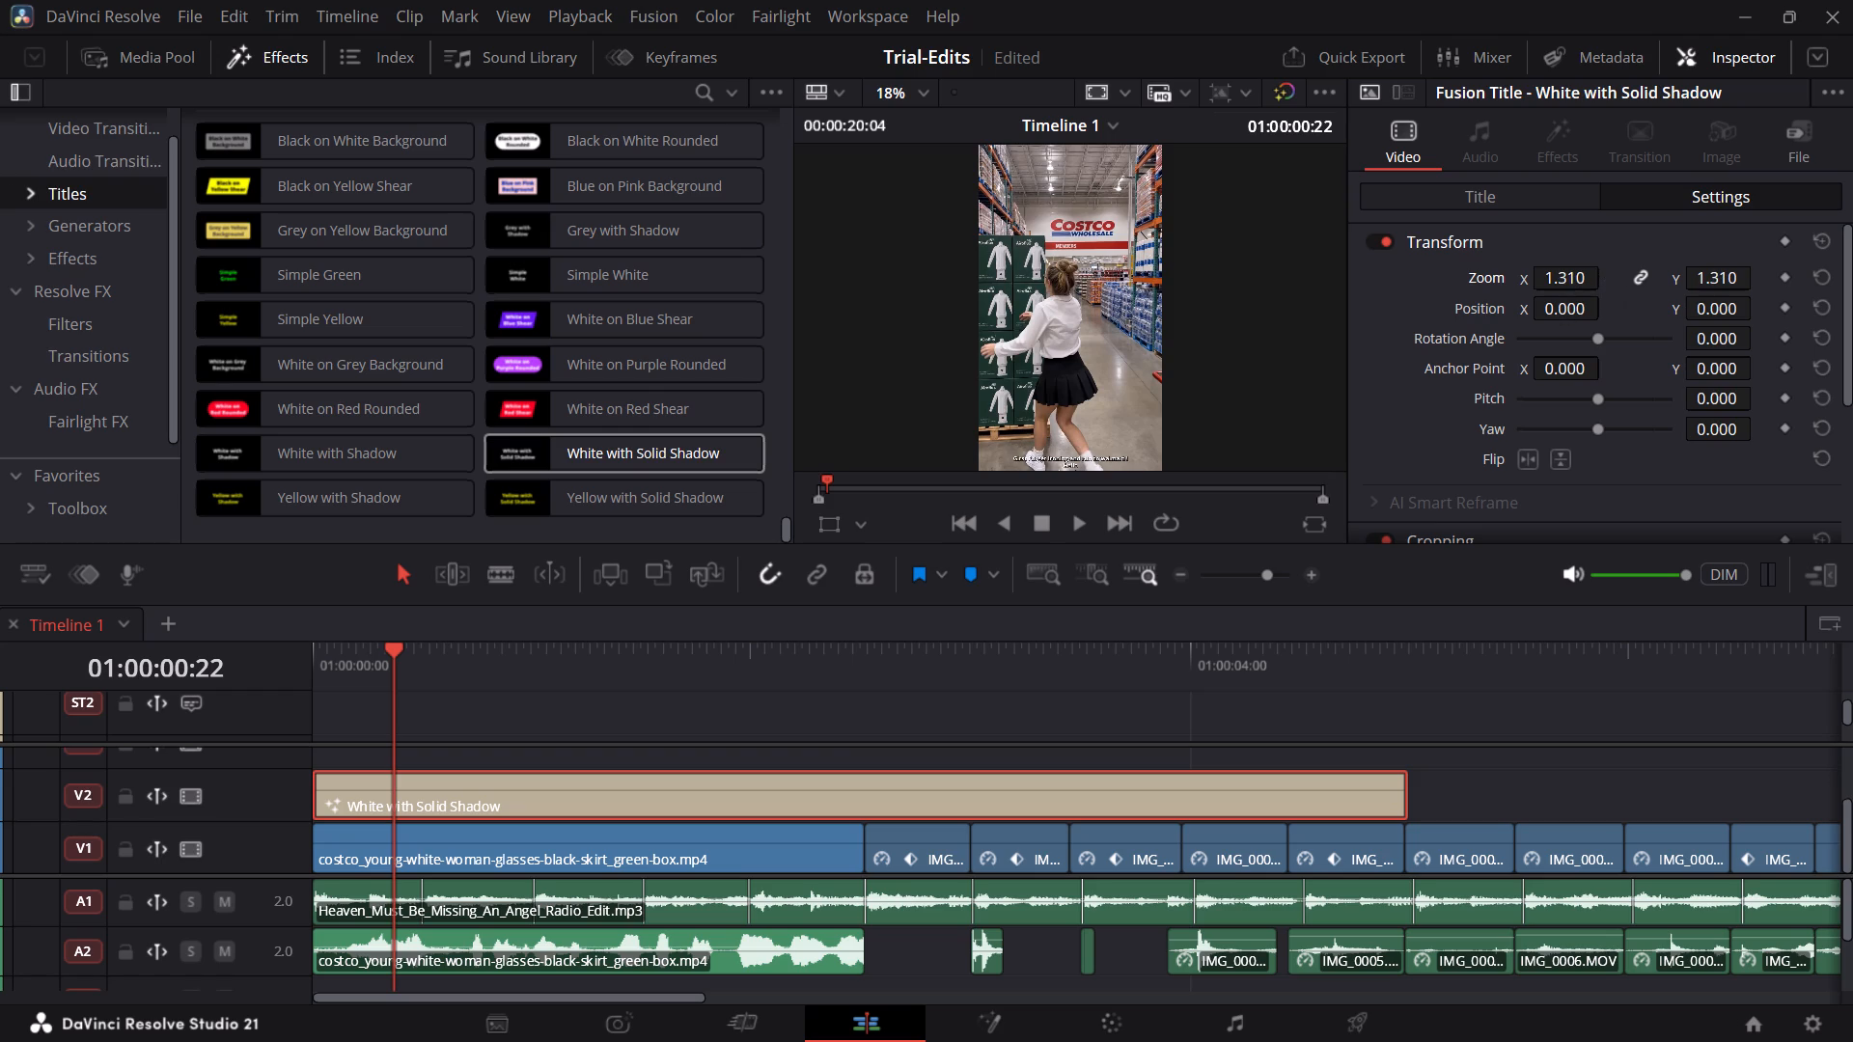
left_click_drag(1574, 287, 1588, 285)
Move the title up to the upper part of the frame, with Position X at 0 and Position Y at 1601.
left_click_drag(1568, 308, 1522, 303)
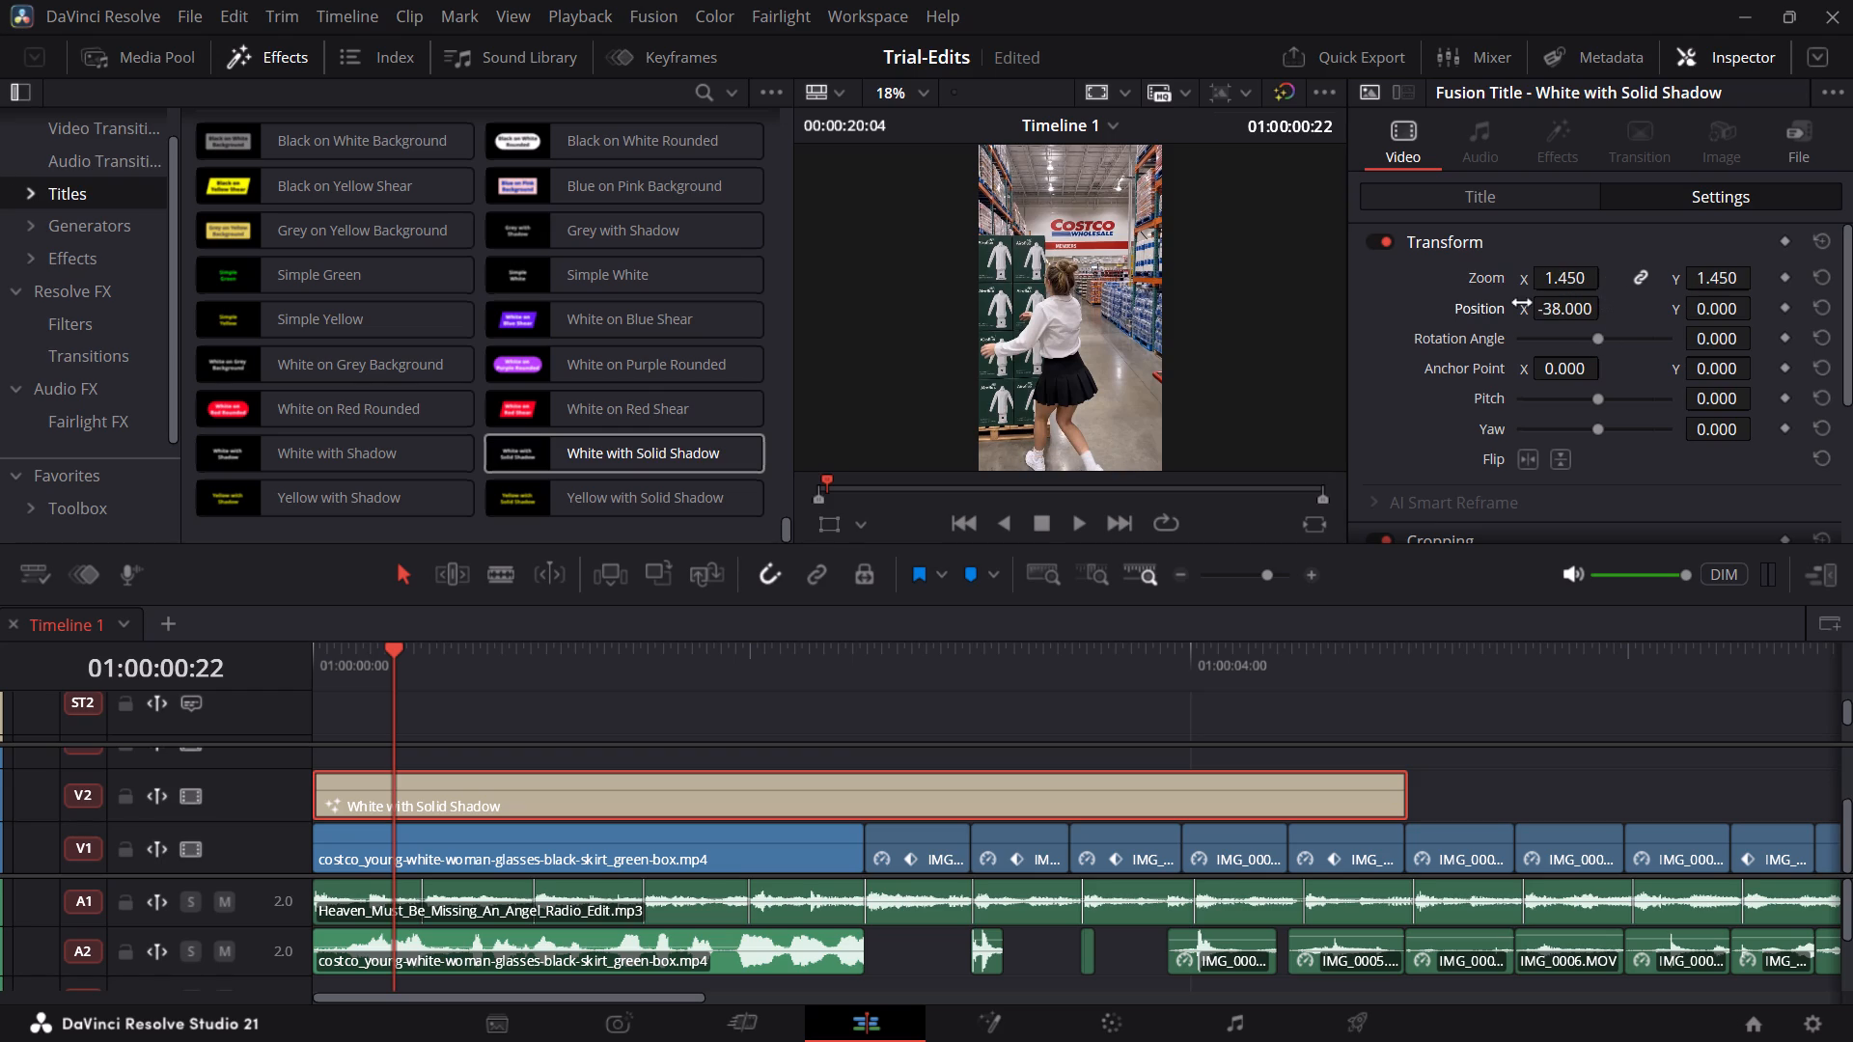
left_click_drag(1499, 314, 1467, 314)
double_click(1467, 314)
left_click_drag(1717, 307, 1736, 624)
left_click_drag(1717, 307, 1046, 552)
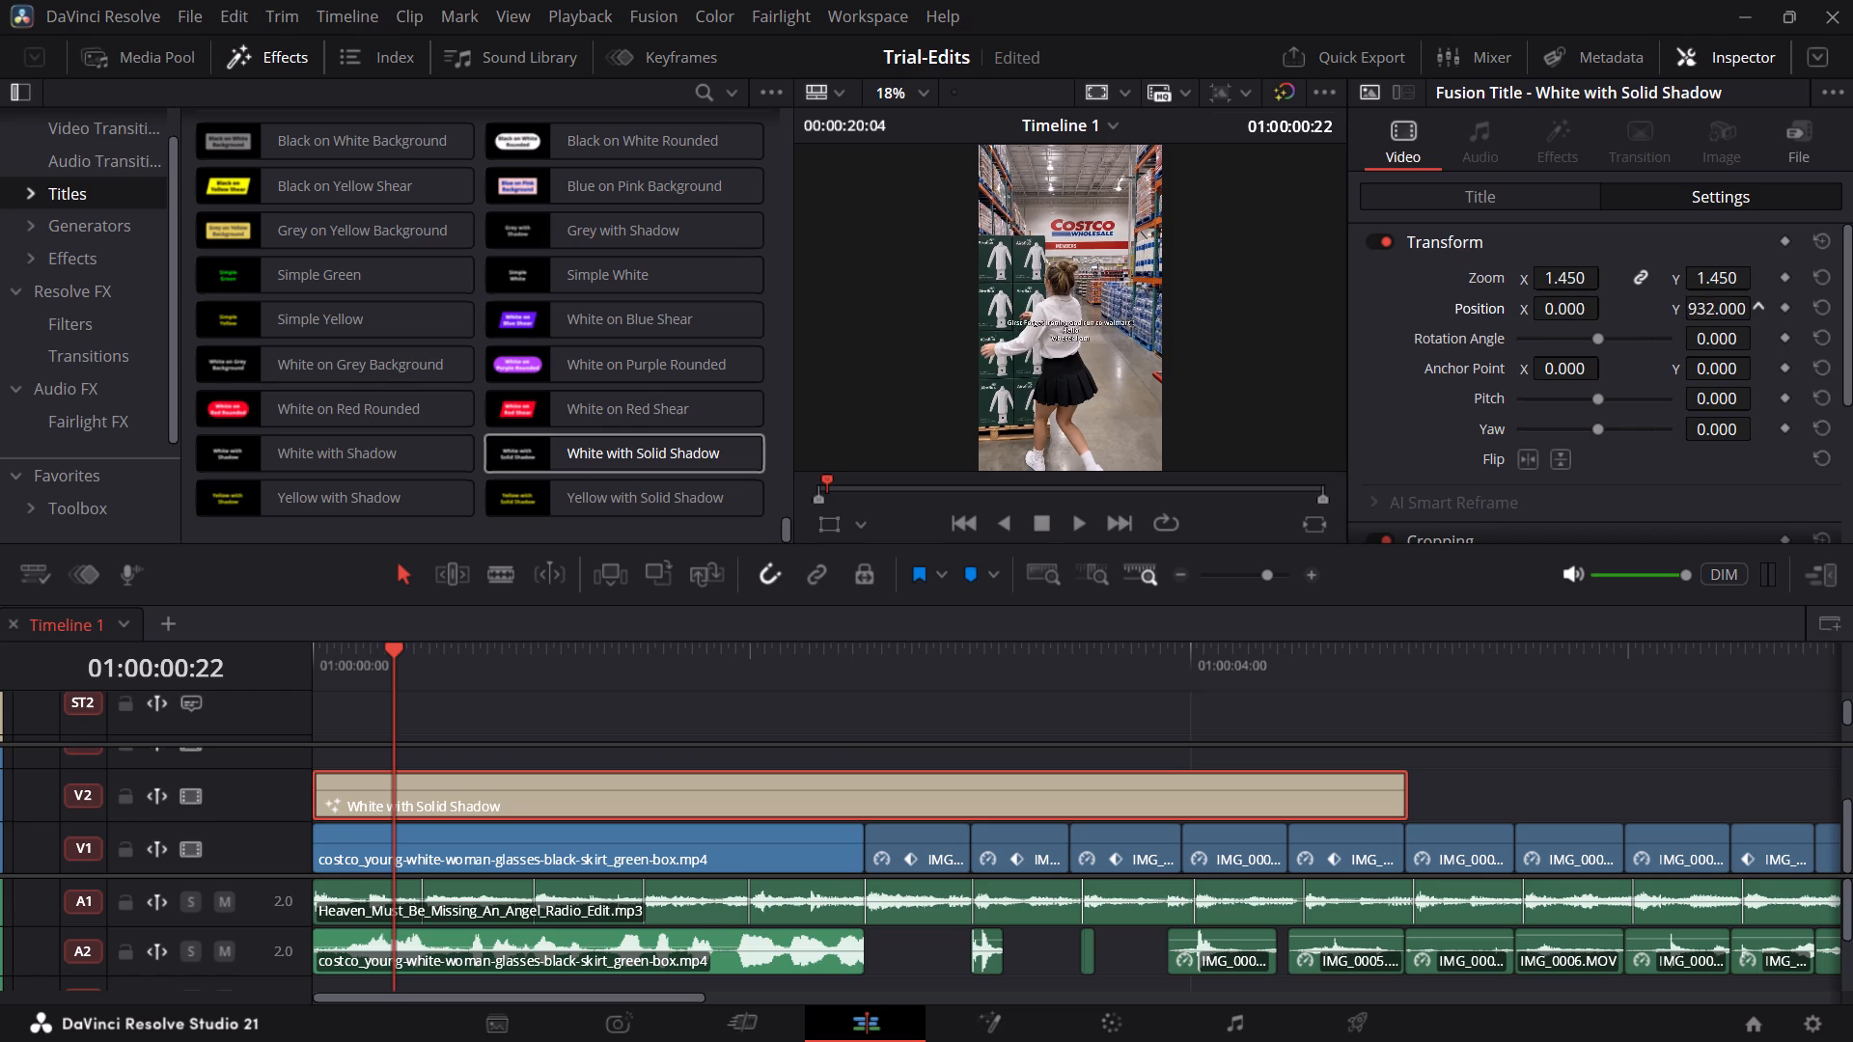
left_click_drag(1046, 552, 1588, 596)
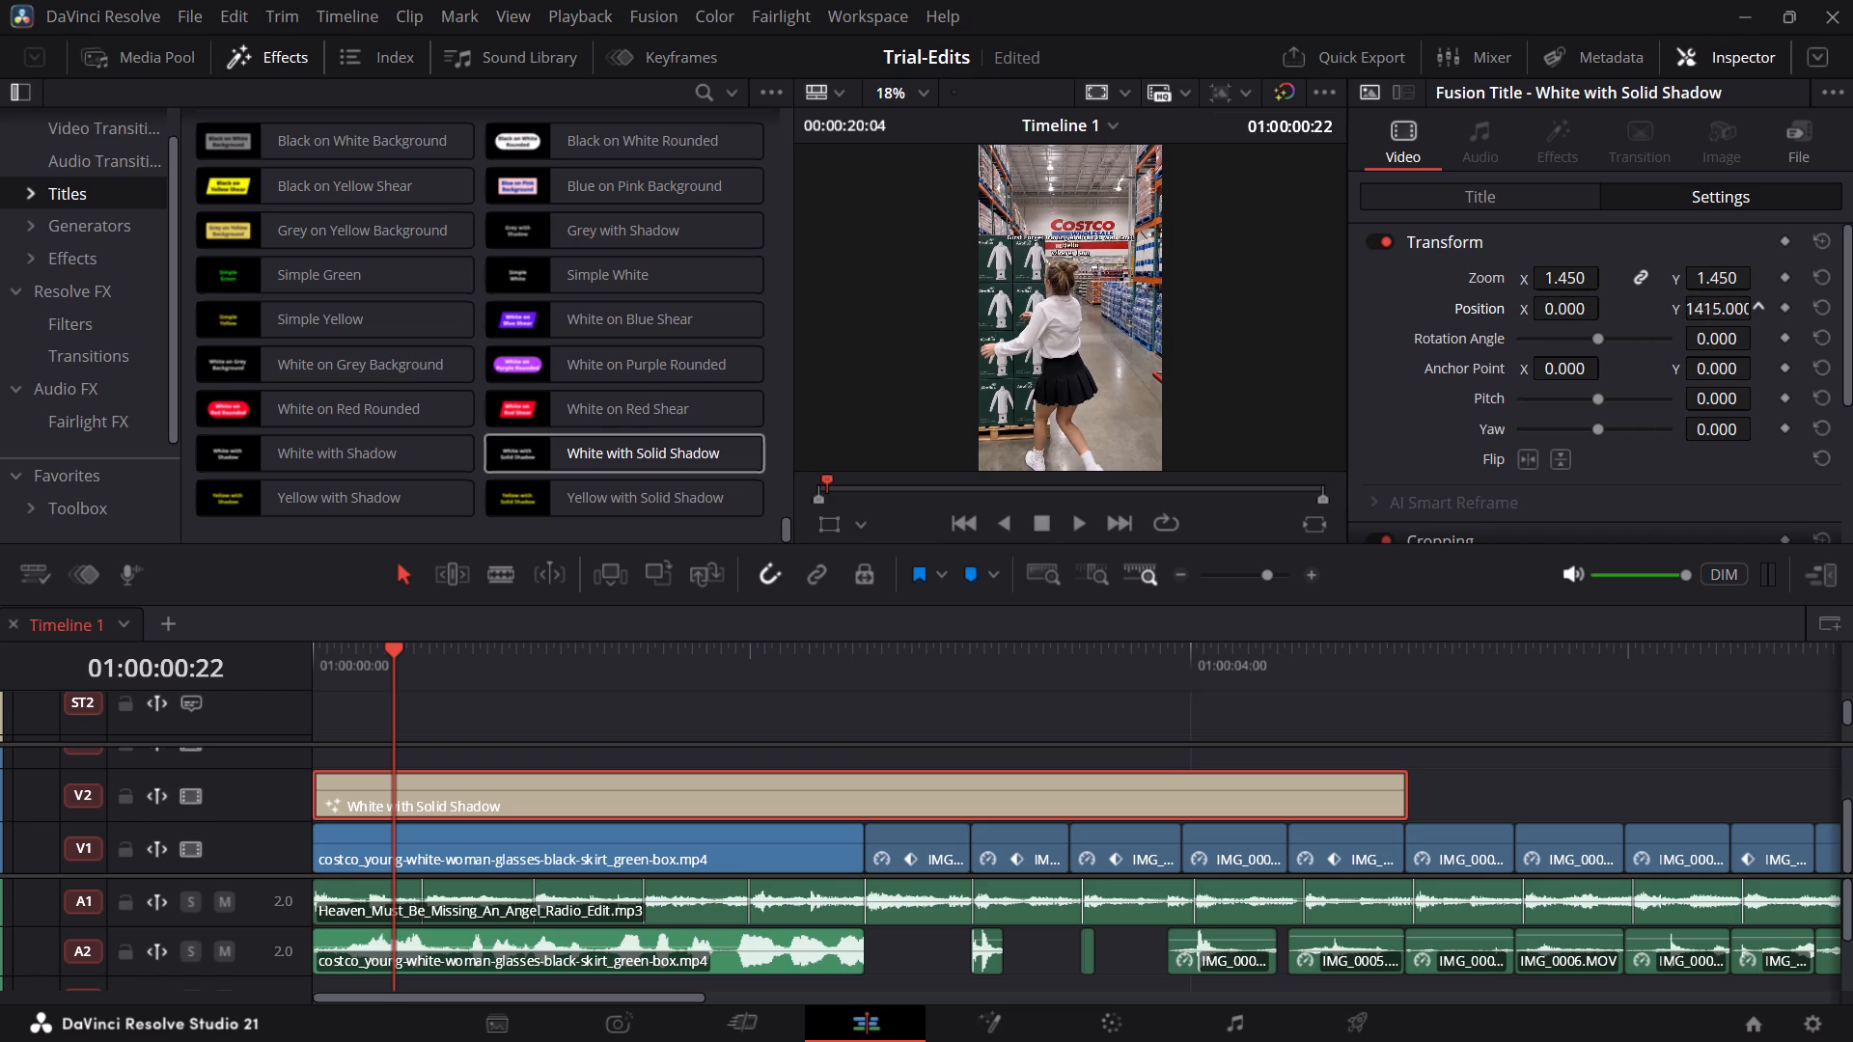
left_click_drag(1588, 596, 1789, 552)
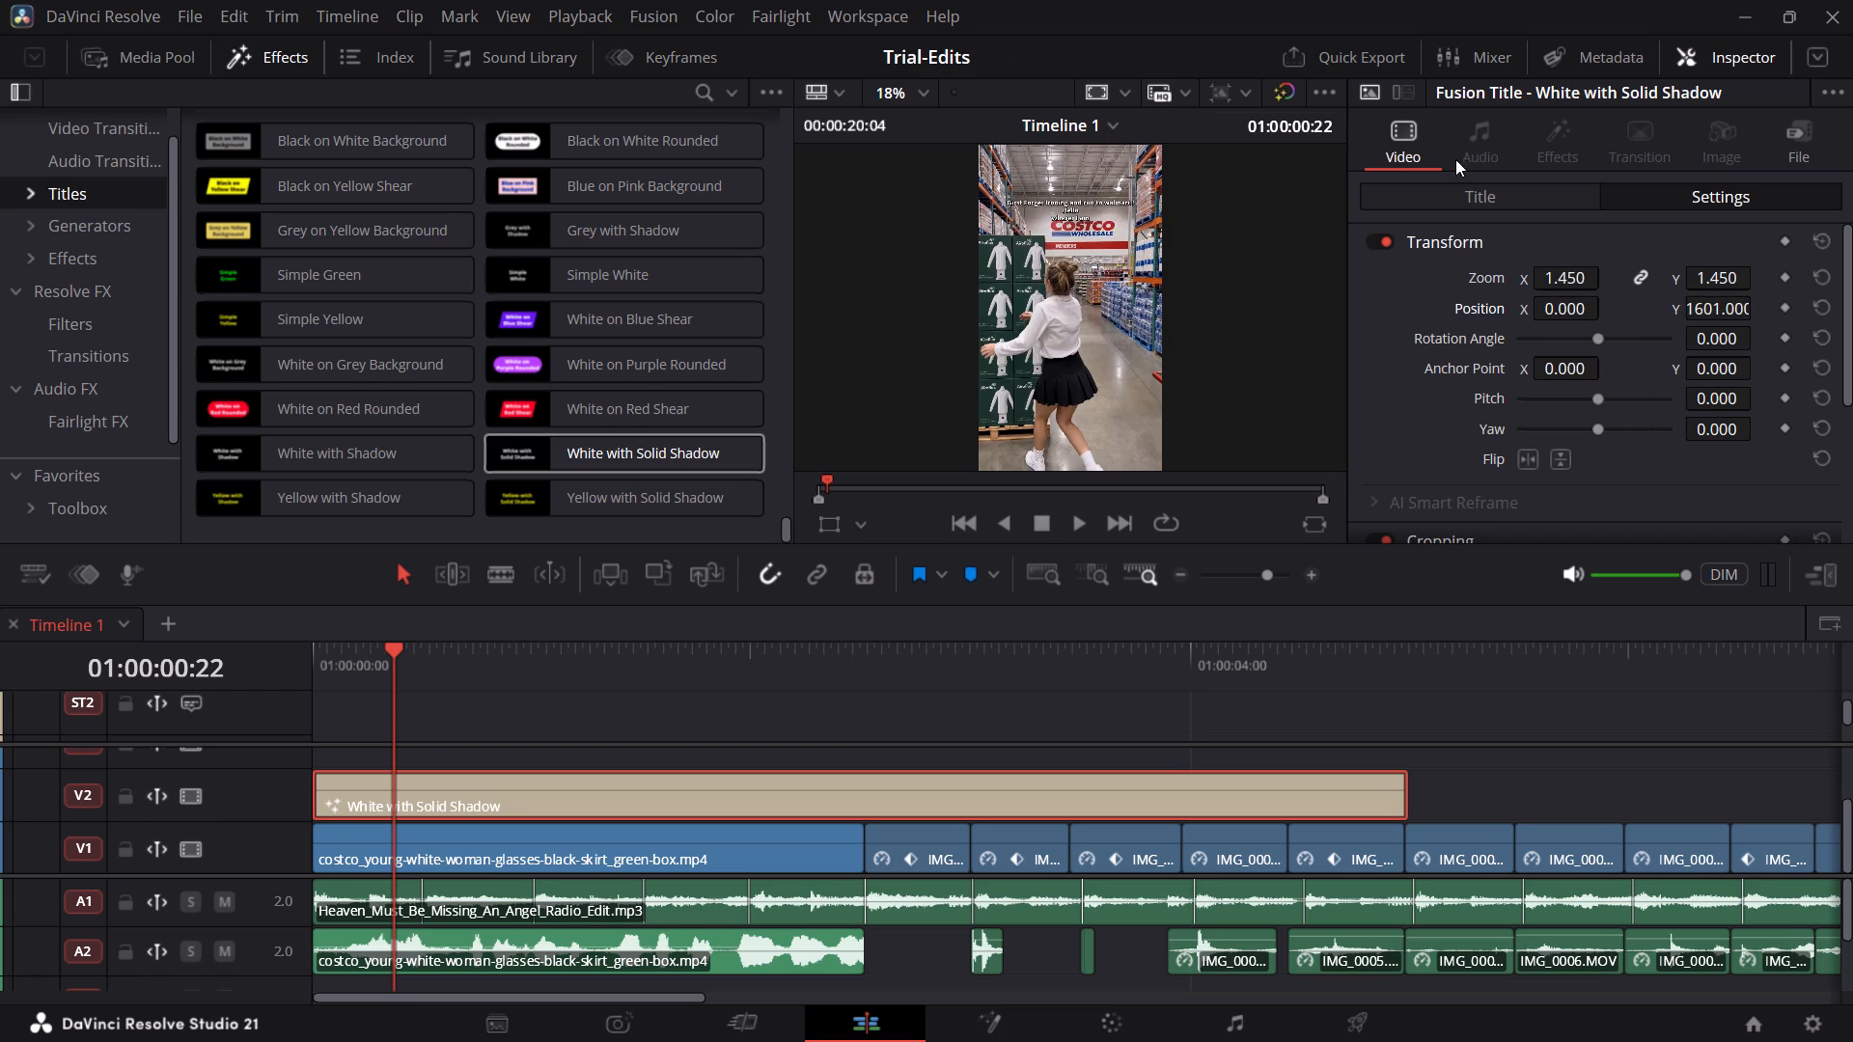
Set the background colour in the title's layout settings to white, #ffffff.
left_click(1456, 195)
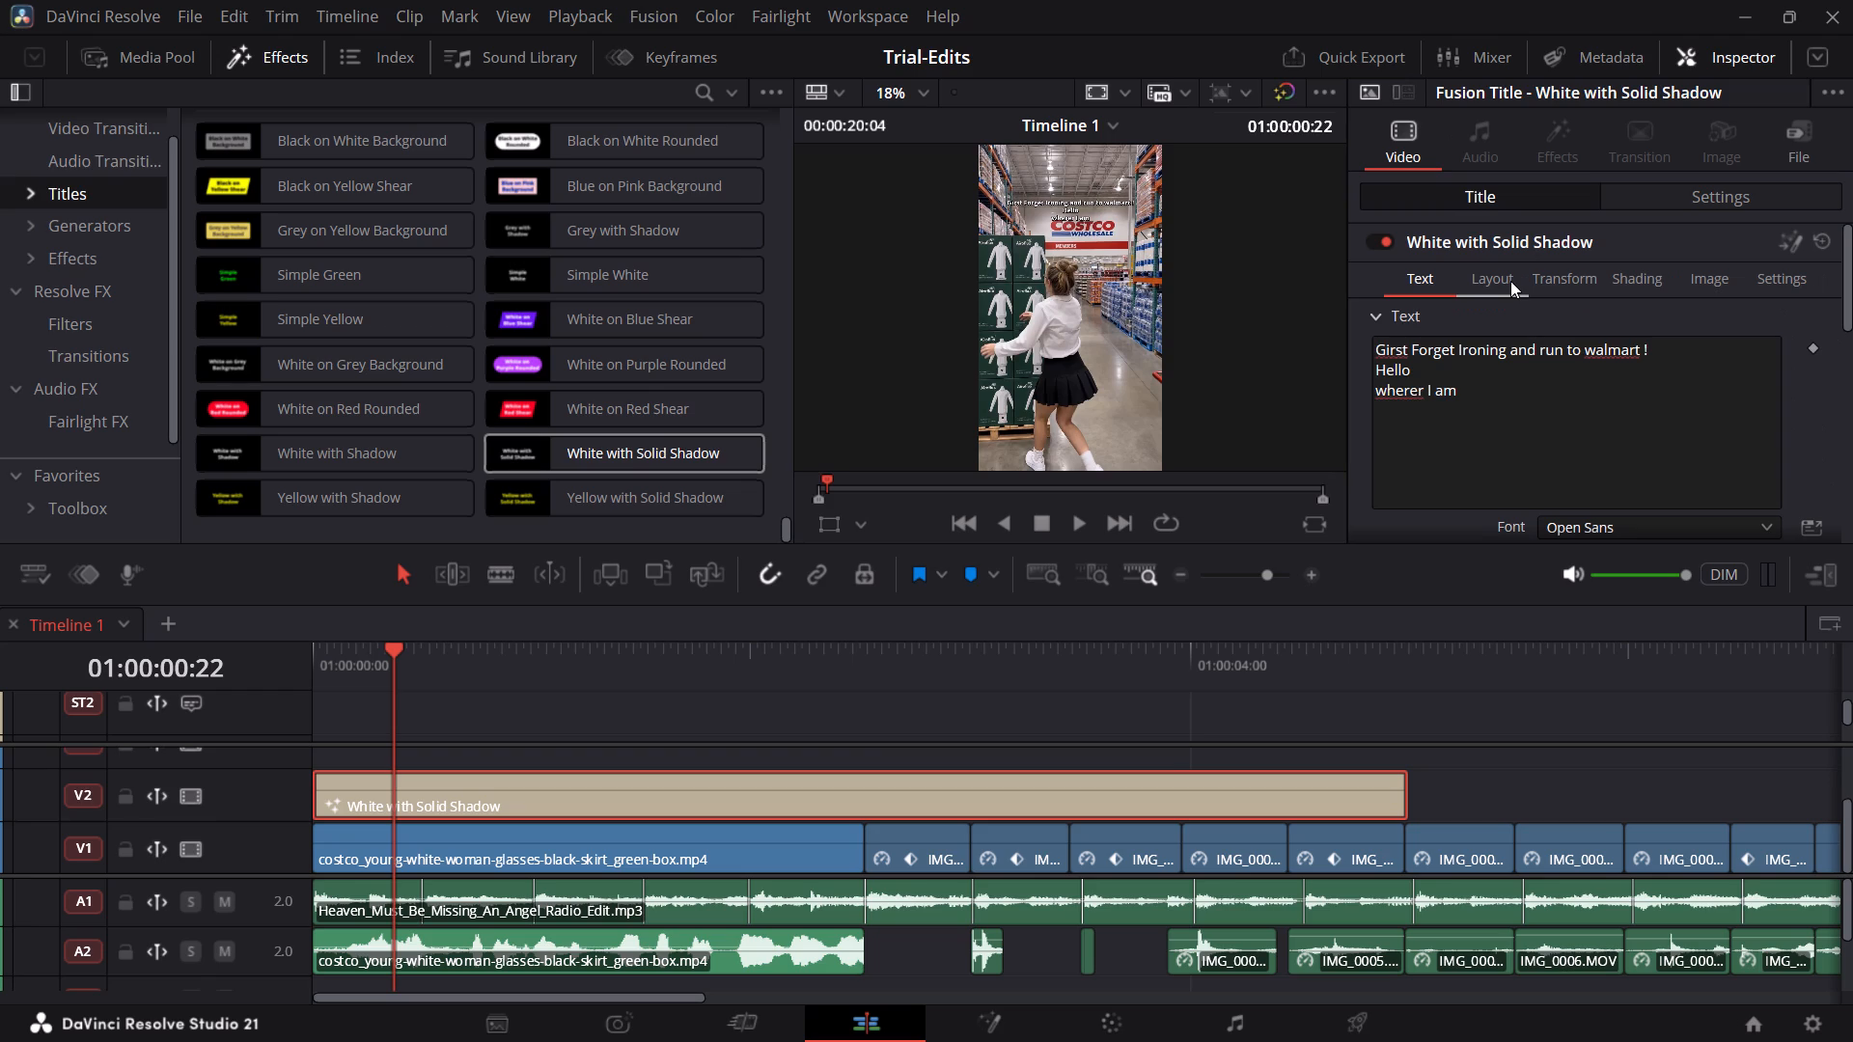
left_click(1510, 281)
scroll(1511, 398, "down", 1)
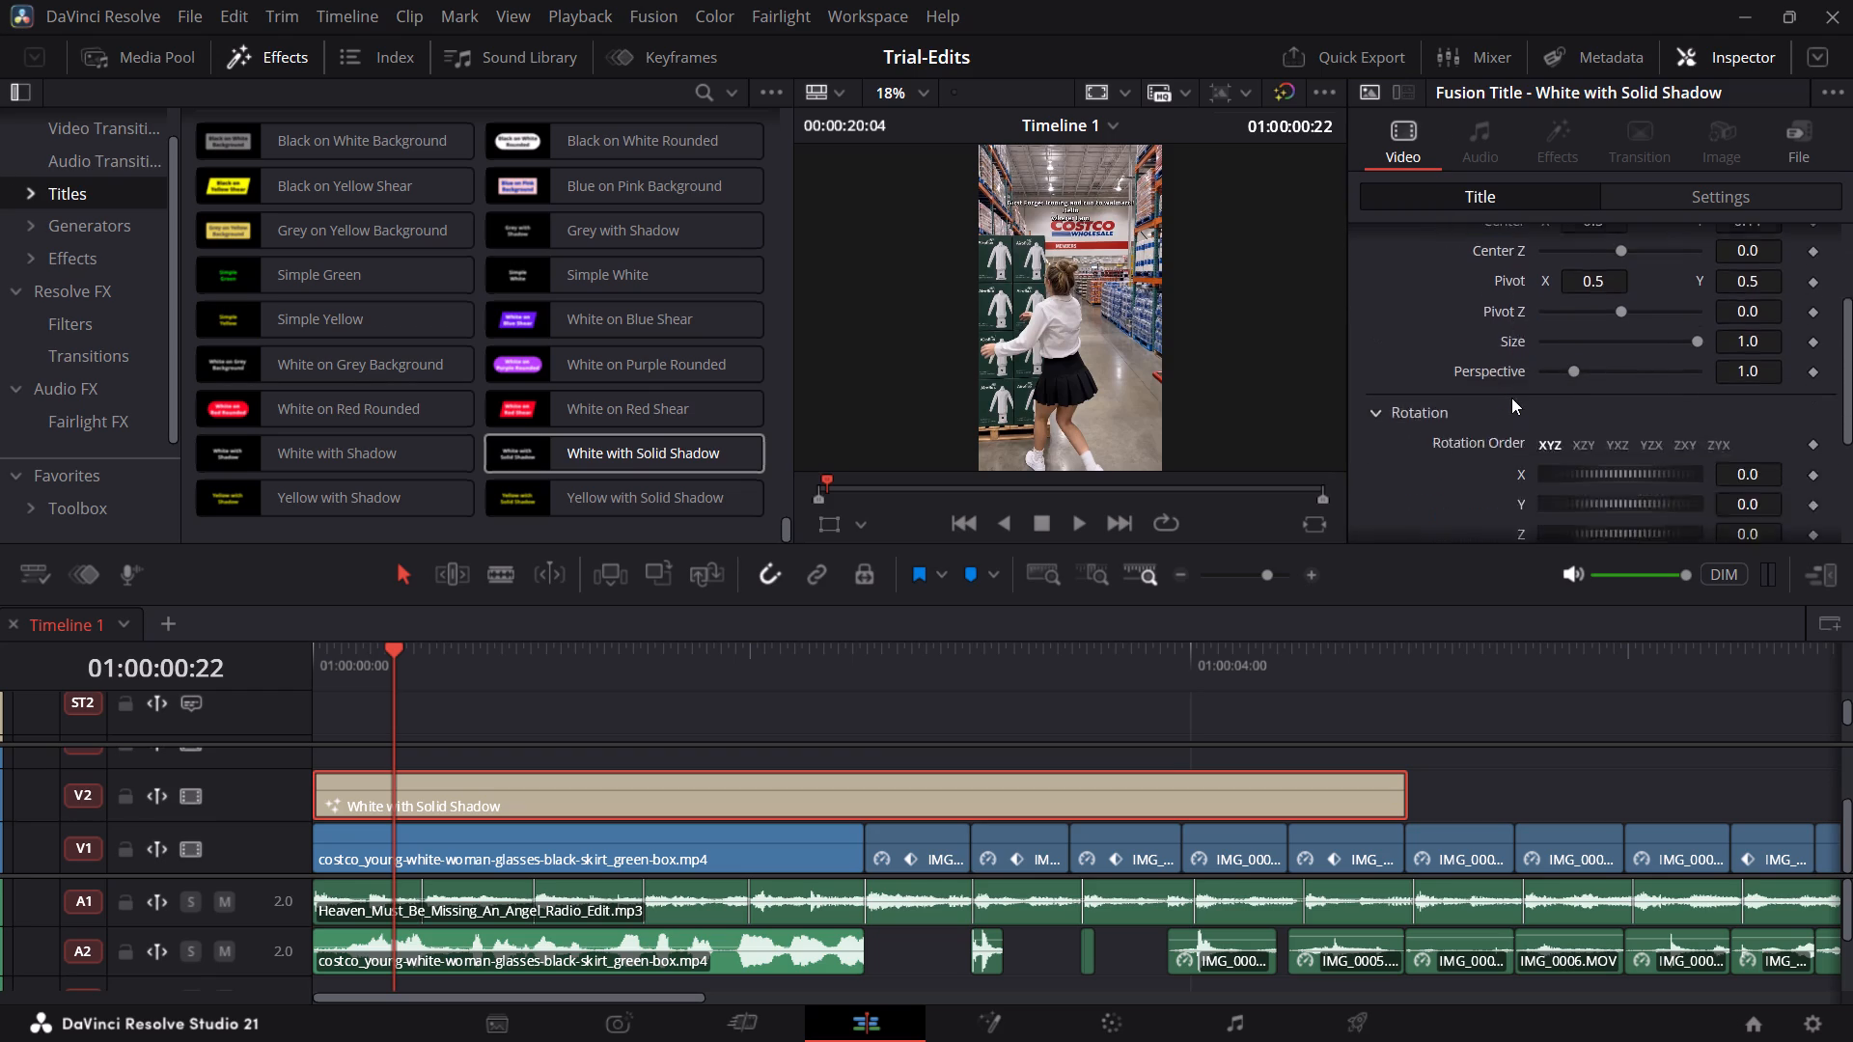
scroll(1511, 398, "down", 2)
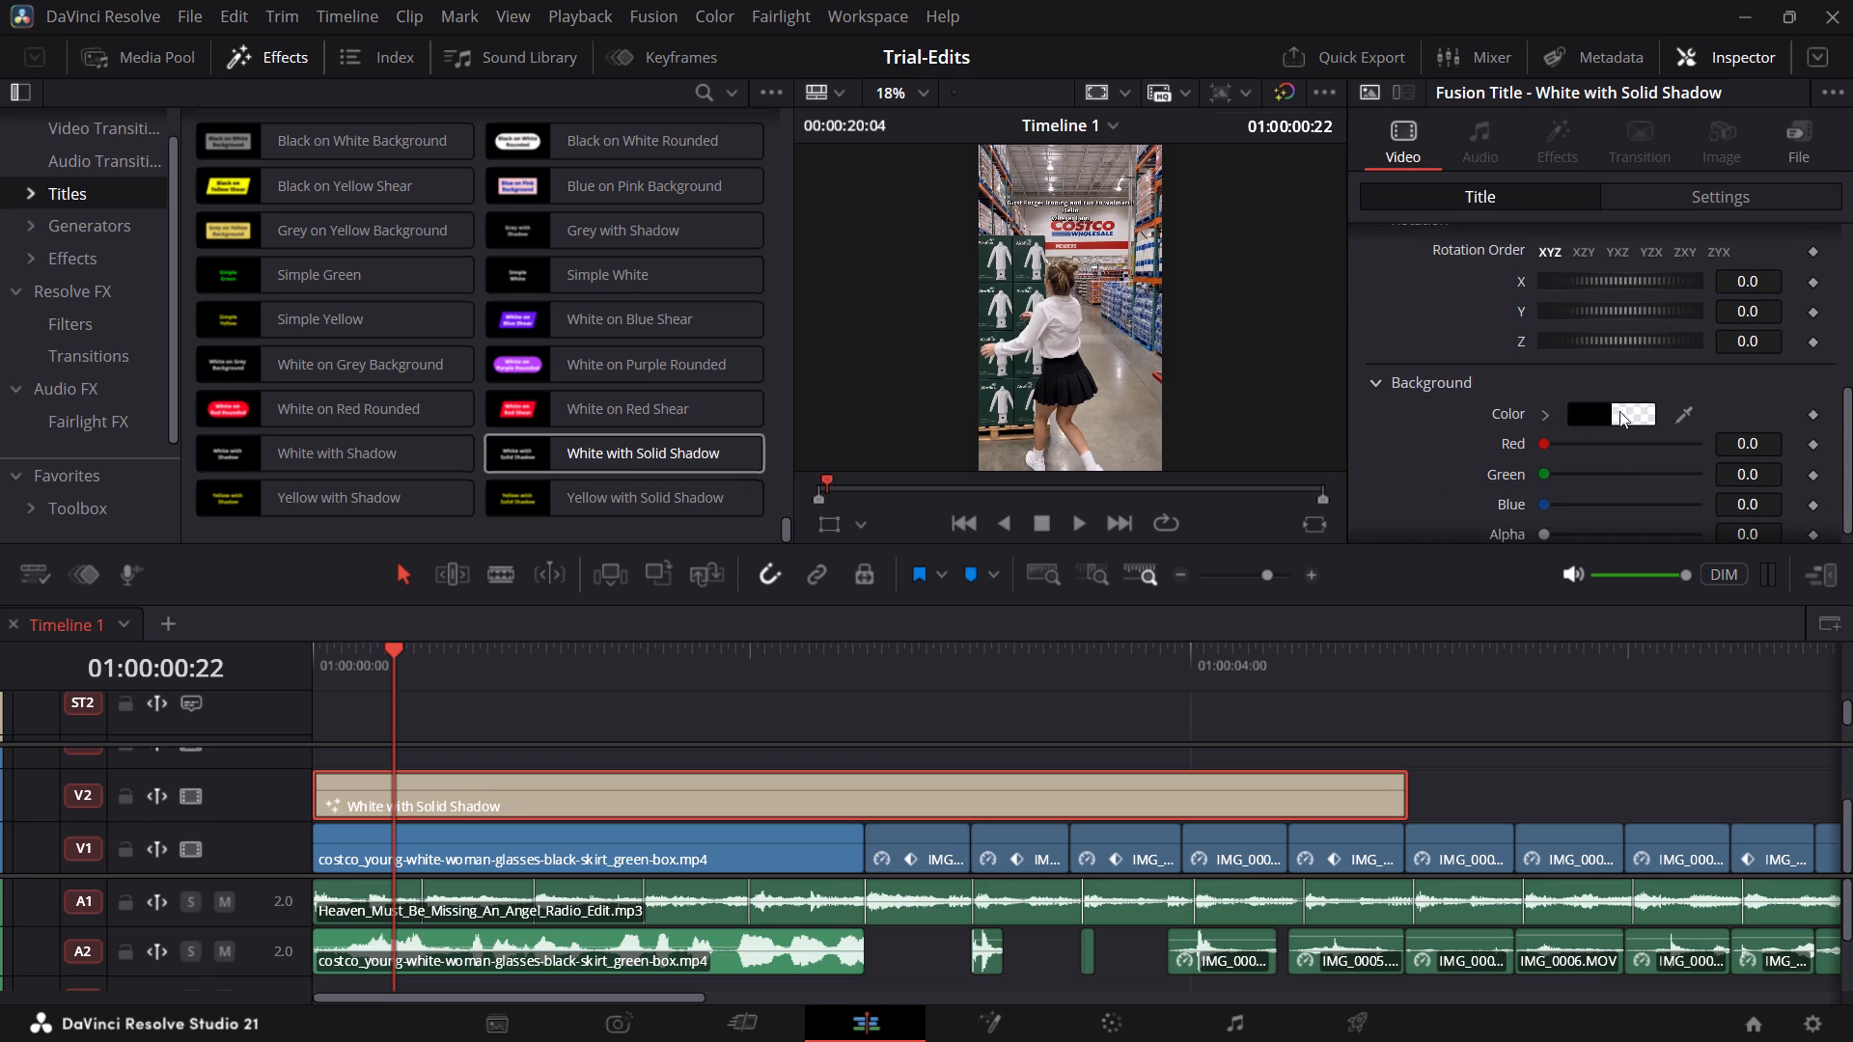
left_click(1631, 408)
left_click(1566, 417)
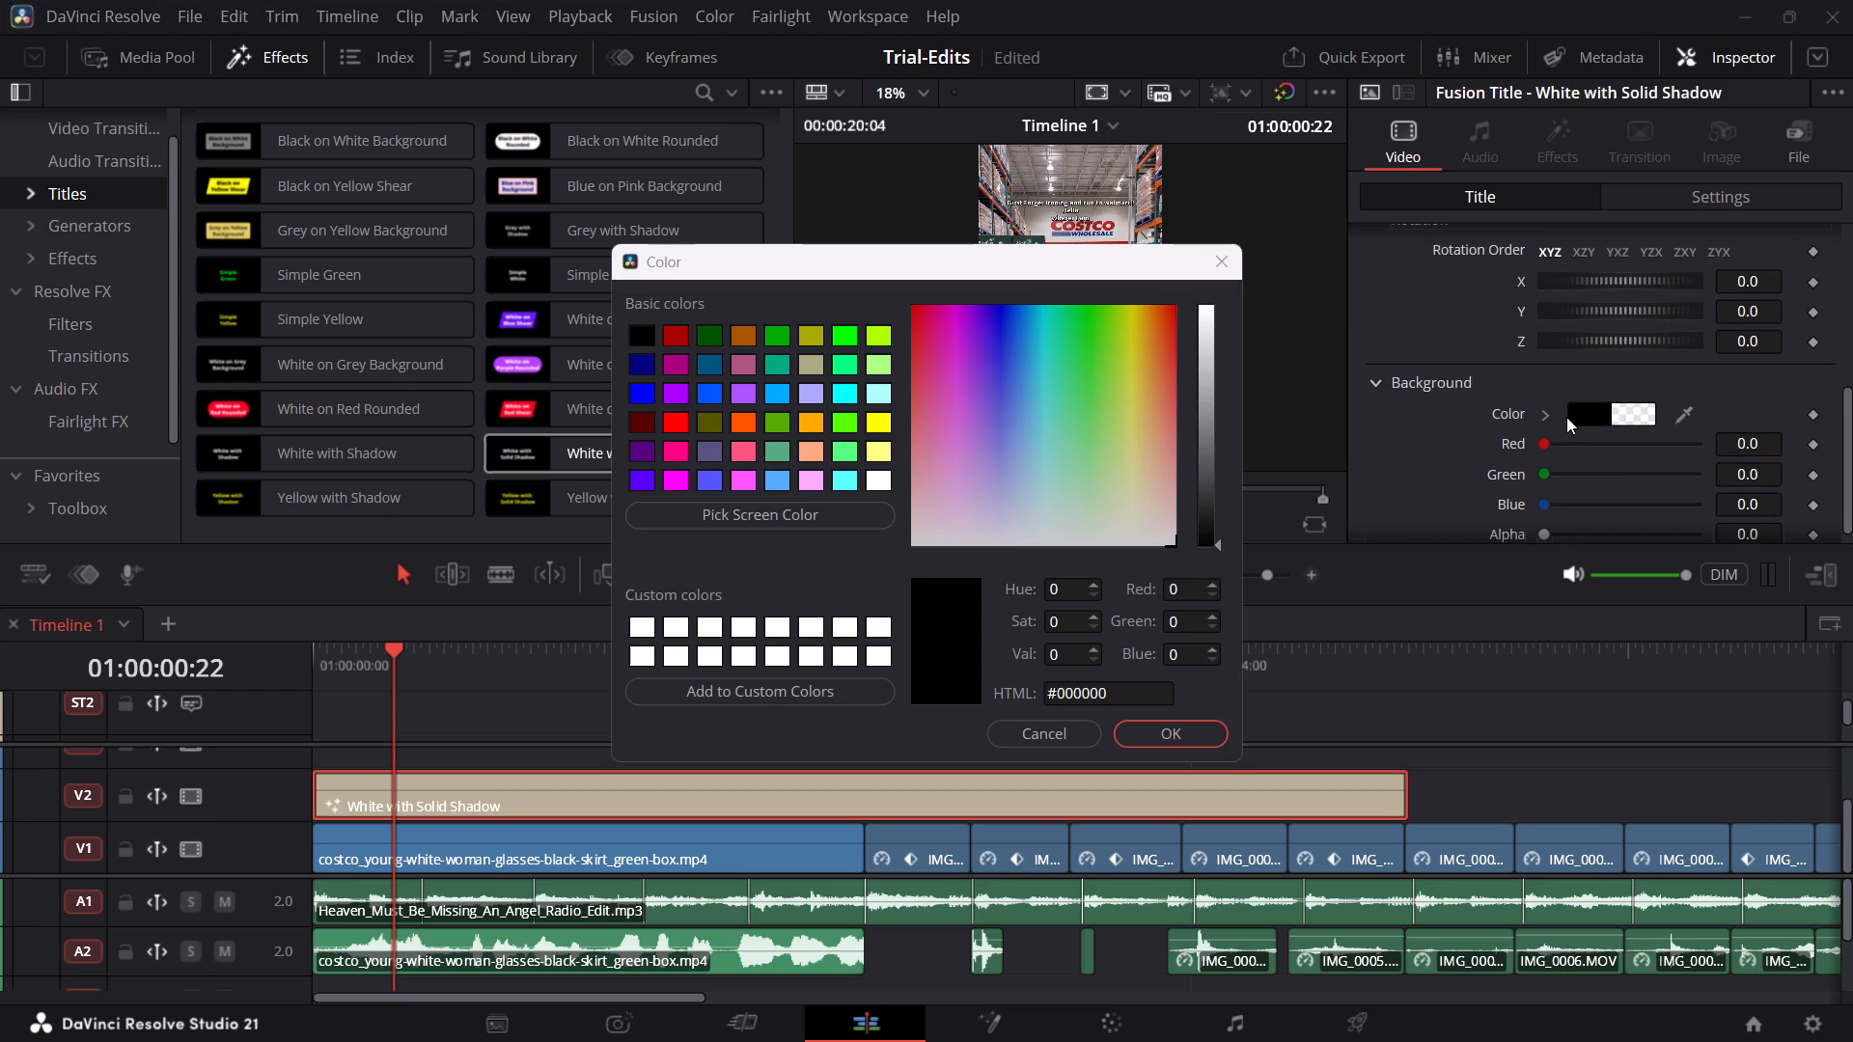
left_click_drag(1011, 394, 1224, 558)
left_click_drag(1128, 520, 835, 612)
left_click_drag(1211, 540, 1212, 277)
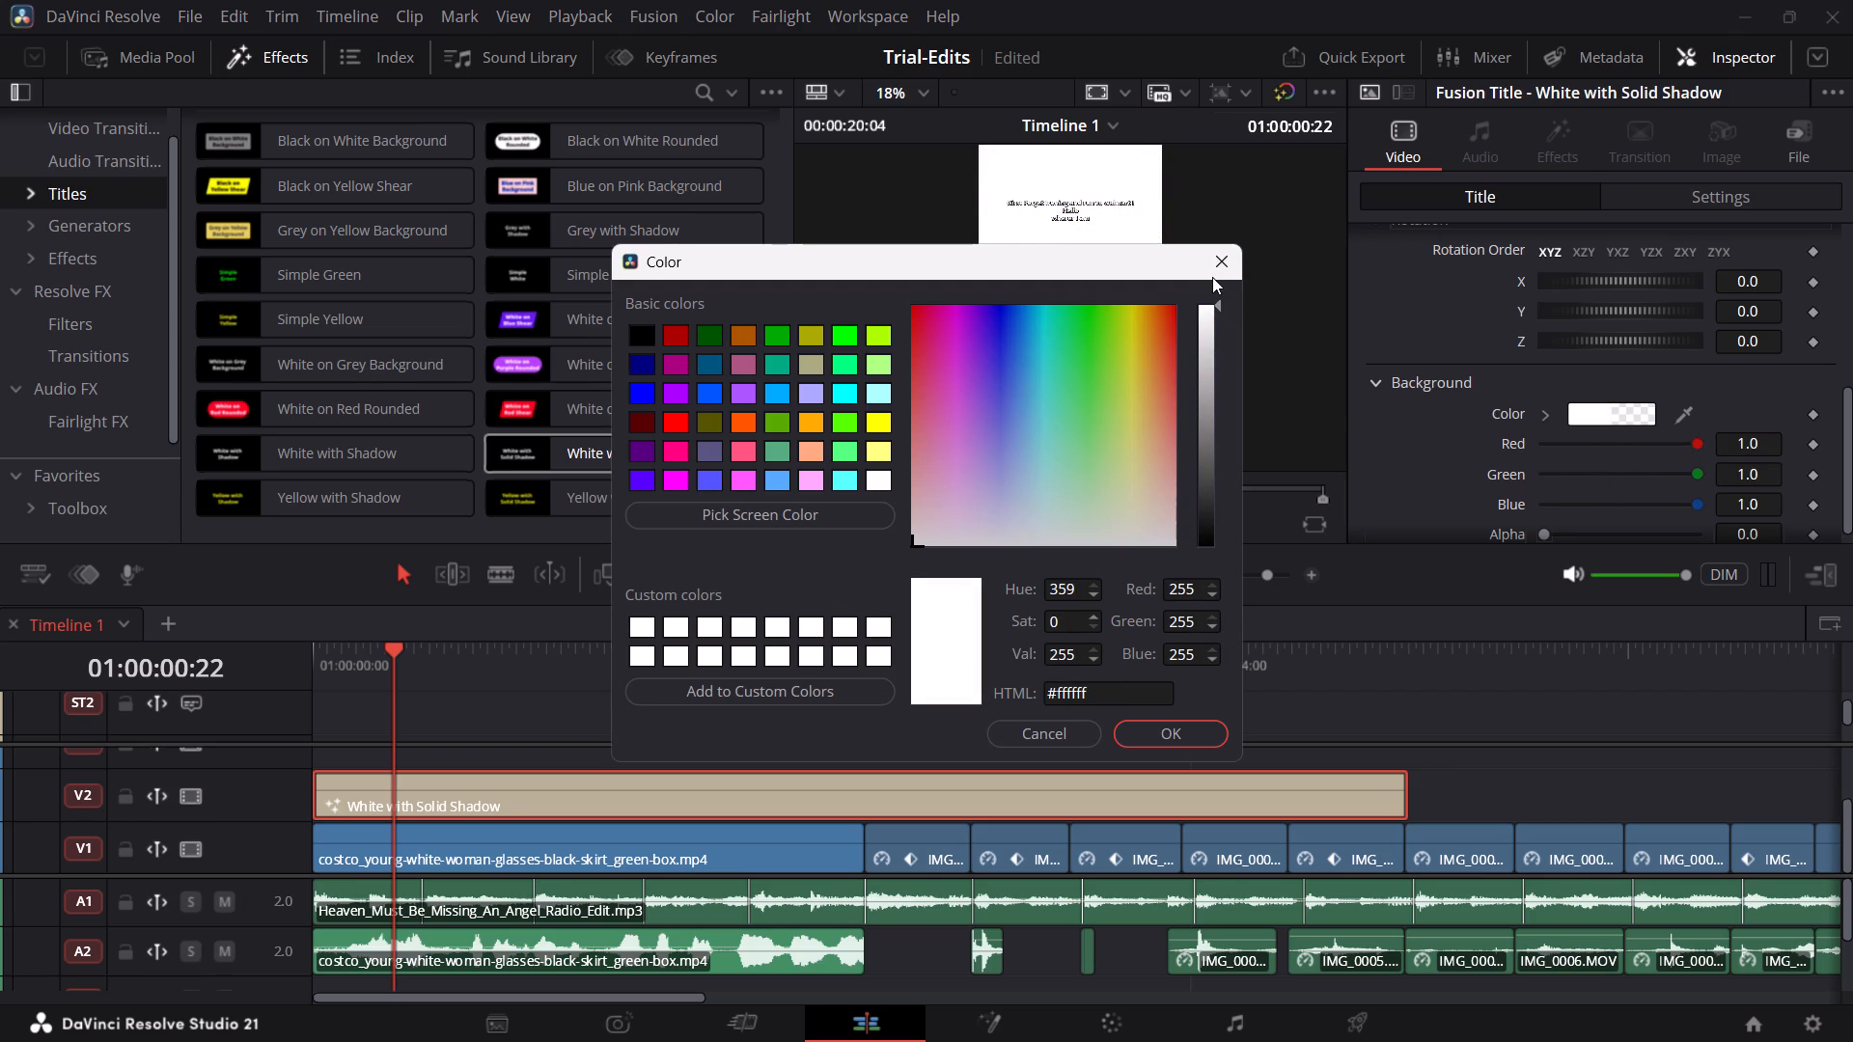
left_click_drag(1212, 277, 1212, 275)
left_click_drag(1079, 235, 1063, 260)
left_click_drag(1063, 260, 906, 309)
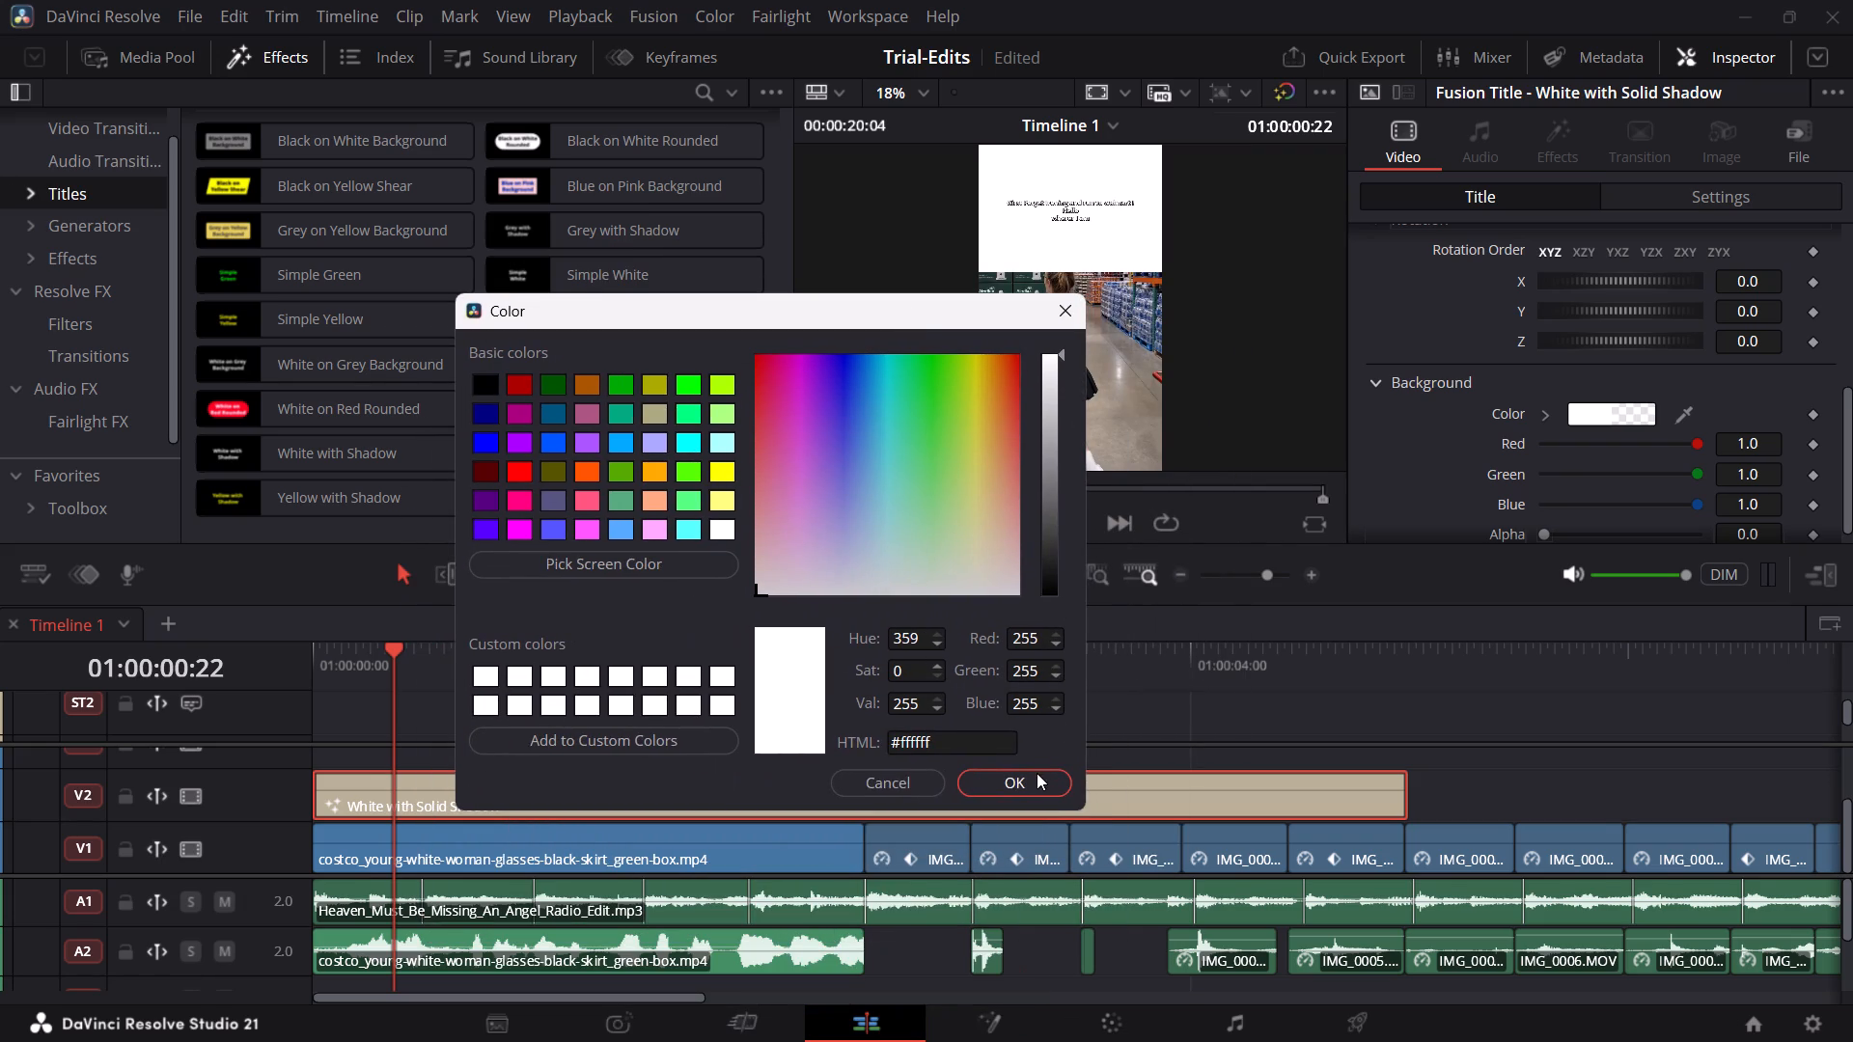
left_click(1036, 775)
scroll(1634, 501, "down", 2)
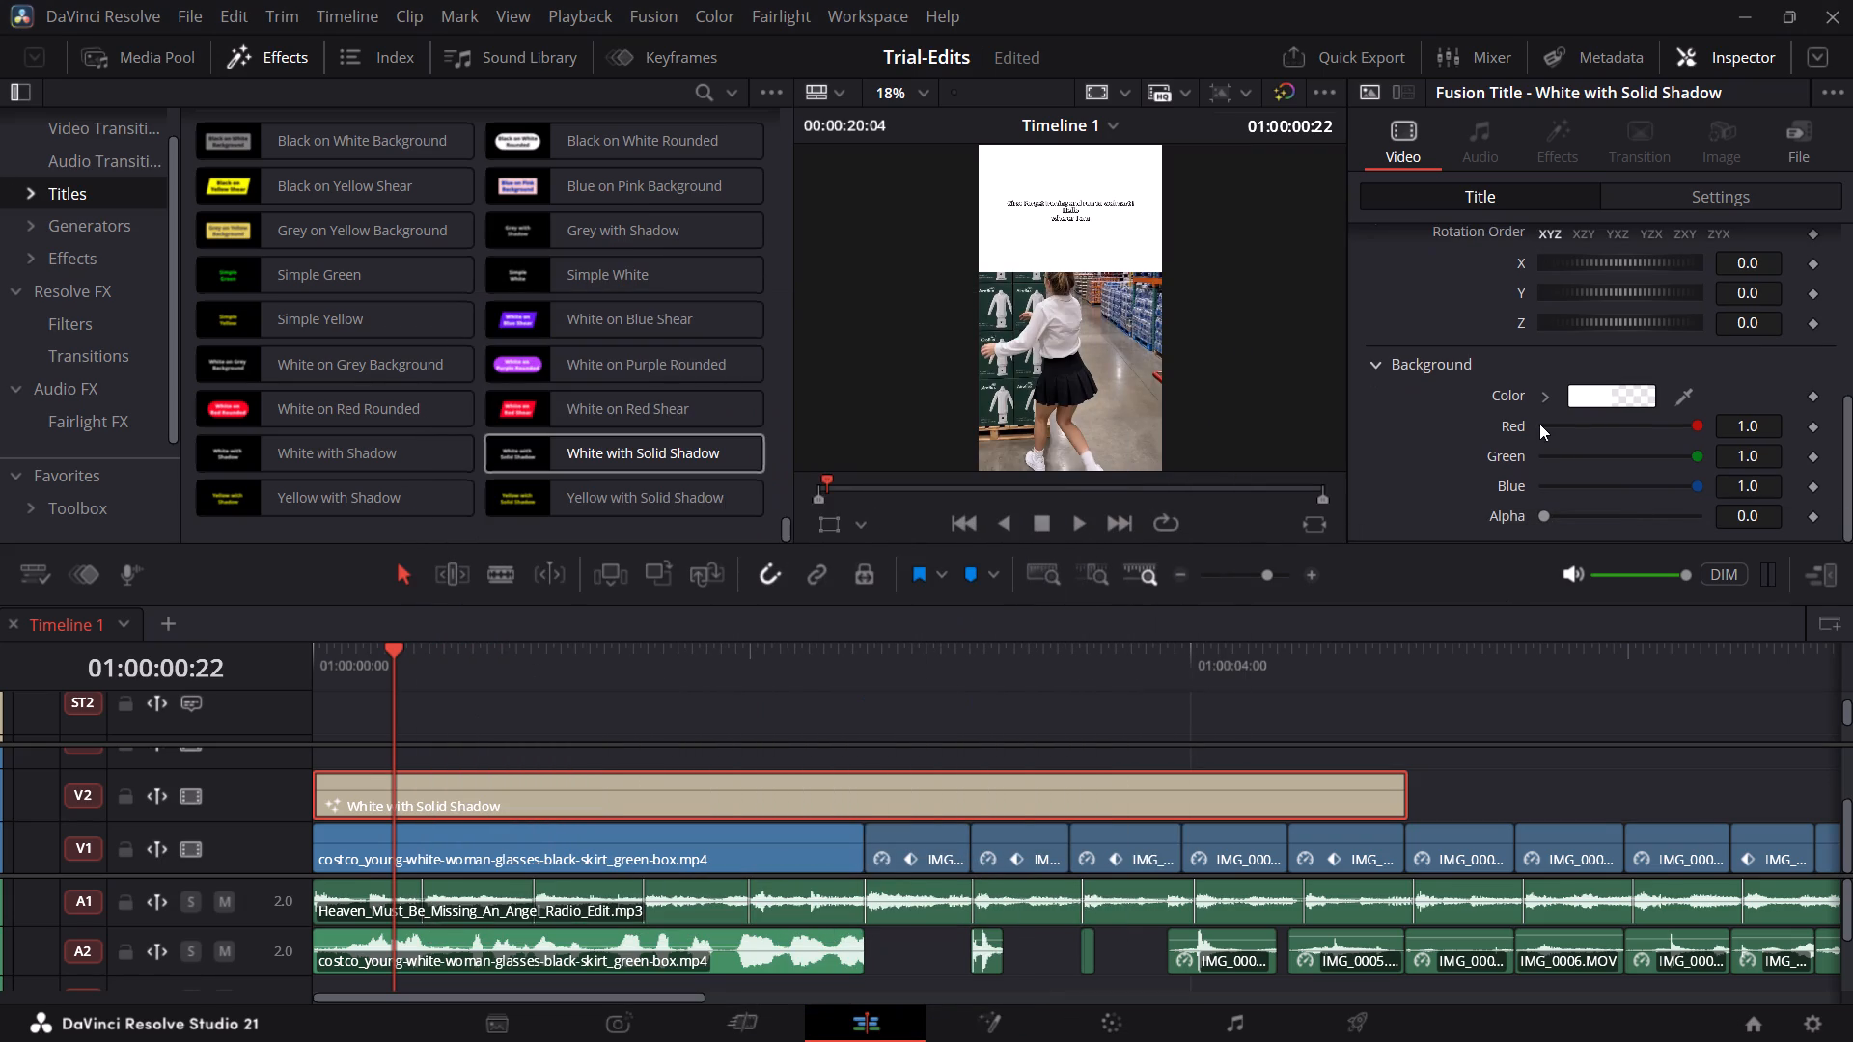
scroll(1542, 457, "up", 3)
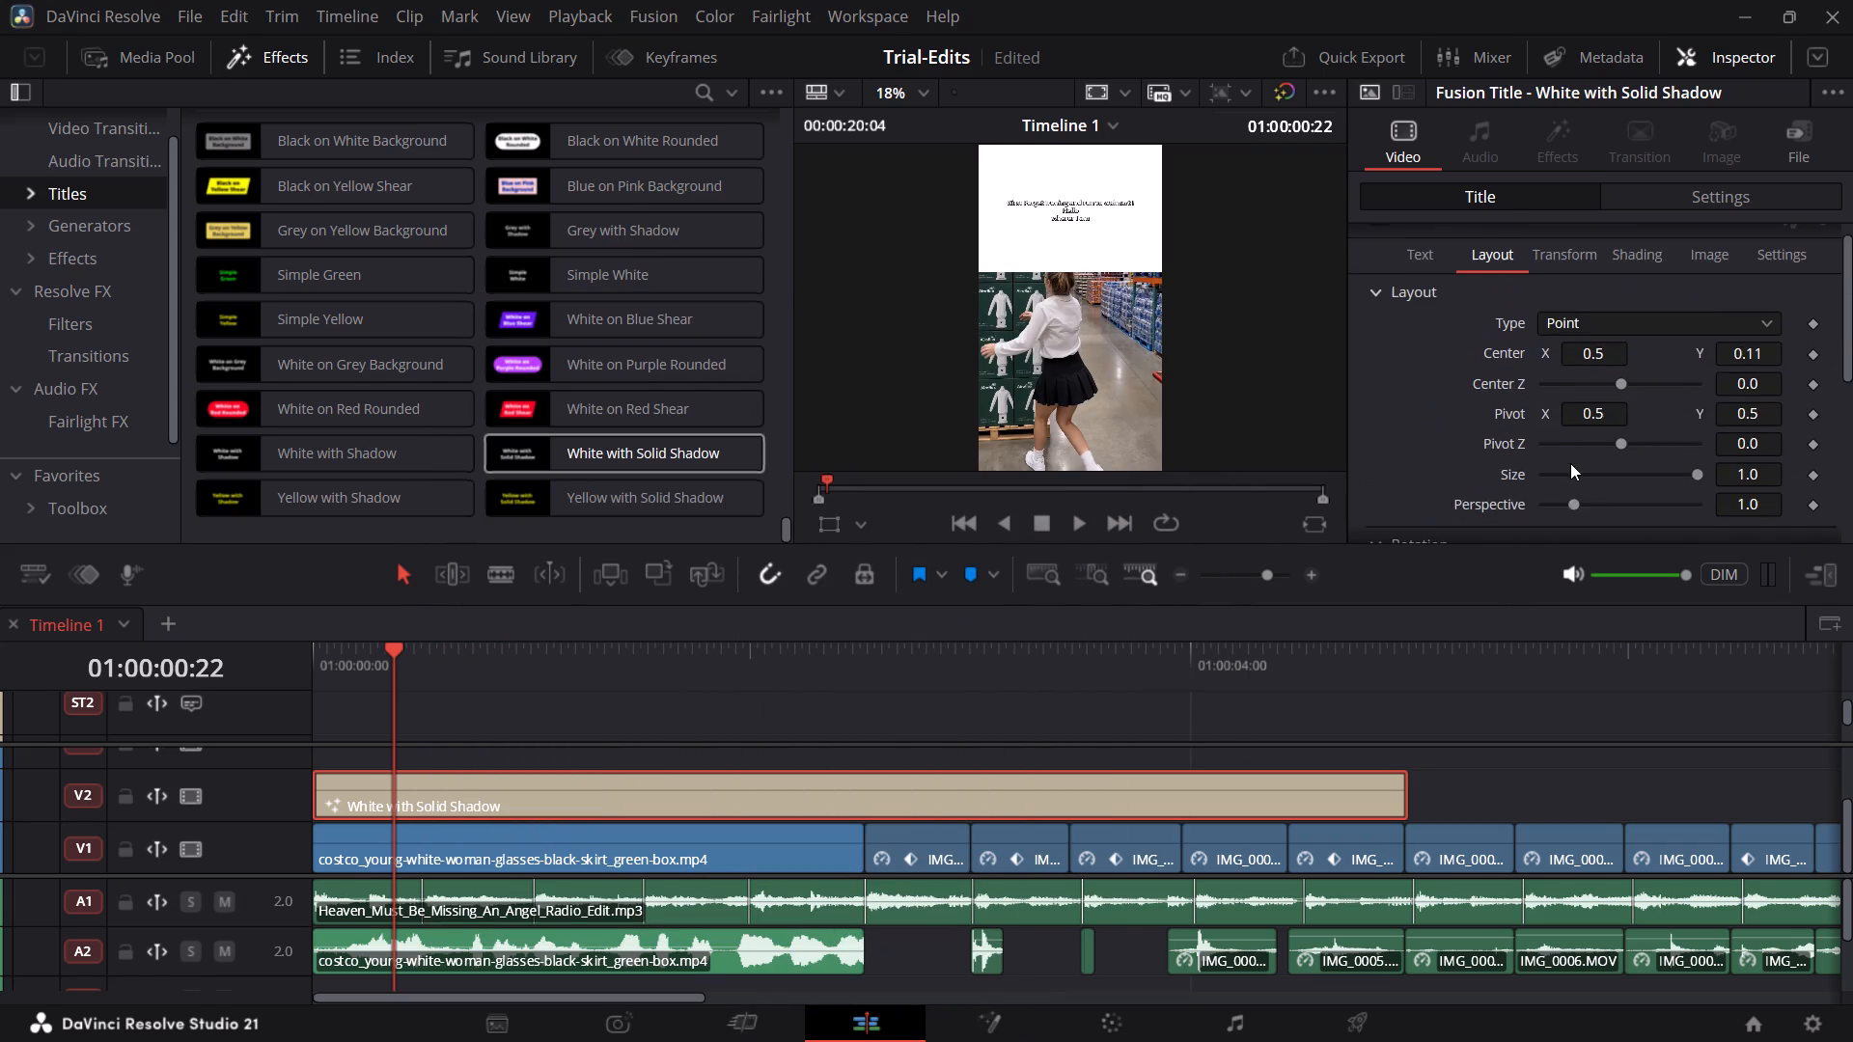
Undo the white background colour applied to the title.
scroll(1570, 463, "up", 1)
left_click(1578, 283)
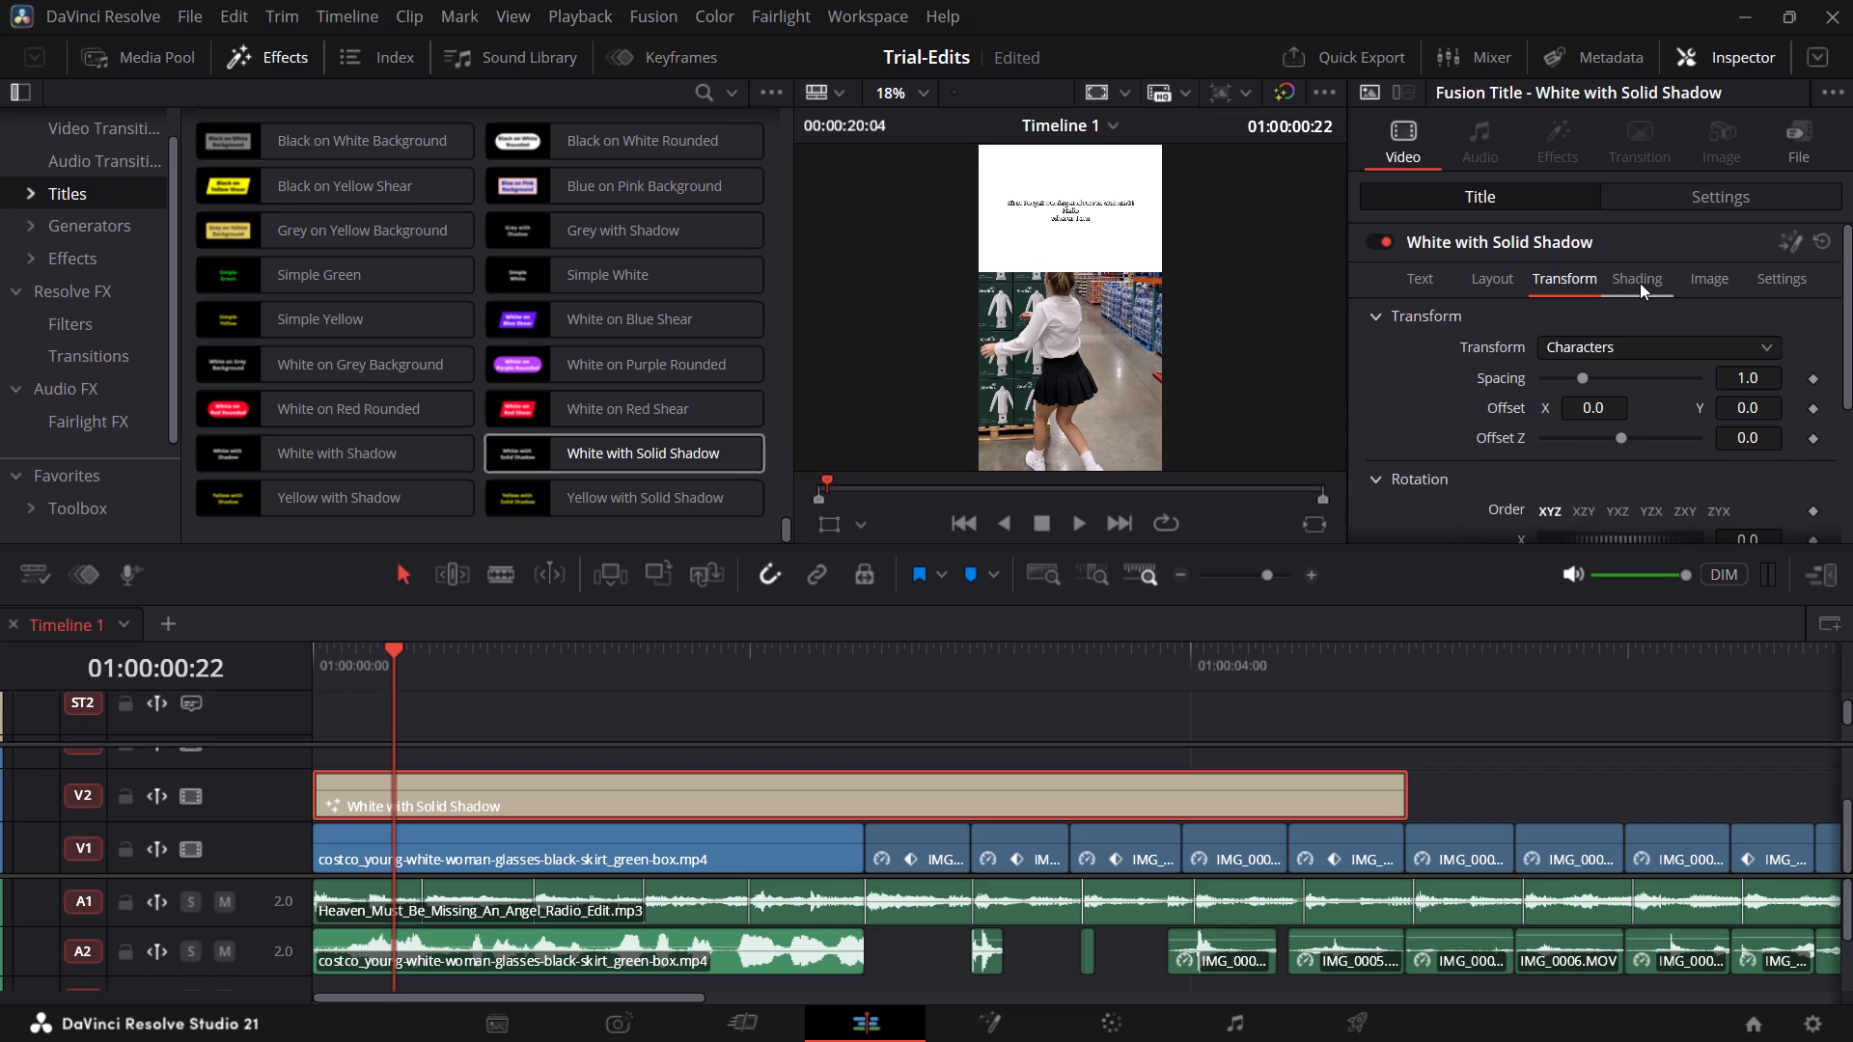
key("ctrl+z")
Examine the title's shading elements one by one, including the Outline and Border elements, and the properties they offer.
left_click(1640, 283)
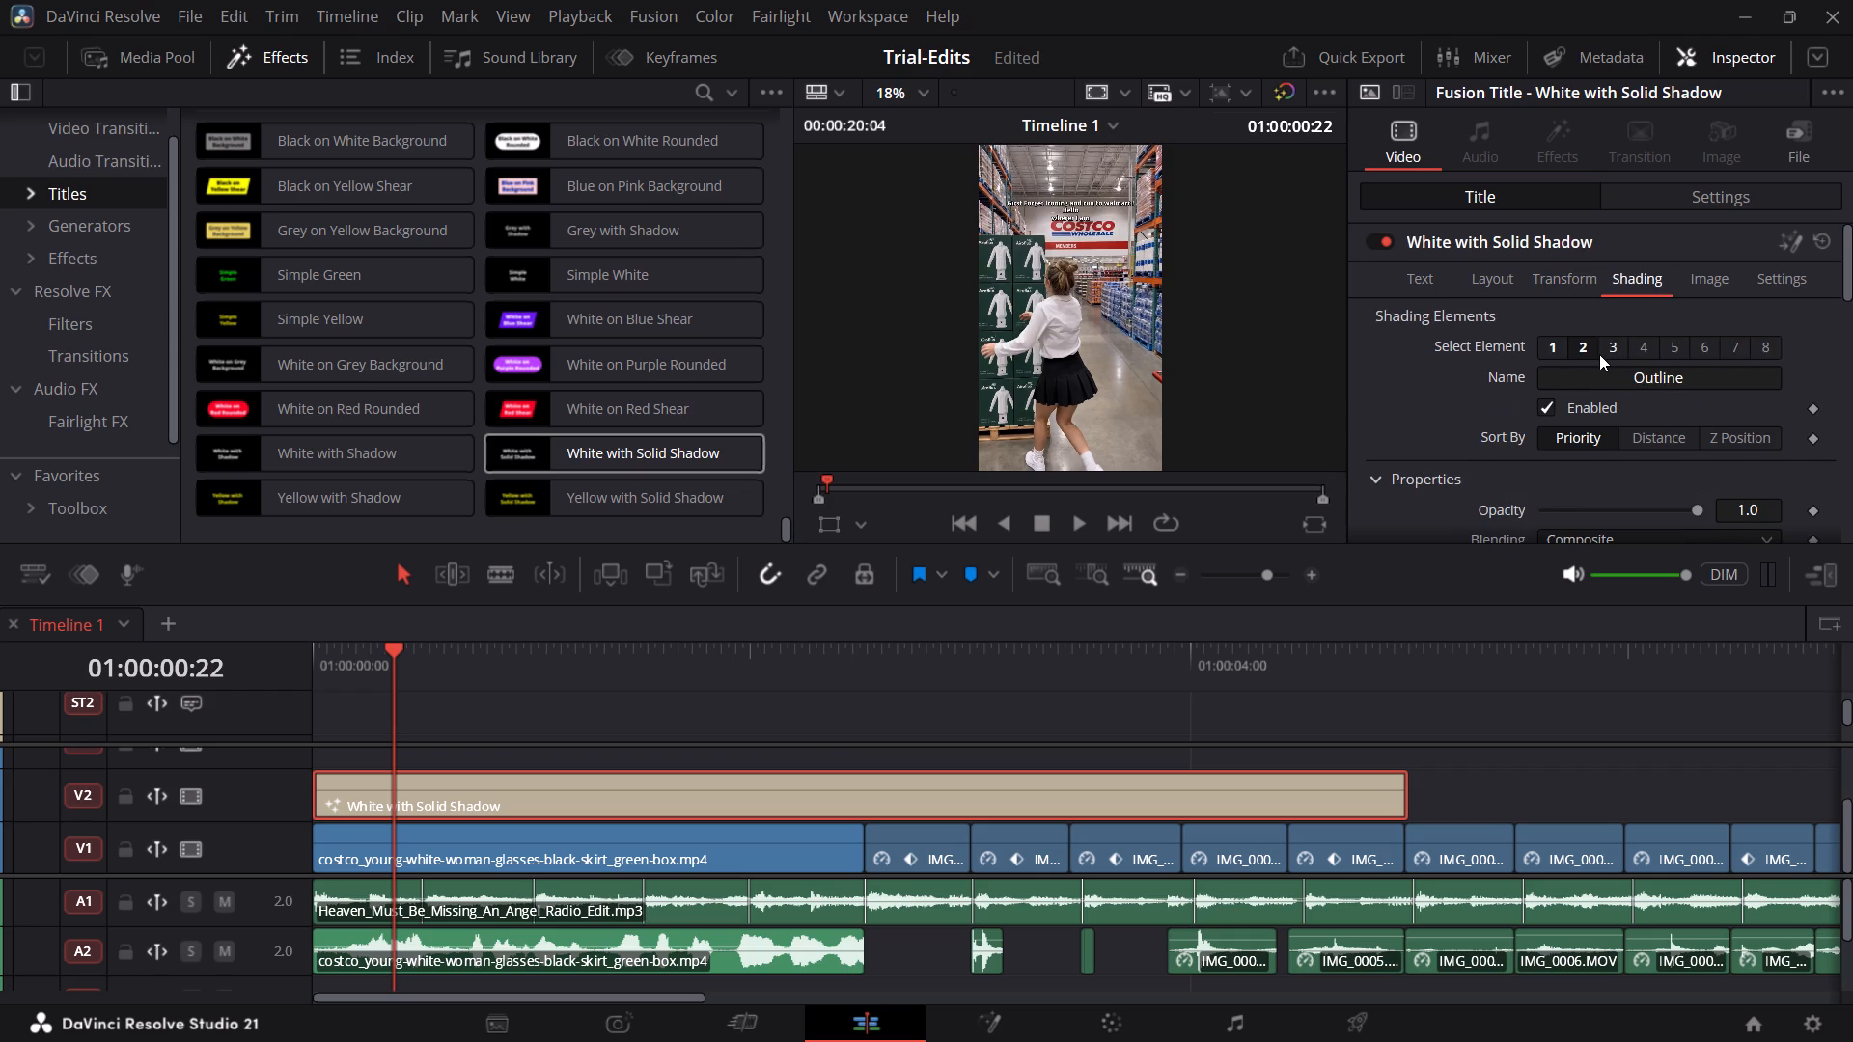
scroll(1599, 354, "down", 1)
scroll(1563, 424, "down", 1)
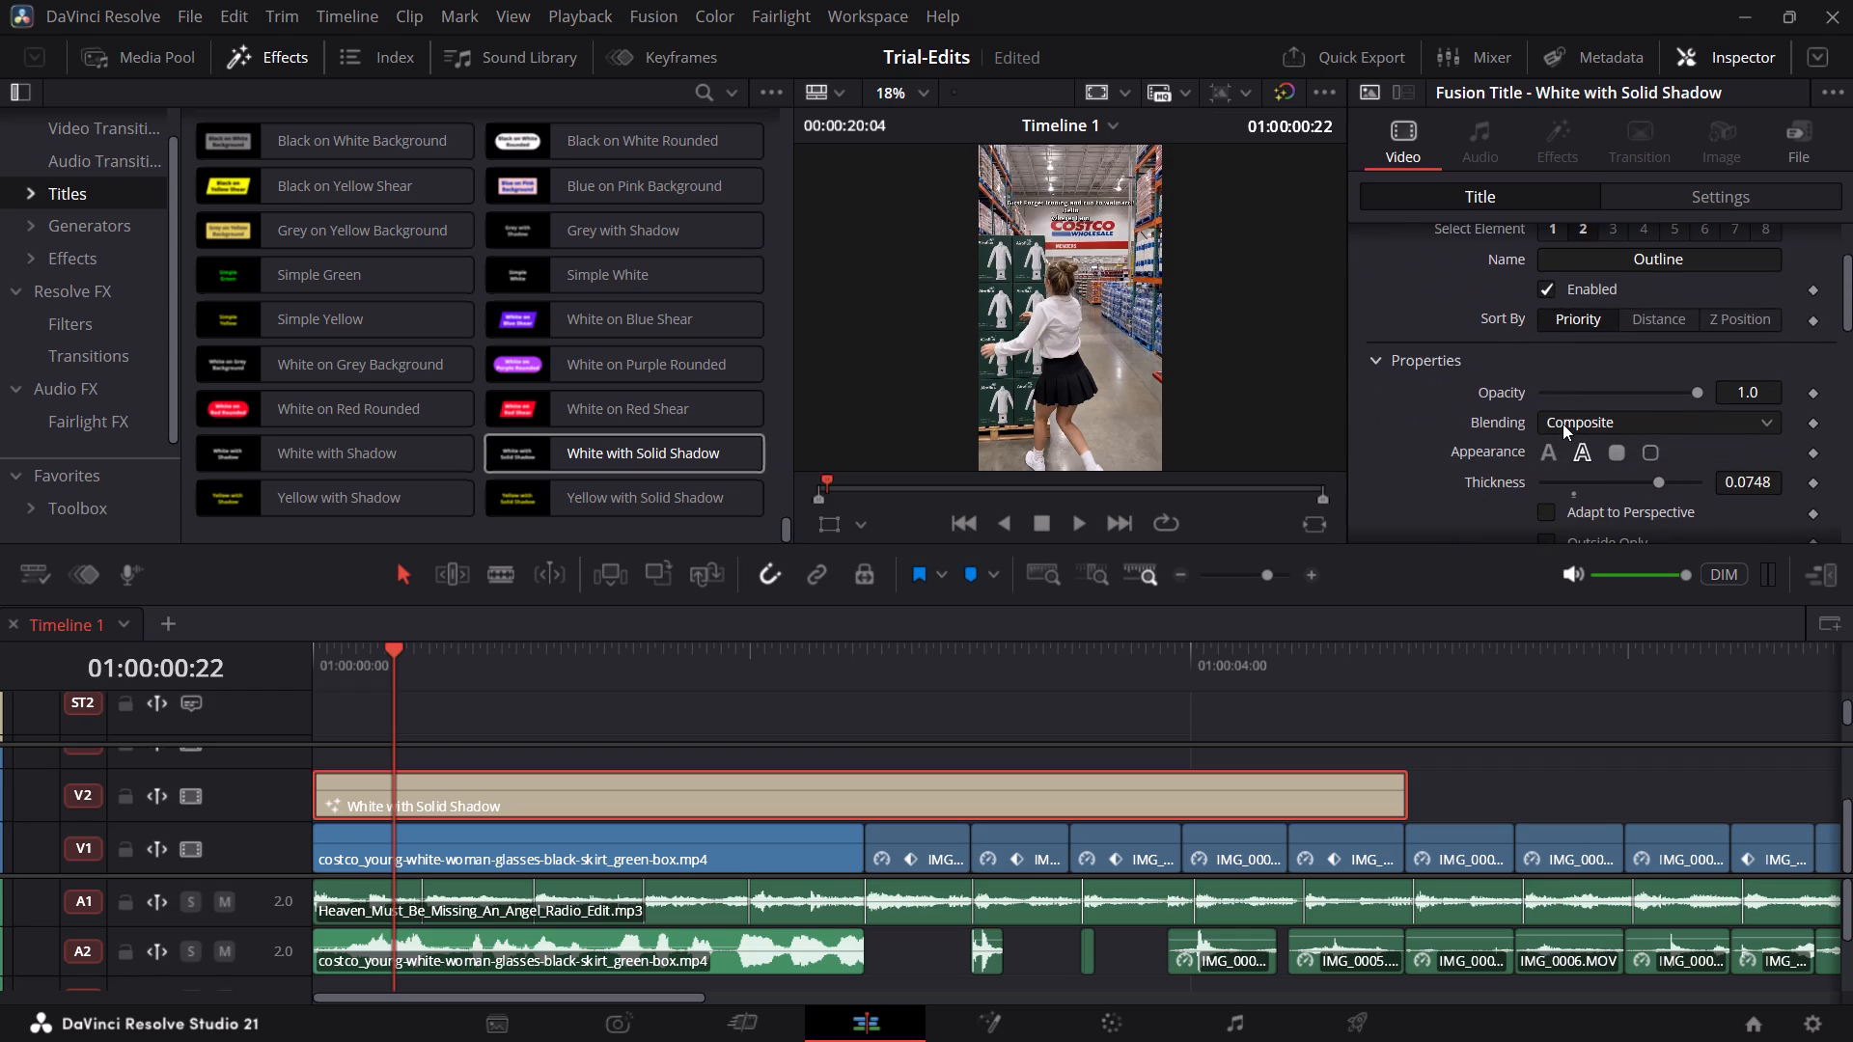
scroll(1563, 424, "right", 2)
left_click(1551, 349)
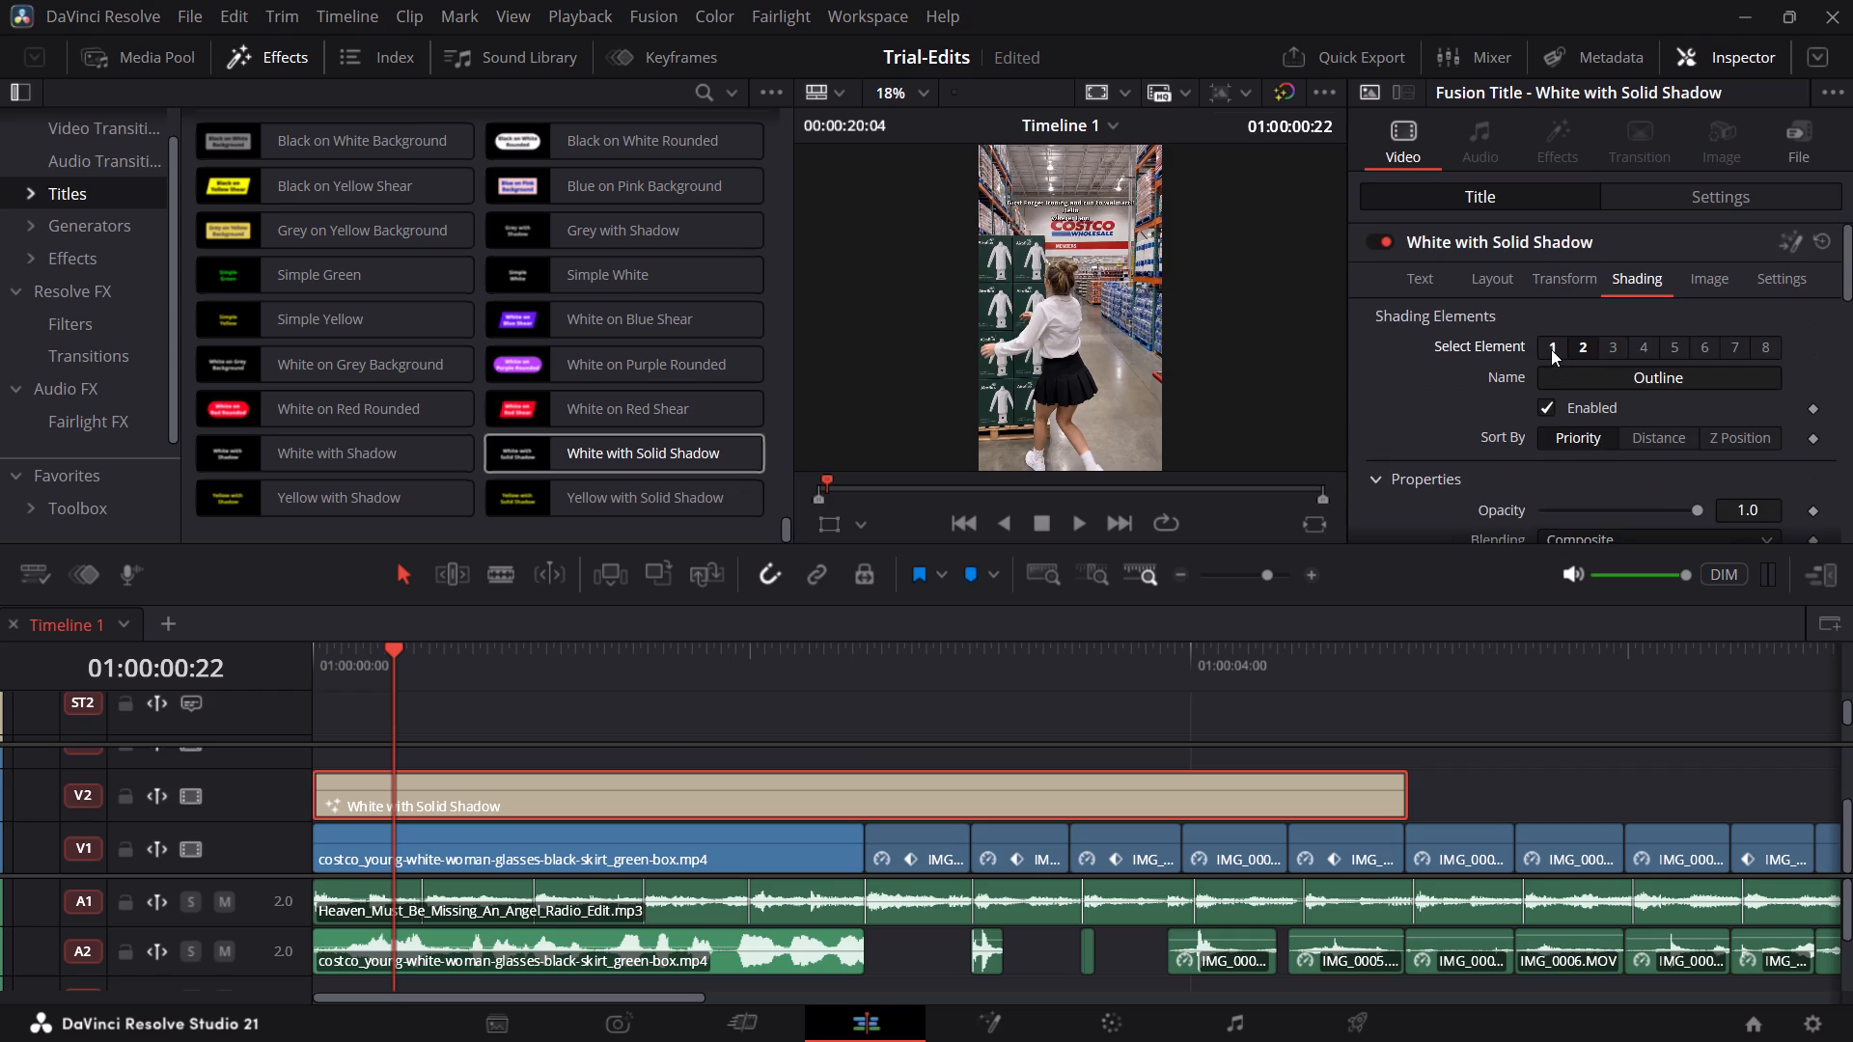
left_click(1581, 349)
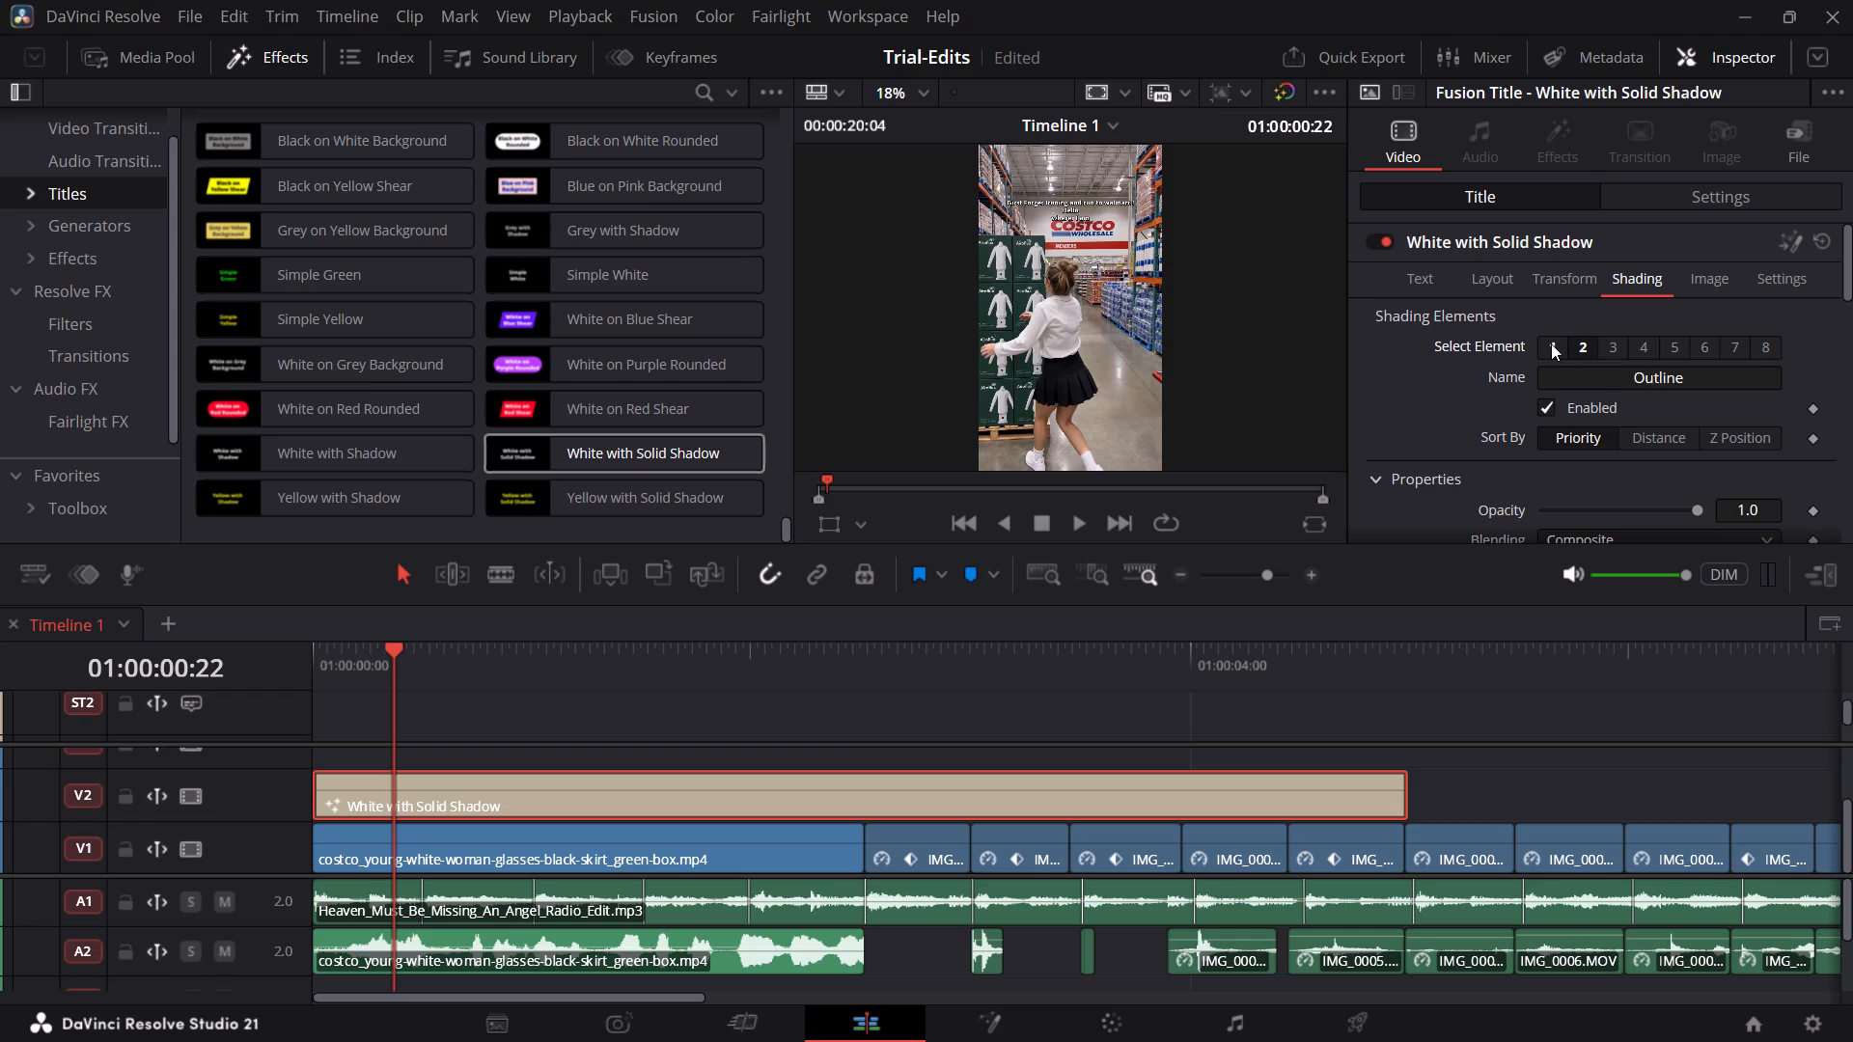
left_click(1551, 343)
left_click(1585, 341)
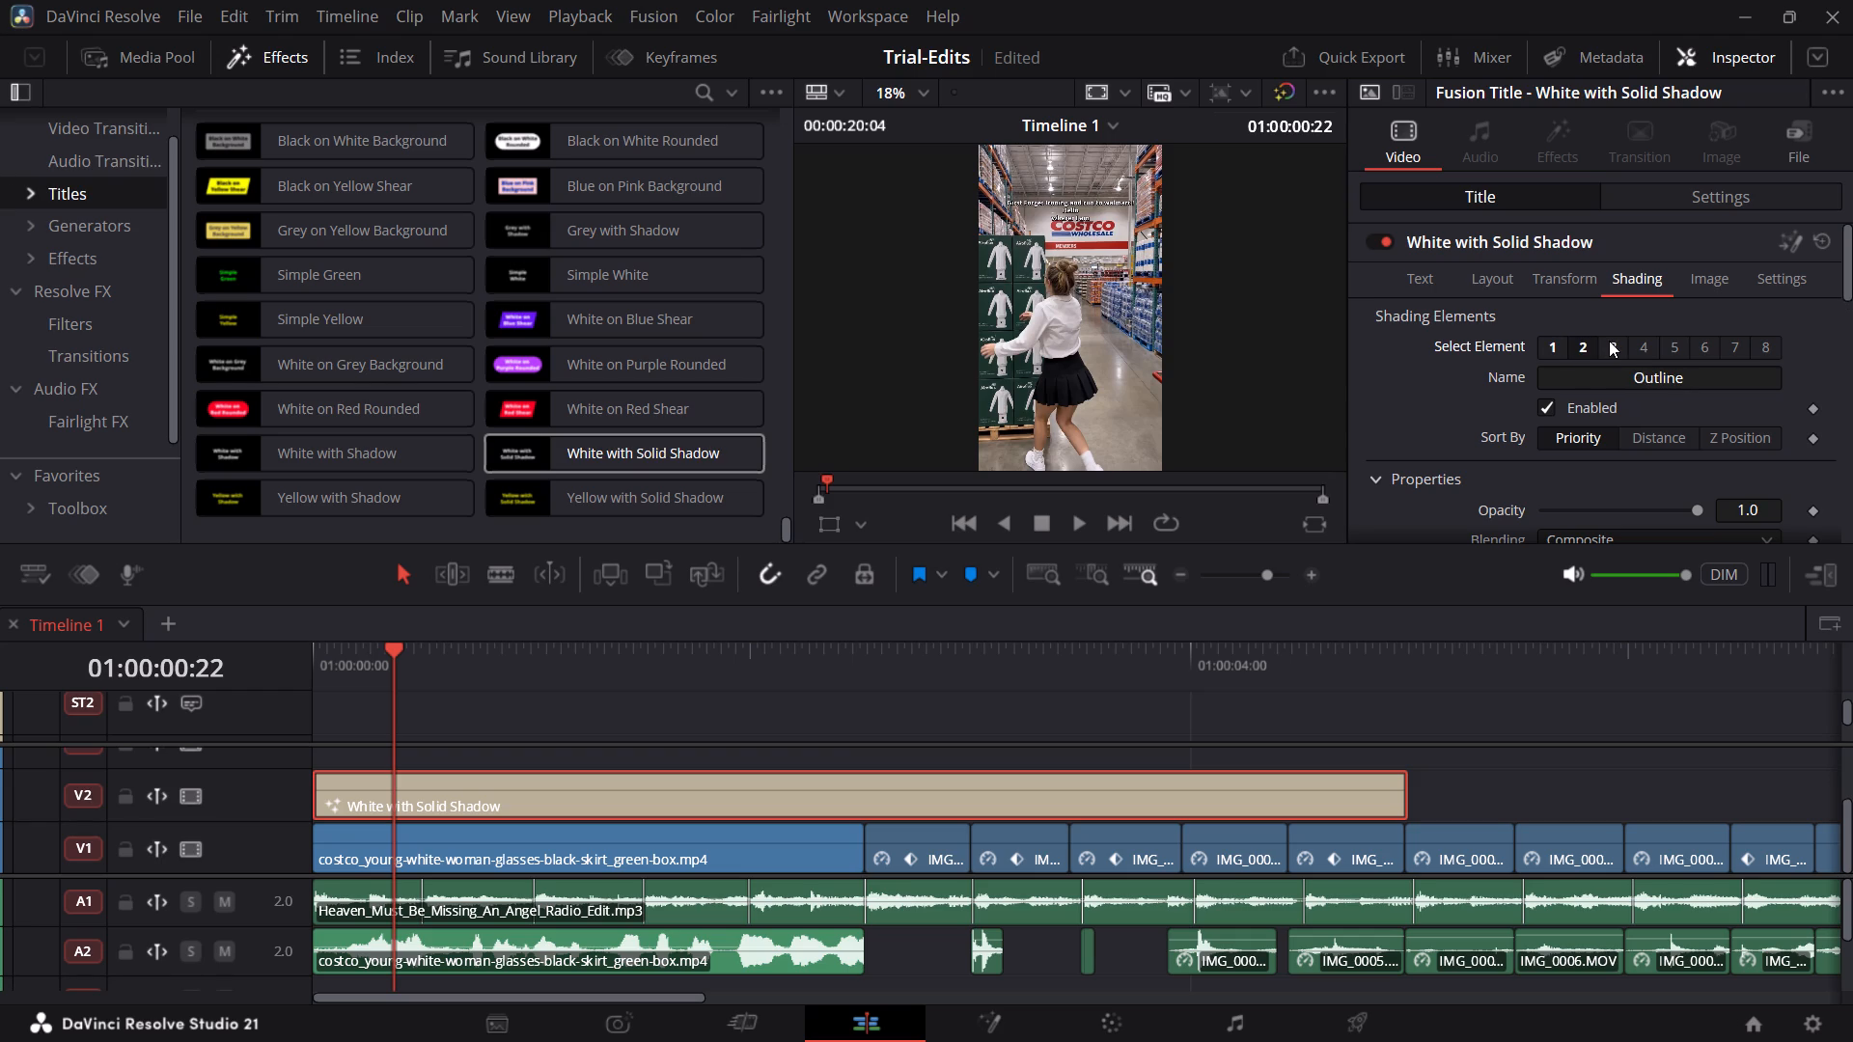
left_click(1609, 341)
left_click(1637, 341)
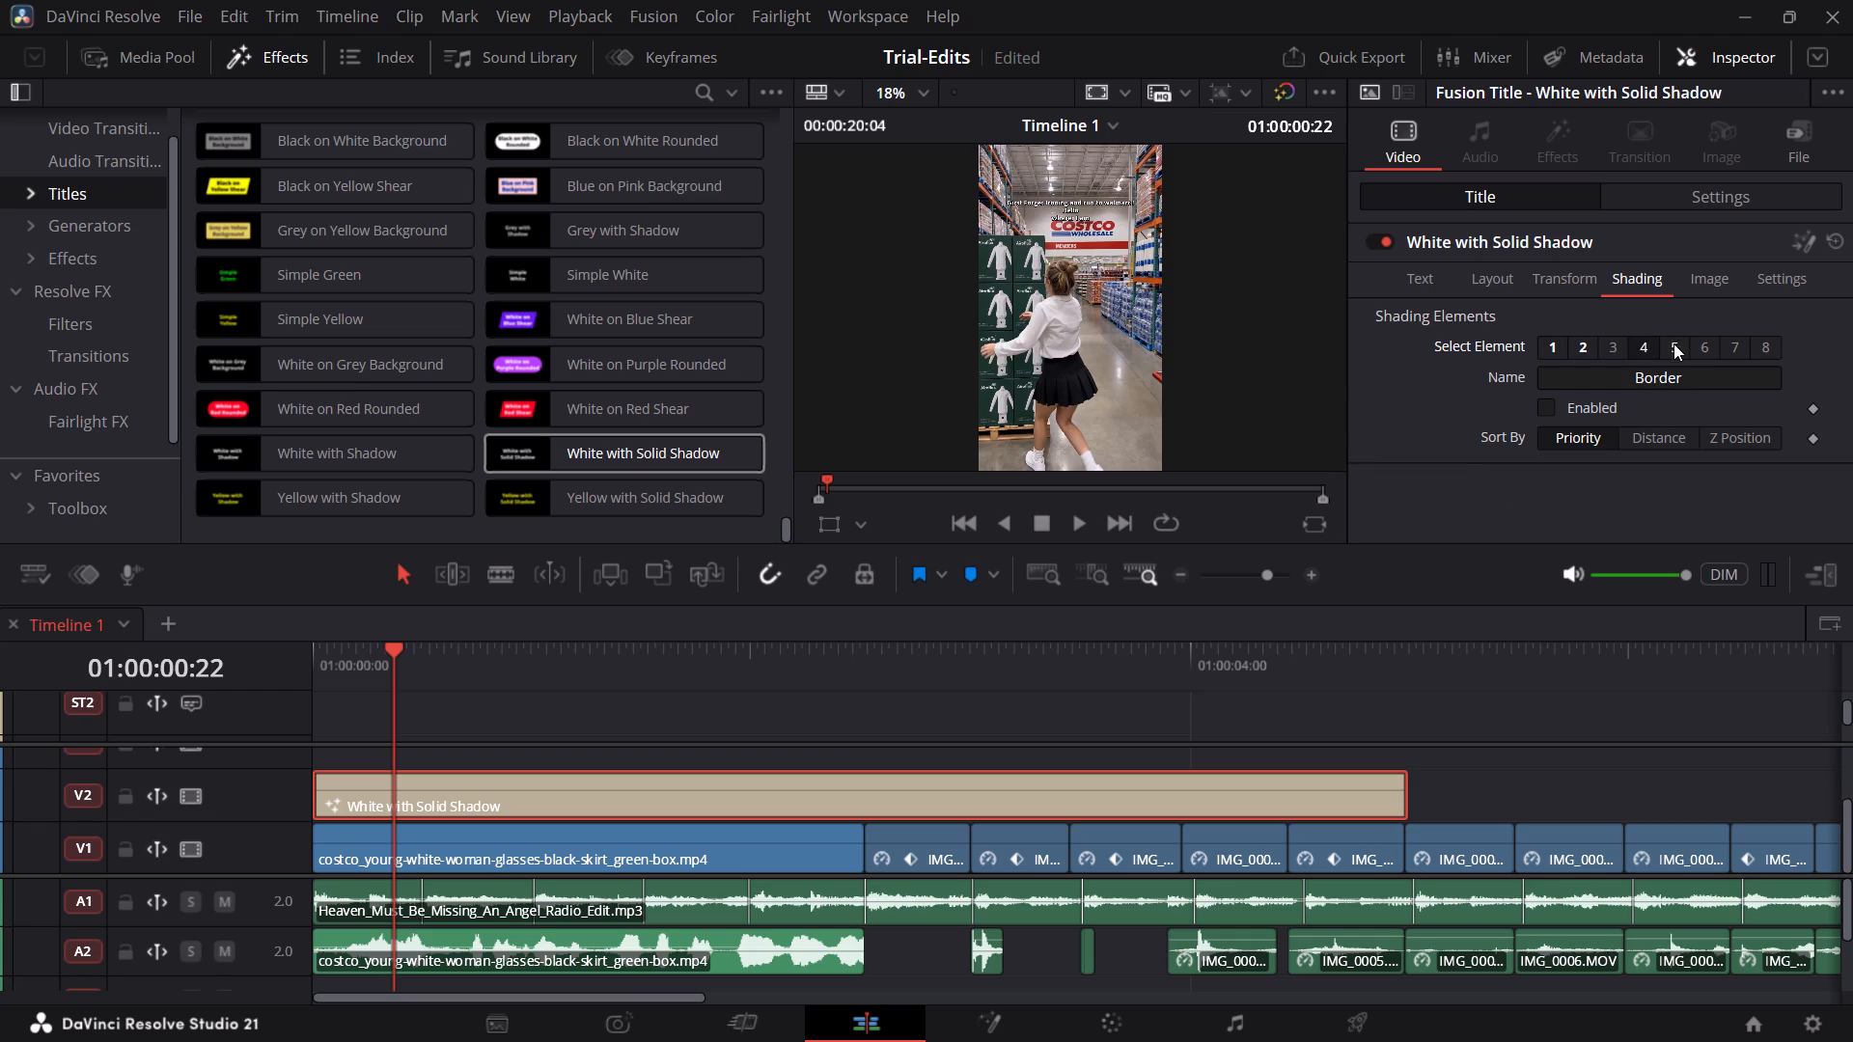
left_click(1673, 350)
left_click(1694, 349)
left_click(1676, 349)
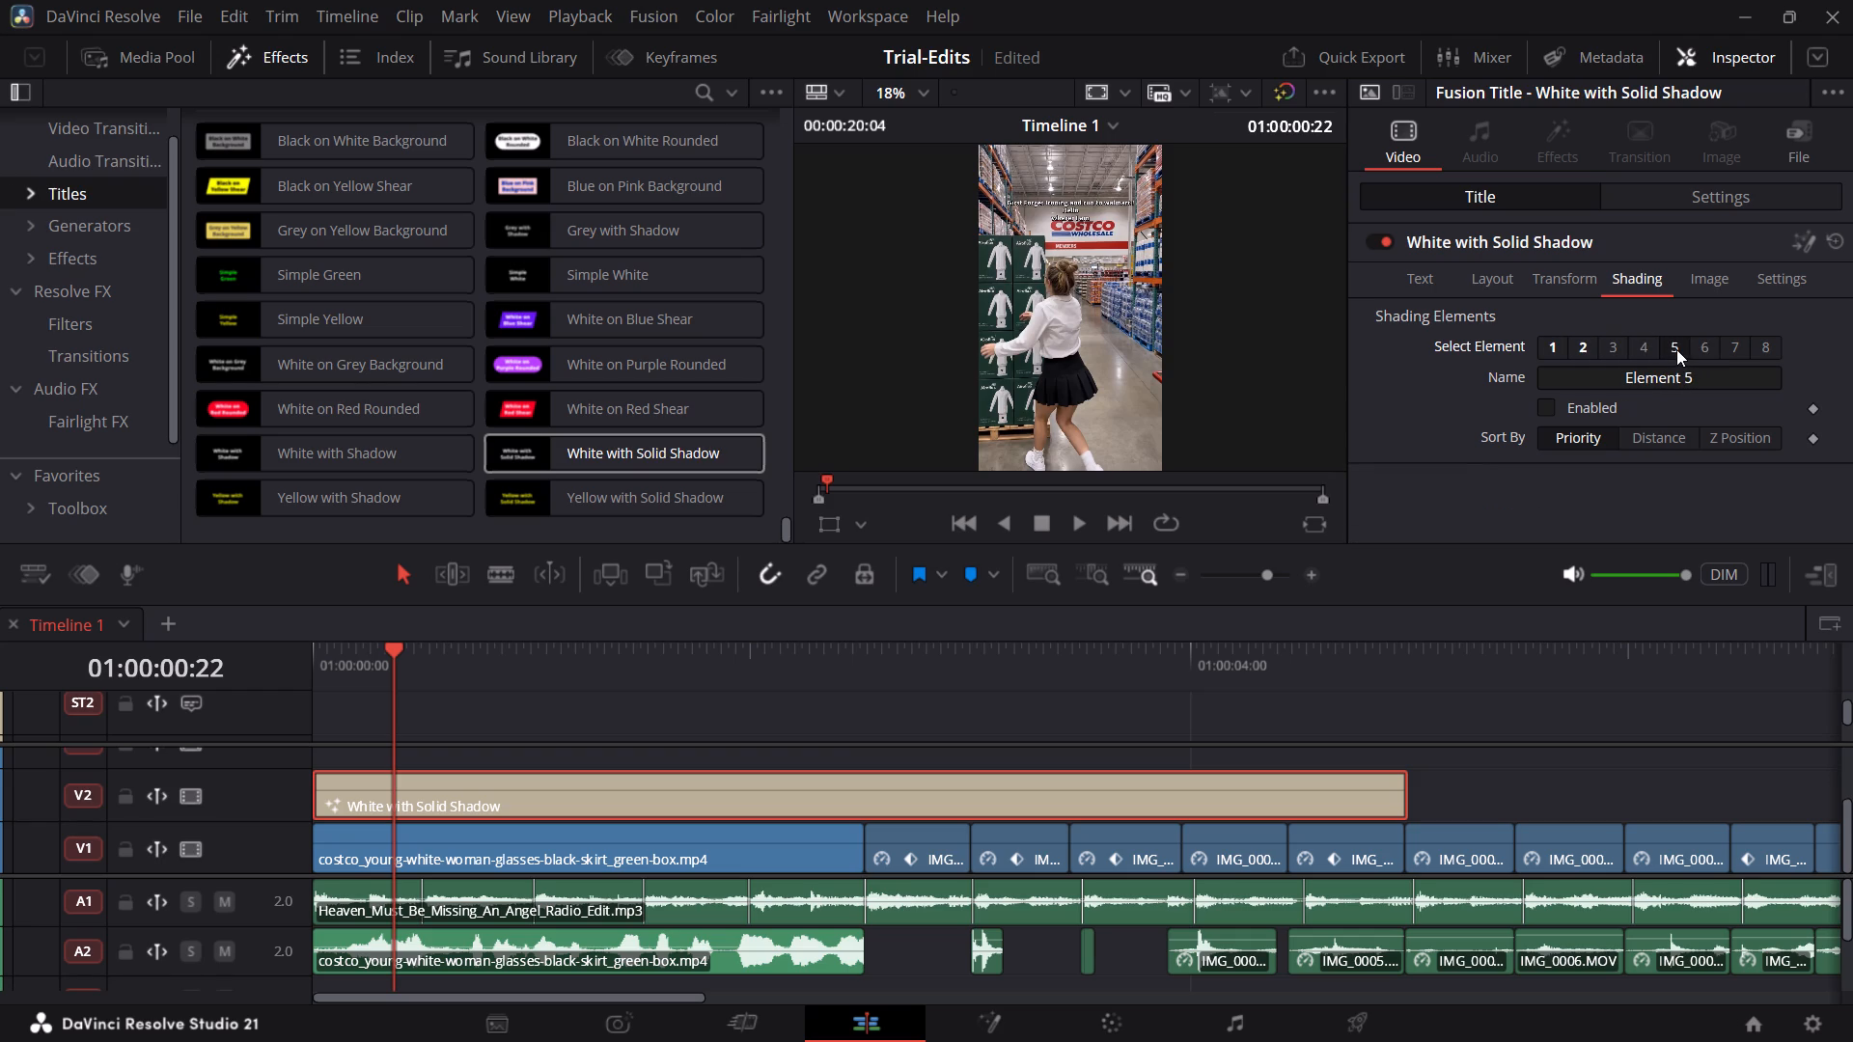
left_click(1646, 350)
Enable shading element 5 for the title.
left_click(1664, 346)
scroll(1648, 394, "down", 7)
left_click(1597, 409)
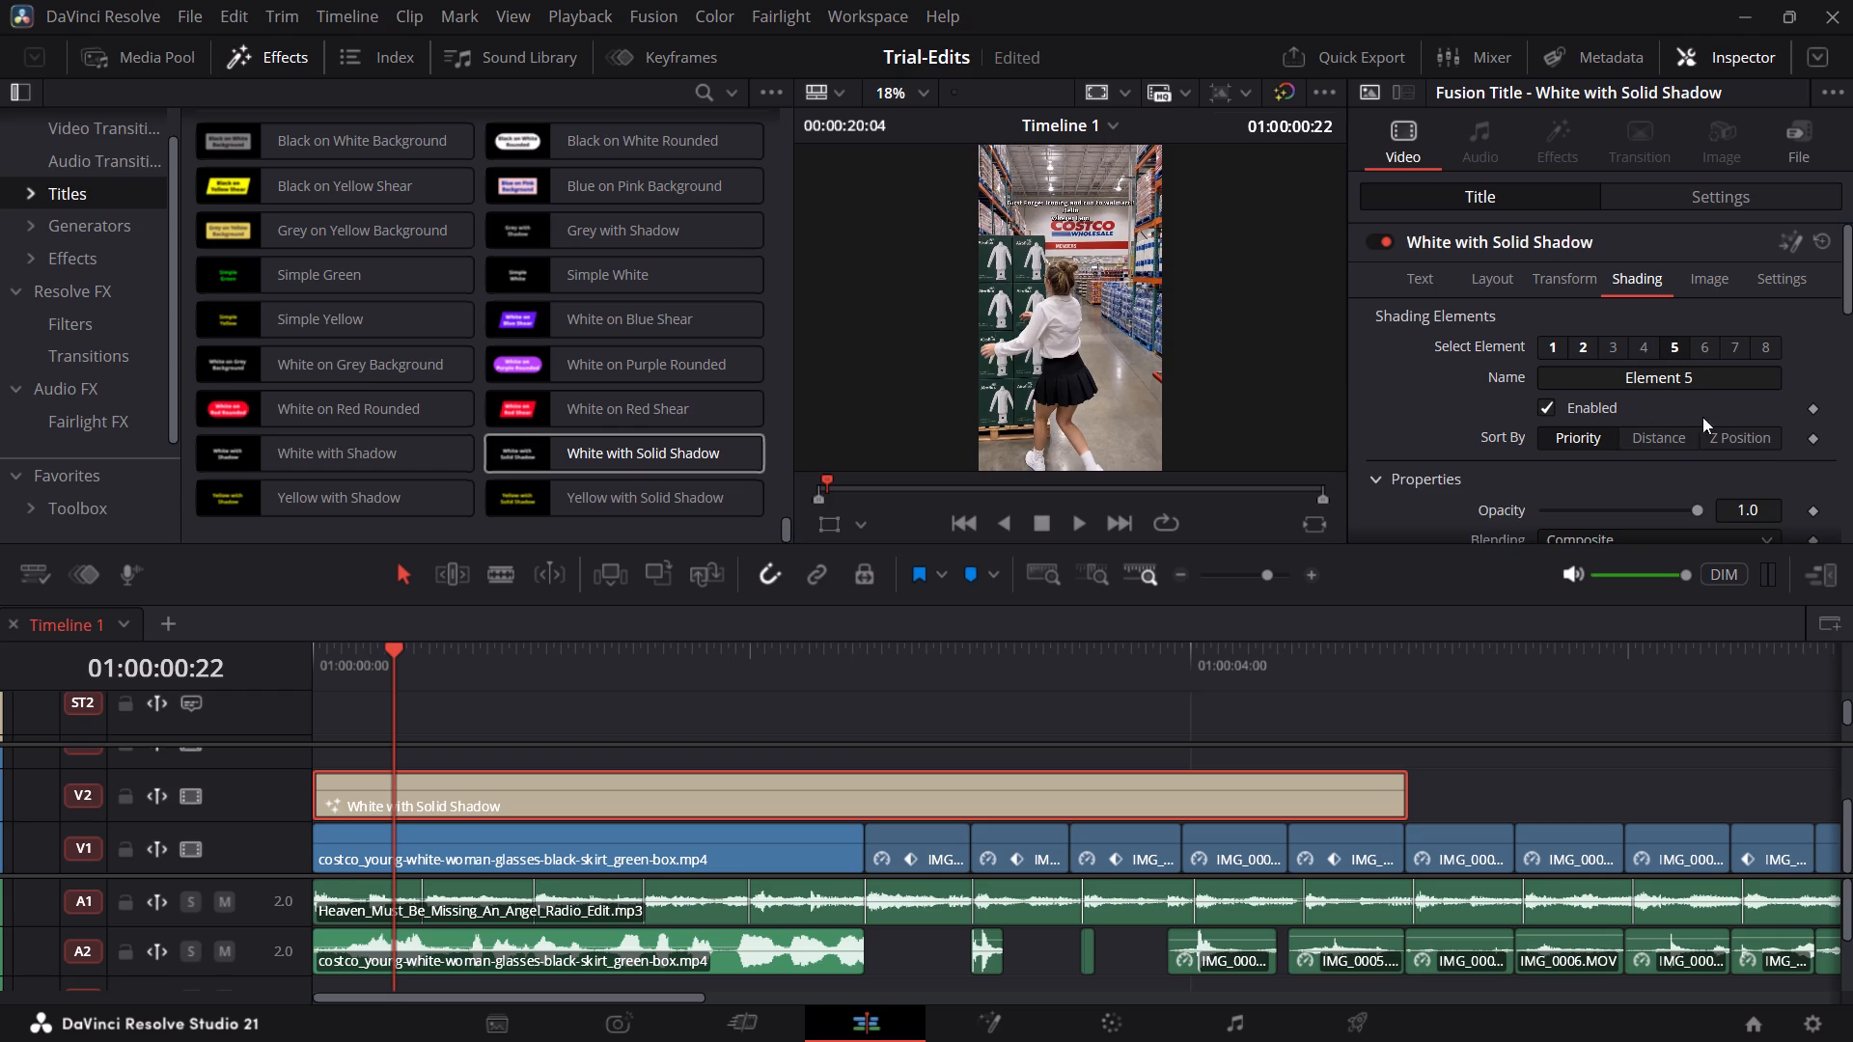
Look through element 5's appearance, colour and position properties, and the title's image, general and text settings.
scroll(1657, 445, "down", 1)
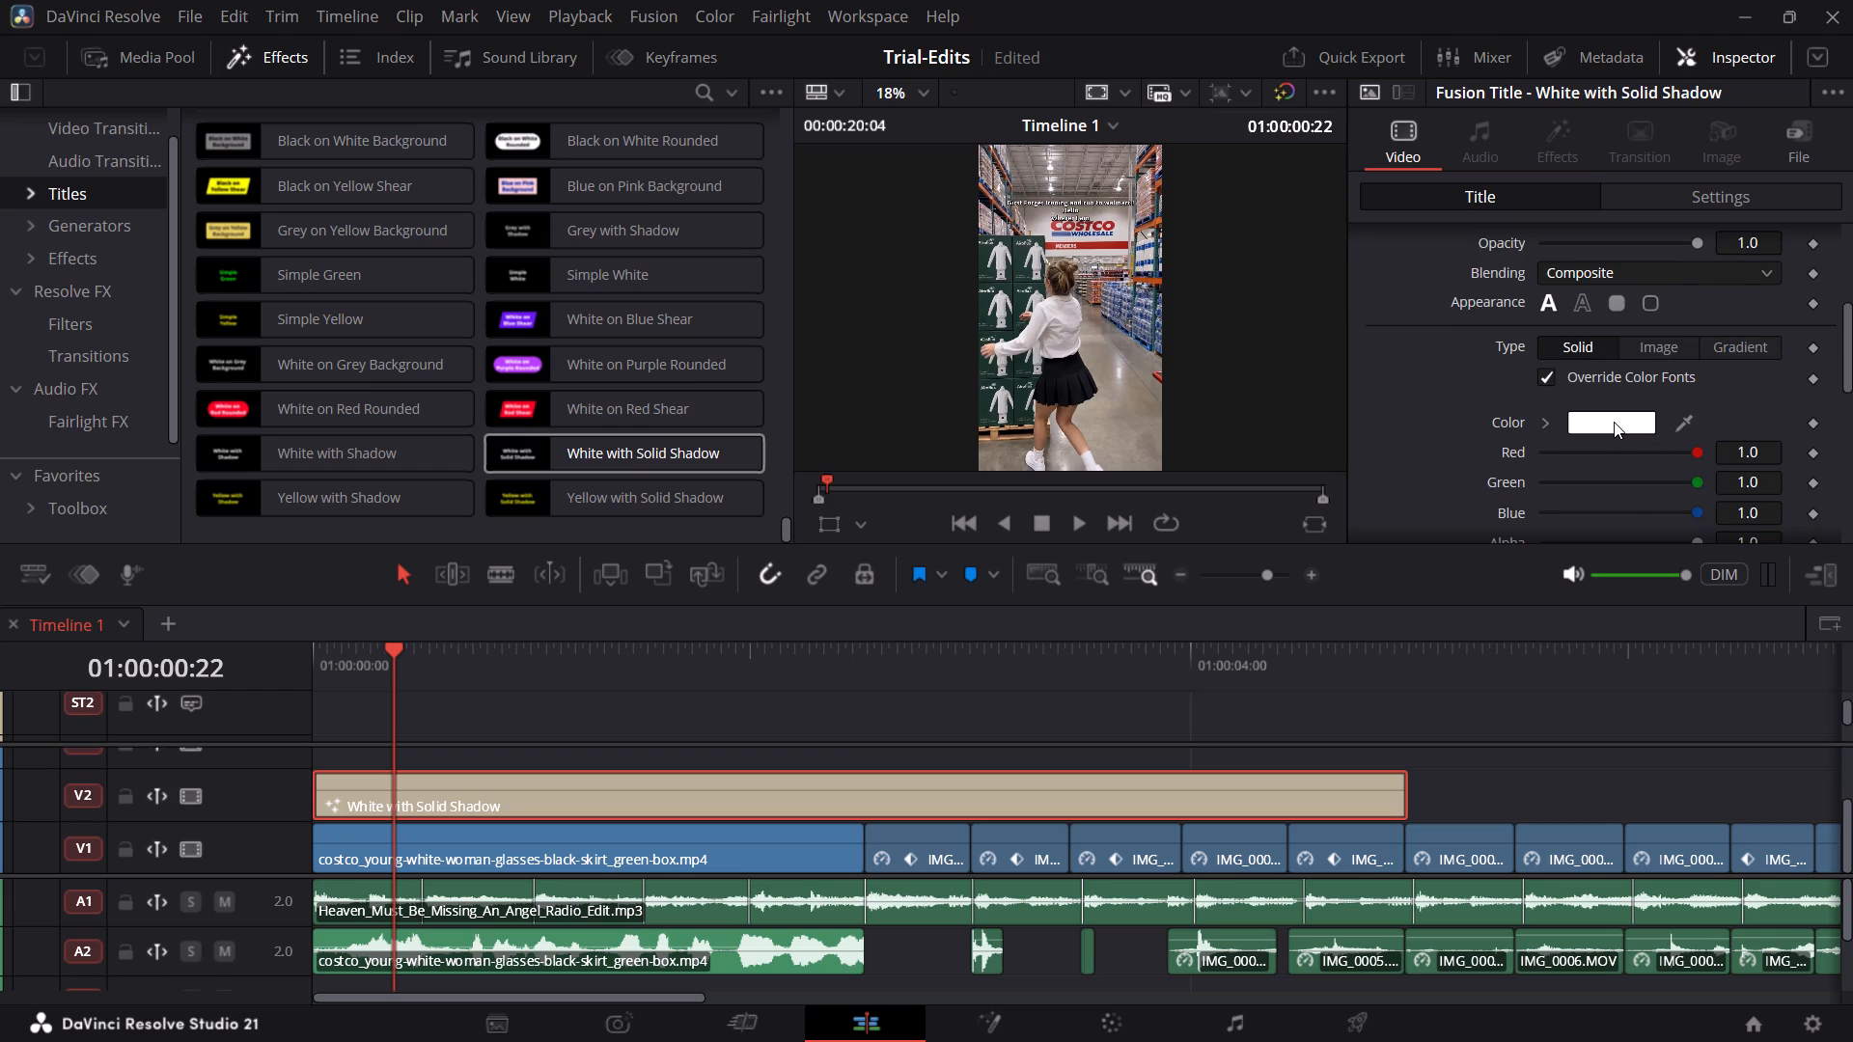
scroll(1612, 425, "down", 2)
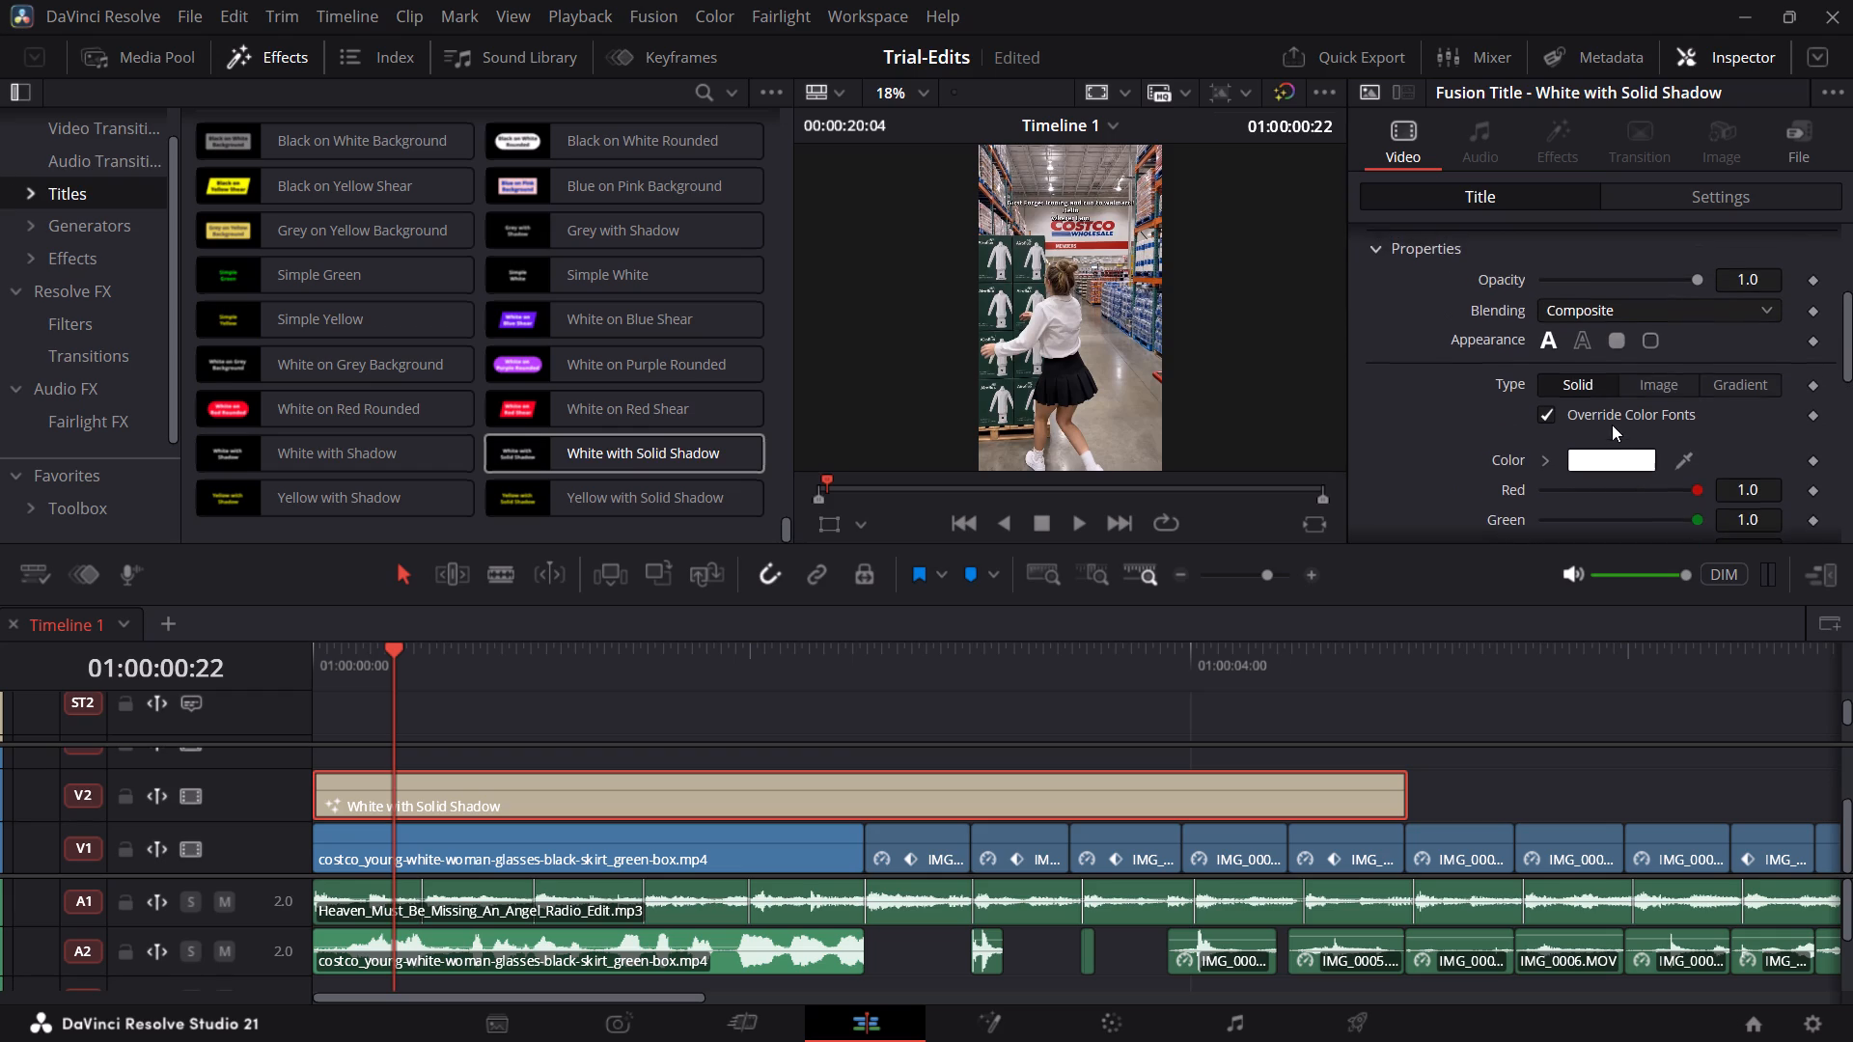
scroll(1612, 425, "down", 1)
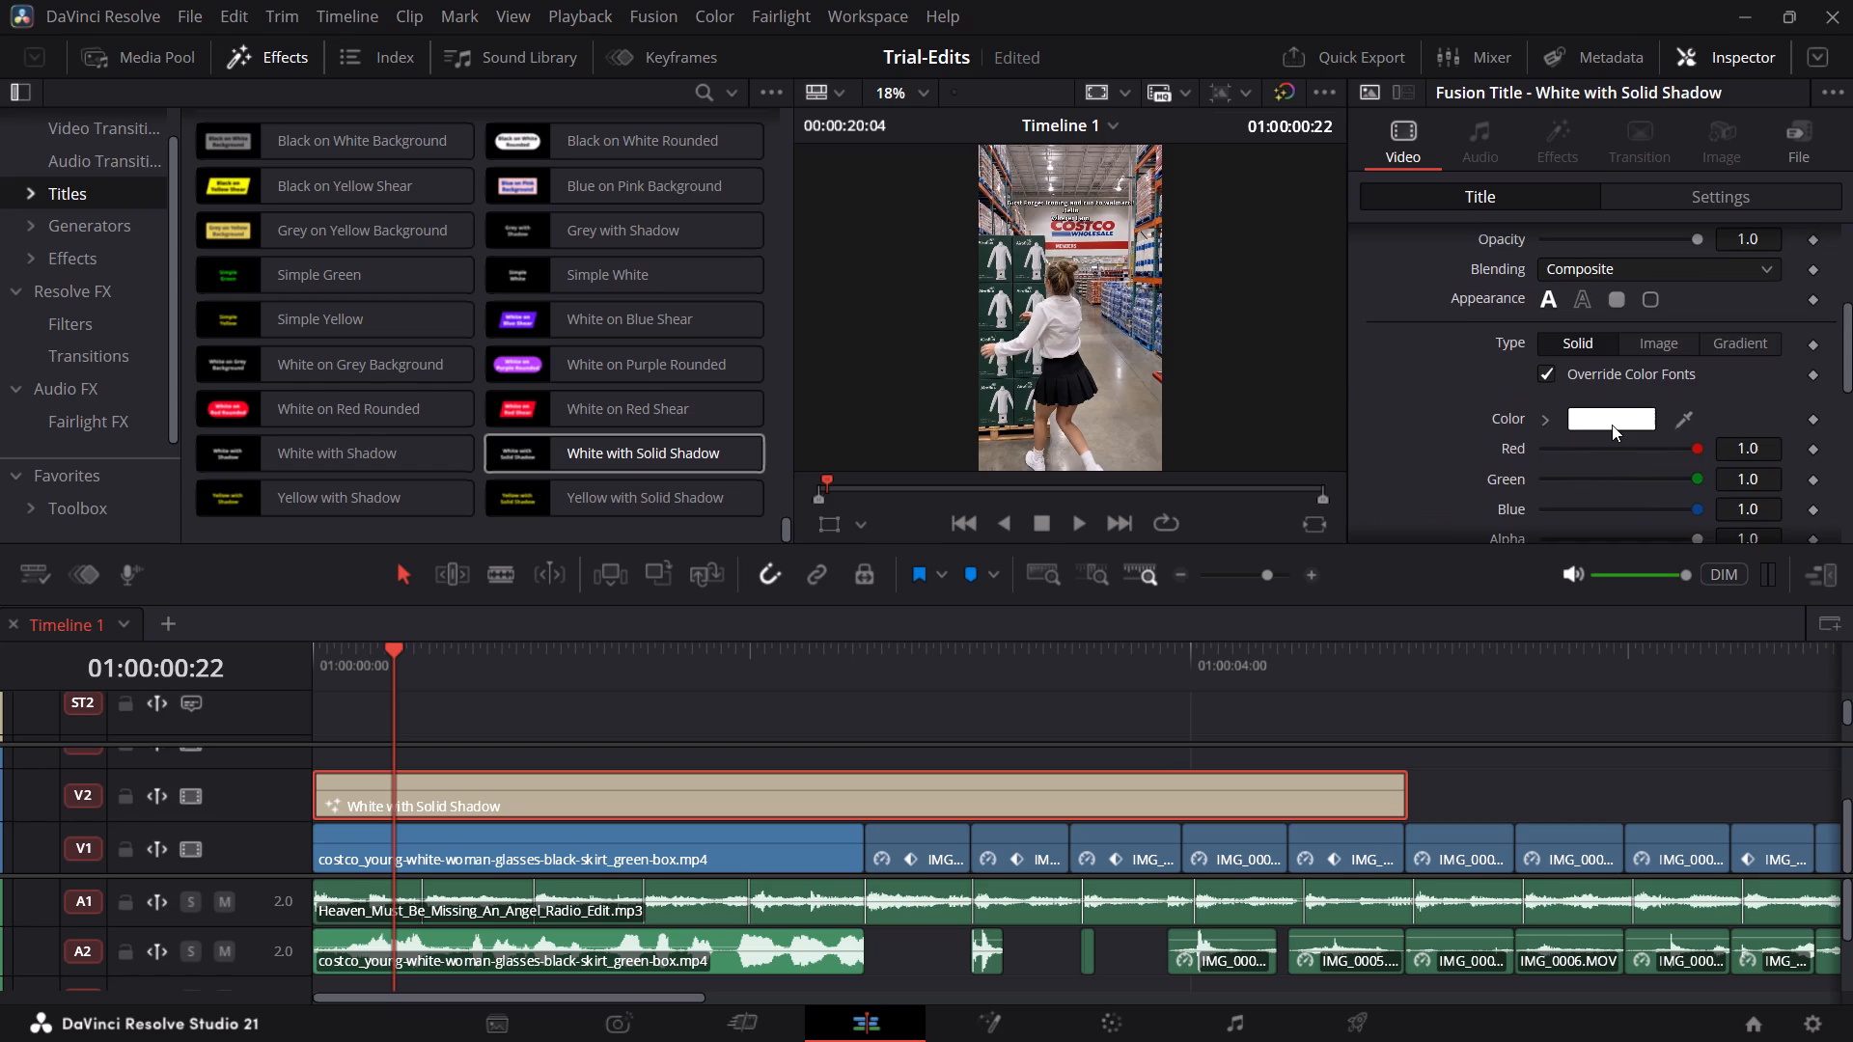
scroll(1612, 425, "down", 2)
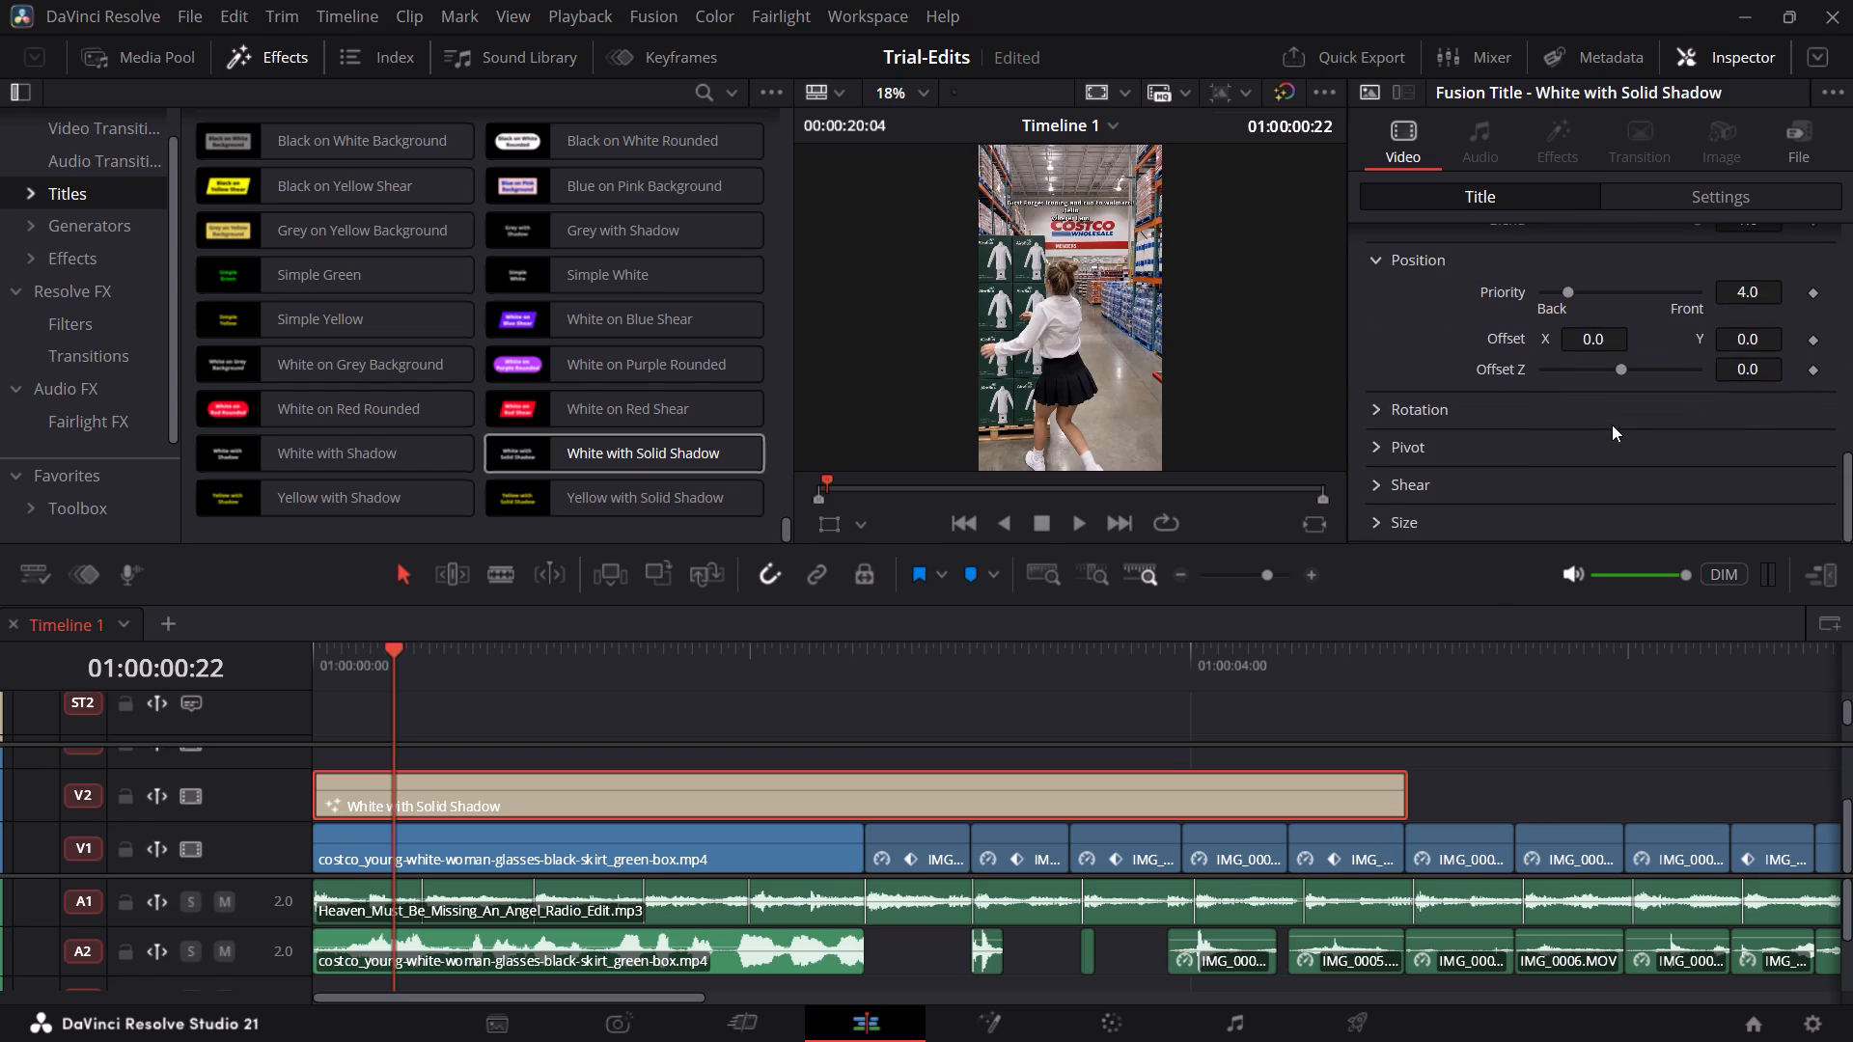
scroll(1602, 428, "down", 1)
left_click(1526, 478)
scroll(1526, 478, "down", 2)
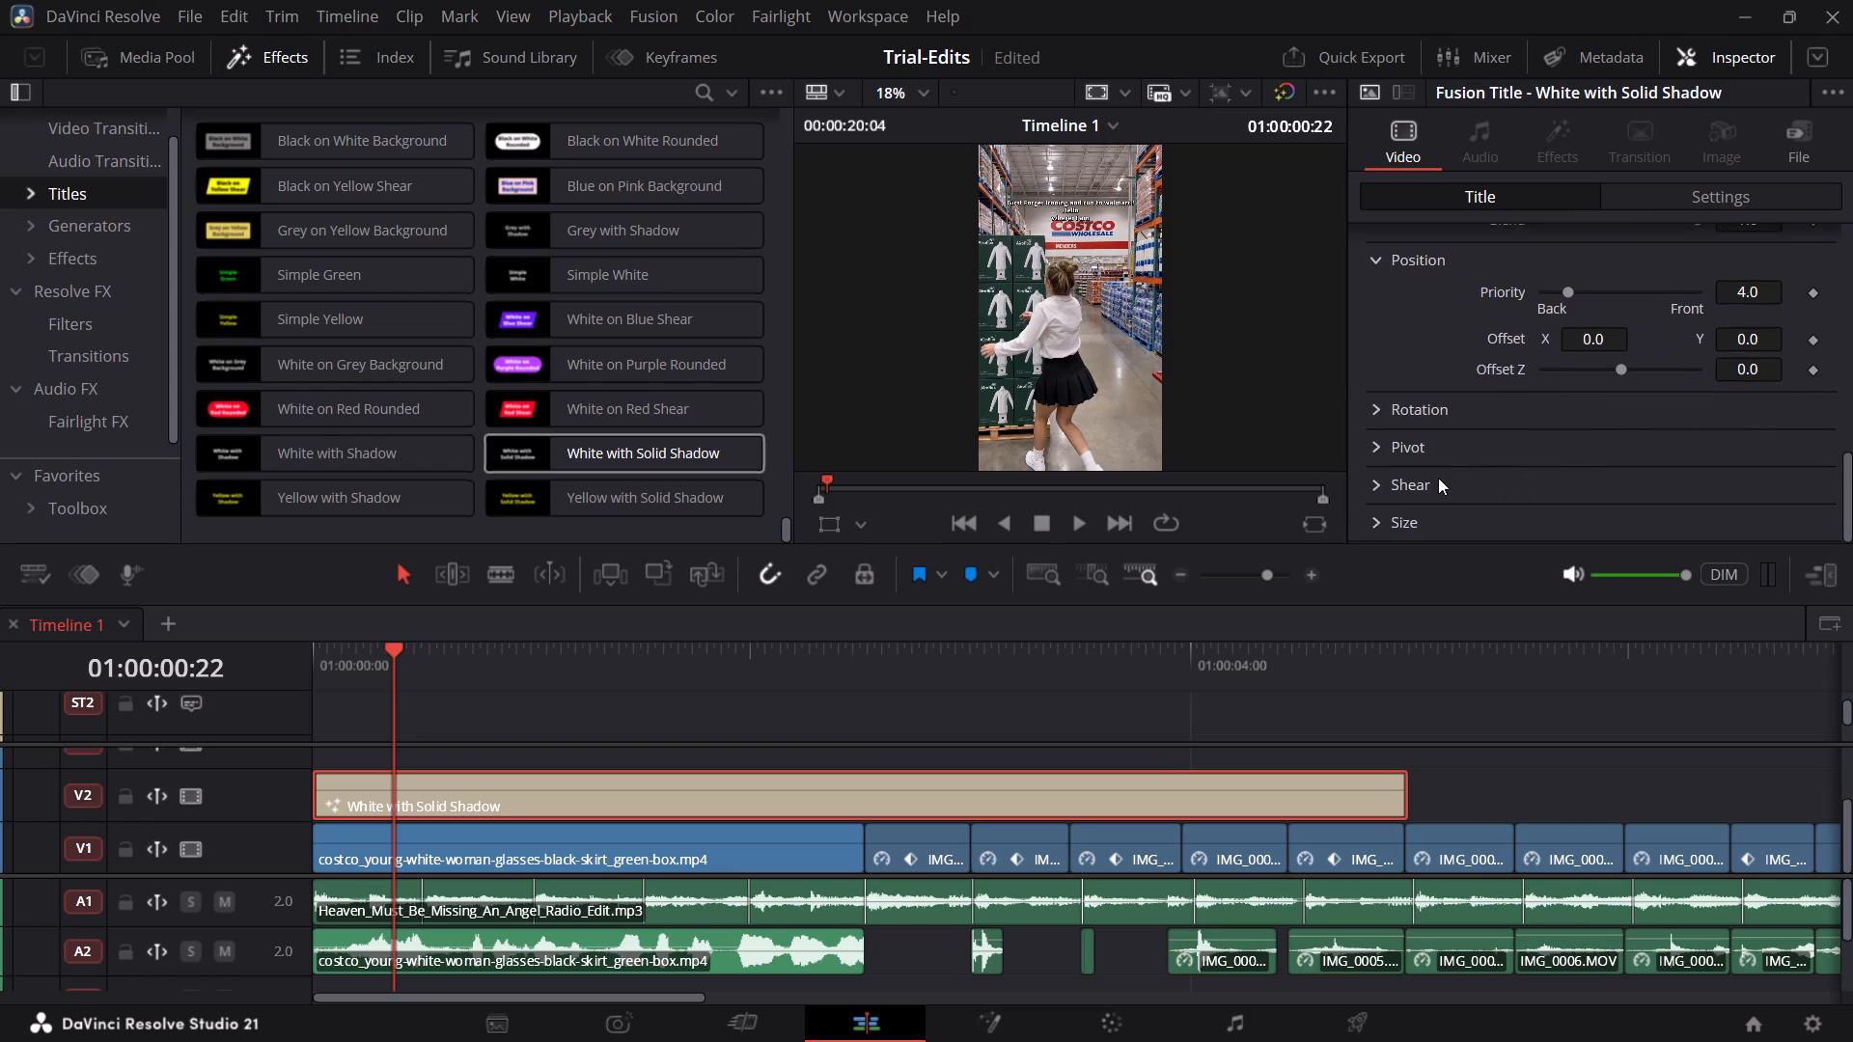
double_click(1438, 478)
scroll(1438, 478, "down", 2)
scroll(1438, 478, "up", 6)
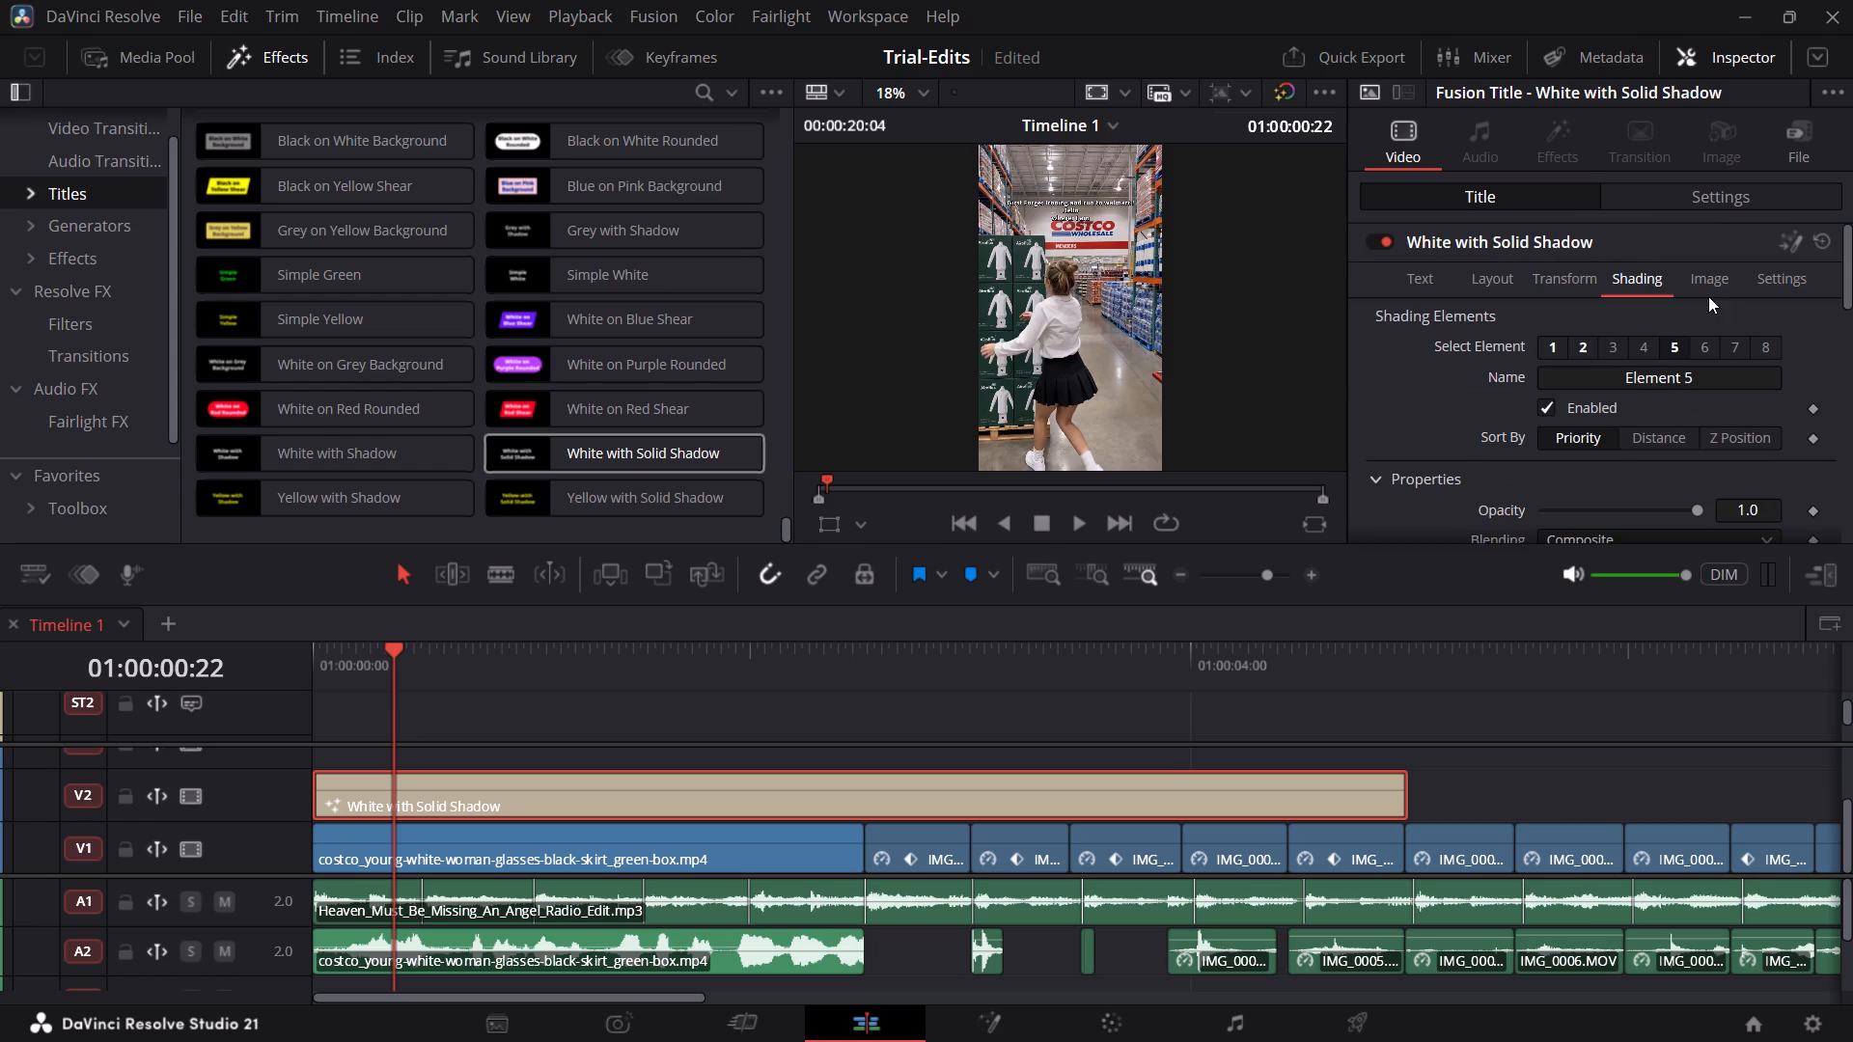
left_click(1715, 268)
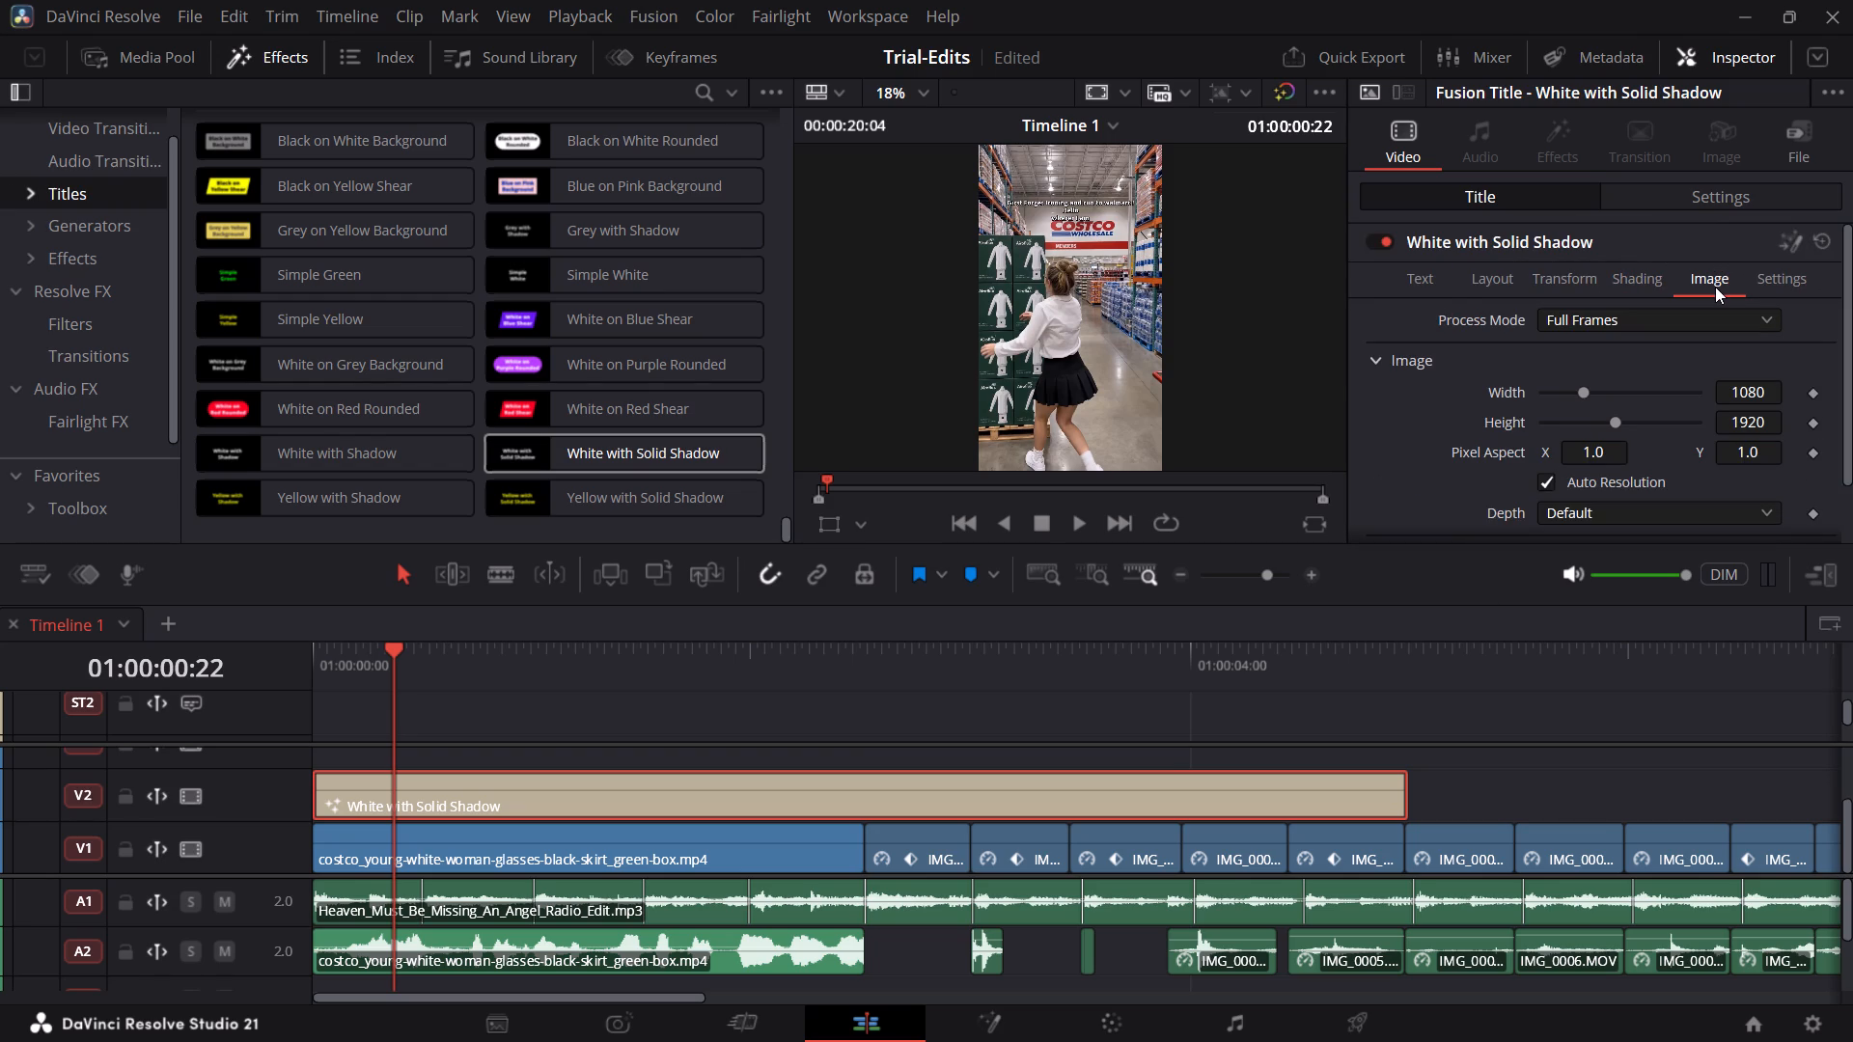
left_click(1768, 277)
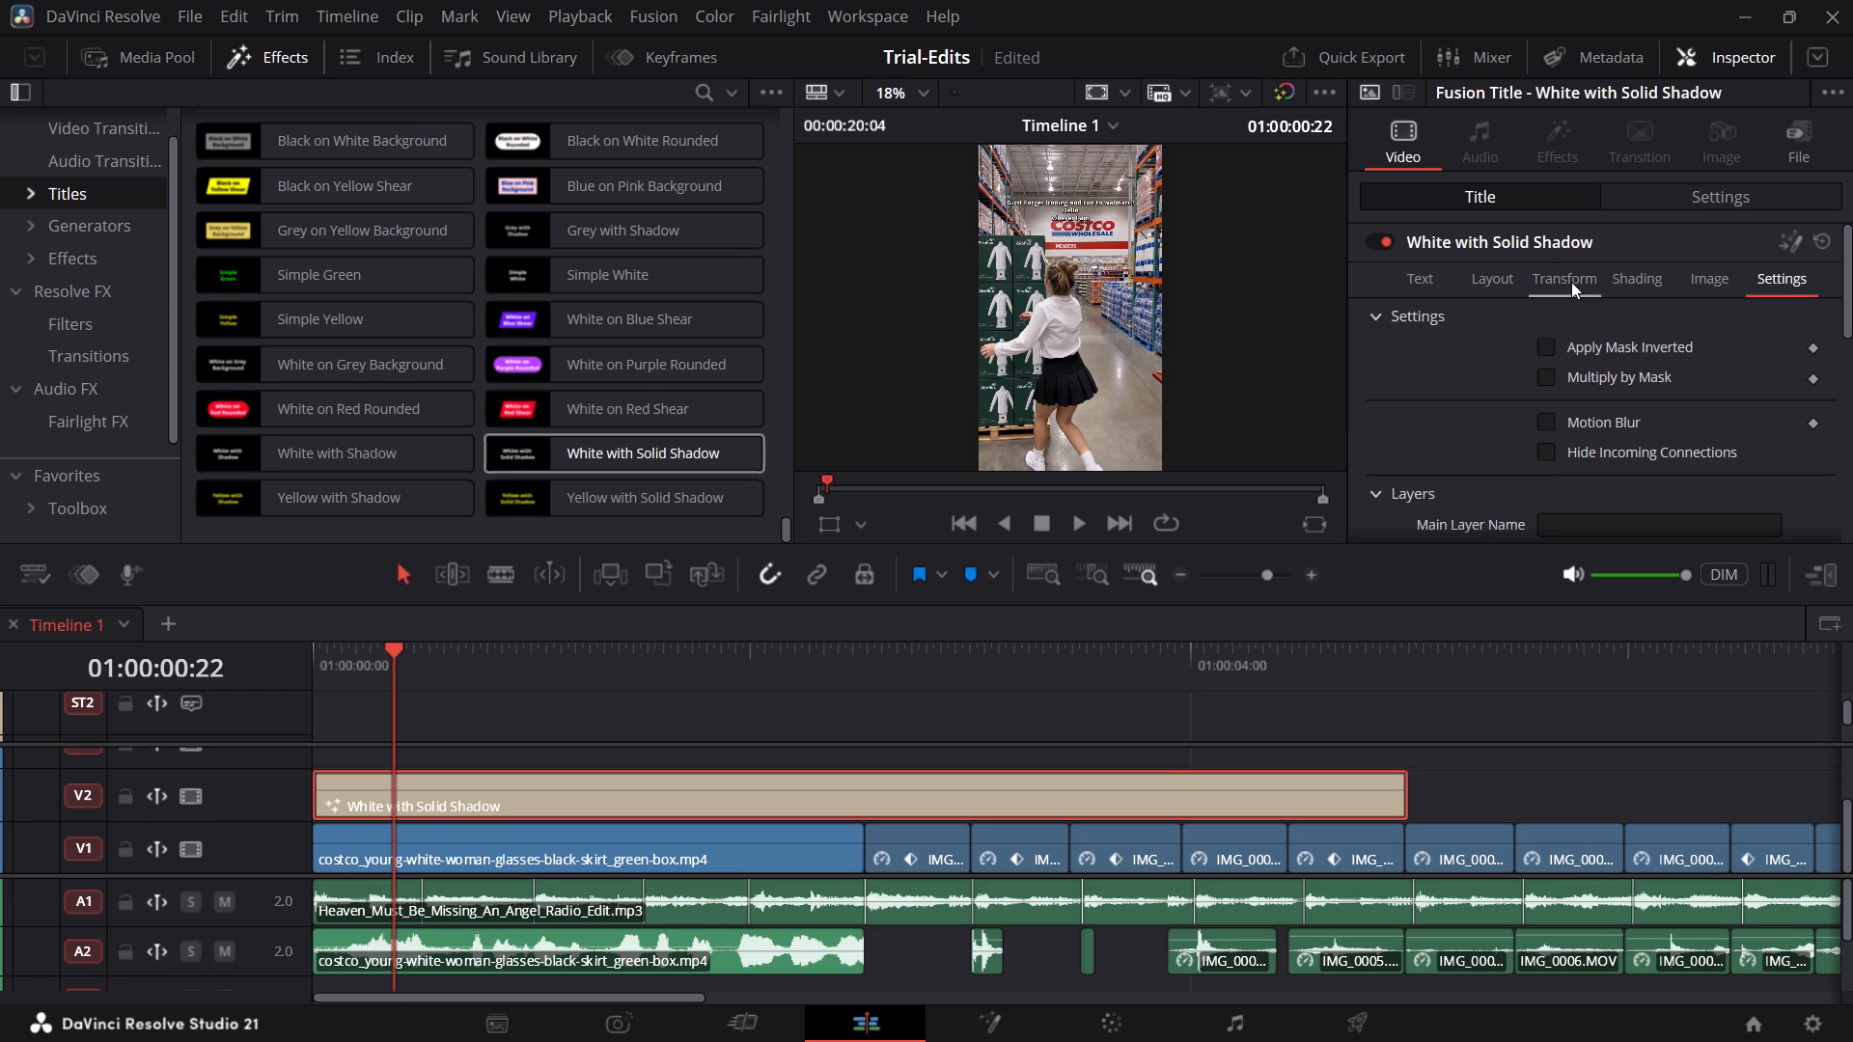
left_click(1444, 272)
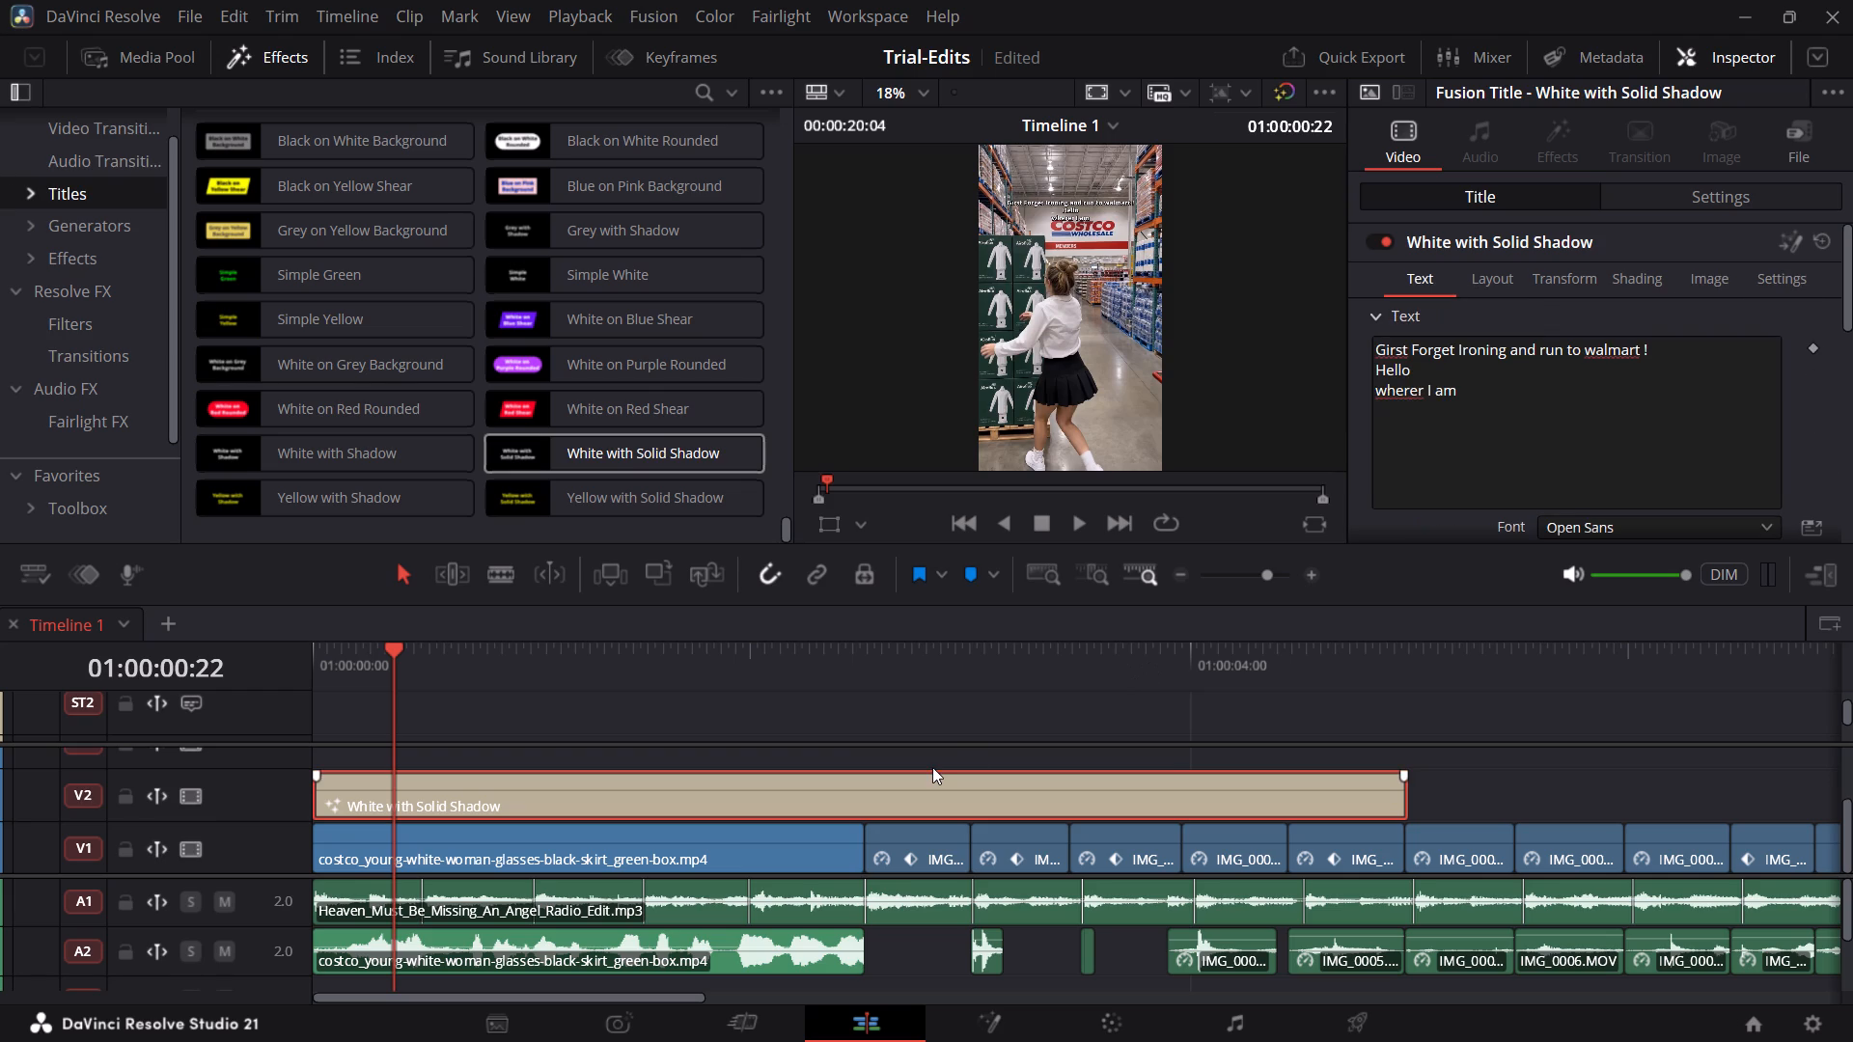
Play the timeline full screen to review the title over the video clips.
key("space")
key("space")
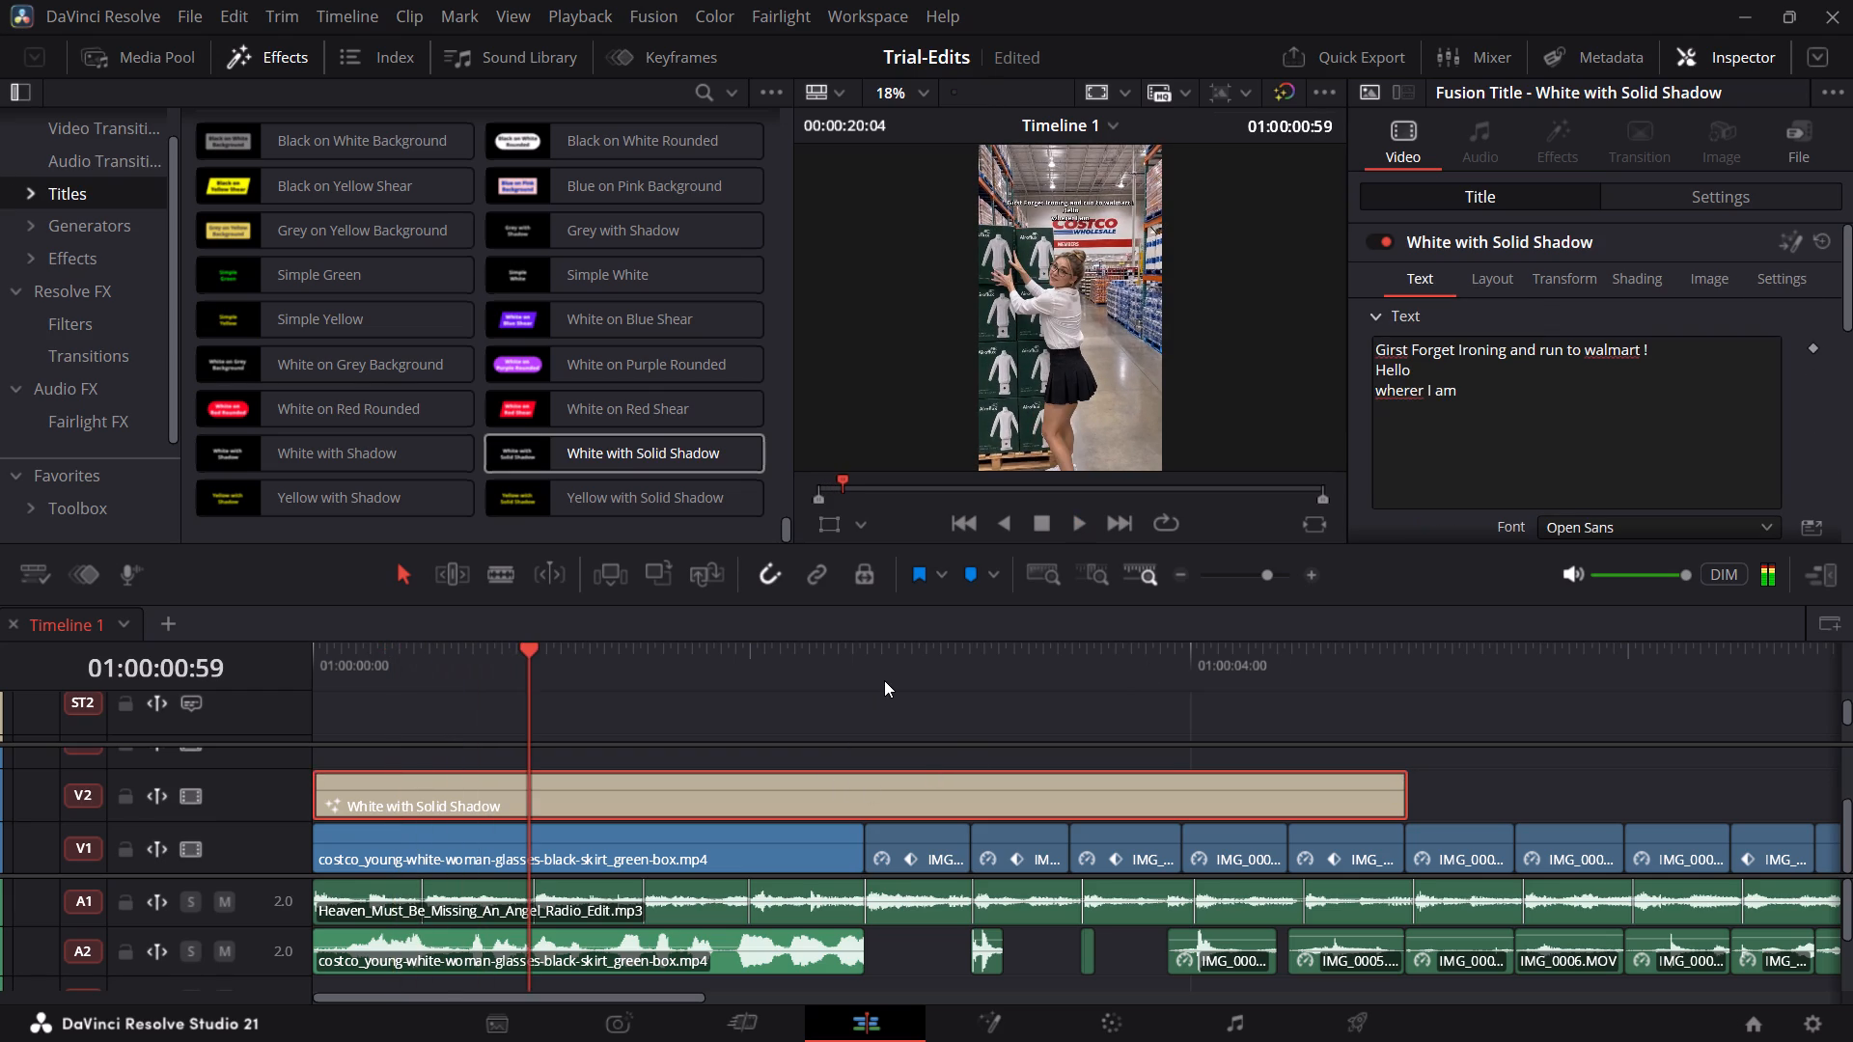
key("ctrl+f")
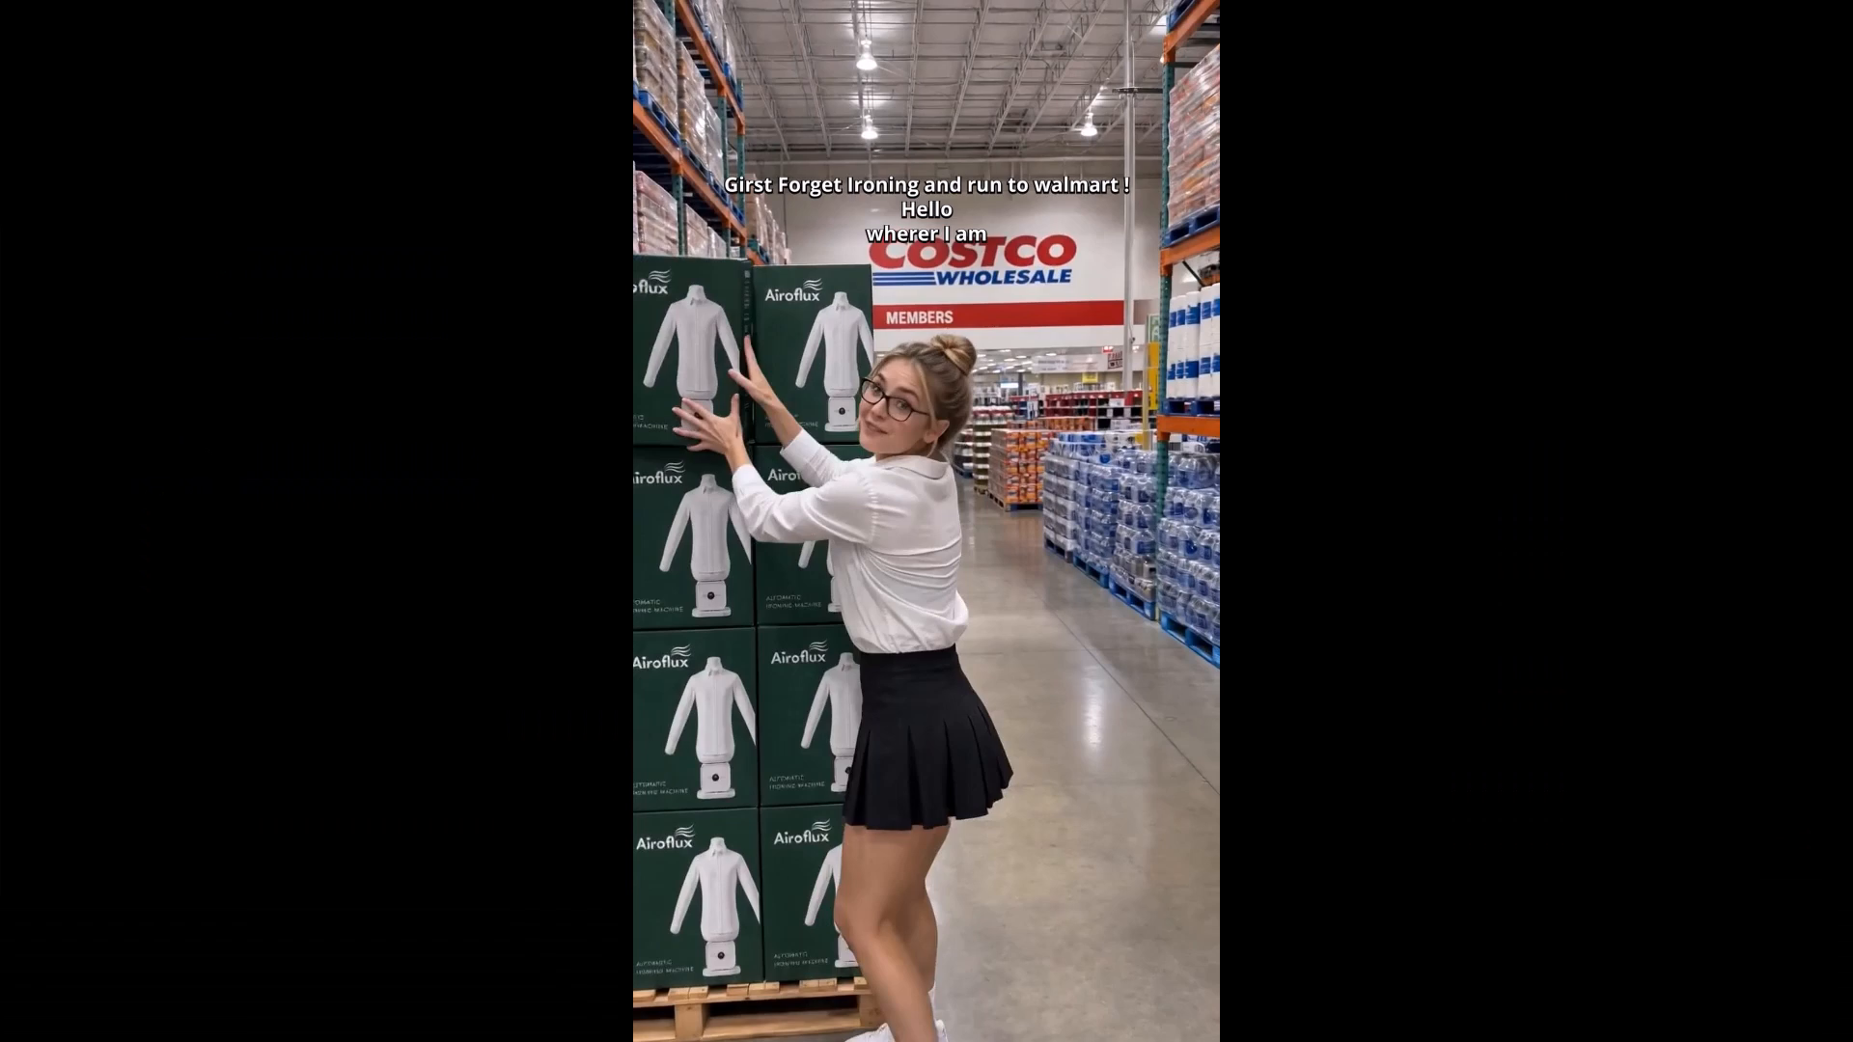
key("space")
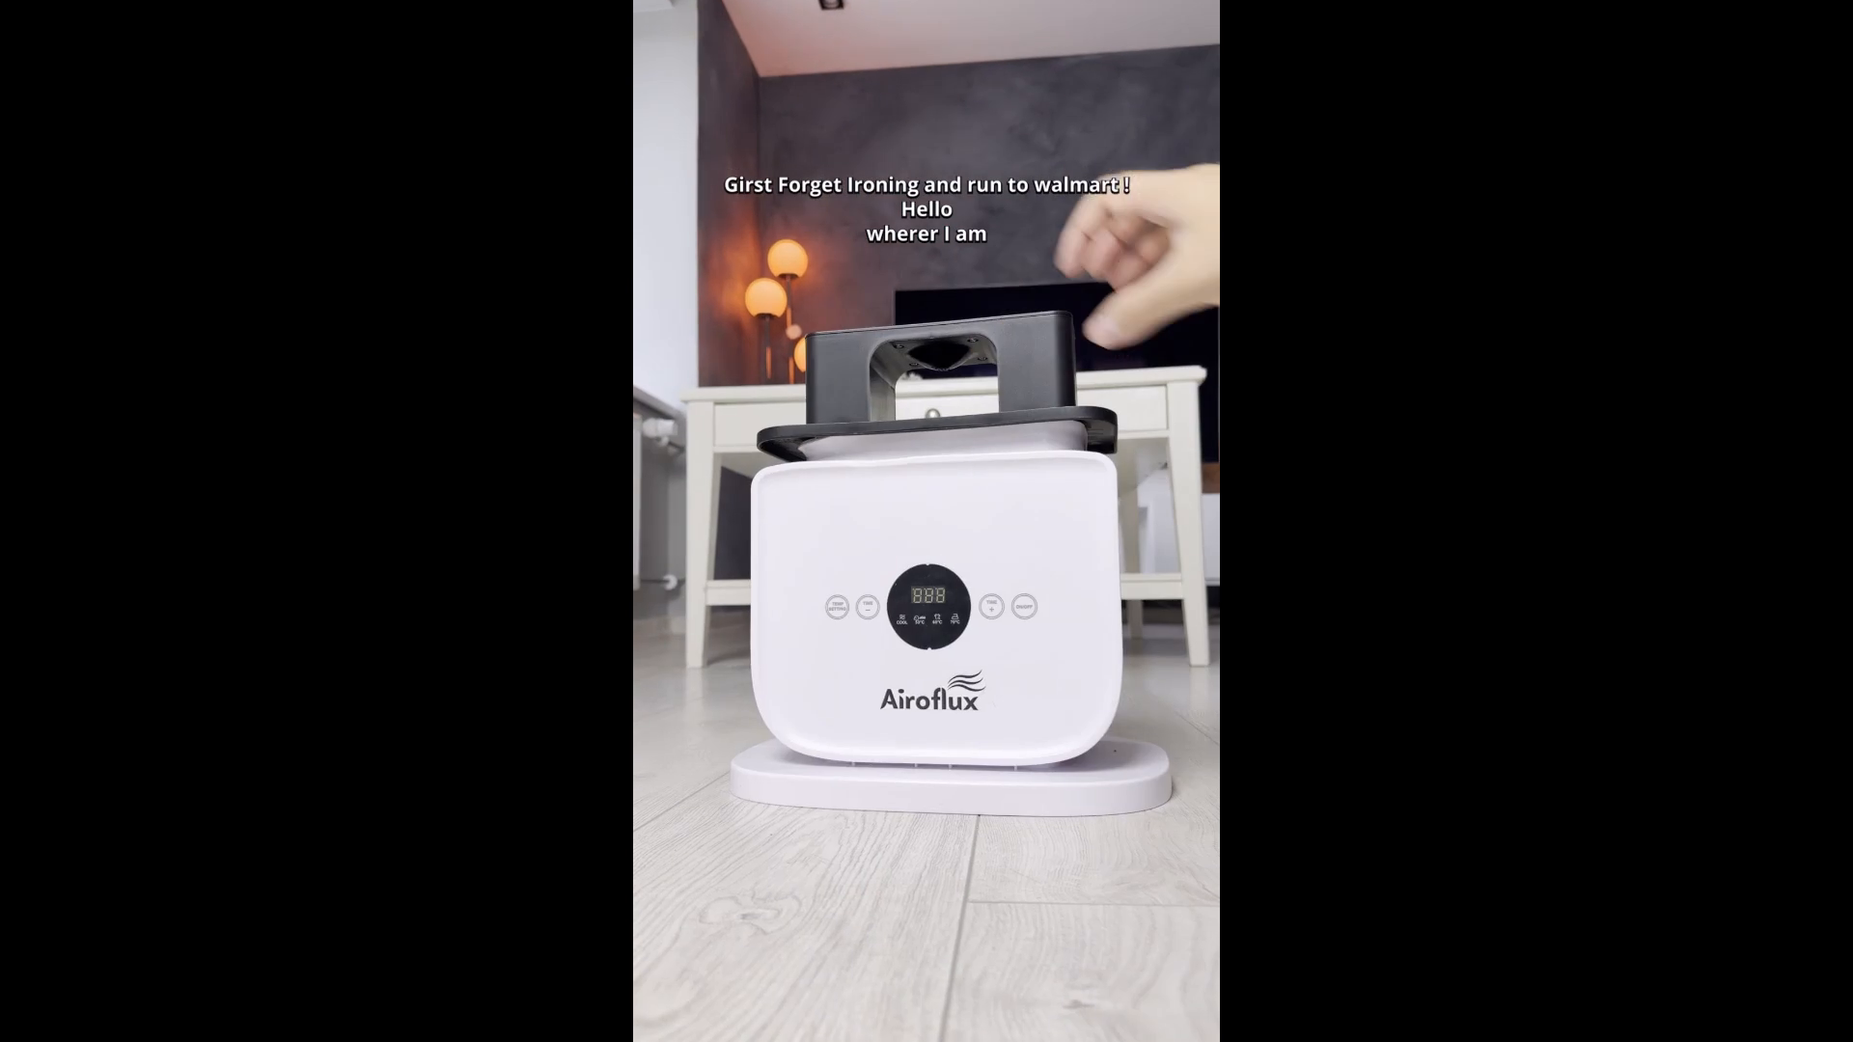
key("space")
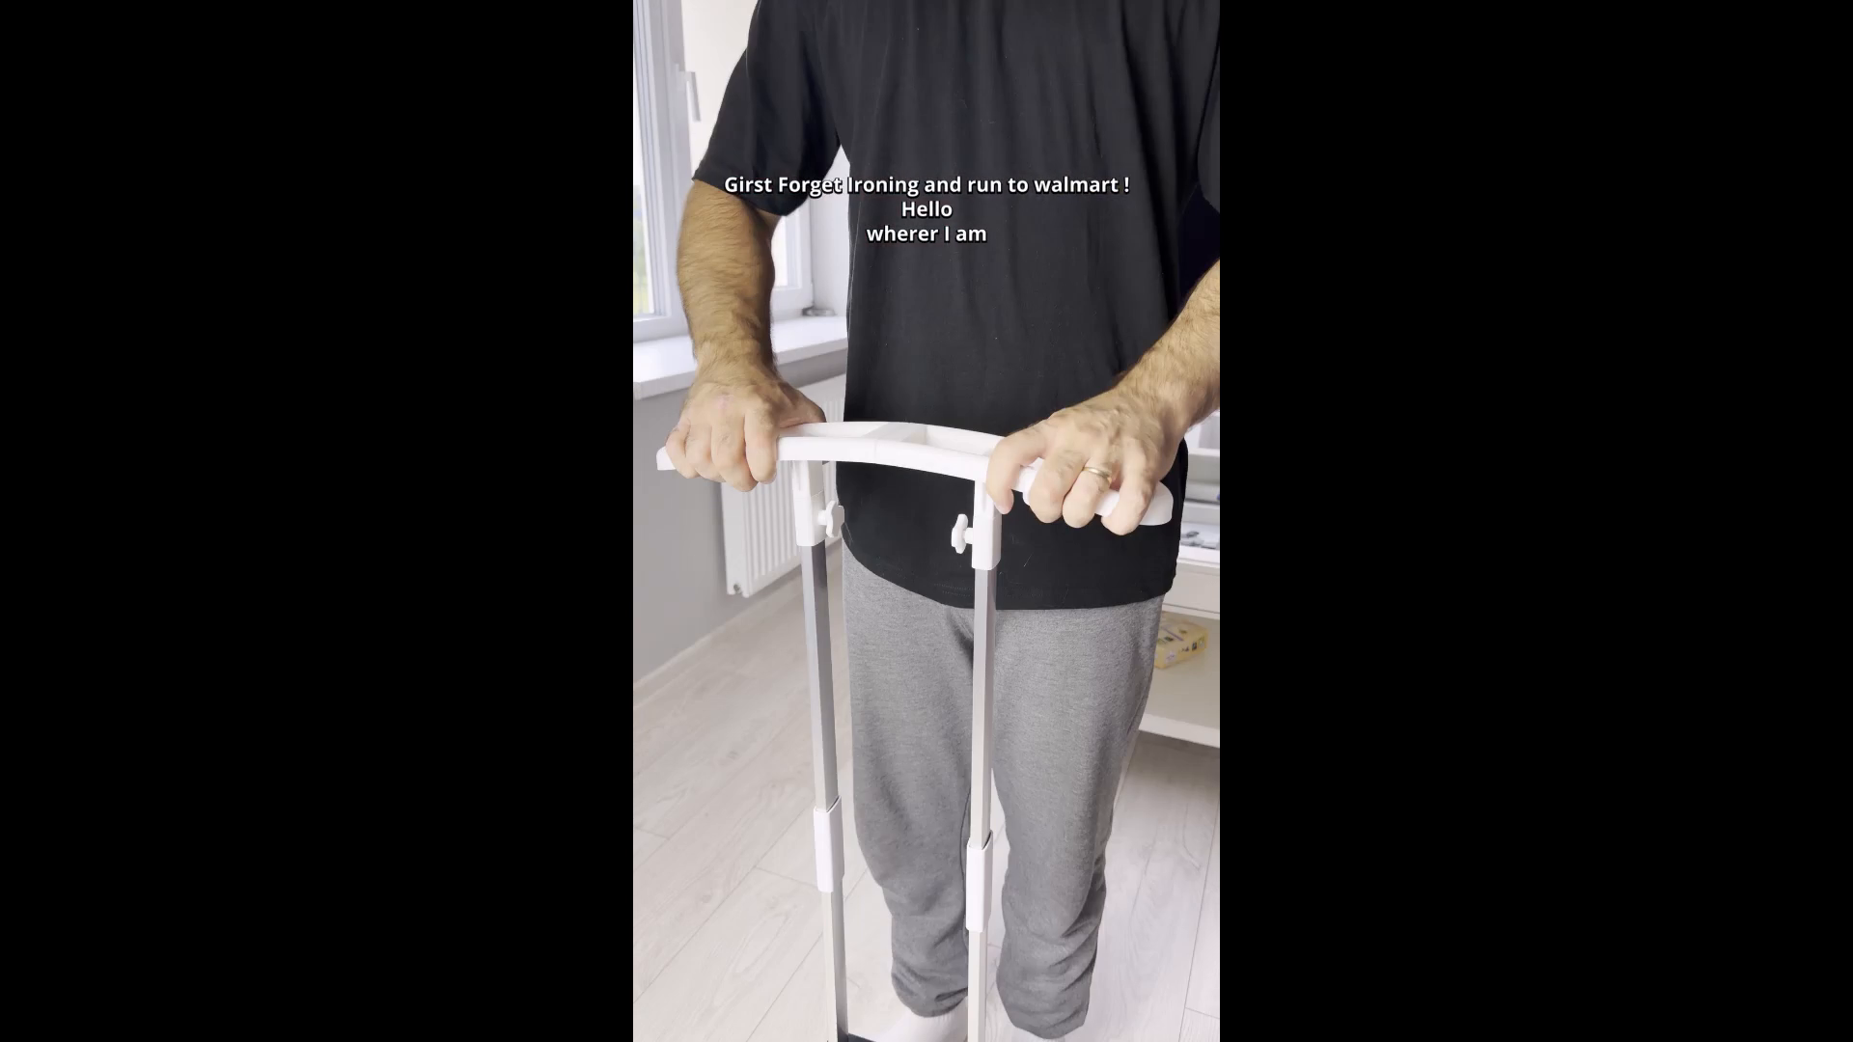
key("Escape")
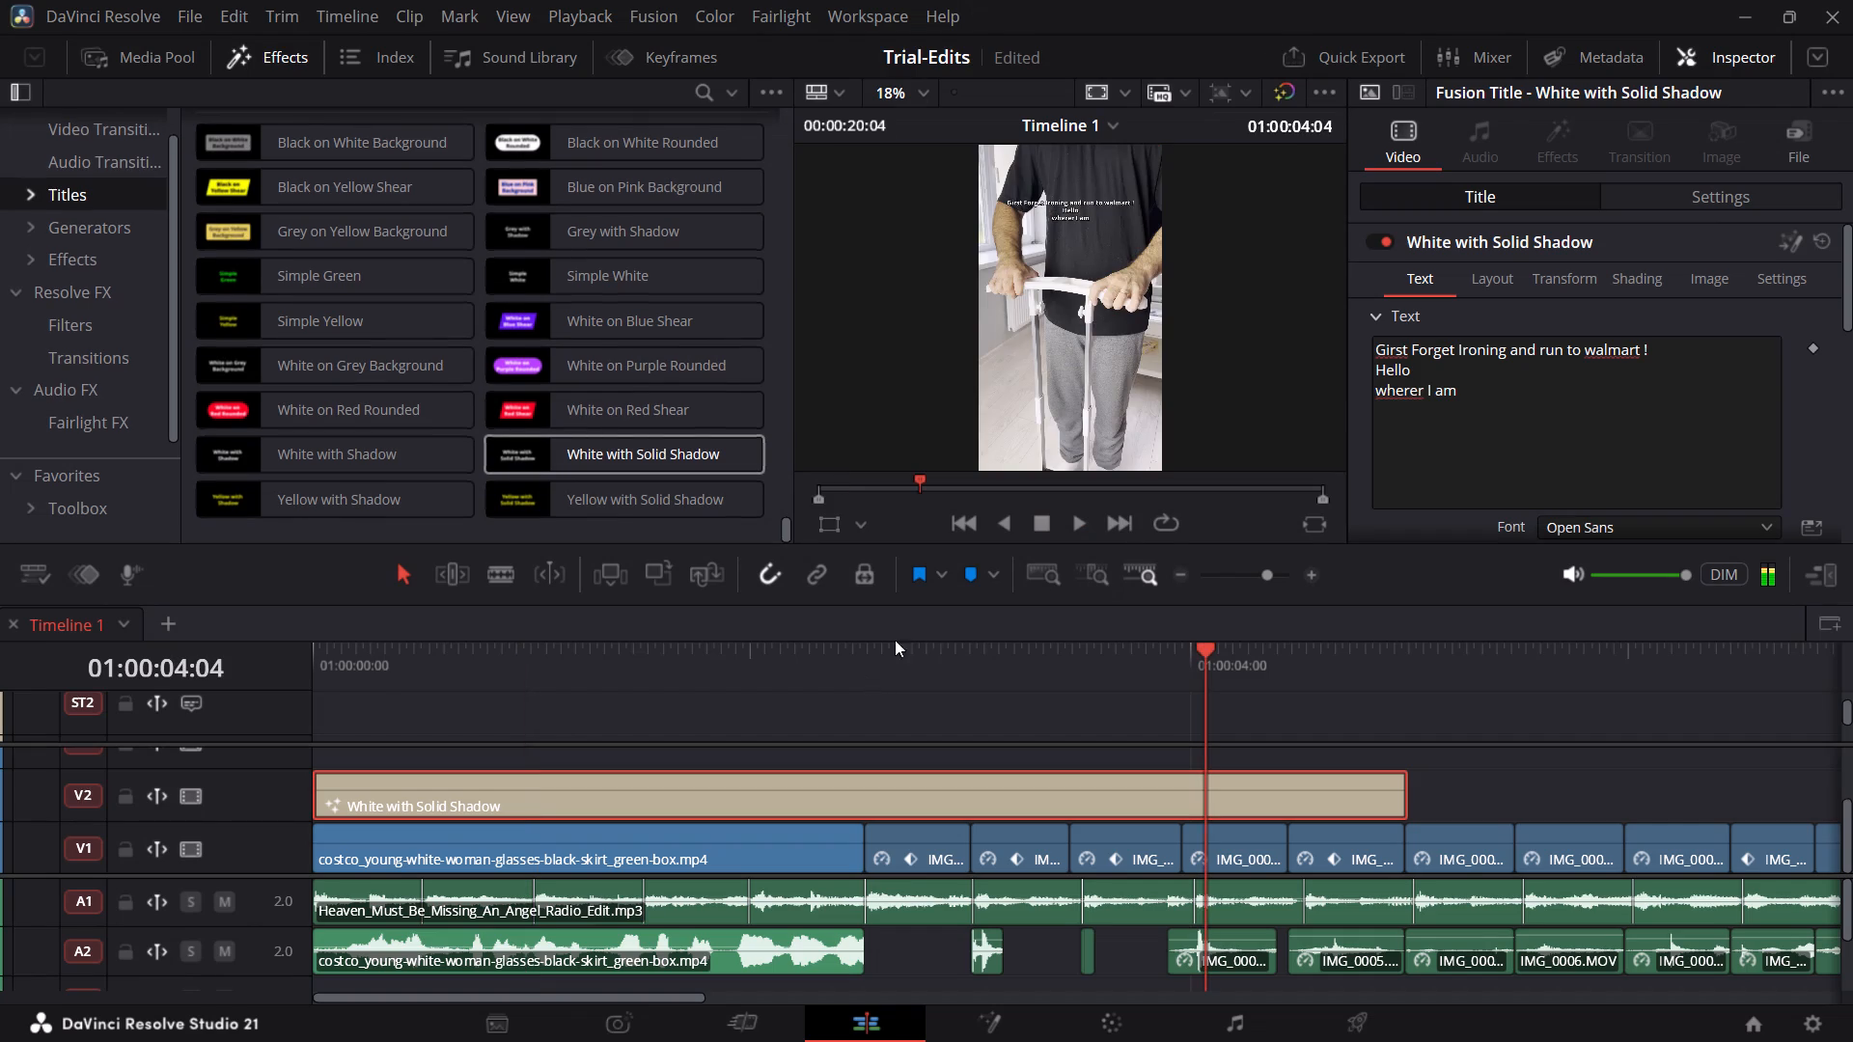
Shift the White with Solid Shadow title clip on V2 later in the timeline by about 02:22.
left_click_drag(867, 789, 1398, 784)
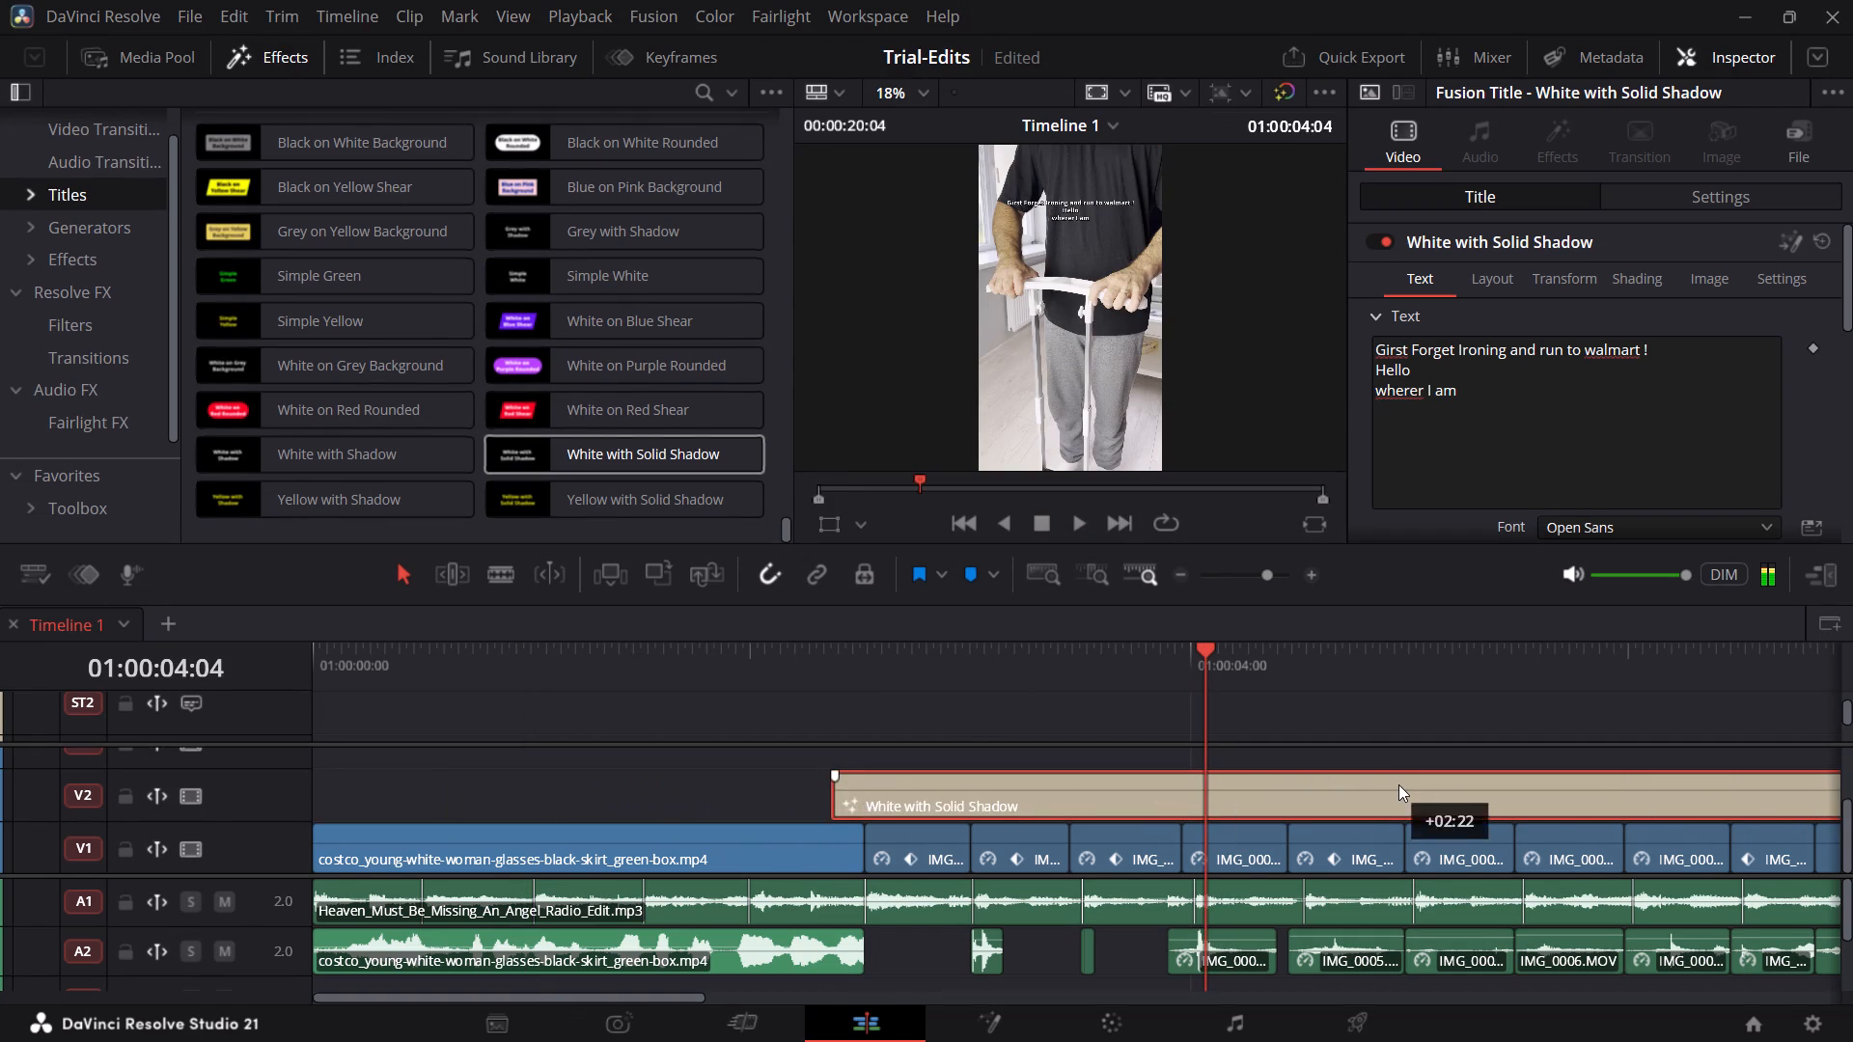
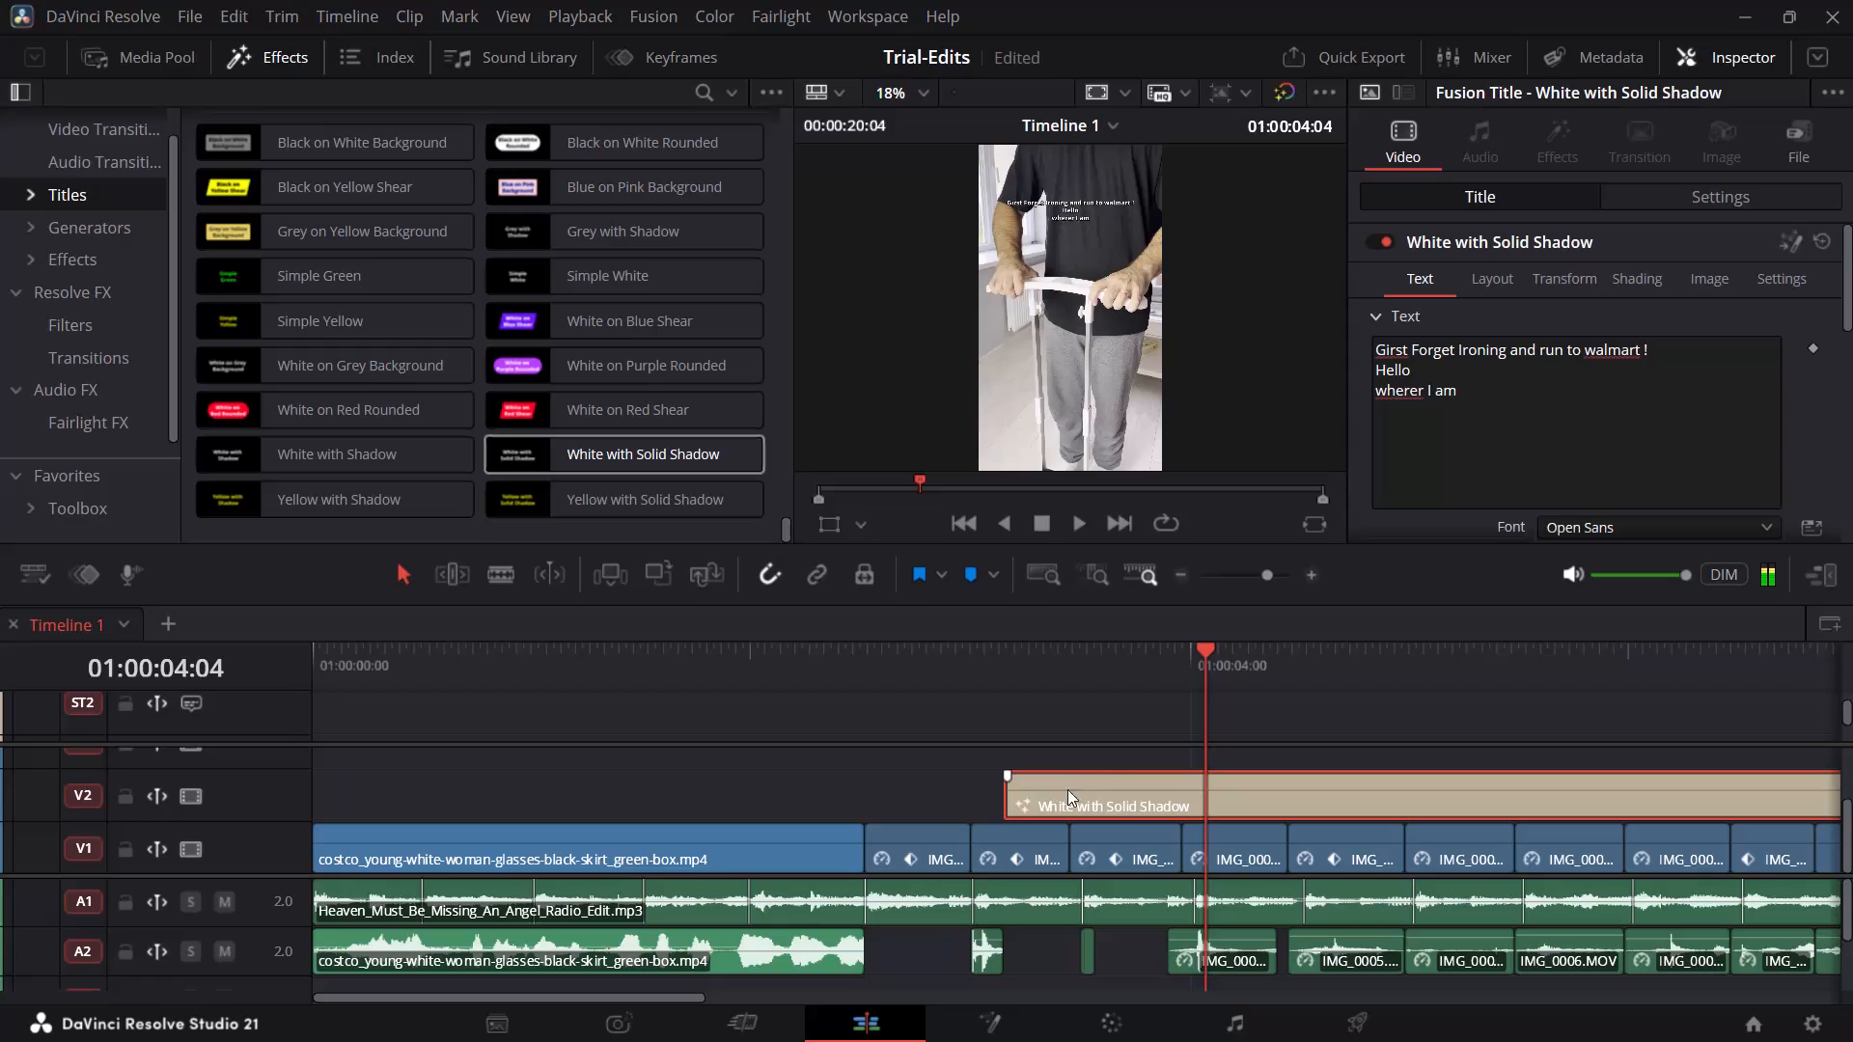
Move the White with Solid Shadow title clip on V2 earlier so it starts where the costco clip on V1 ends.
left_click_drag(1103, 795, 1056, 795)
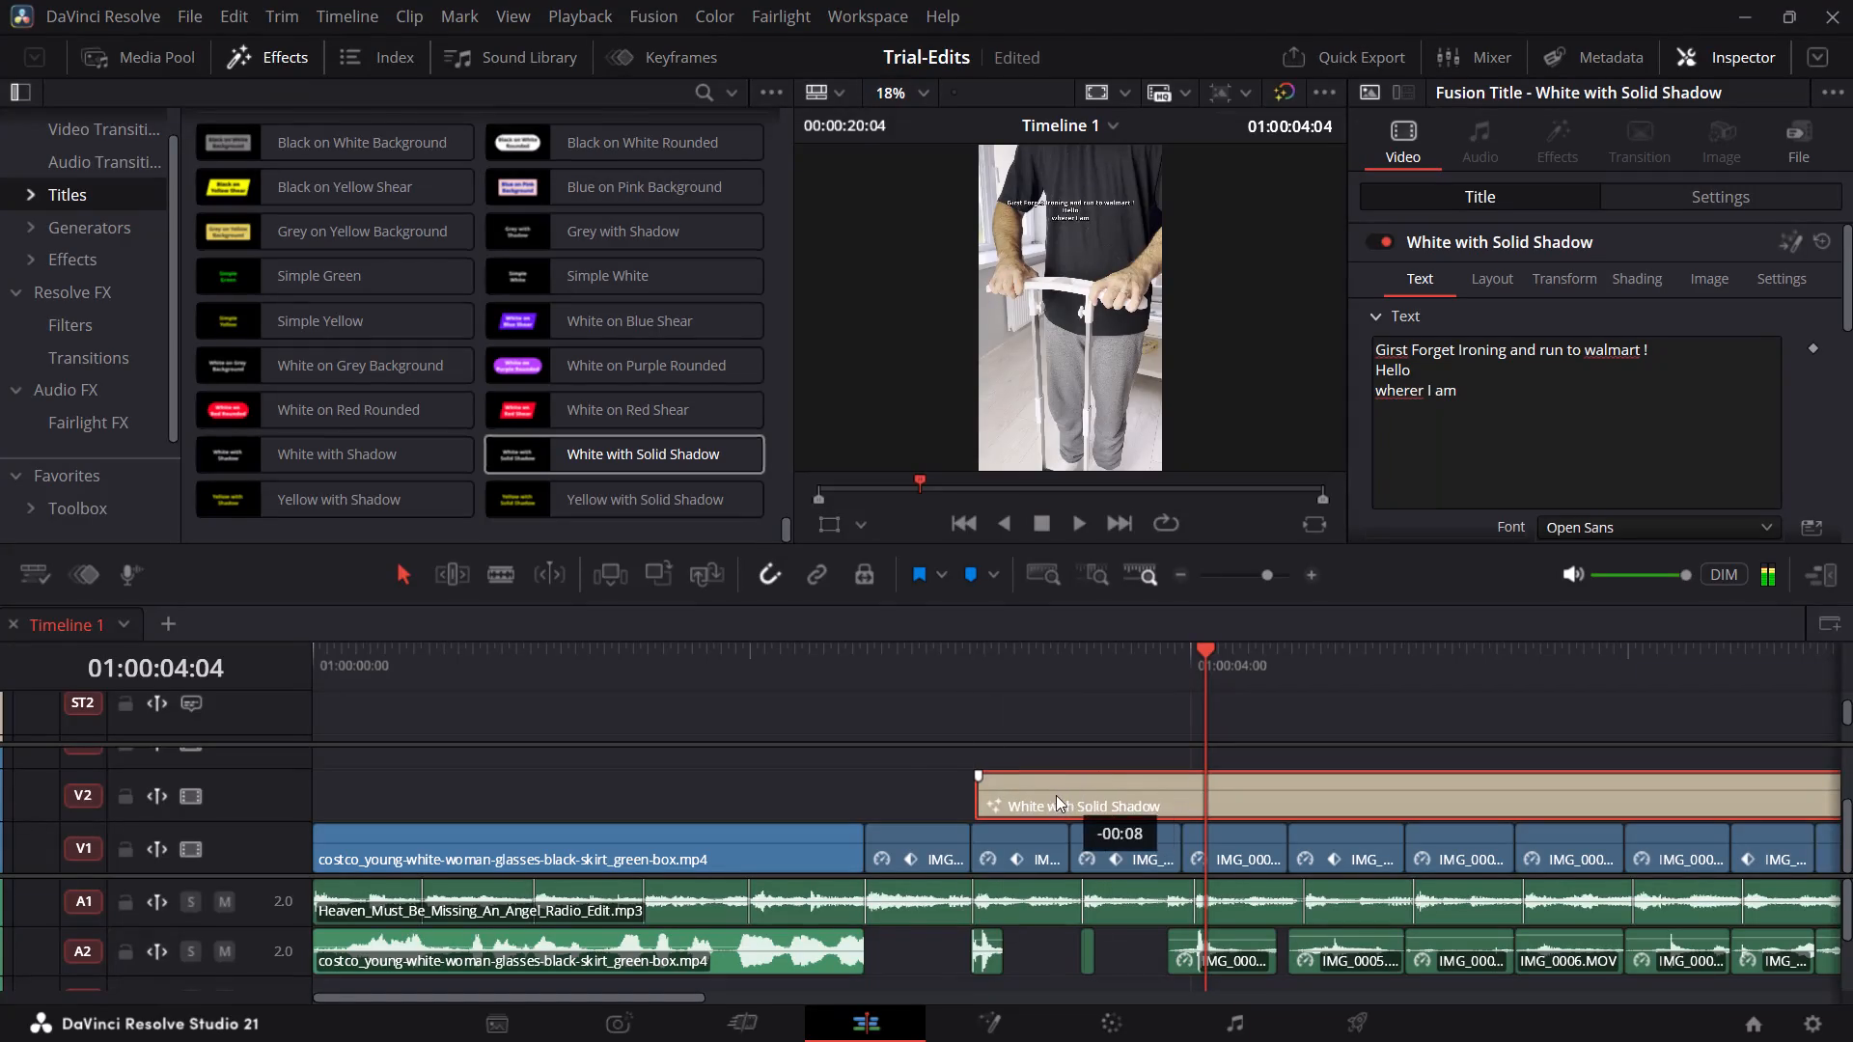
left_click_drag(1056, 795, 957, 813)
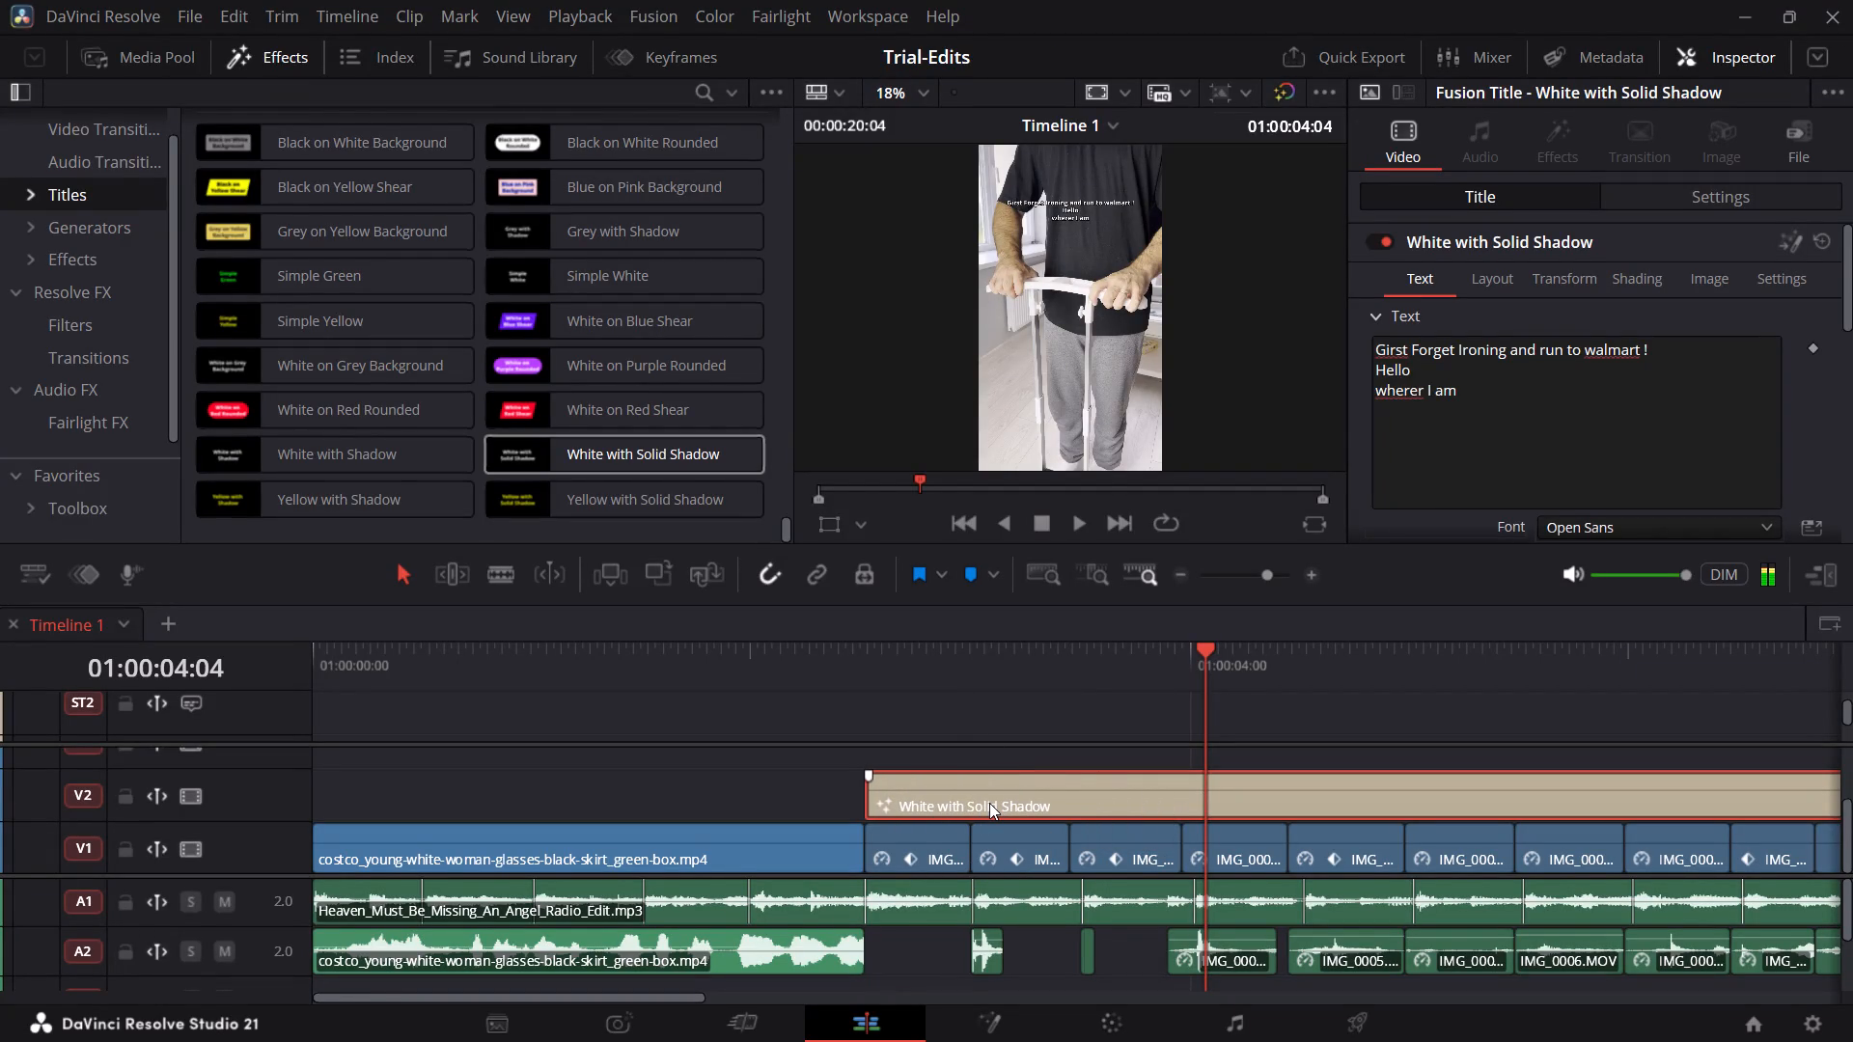
Undo the title edits back to before the White with Solid Shadow title was added and the ST2 captions were removed.
key("ctrl+z")
key("ctrl+z")
key("ctrl+z")
key("ctrl+z")
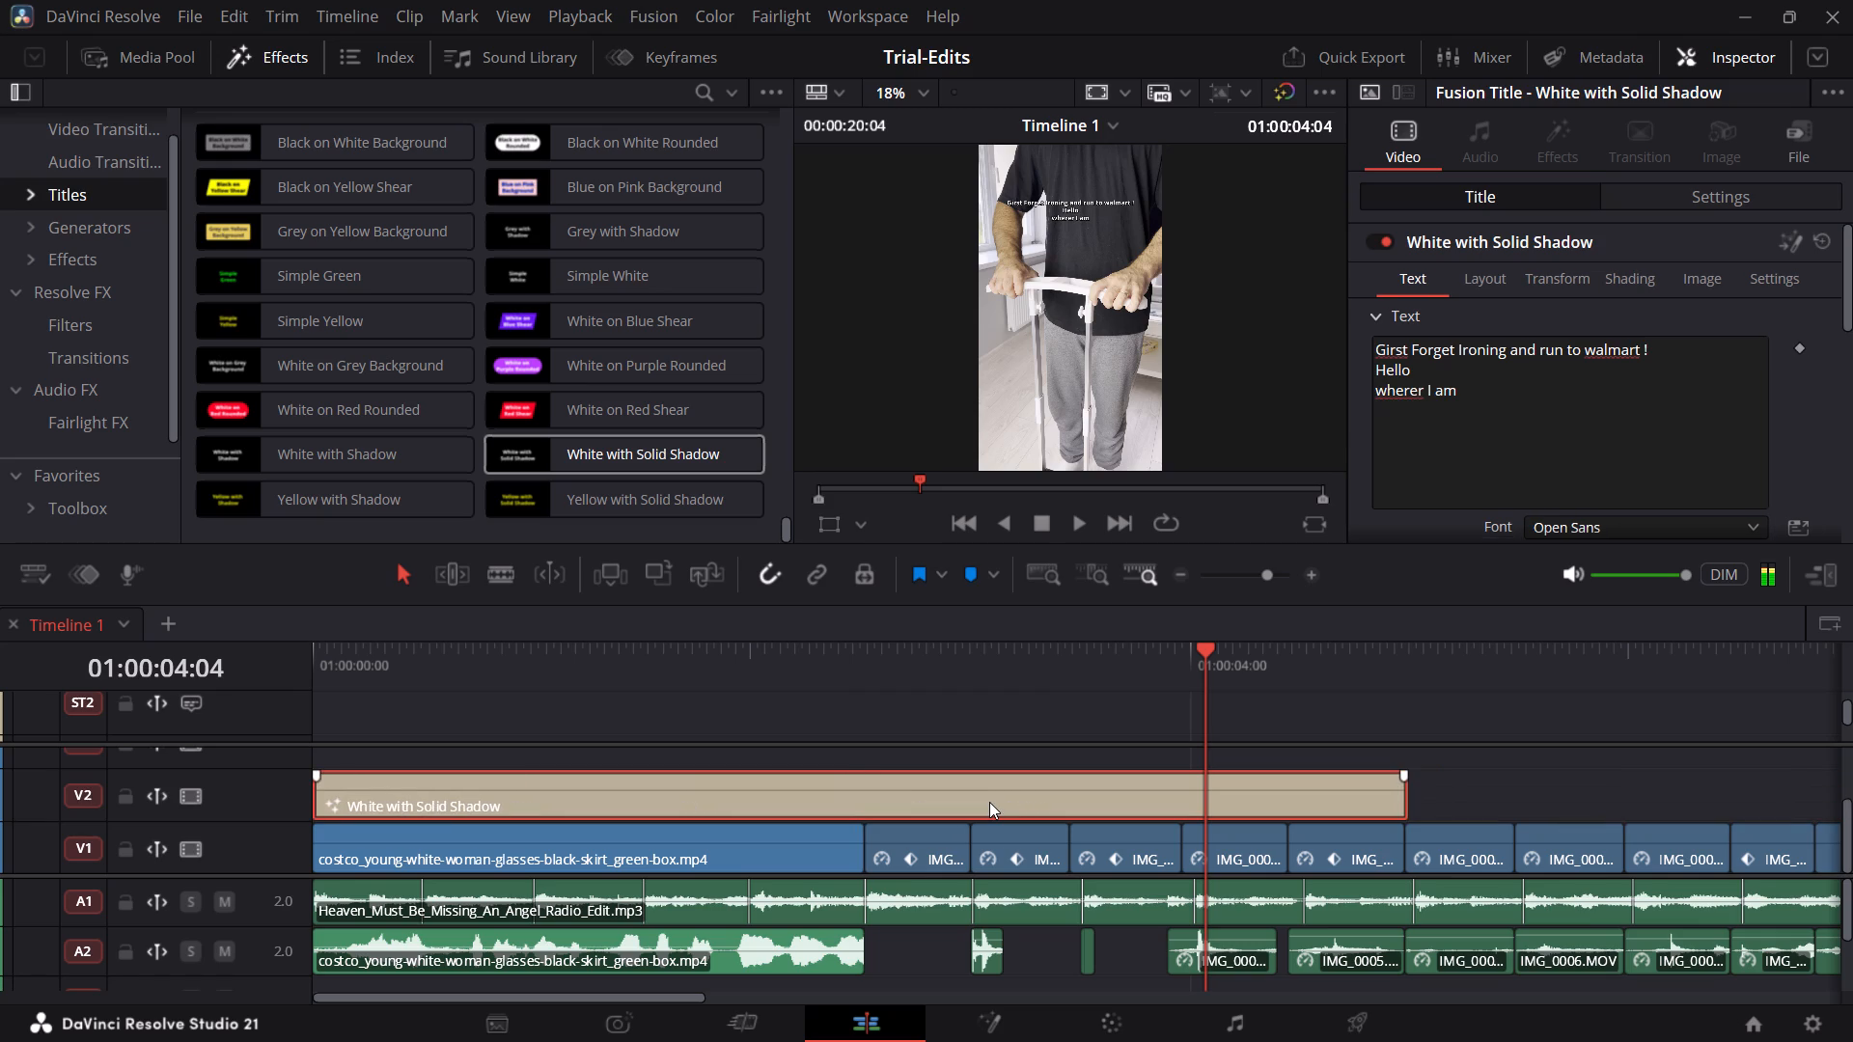
key("ctrl+z")
type("zz")
key("ctrl+z")
key("ctrl+z")
key("ctrl+z")
key("ctrl+z")
key("ctrl+z")
key("ctrl+z")
key("ctrl+z")
key("ctrl+z")
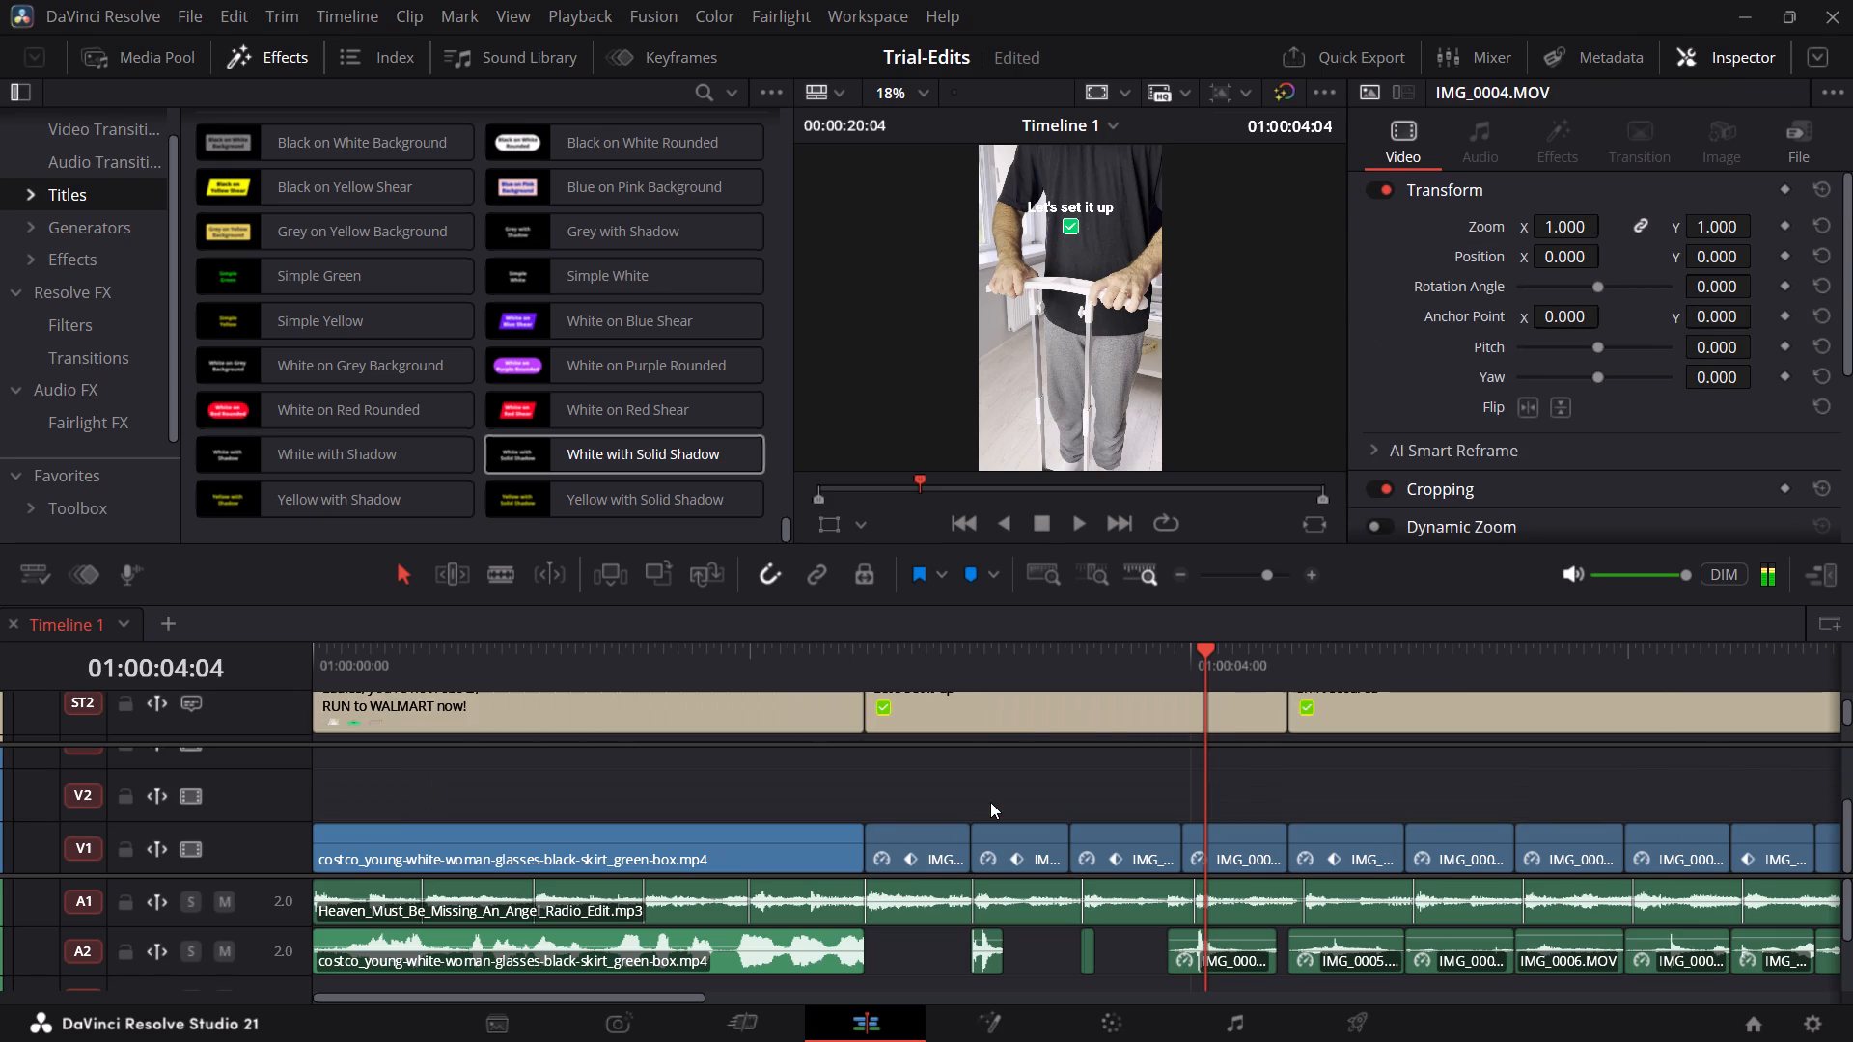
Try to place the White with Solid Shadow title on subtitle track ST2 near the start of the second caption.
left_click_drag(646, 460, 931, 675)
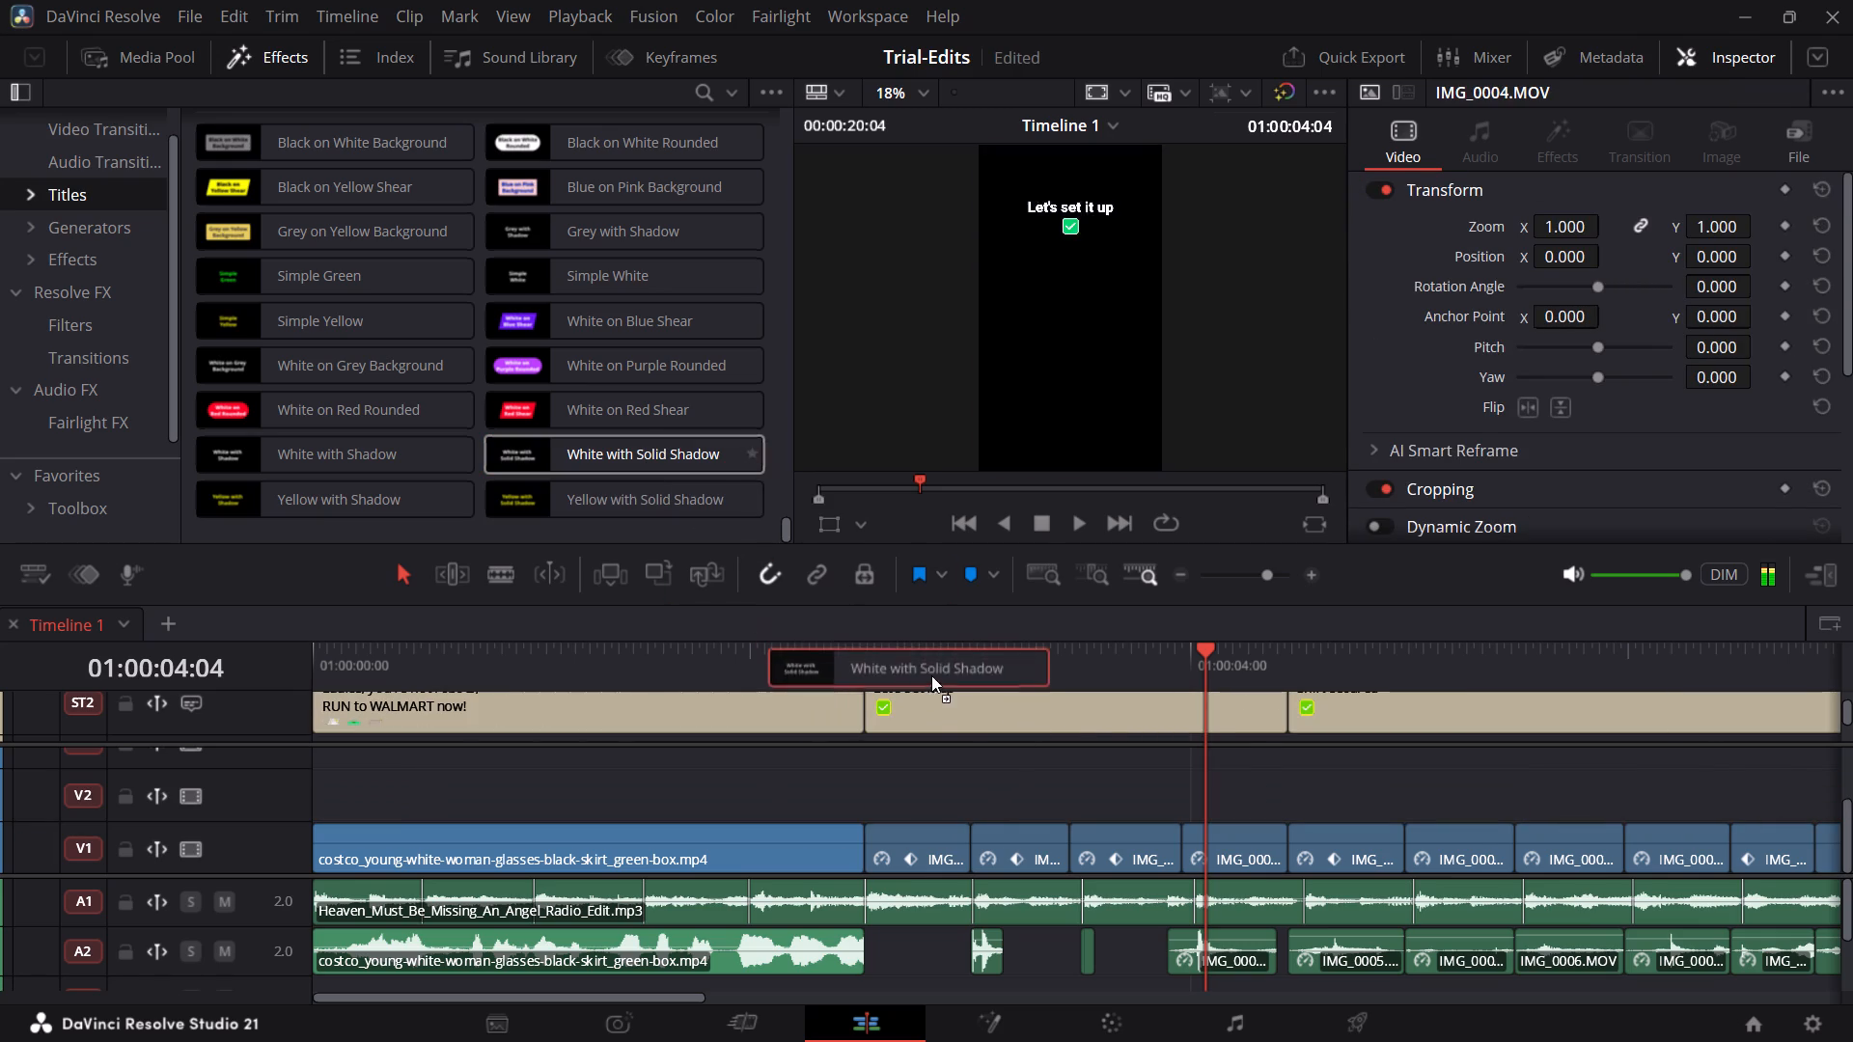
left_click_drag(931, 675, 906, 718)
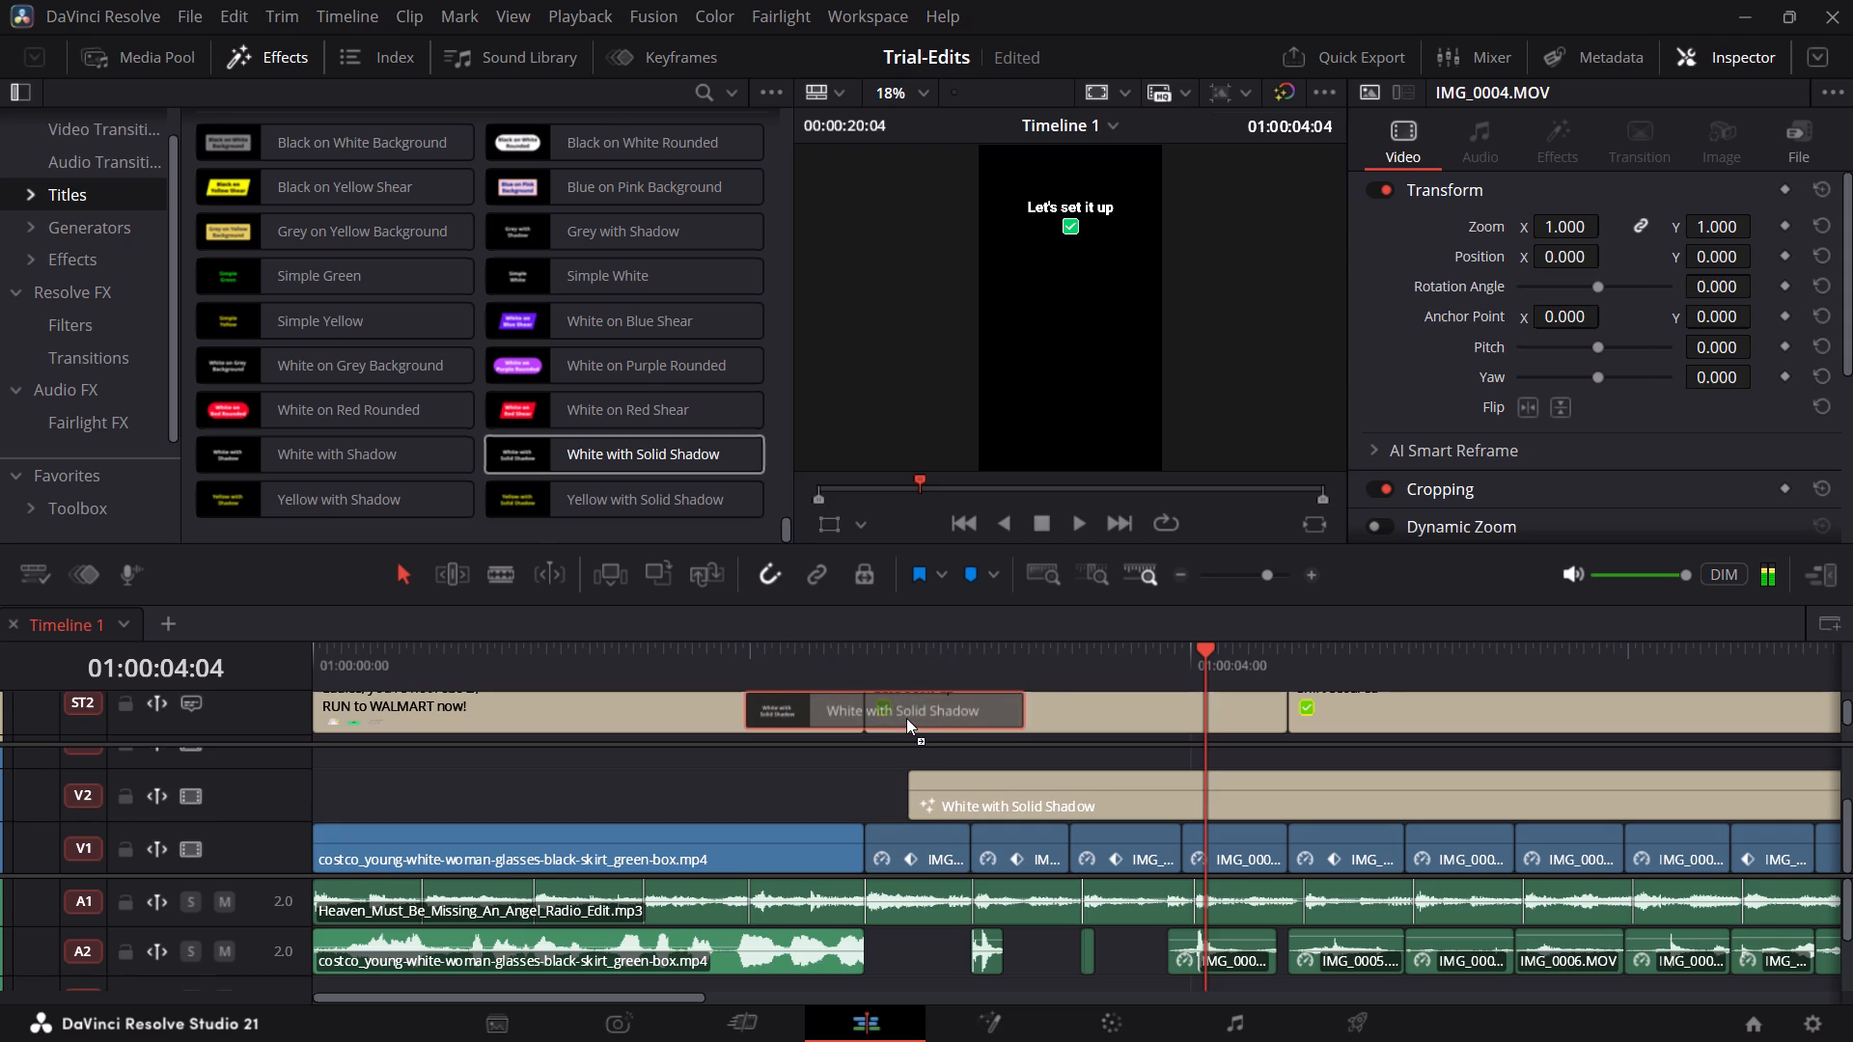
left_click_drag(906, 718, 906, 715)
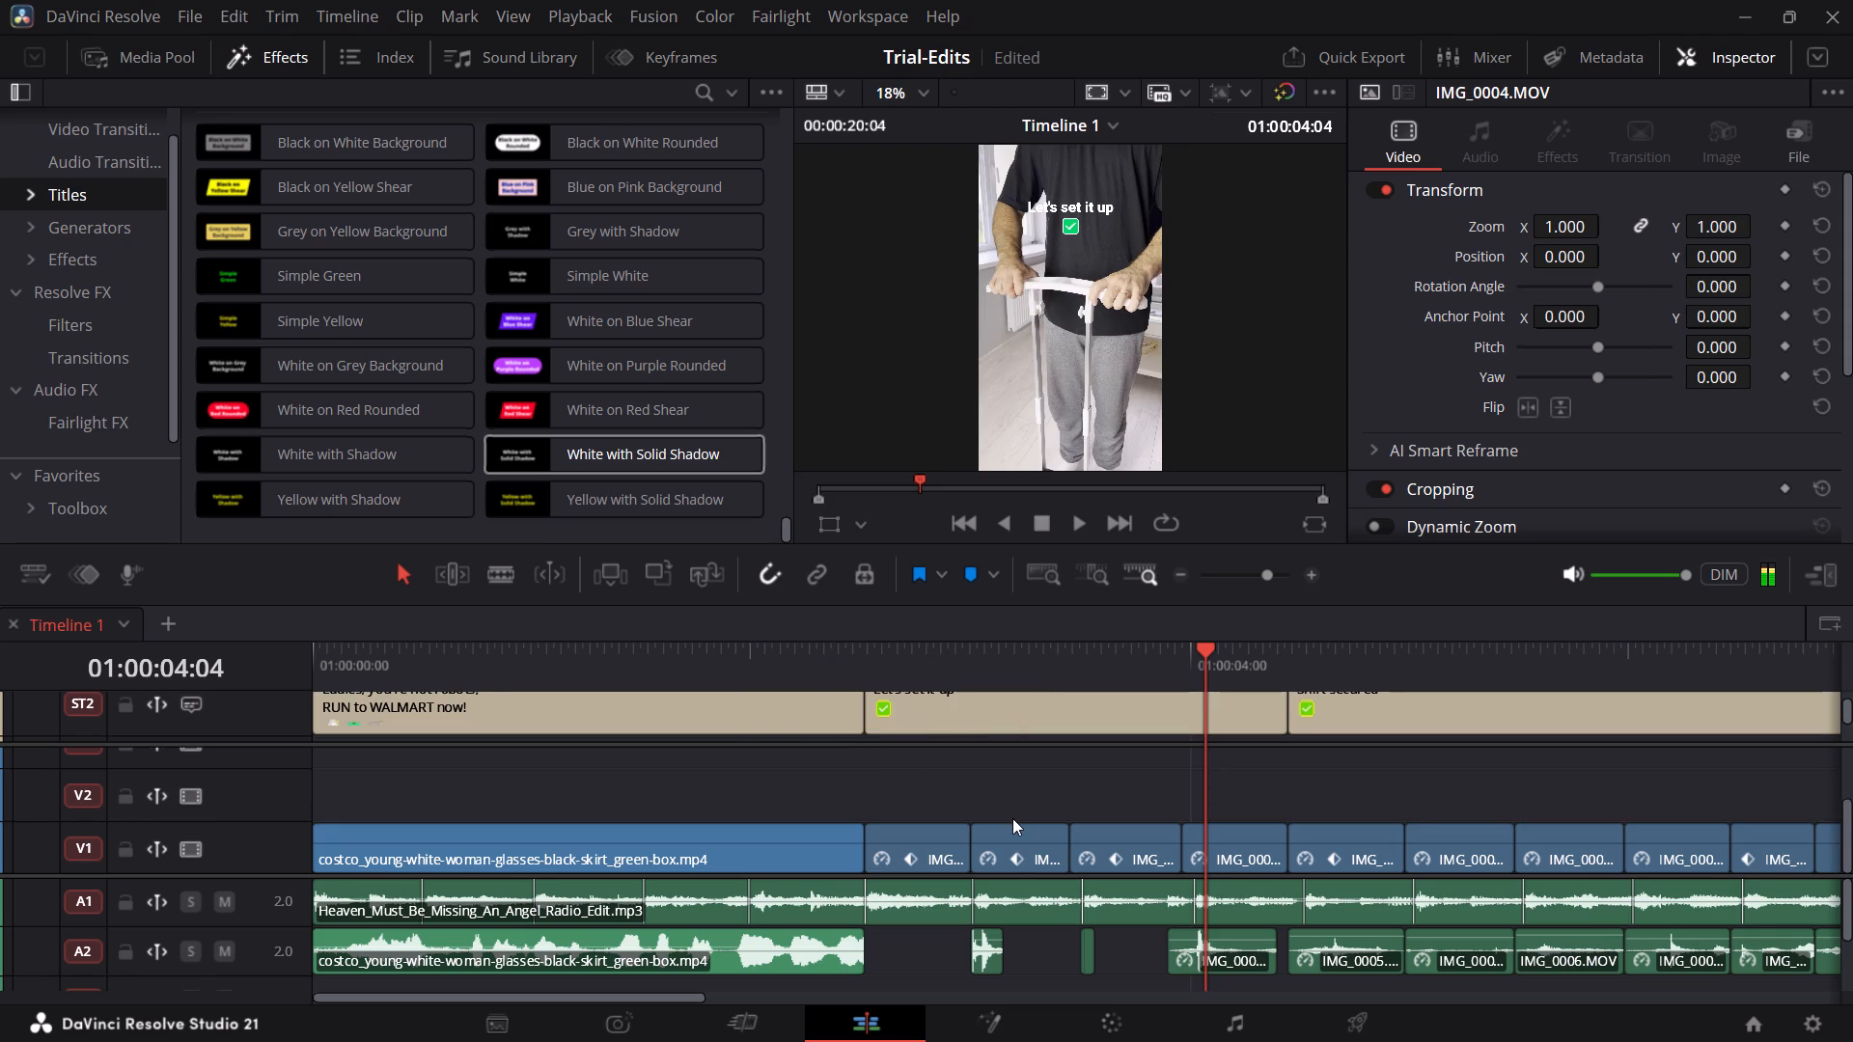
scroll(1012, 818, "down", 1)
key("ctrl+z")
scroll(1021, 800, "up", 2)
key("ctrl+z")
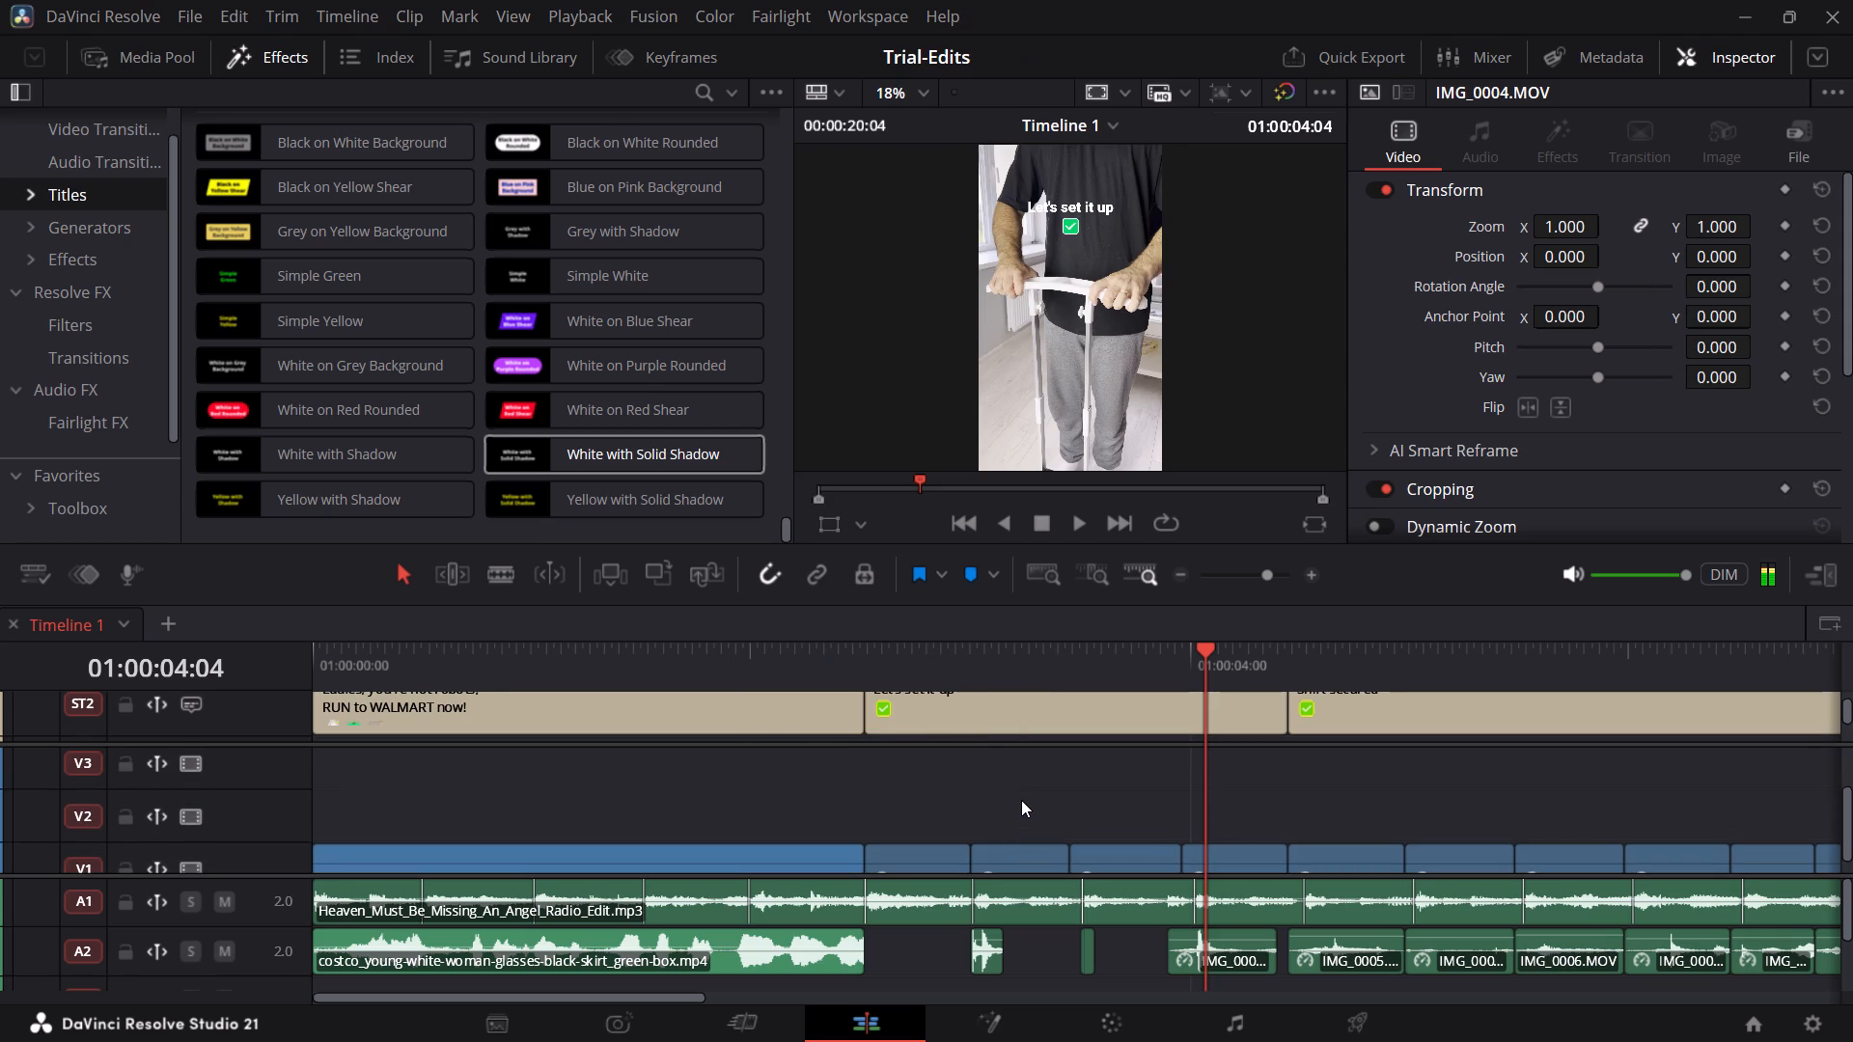
Delete all the caption clips on subtitle track ST2, through the final Comment "AIR" caption.
scroll(852, 761, "up", 1)
left_click_drag(861, 741, 859, 857)
left_click_drag(801, 825, 1852, 709)
scroll(1622, 701, "left", 2)
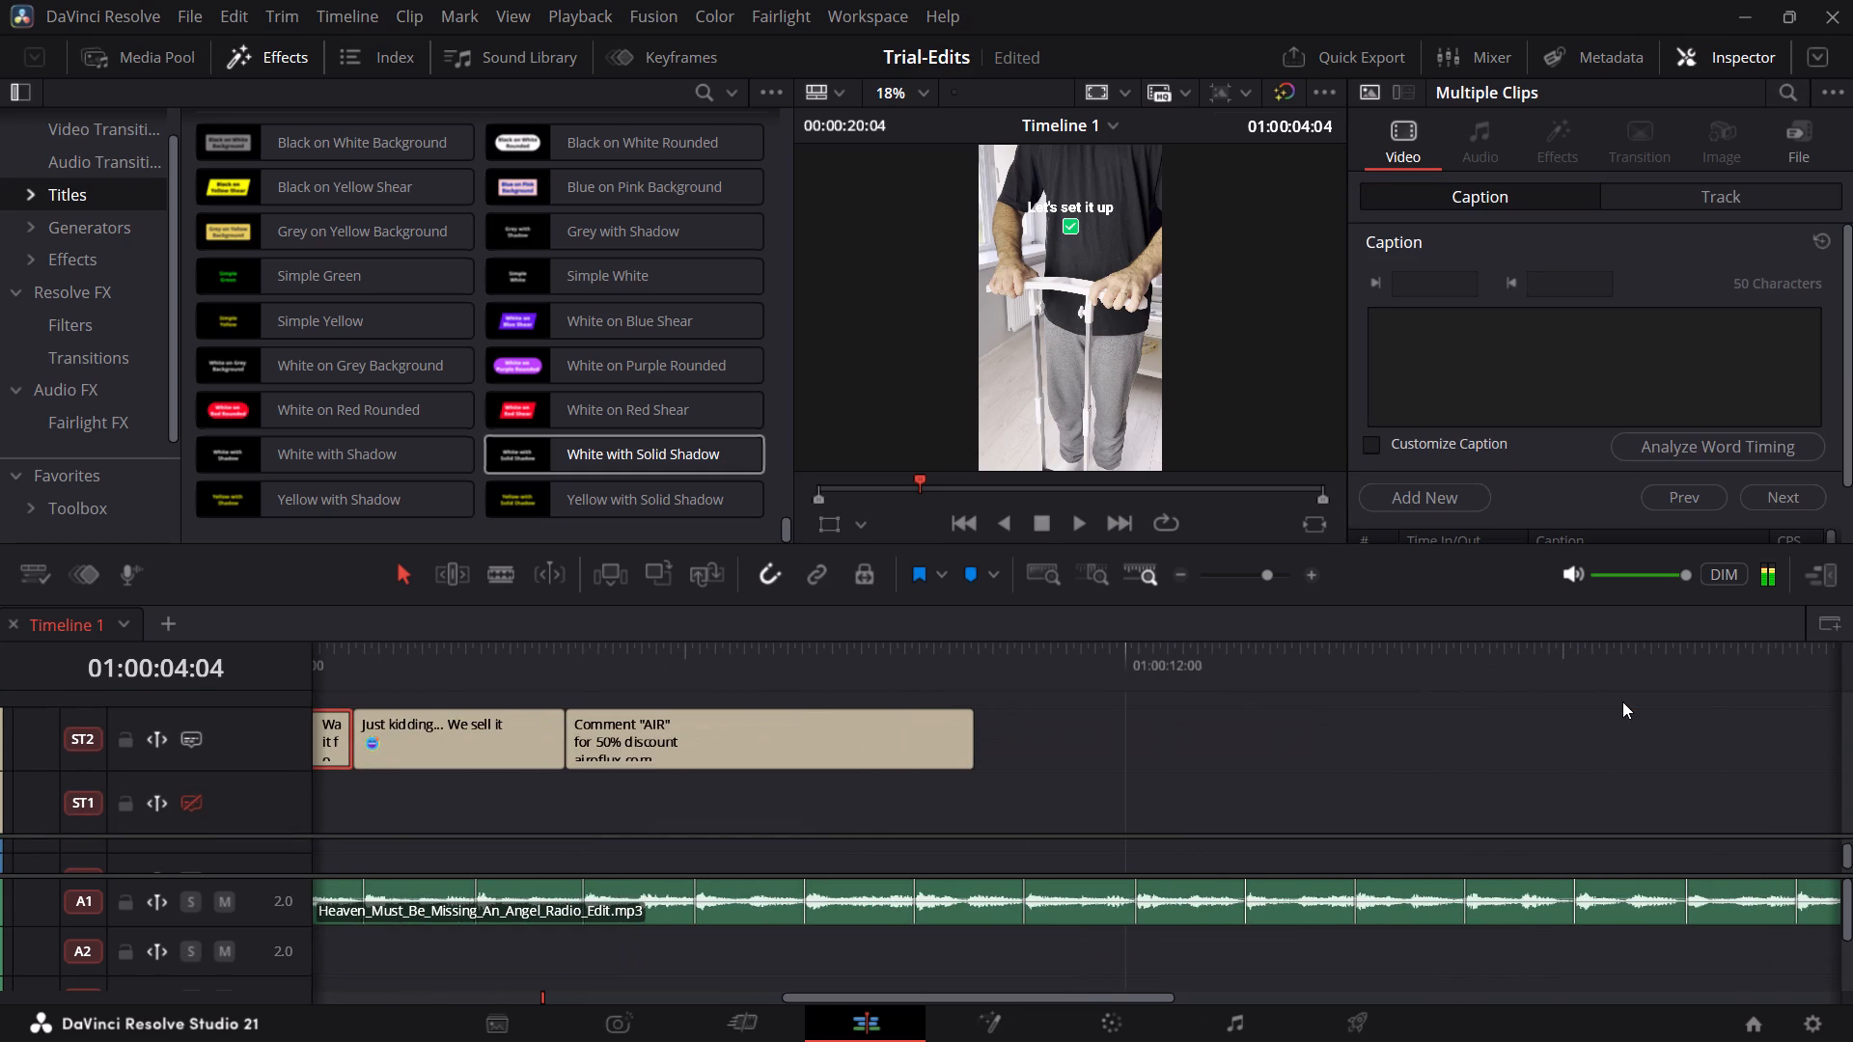
left_click(742, 725, "ctrl")
left_click(467, 740, "ctrl")
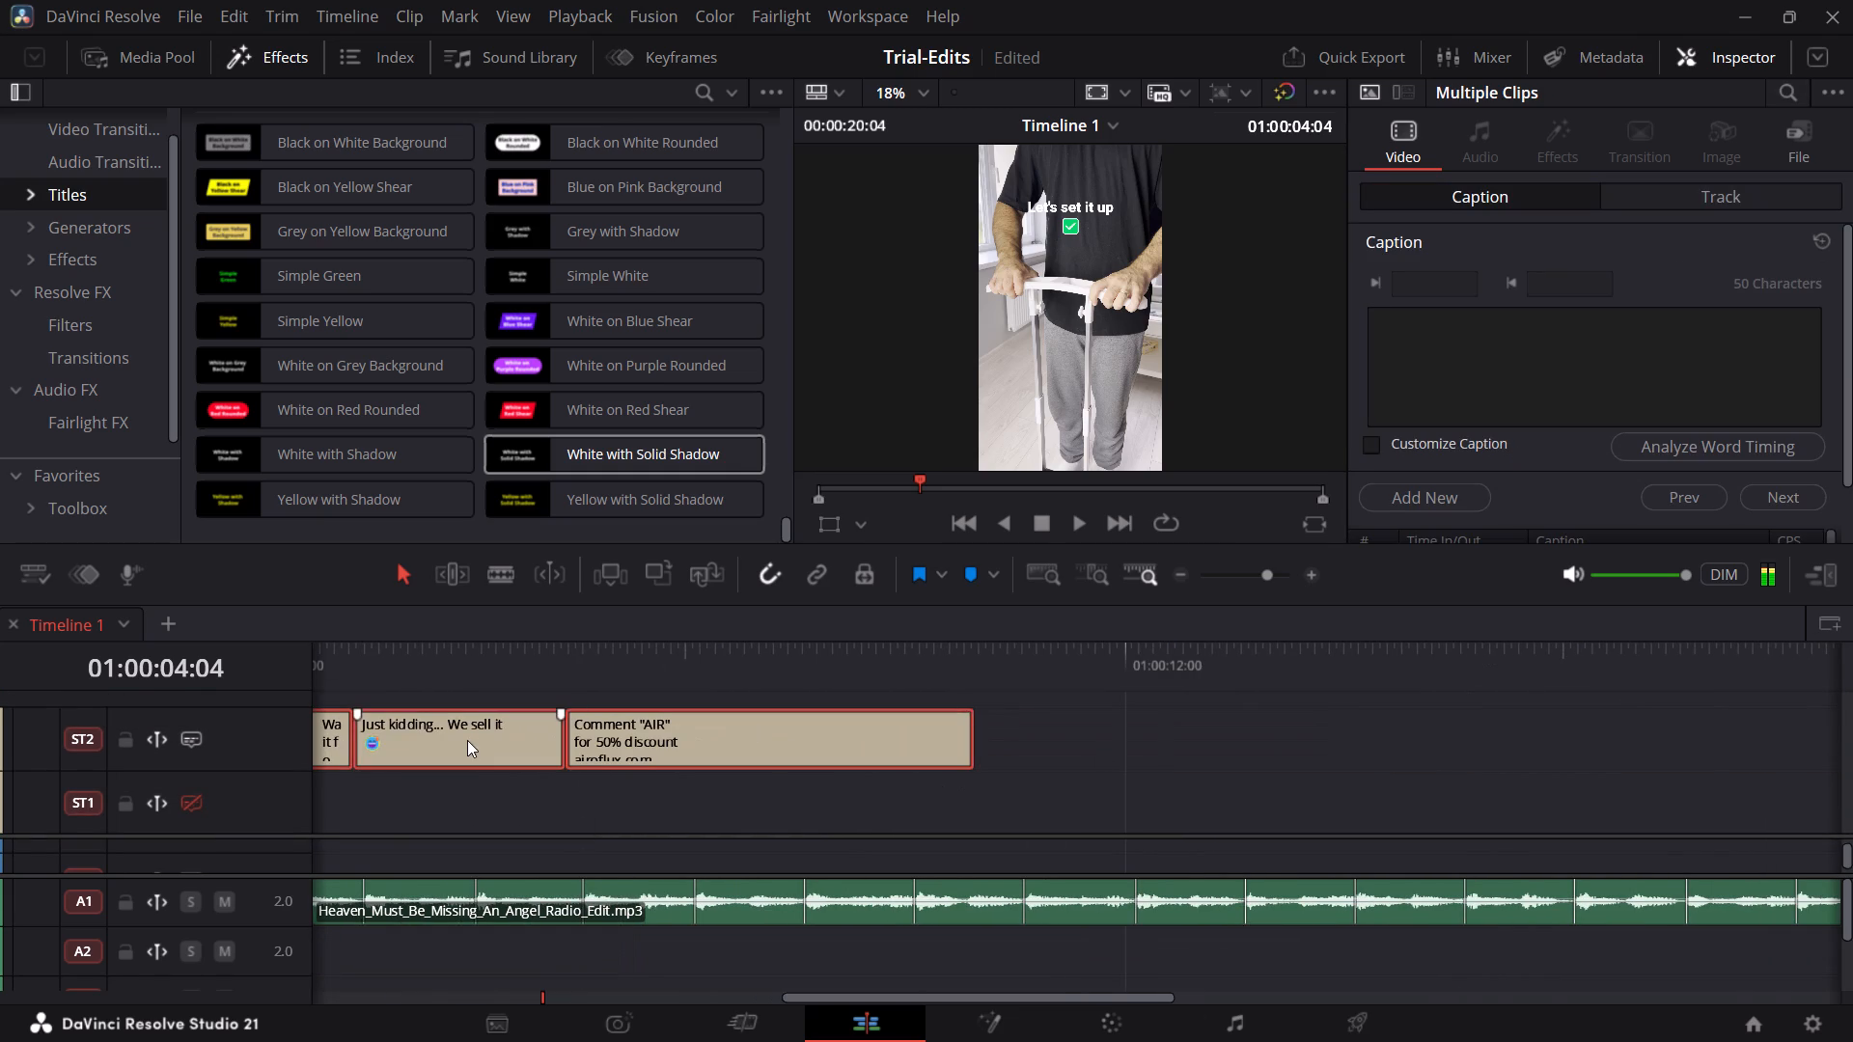
key("BackSpace")
Add the Black on White Rounded subtitle title to V2, starting partway through the costco clip.
scroll(467, 740, "right", 13)
scroll(789, 713, "down", 1)
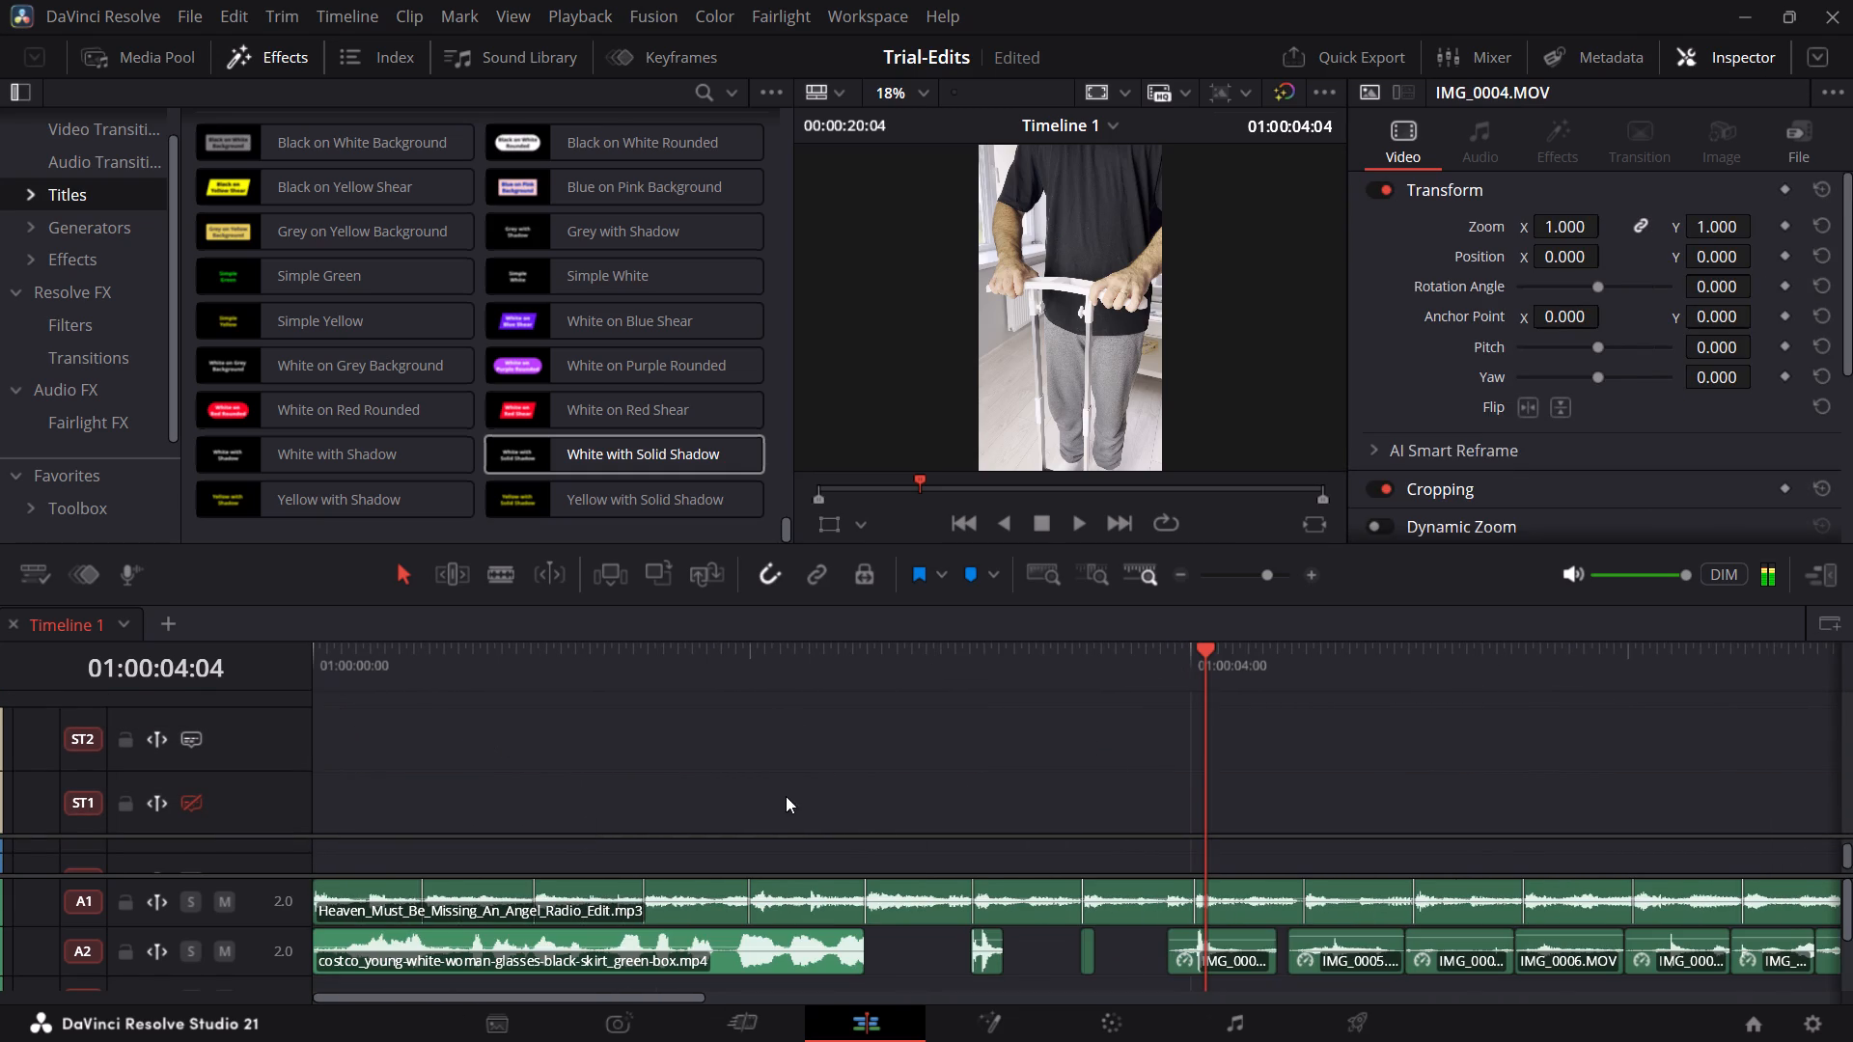
left_click_drag(777, 836, 776, 734)
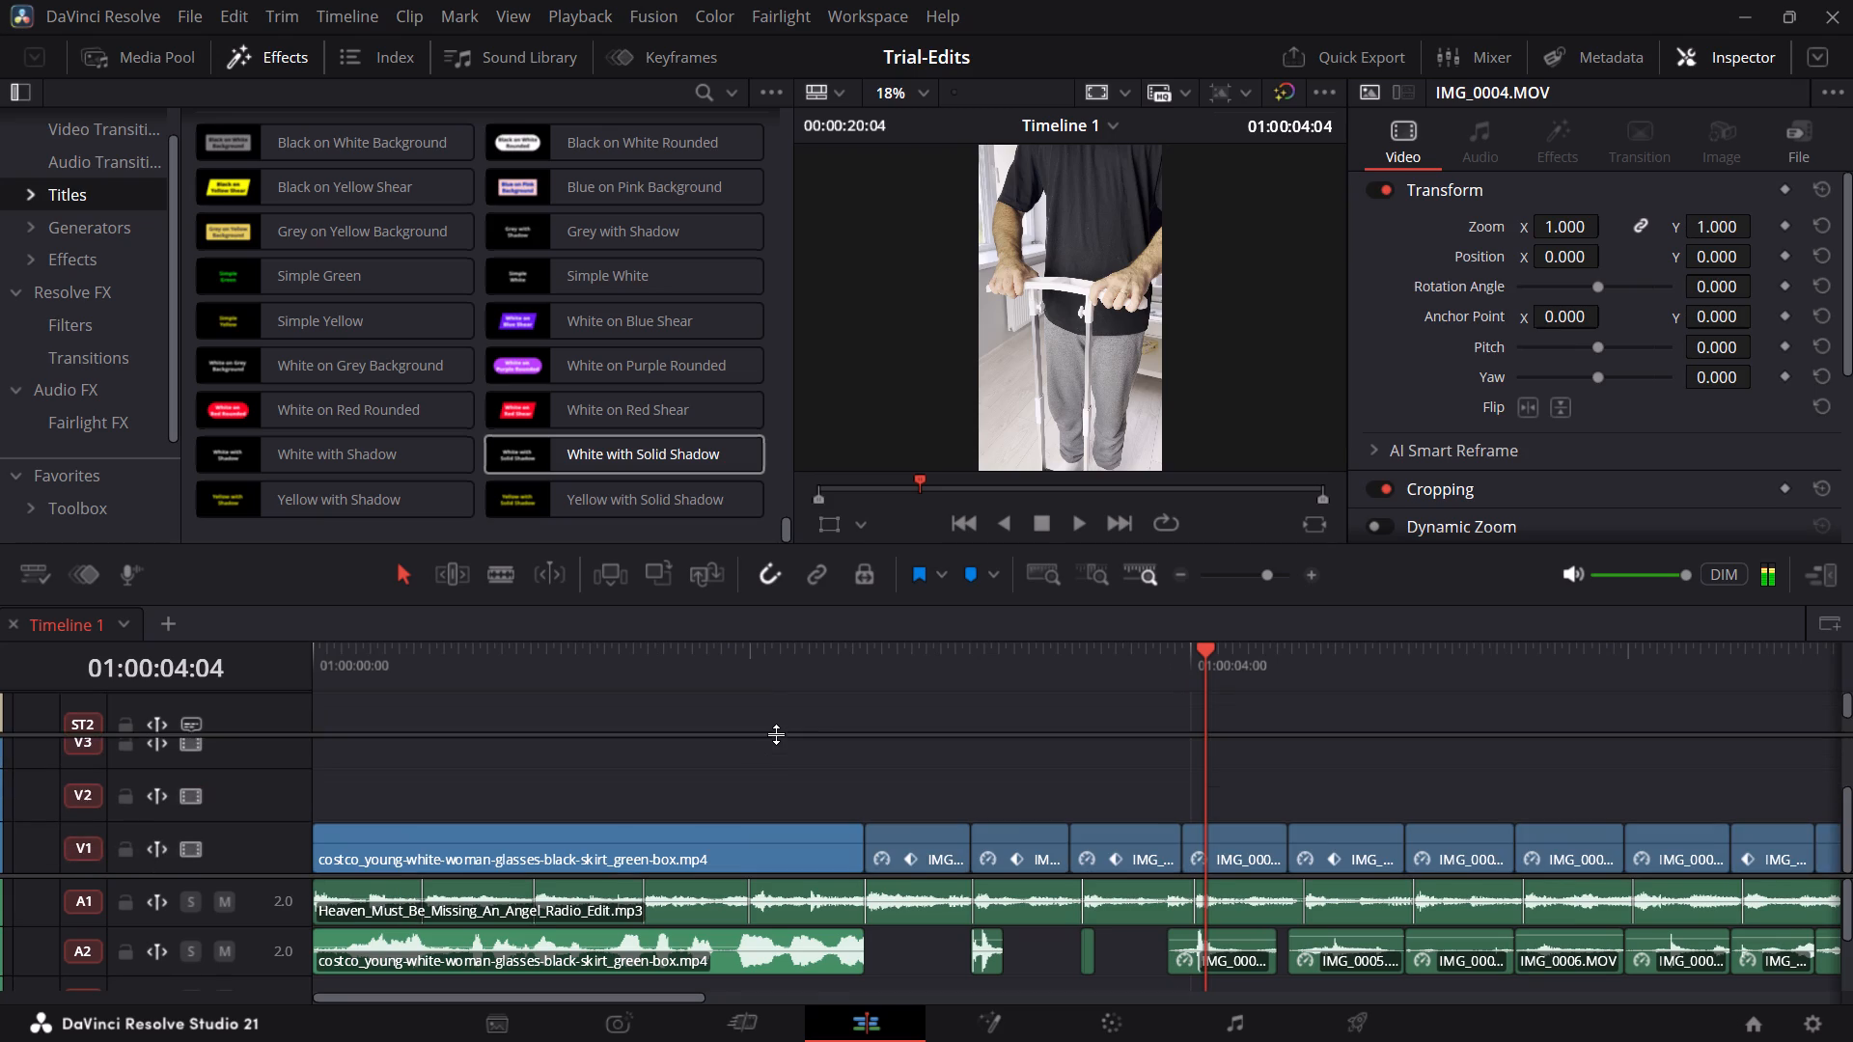
left_click_drag(776, 734, 788, 720)
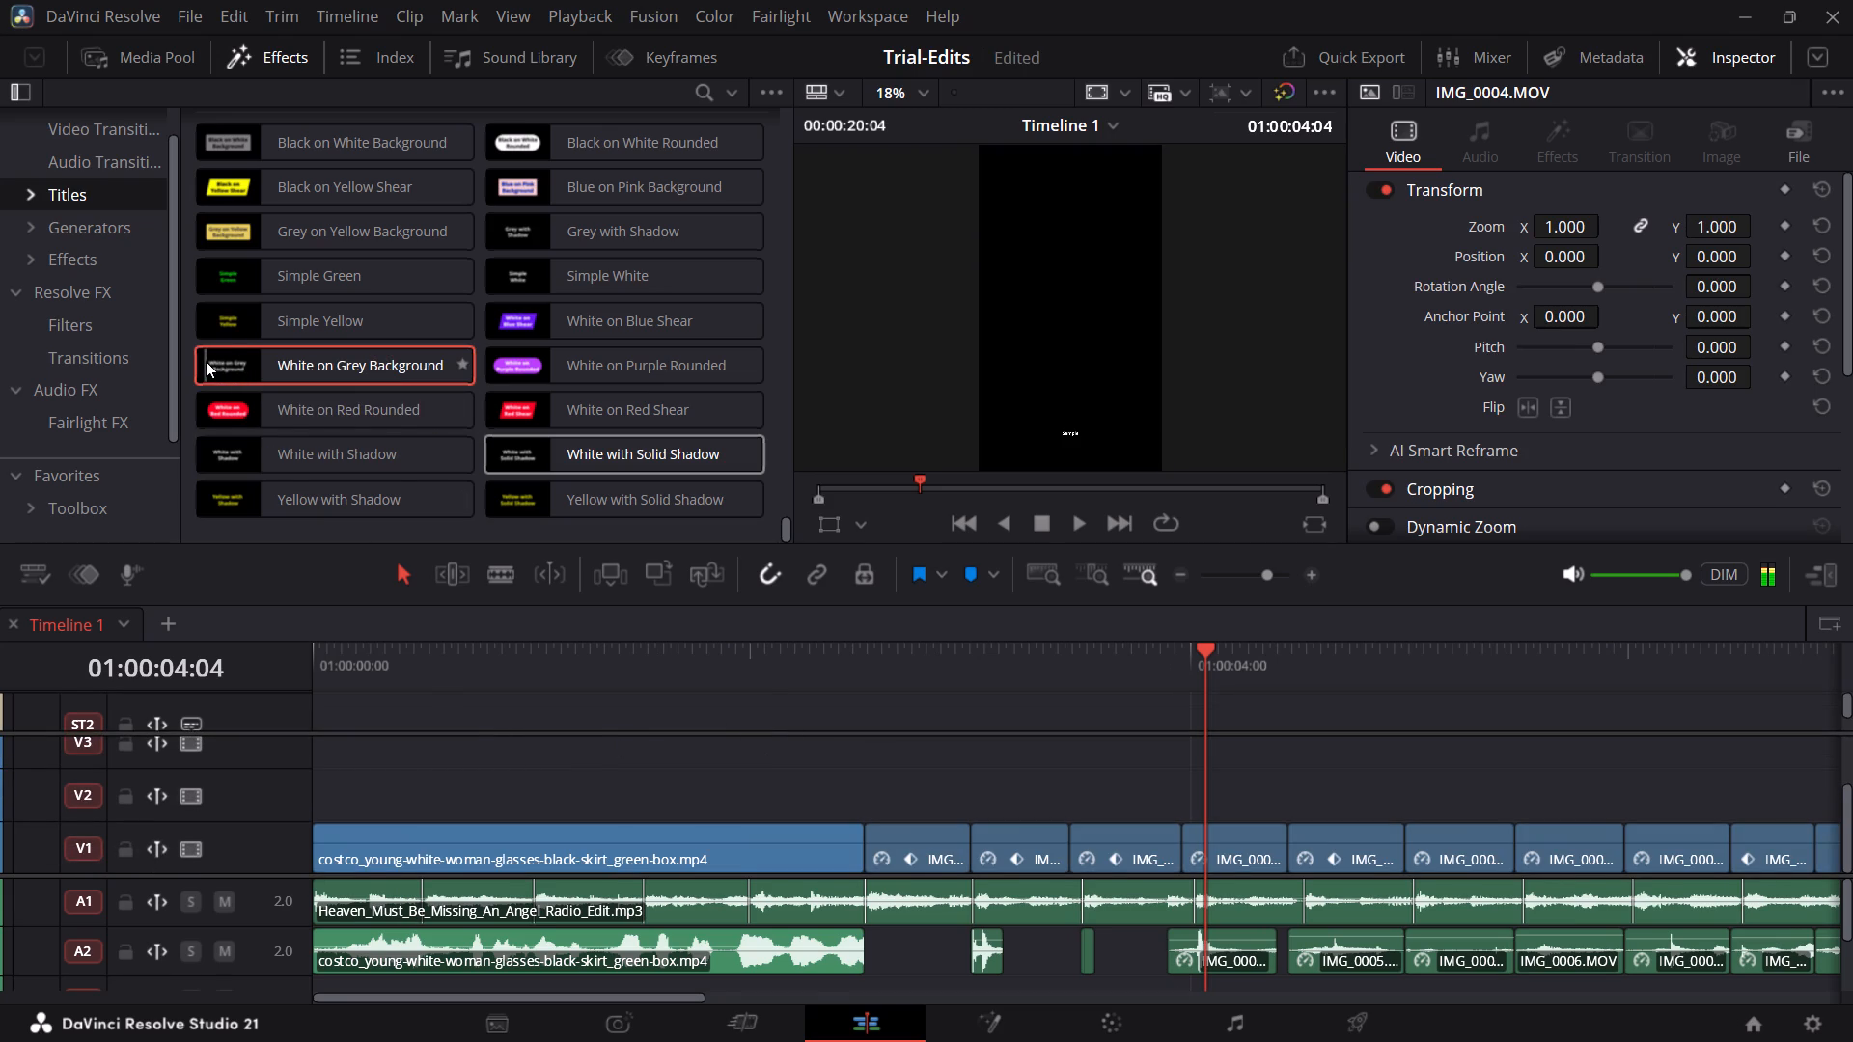
scroll(400, 352, "up", 1)
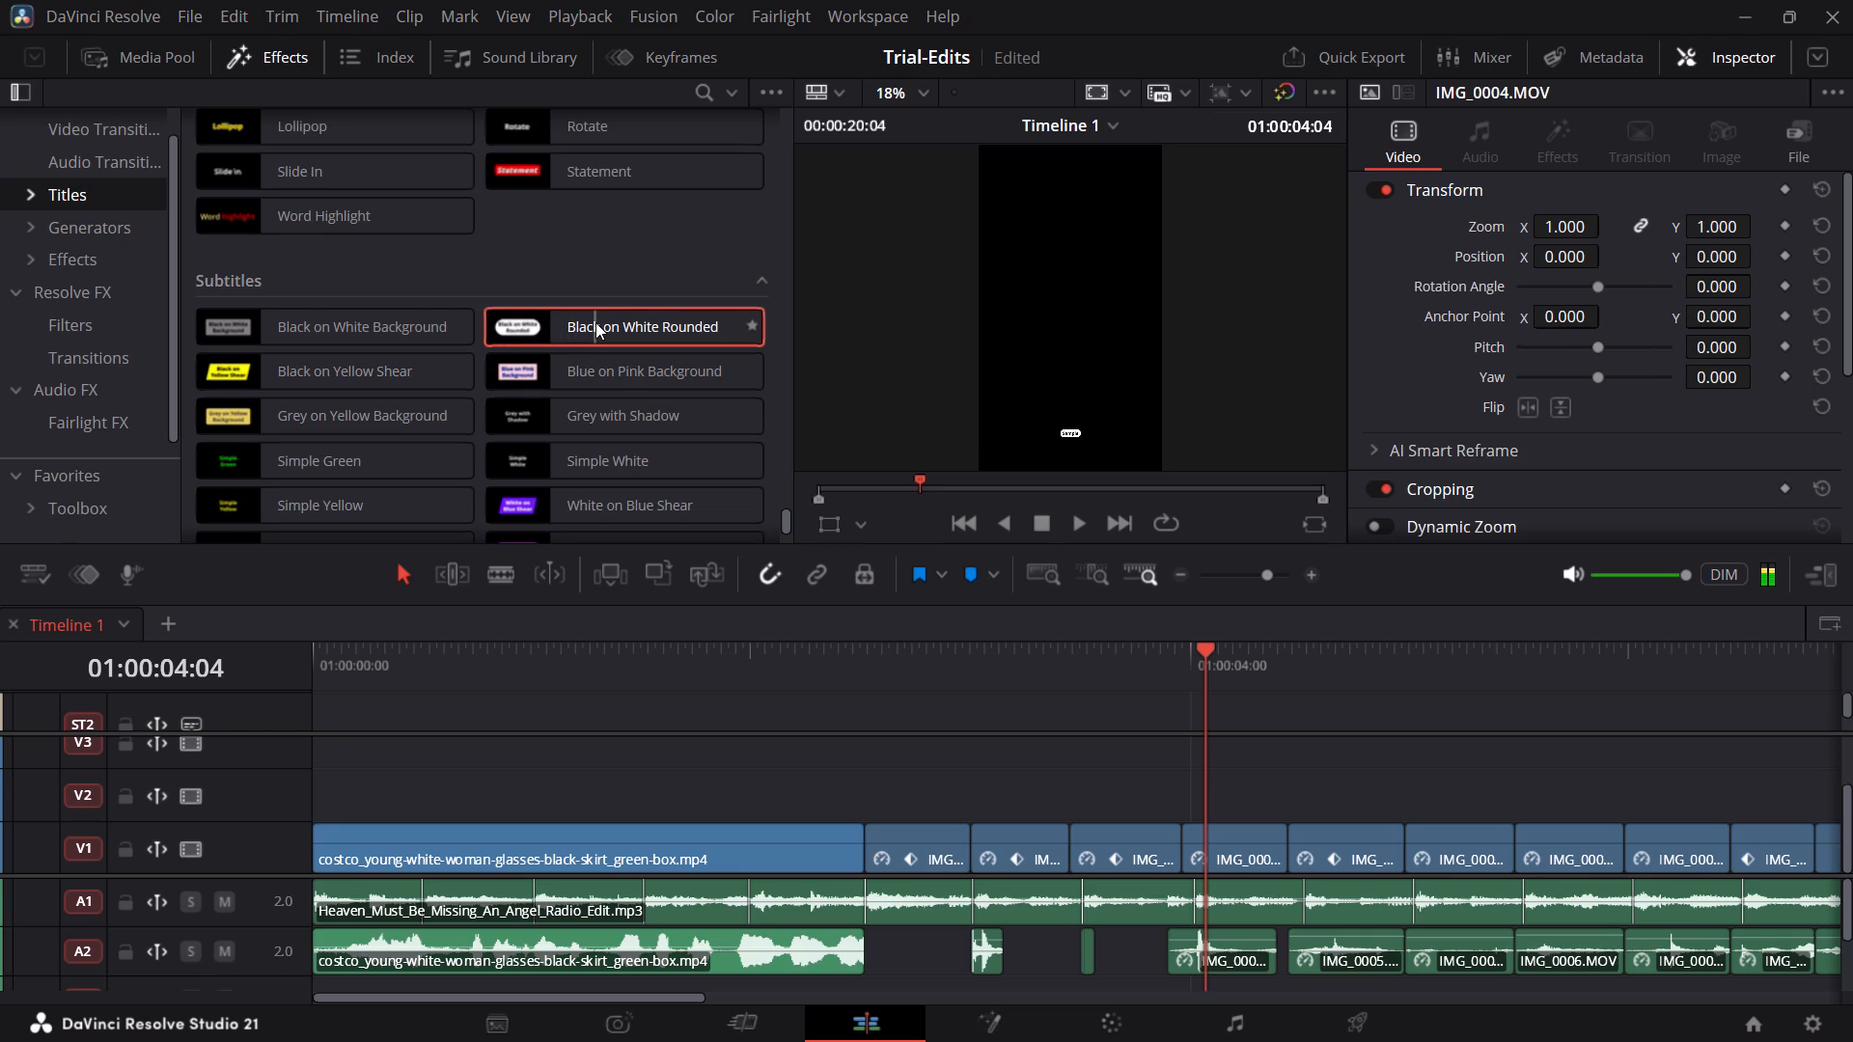
left_click_drag(595, 322, 515, 755)
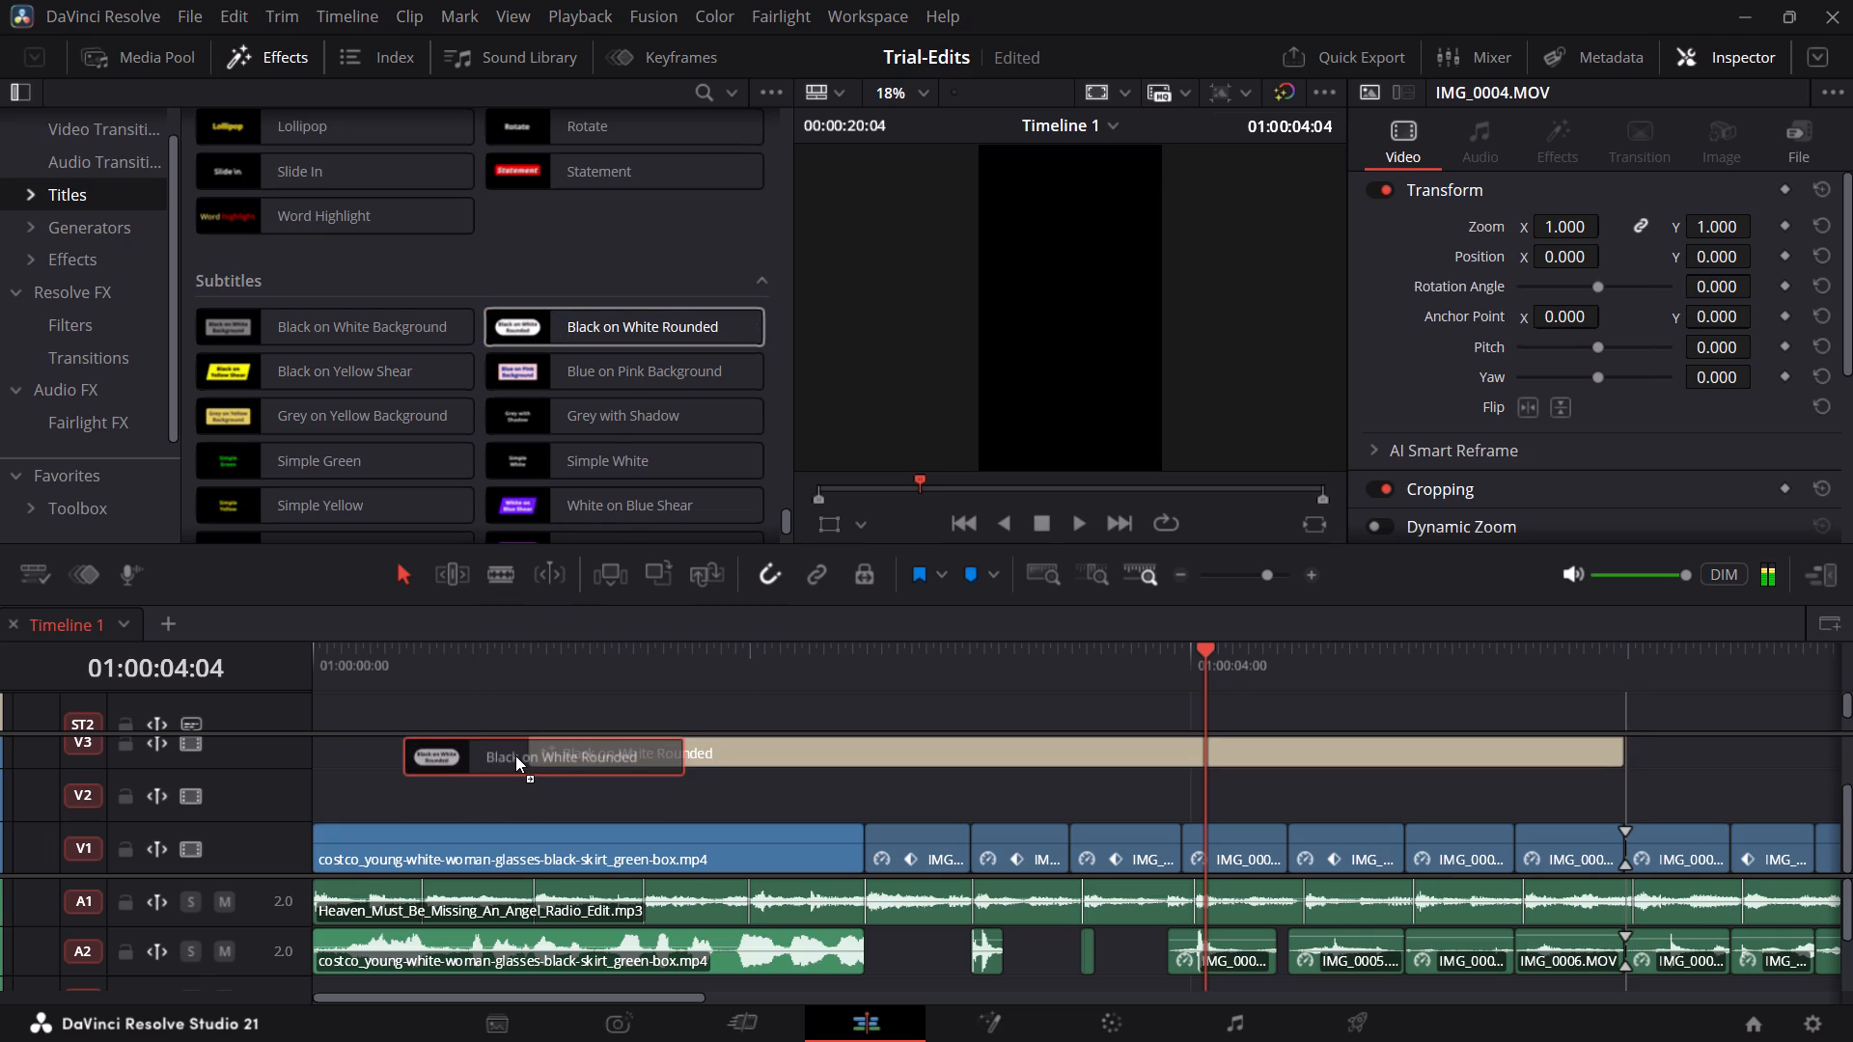
left_click_drag(515, 755, 511, 781)
With the playhead at 01:00:01:26, add the lines "HEREREERERERERERER" and "I EAM A" below Sample in the title text, followed by blank lines.
left_click(624, 658)
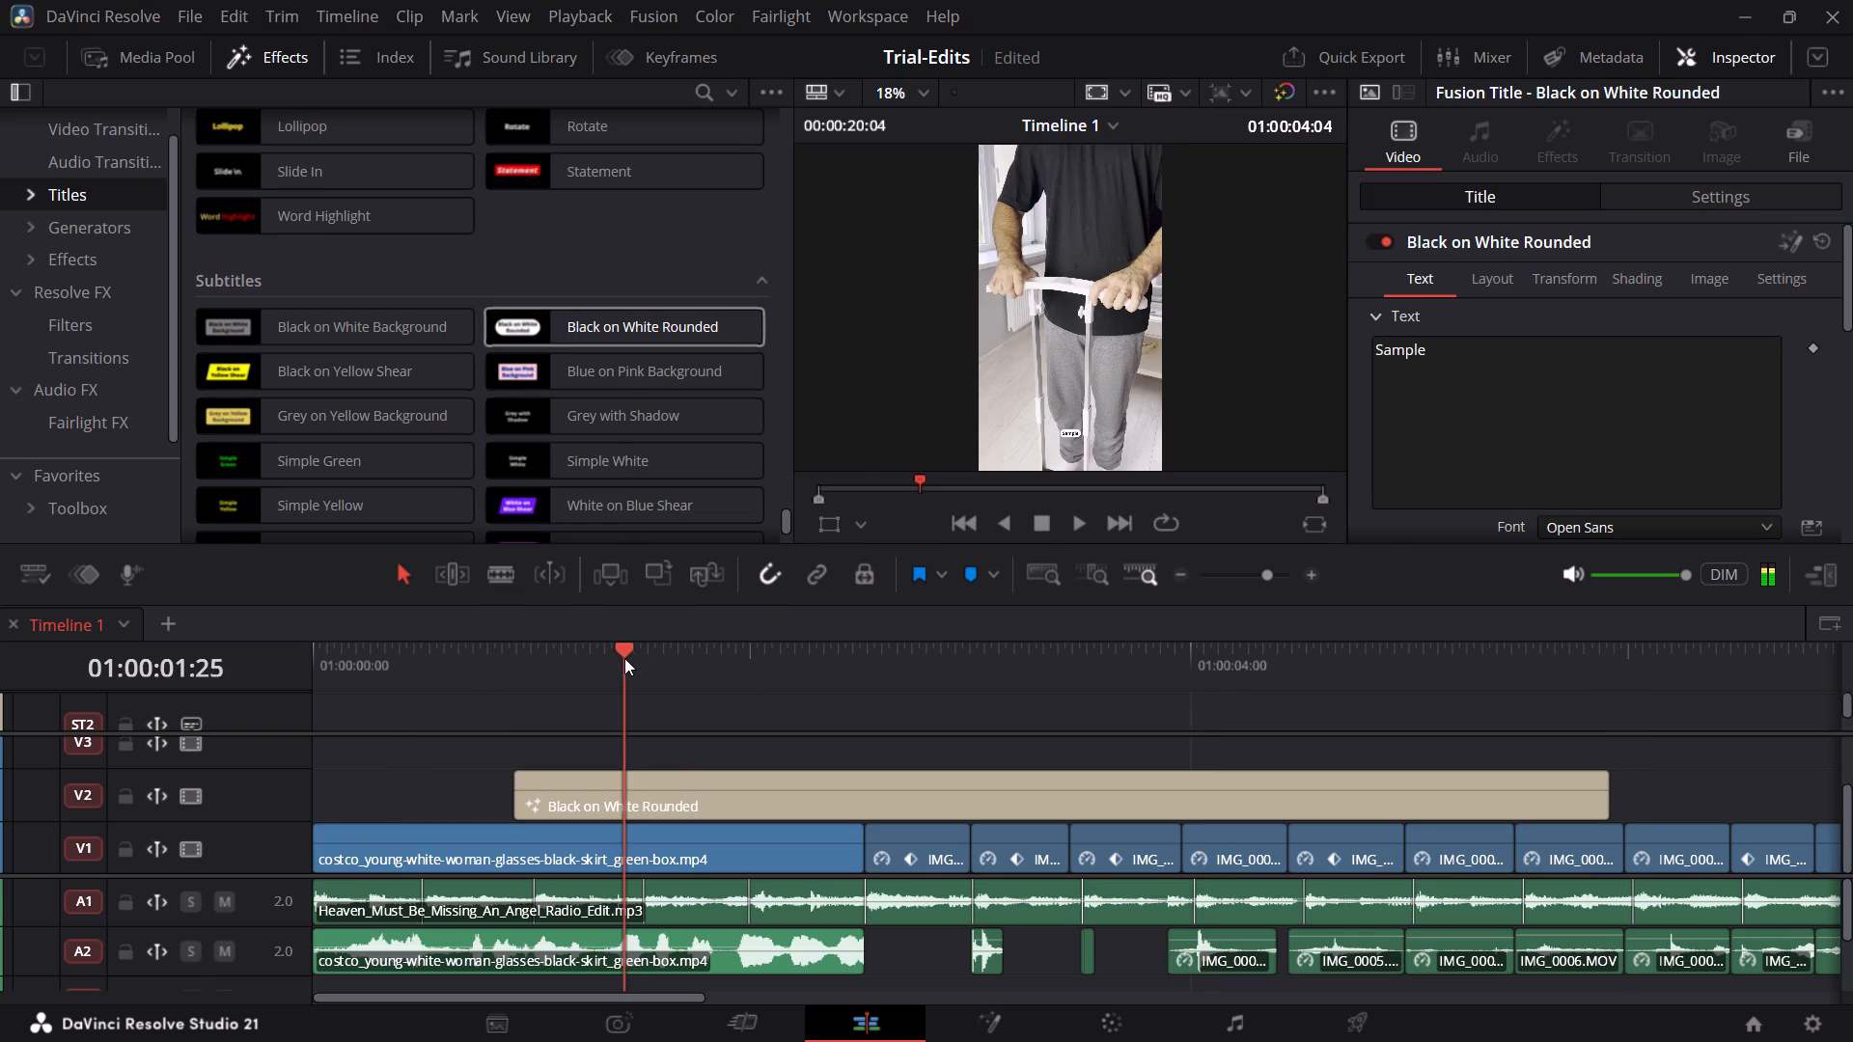
left_click(1450, 481)
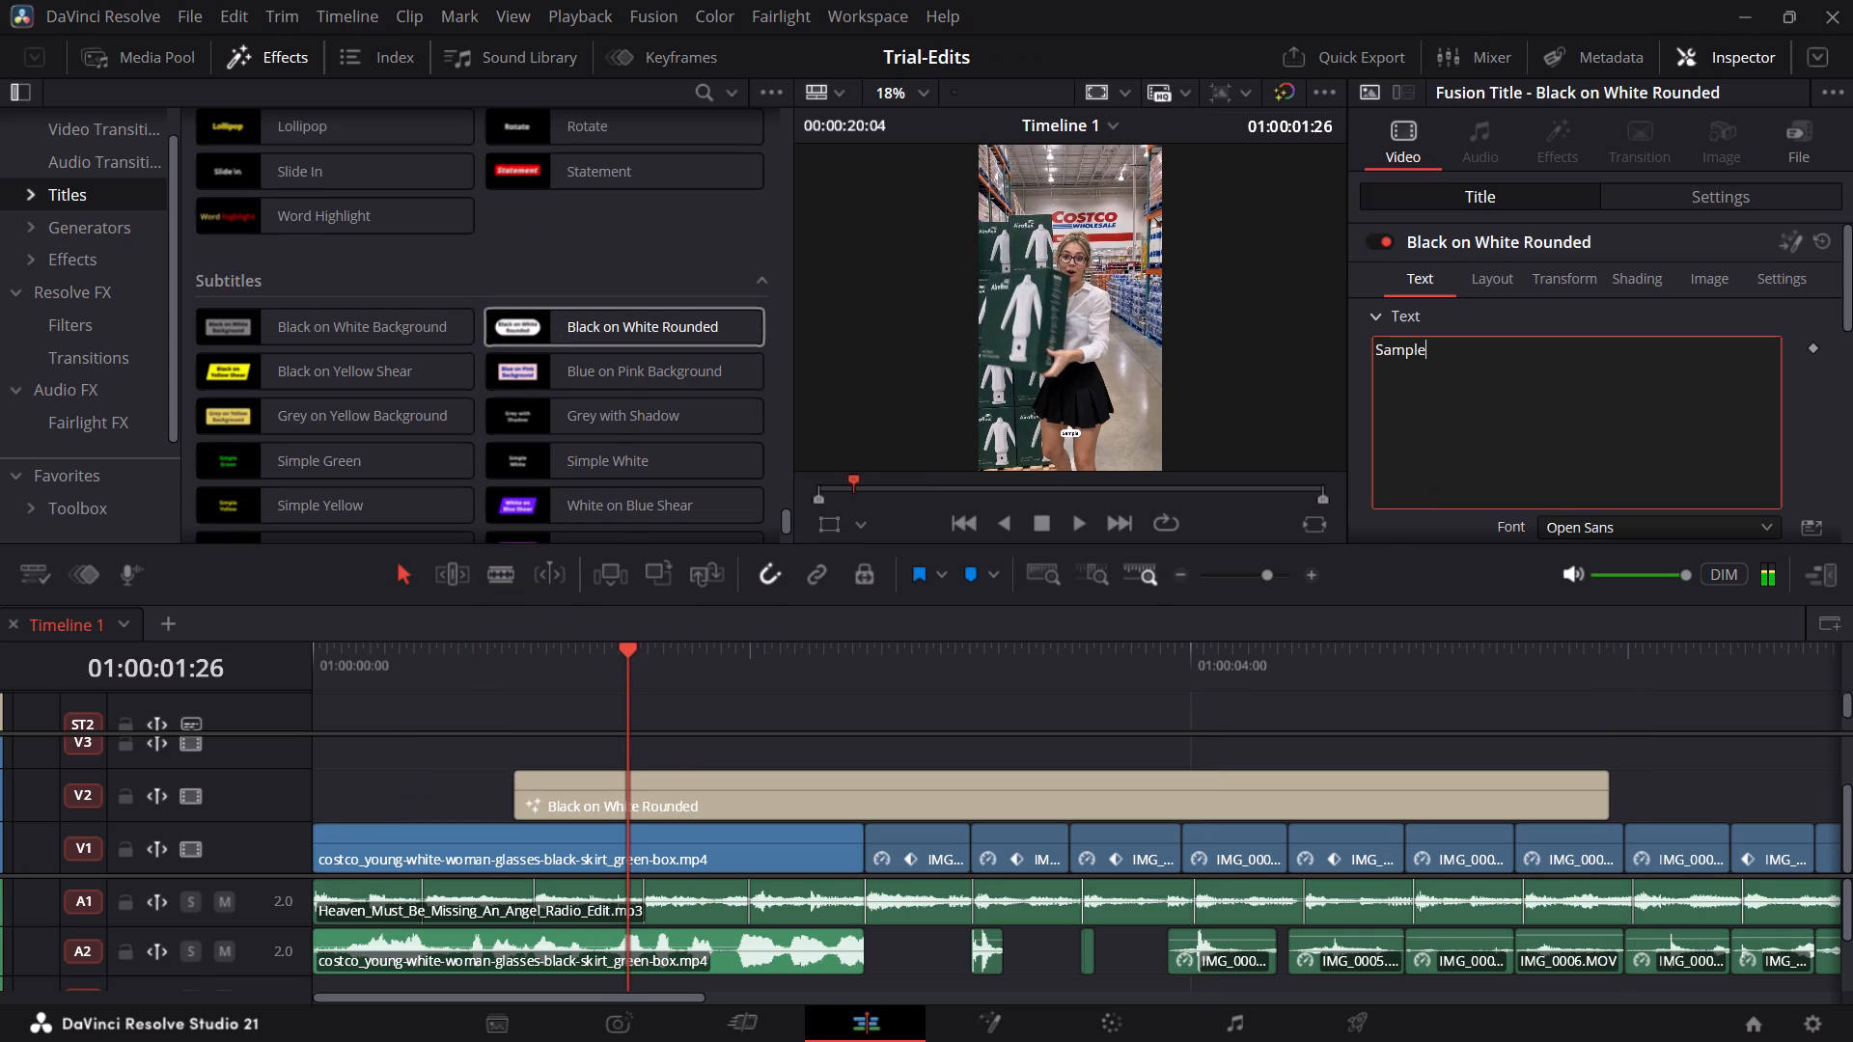
type("HEREREERERERERERER")
key("space")
key("shift+Return")
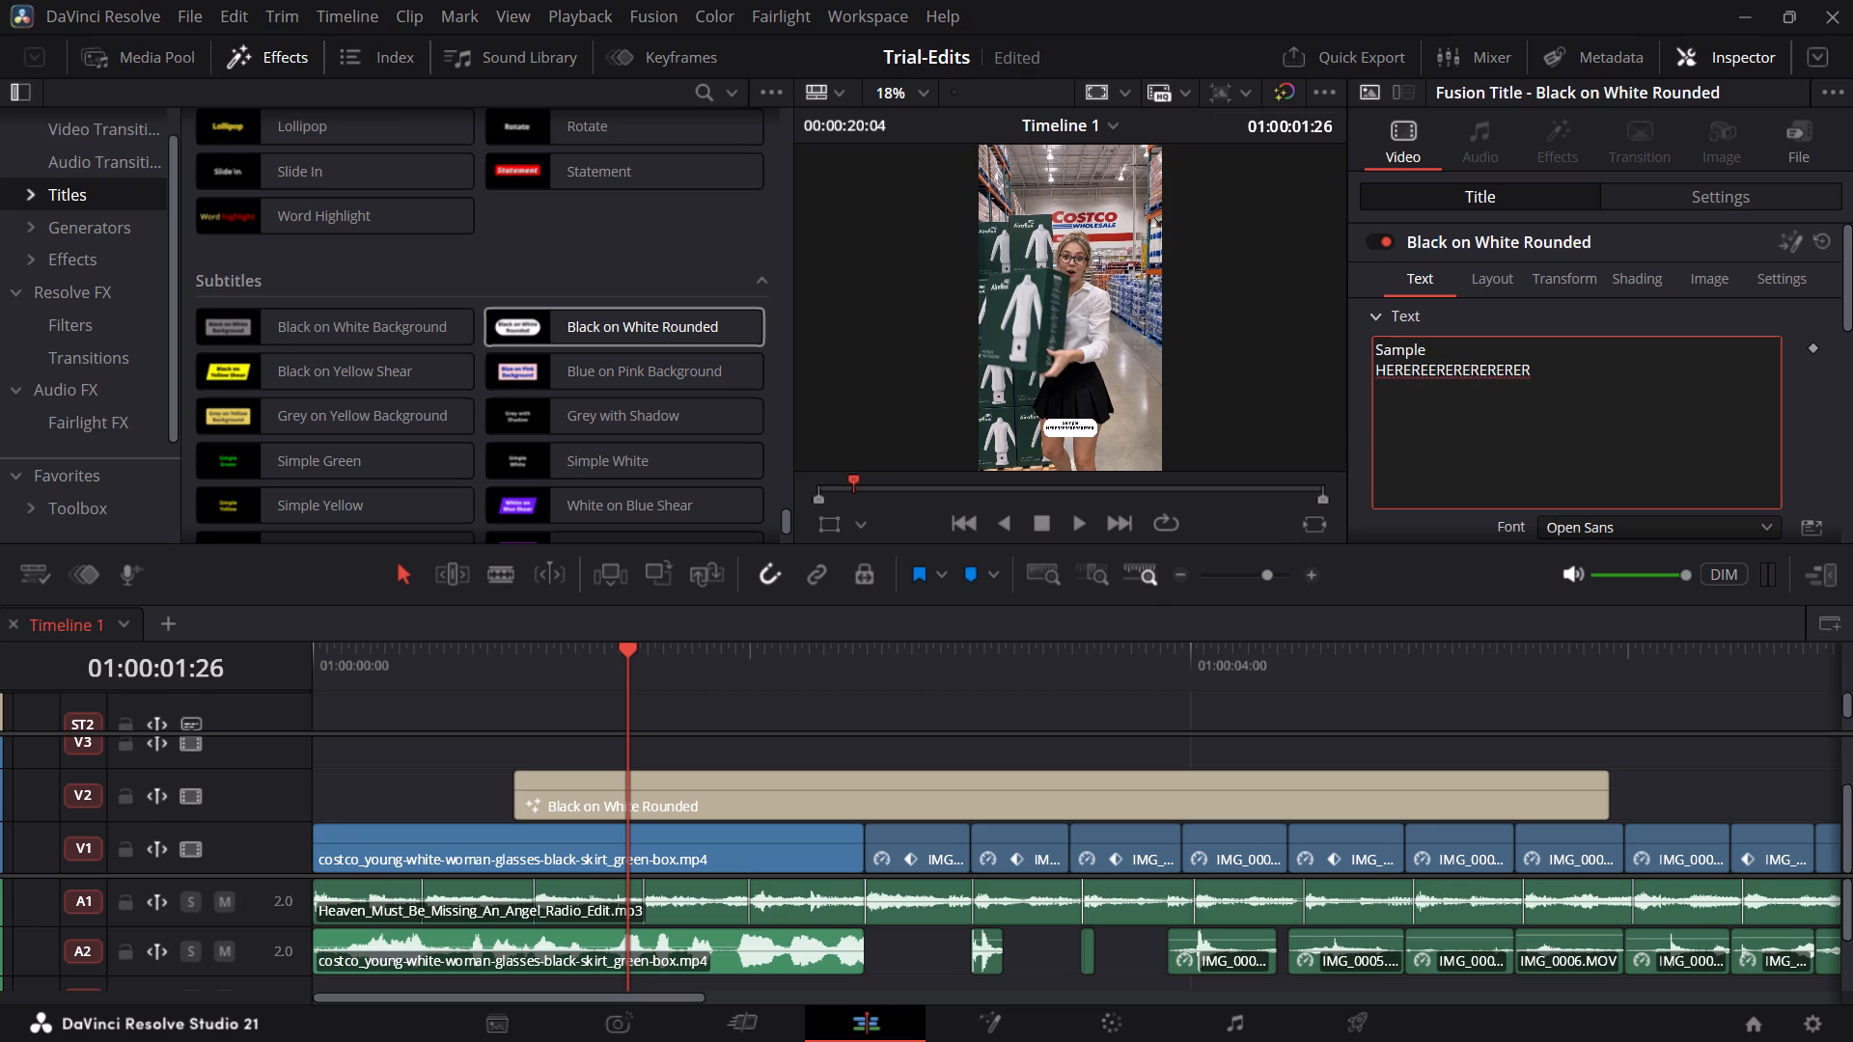
type("I EAM A")
key("shift+Return")
key("shift+Return")
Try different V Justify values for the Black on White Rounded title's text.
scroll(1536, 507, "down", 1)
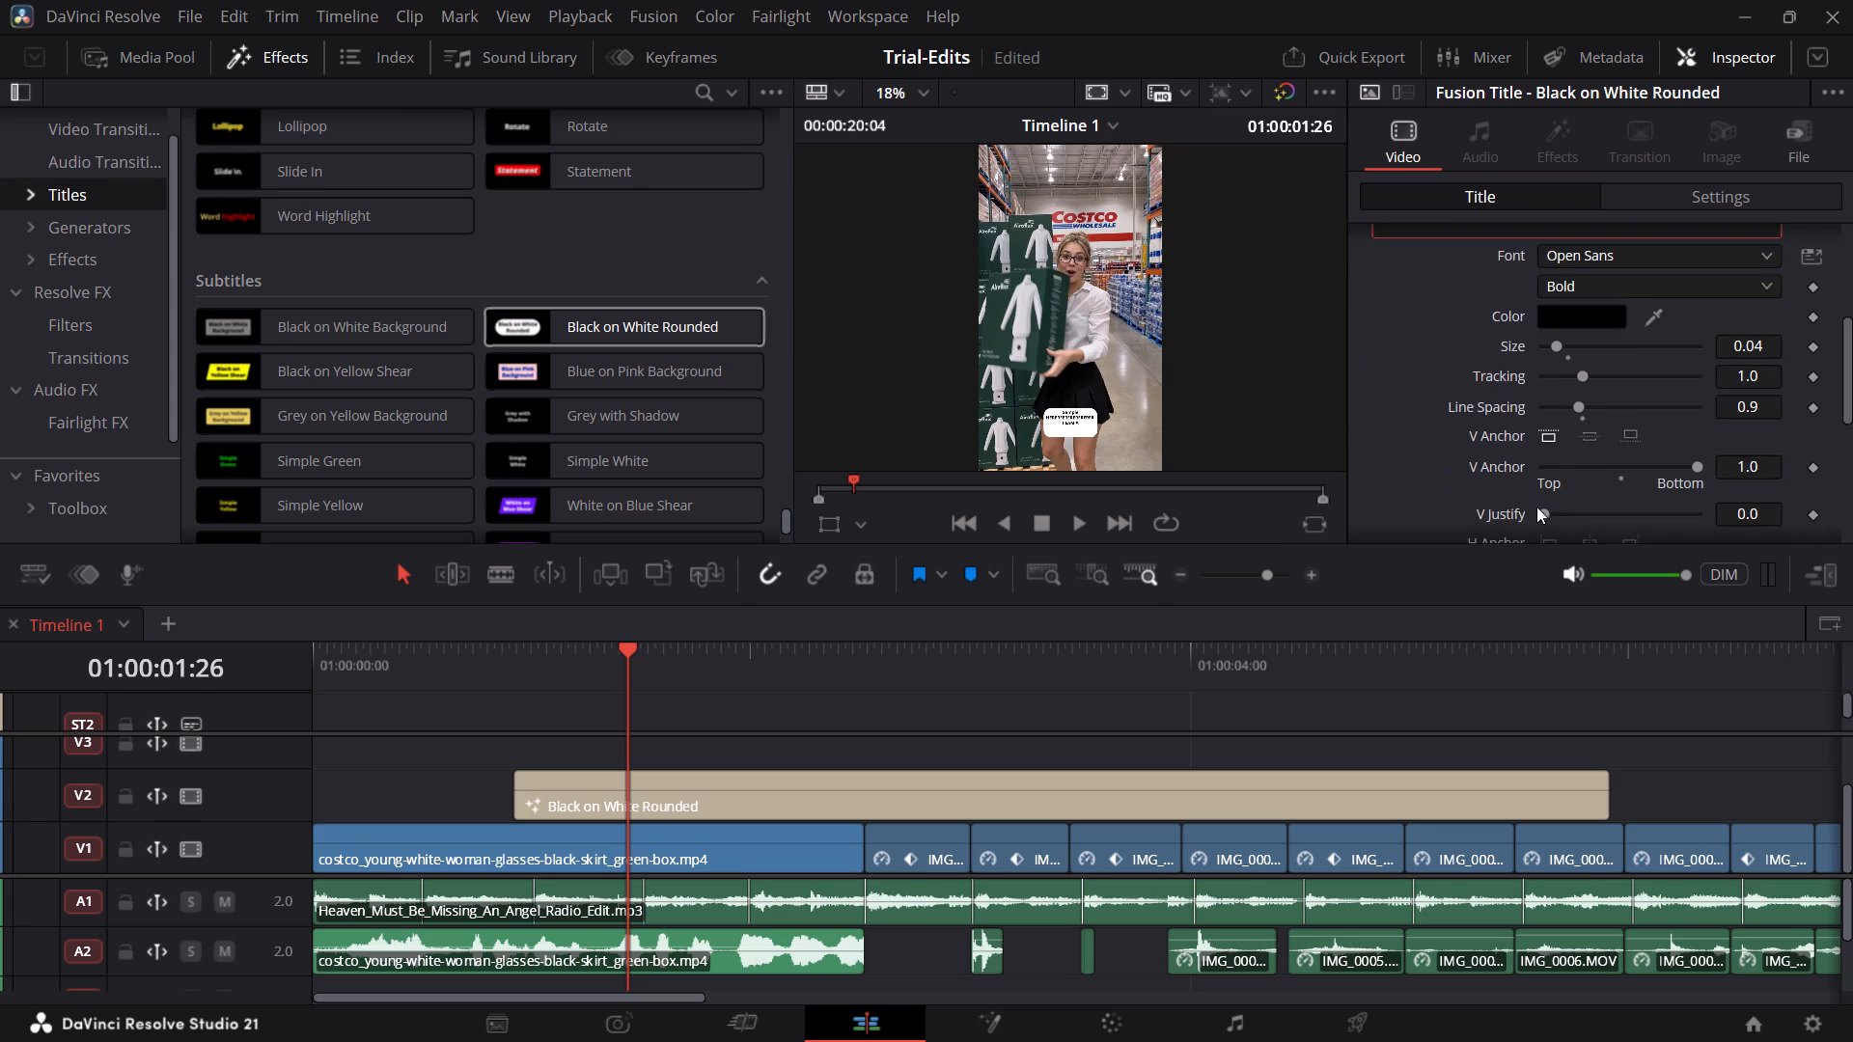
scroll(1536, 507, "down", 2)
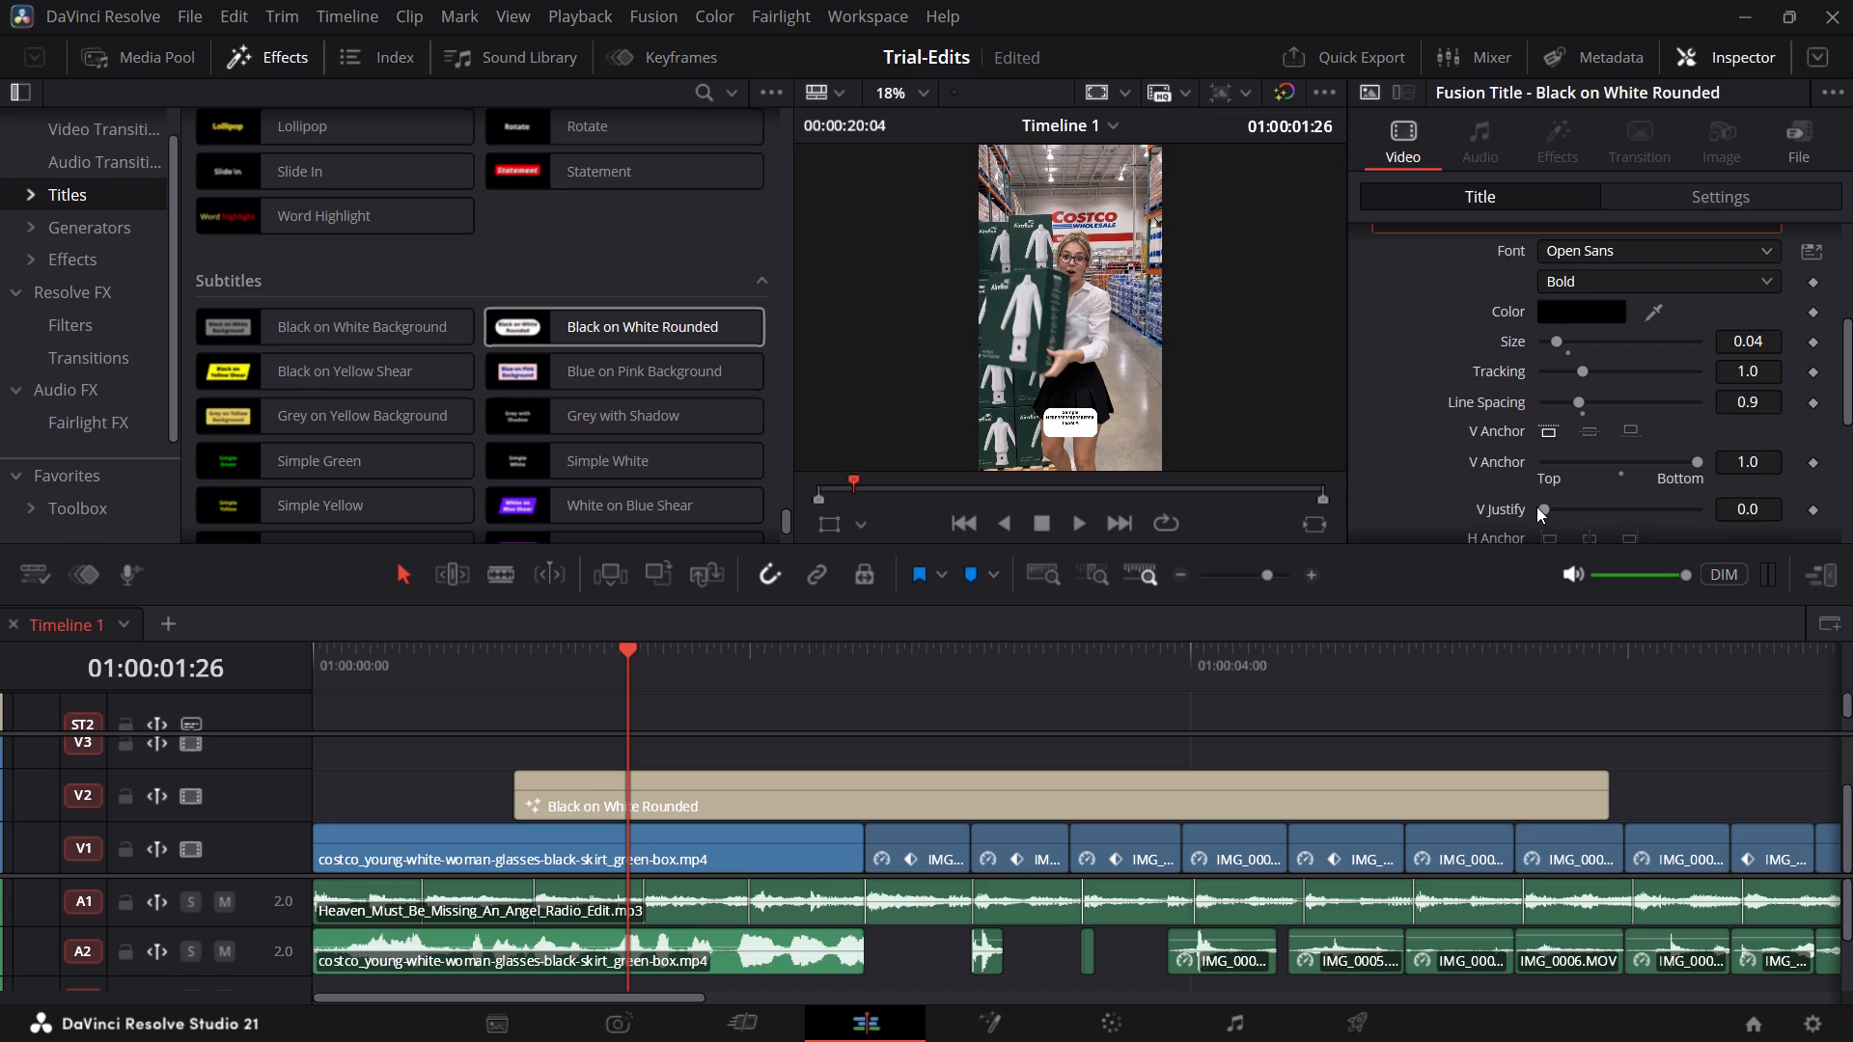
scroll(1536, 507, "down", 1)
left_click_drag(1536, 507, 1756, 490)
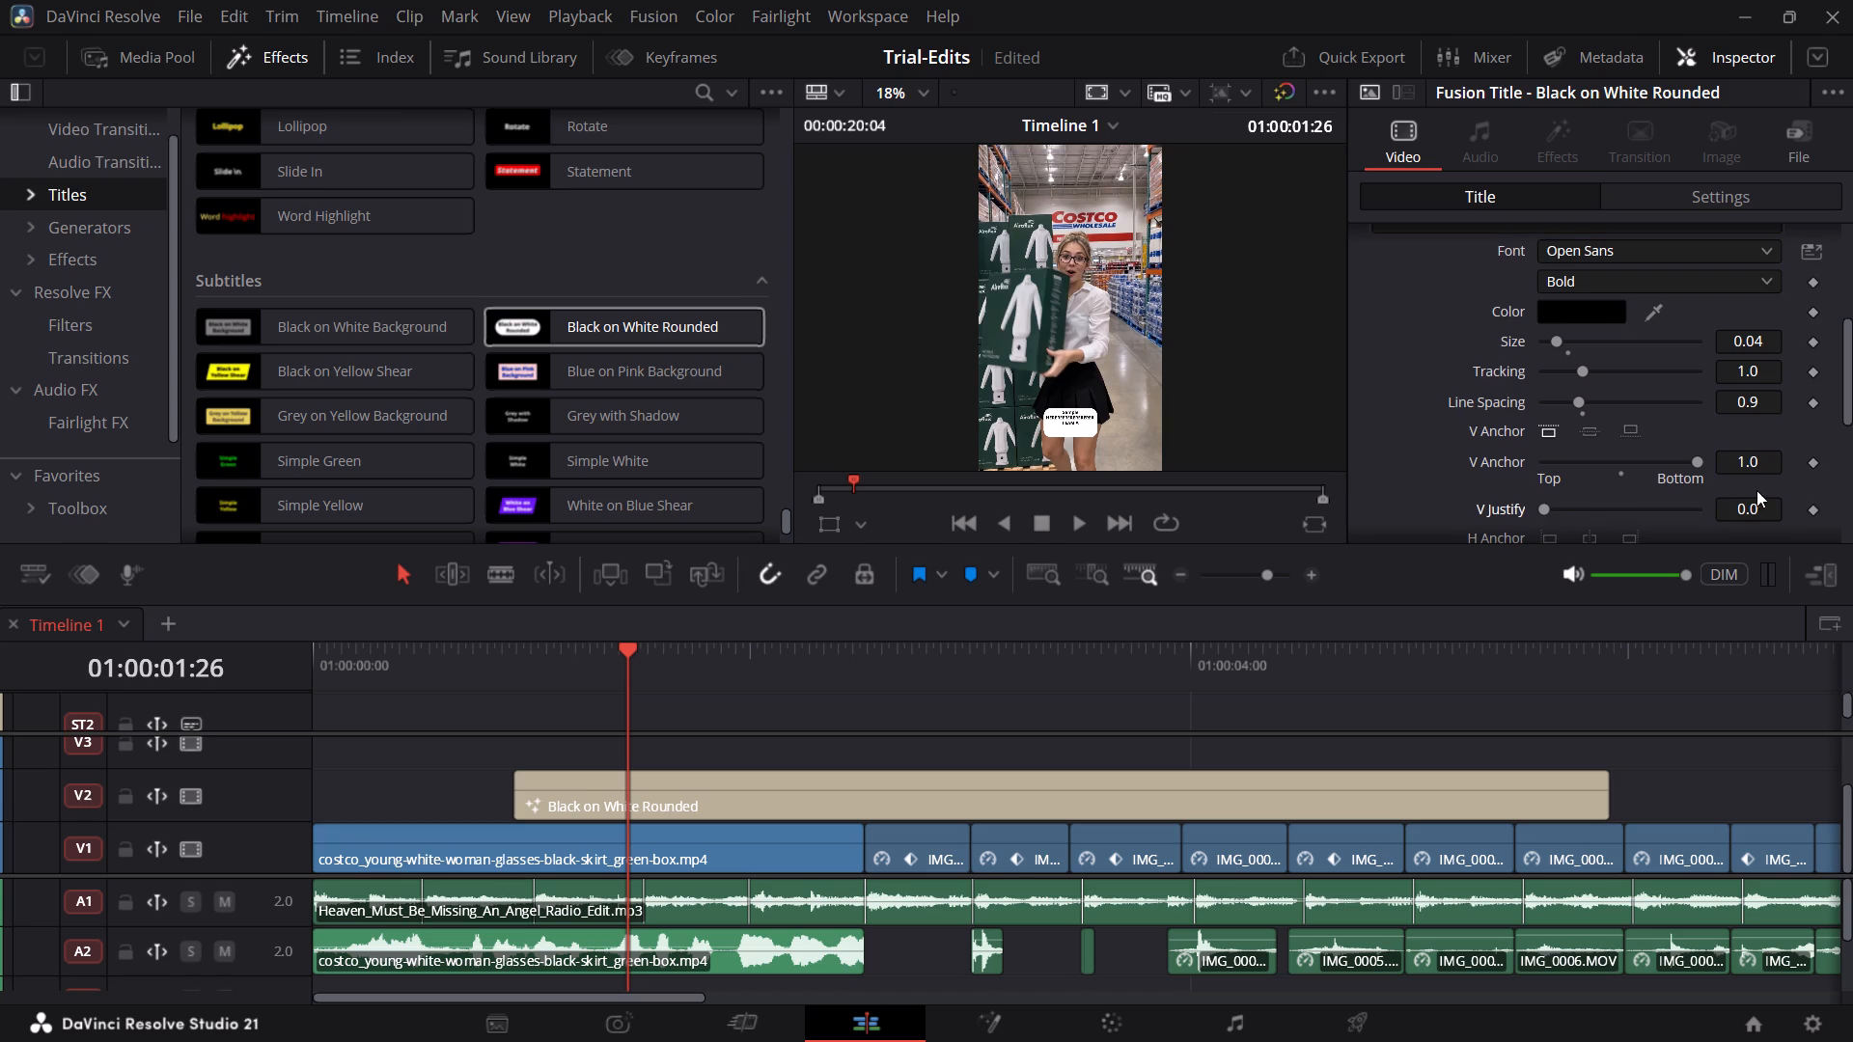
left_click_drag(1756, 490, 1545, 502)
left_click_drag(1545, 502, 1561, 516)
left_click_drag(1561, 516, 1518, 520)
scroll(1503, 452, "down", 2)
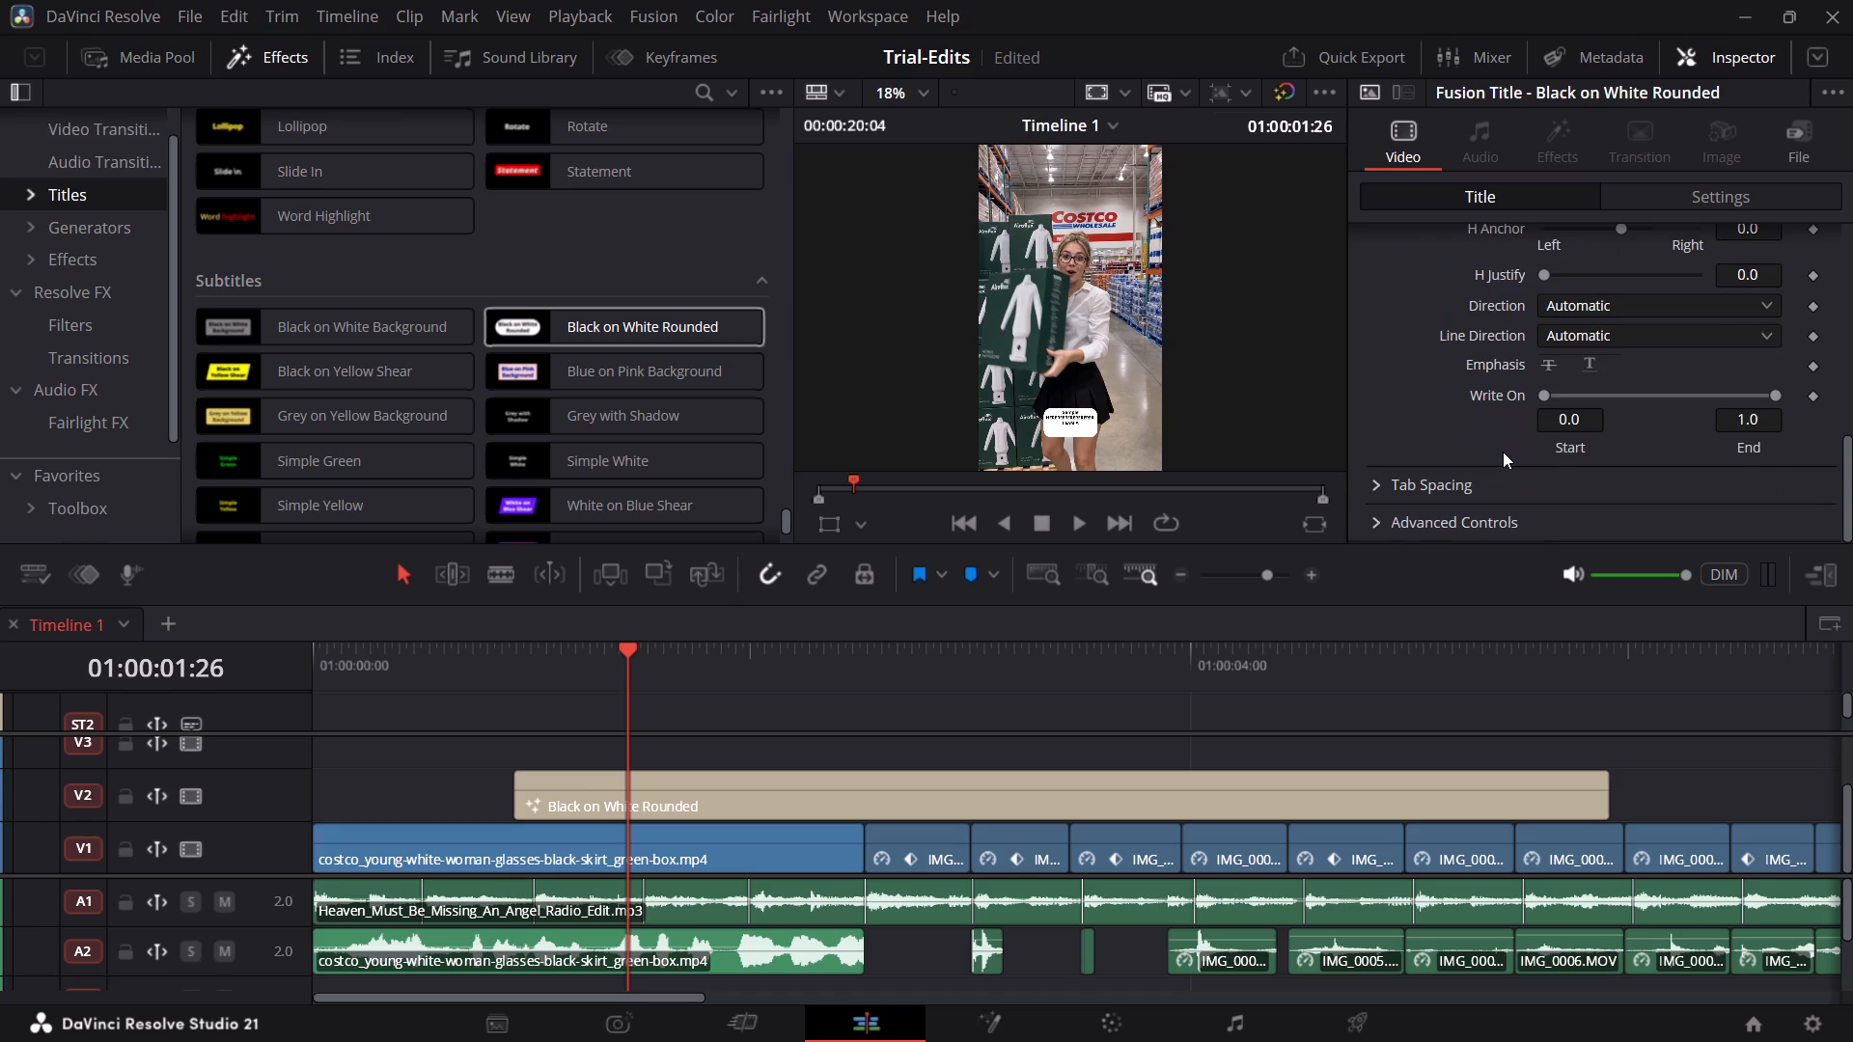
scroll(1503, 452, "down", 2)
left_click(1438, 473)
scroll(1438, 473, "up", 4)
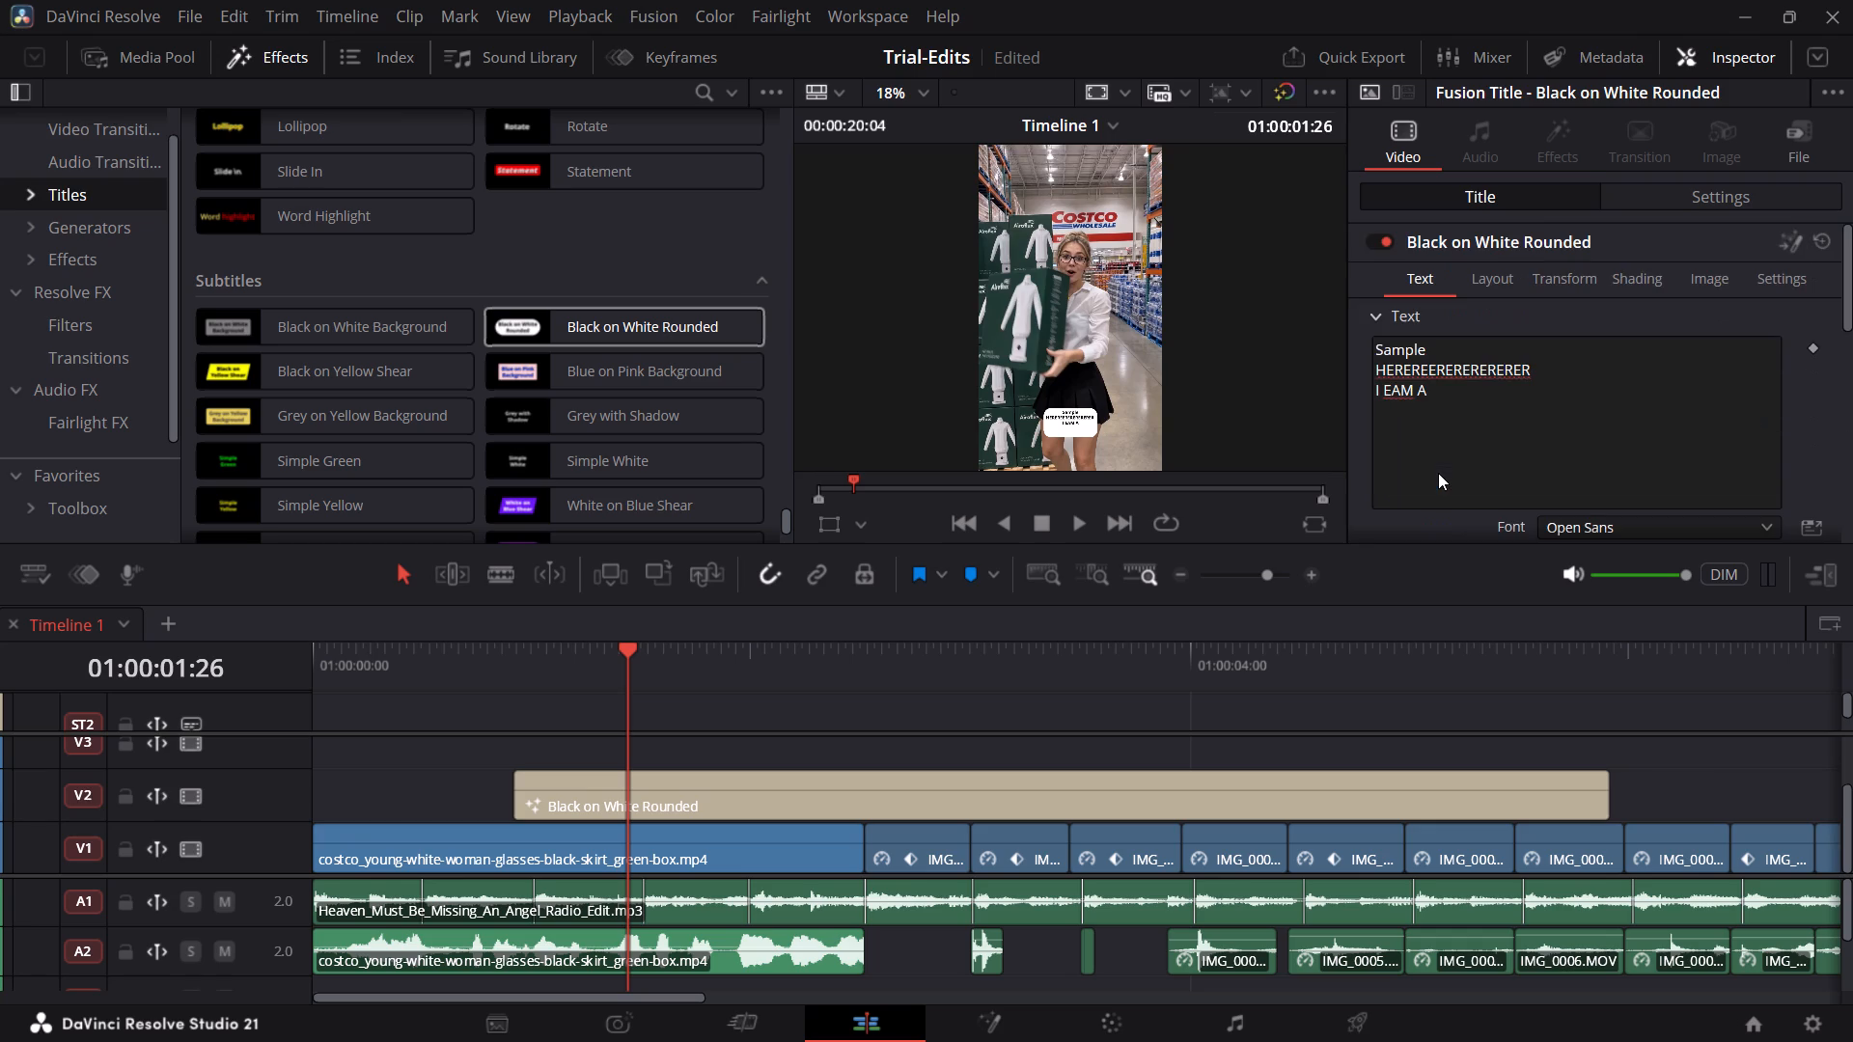
Set the title layout's background colour to near-white, with red, green and blue at 0.941176 and alpha at 0.0.
left_click(1489, 284)
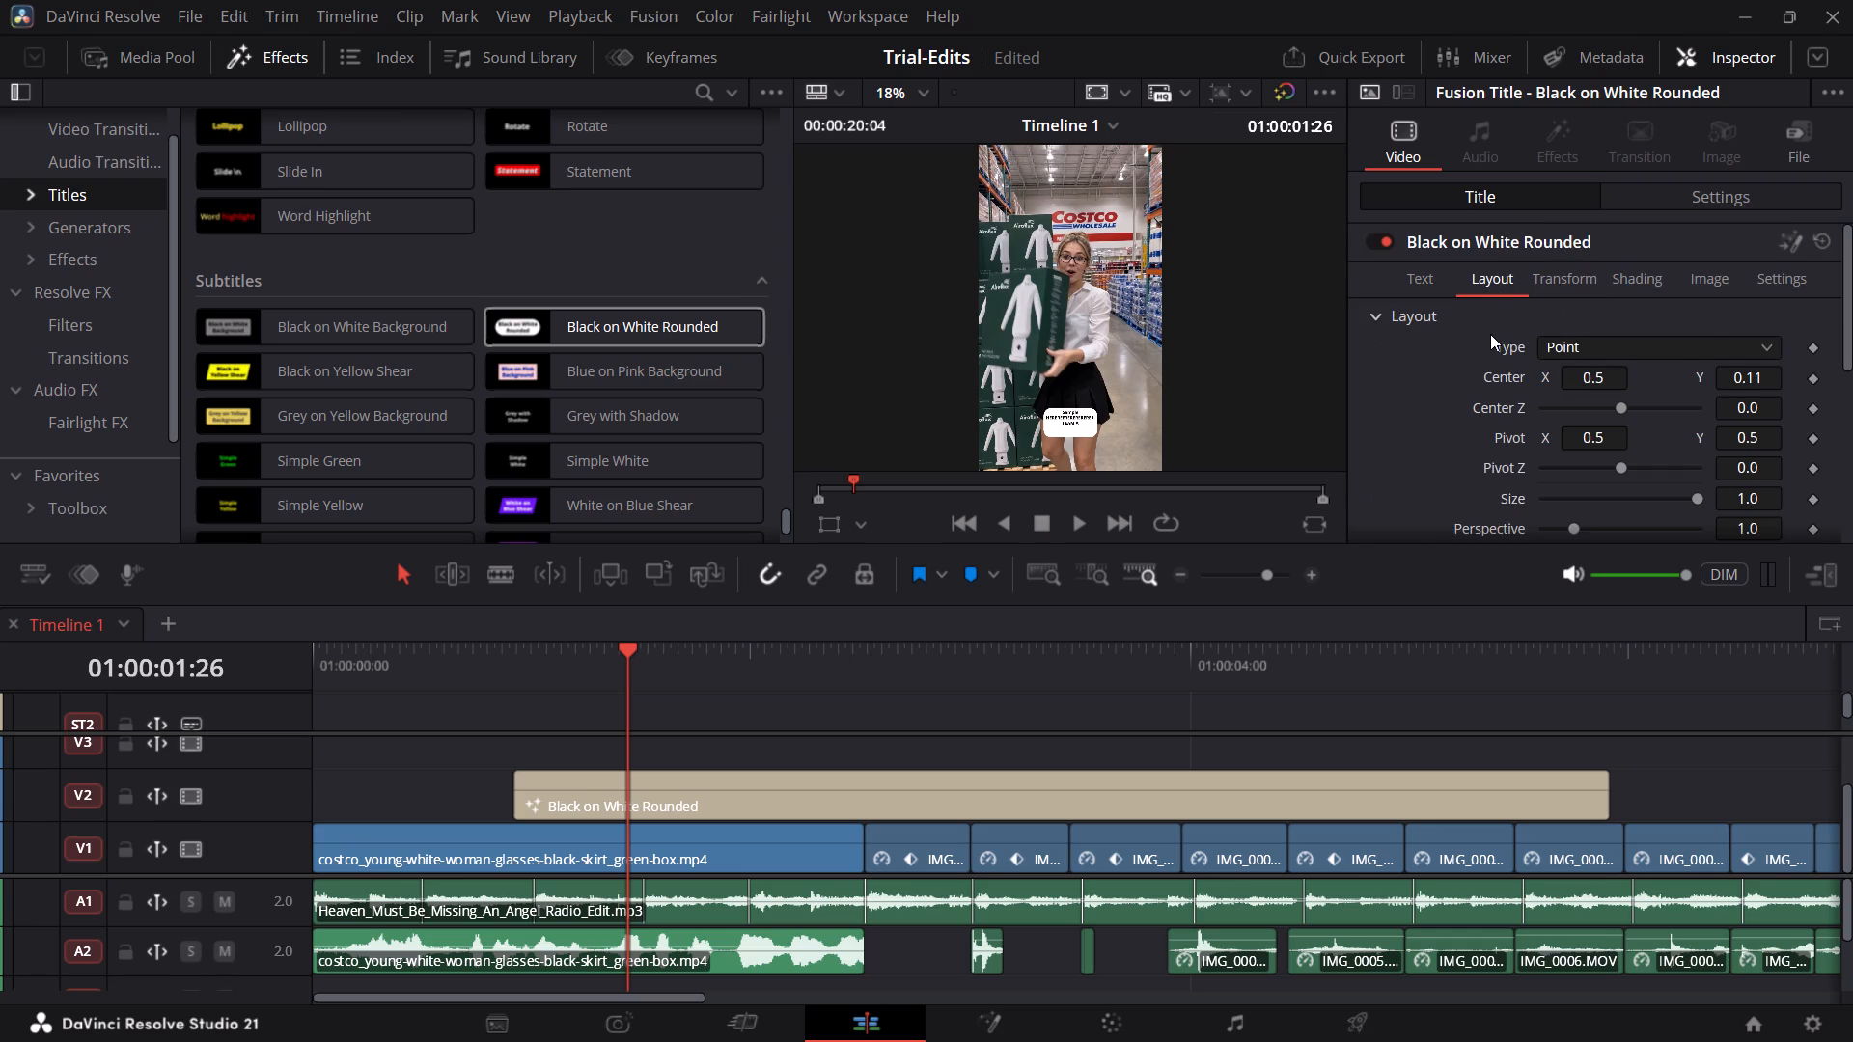
scroll(1490, 334, "down", 3)
left_click(1573, 397)
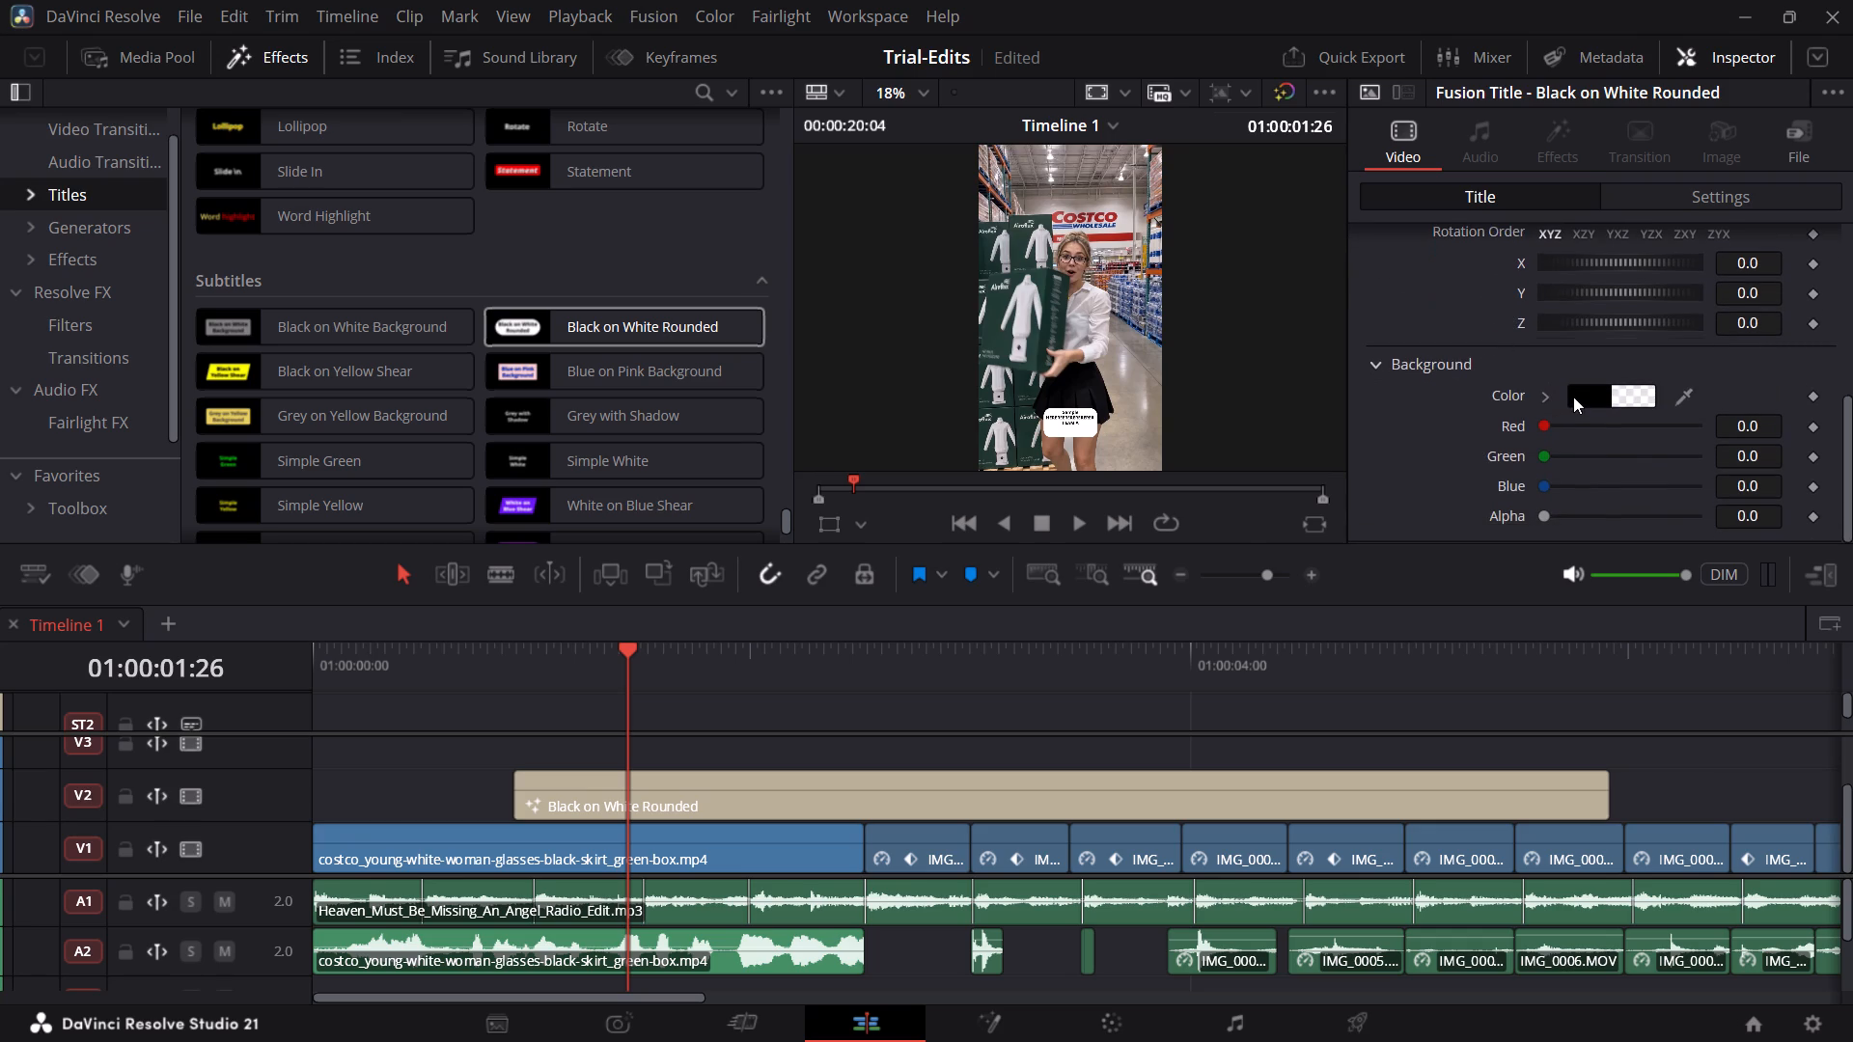
left_click_drag(1104, 442, 1195, 254)
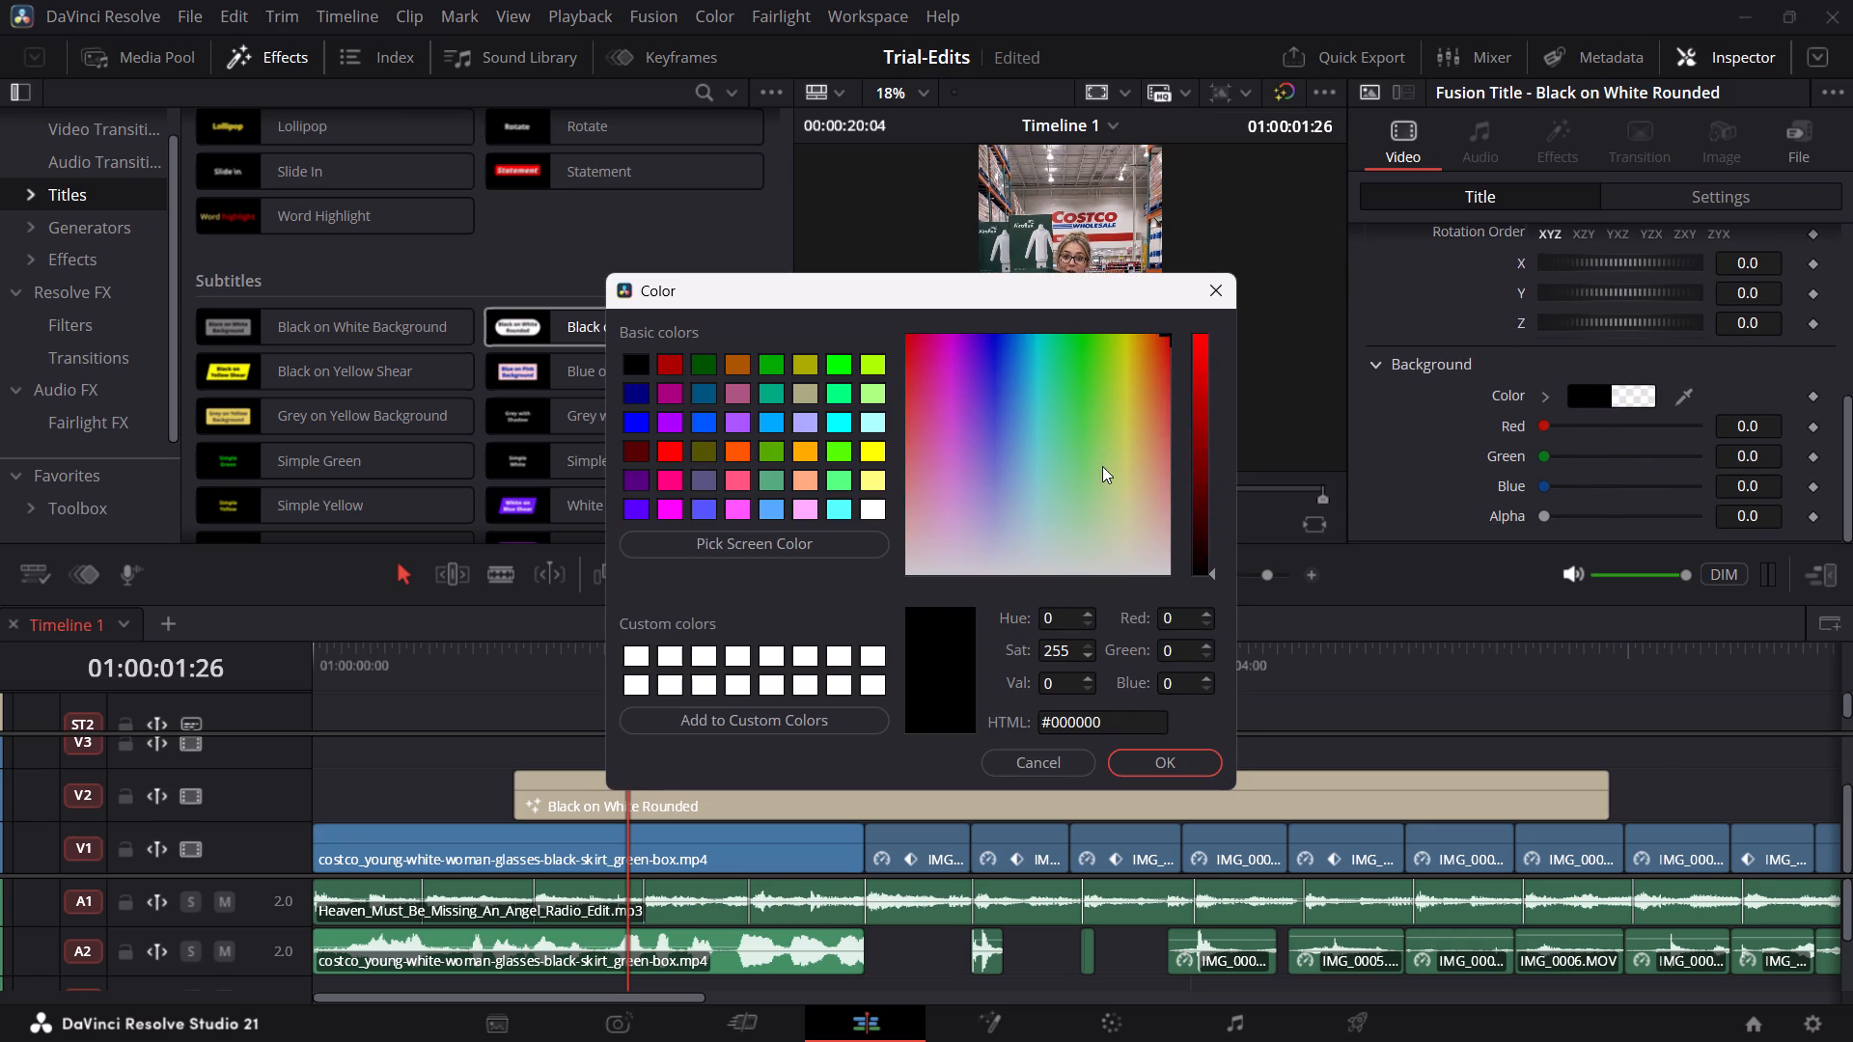
left_click_drag(1102, 466, 808, 669)
left_click_drag(1197, 485, 1196, 479)
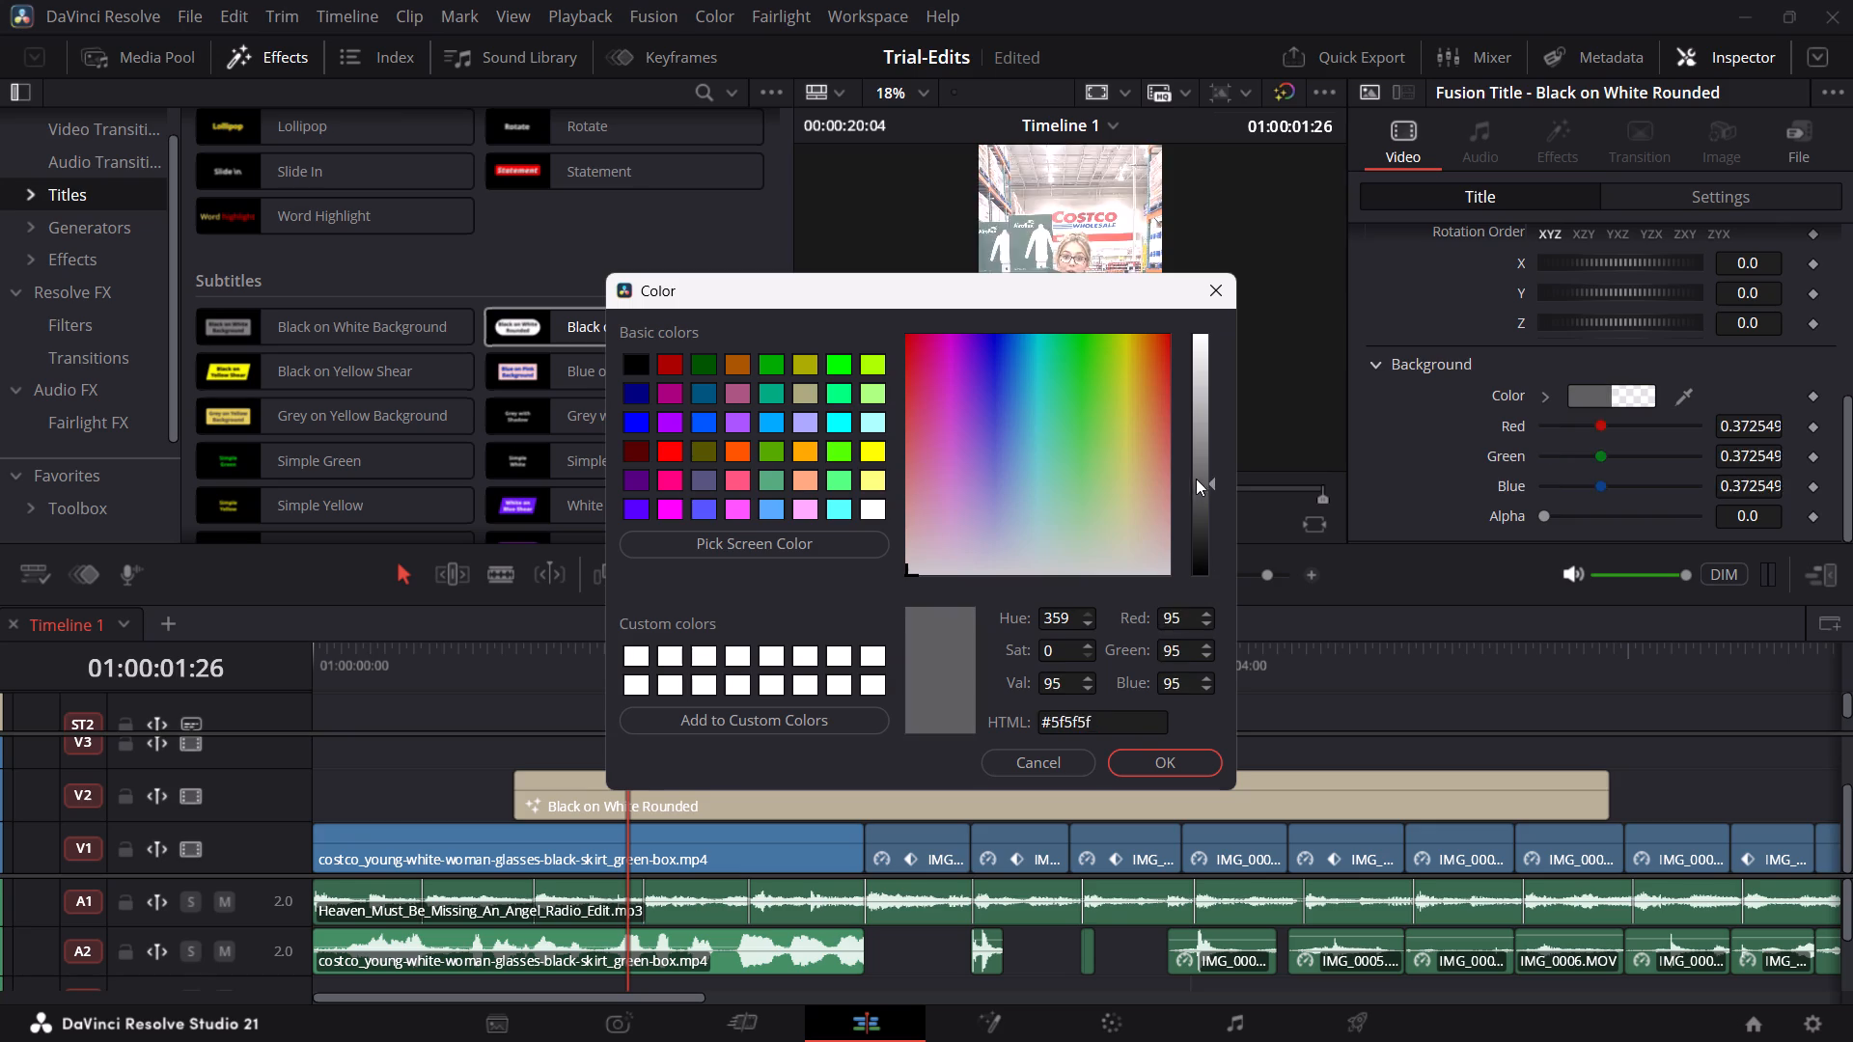
left_click_drag(1196, 479, 1199, 348)
left_click(1146, 761)
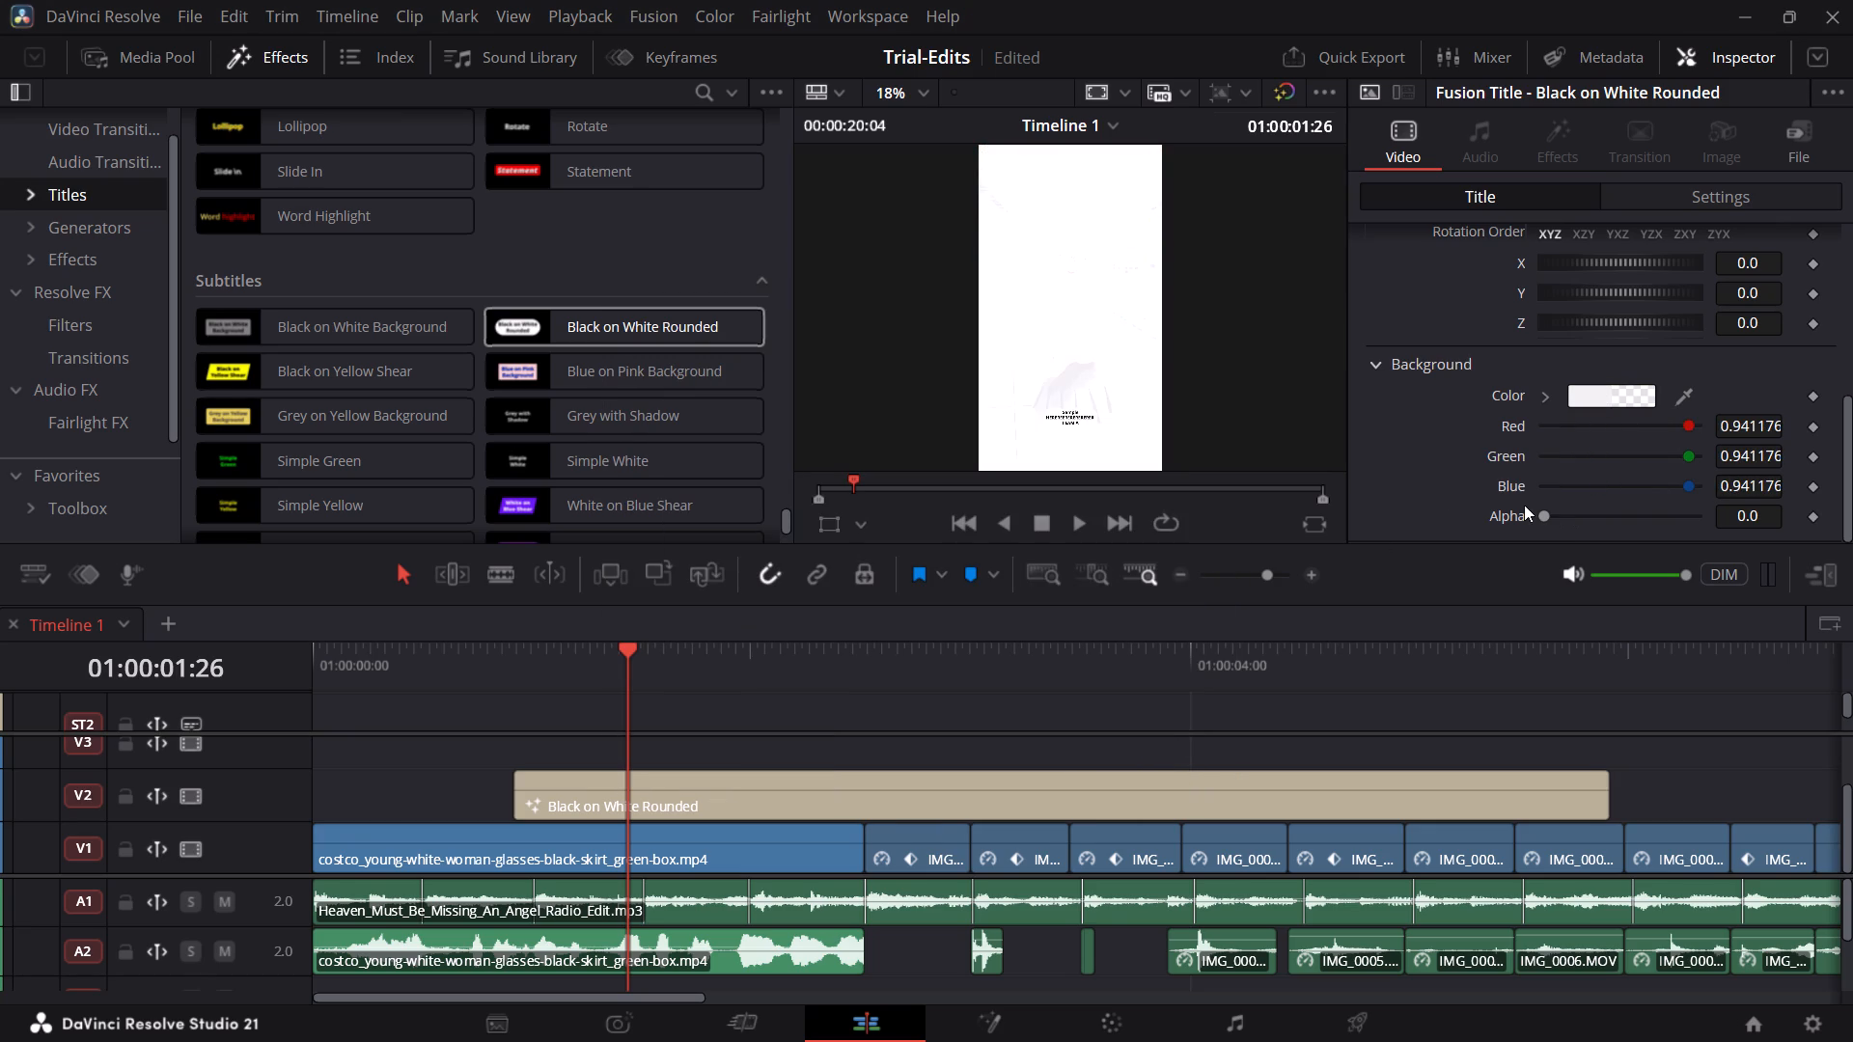
left_click_drag(1546, 513, 1308, 482)
Set the title layout's X rotation to 224.3.
left_click_drag(1633, 271, 1840, 265)
left_click_drag(1840, 265, 1736, 279)
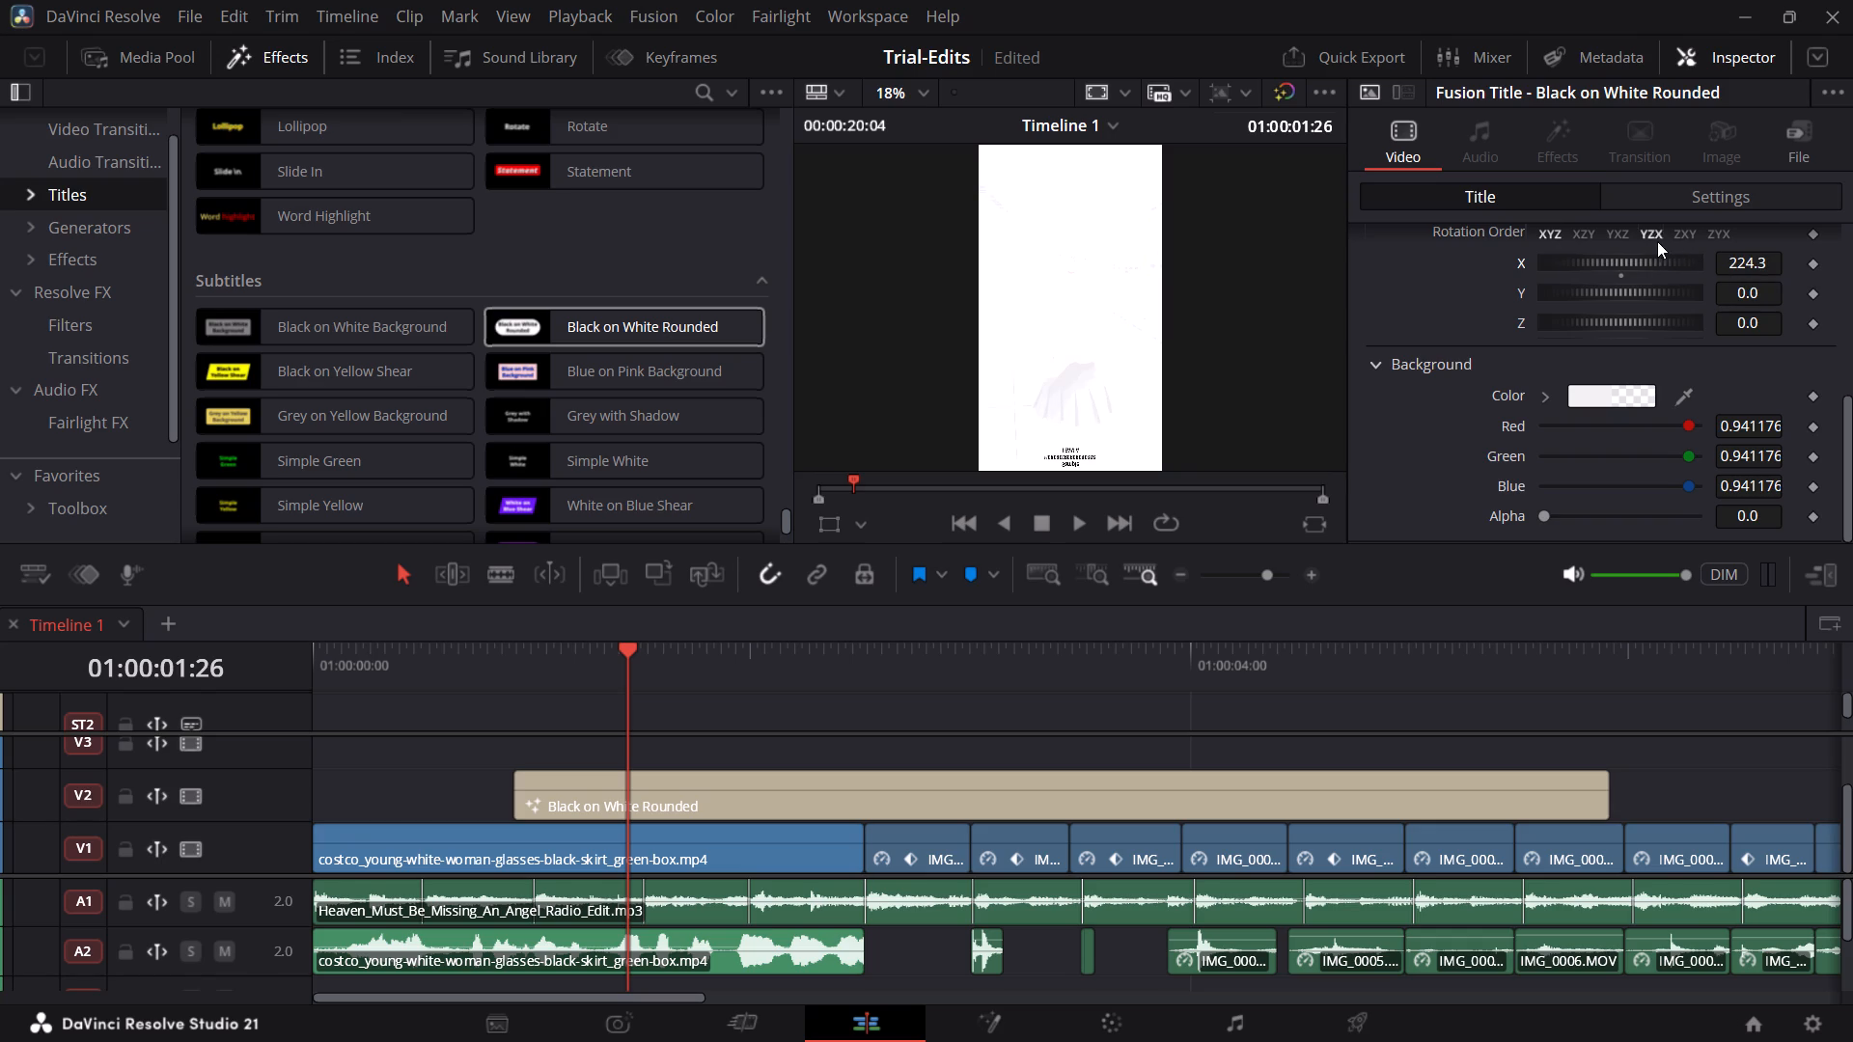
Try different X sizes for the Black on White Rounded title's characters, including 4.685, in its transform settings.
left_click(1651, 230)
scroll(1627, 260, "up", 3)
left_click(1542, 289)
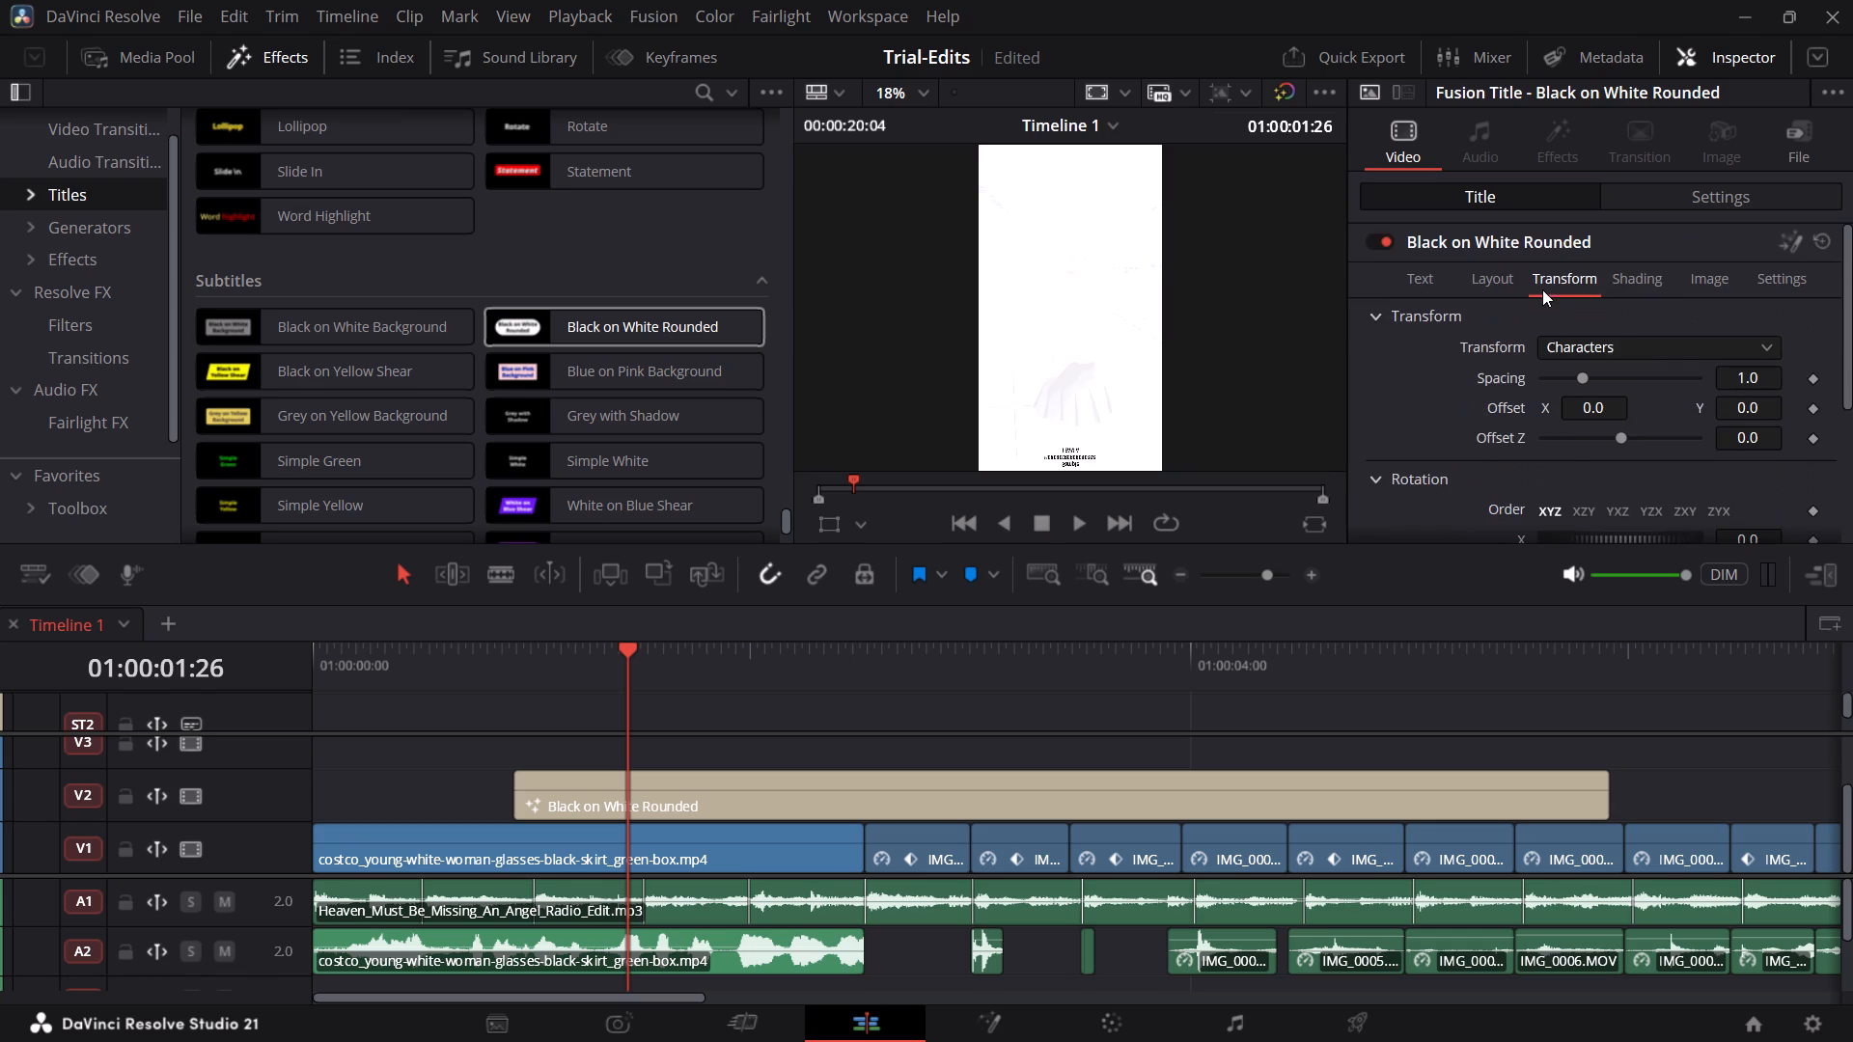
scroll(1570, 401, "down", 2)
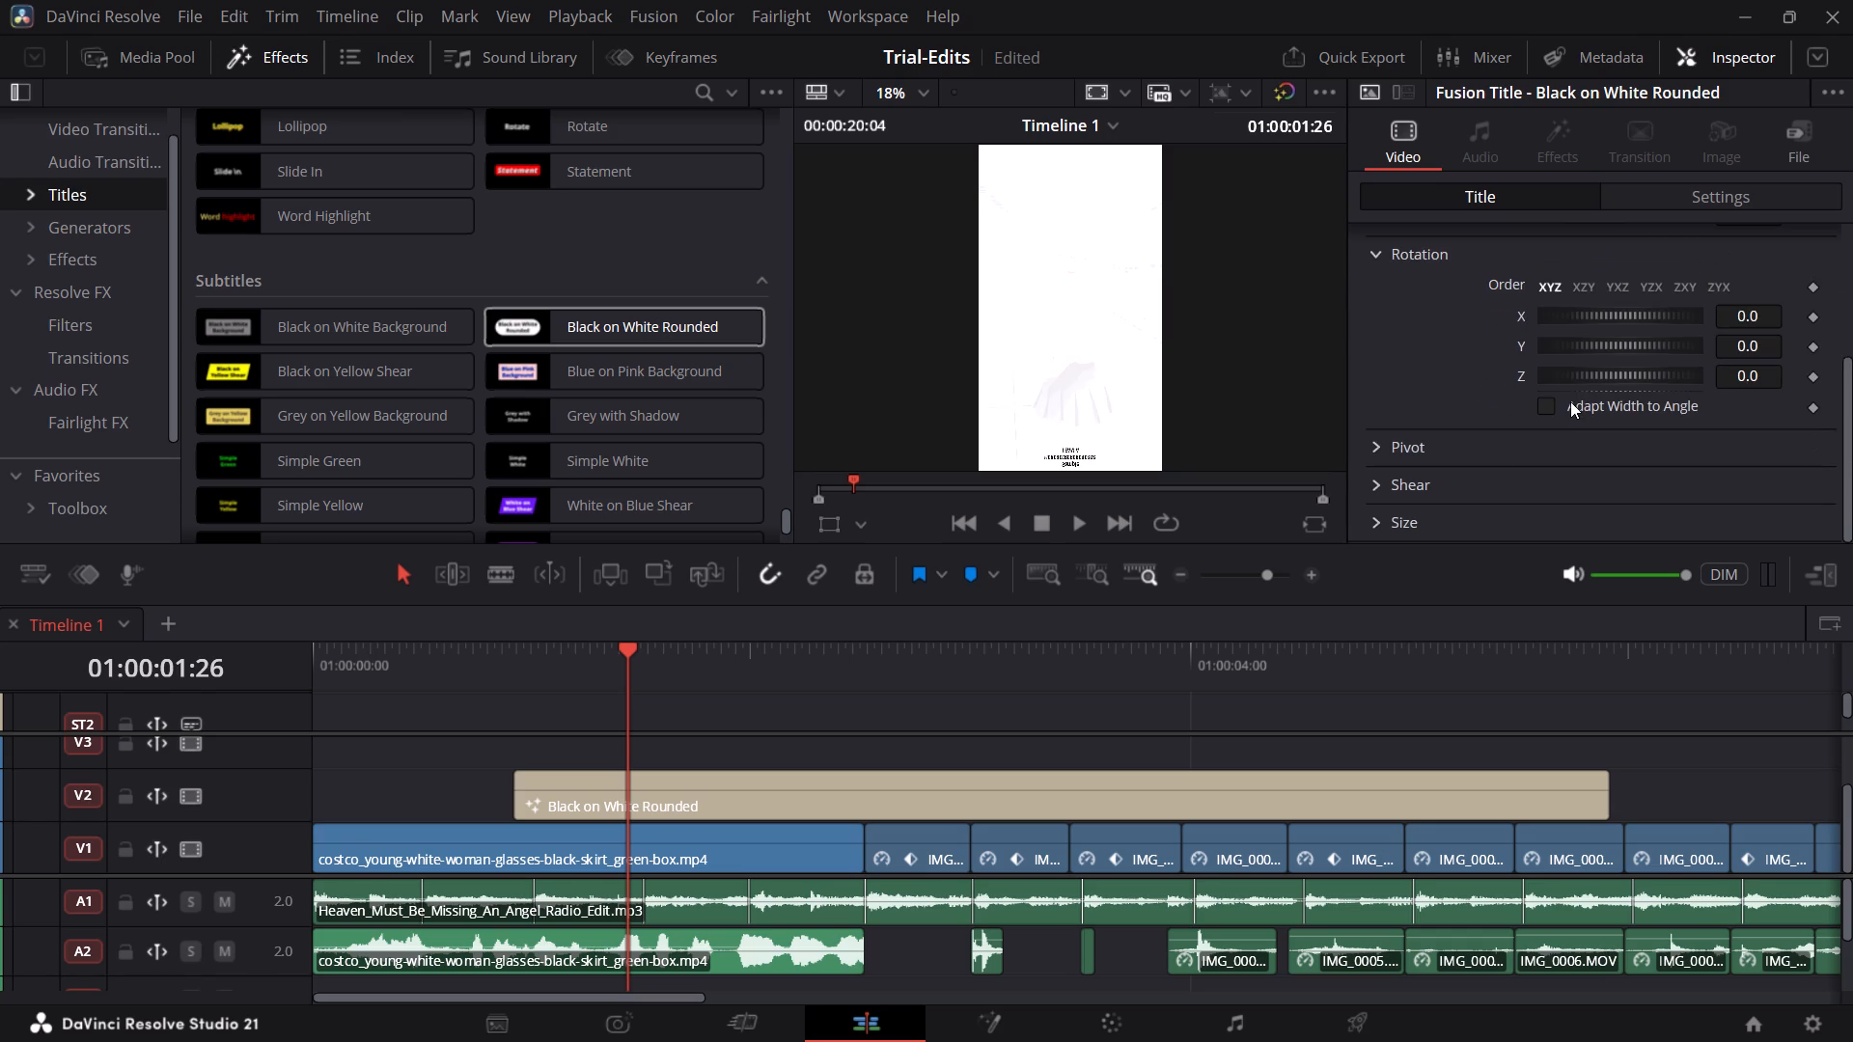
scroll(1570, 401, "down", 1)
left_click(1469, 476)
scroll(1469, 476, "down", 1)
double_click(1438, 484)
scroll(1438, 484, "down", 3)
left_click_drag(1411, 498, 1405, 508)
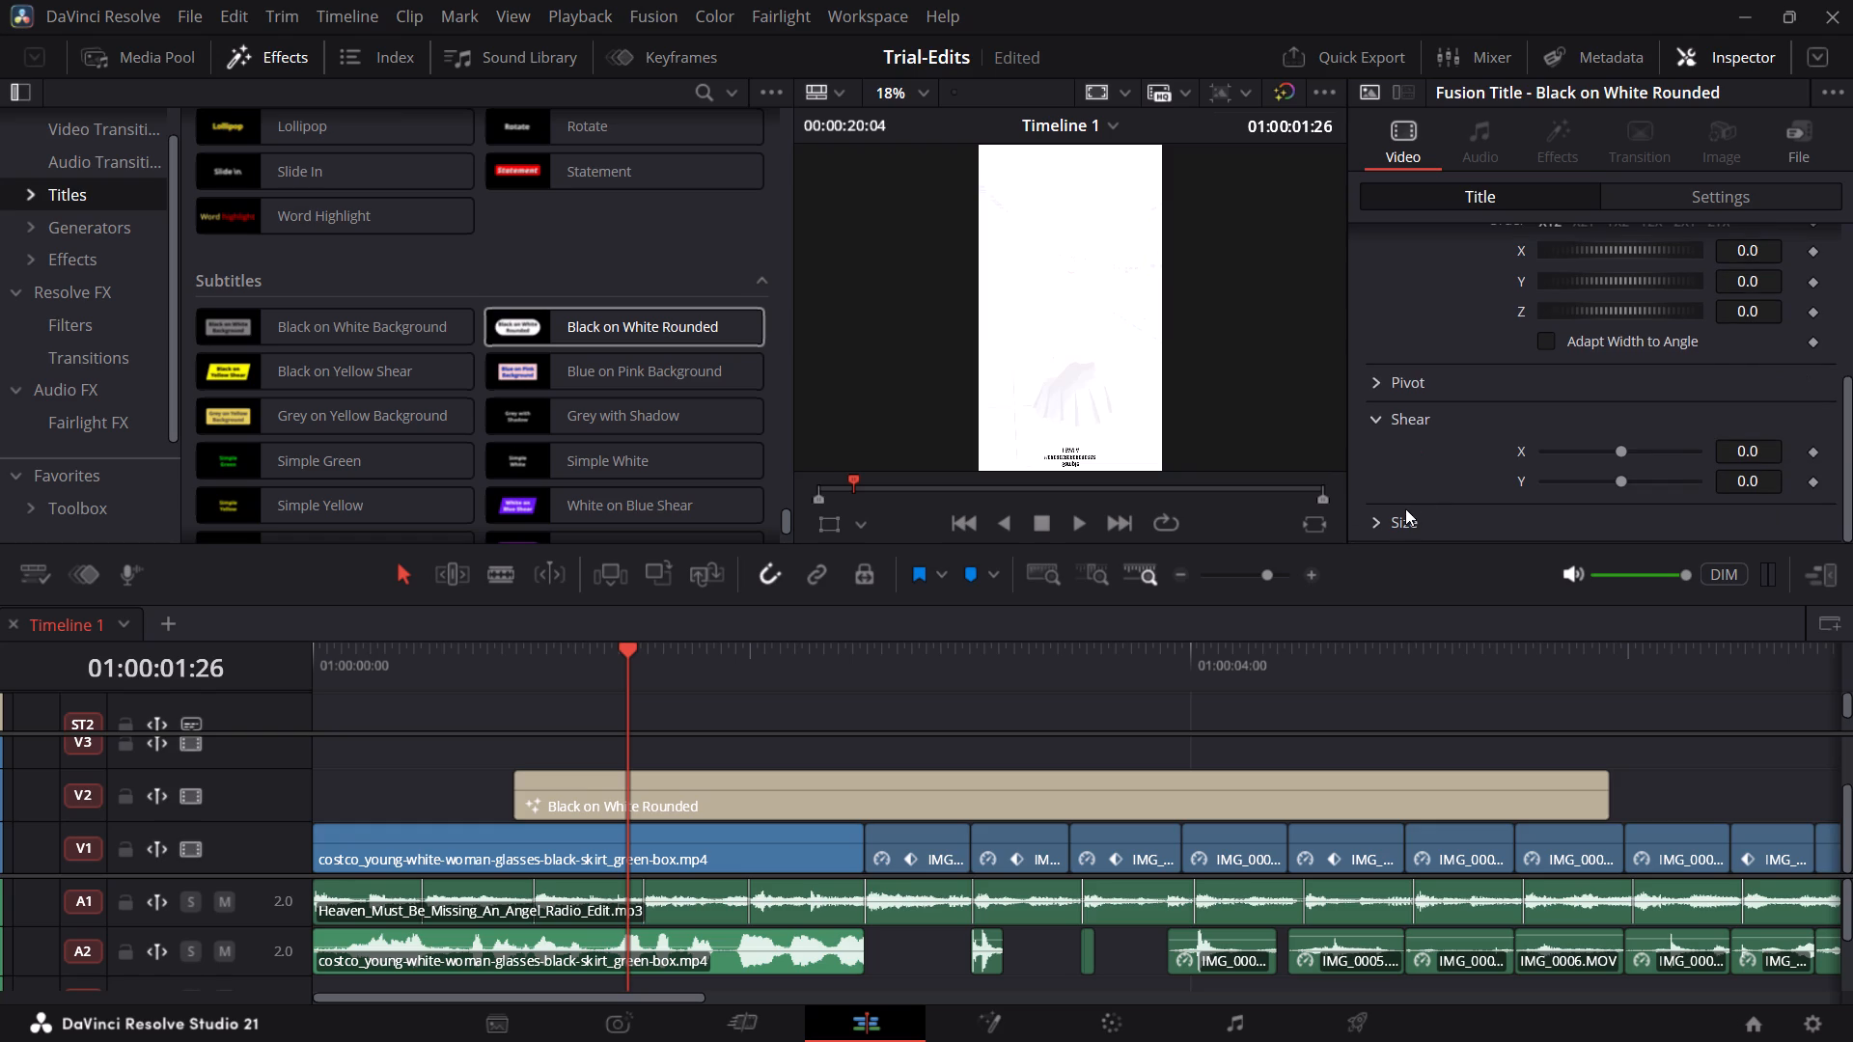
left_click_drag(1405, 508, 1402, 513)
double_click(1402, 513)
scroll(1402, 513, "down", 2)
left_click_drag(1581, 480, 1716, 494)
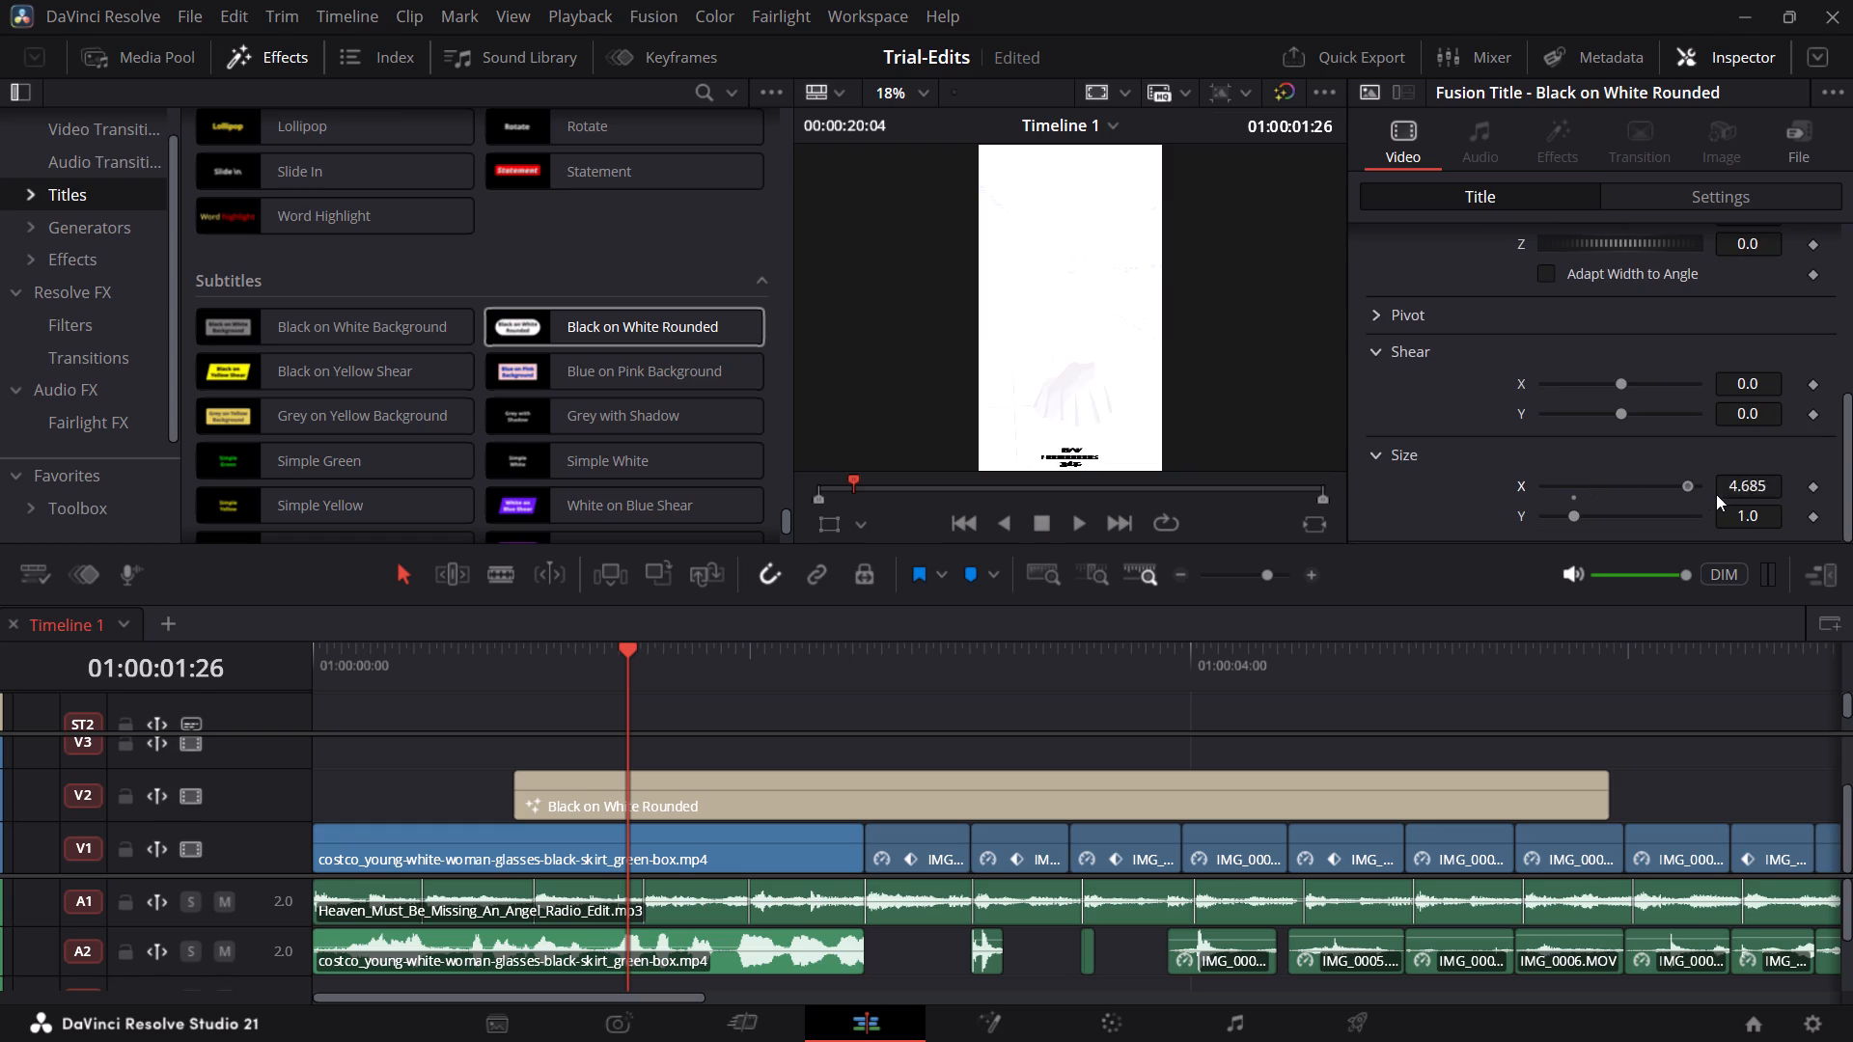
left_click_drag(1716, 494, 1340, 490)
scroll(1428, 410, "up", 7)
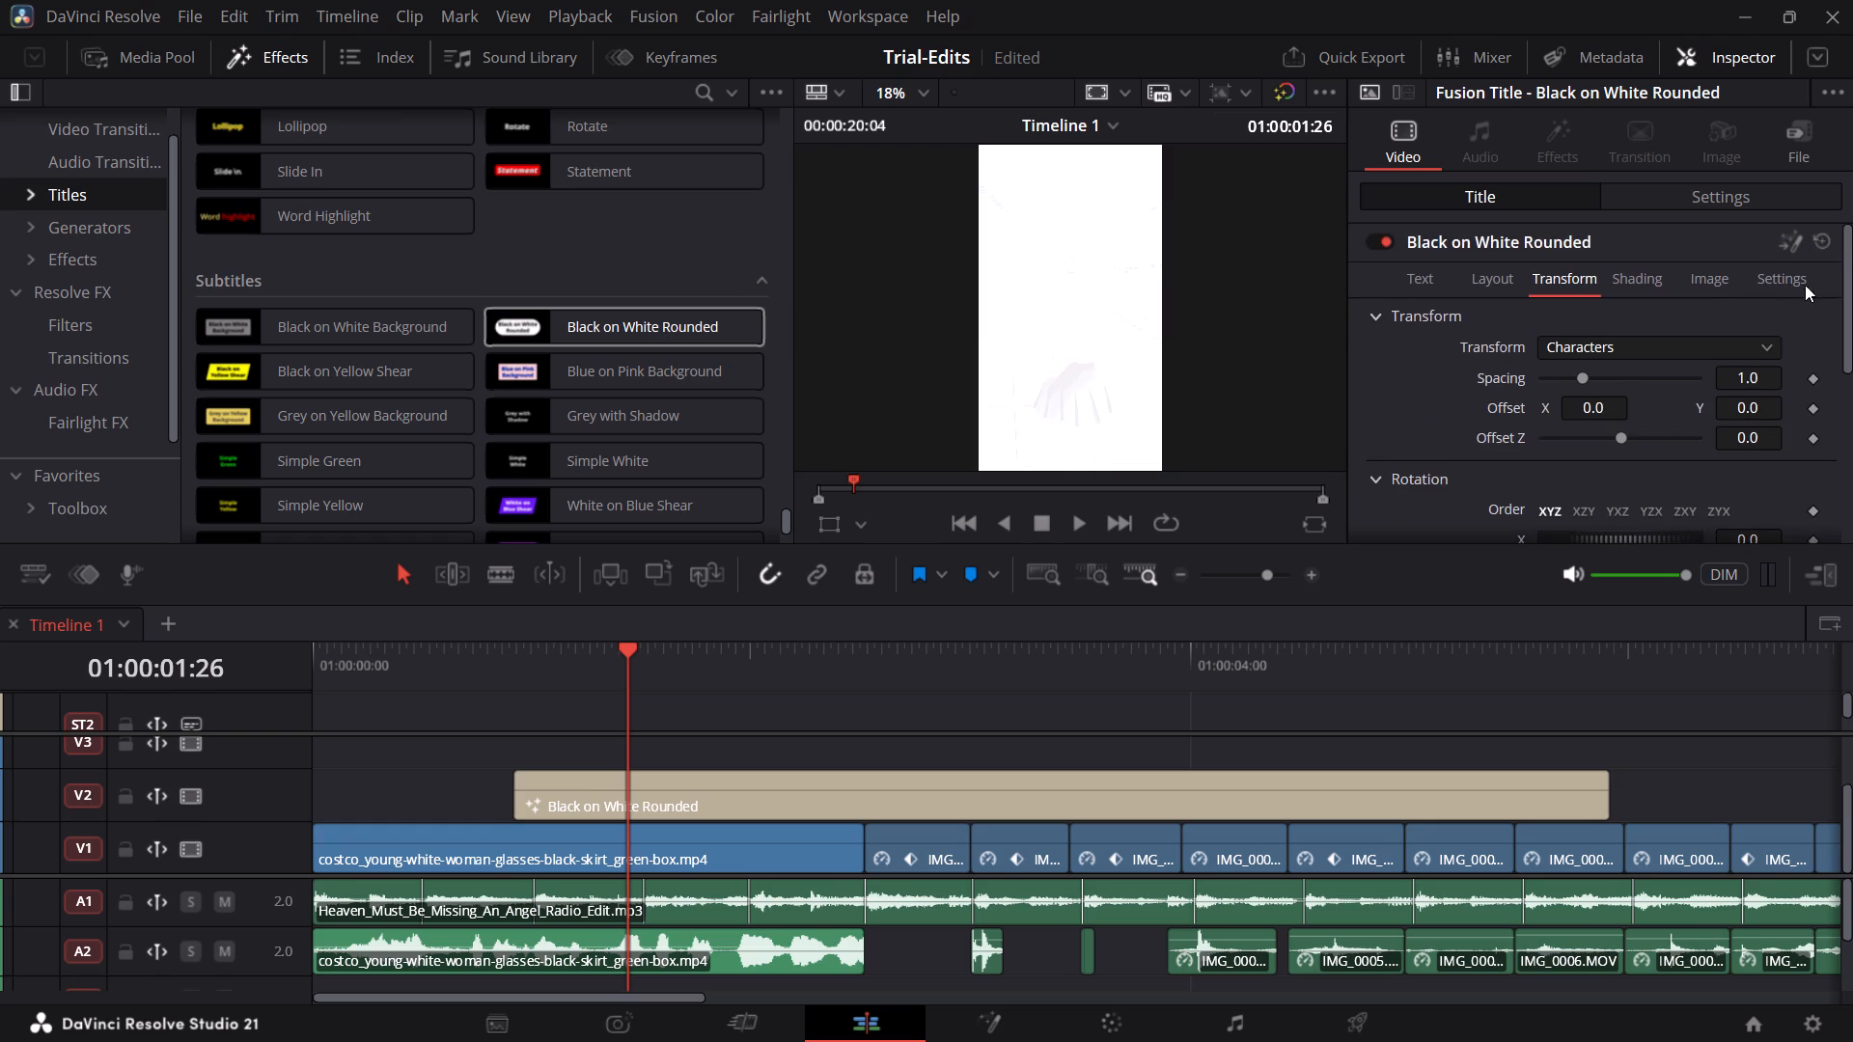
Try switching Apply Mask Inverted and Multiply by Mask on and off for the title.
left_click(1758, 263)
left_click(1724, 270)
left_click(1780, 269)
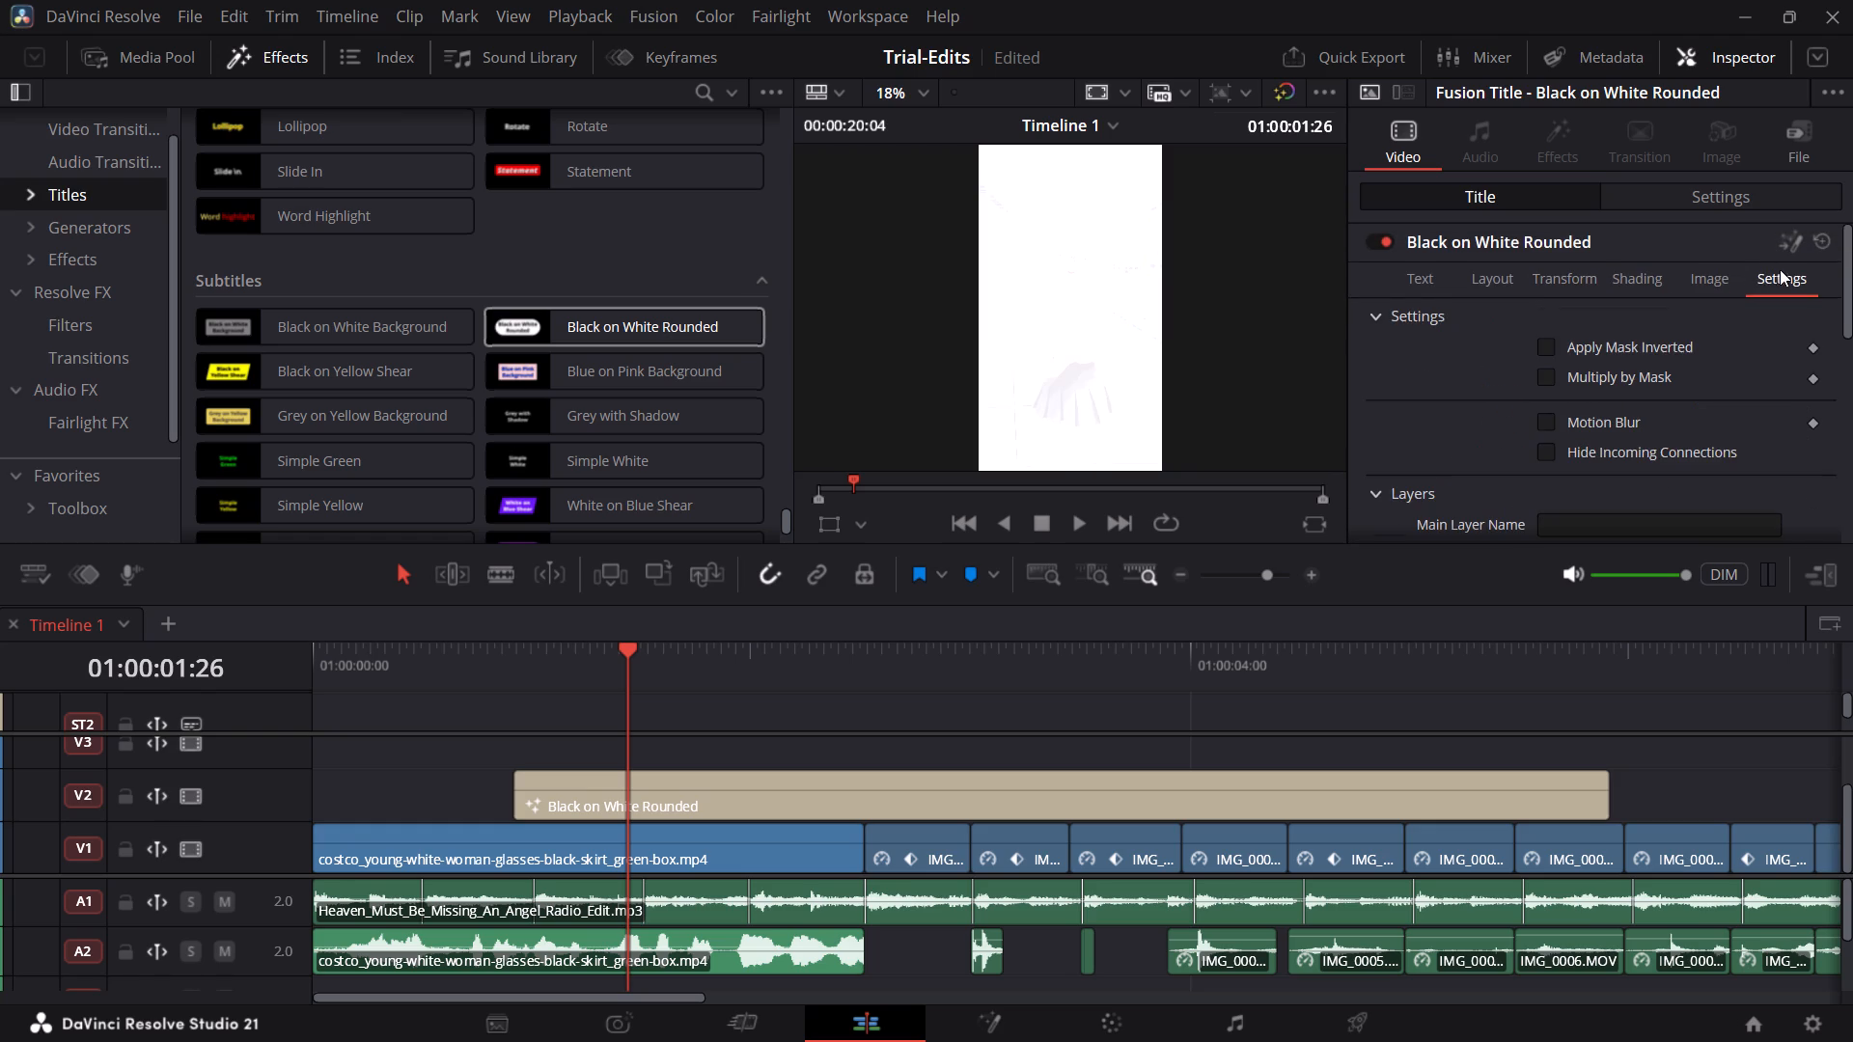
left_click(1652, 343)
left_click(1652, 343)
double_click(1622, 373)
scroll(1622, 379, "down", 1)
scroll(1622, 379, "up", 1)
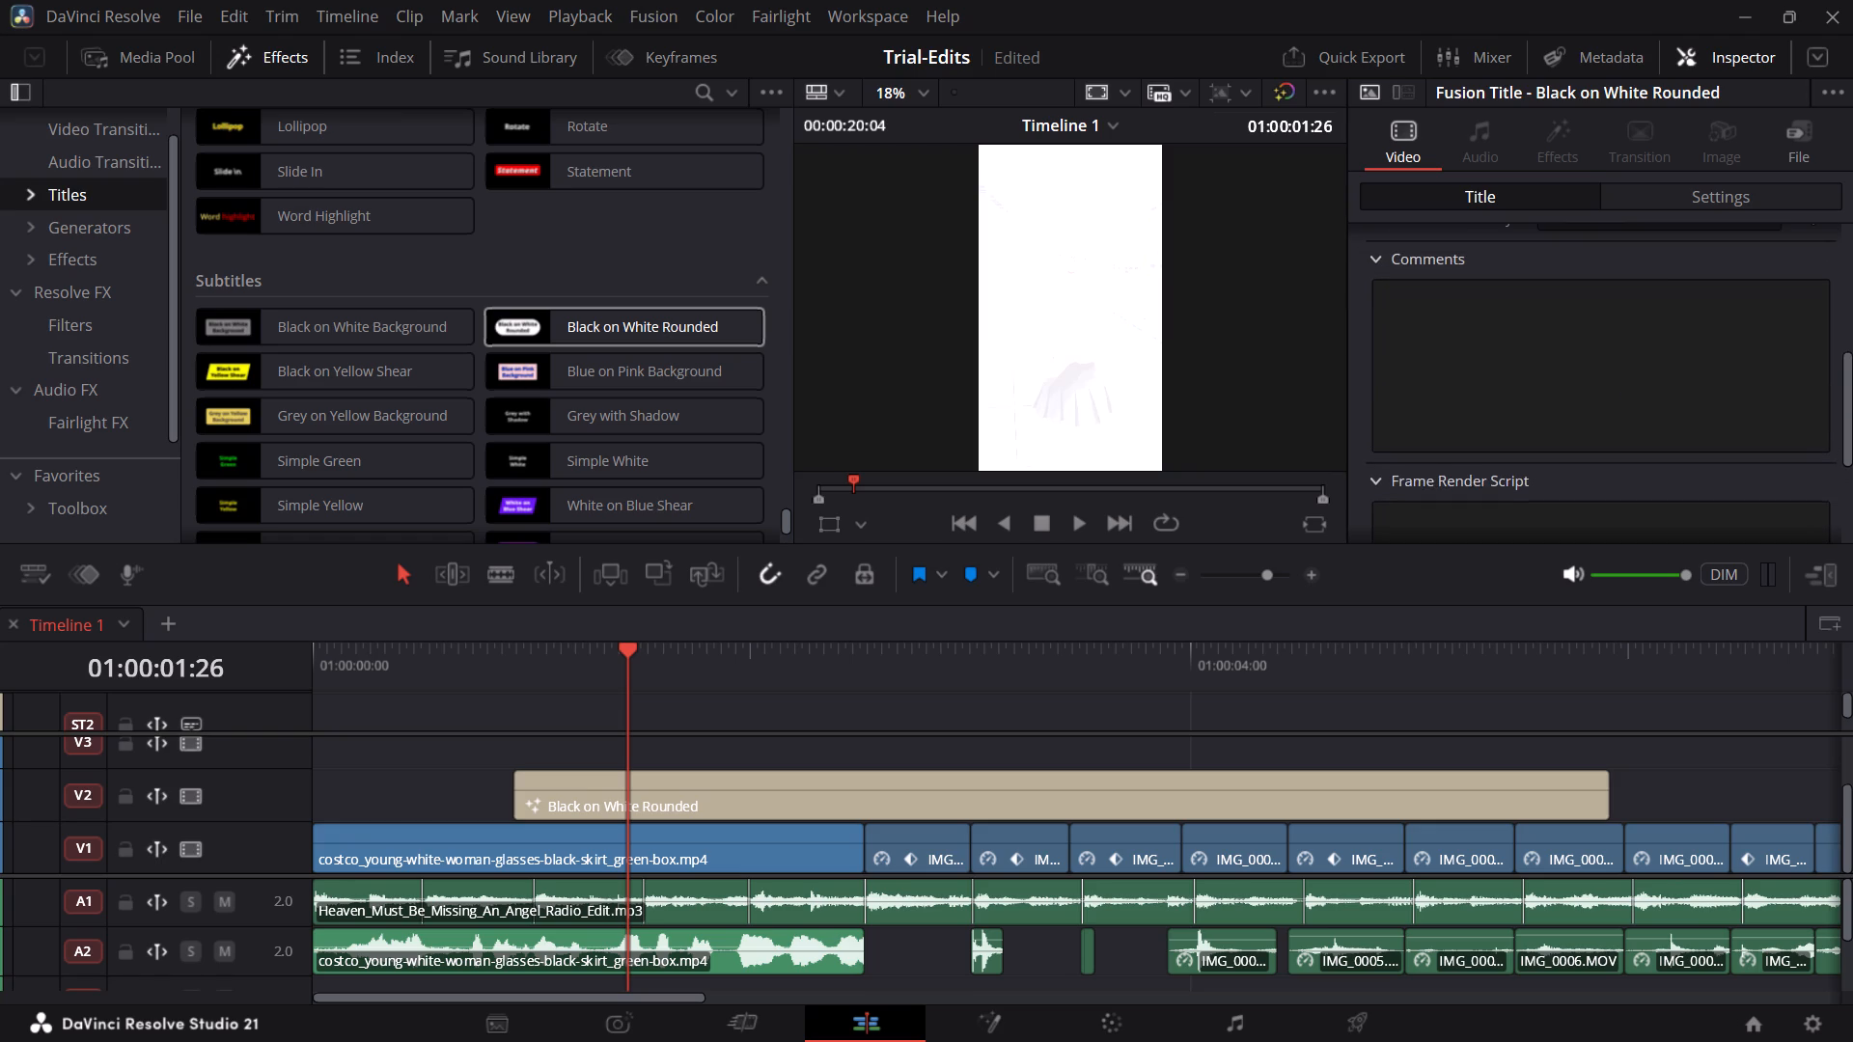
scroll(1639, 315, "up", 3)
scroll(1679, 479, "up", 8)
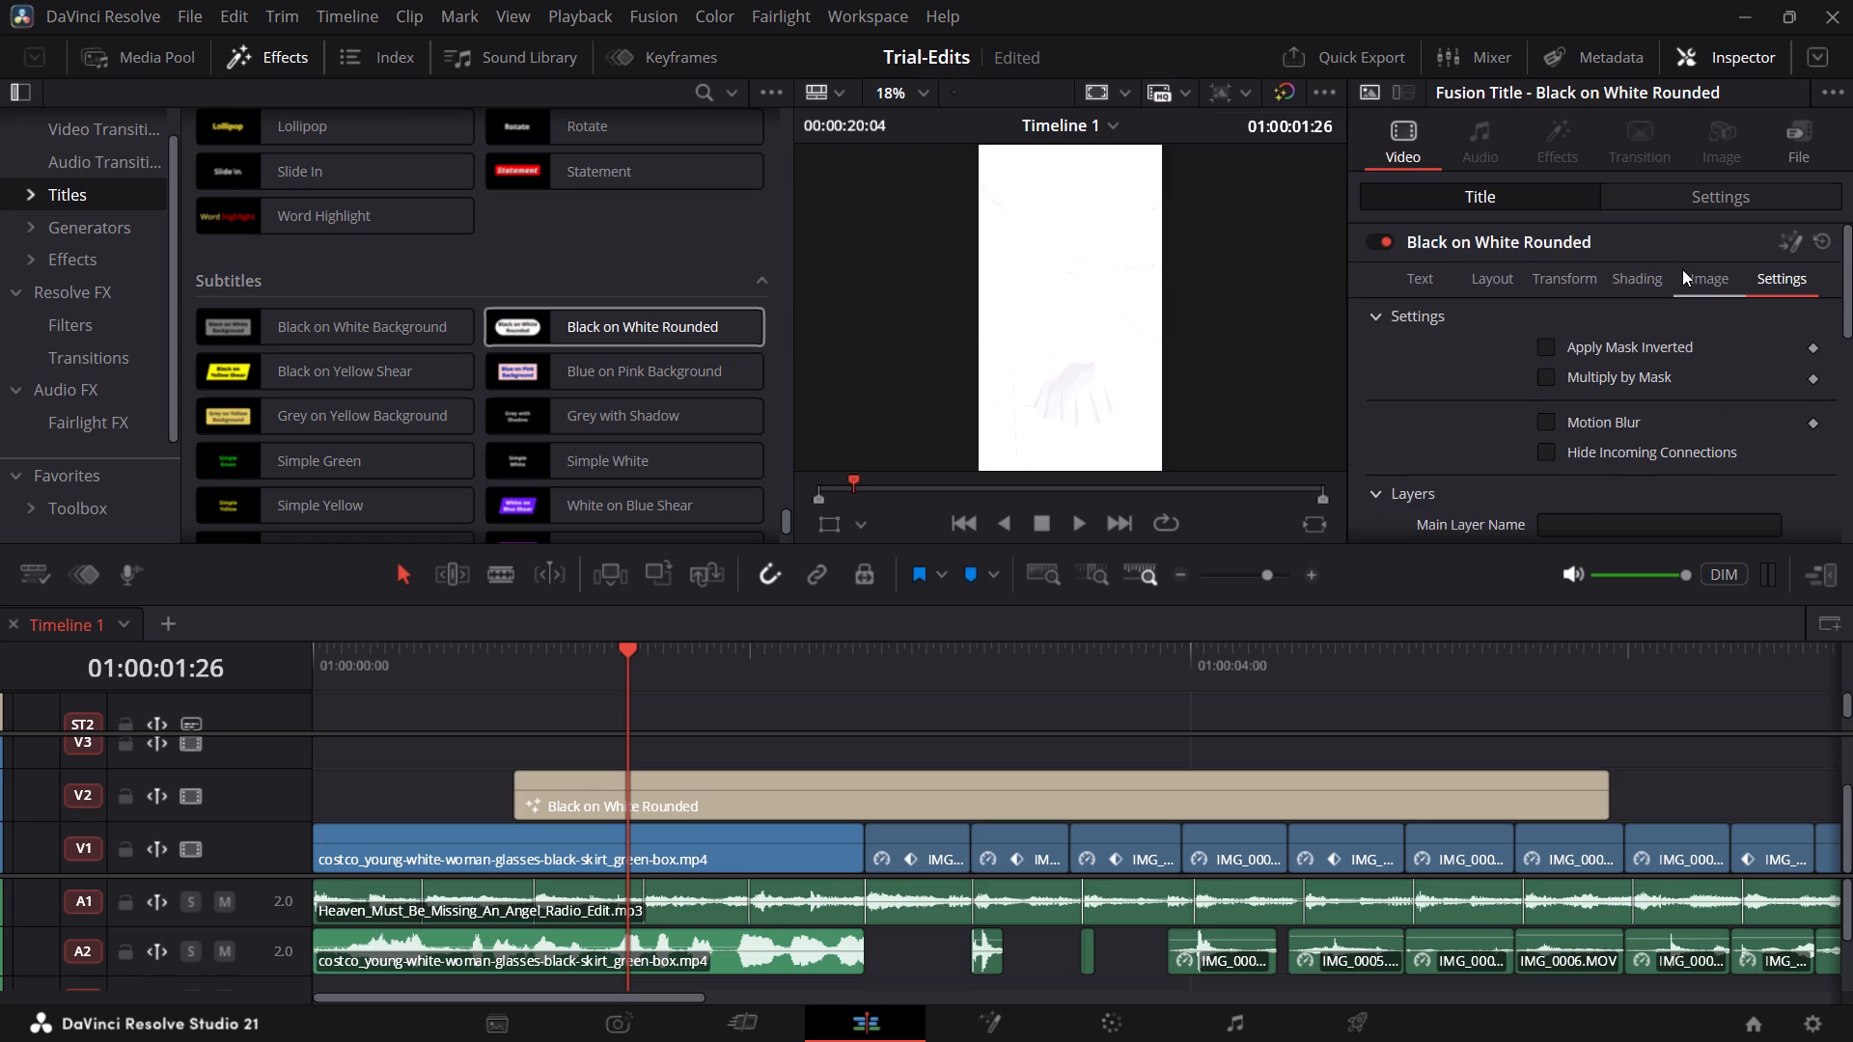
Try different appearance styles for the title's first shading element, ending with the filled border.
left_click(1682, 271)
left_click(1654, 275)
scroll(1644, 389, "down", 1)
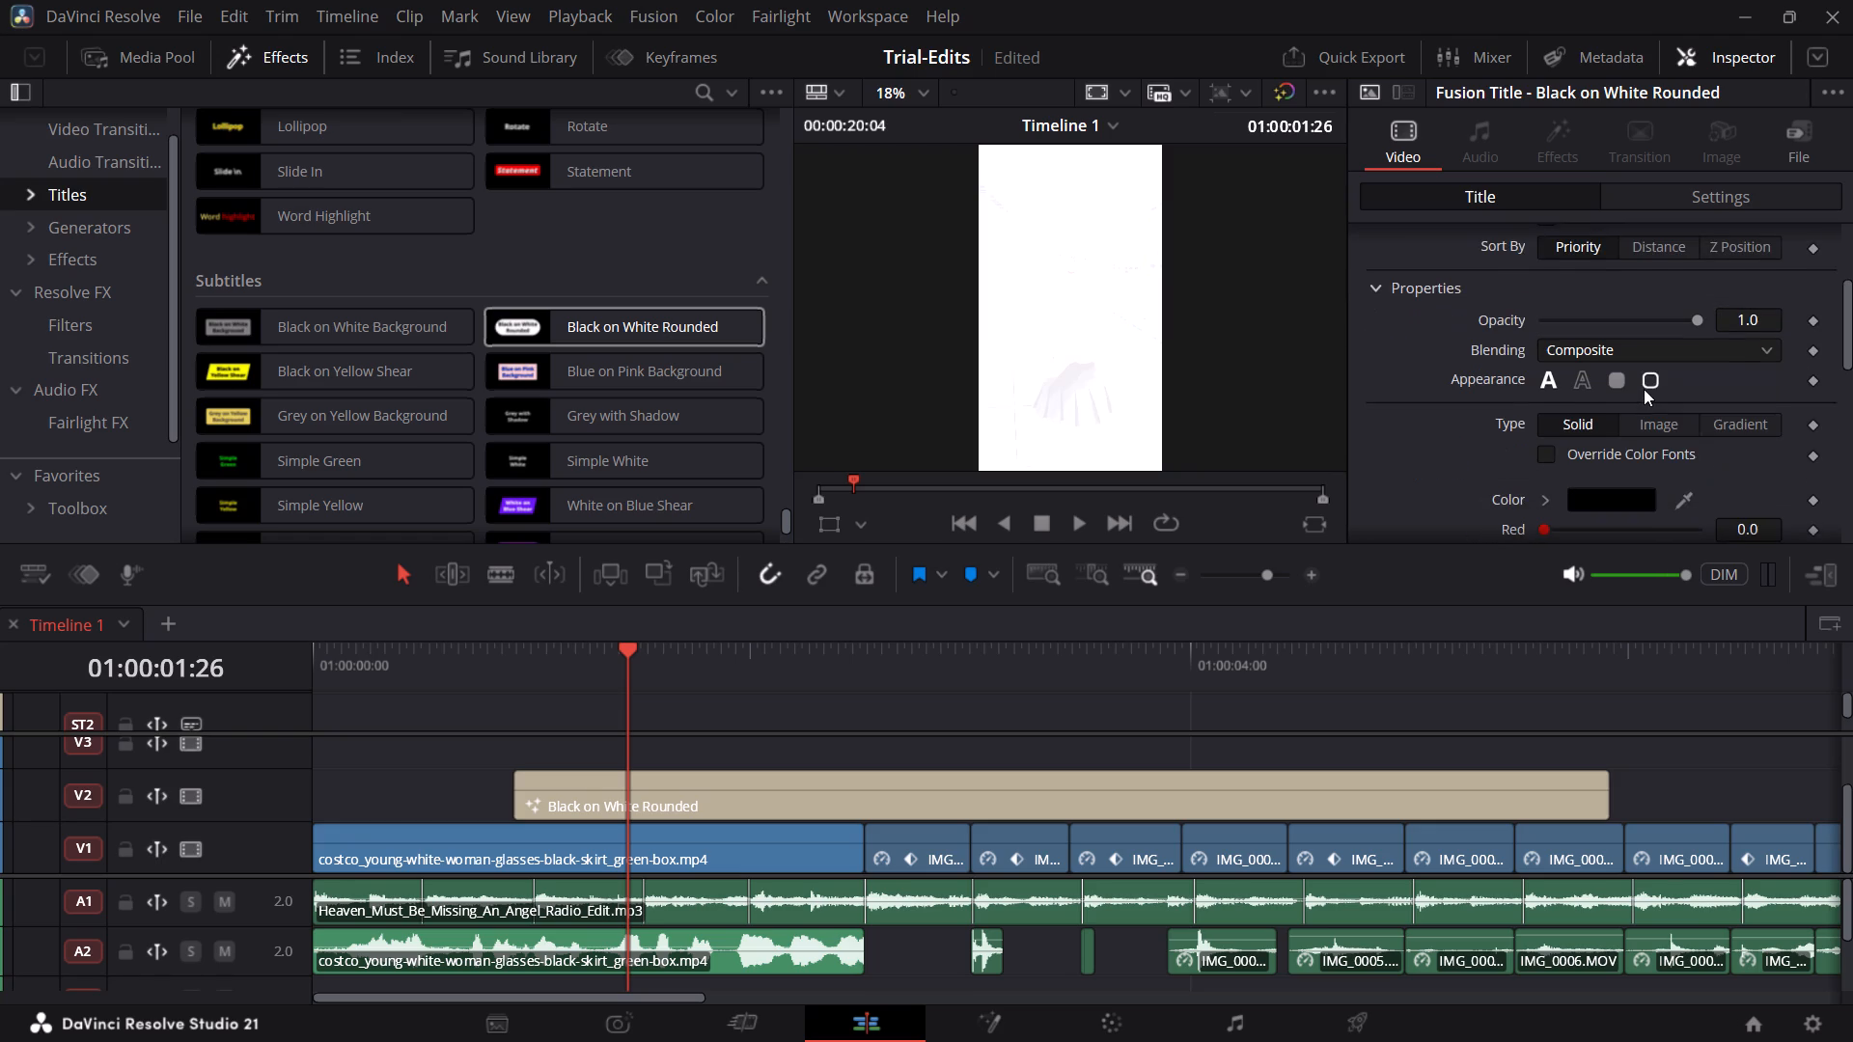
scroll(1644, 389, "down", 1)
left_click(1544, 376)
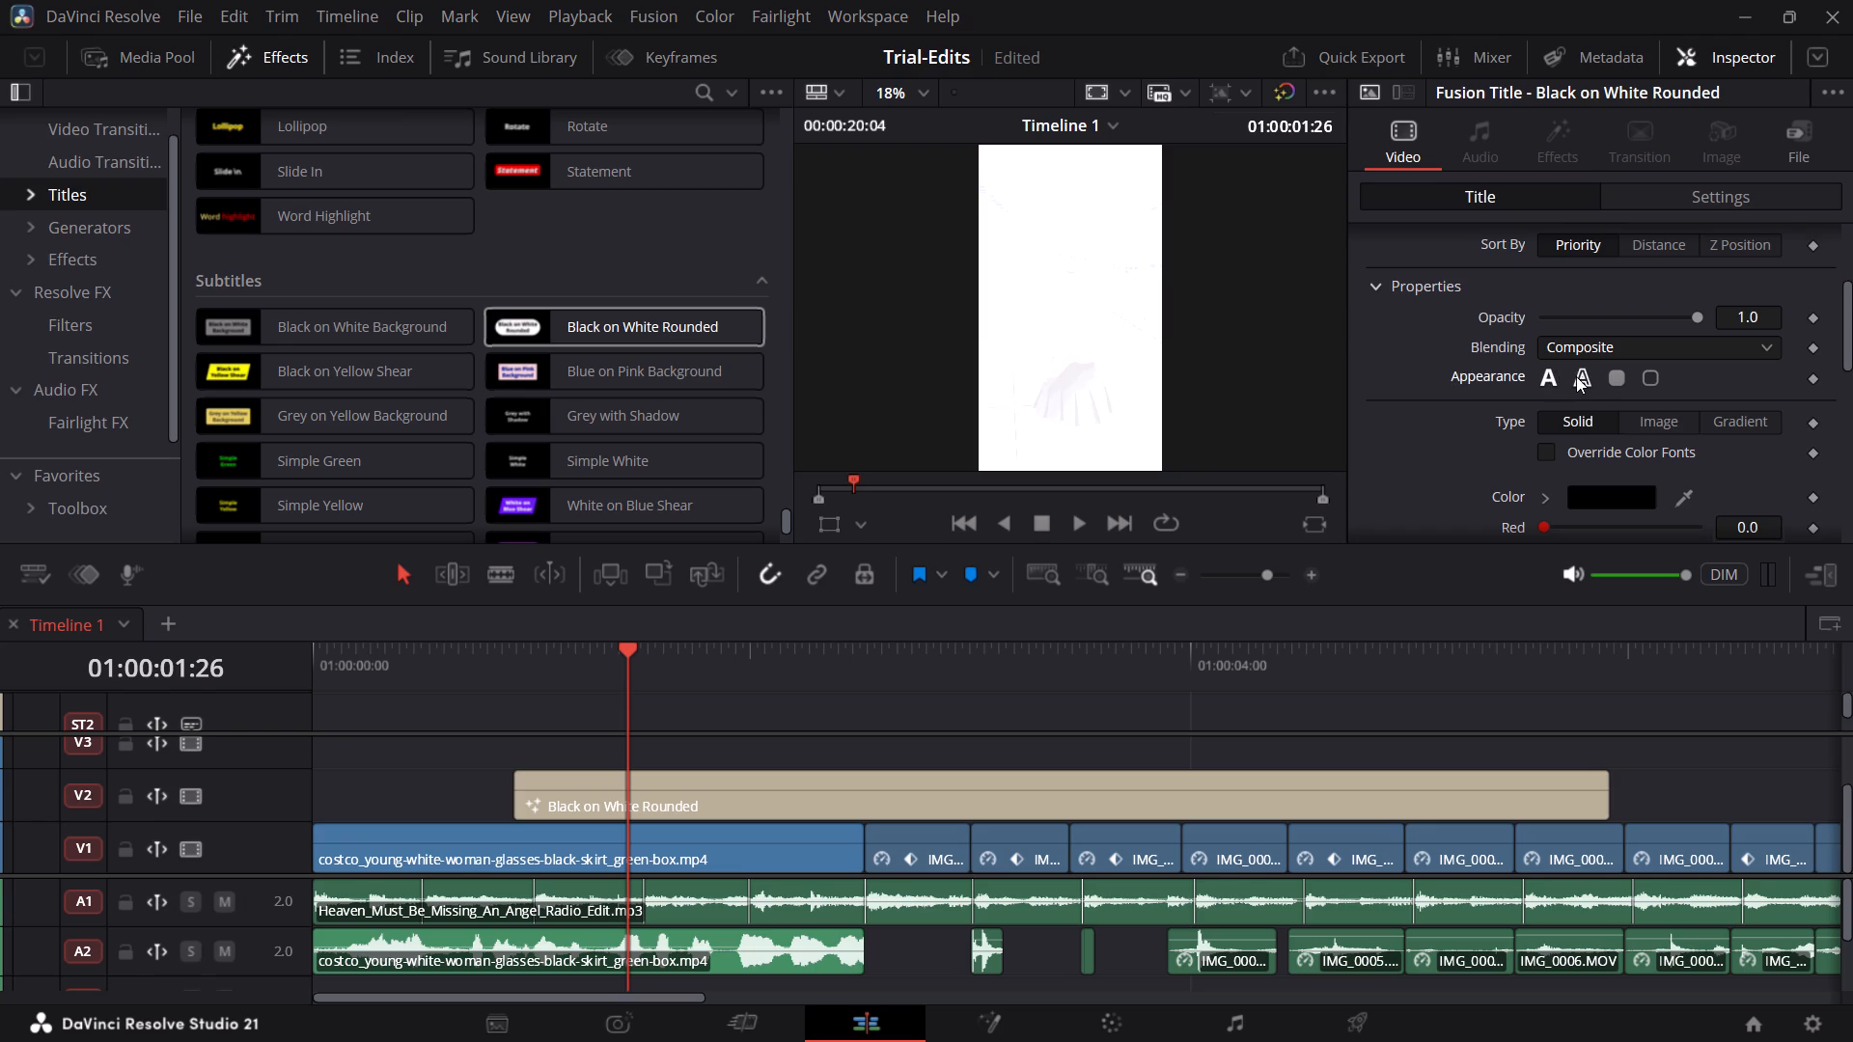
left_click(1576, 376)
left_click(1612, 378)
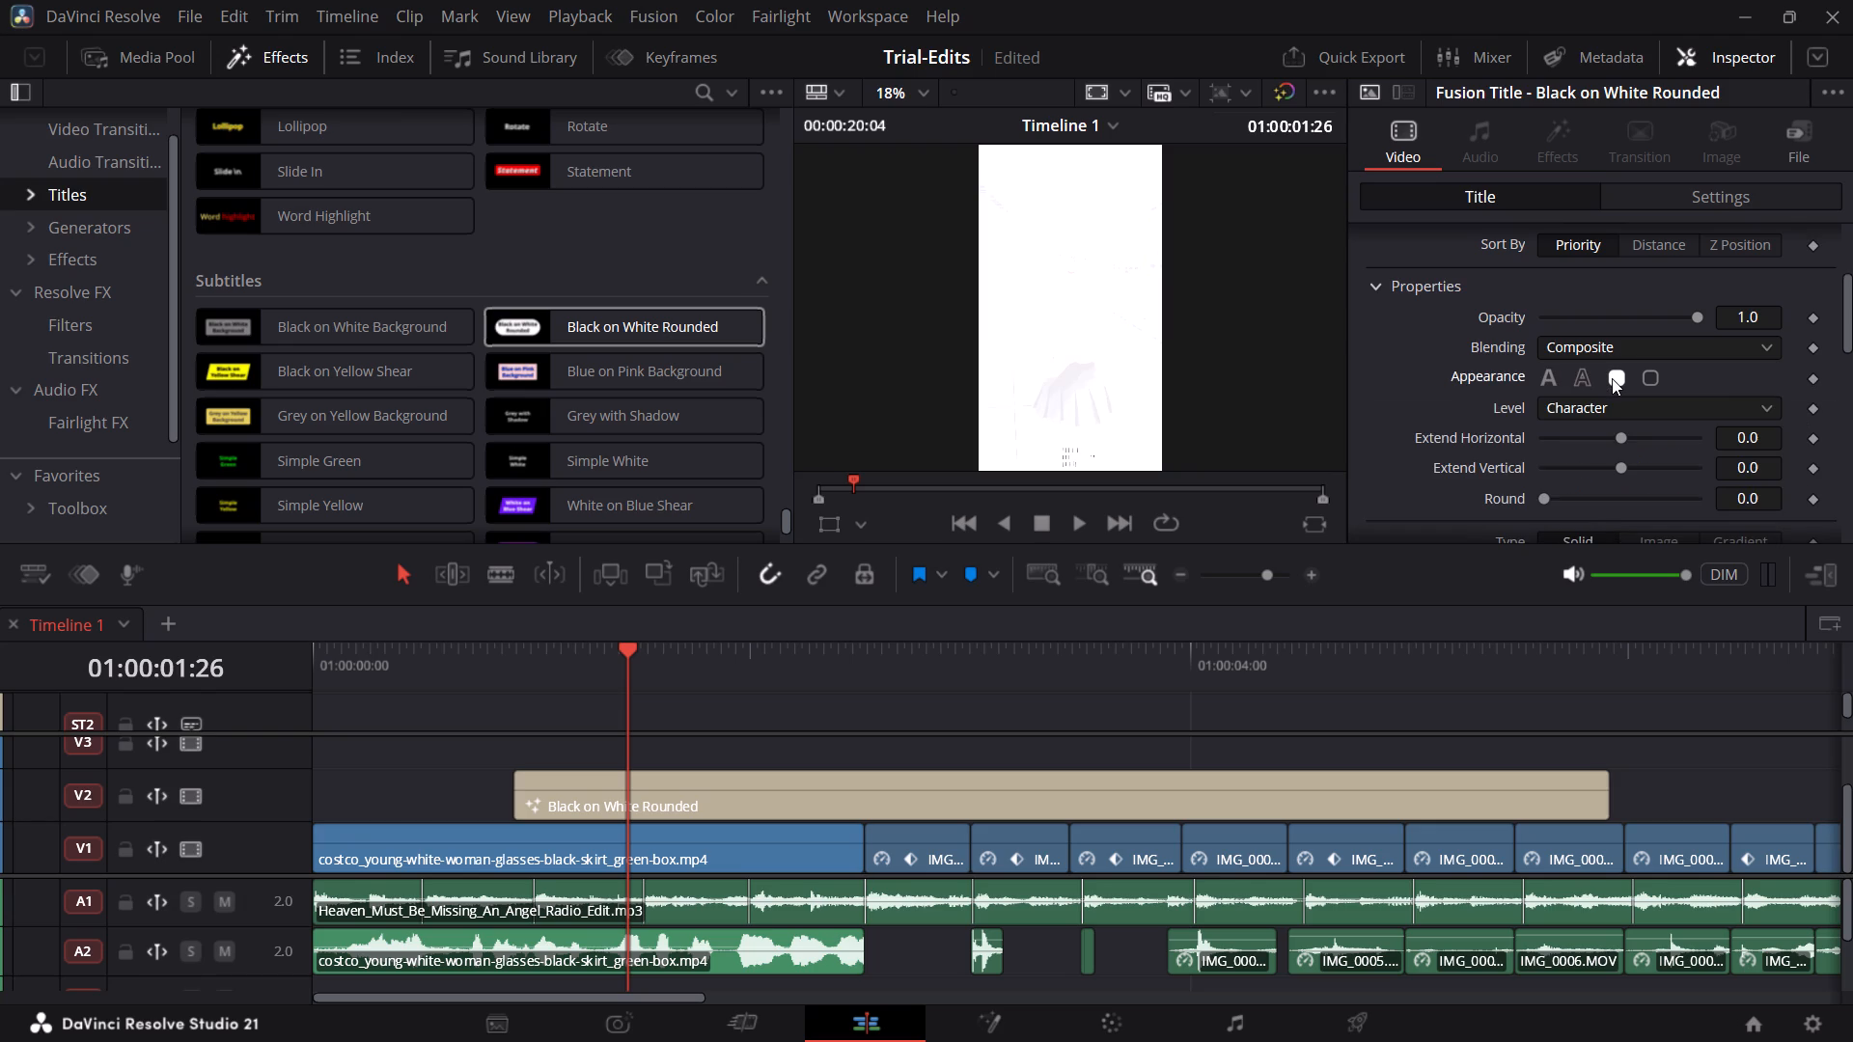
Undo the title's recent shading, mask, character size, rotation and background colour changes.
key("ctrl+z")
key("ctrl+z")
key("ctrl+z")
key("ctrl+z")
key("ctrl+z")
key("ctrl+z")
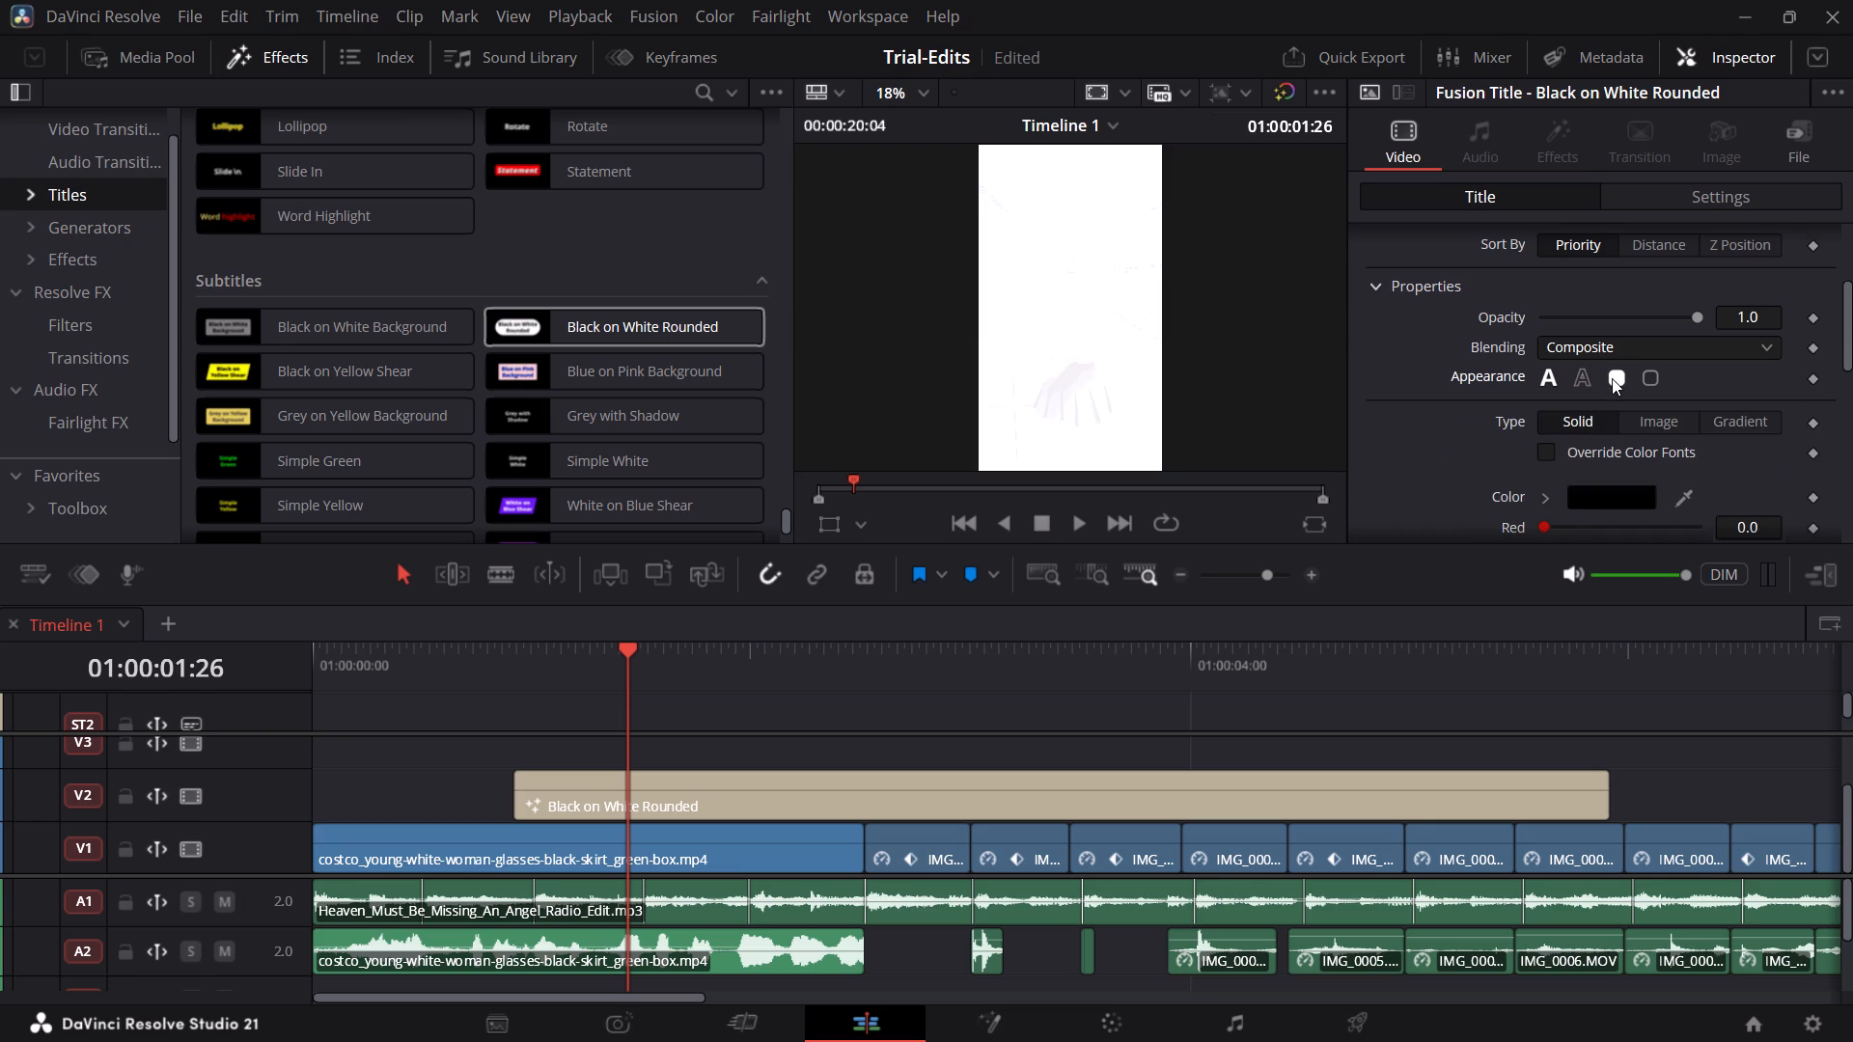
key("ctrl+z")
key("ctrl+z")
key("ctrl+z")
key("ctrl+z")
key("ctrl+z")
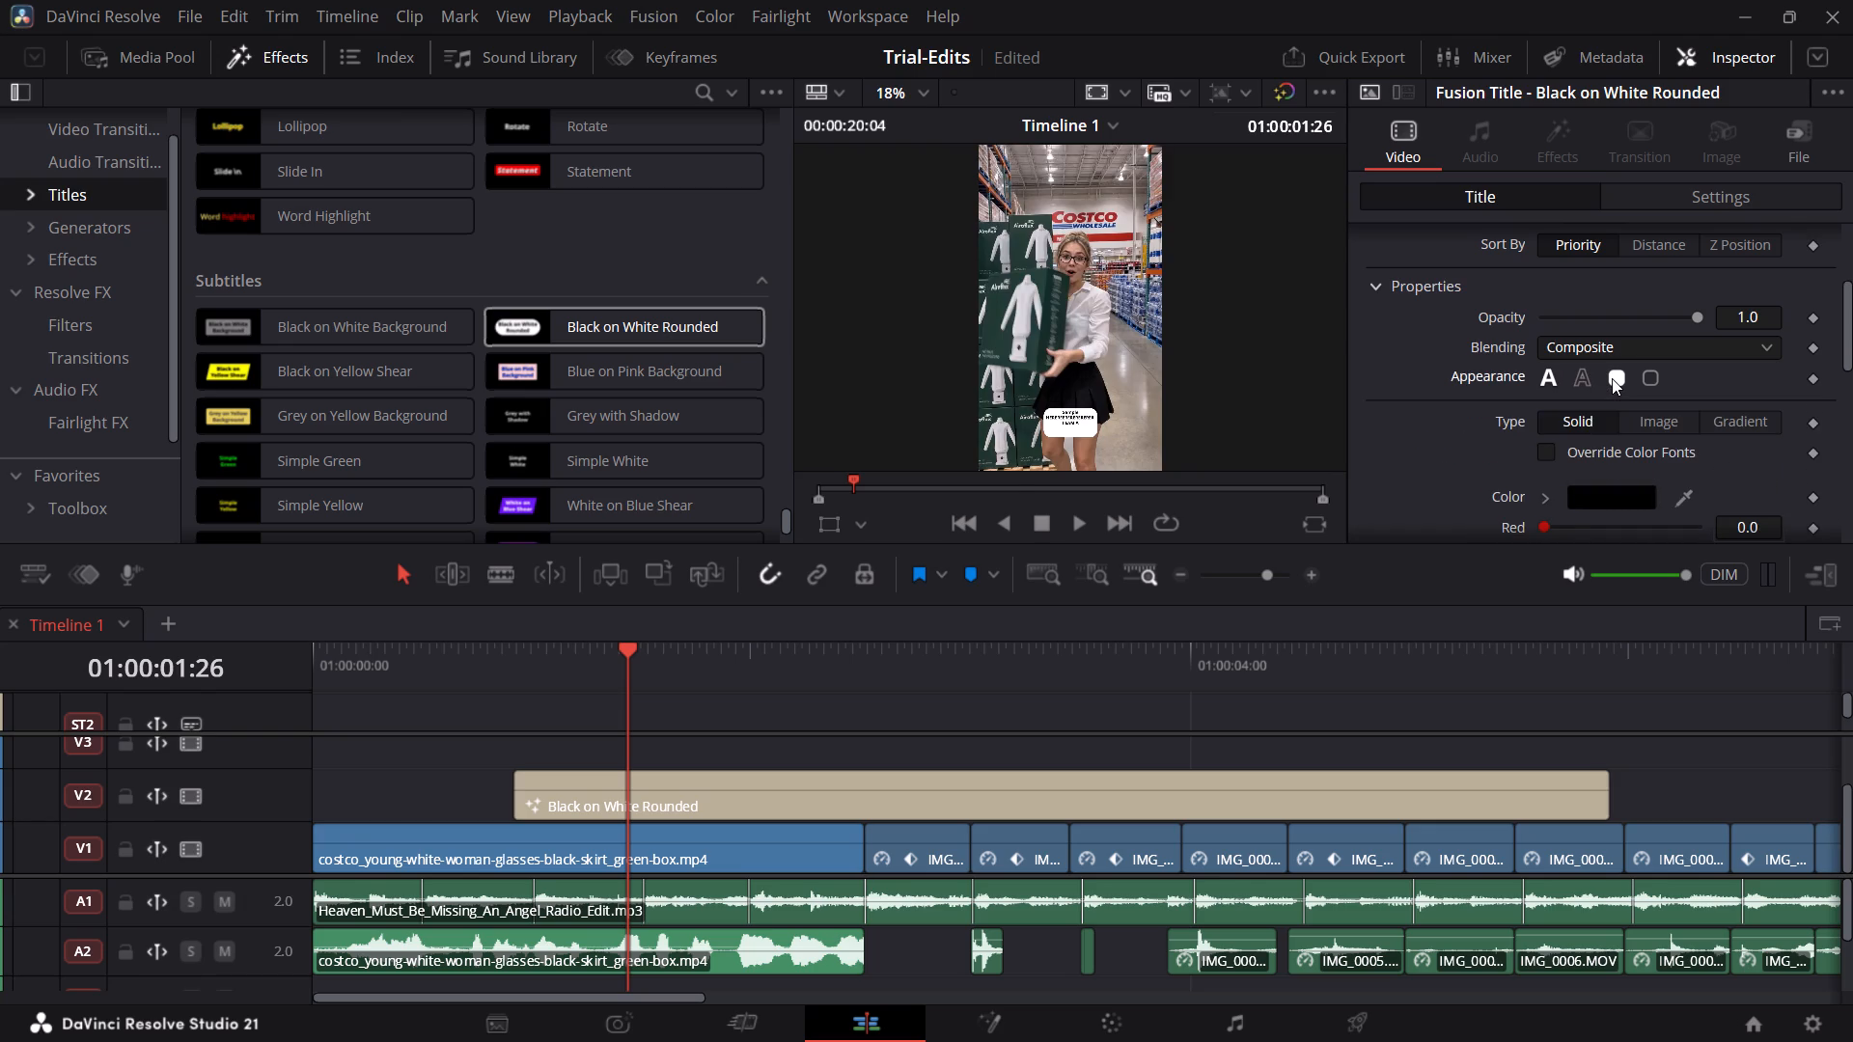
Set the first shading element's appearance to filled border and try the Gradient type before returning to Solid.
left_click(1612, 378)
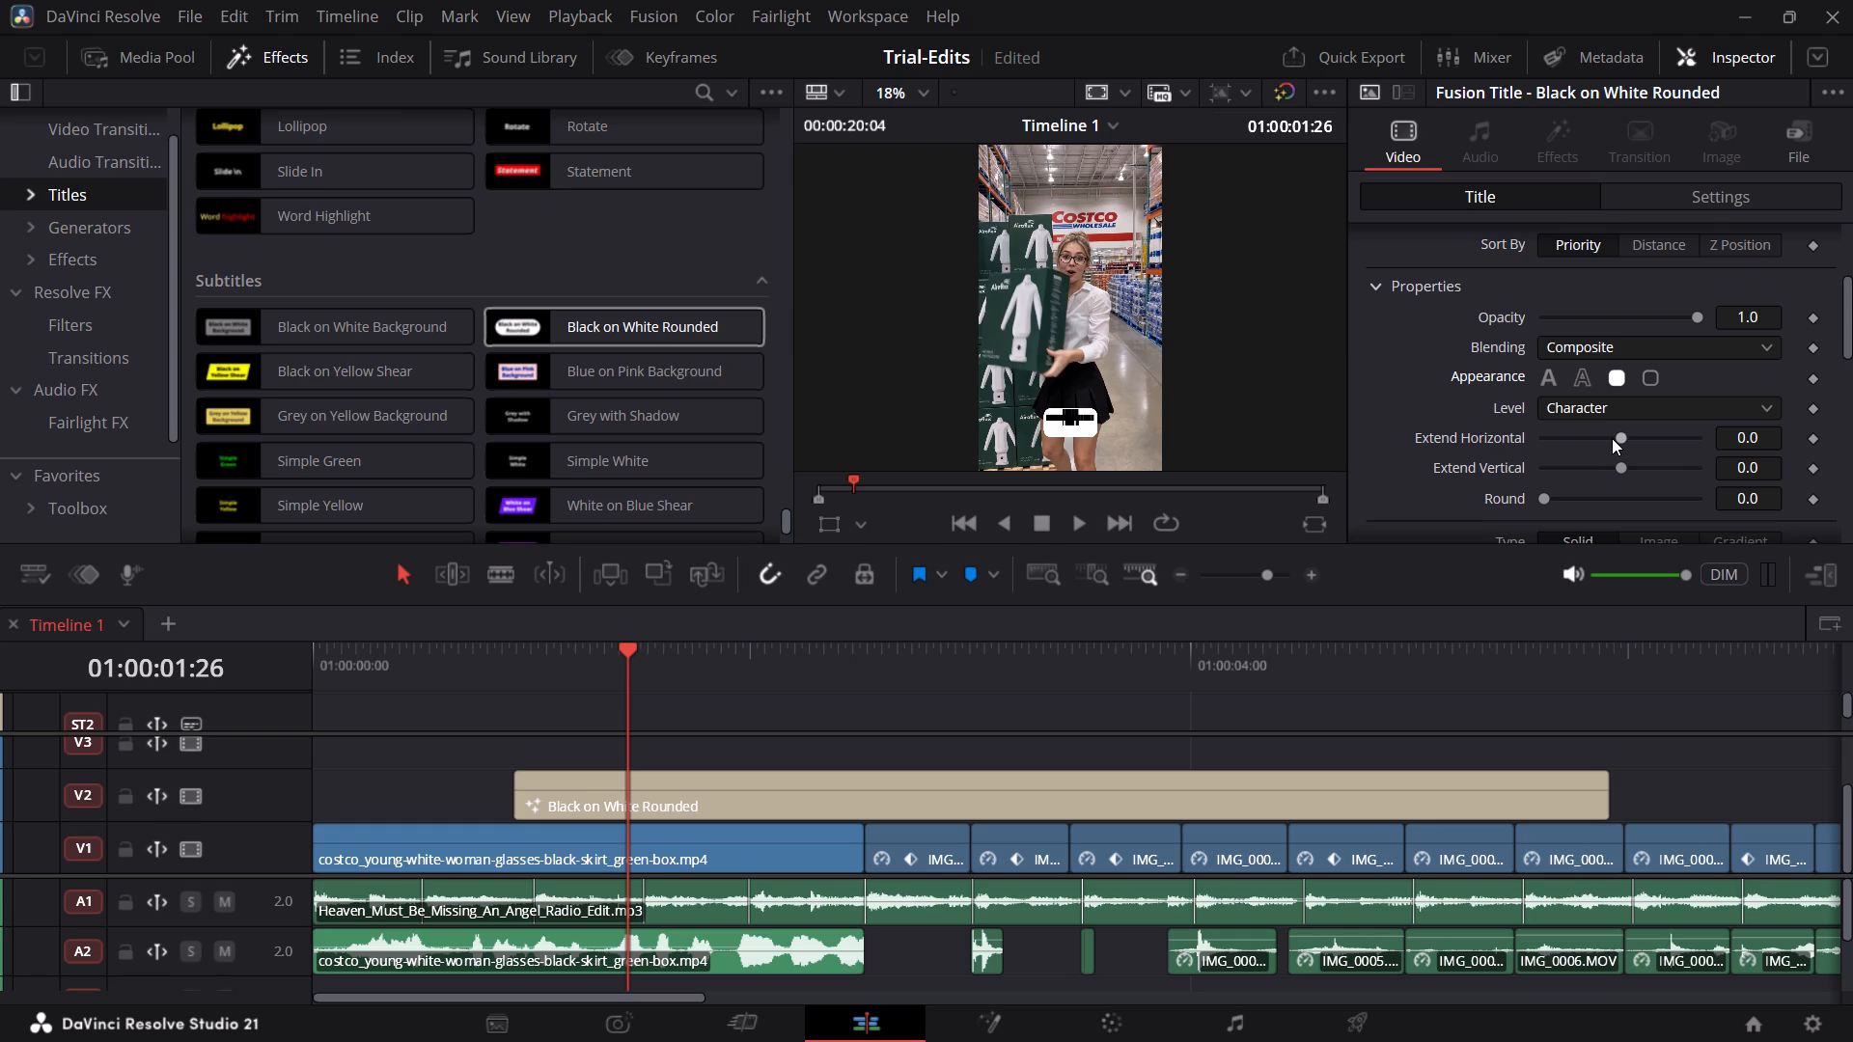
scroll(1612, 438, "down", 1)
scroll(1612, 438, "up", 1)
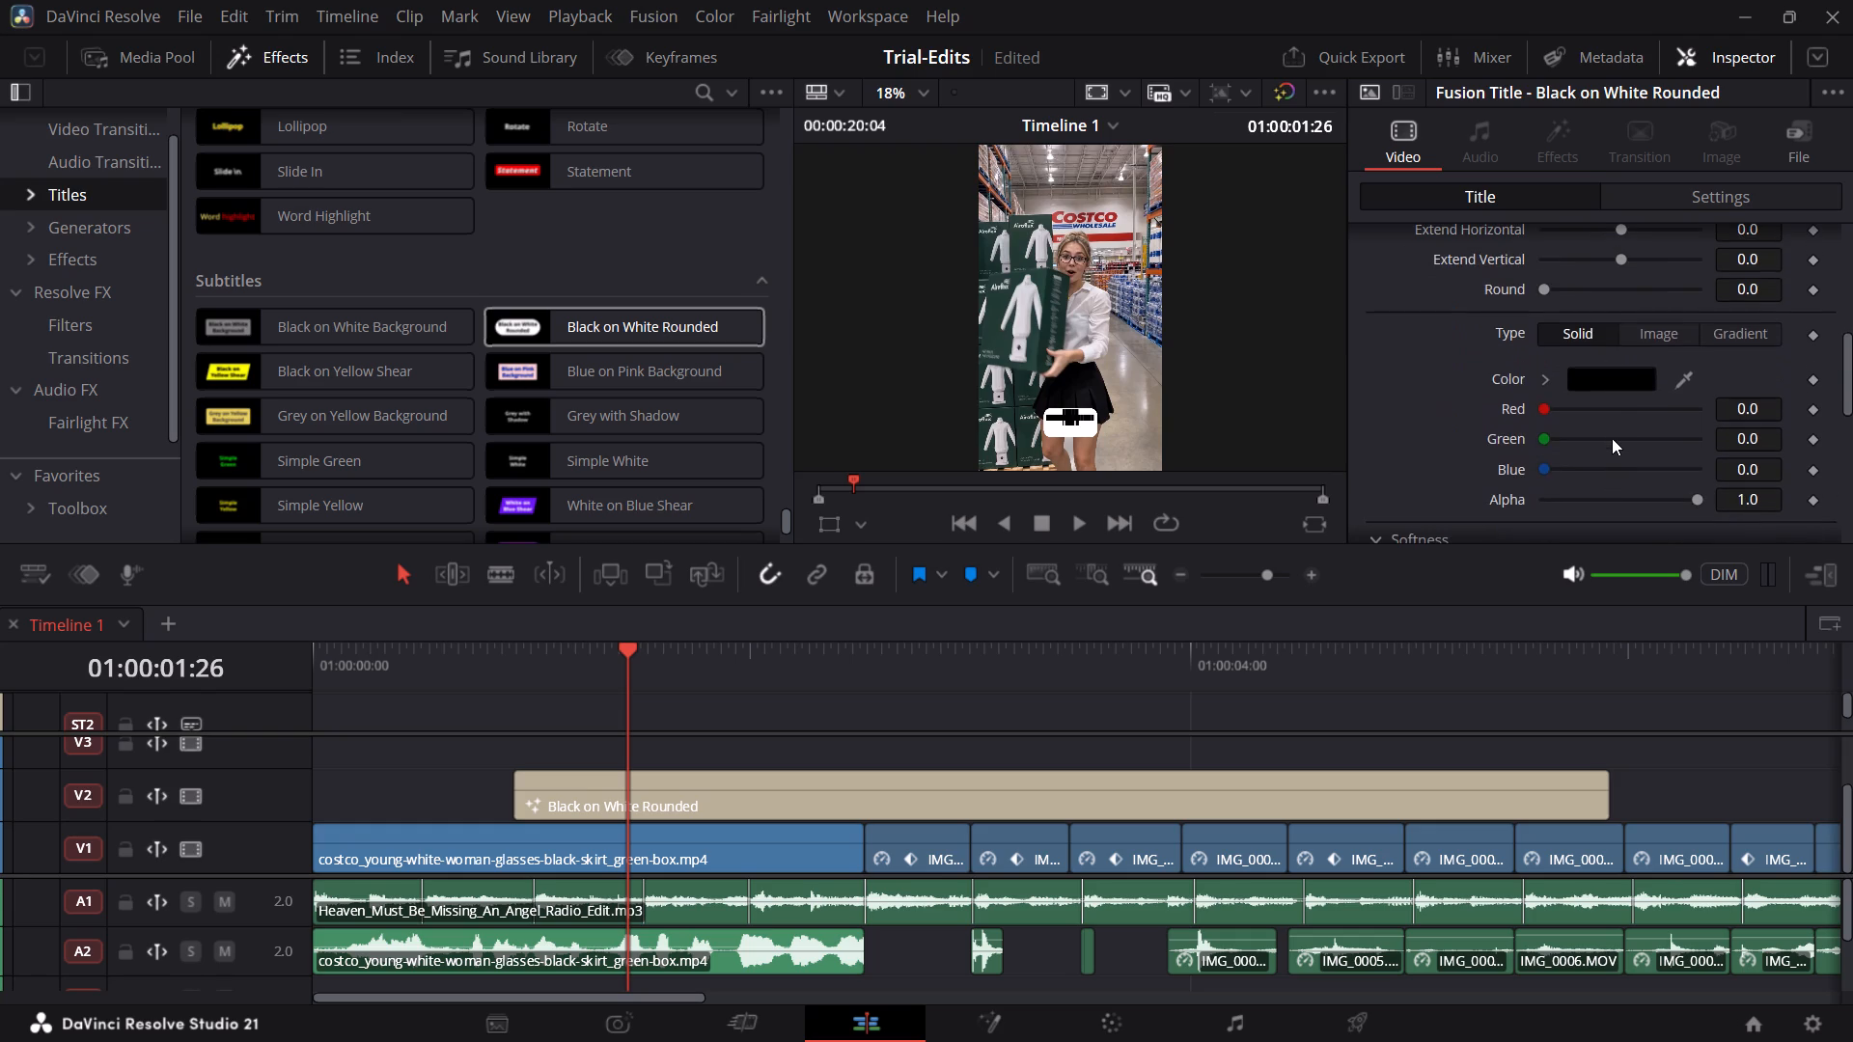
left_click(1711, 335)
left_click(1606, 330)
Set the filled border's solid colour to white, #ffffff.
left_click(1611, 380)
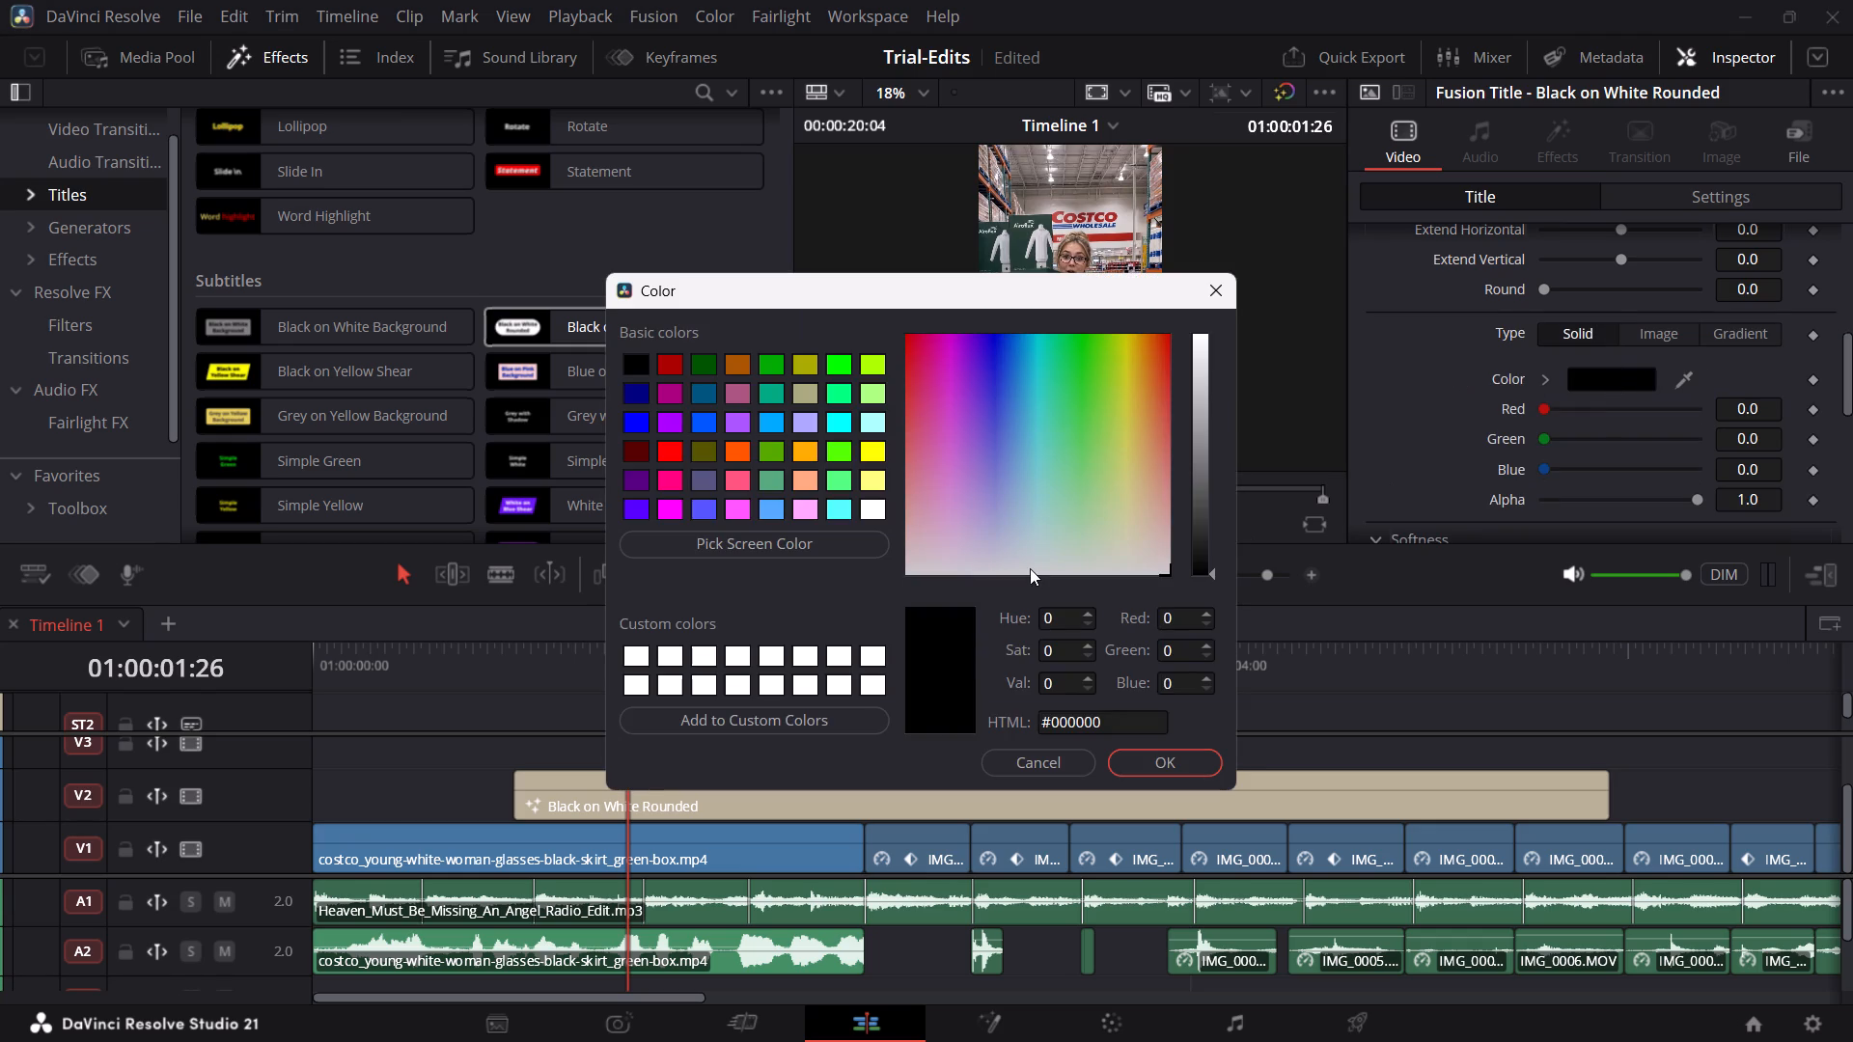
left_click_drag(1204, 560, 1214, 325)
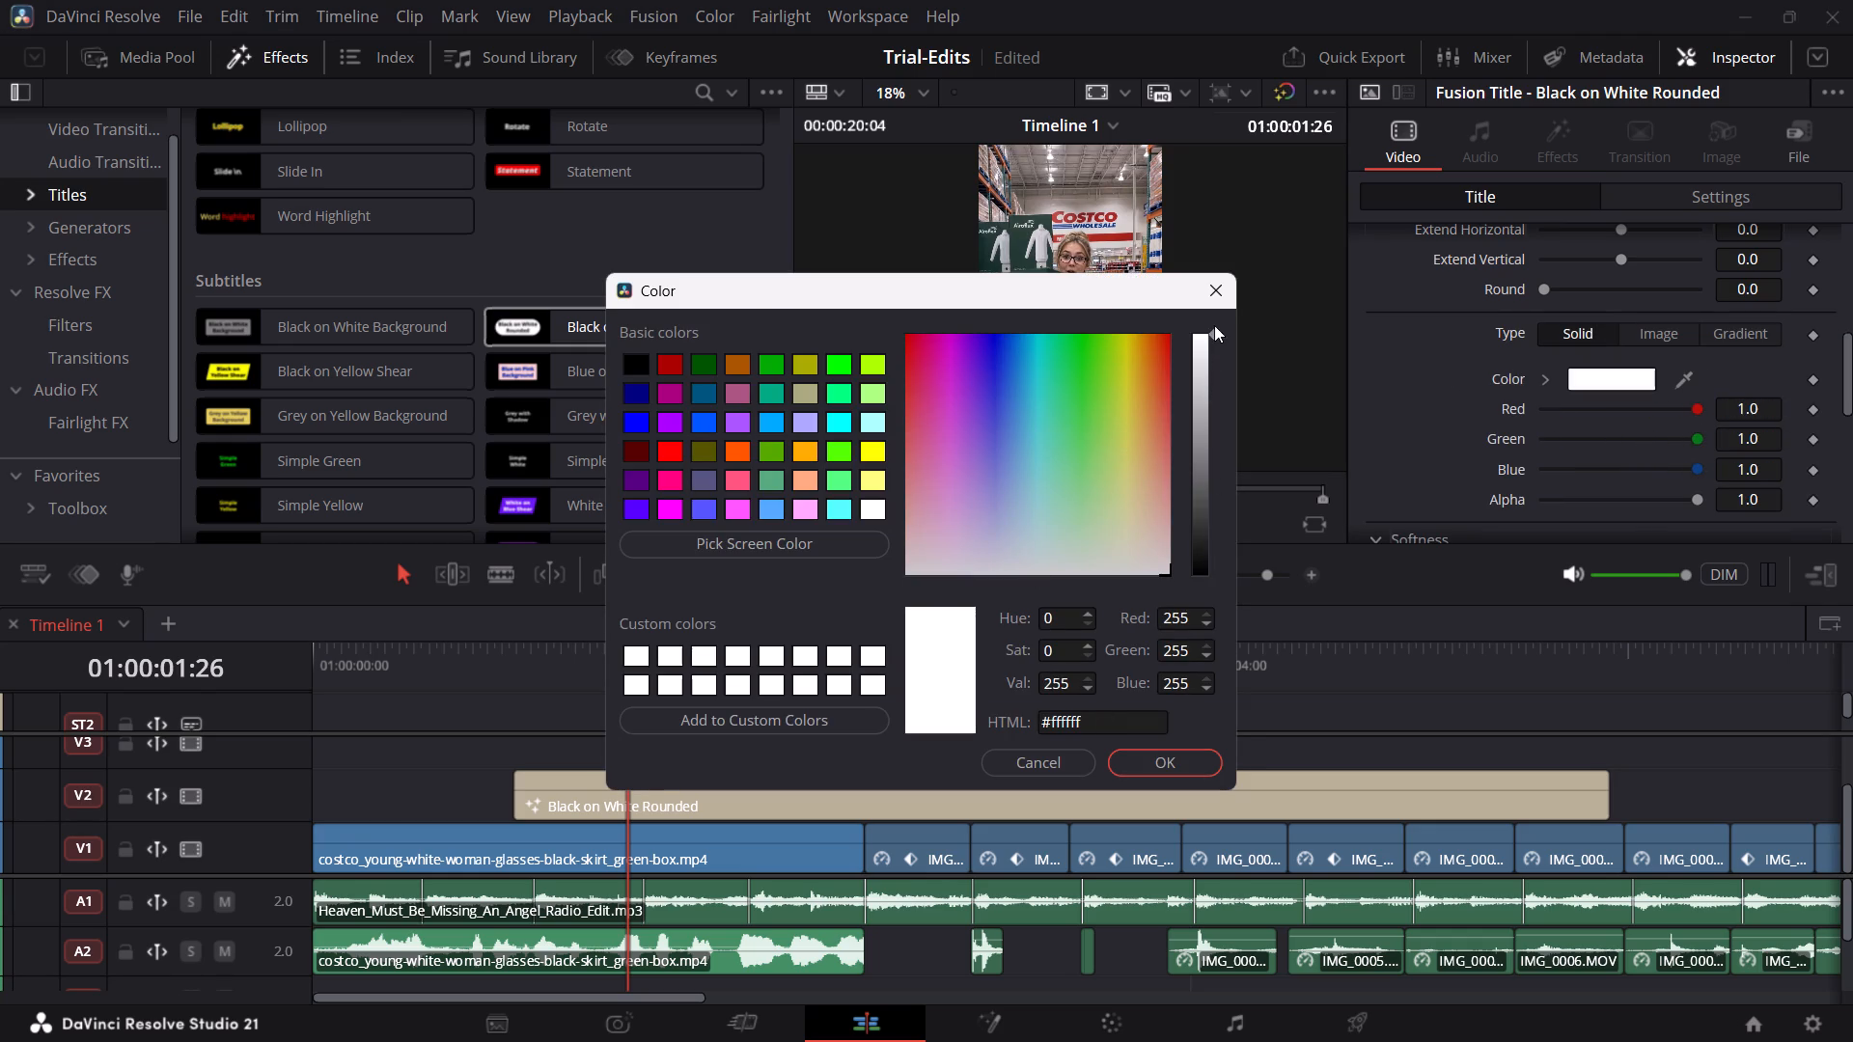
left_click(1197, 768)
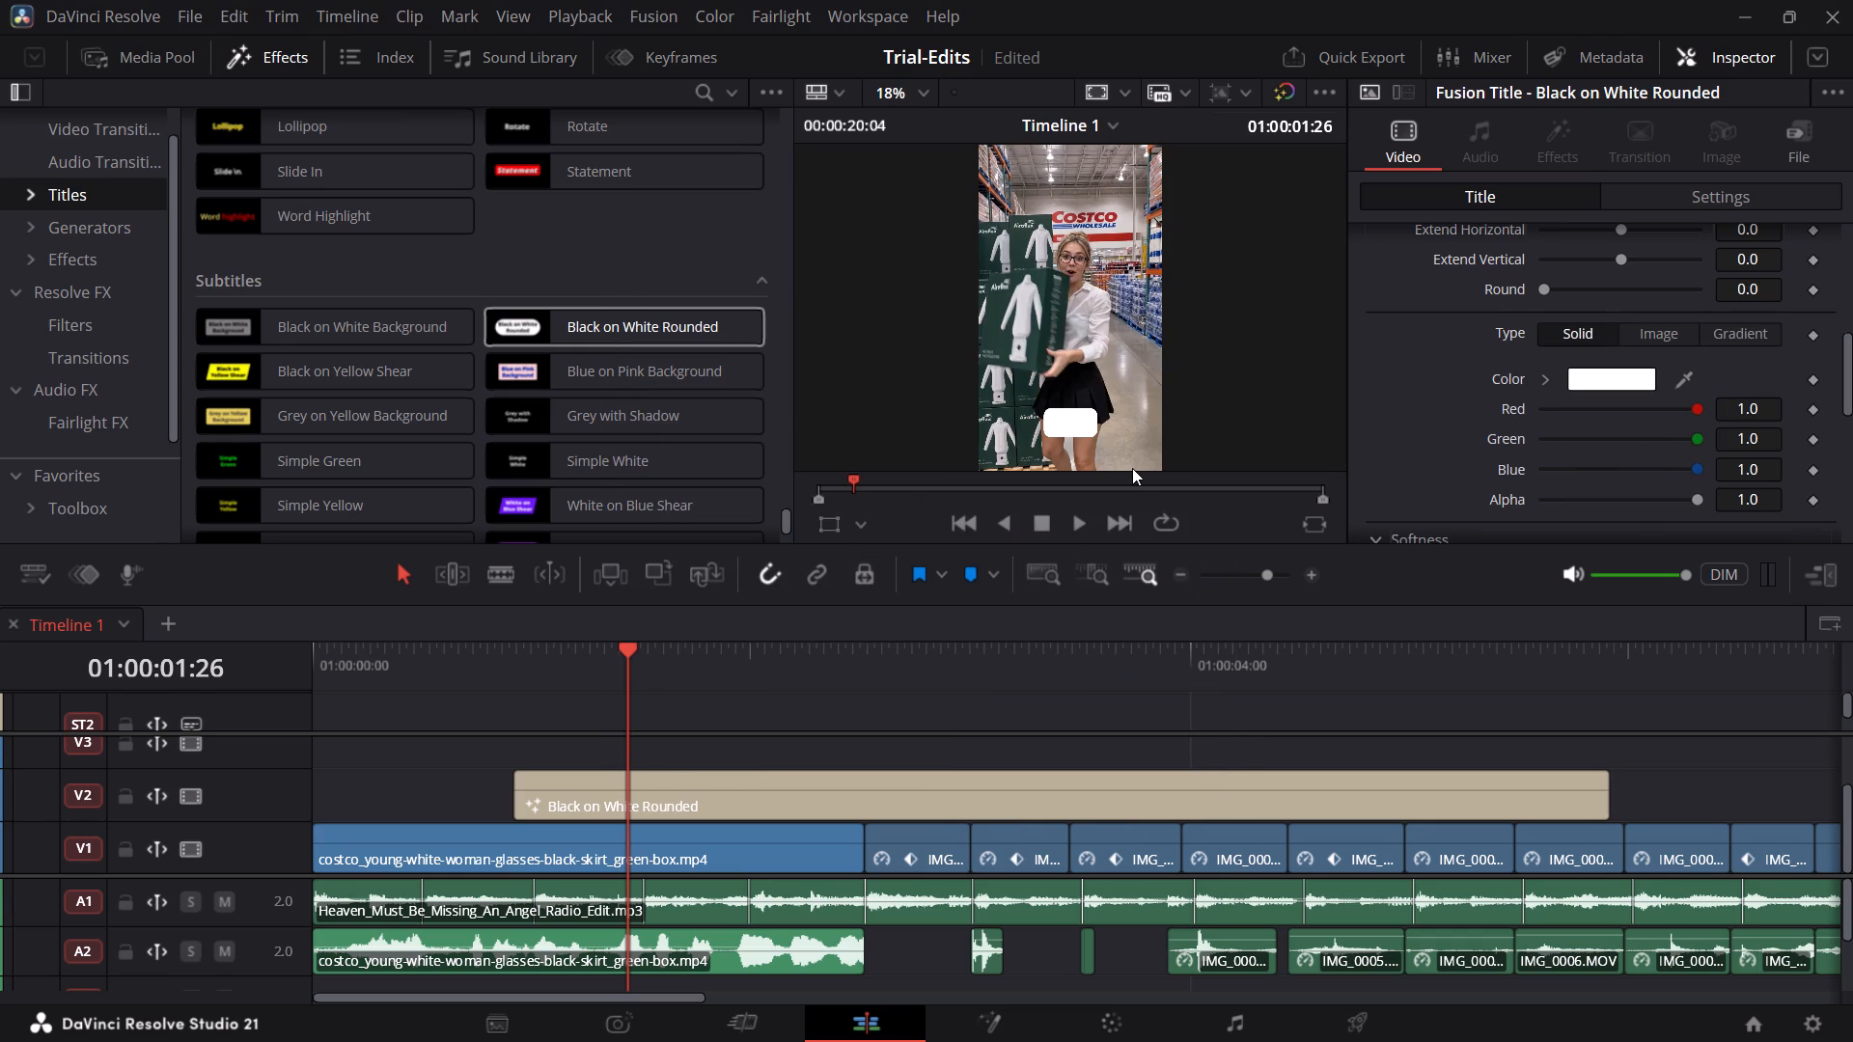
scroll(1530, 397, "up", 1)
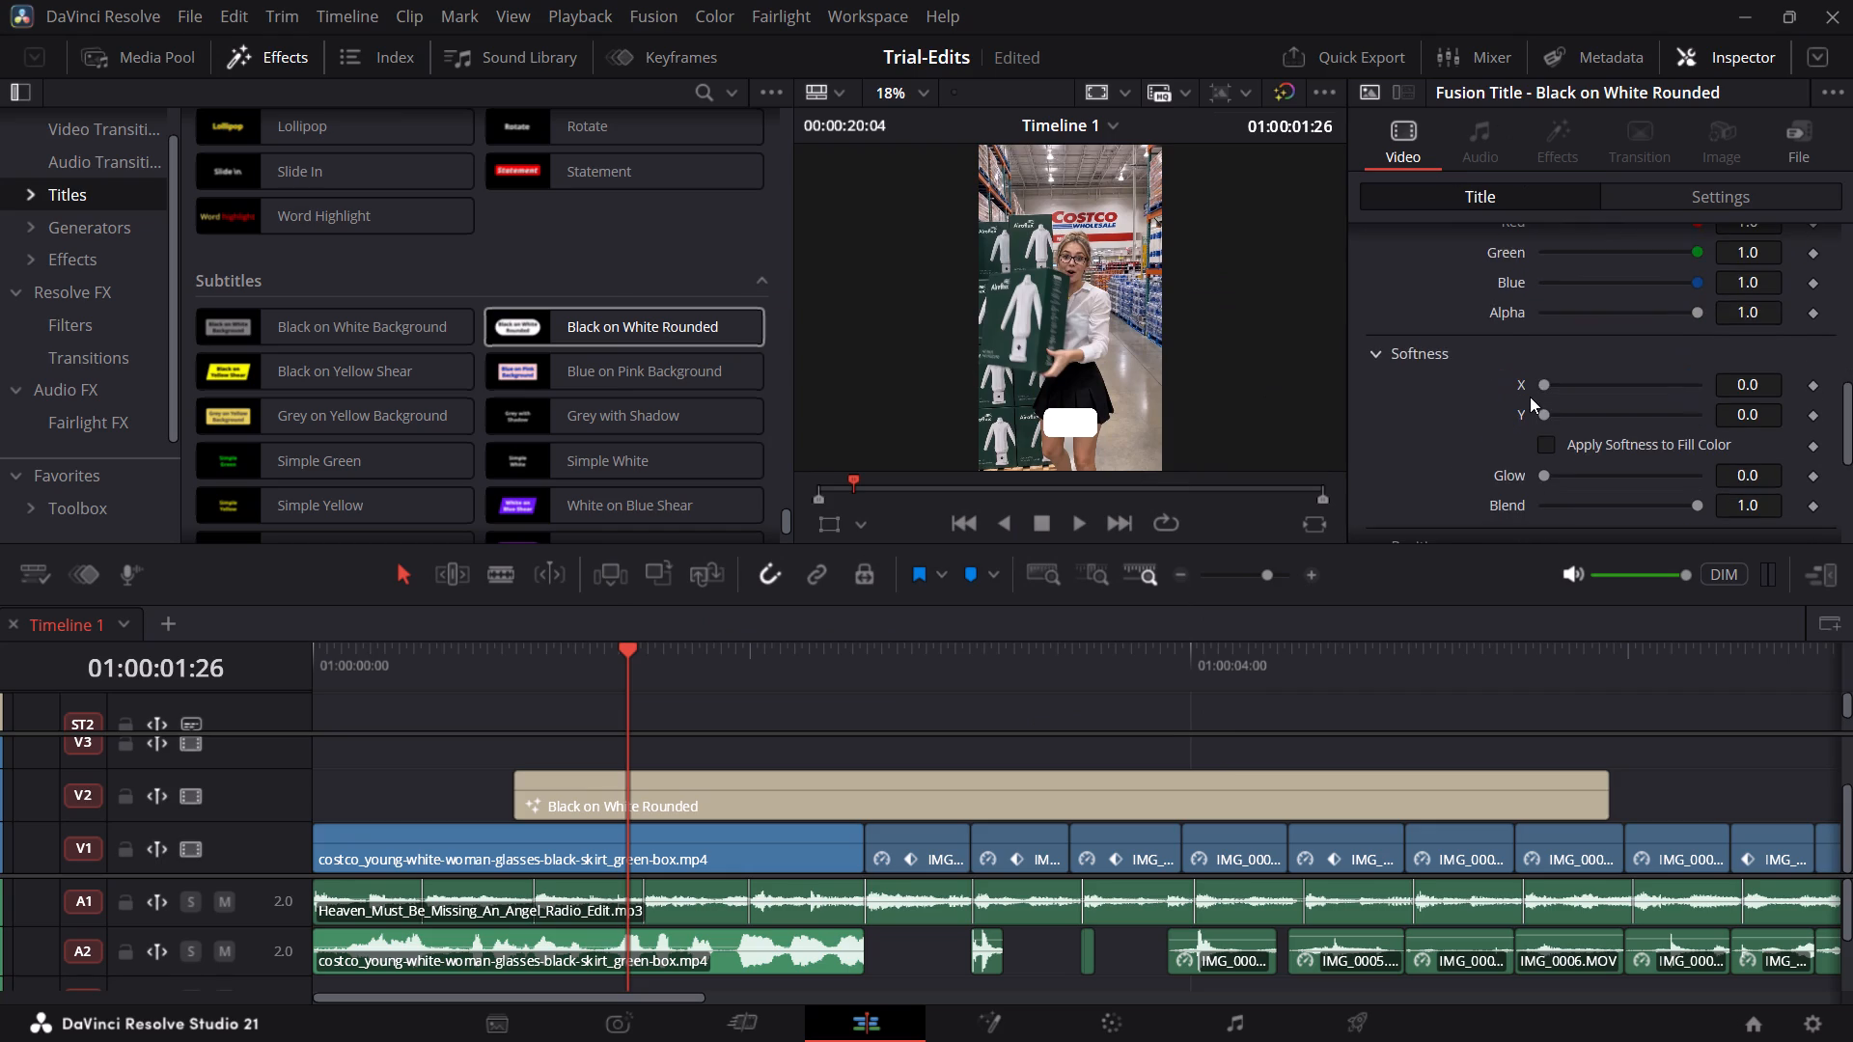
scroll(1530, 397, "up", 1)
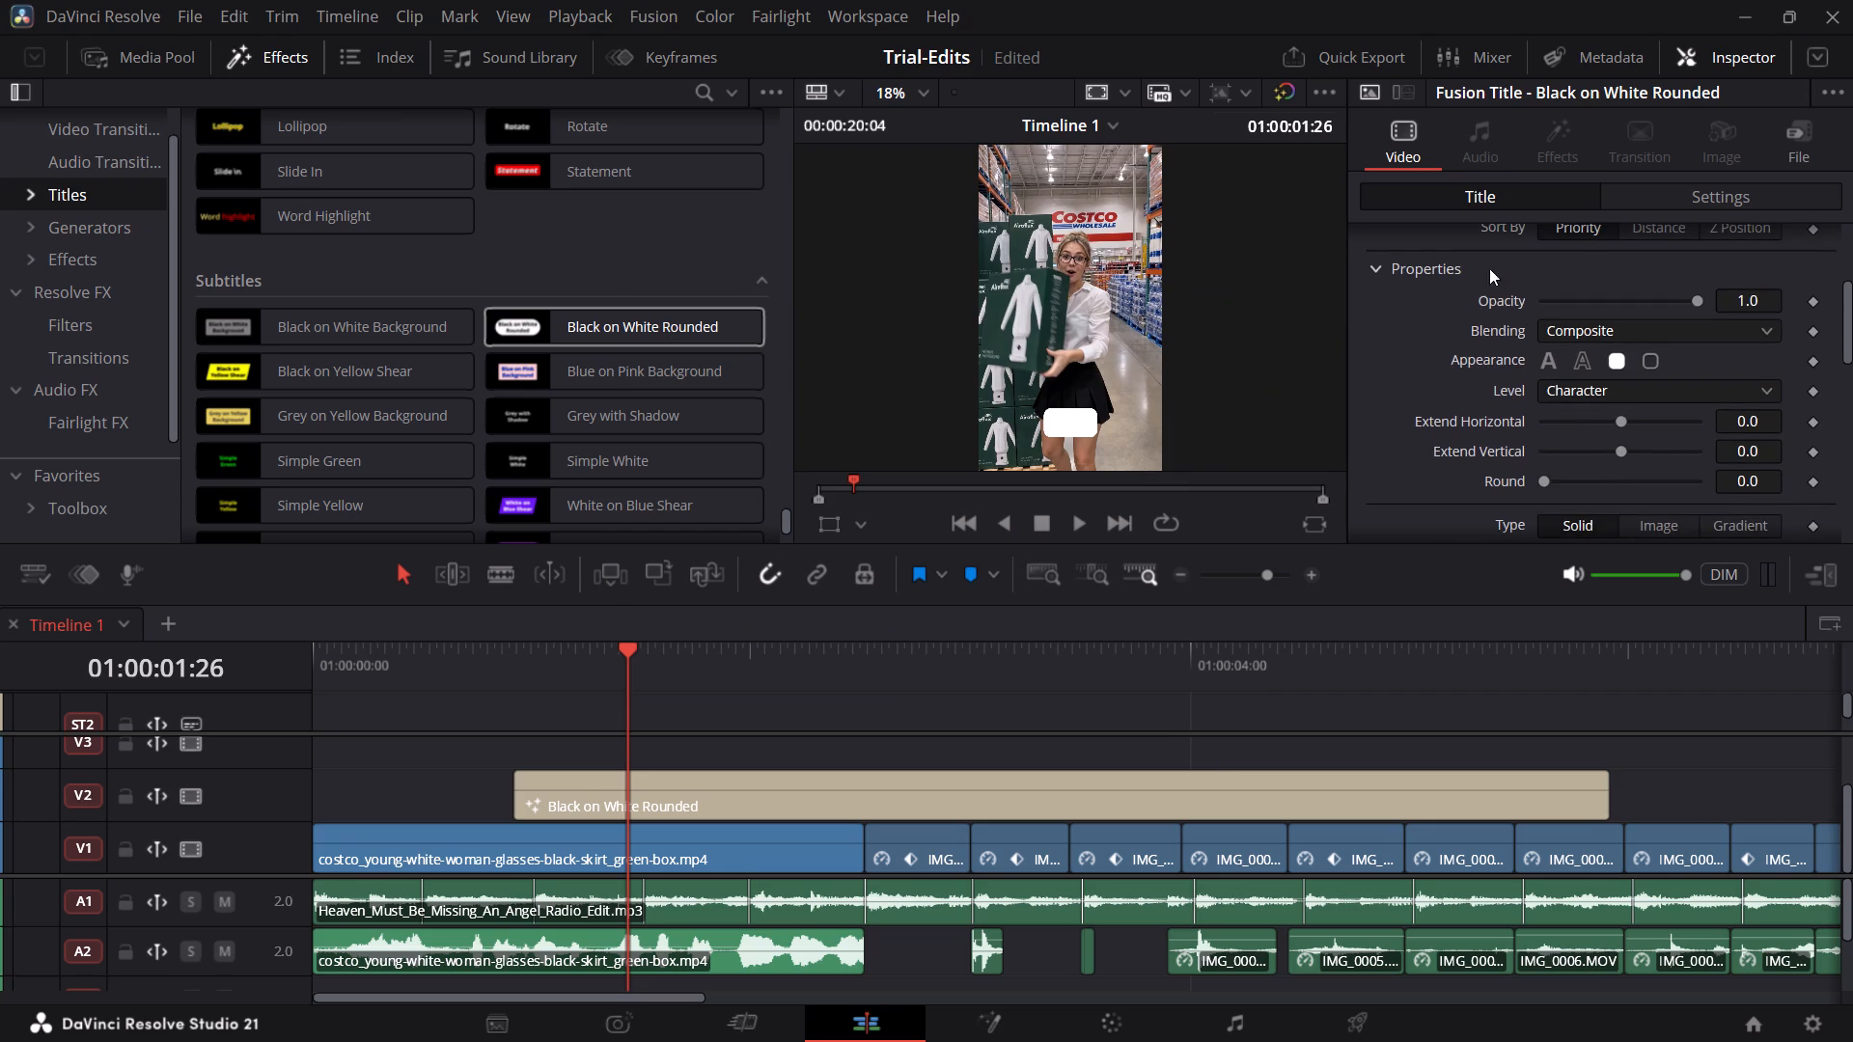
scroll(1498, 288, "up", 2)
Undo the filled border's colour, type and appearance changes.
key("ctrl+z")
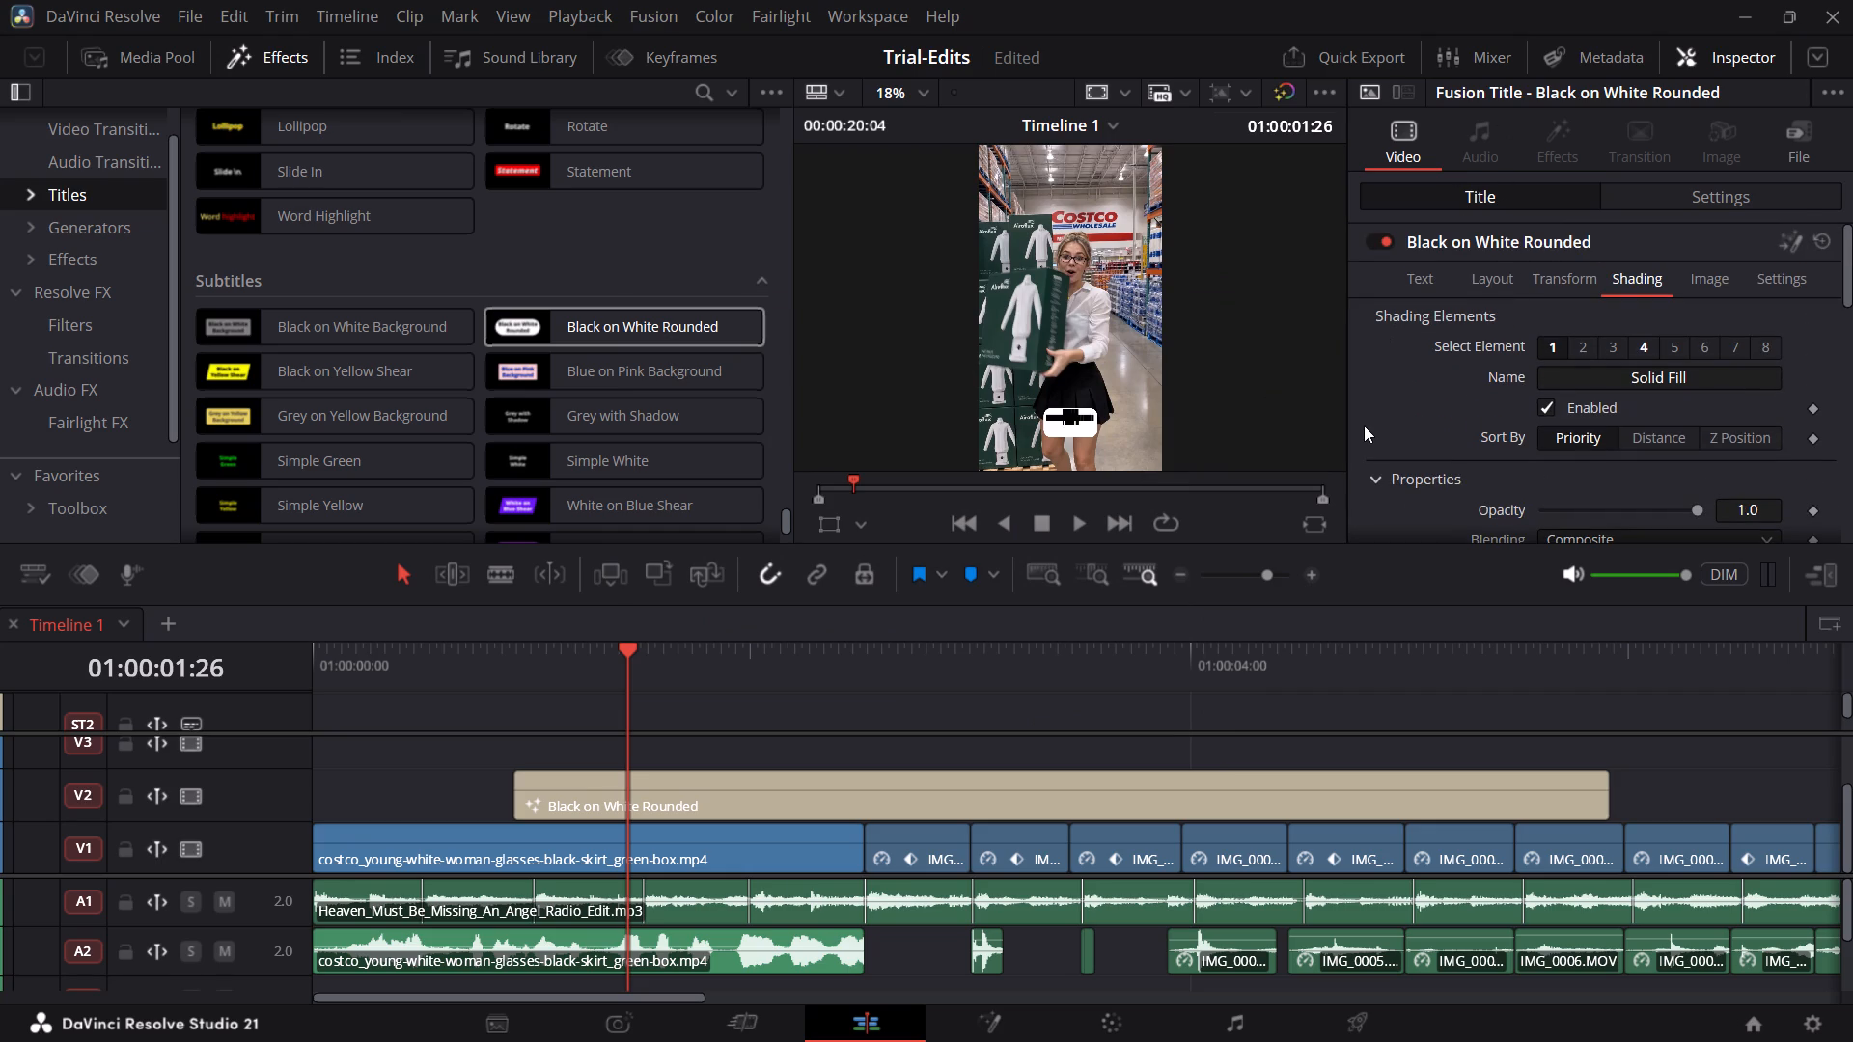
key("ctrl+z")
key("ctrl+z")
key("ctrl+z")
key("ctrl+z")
Delete the Black on White Rounded title from track V2.
left_click(1024, 789)
key("BackSpace")
Add a White with Solid Shadow subtitle title to track V2, starting about one second into the timeline.
scroll(545, 410, "down", 2)
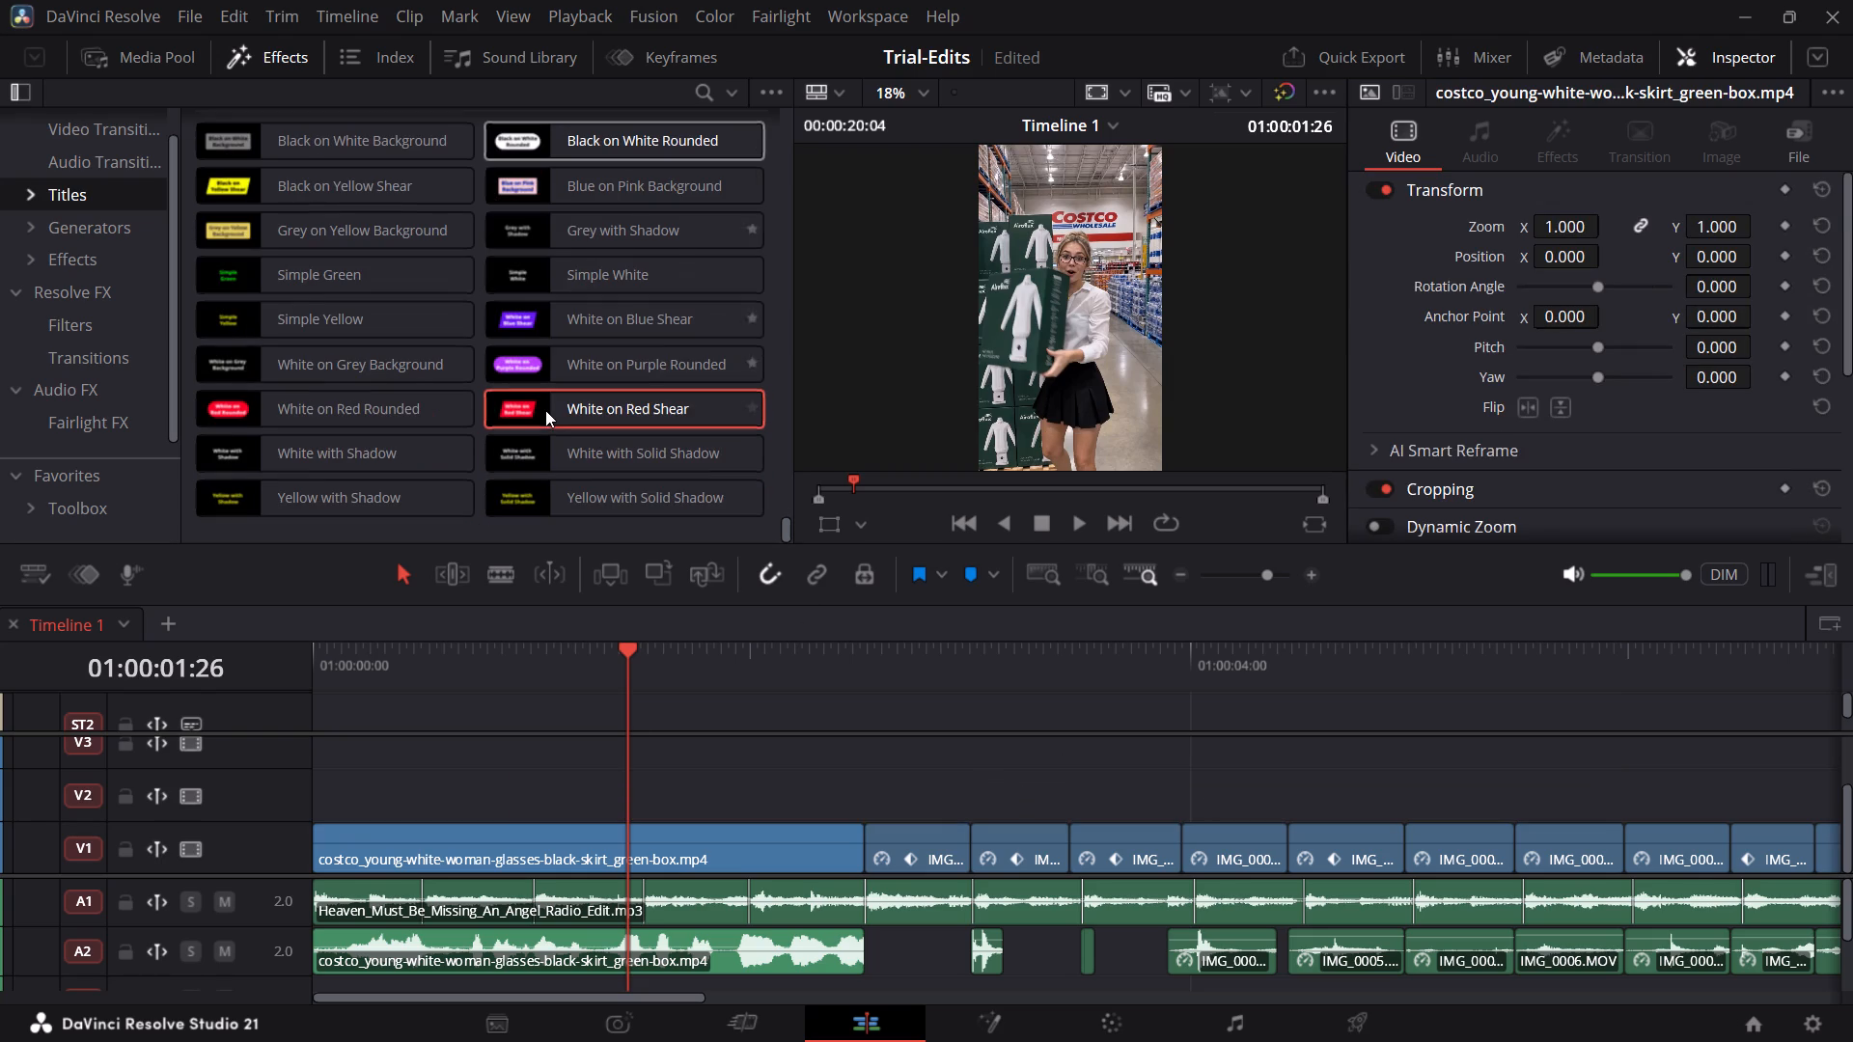
scroll(545, 410, "down", 1)
left_click_drag(517, 450, 576, 758)
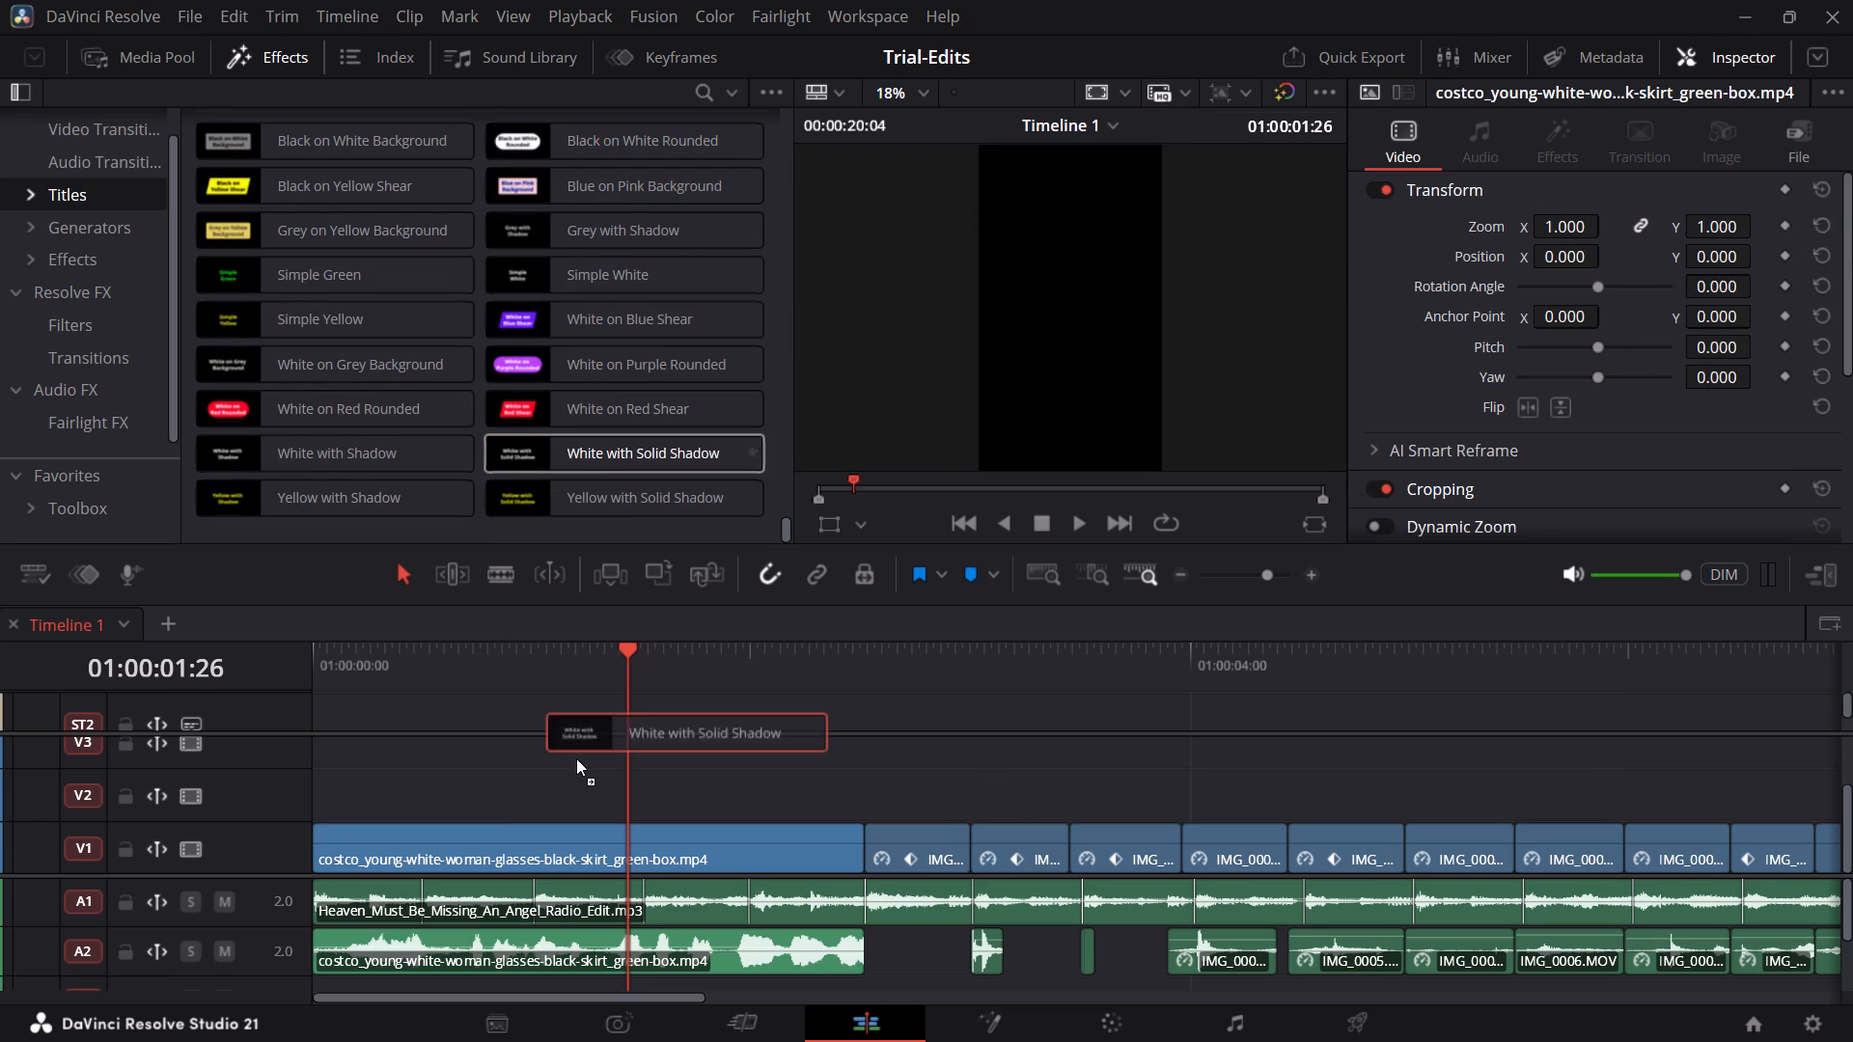
left_click_drag(576, 758, 553, 784)
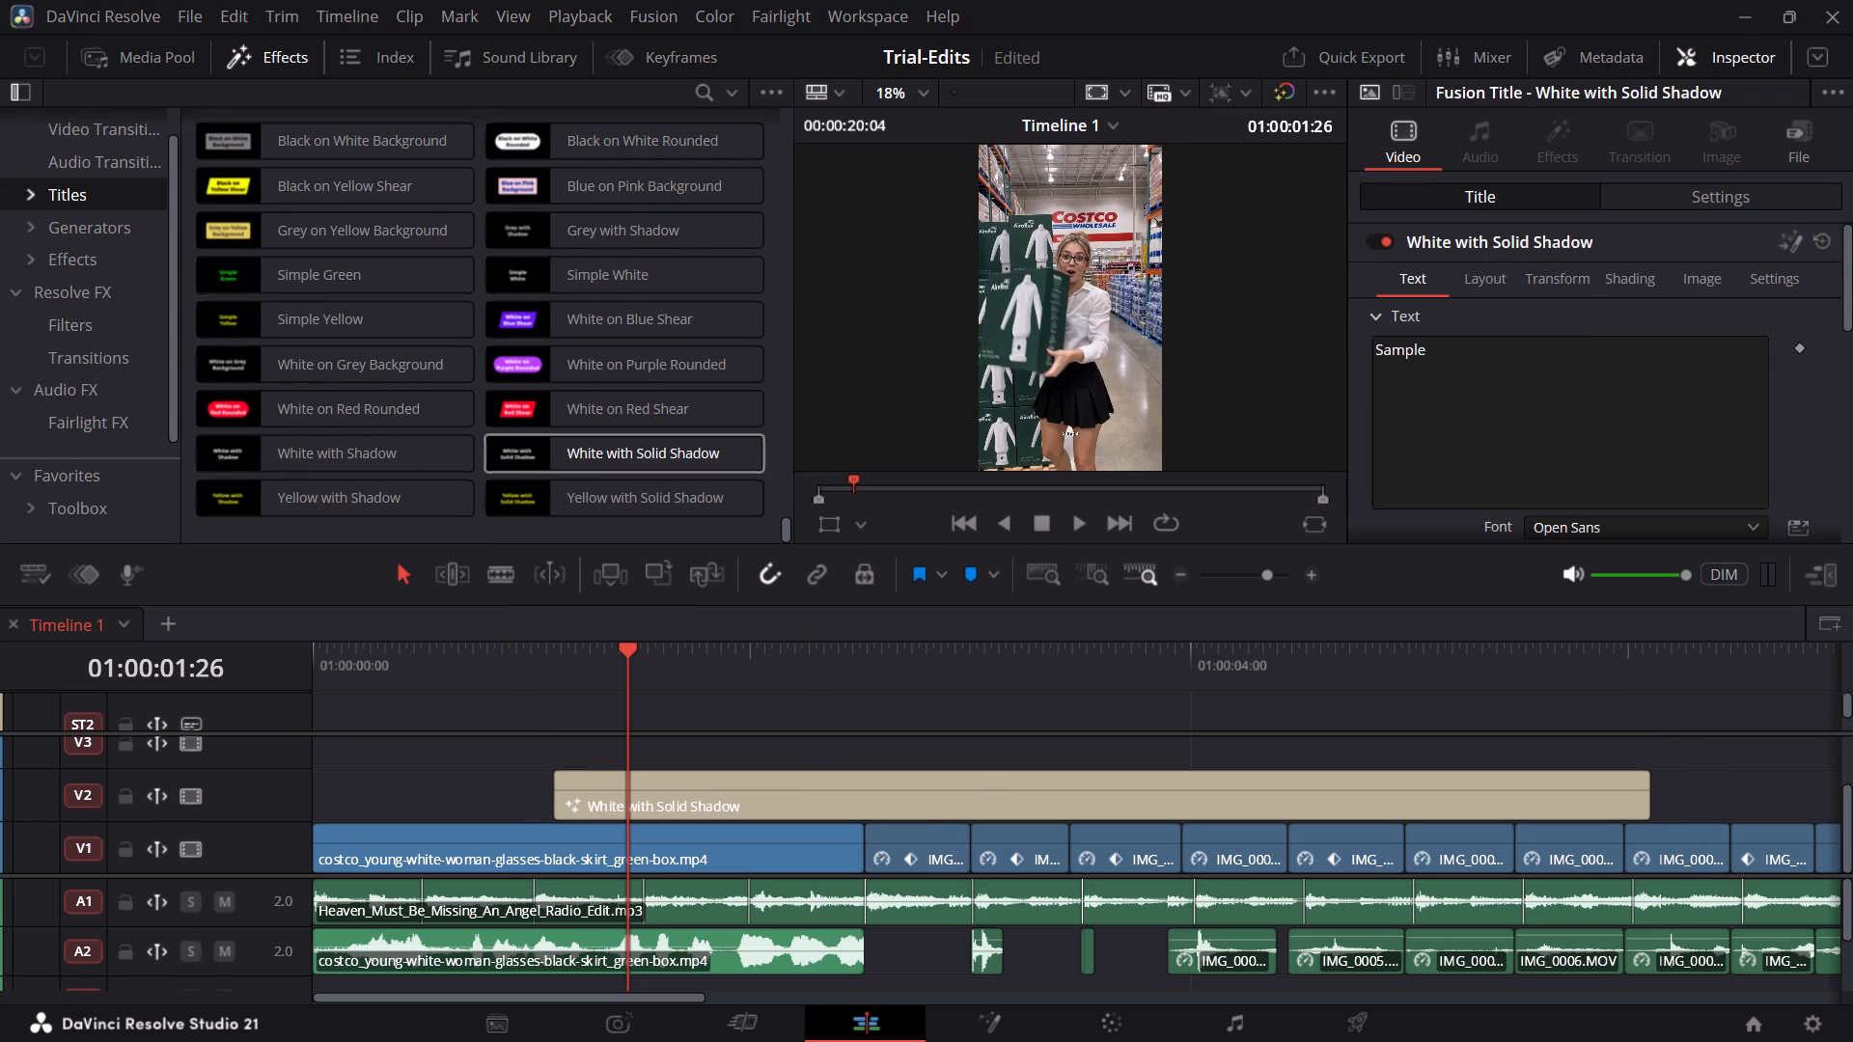
Replace the Sample text with a blank line, "run to target" and "you have to get this offer tight now" on separate lines.
double_click(1485, 370)
key("shift+Return")
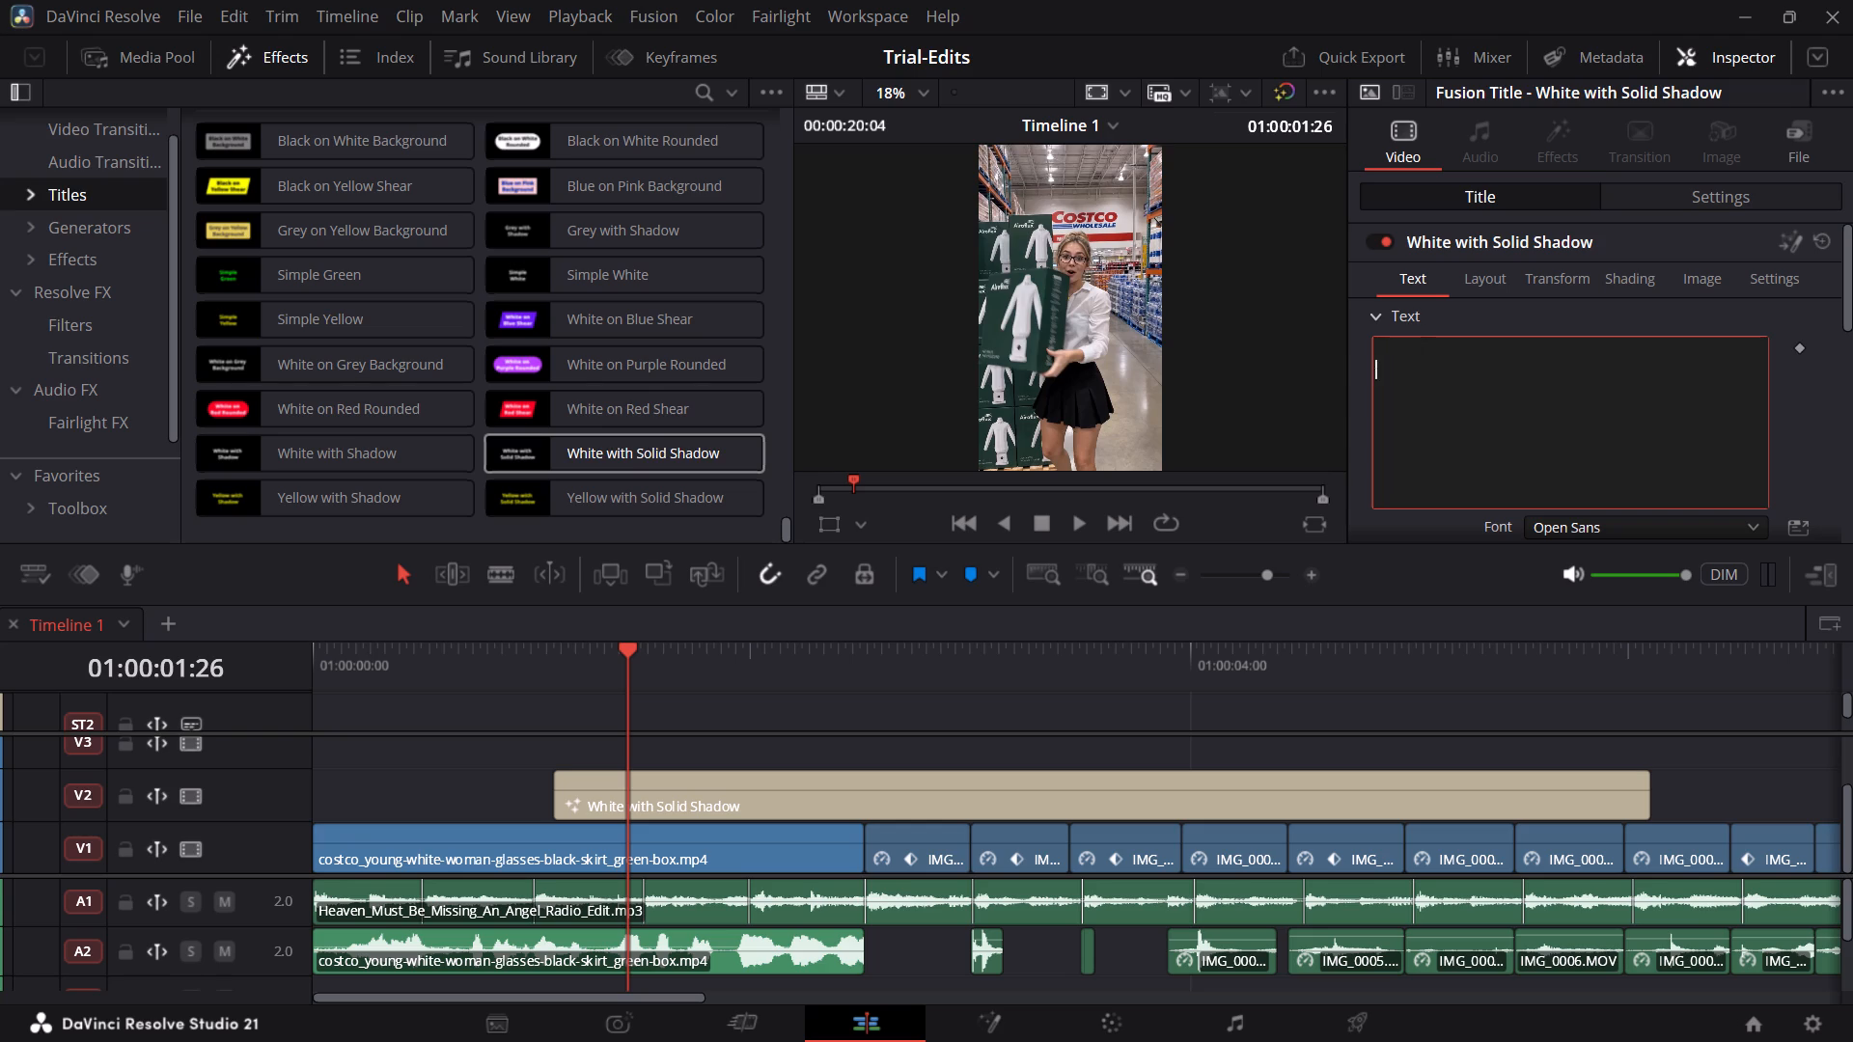
key("BackSpace")
type("o ra")
key("BackSpace")
key("BackSpace")
type("target")
key("shift+Return")
type("you have to get this offer")
key("space")
type("tight now")
scroll(1541, 374, "down", 3)
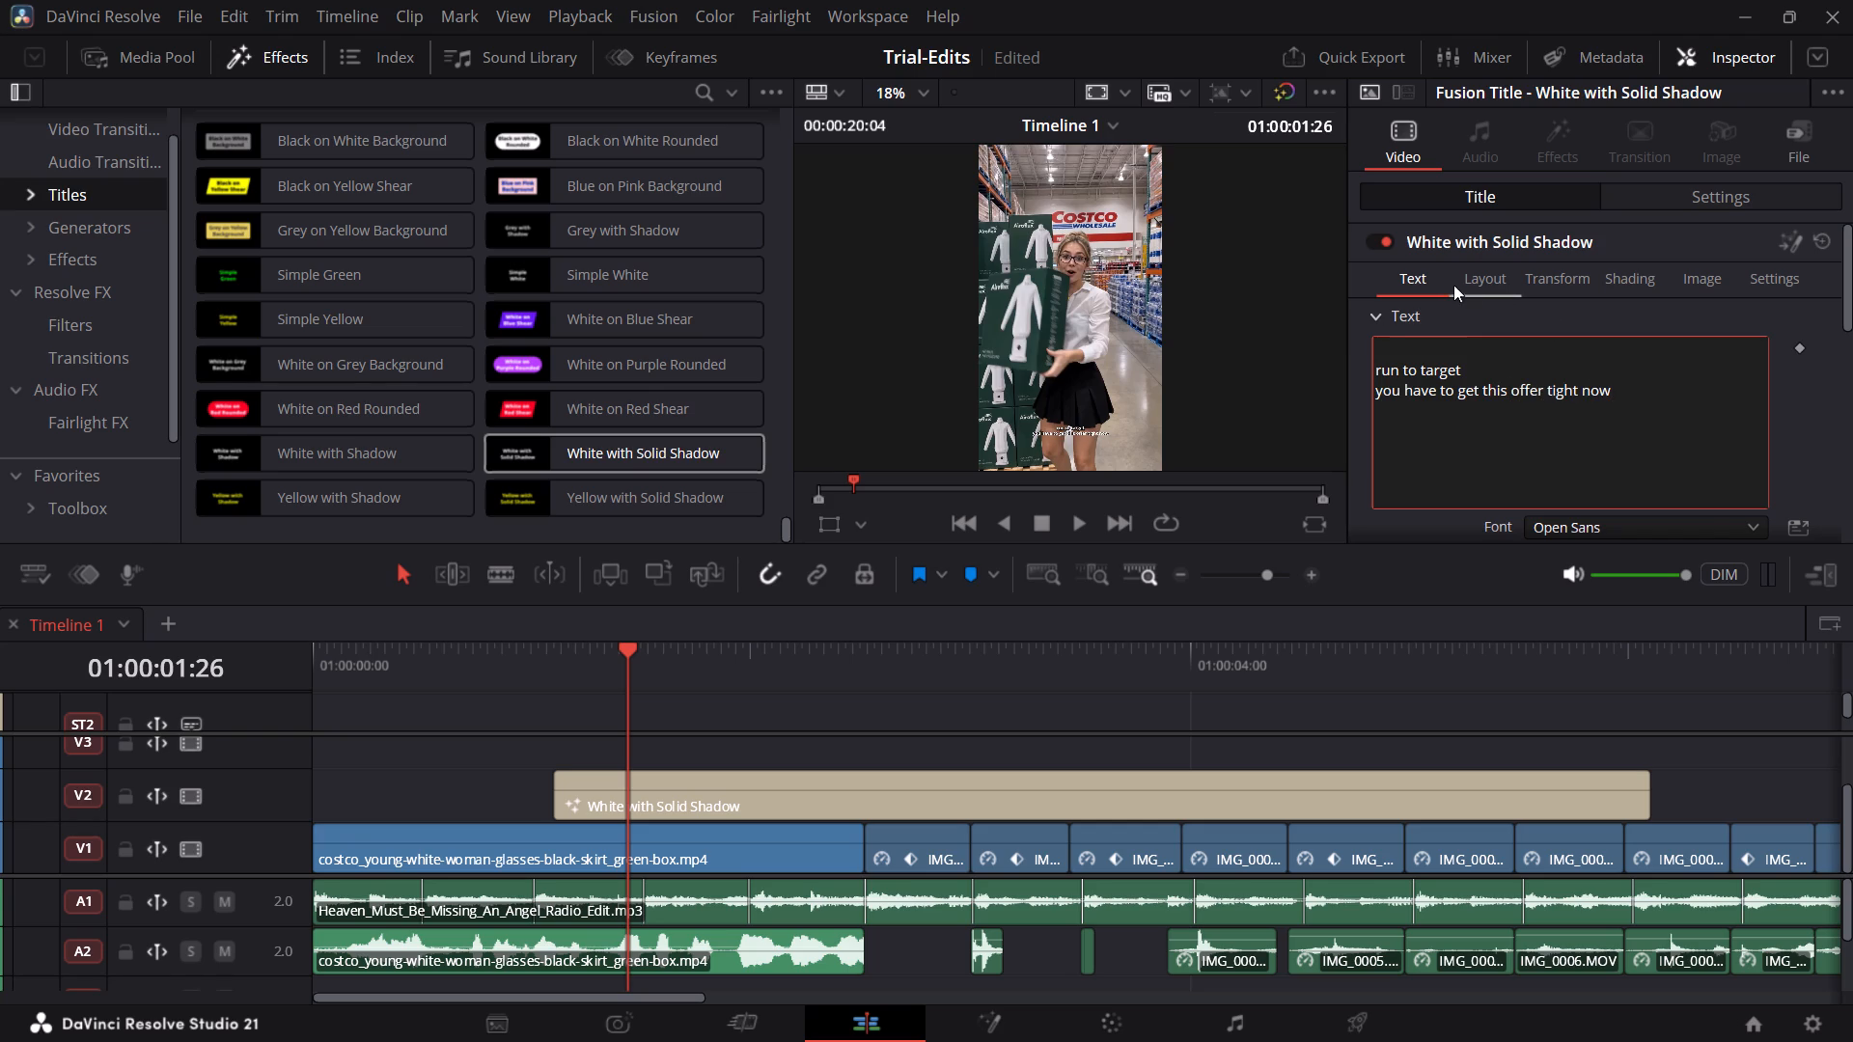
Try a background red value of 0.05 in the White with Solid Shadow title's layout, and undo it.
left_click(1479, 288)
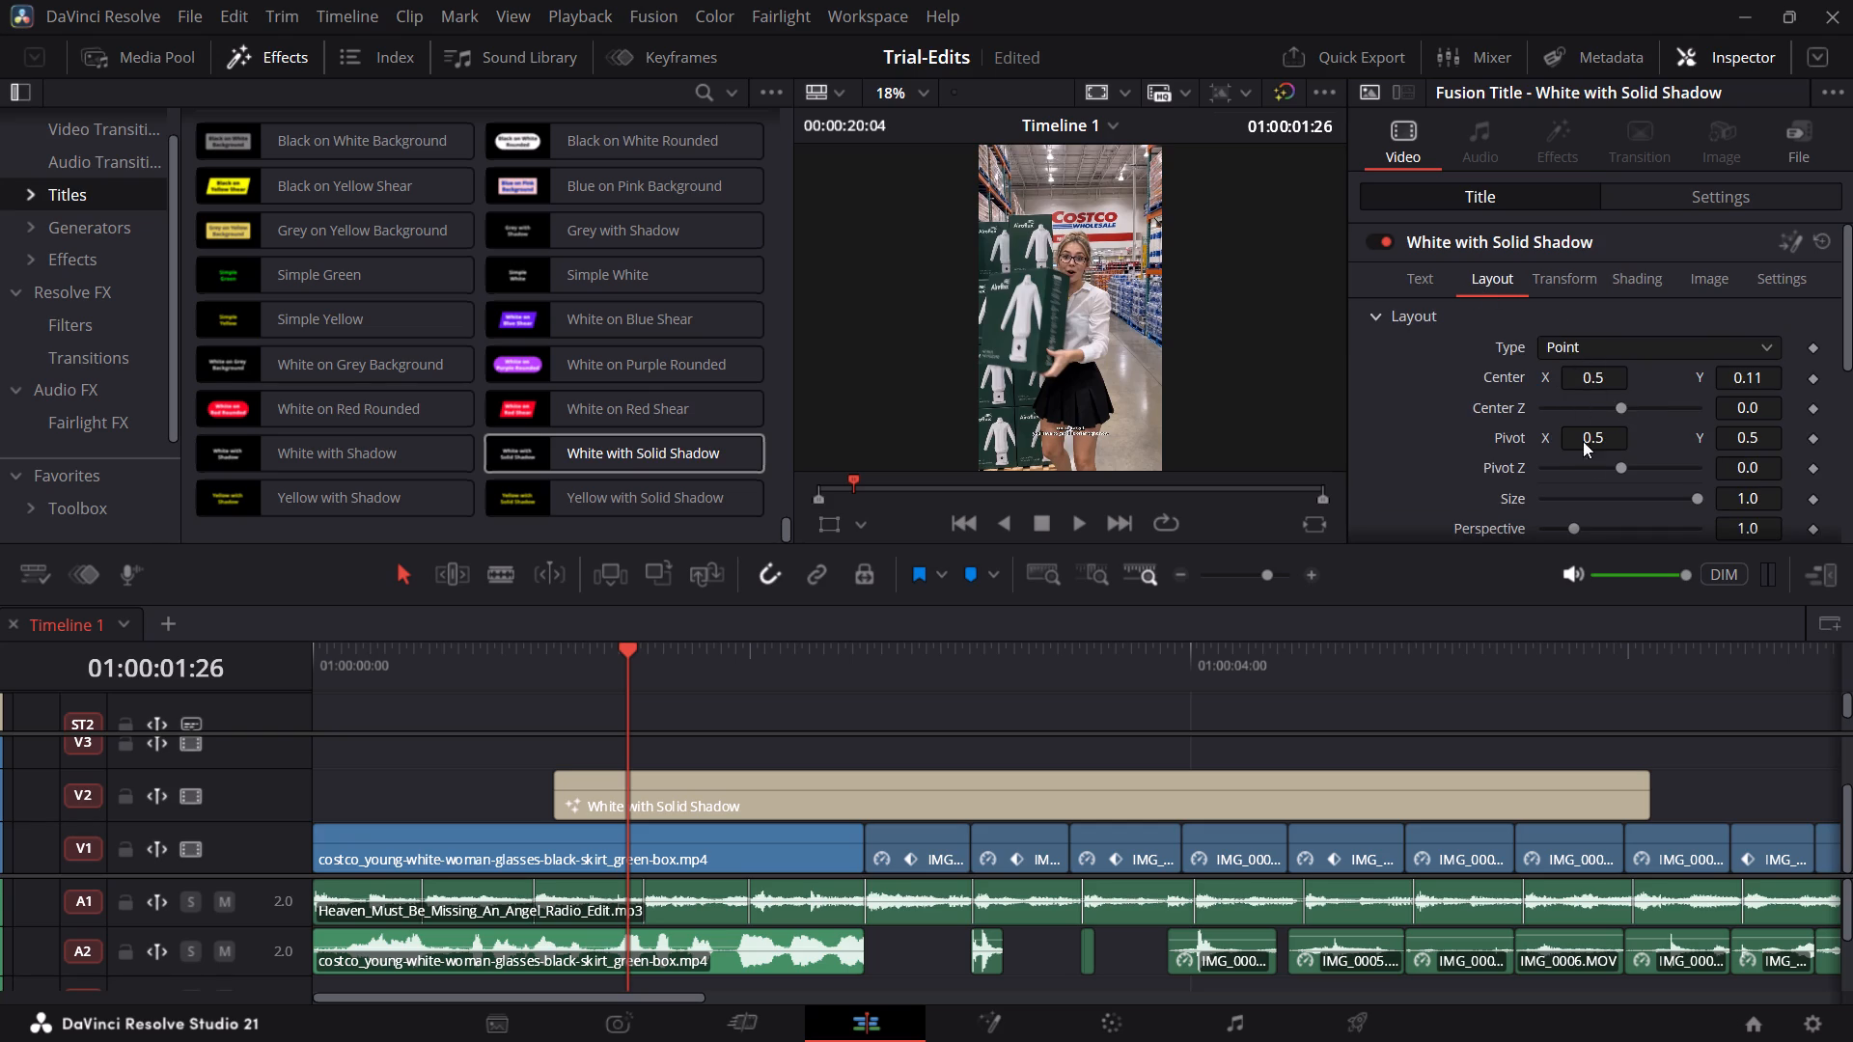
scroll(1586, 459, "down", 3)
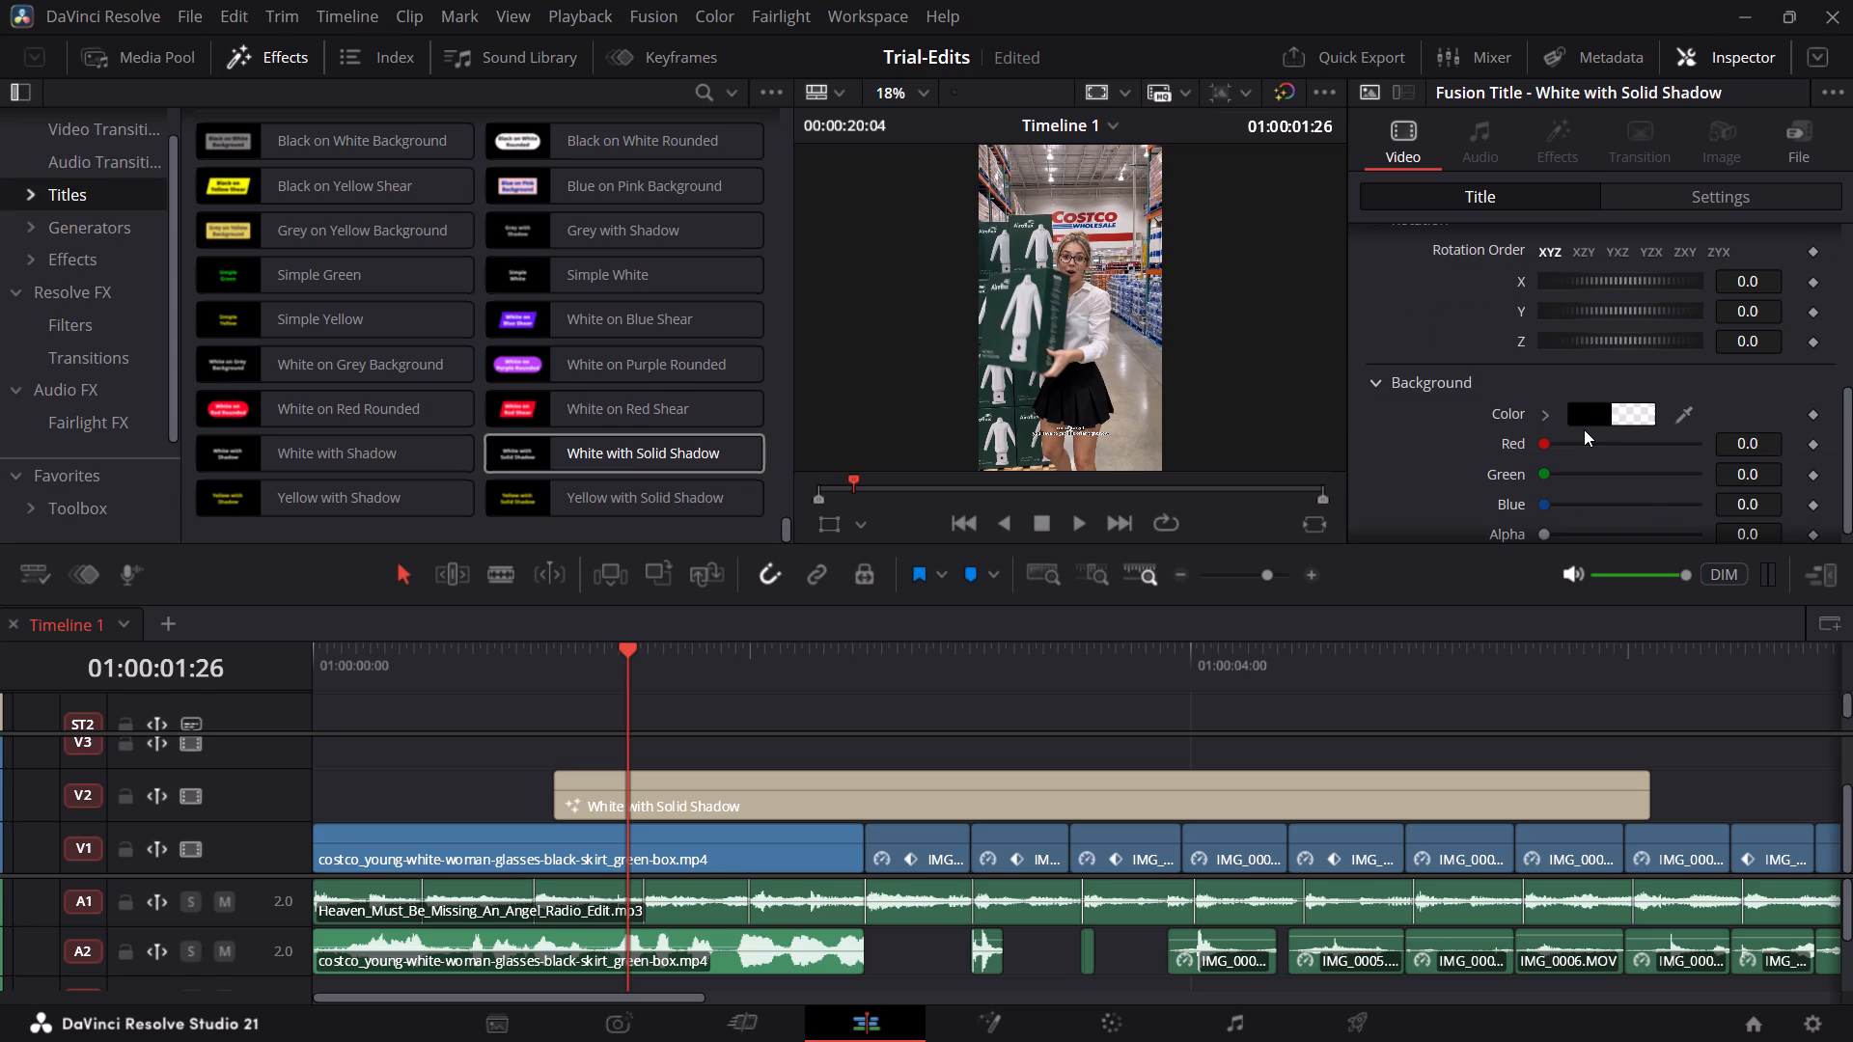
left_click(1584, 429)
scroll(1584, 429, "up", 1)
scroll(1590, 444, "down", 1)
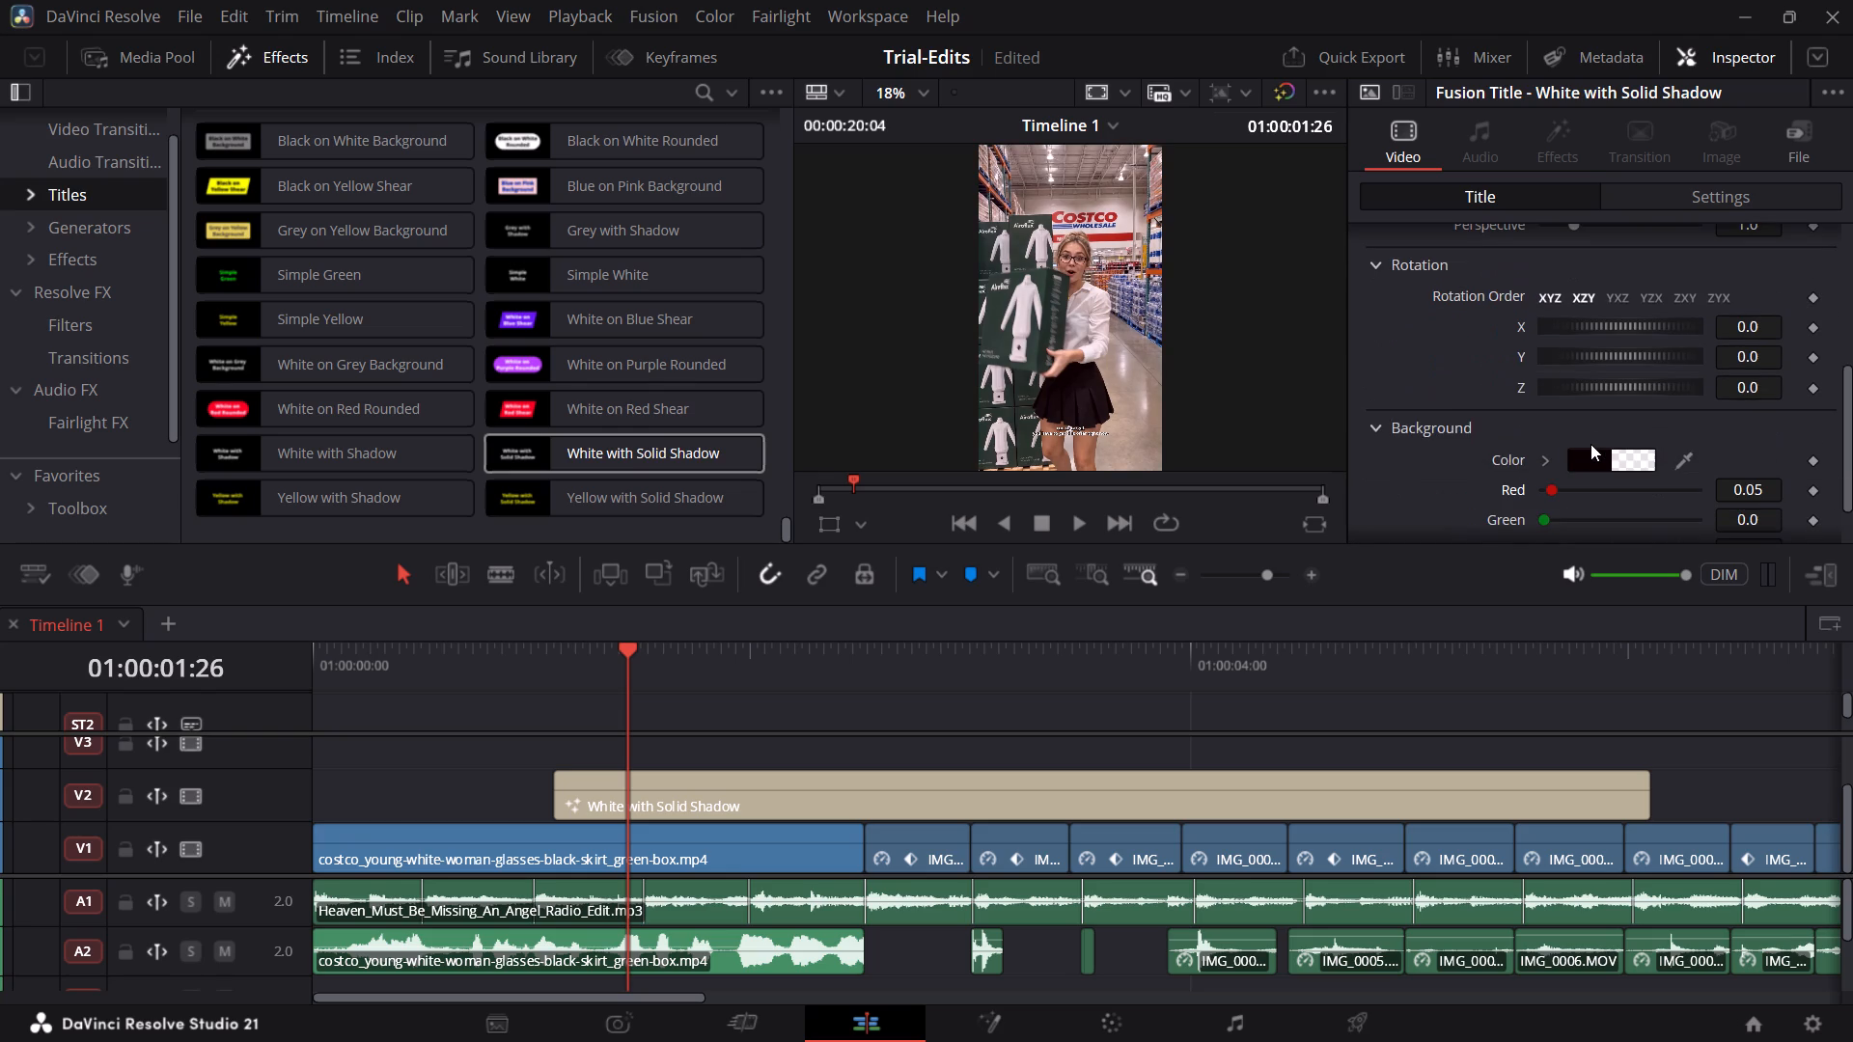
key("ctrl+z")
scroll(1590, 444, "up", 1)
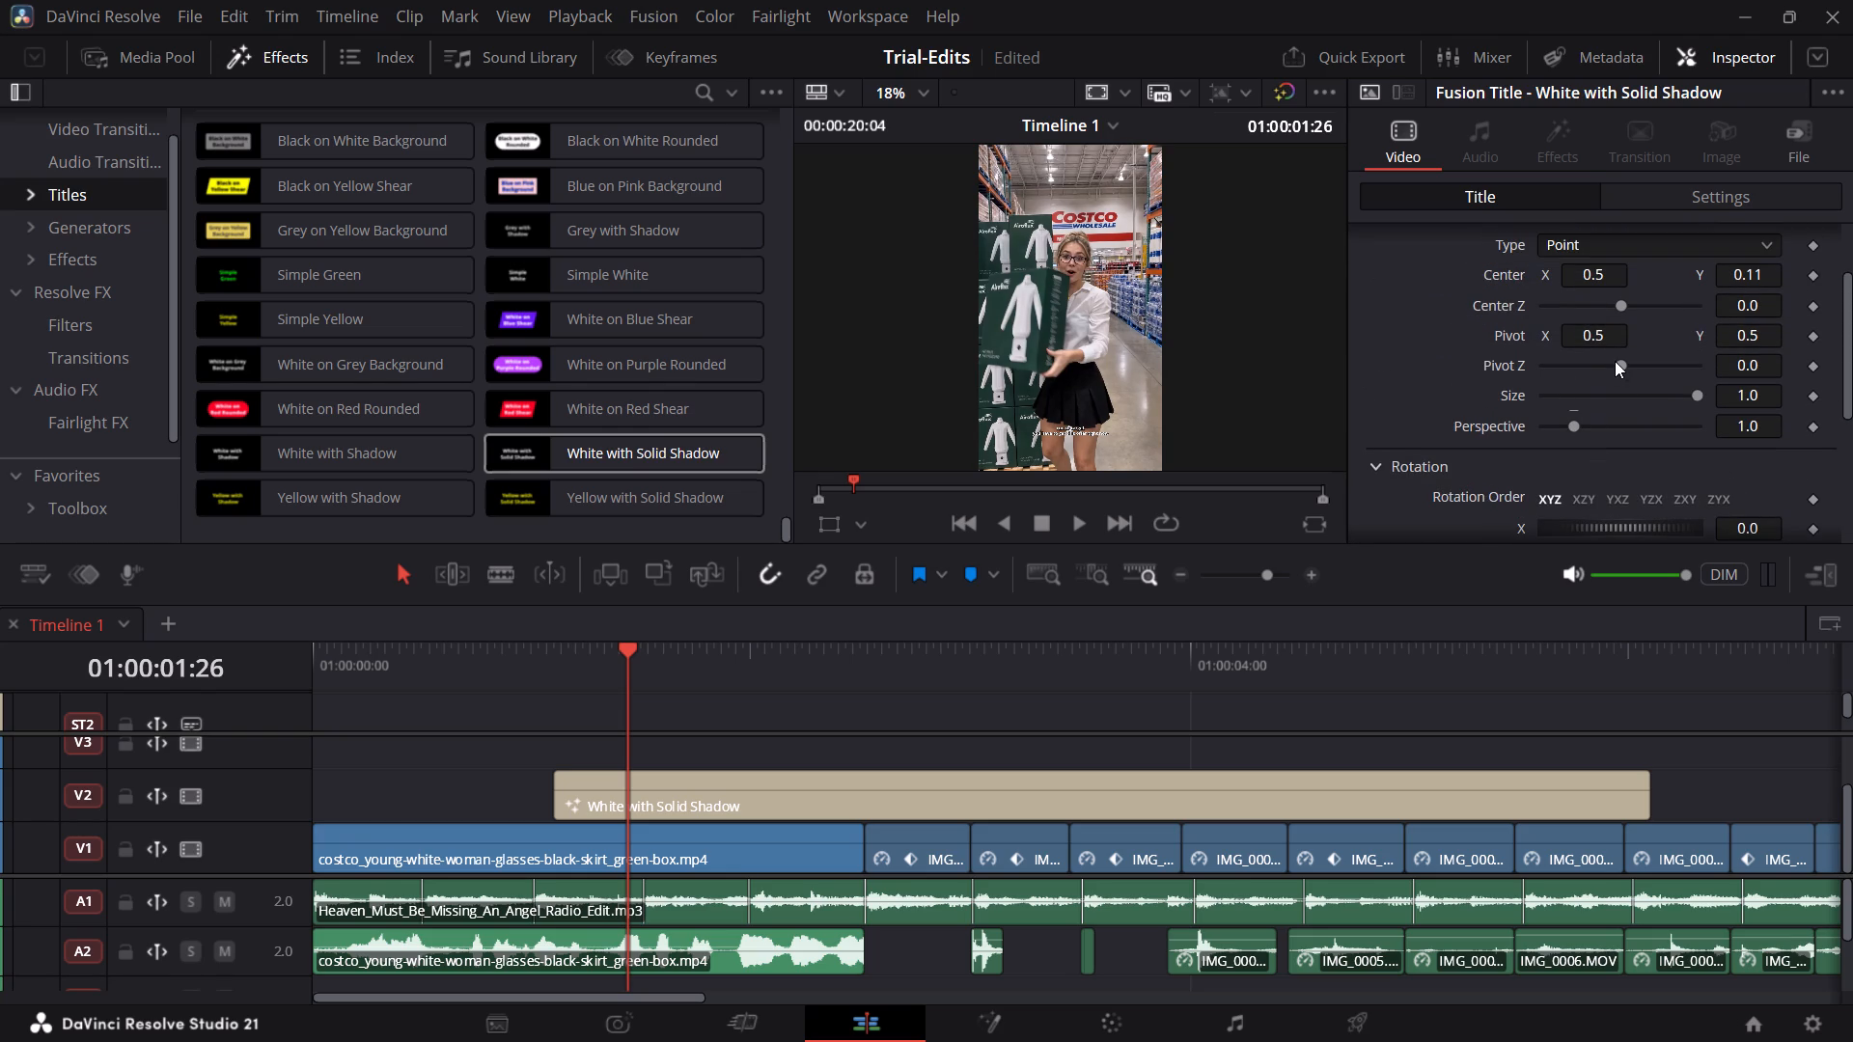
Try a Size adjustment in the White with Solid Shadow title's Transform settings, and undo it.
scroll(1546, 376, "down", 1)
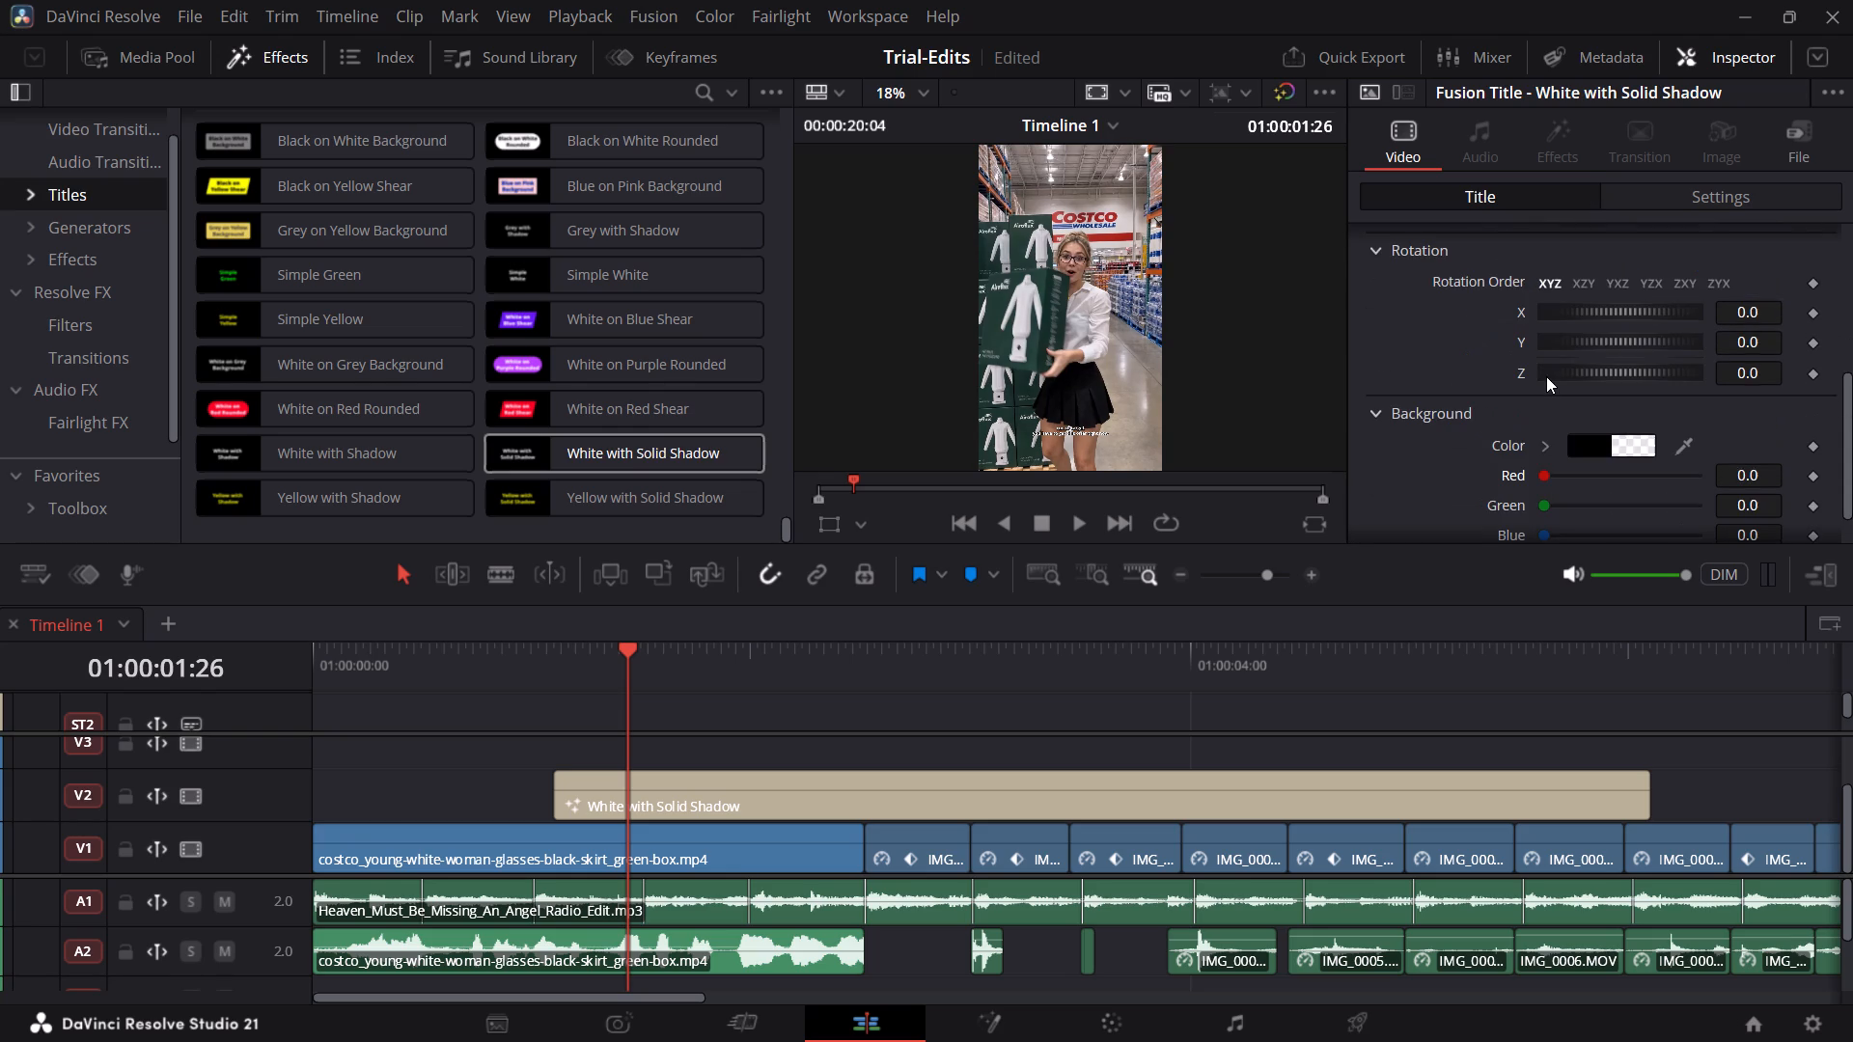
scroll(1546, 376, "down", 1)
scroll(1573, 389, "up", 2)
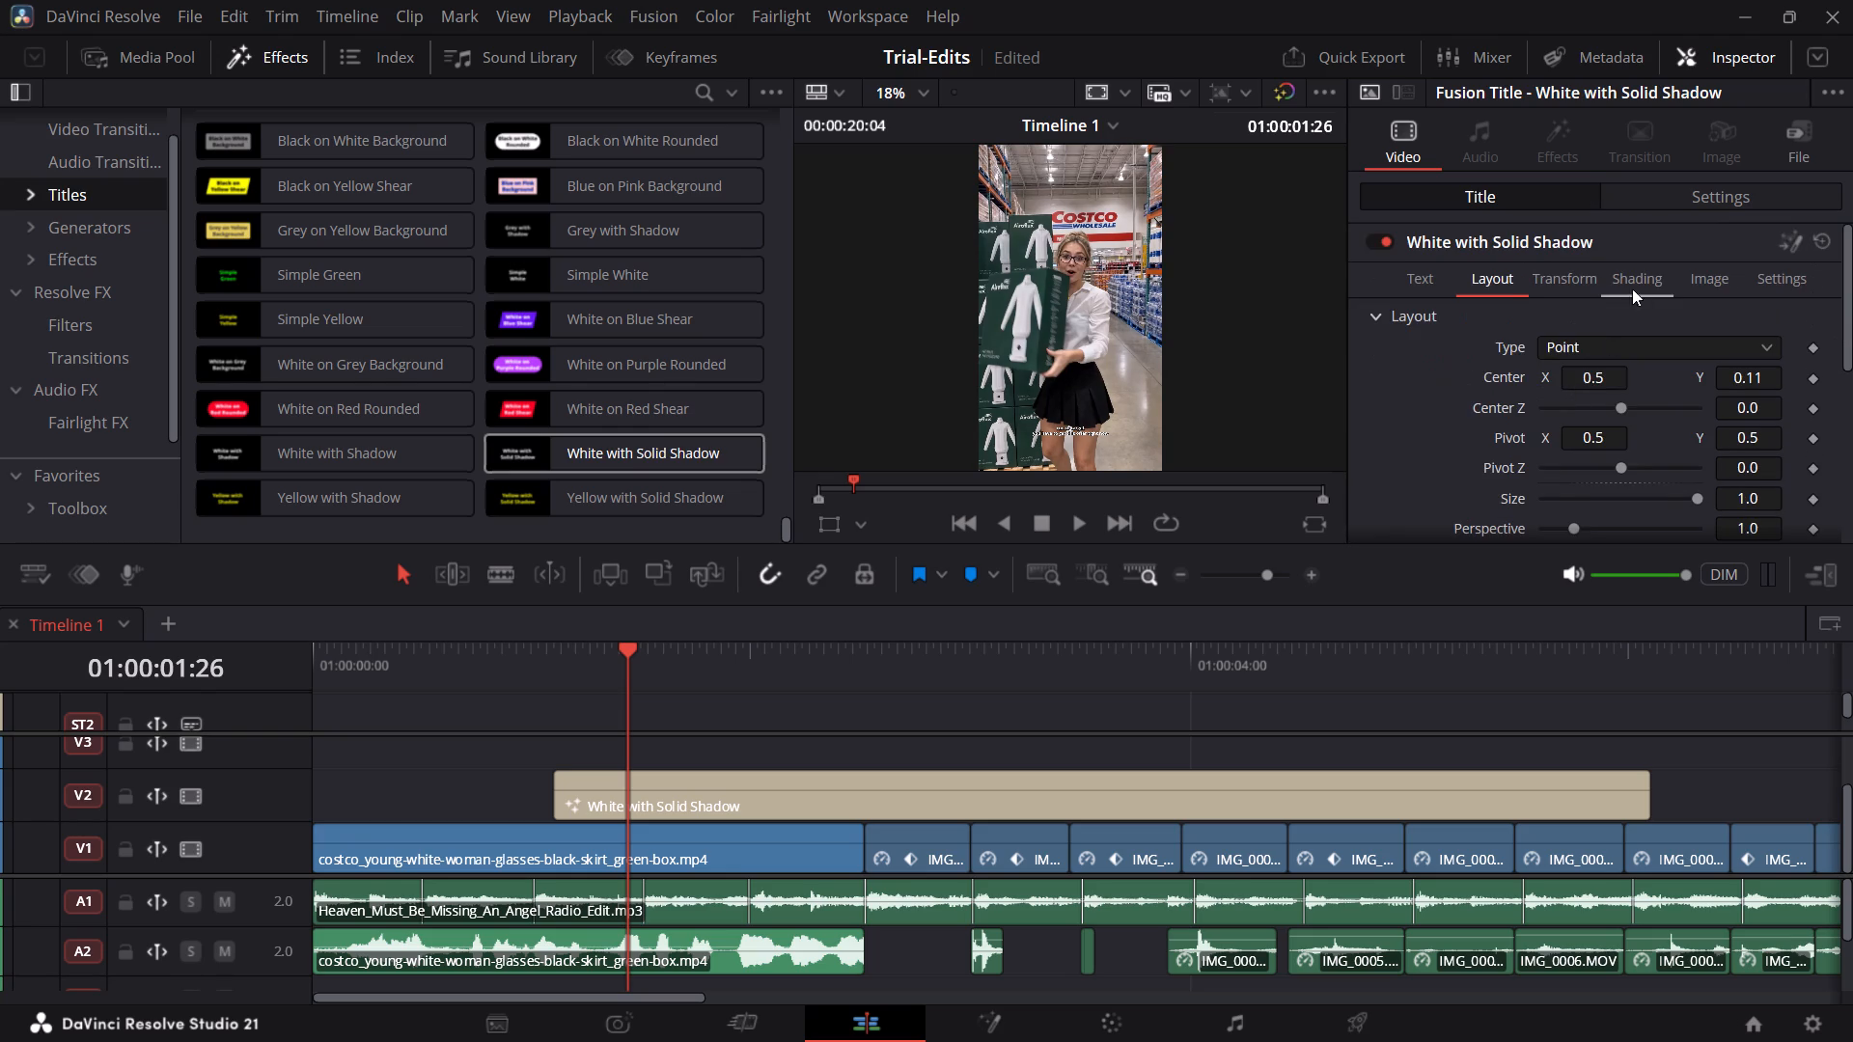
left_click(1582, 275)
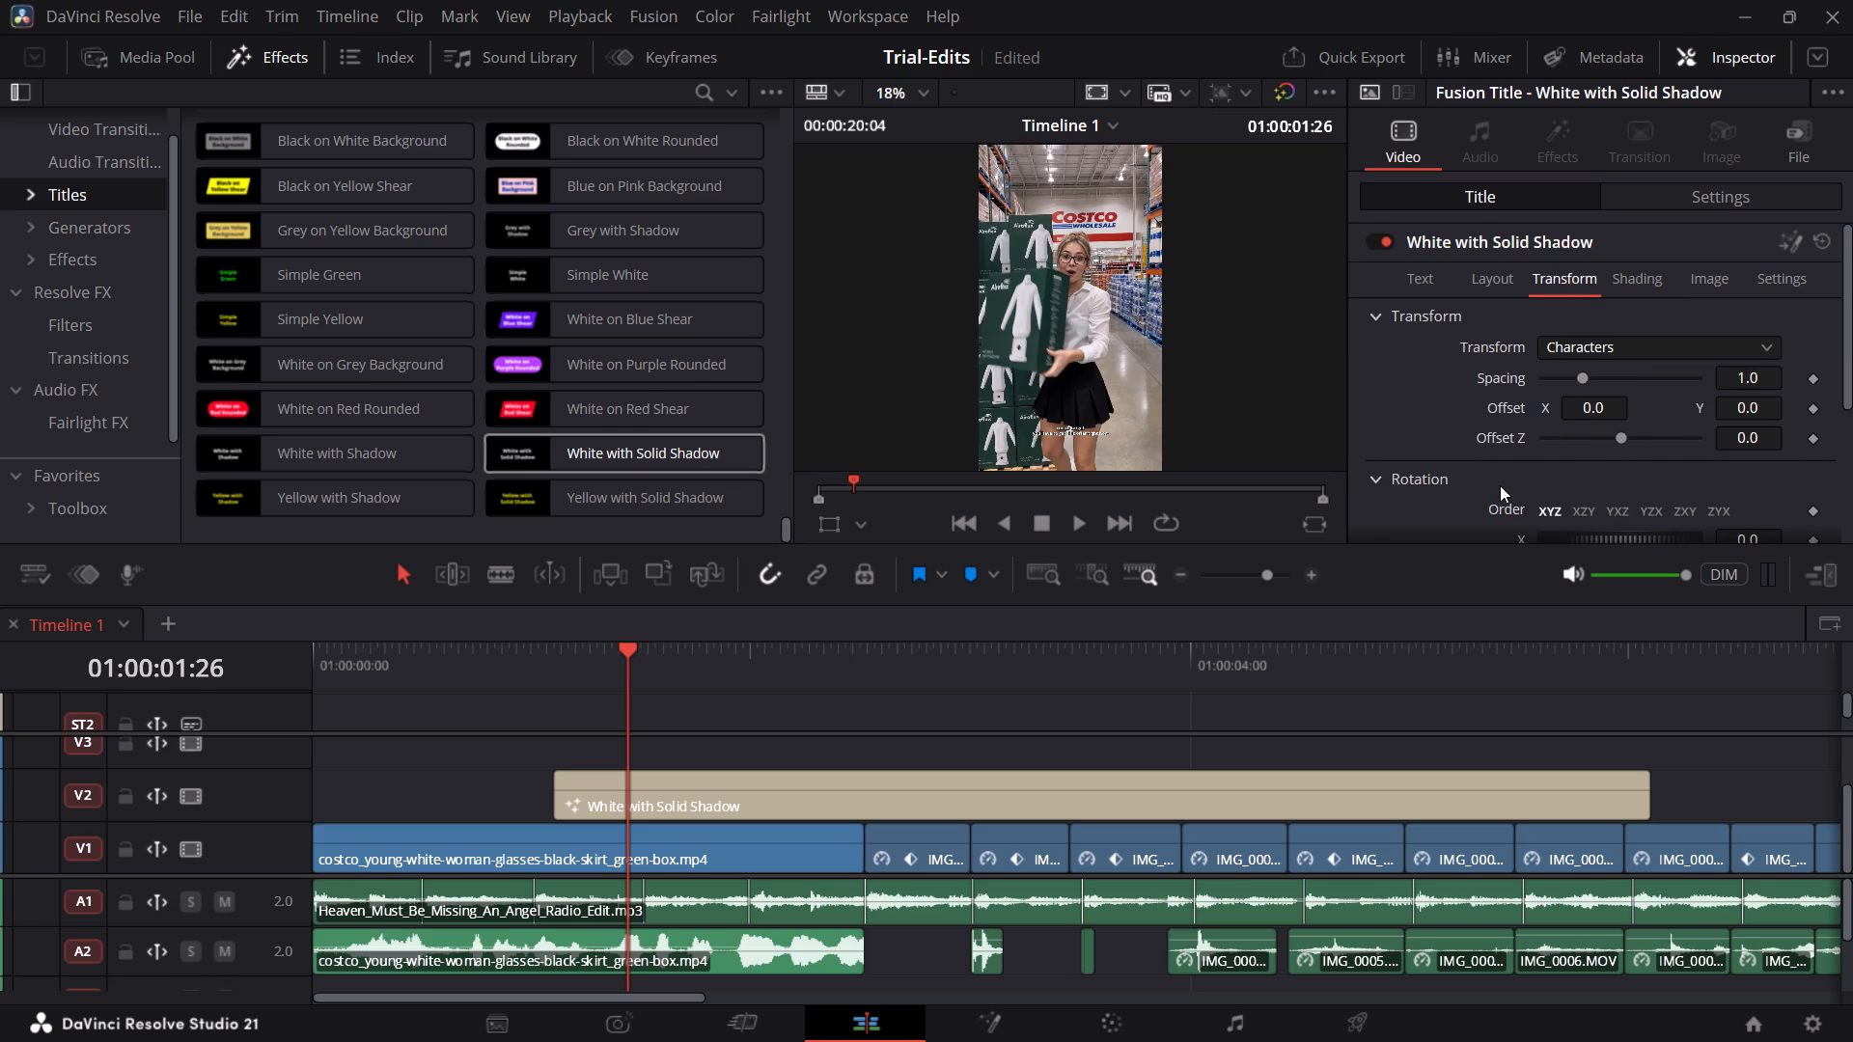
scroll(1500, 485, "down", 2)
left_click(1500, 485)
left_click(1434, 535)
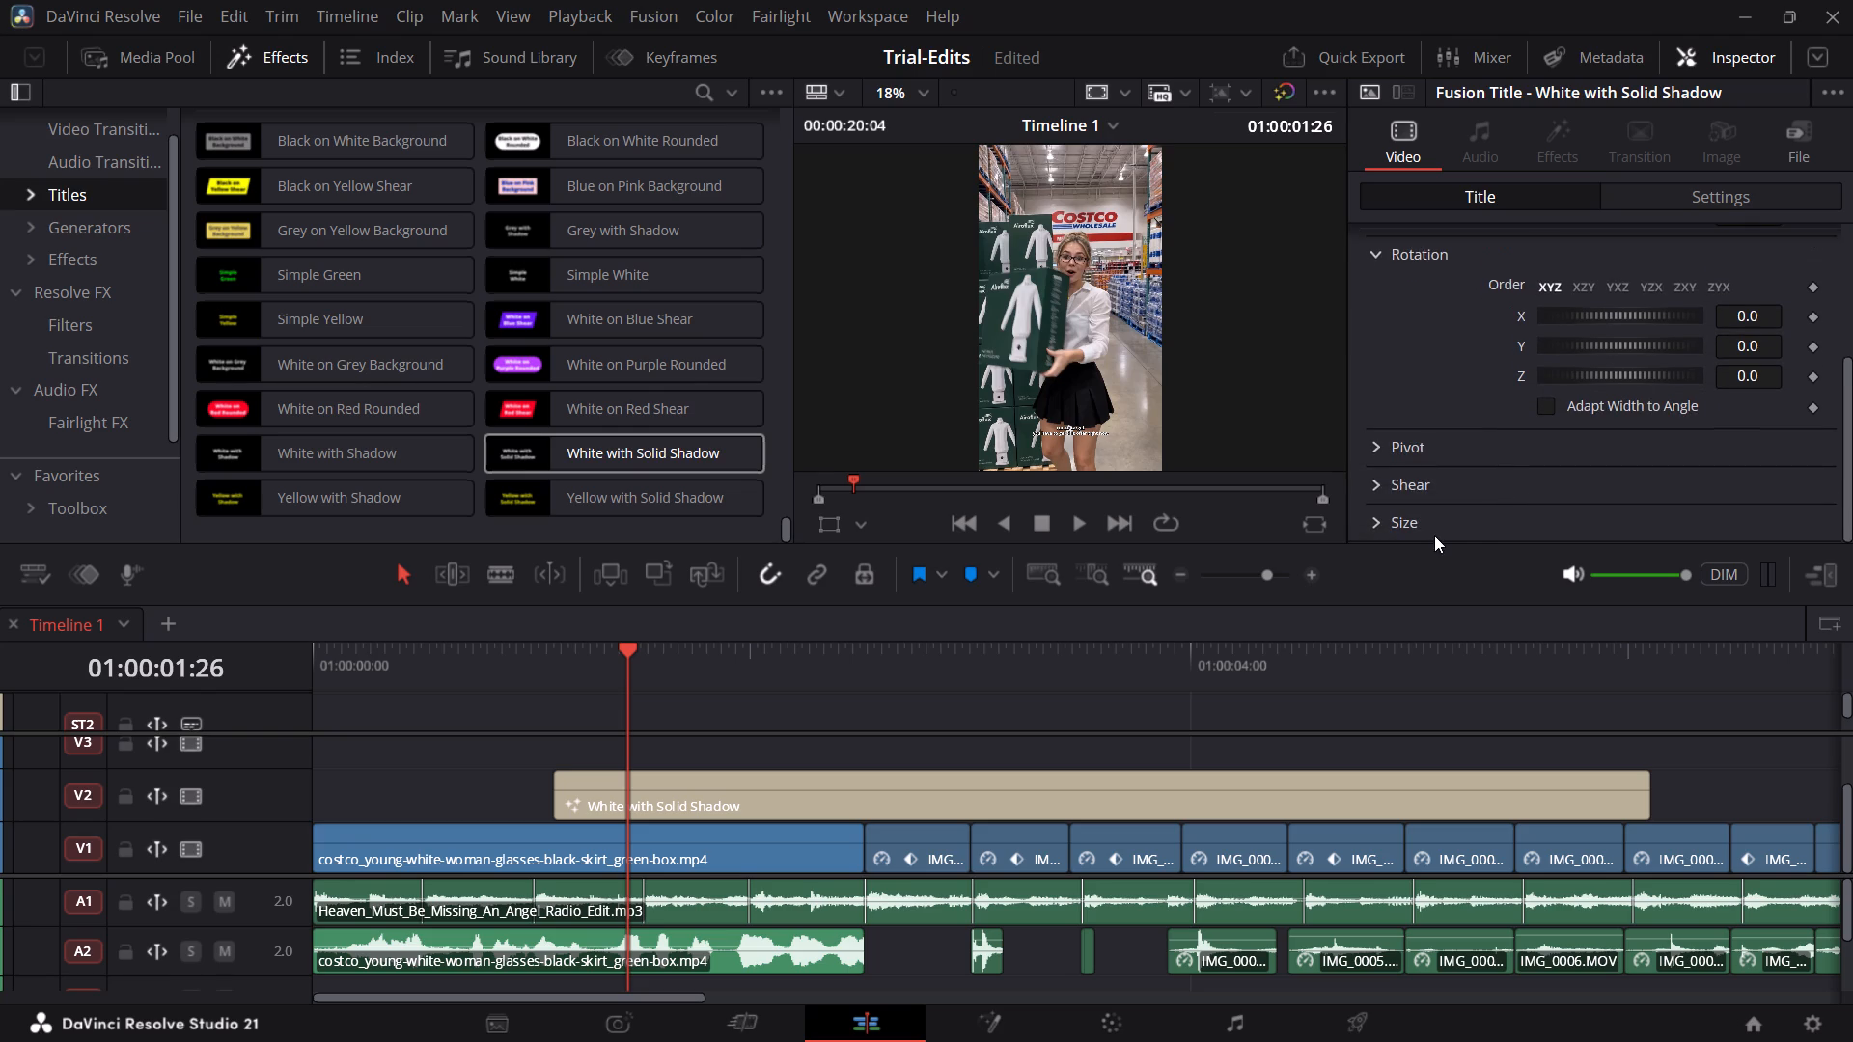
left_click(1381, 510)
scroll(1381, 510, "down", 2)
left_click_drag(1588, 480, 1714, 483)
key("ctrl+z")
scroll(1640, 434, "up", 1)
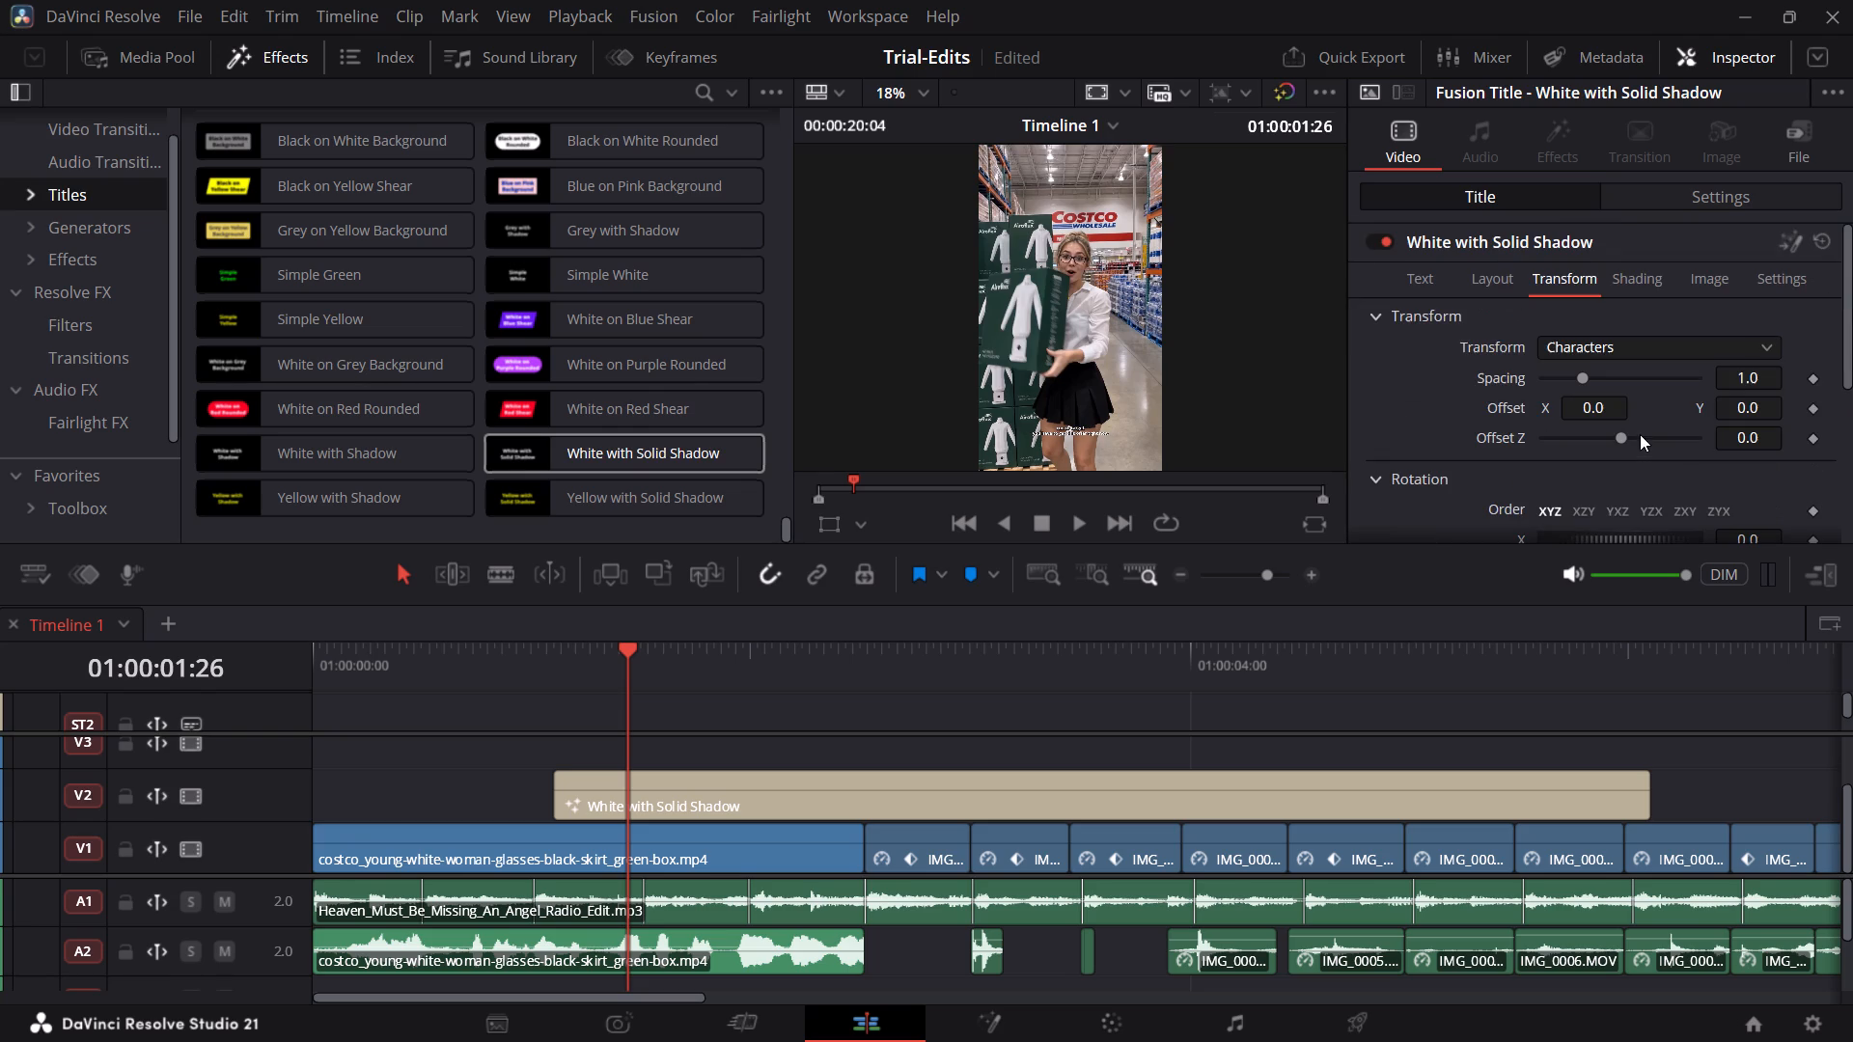
Examine the title's Shading, Layout and Image settings for a way to style the caption background.
scroll(1640, 434, "up", 1)
left_click(1631, 269)
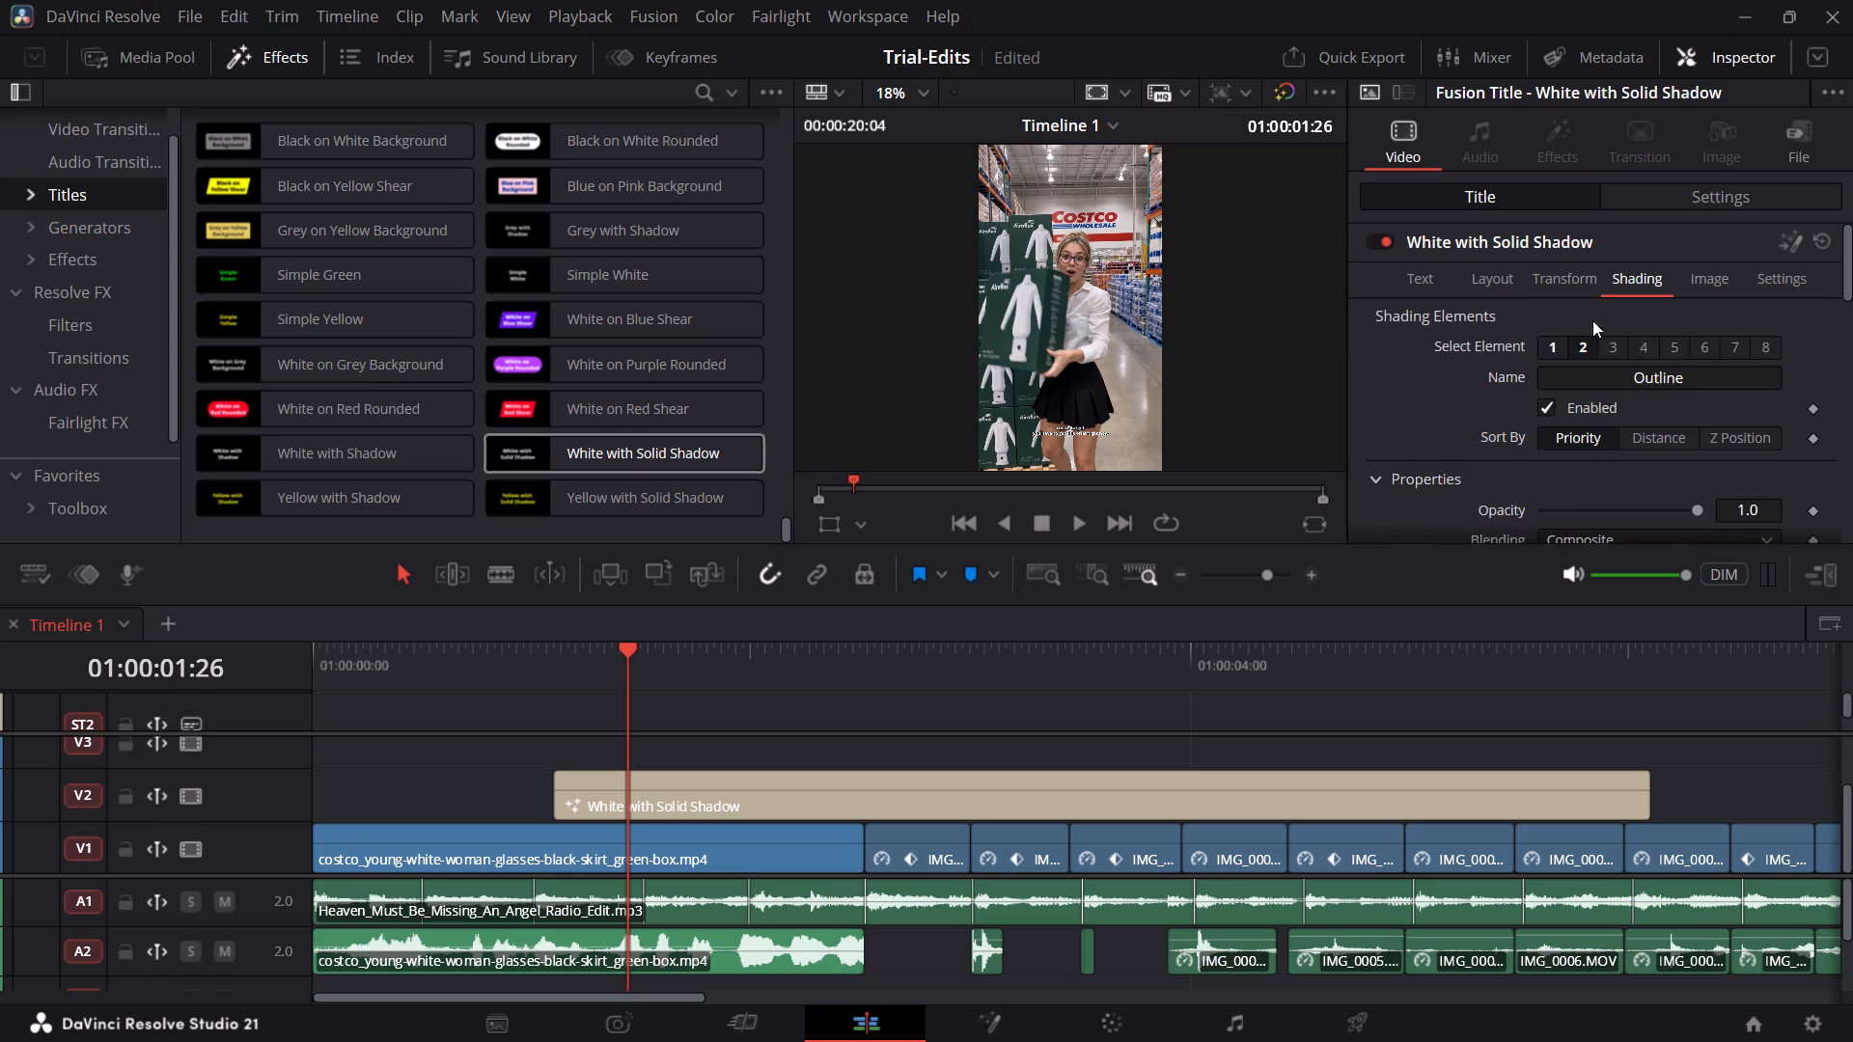
scroll(1533, 404, "right", 3)
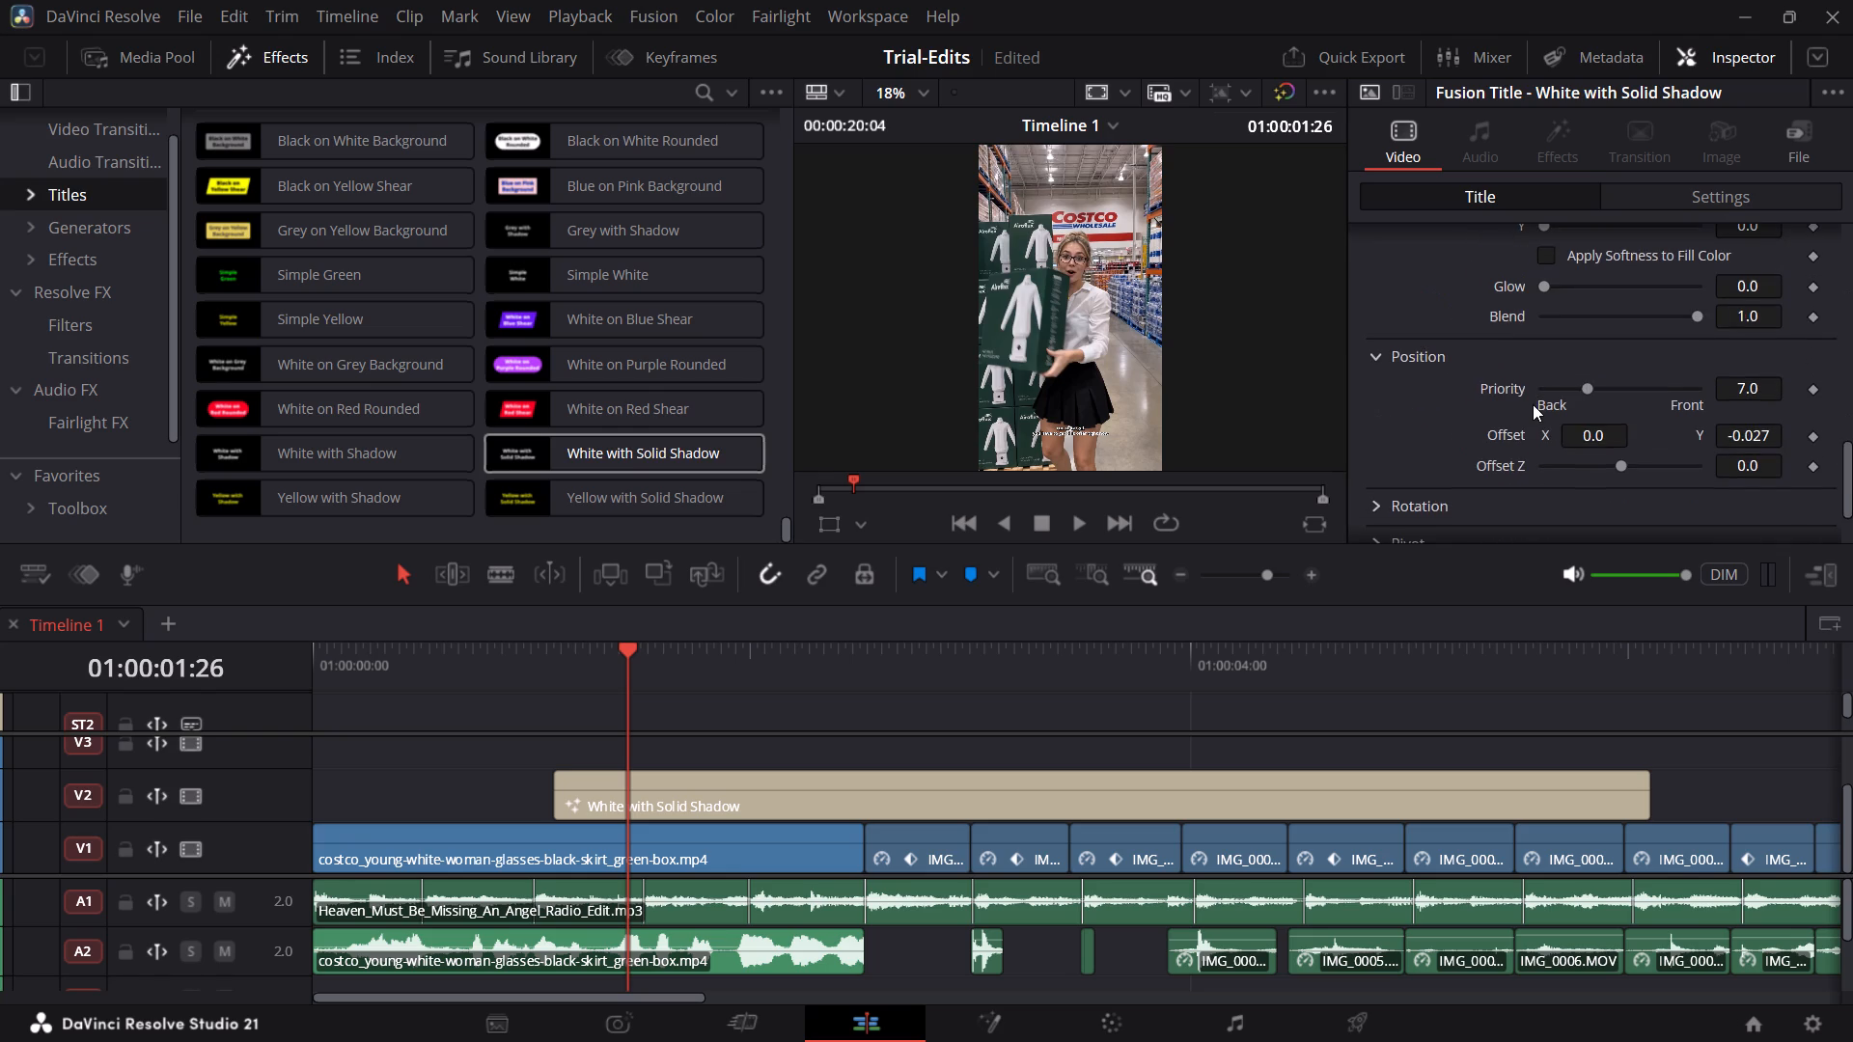
scroll(1533, 404, "right", 1)
scroll(1502, 276, "up", 2)
left_click(1504, 279)
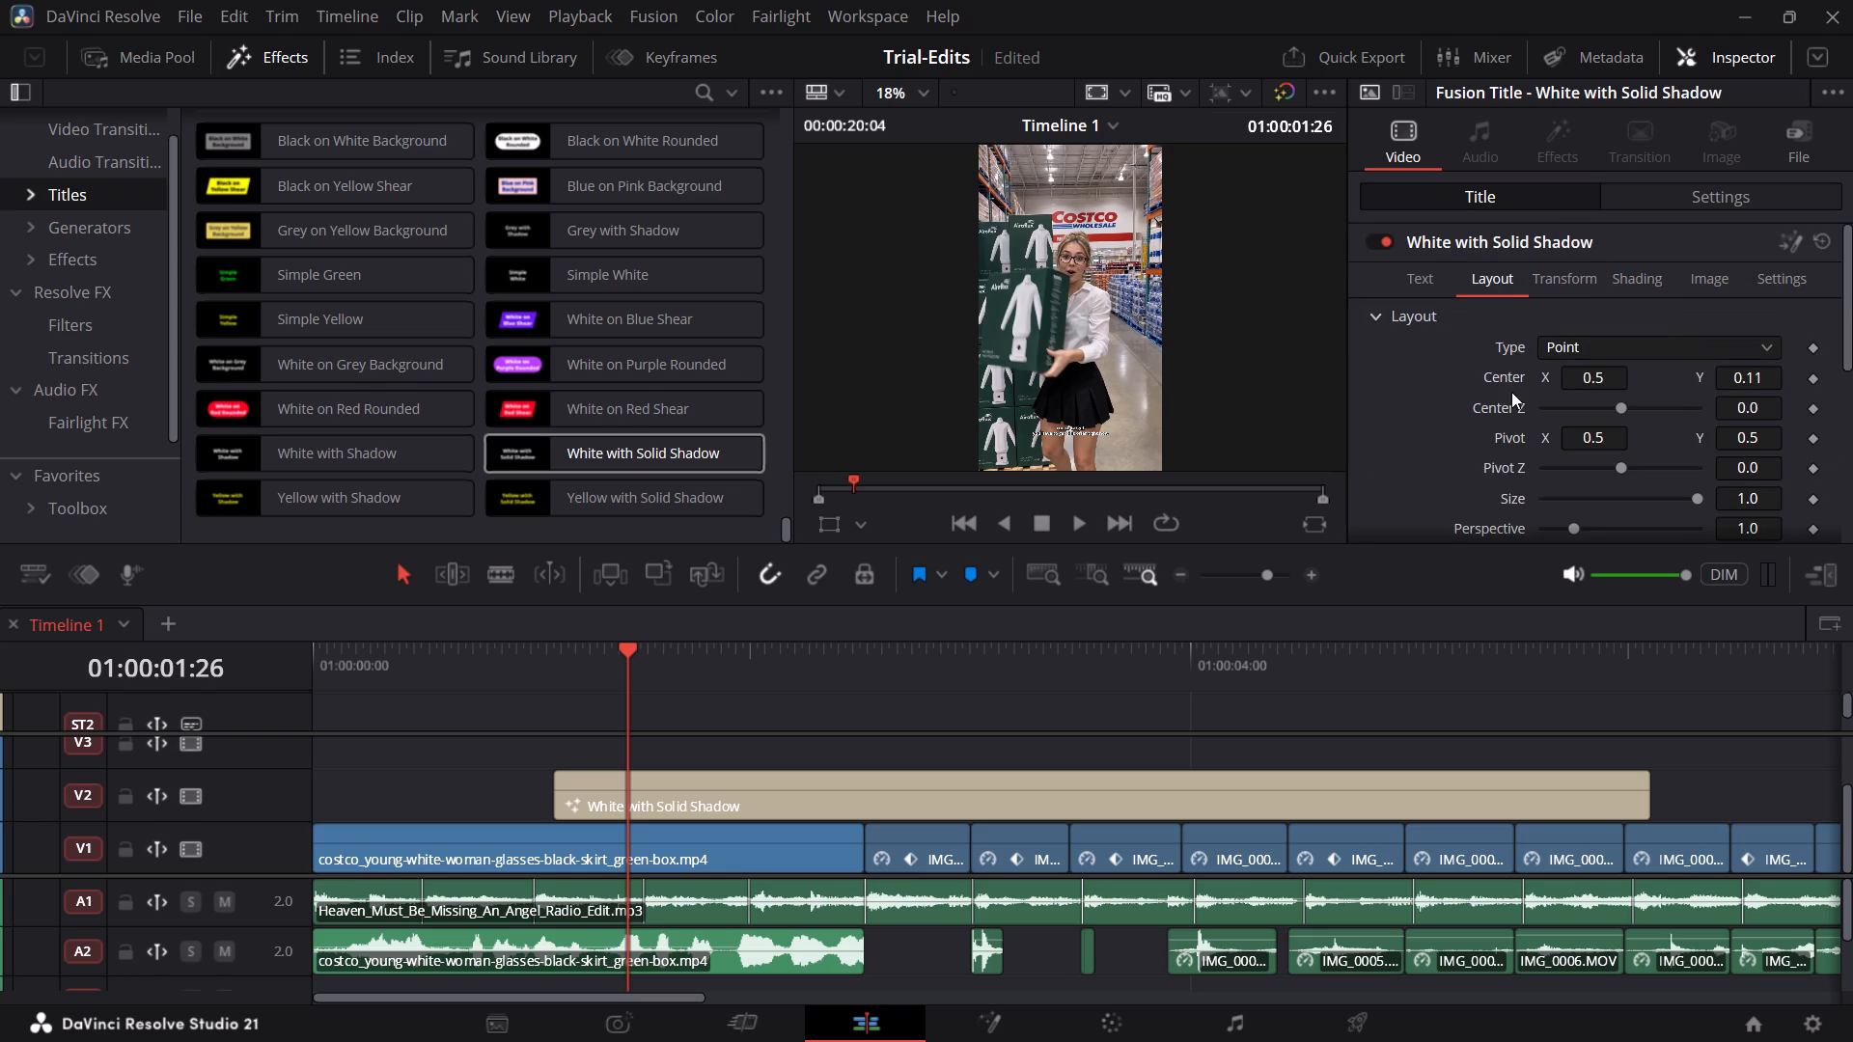
scroll(1507, 405, "down", 1)
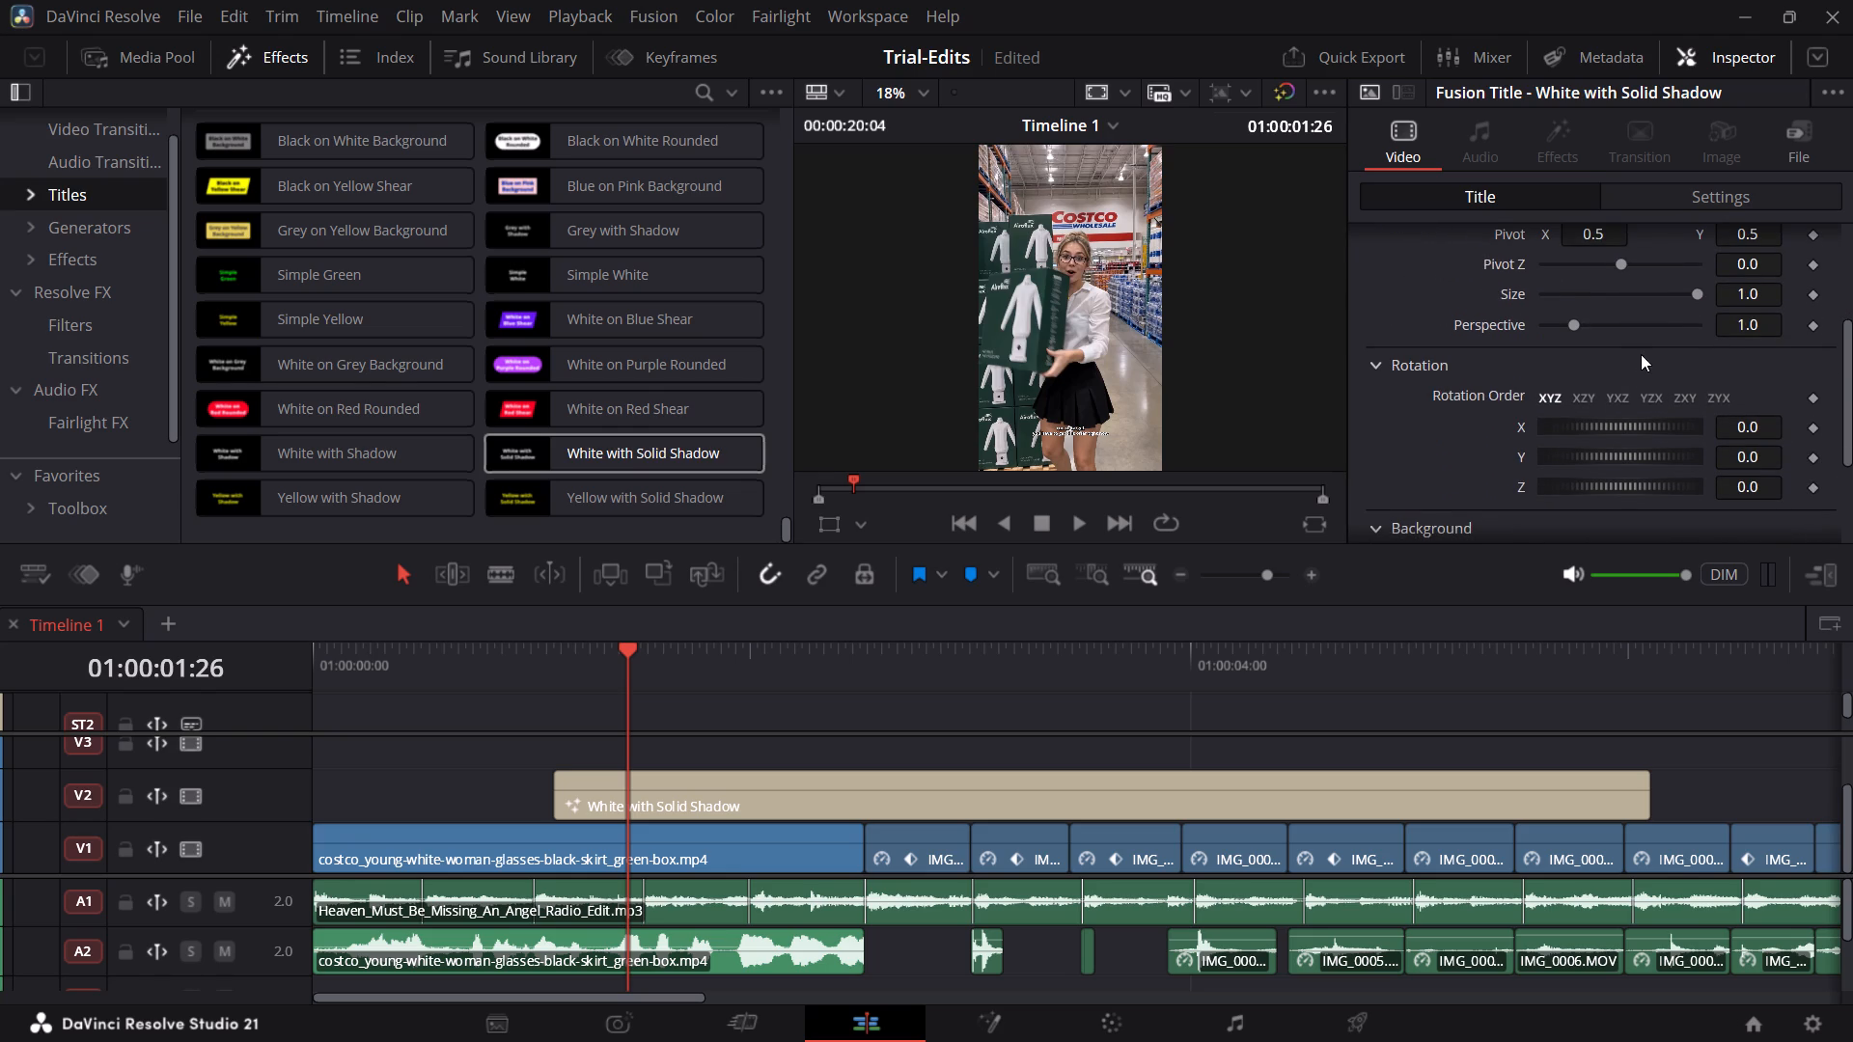
scroll(1541, 427, "down", 2)
scroll(1541, 427, "up", 6)
left_click(1703, 293)
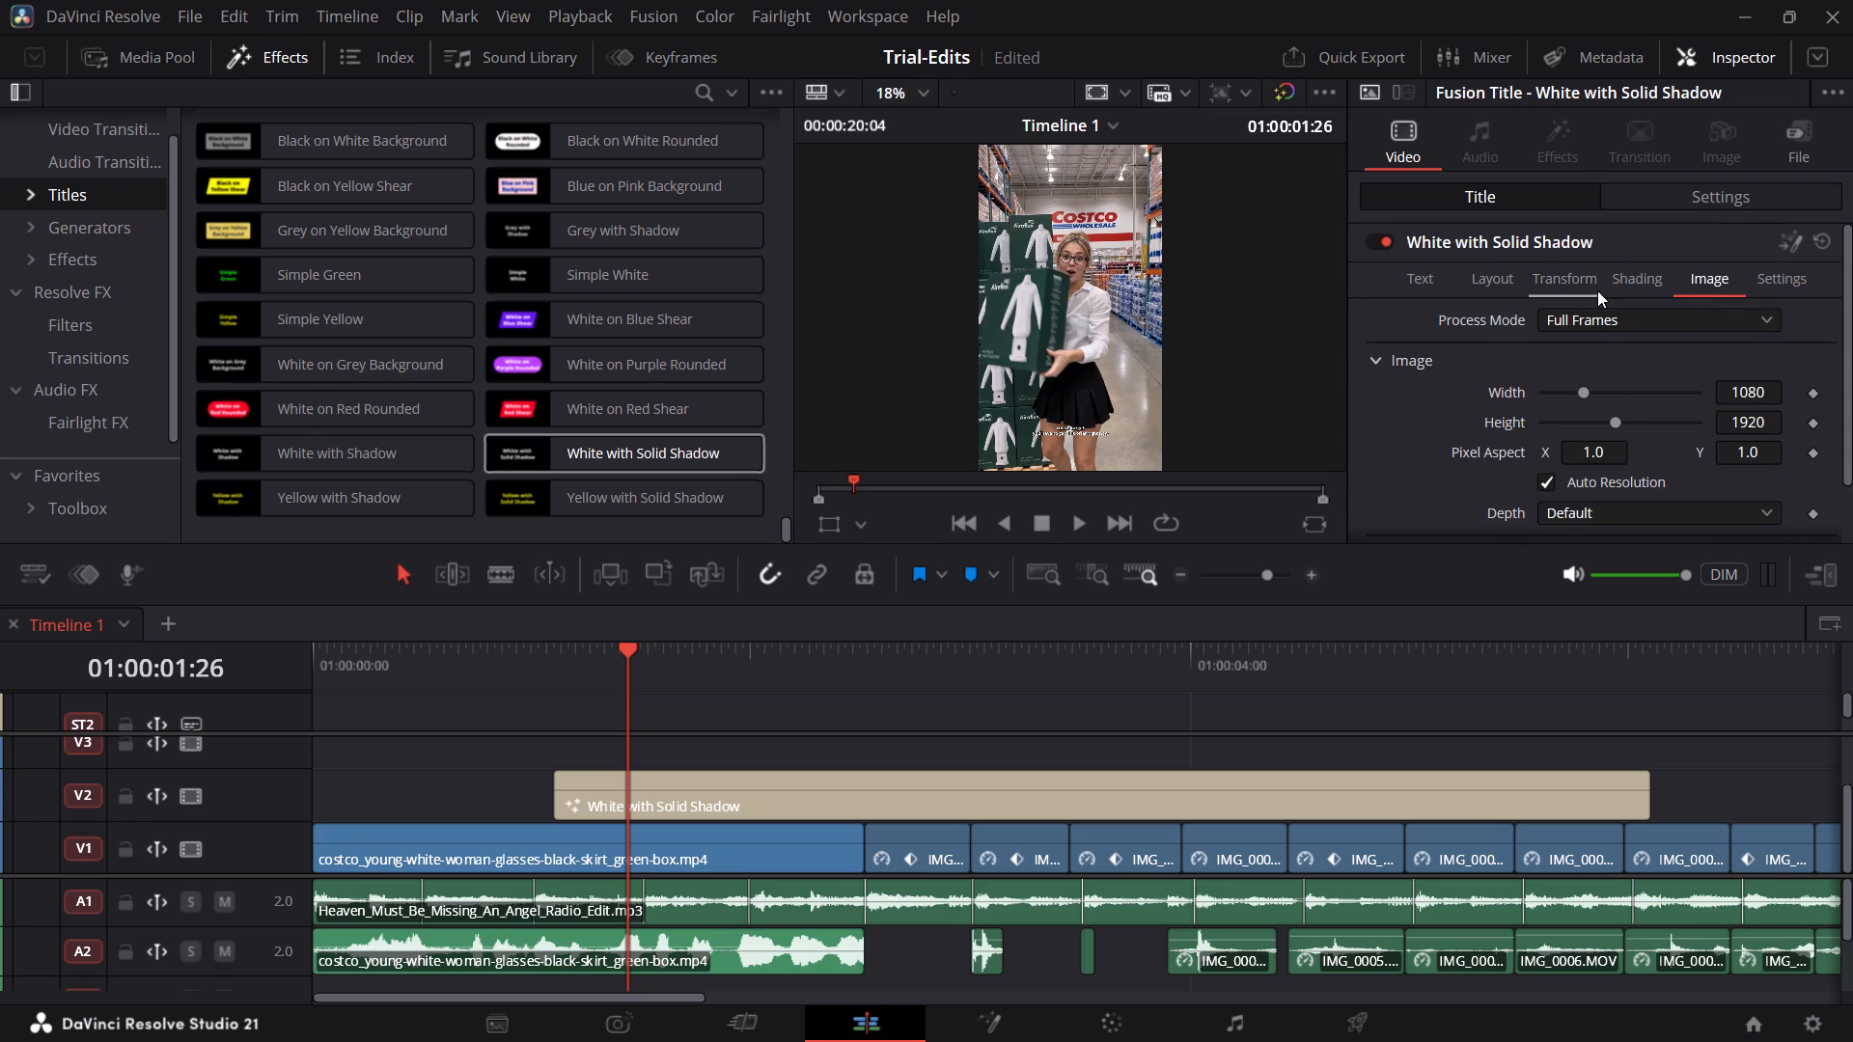
left_click(1597, 290)
Change the Outline shading element's appearance to a filled background box and set Extend Horizontal to 2.0.
left_click(1643, 287)
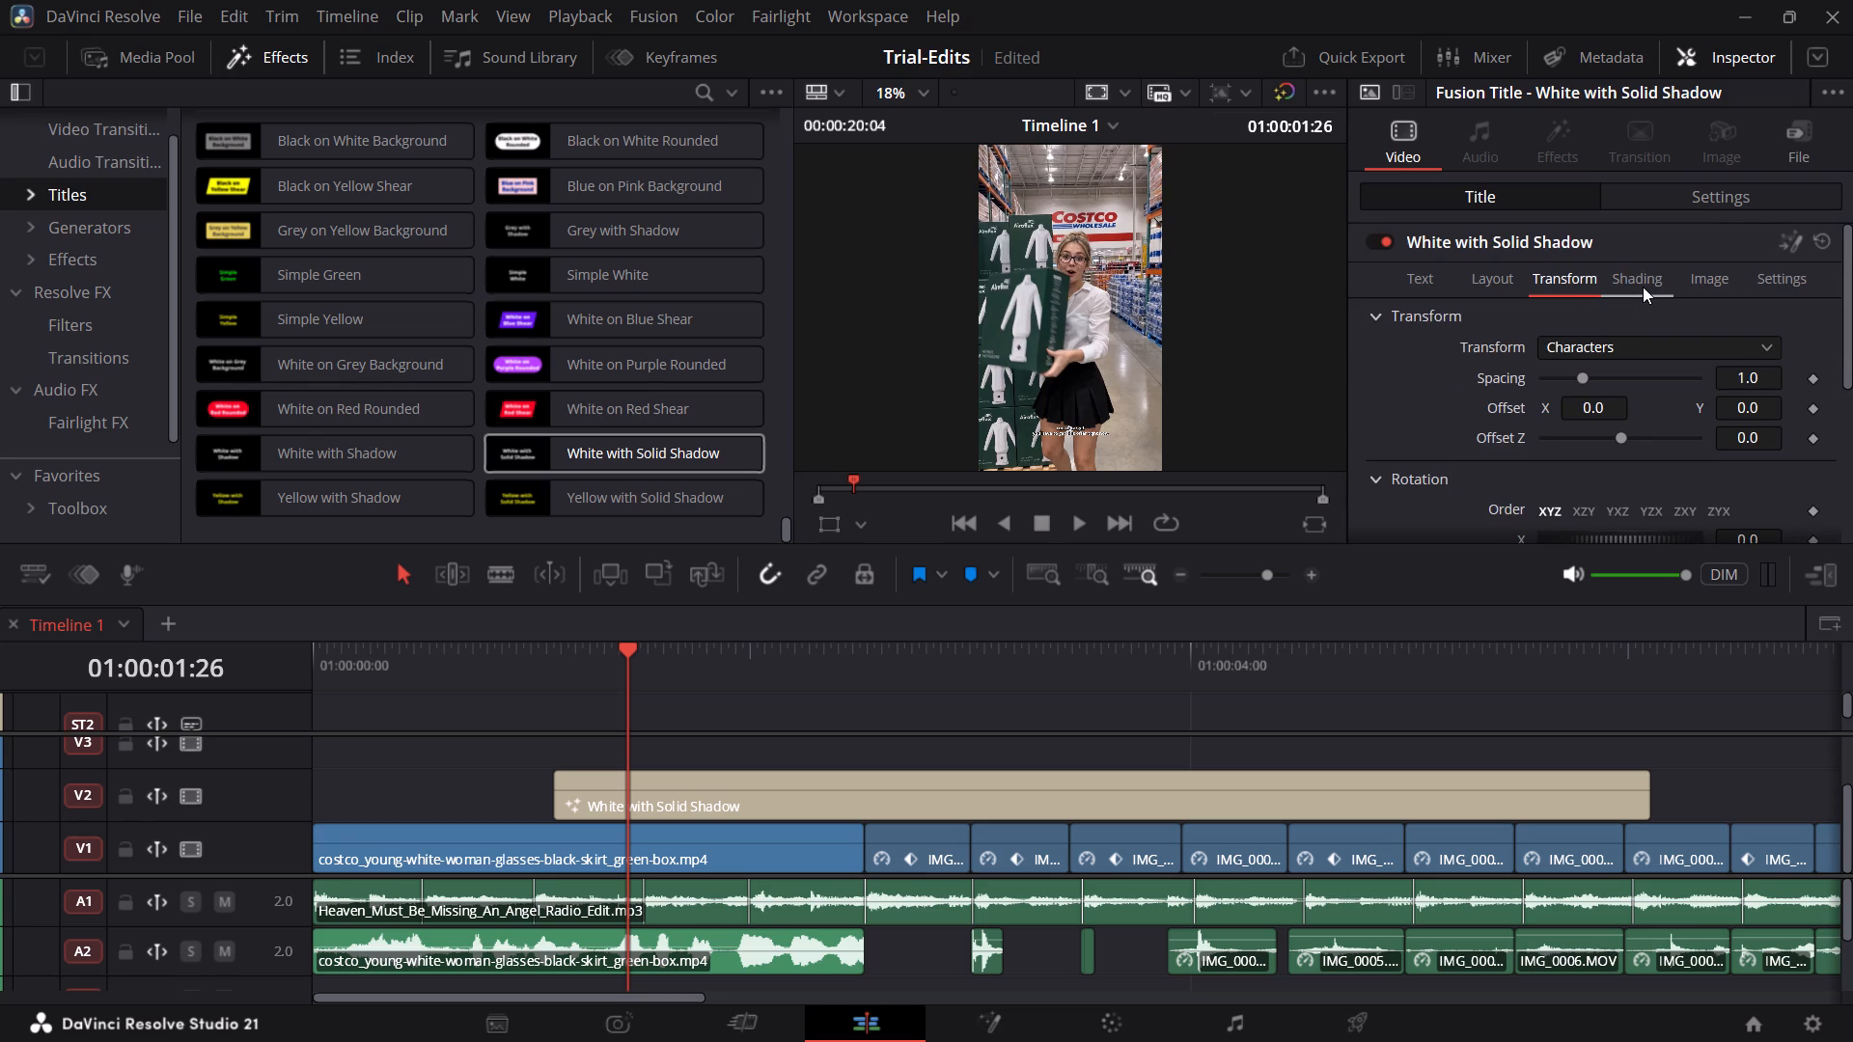
scroll(1538, 393, "down", 1)
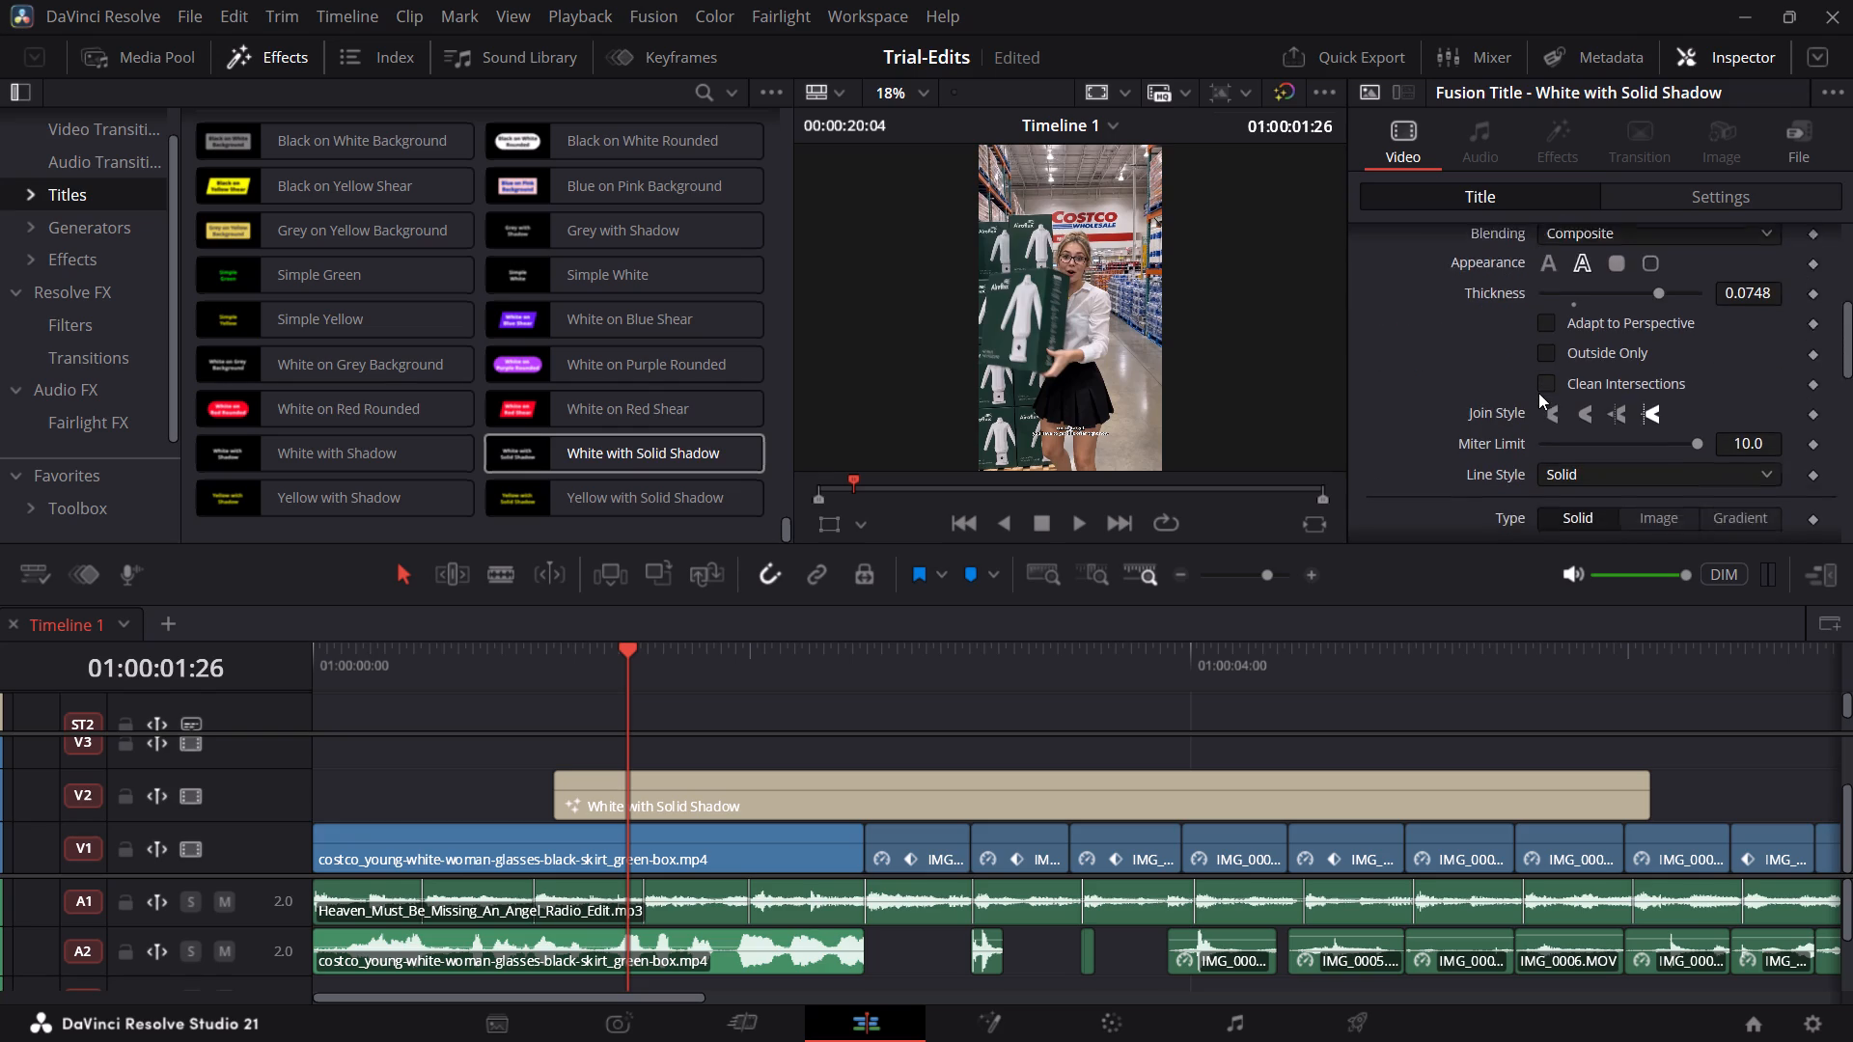
scroll(1538, 393, "down", 1)
scroll(1538, 393, "up", 1)
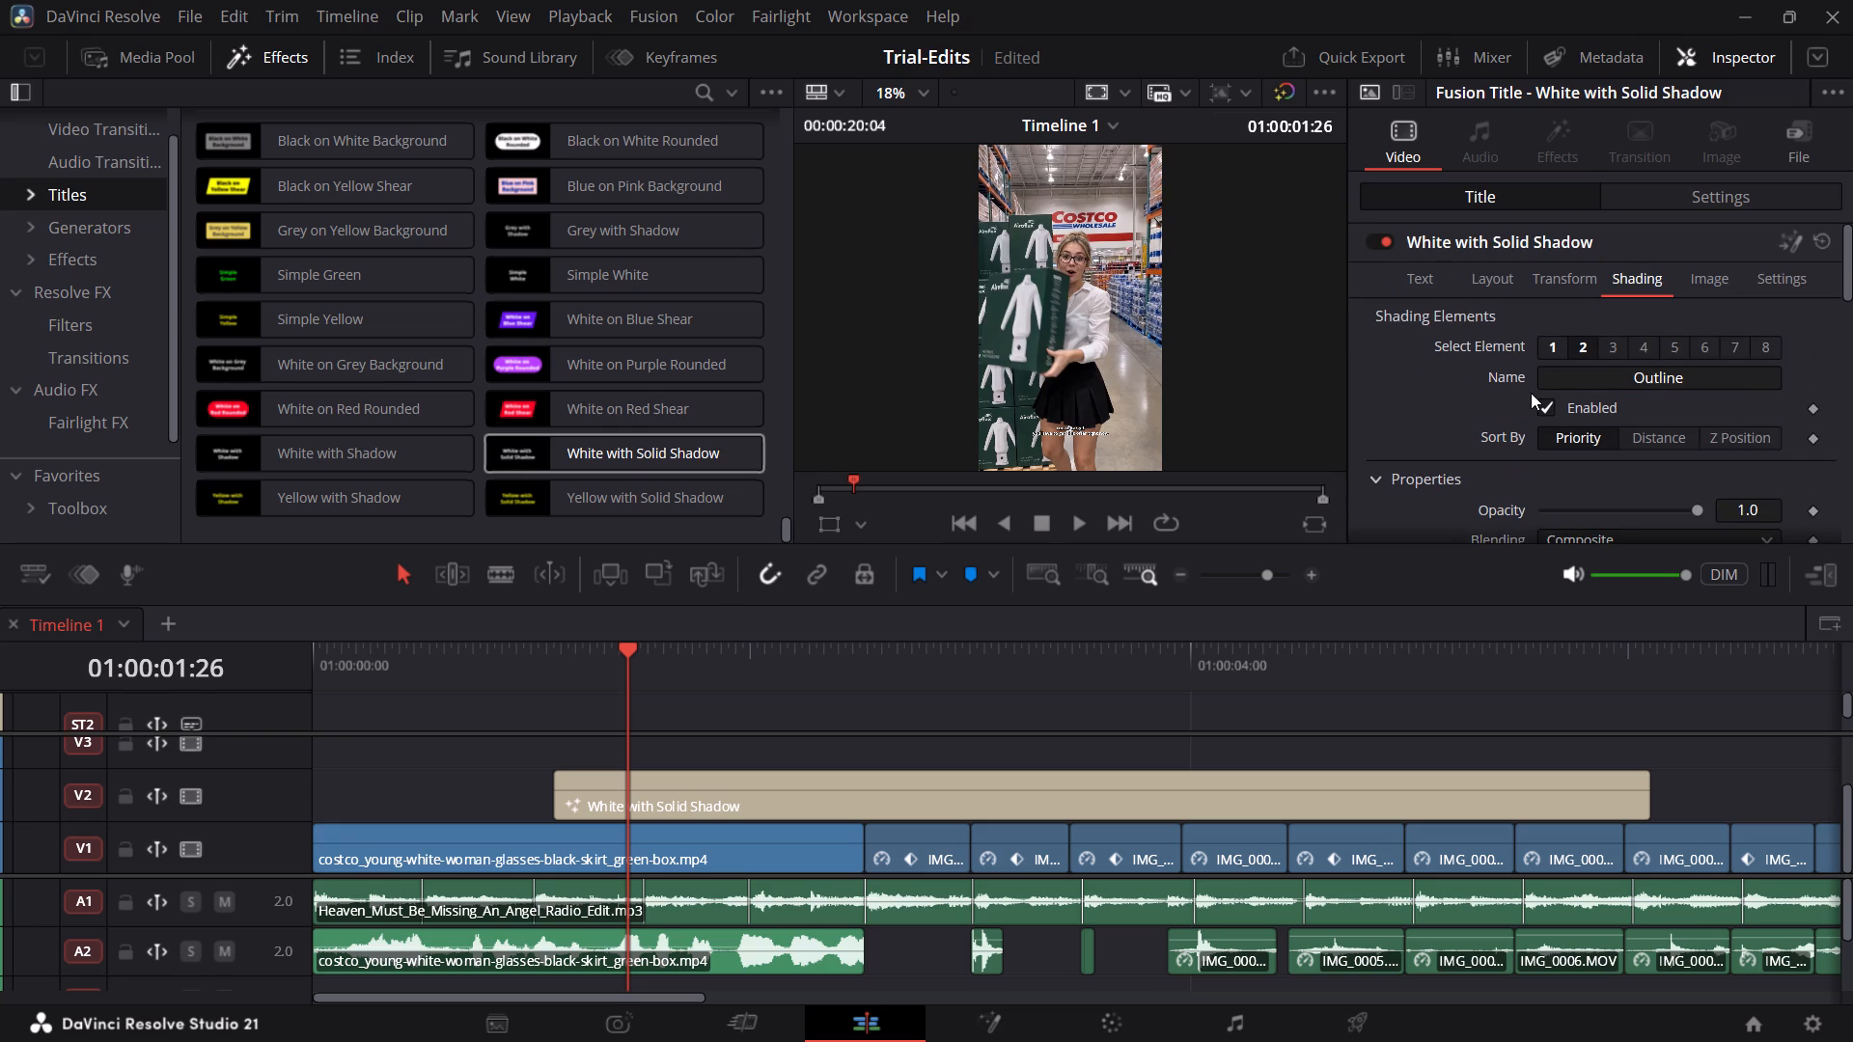
scroll(1531, 393, "down", 1)
left_click(1617, 409)
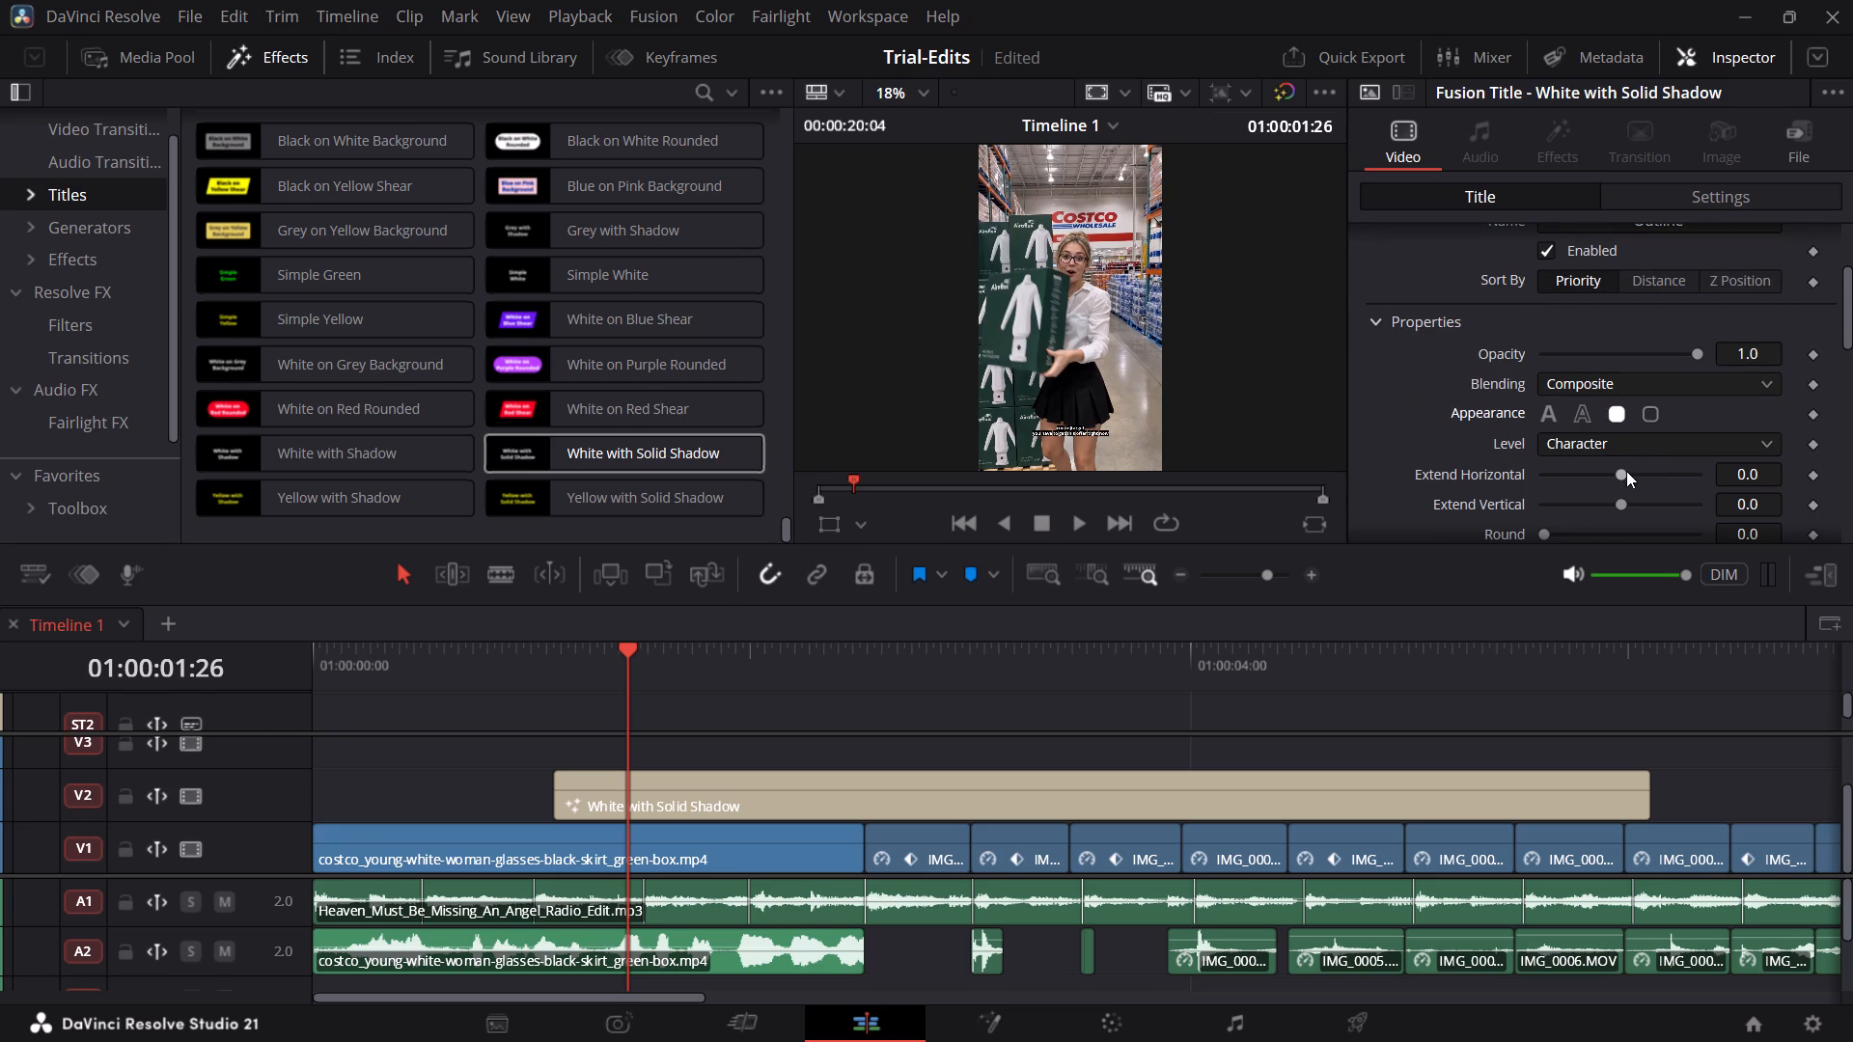
left_click_drag(1626, 471, 1779, 479)
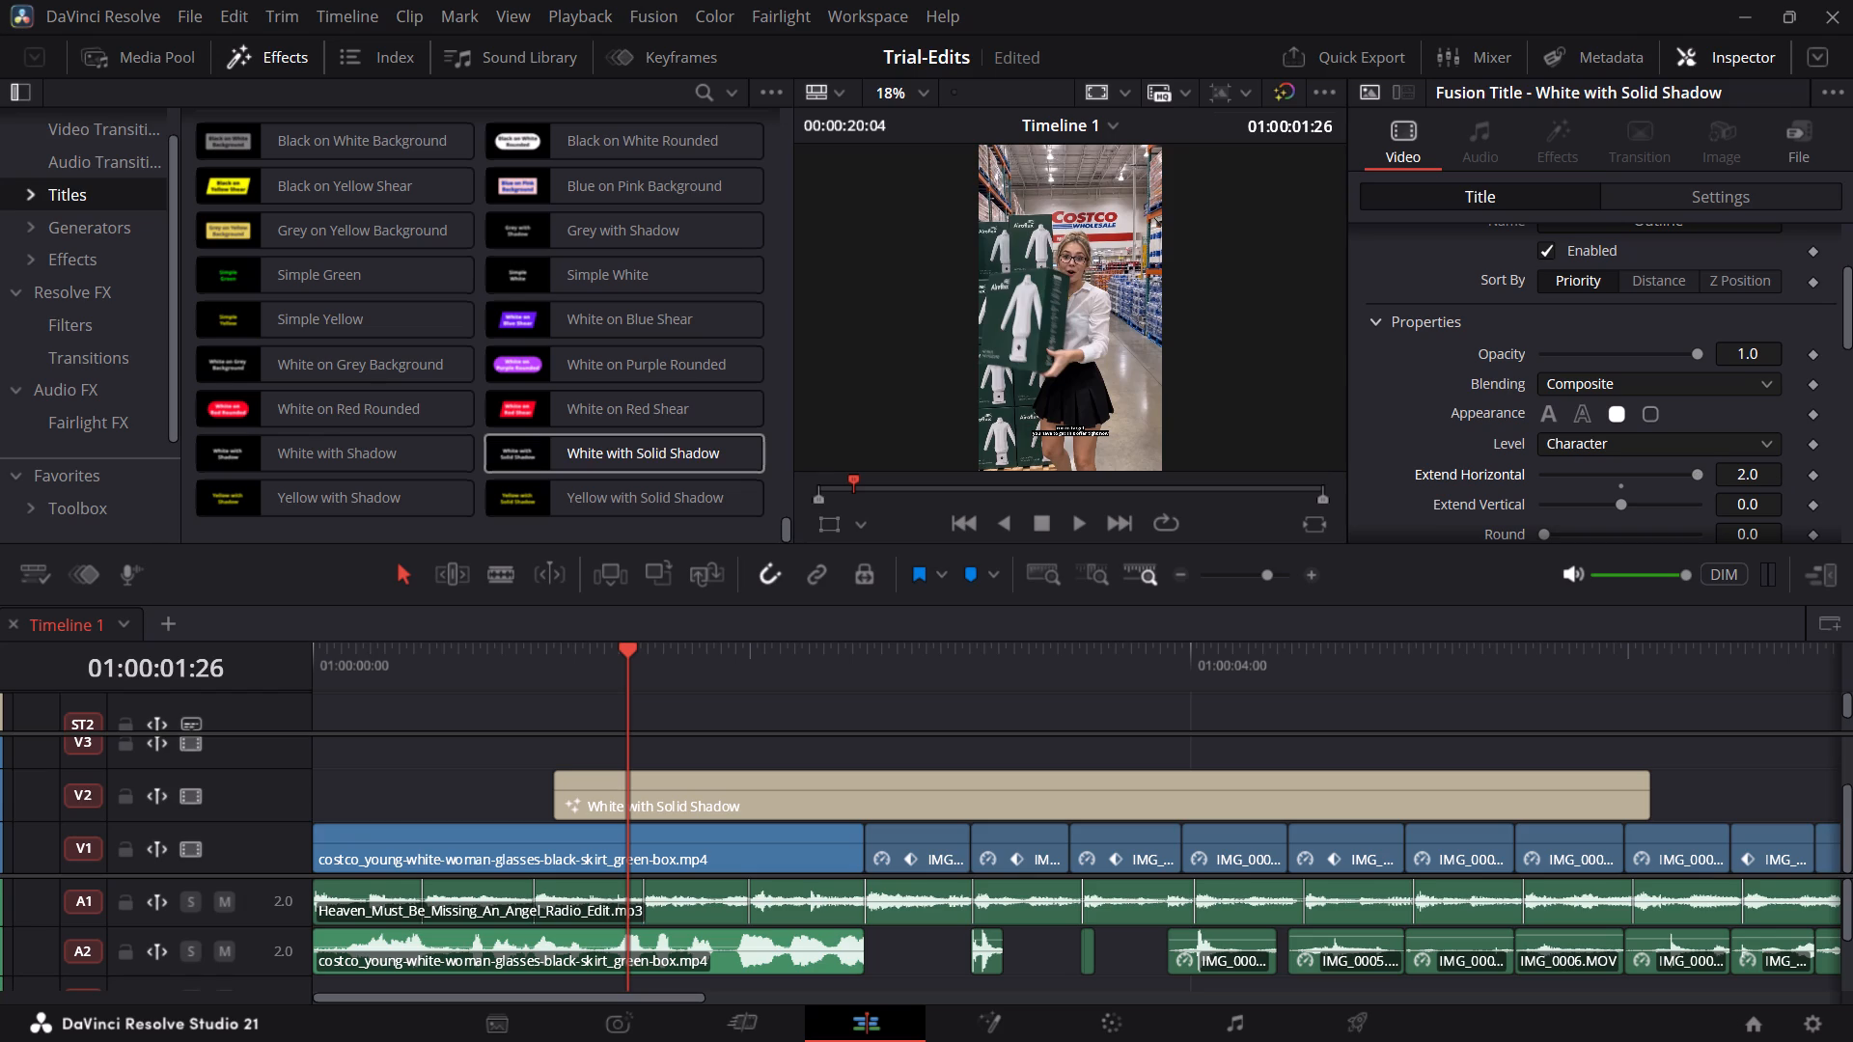
Set the Outline shading element's solid colour to white, with red, green and blue at 1.0.
scroll(1631, 434, "down", 1)
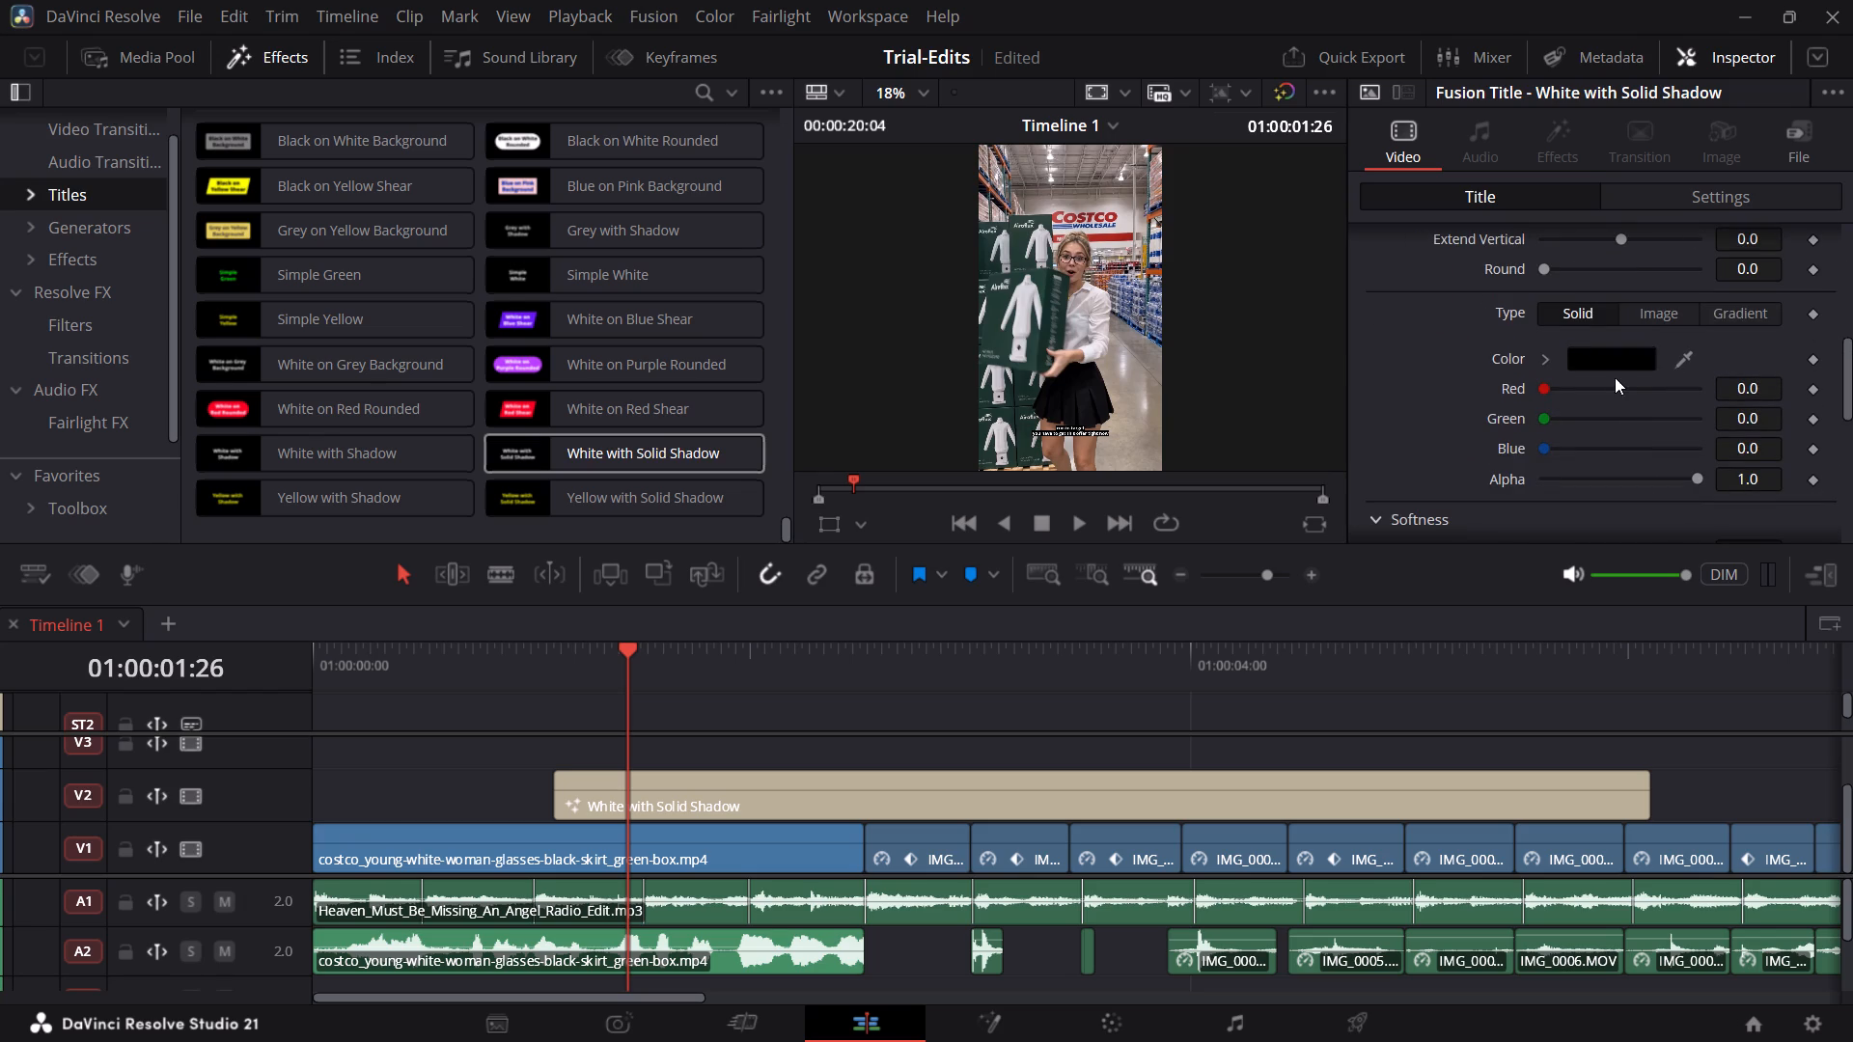
left_click(1609, 356)
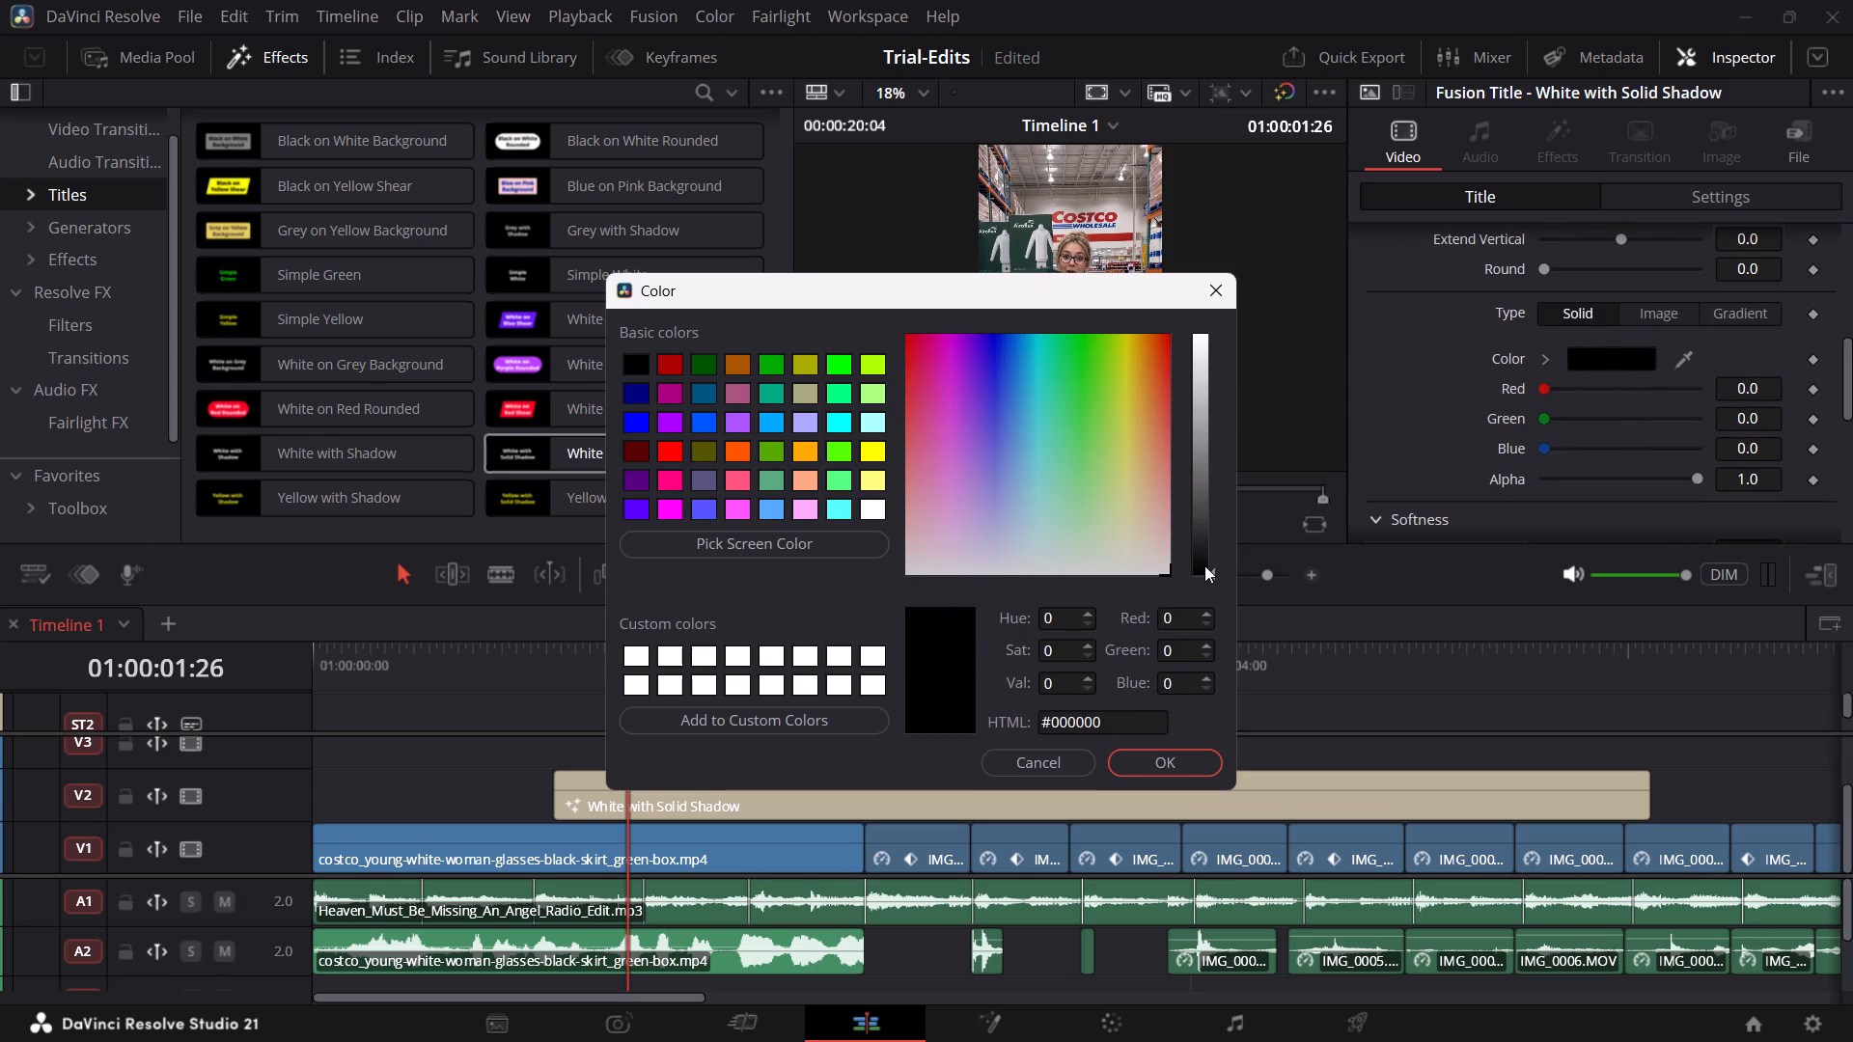
left_click_drag(1207, 569, 1212, 288)
left_click(1176, 764)
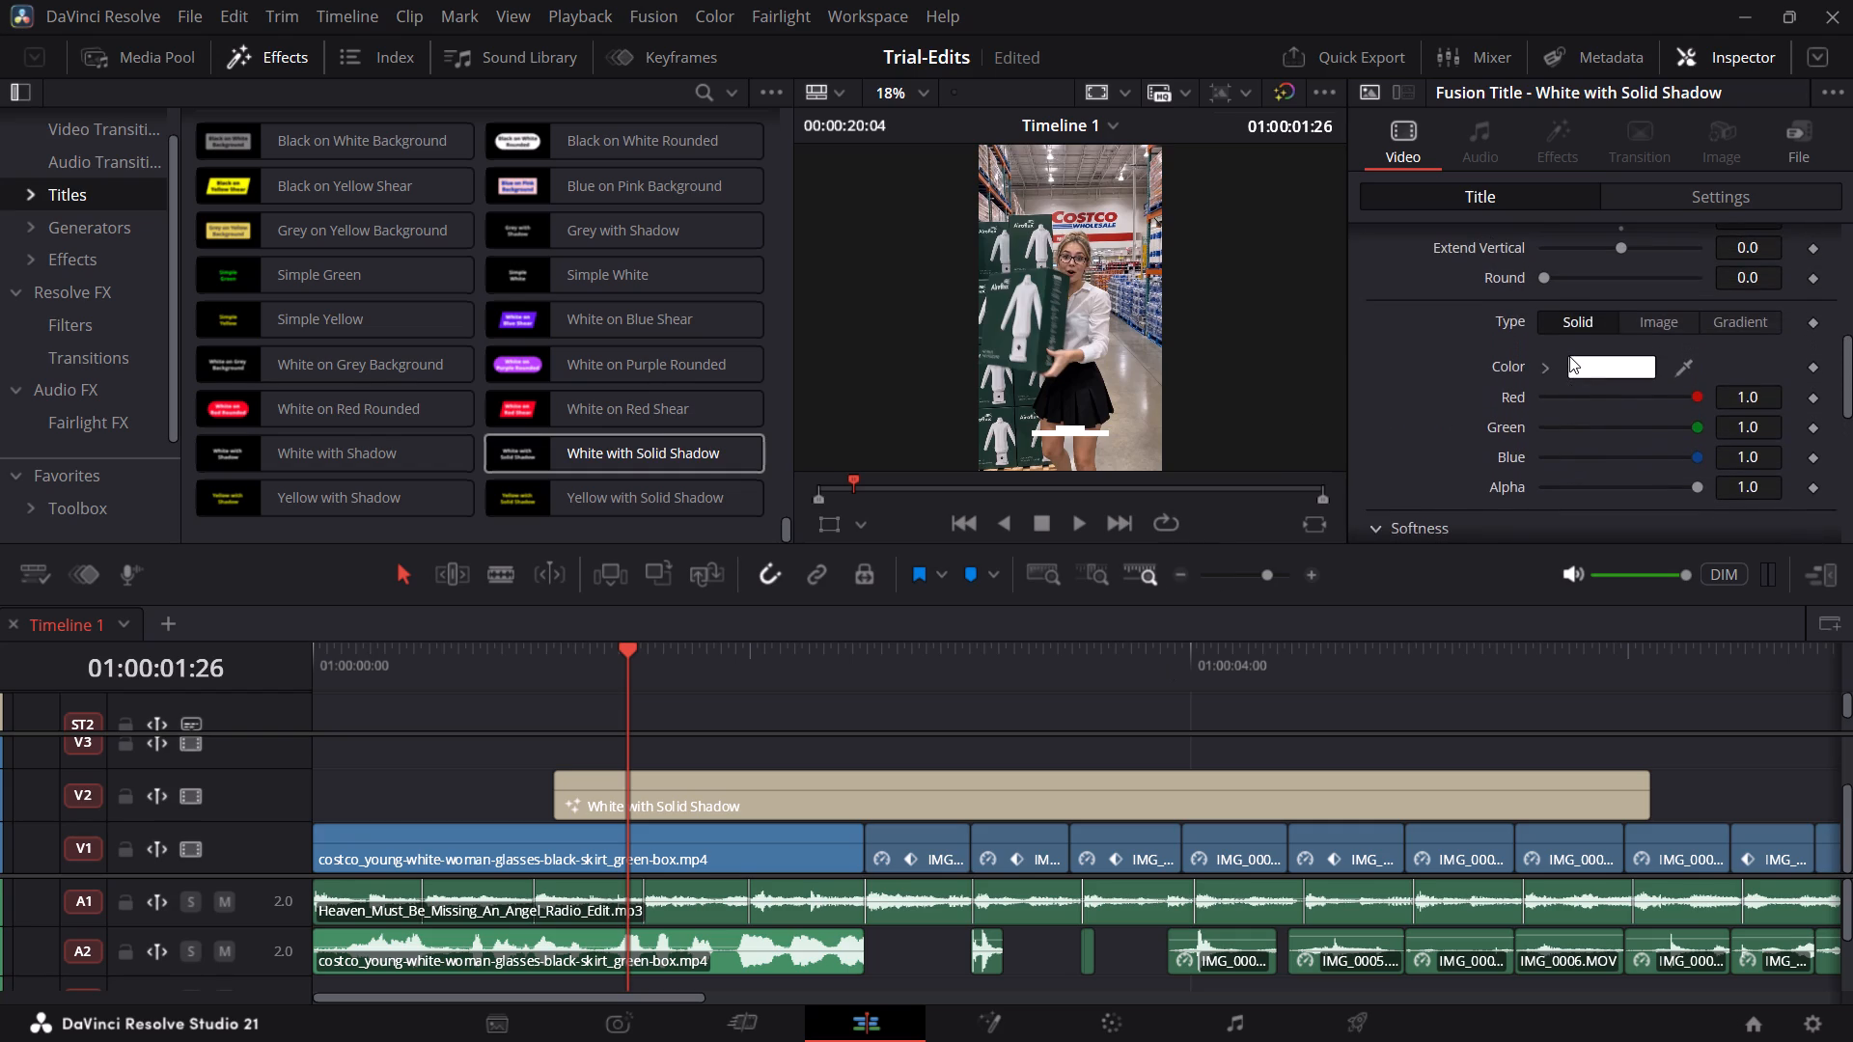
Set the Outline element's Softness X to about 6.46, and try lower Blend values before returning Blend to 1.0.
scroll(1556, 436, "down", 1)
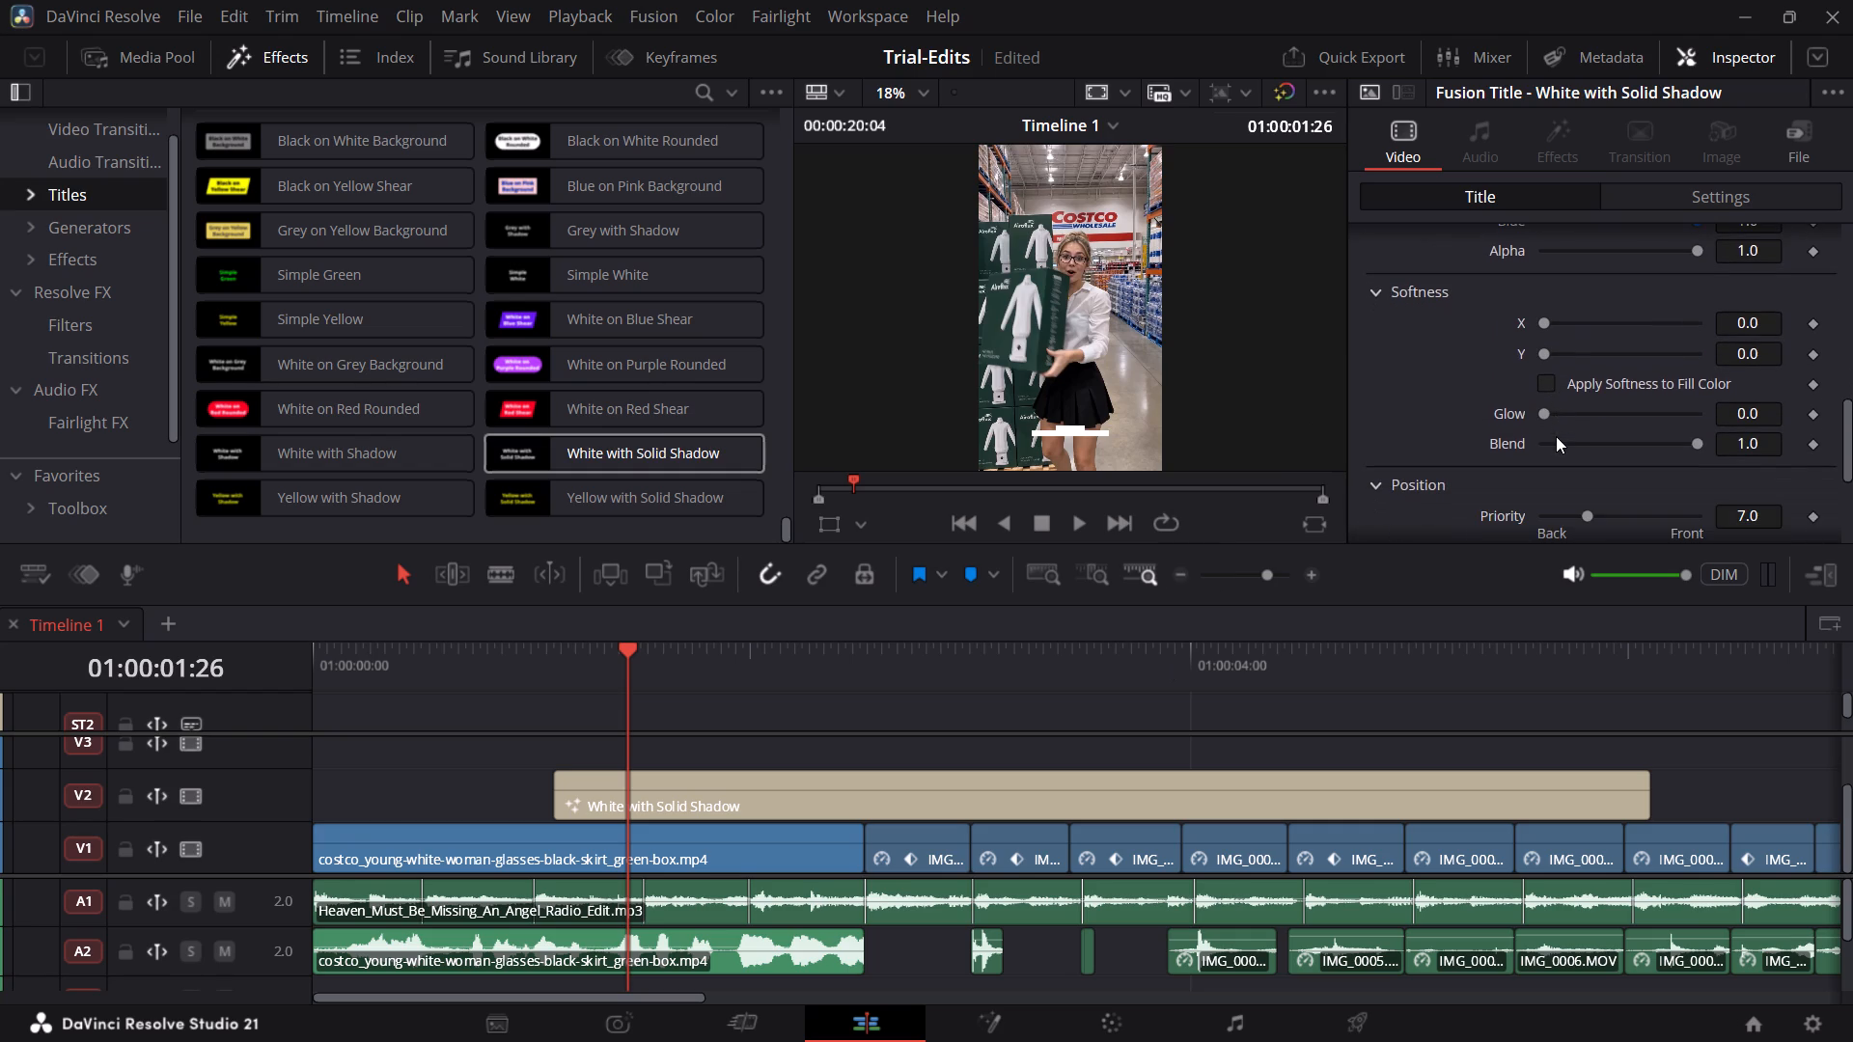
left_click_drag(1545, 325, 1654, 344)
left_click_drag(1654, 344, 1618, 331)
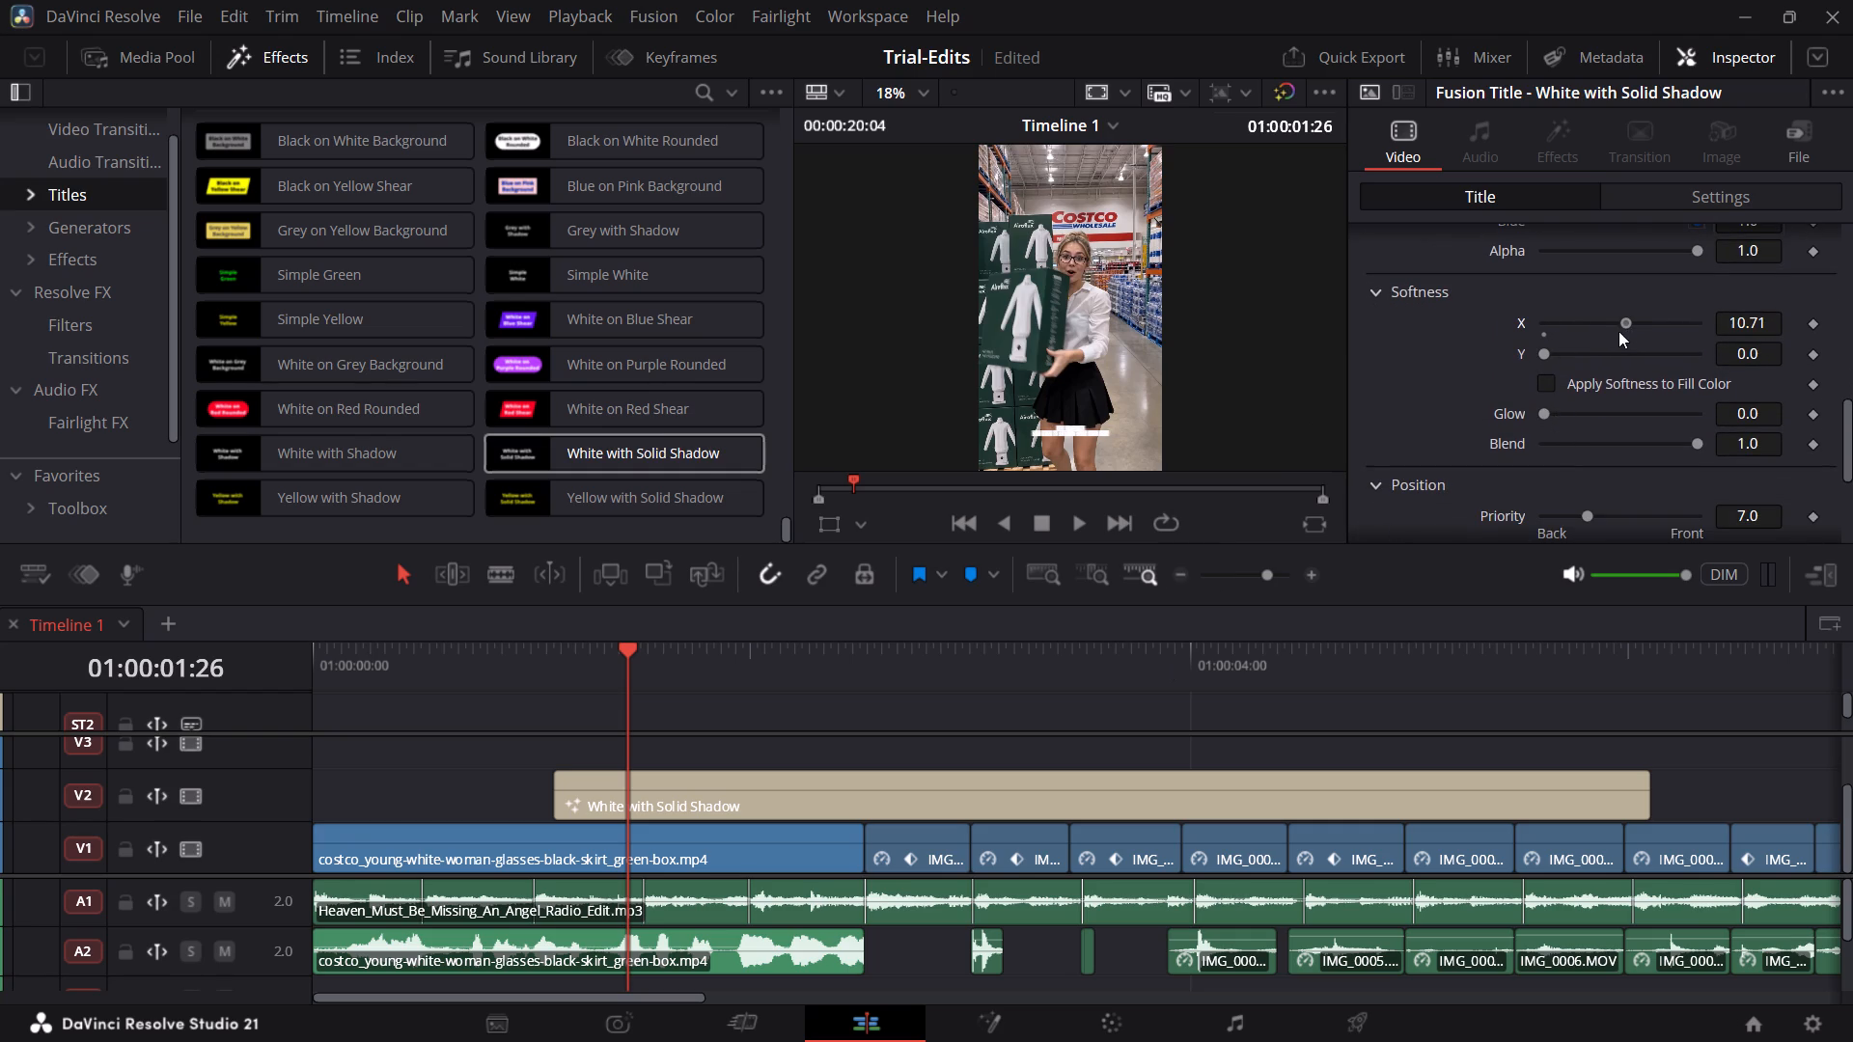
left_click_drag(1618, 331, 1595, 333)
left_click_drag(1682, 438, 1509, 440)
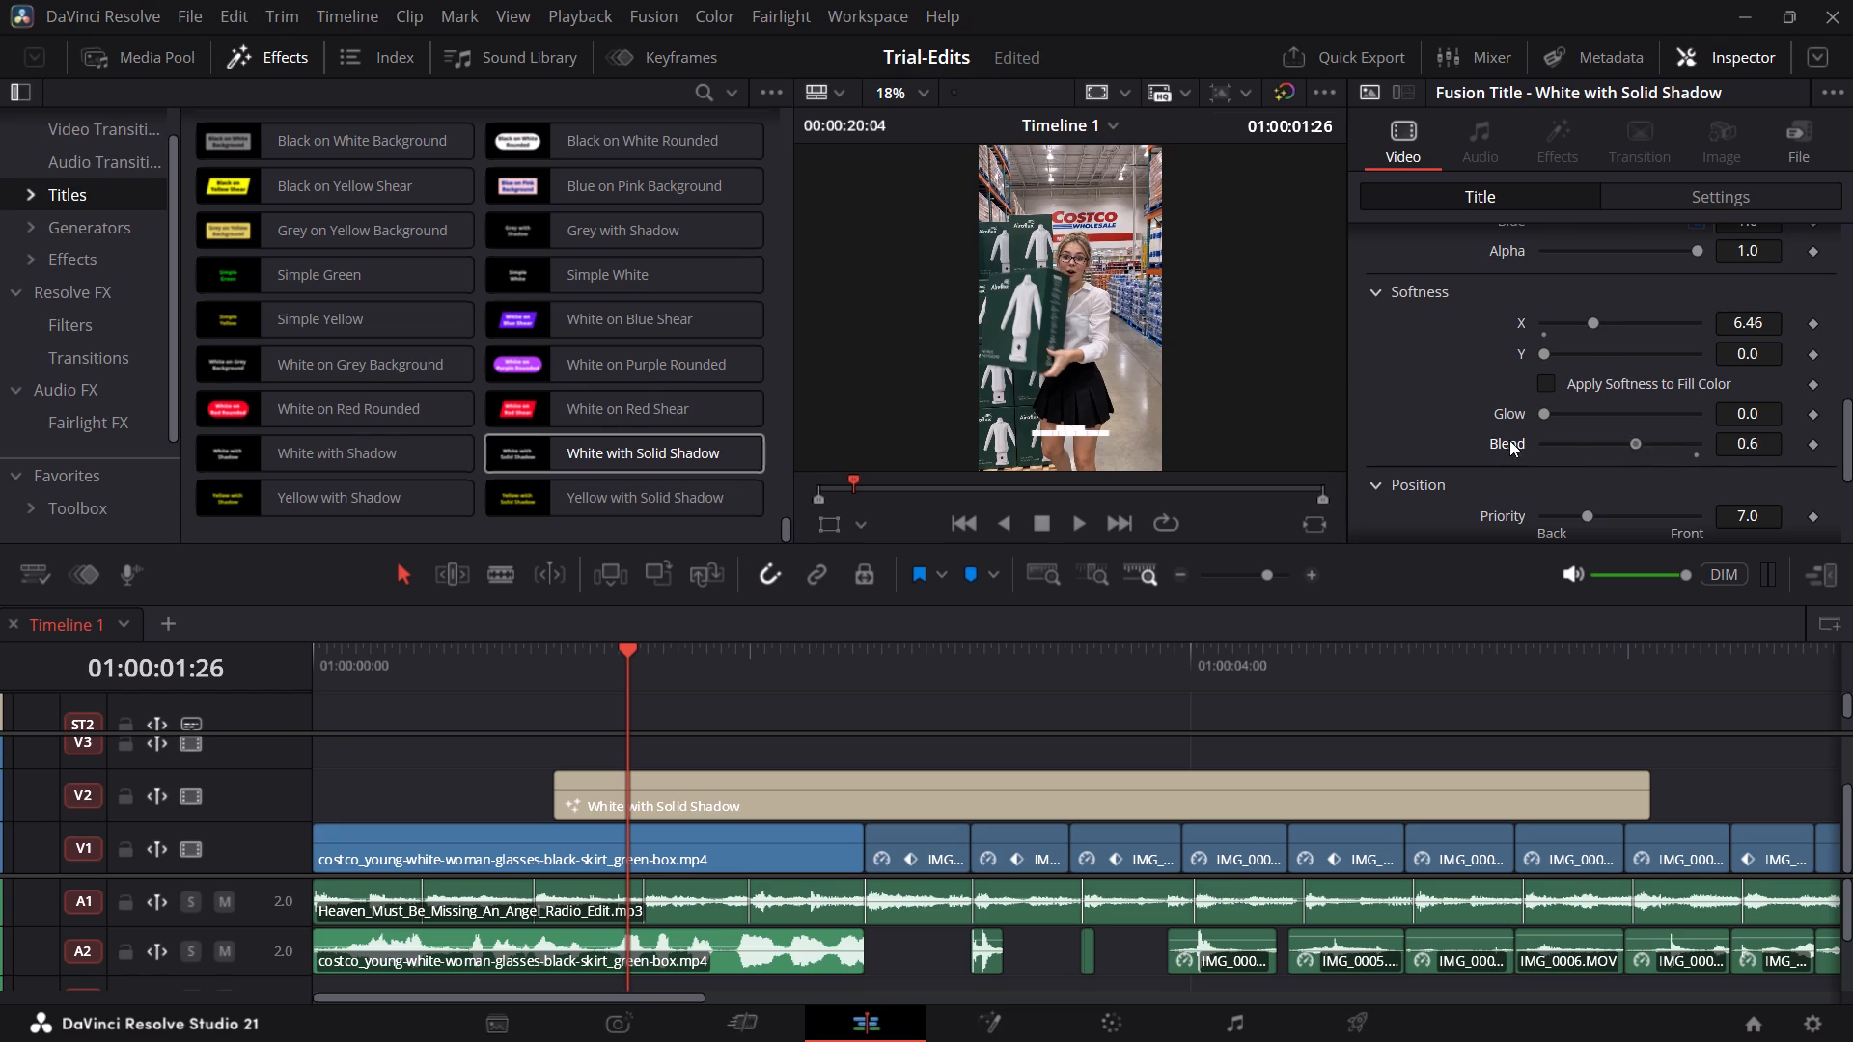
left_click_drag(1509, 440, 1562, 443)
left_click_drag(1562, 443, 1817, 421)
left_click_drag(1541, 412, 1480, 427)
left_click_drag(1480, 427, 1443, 427)
Look through the Outline element's position settings and the title's layout rotation and background settings.
scroll(1443, 427, "down", 2)
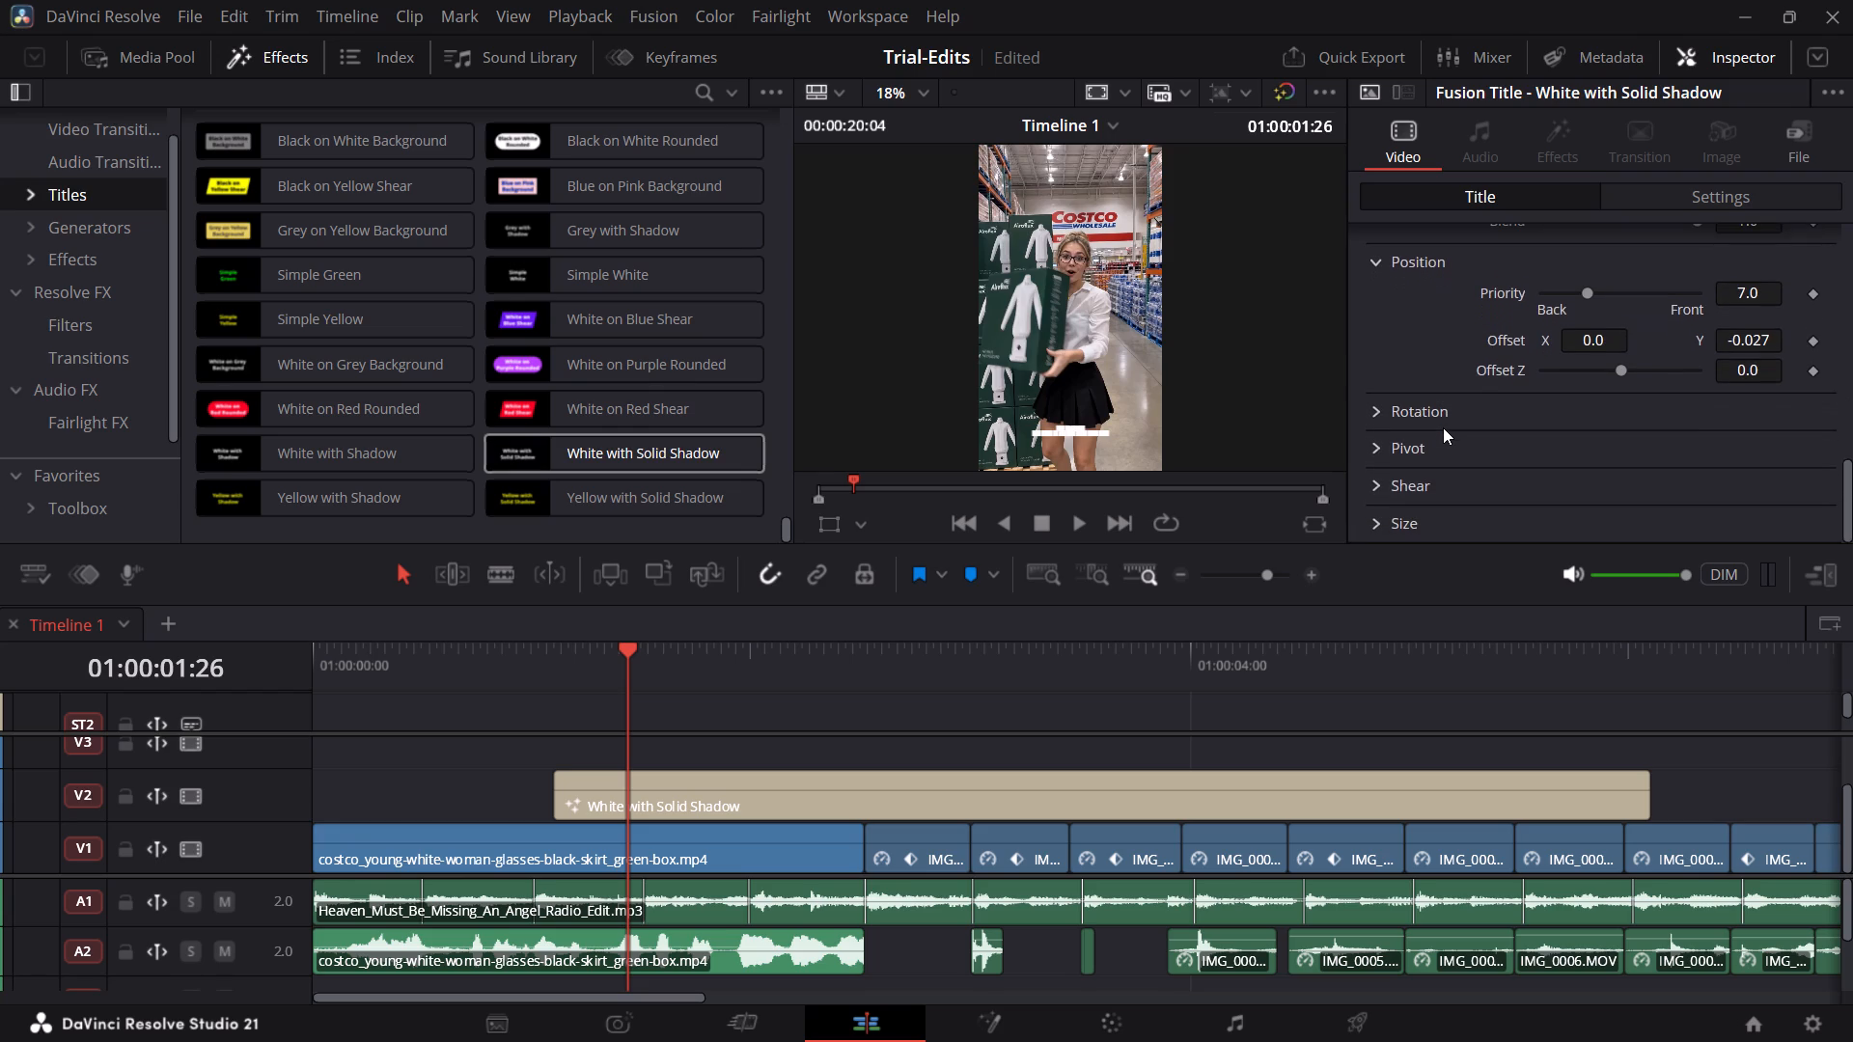
scroll(1443, 427, "down", 1)
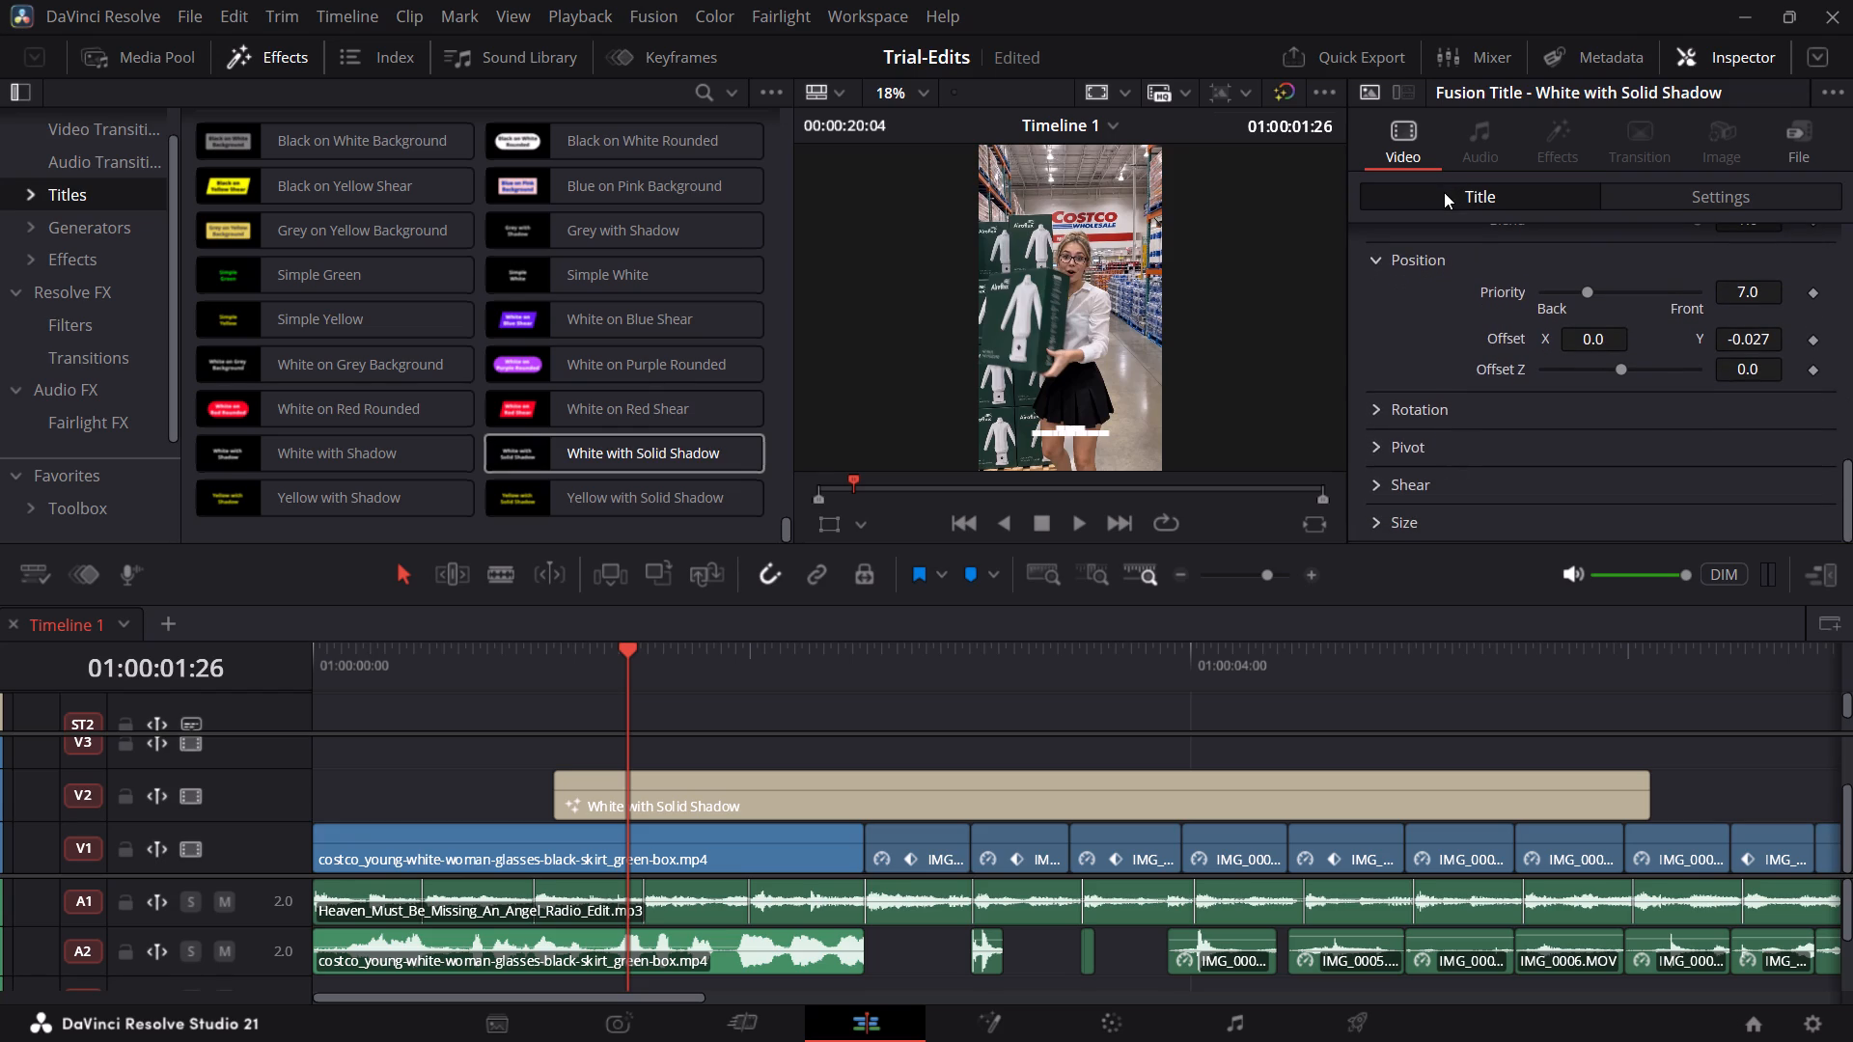
left_click(1444, 192)
scroll(1448, 293, "up", 2)
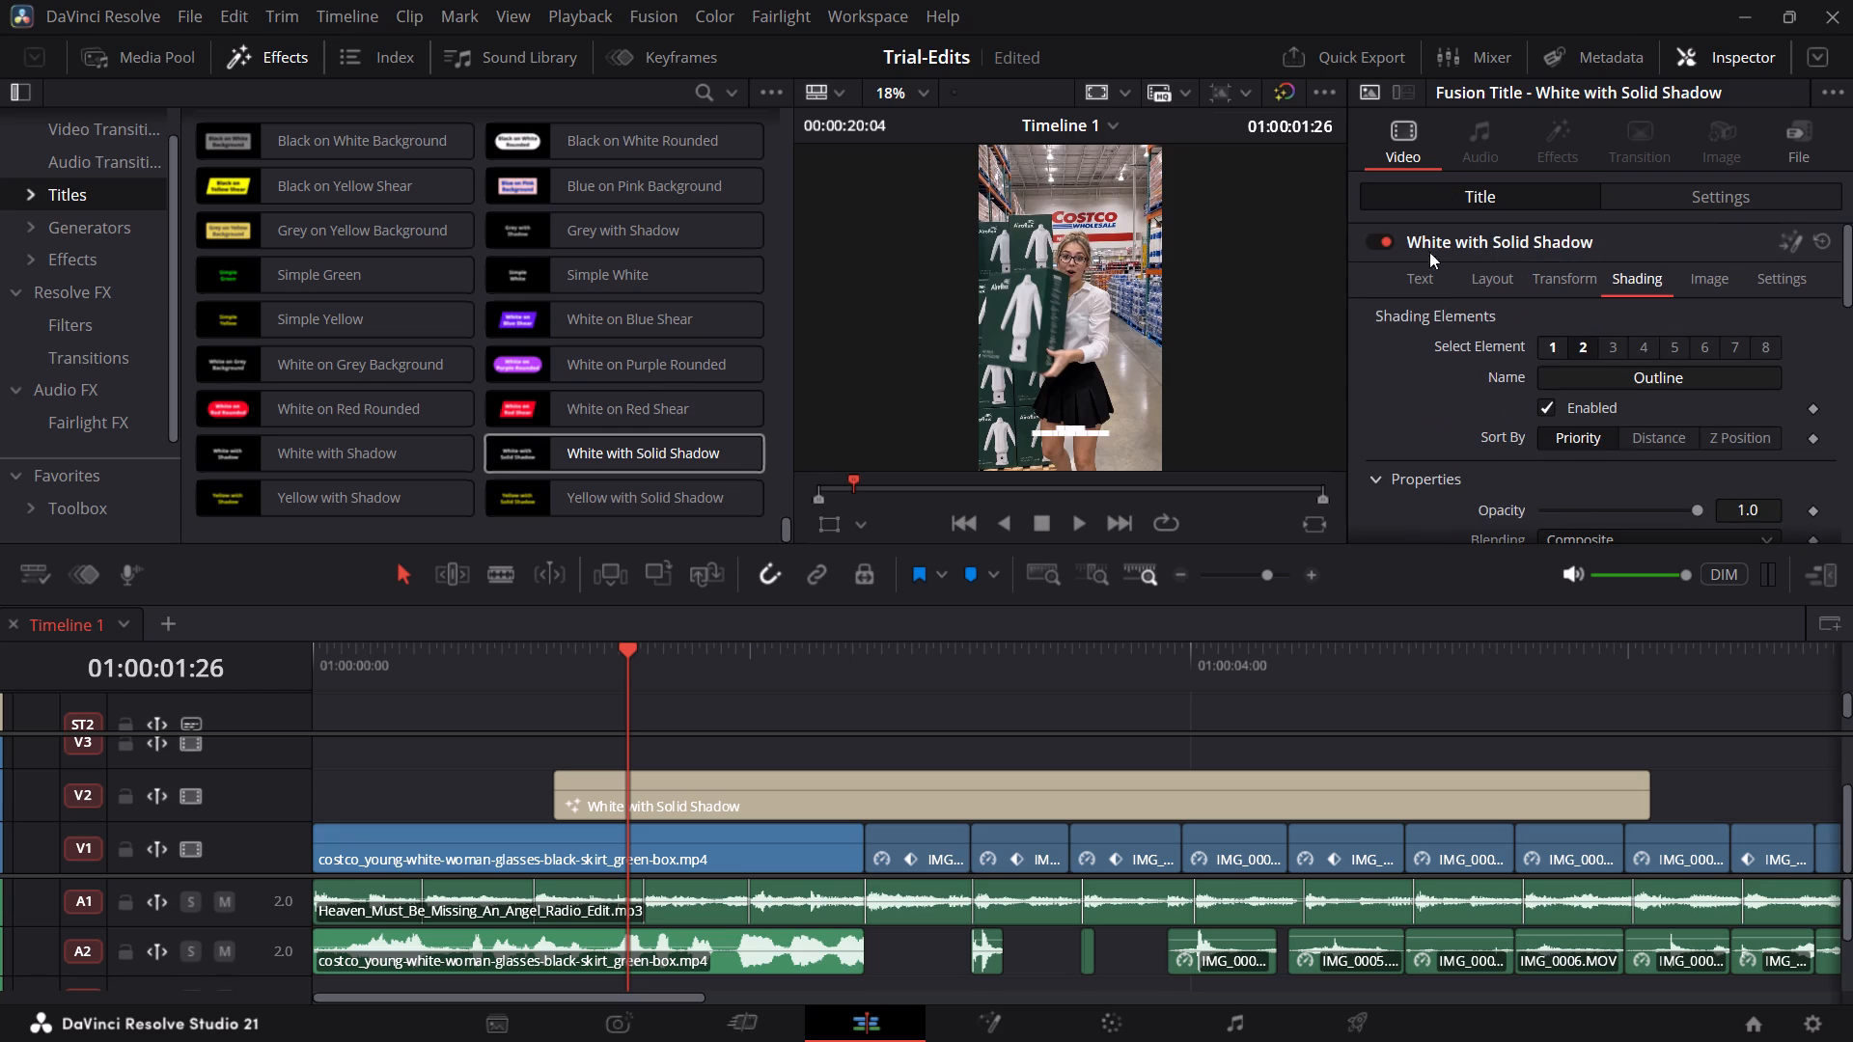
left_click(1413, 279)
left_click(1480, 278)
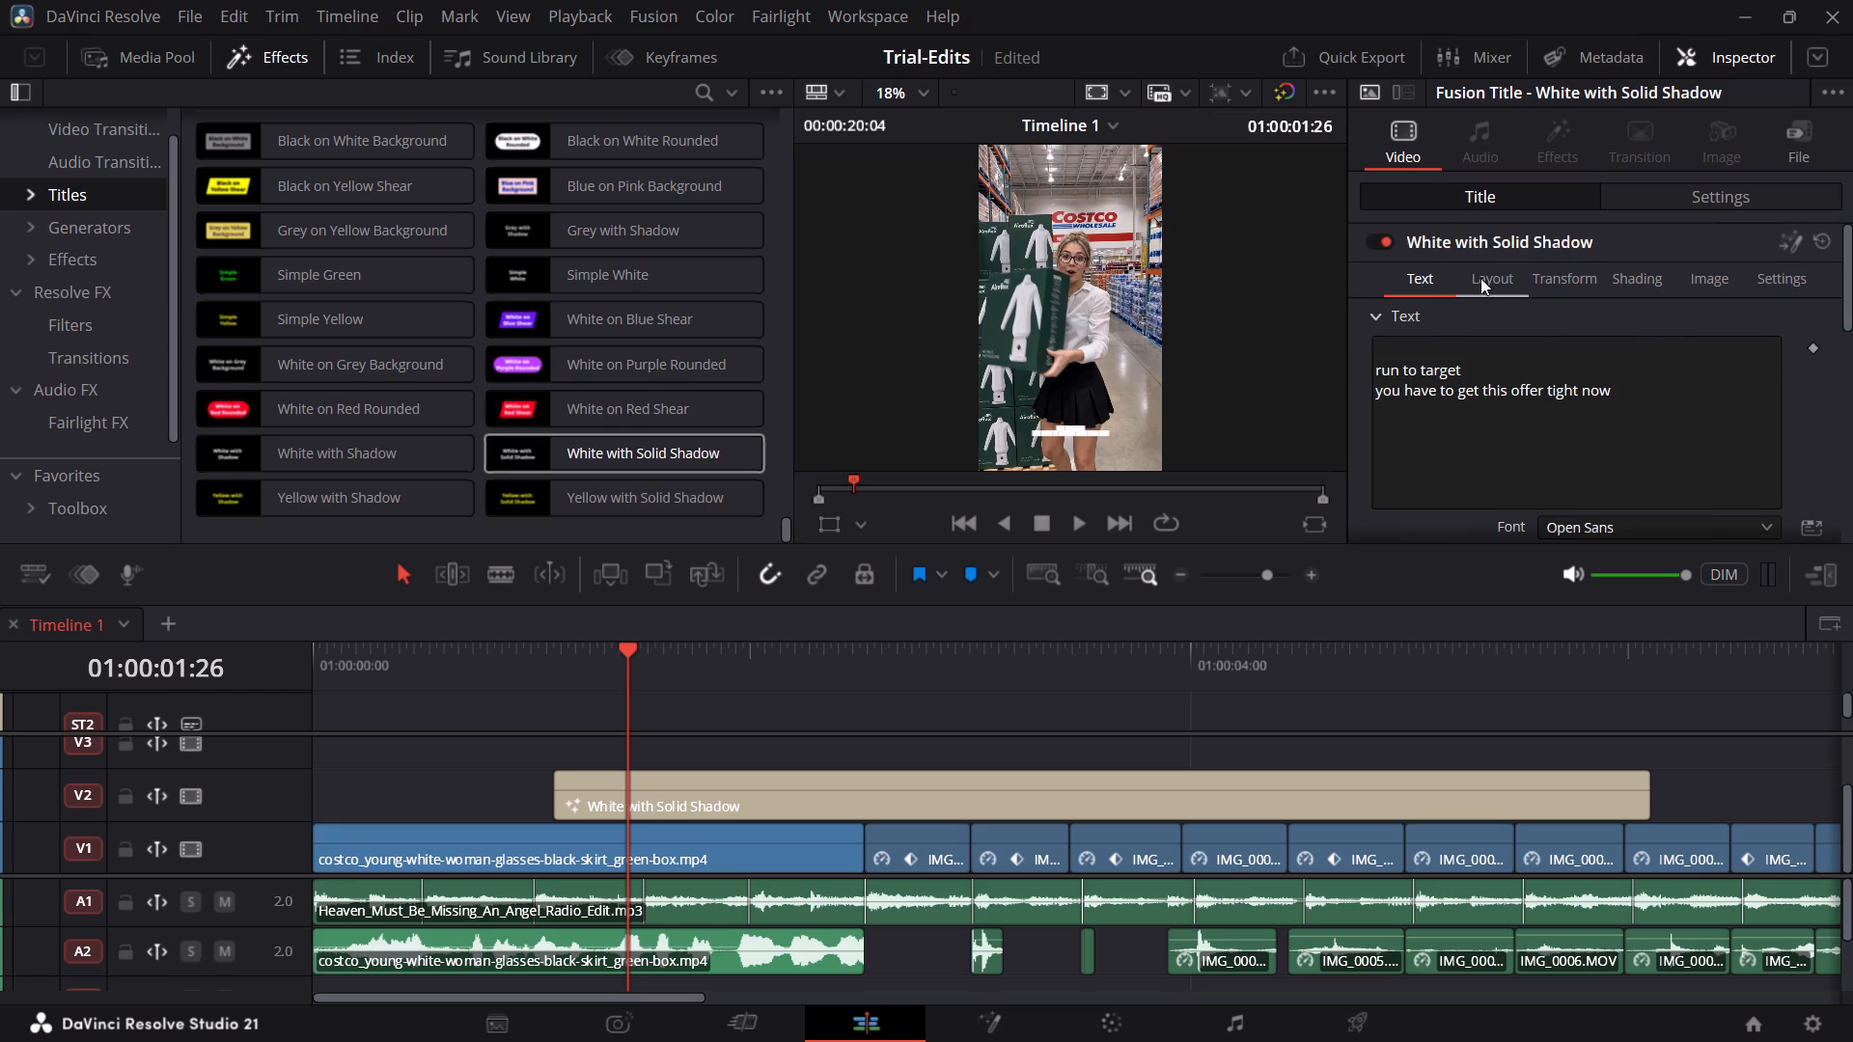
scroll(1484, 384, "down", 3)
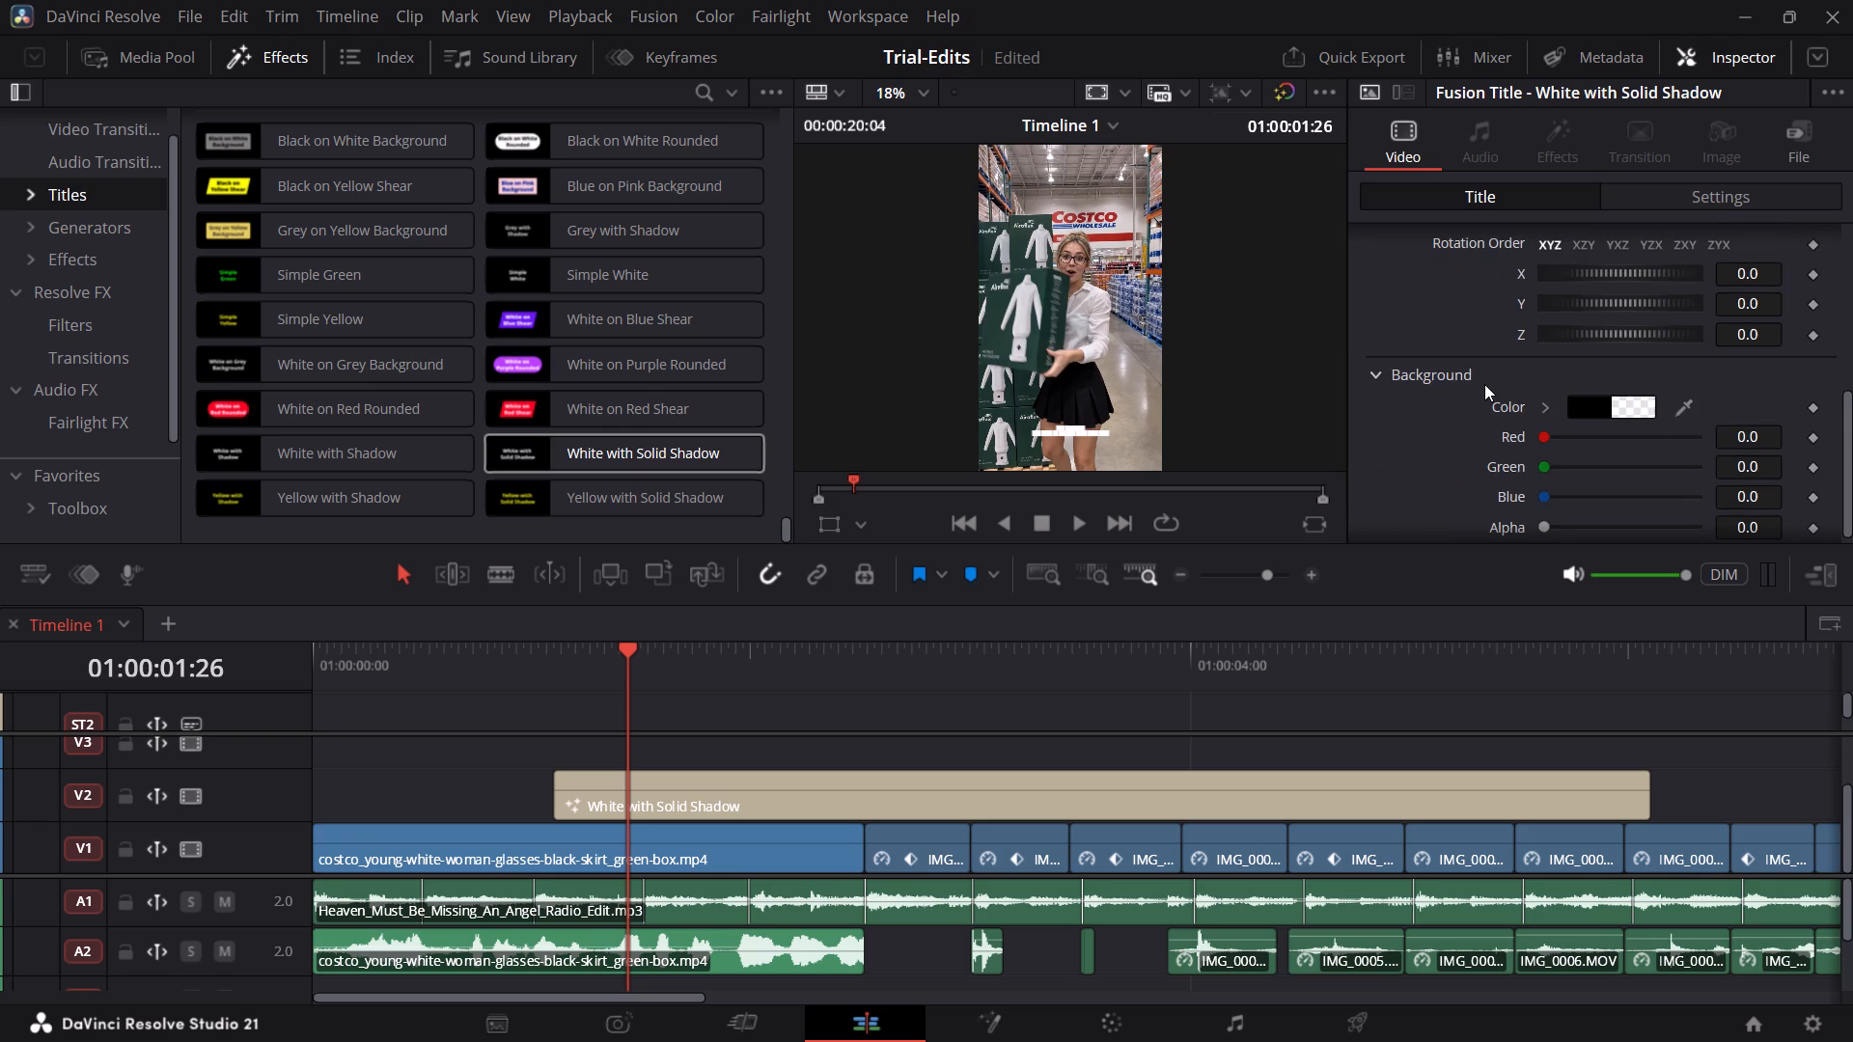
left_click(1484, 384)
left_click_drag(1484, 384, 1672, 783)
scroll(1493, 405, "up", 7)
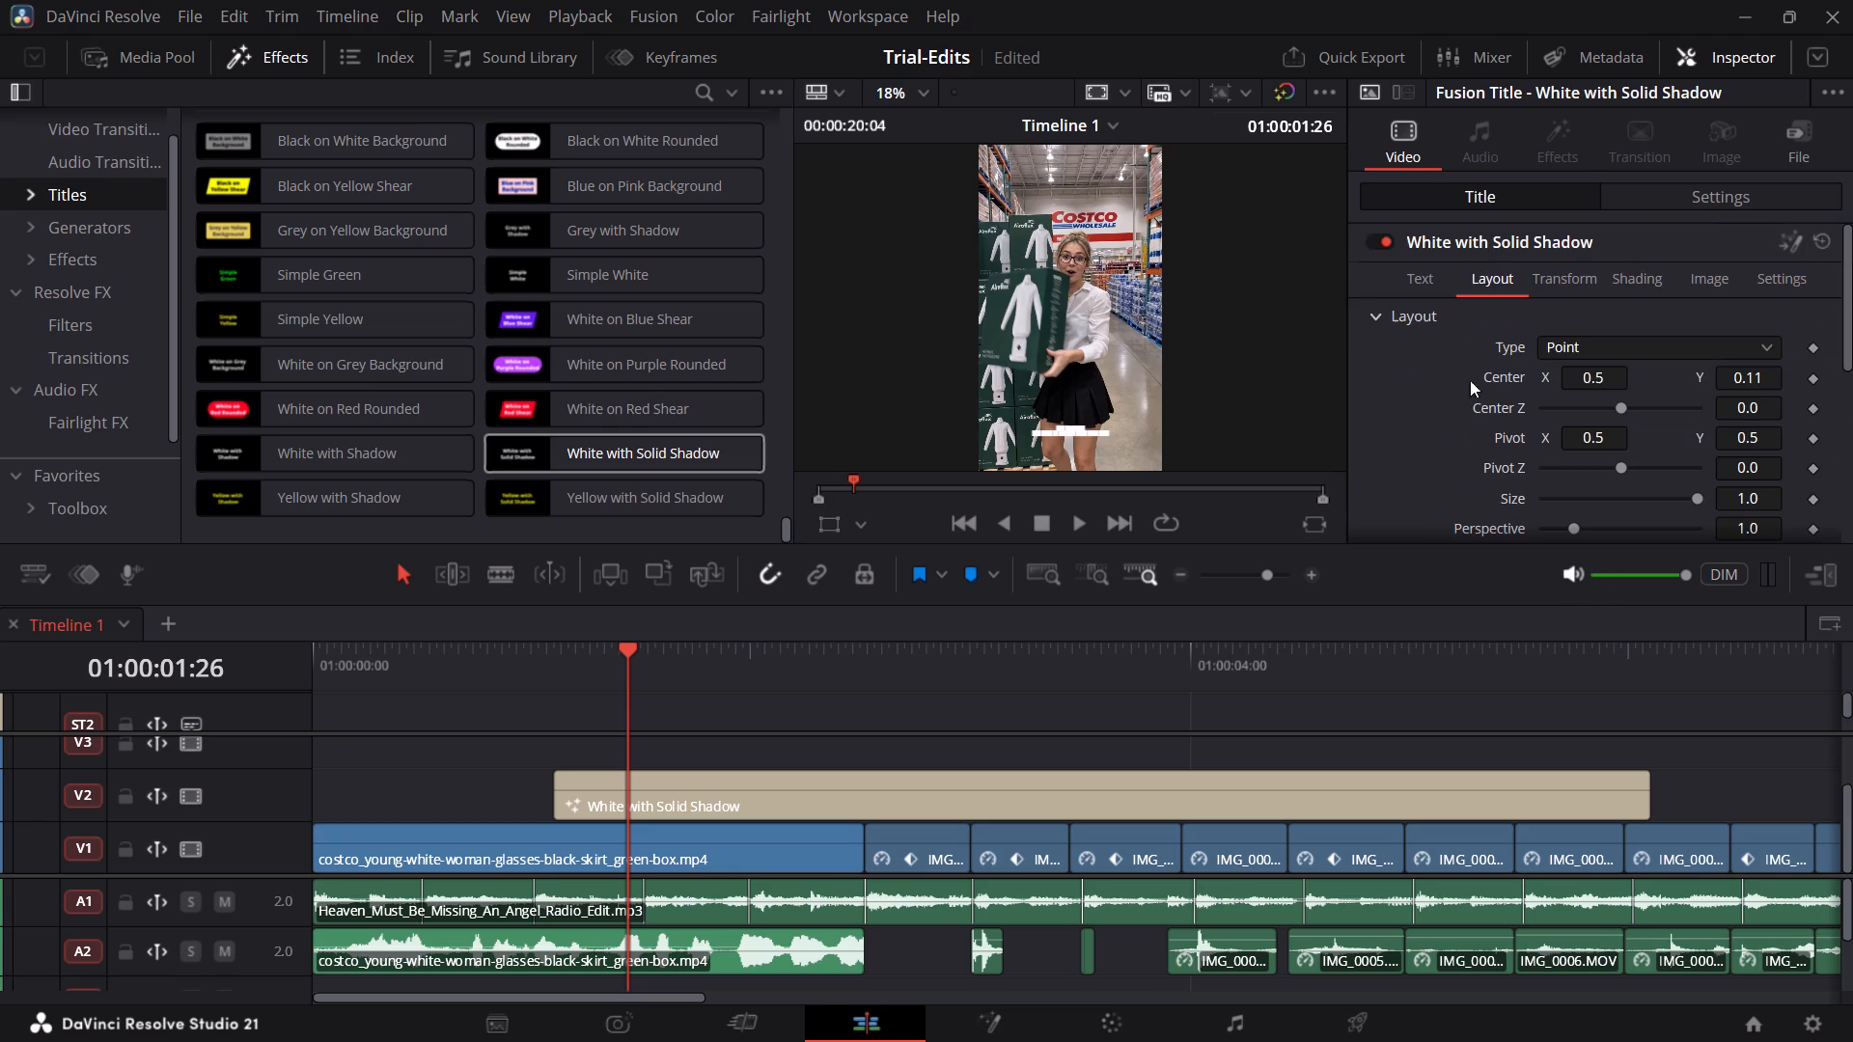
Set the title's text colour to black, #000000.
left_click(1399, 262)
scroll(1533, 416, "down", 5)
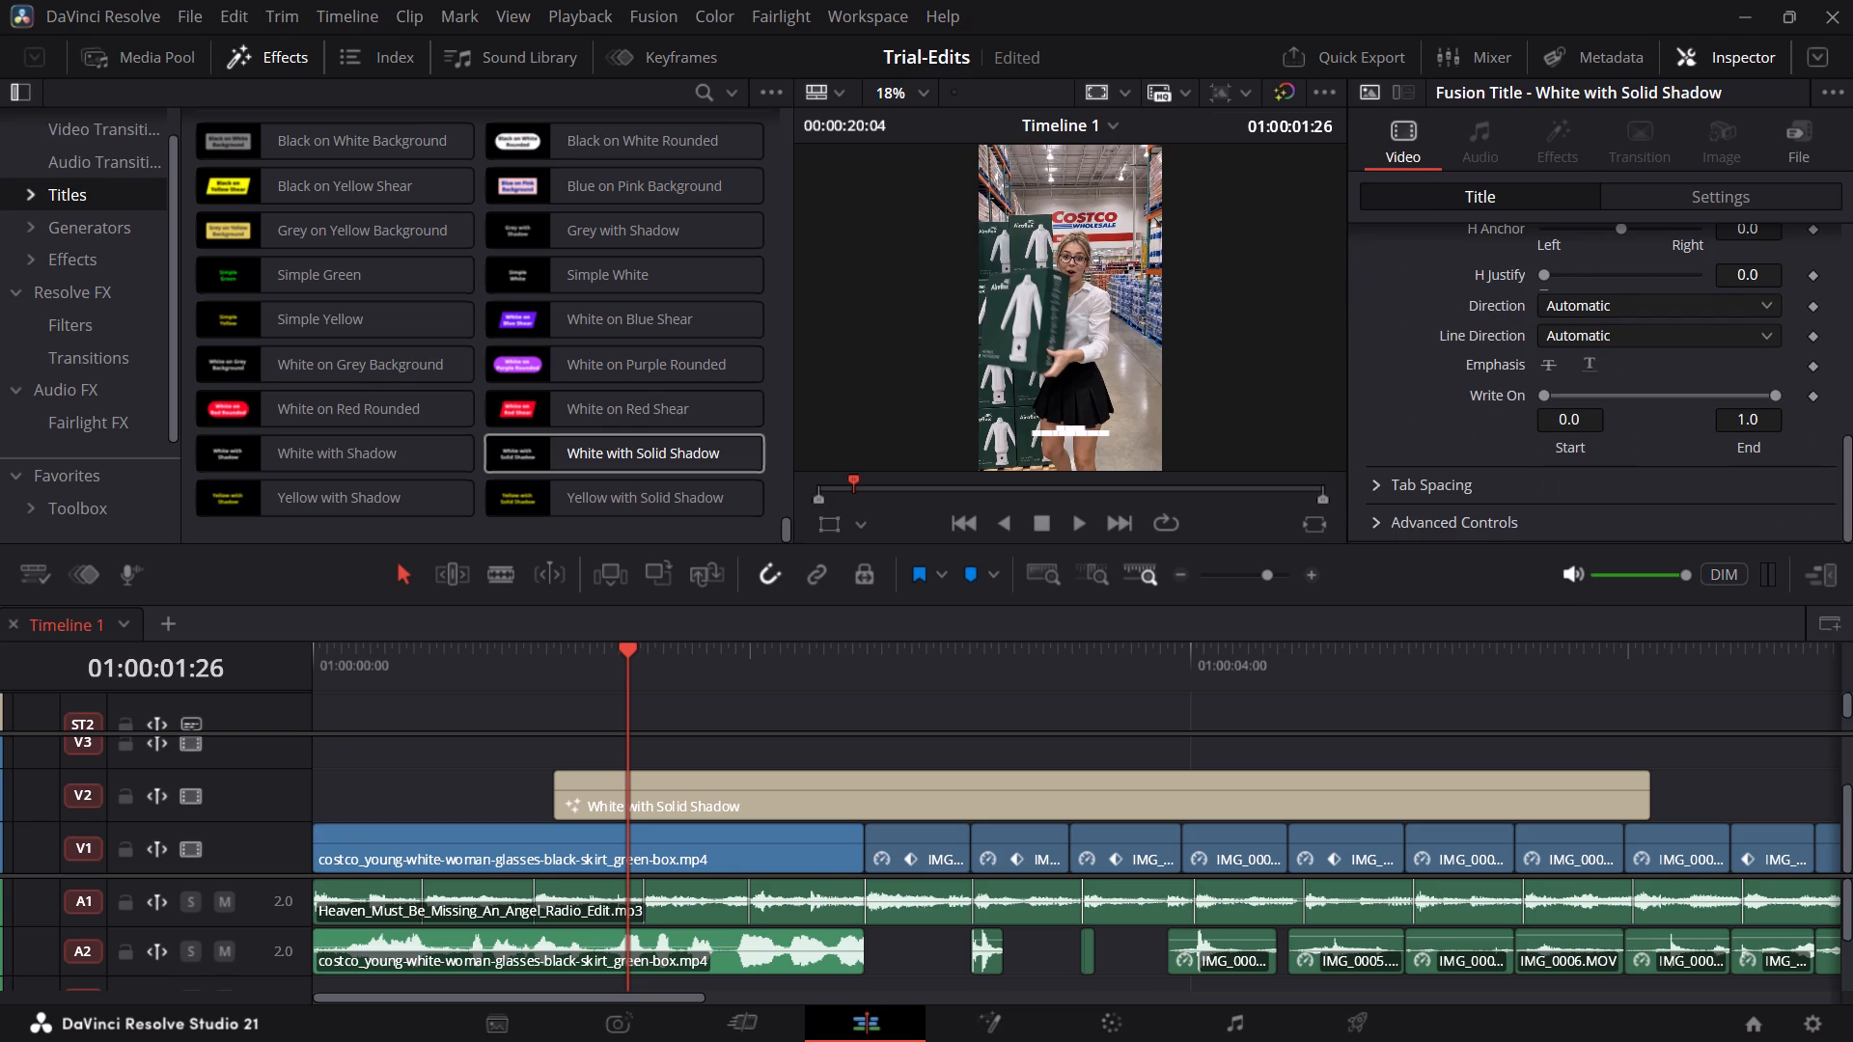
scroll(1533, 416, "up", 1)
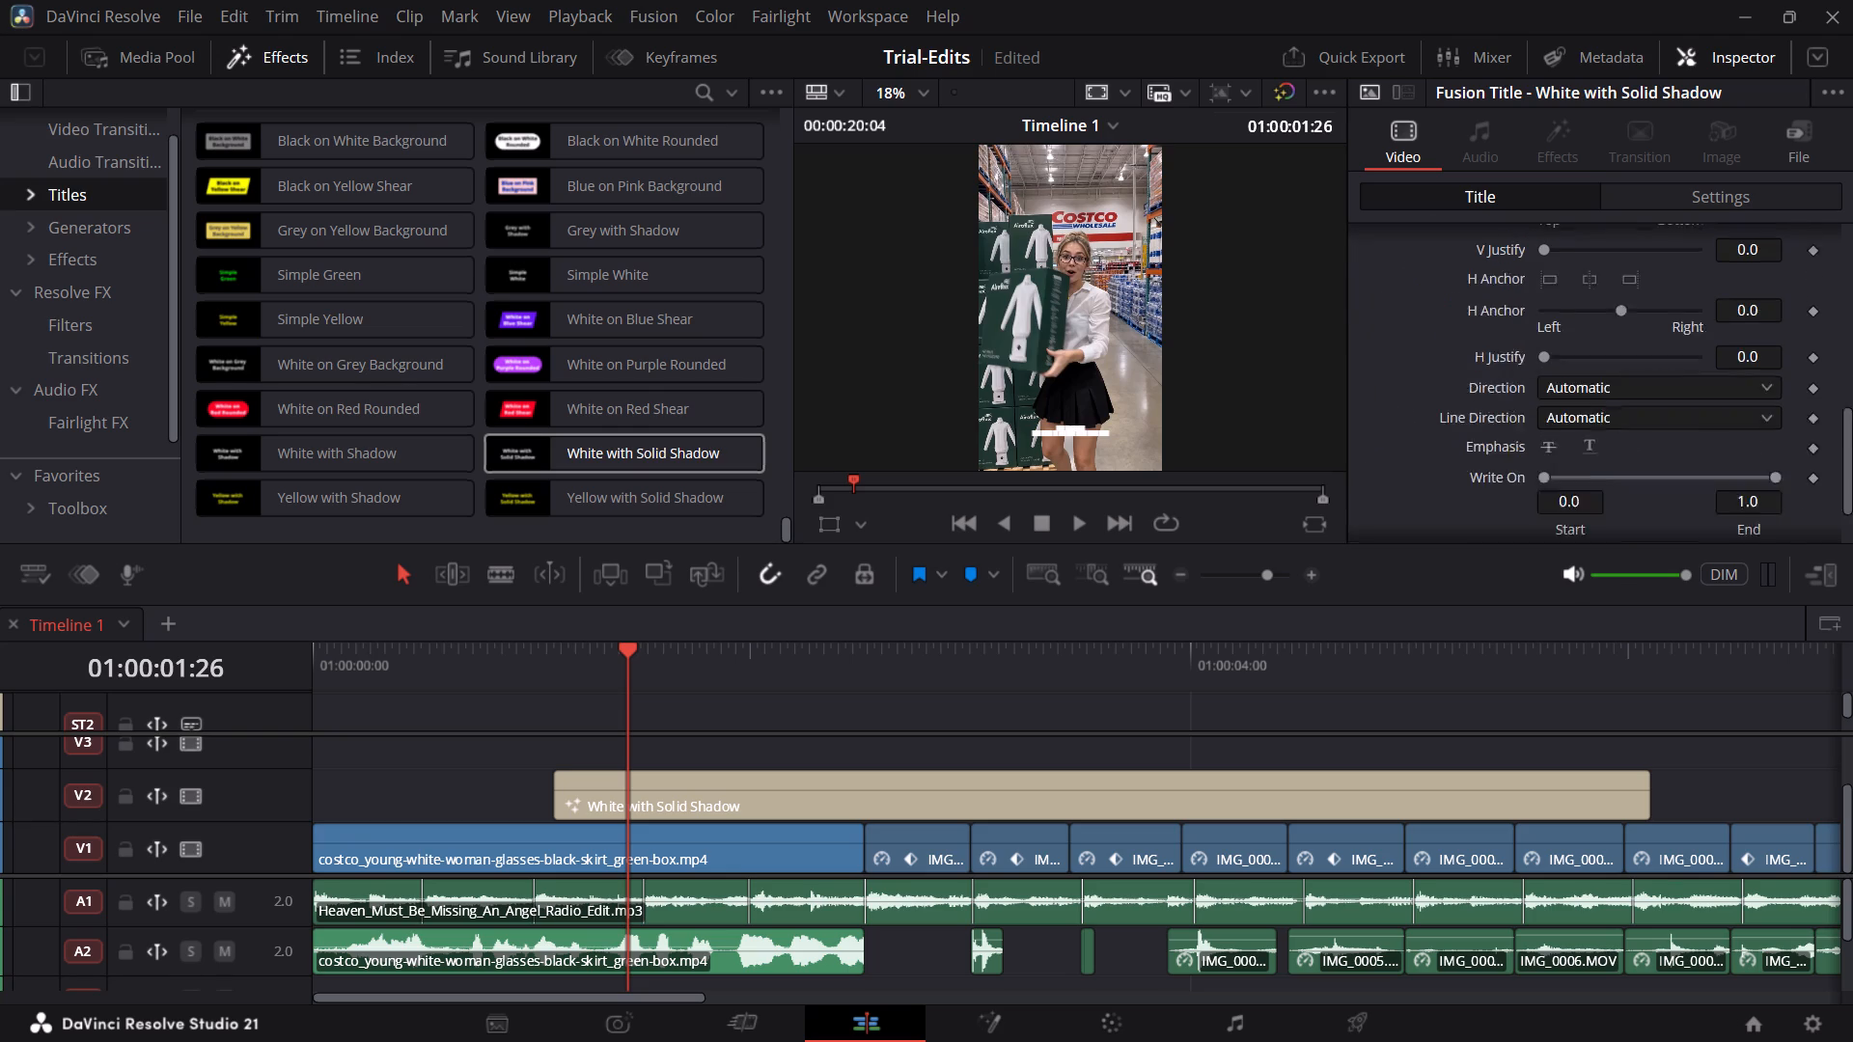
scroll(1533, 416, "up", 1)
left_click(1603, 288)
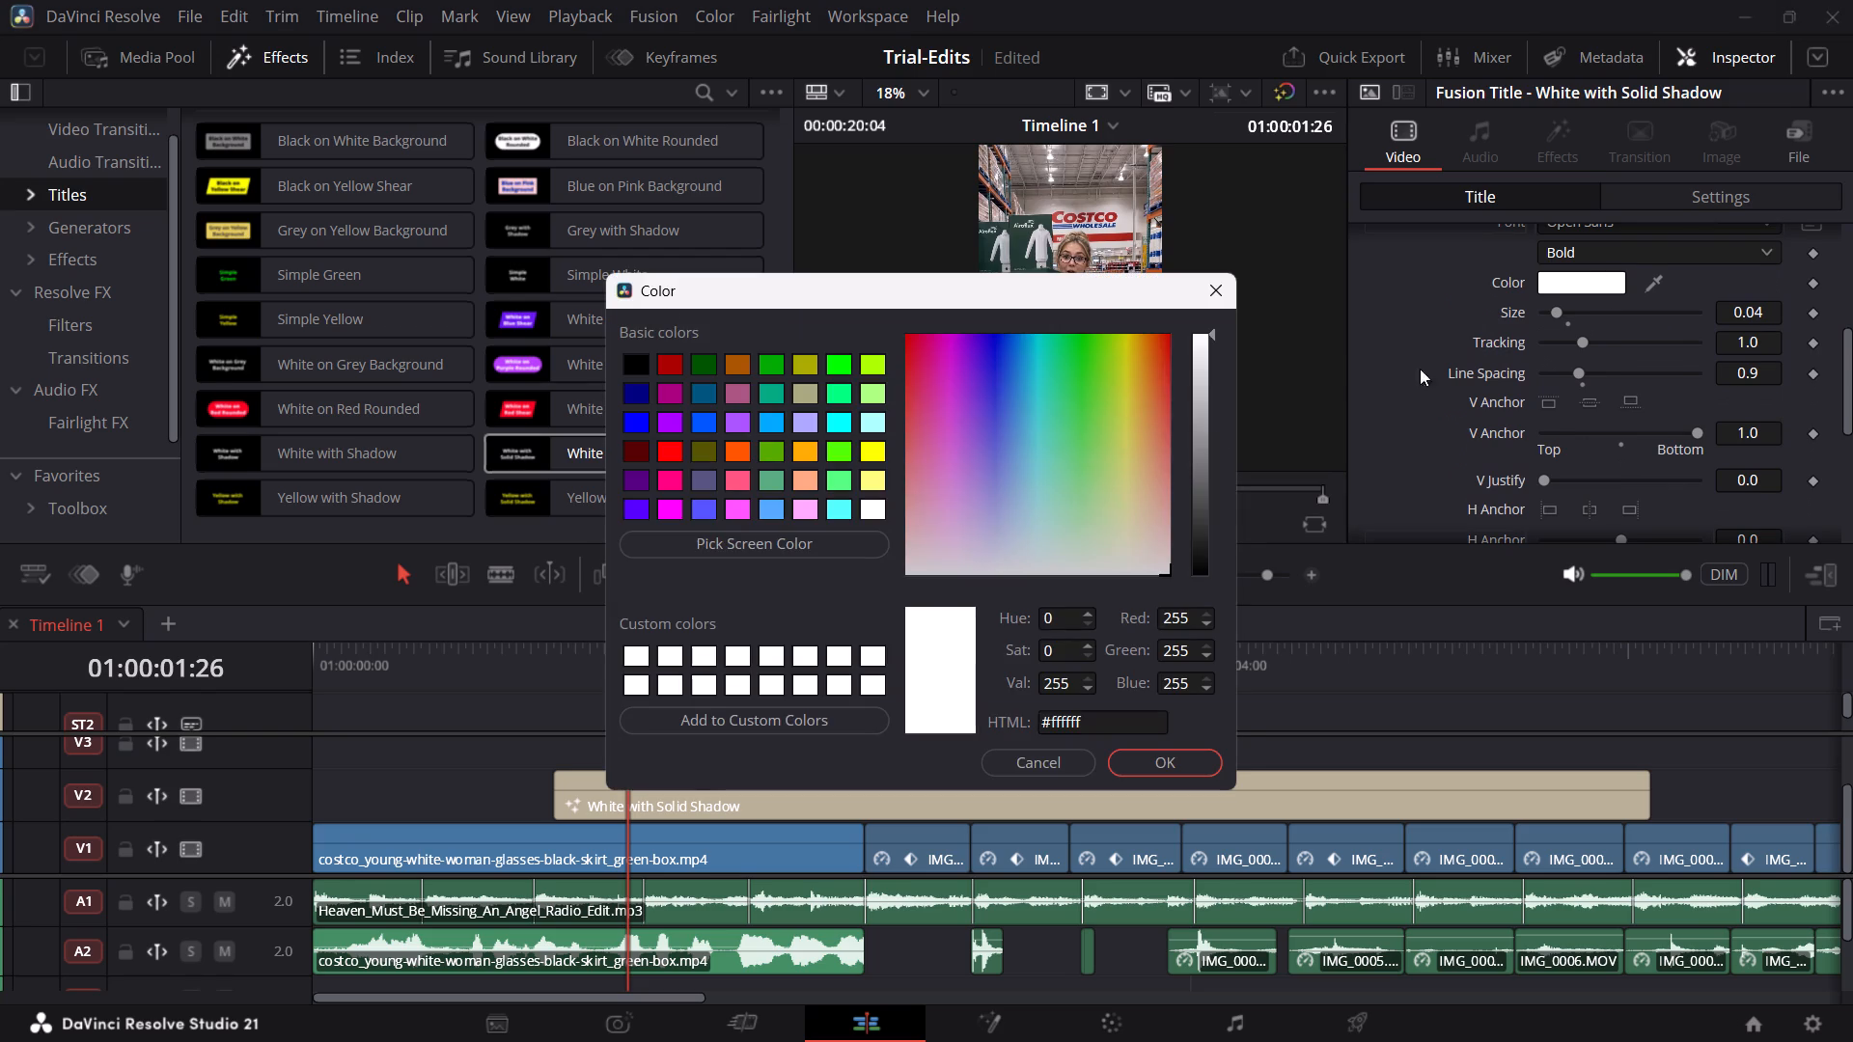
left_click_drag(1210, 332, 1200, 608)
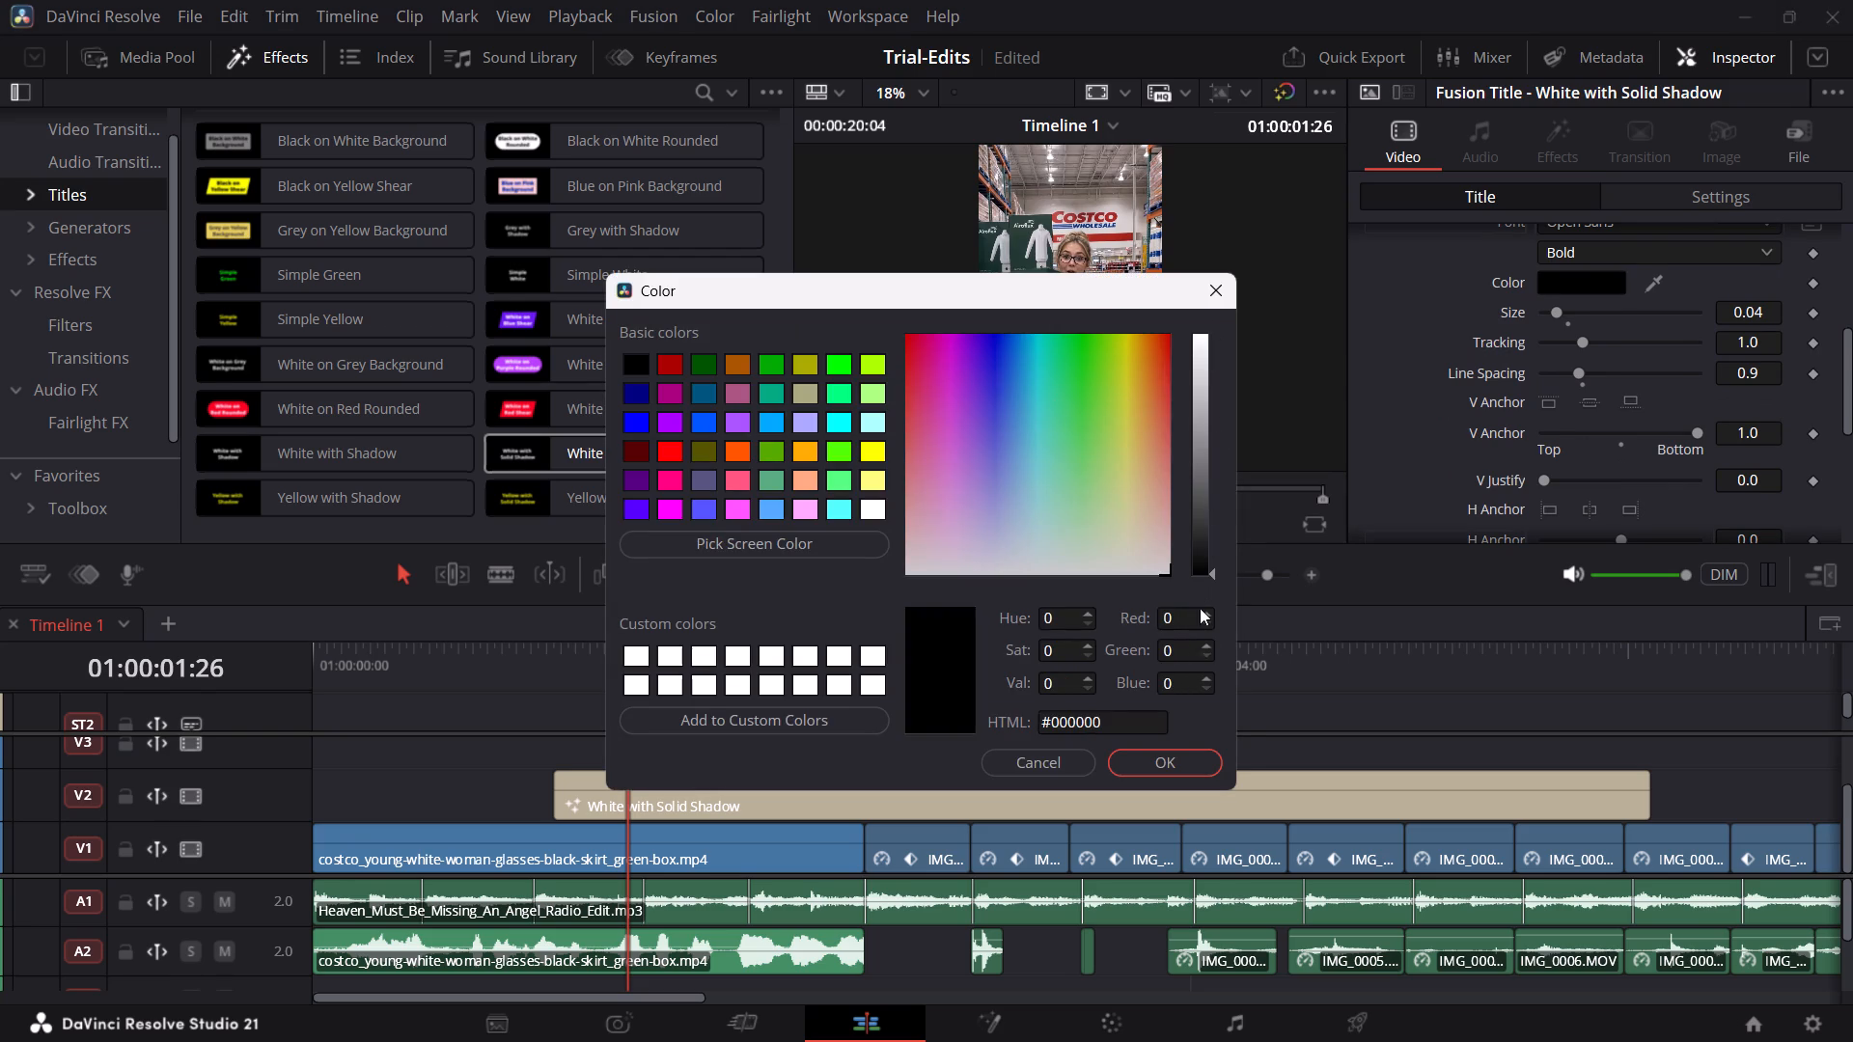
left_click_drag(1200, 608, 1203, 646)
left_click(1139, 775)
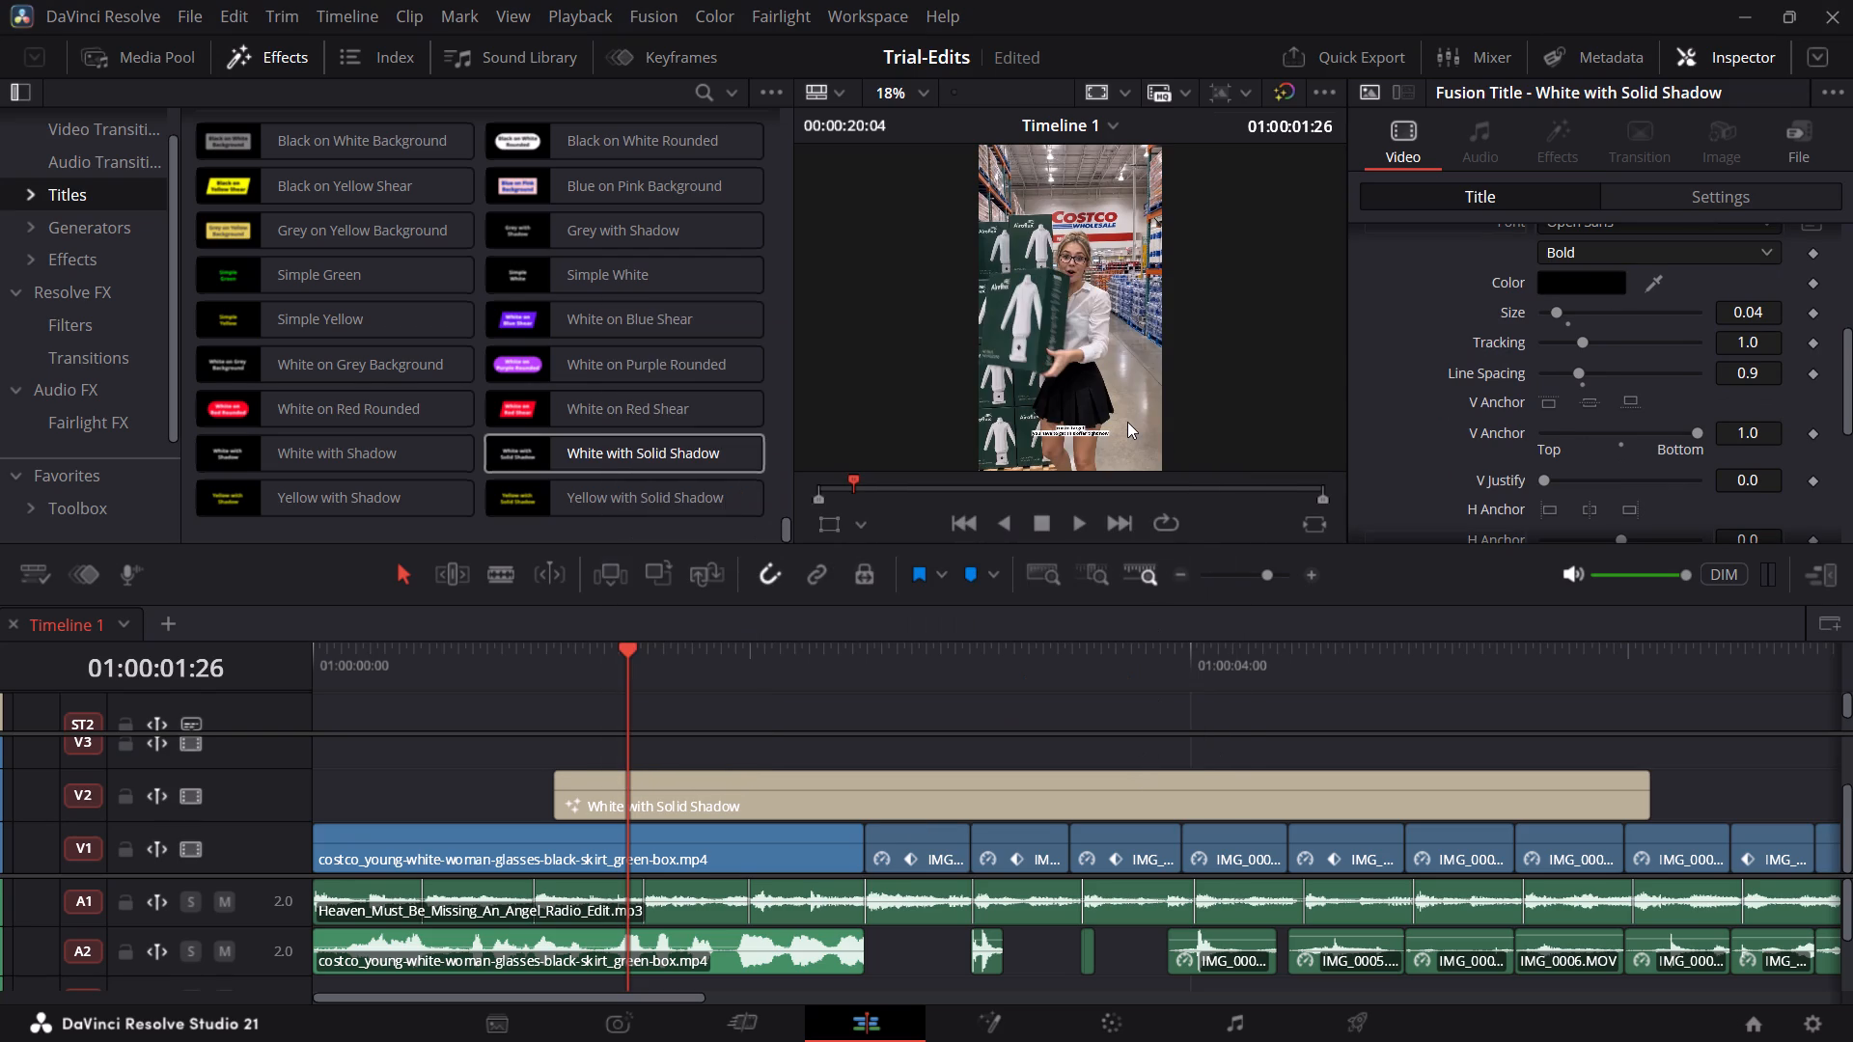
Enlarge the title's text size to about 0.075.
scroll(1685, 341, "down", 2)
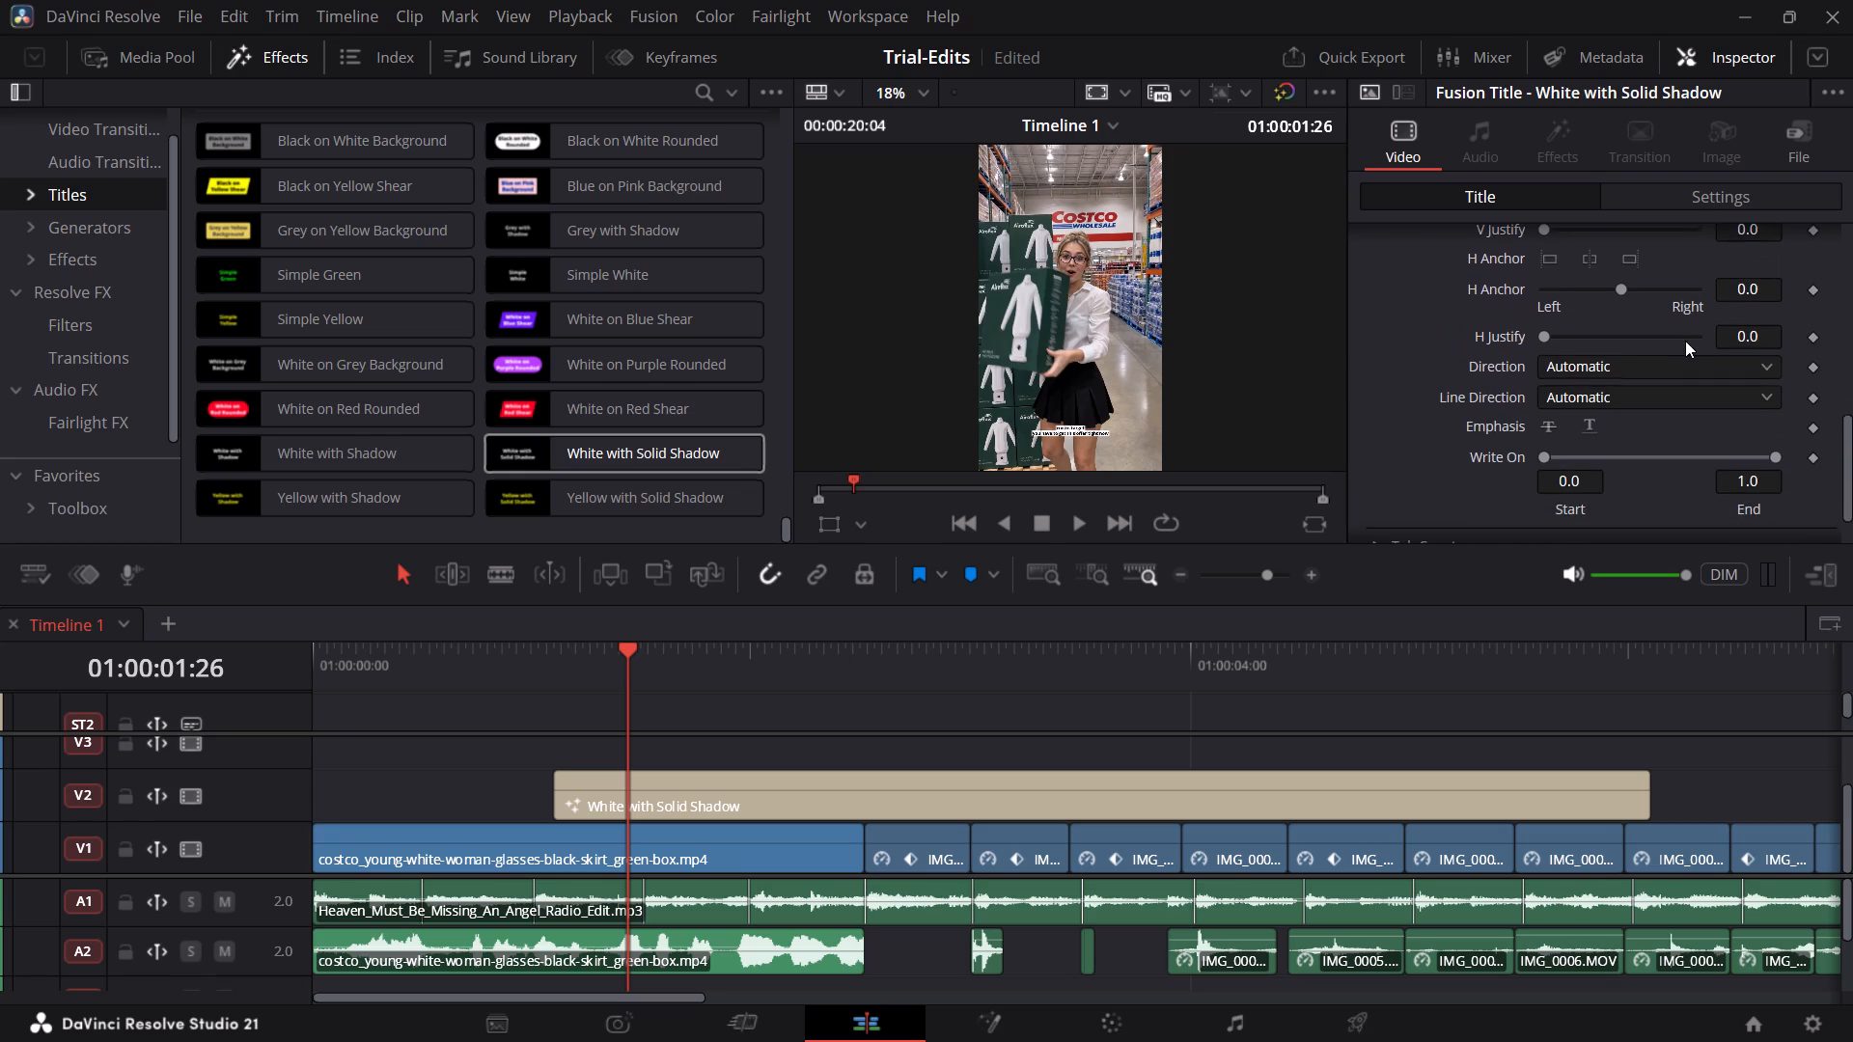
scroll(1603, 398, "up", 2)
scroll(1603, 398, "down", 1)
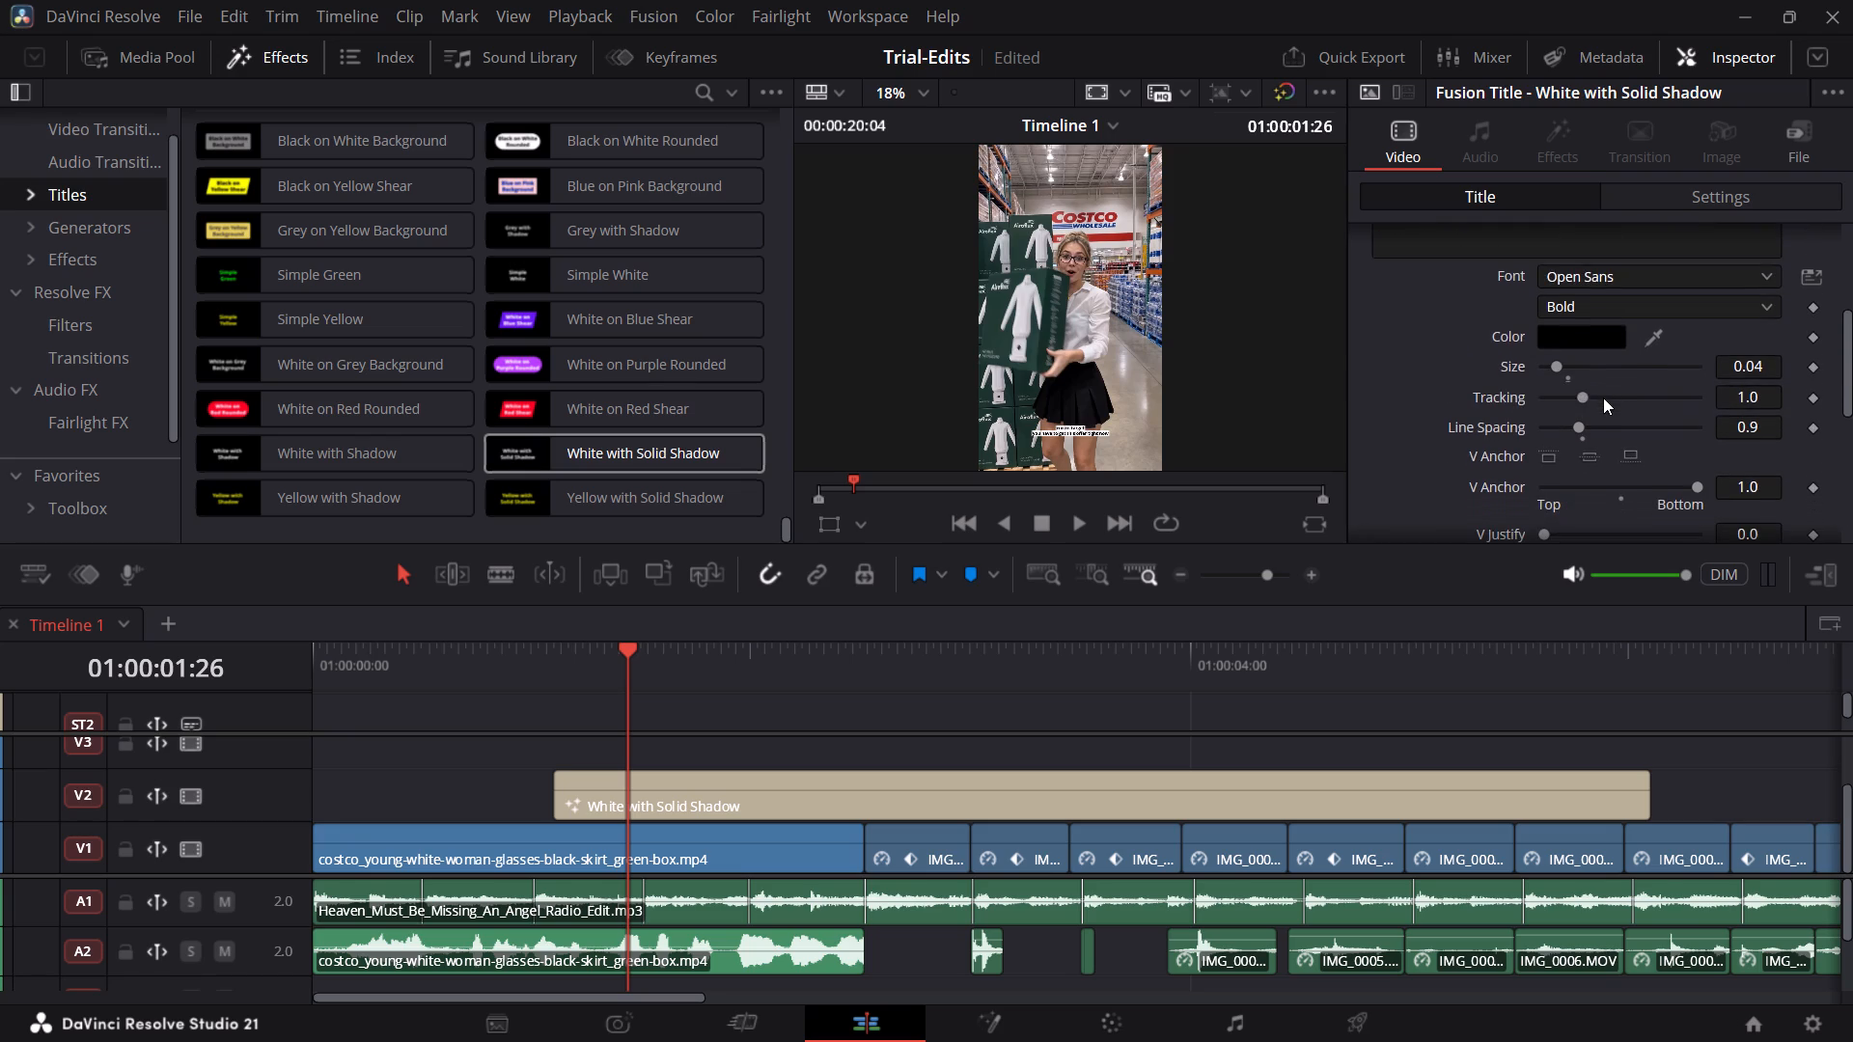
left_click_drag(1563, 367, 1574, 367)
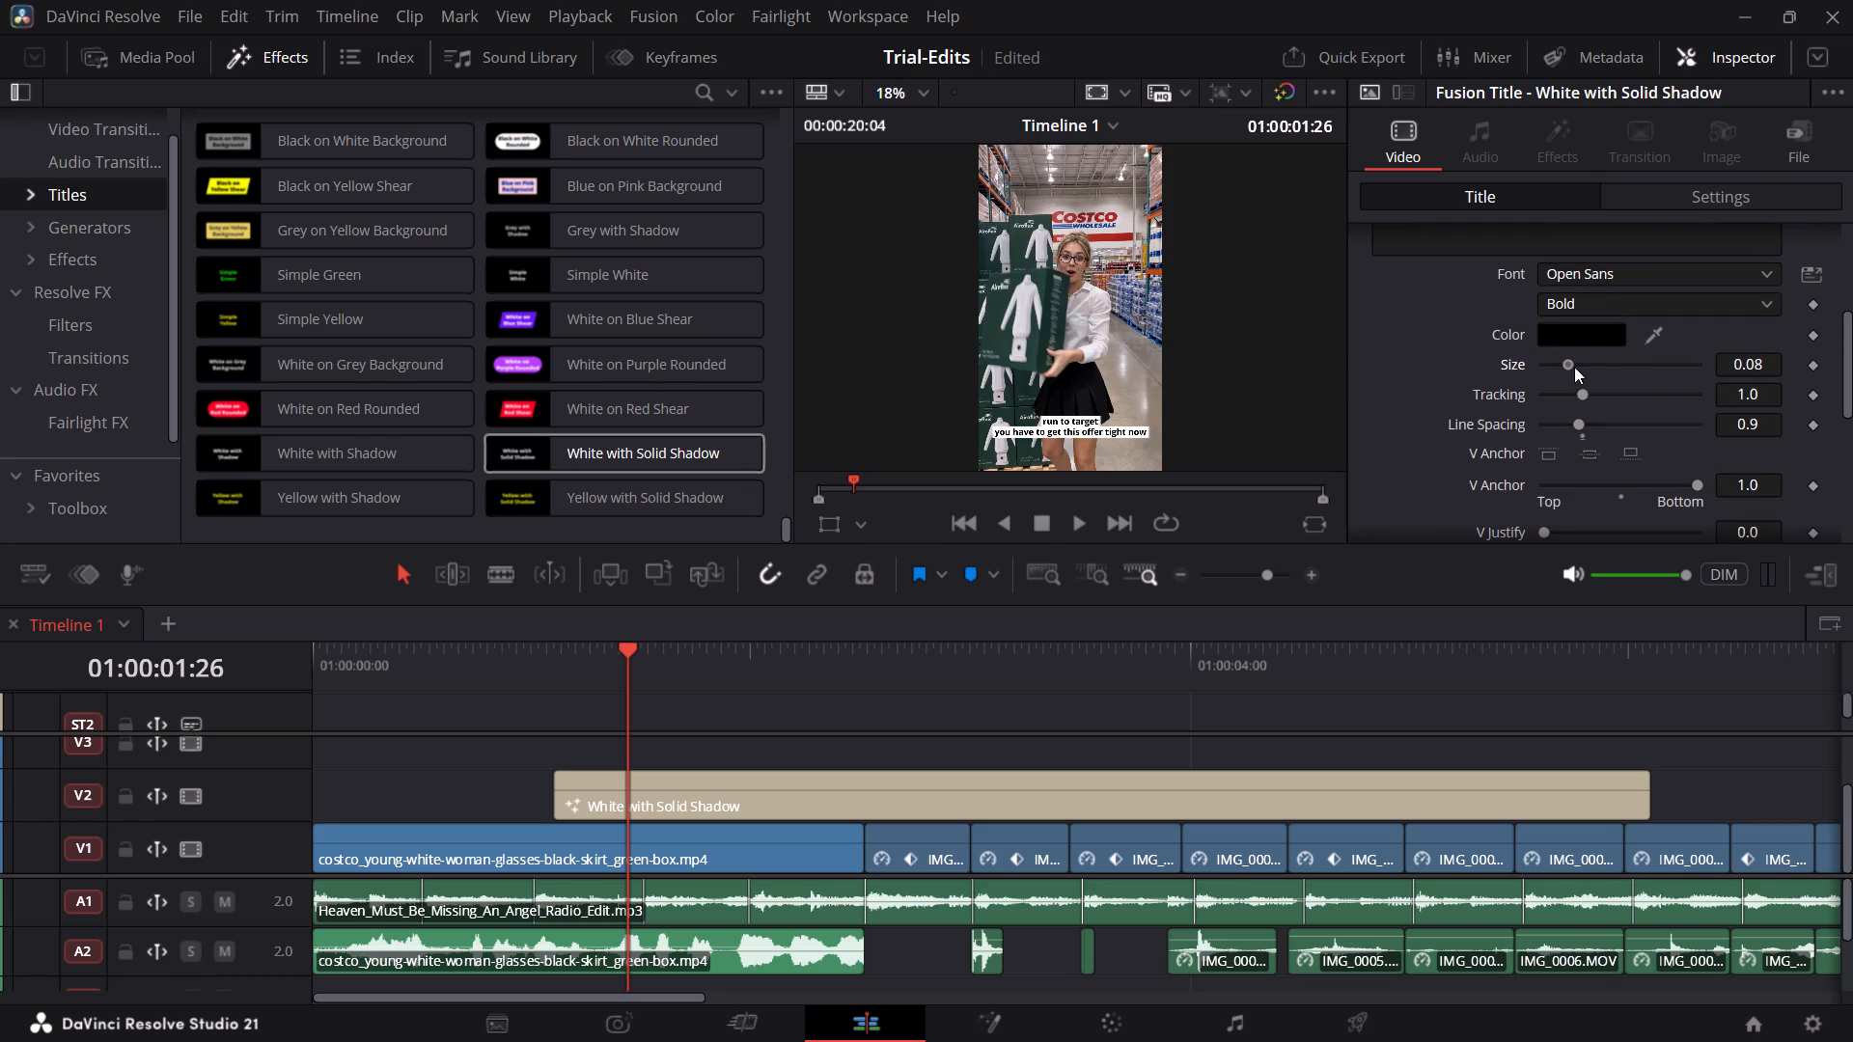
left_click_drag(1574, 367, 1573, 367)
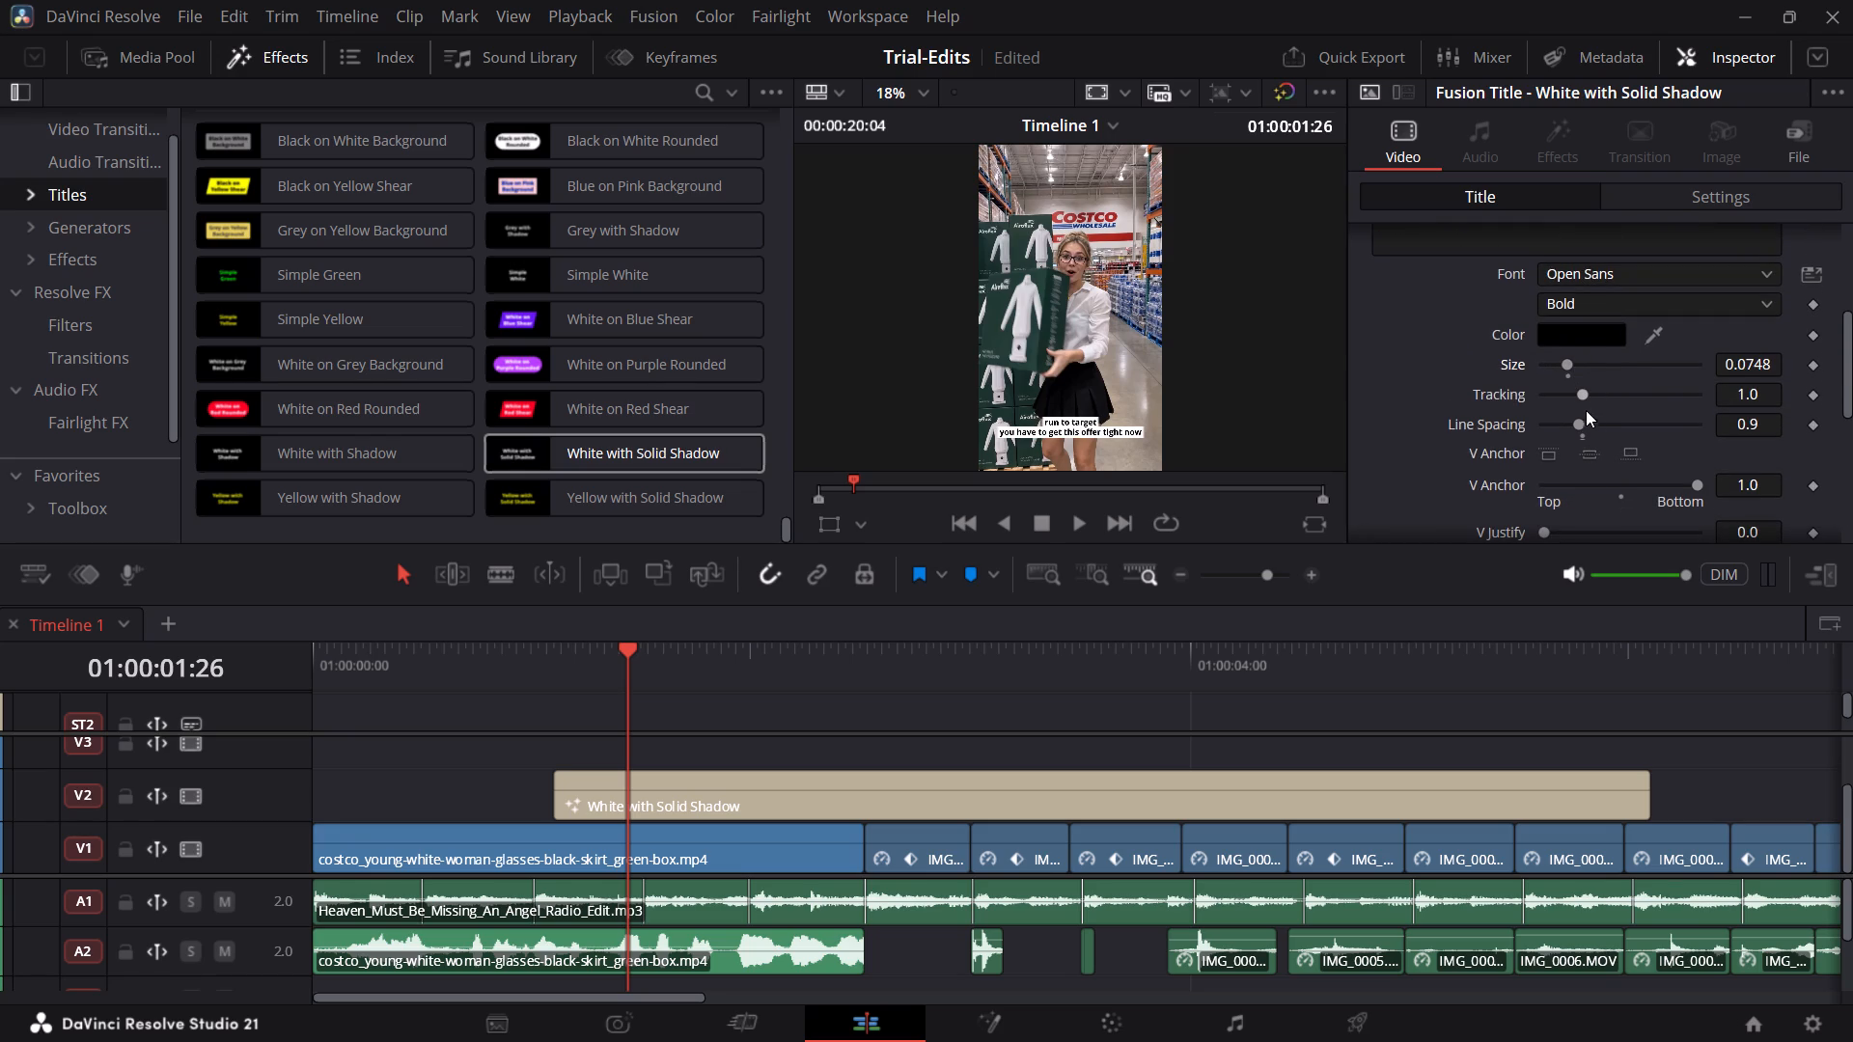
Look through the title's remaining text settings and its layout perspective, rotation and background settings.
scroll(1558, 432, "down", 1)
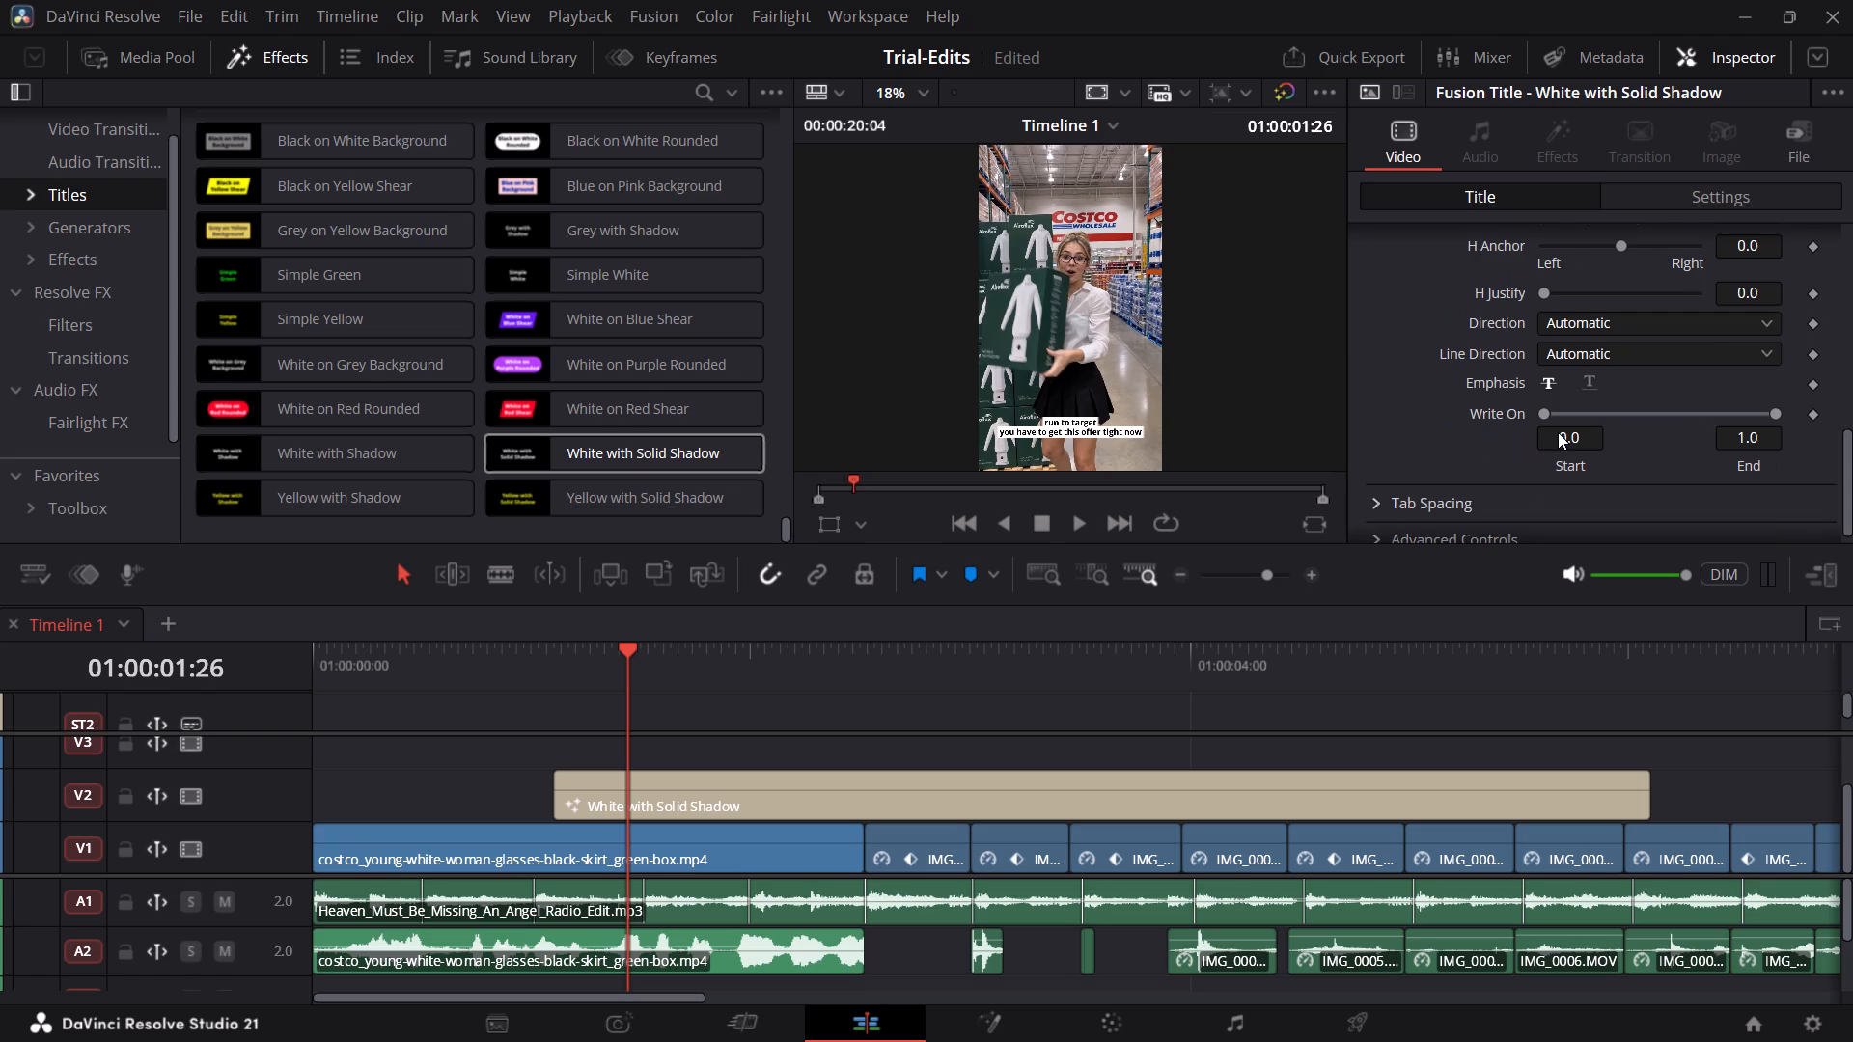
scroll(1558, 432, "down", 2)
scroll(1566, 343, "down", 1)
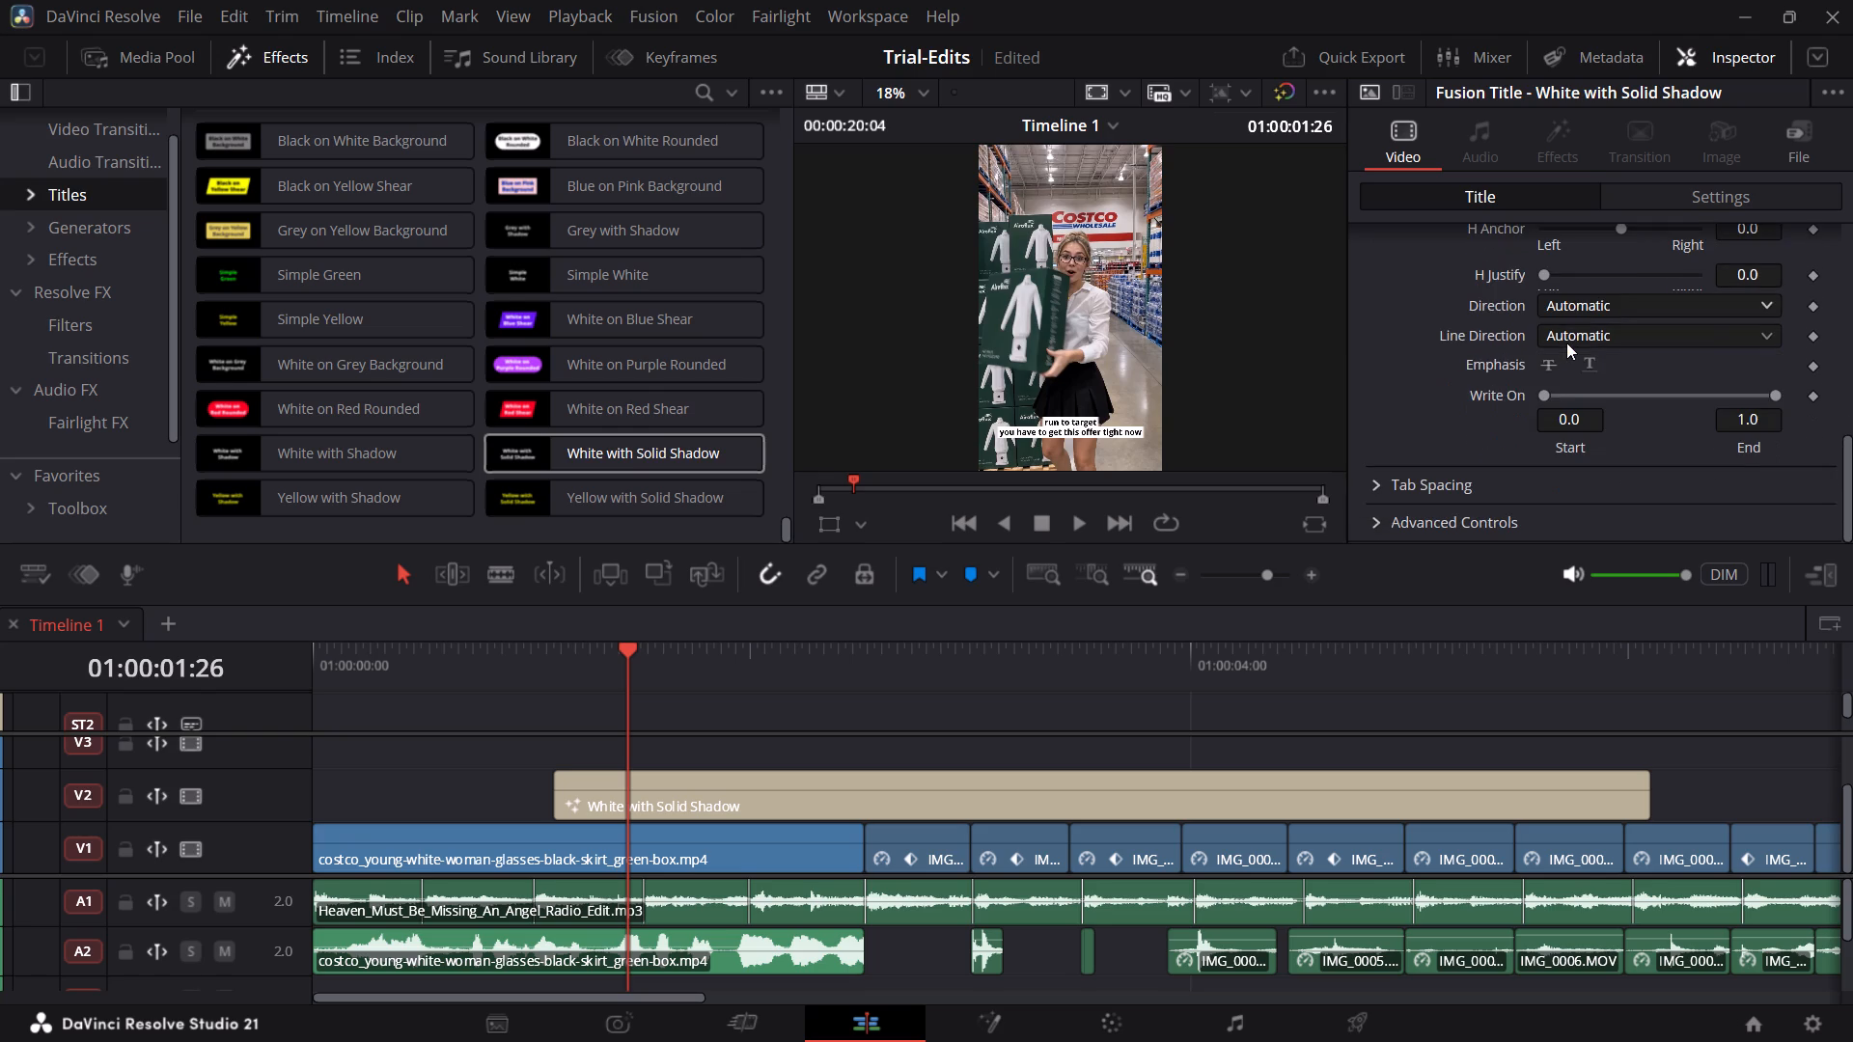
scroll(1566, 343, "down", 7)
scroll(1541, 434, "up", 5)
left_click(1483, 275)
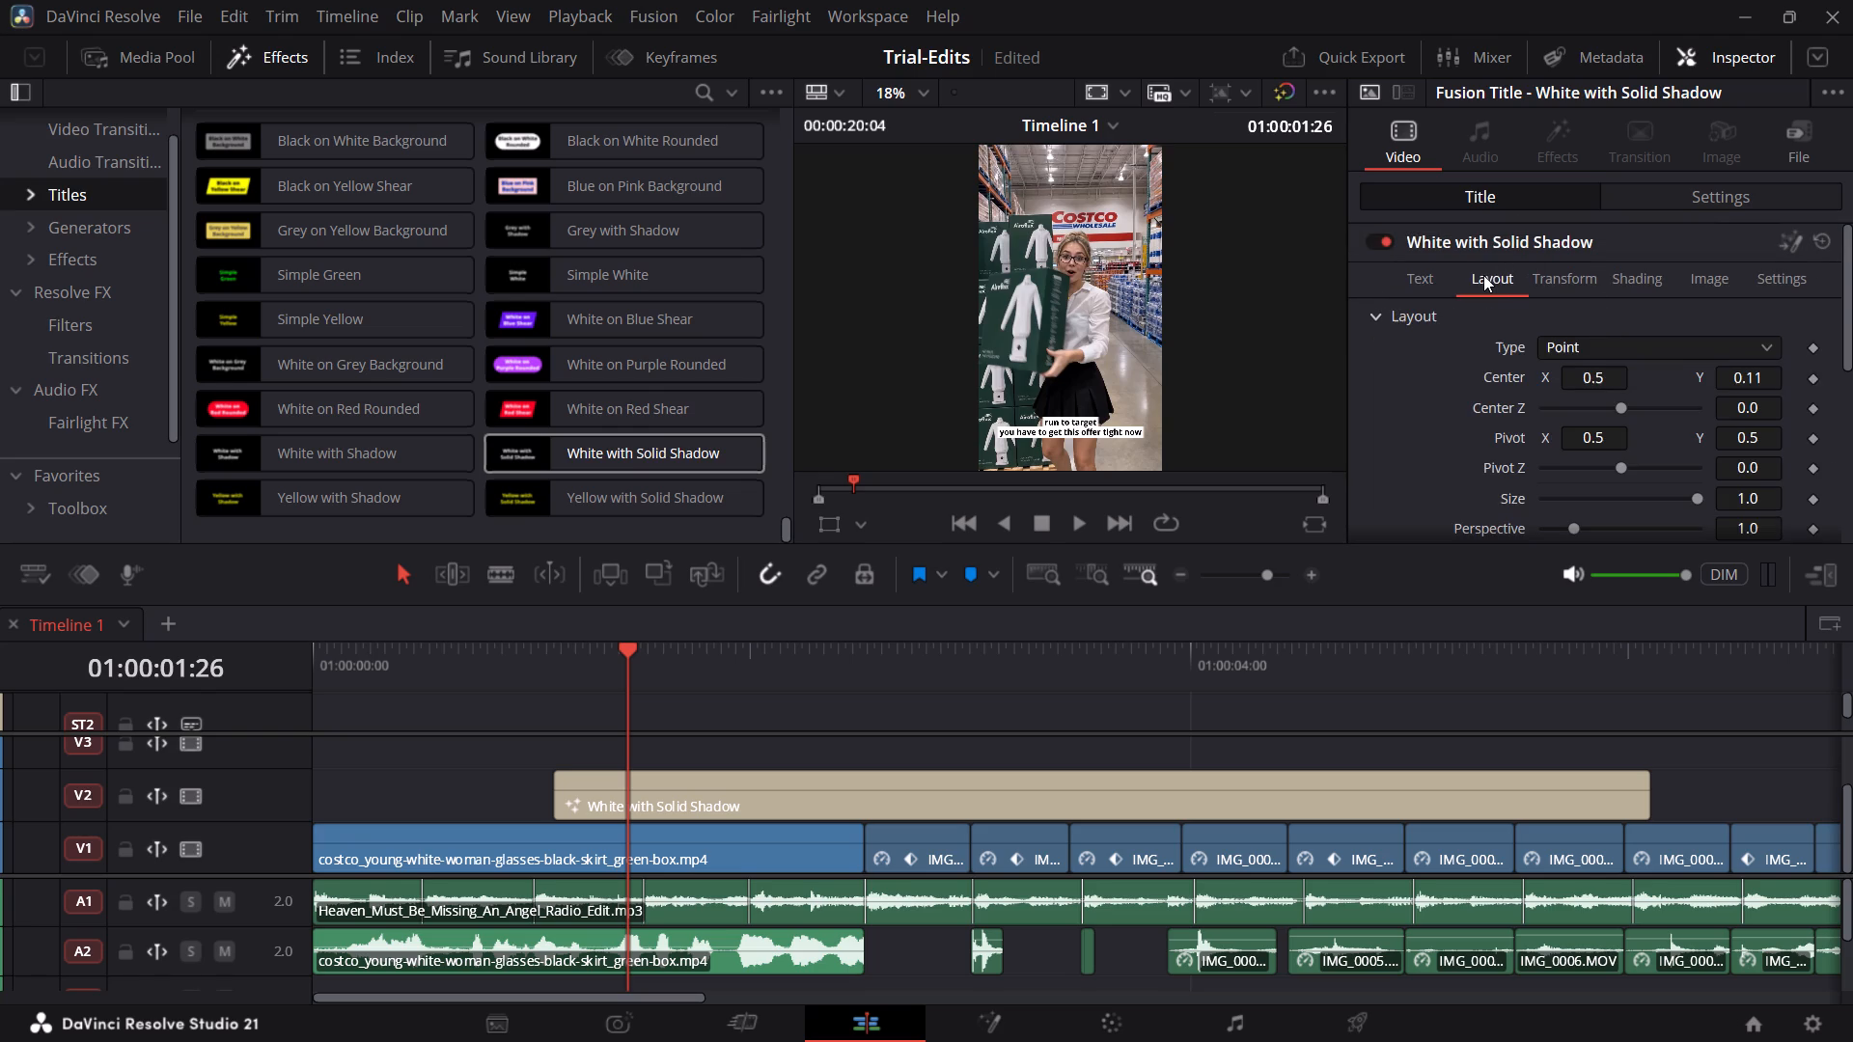
scroll(1523, 388, "down", 1)
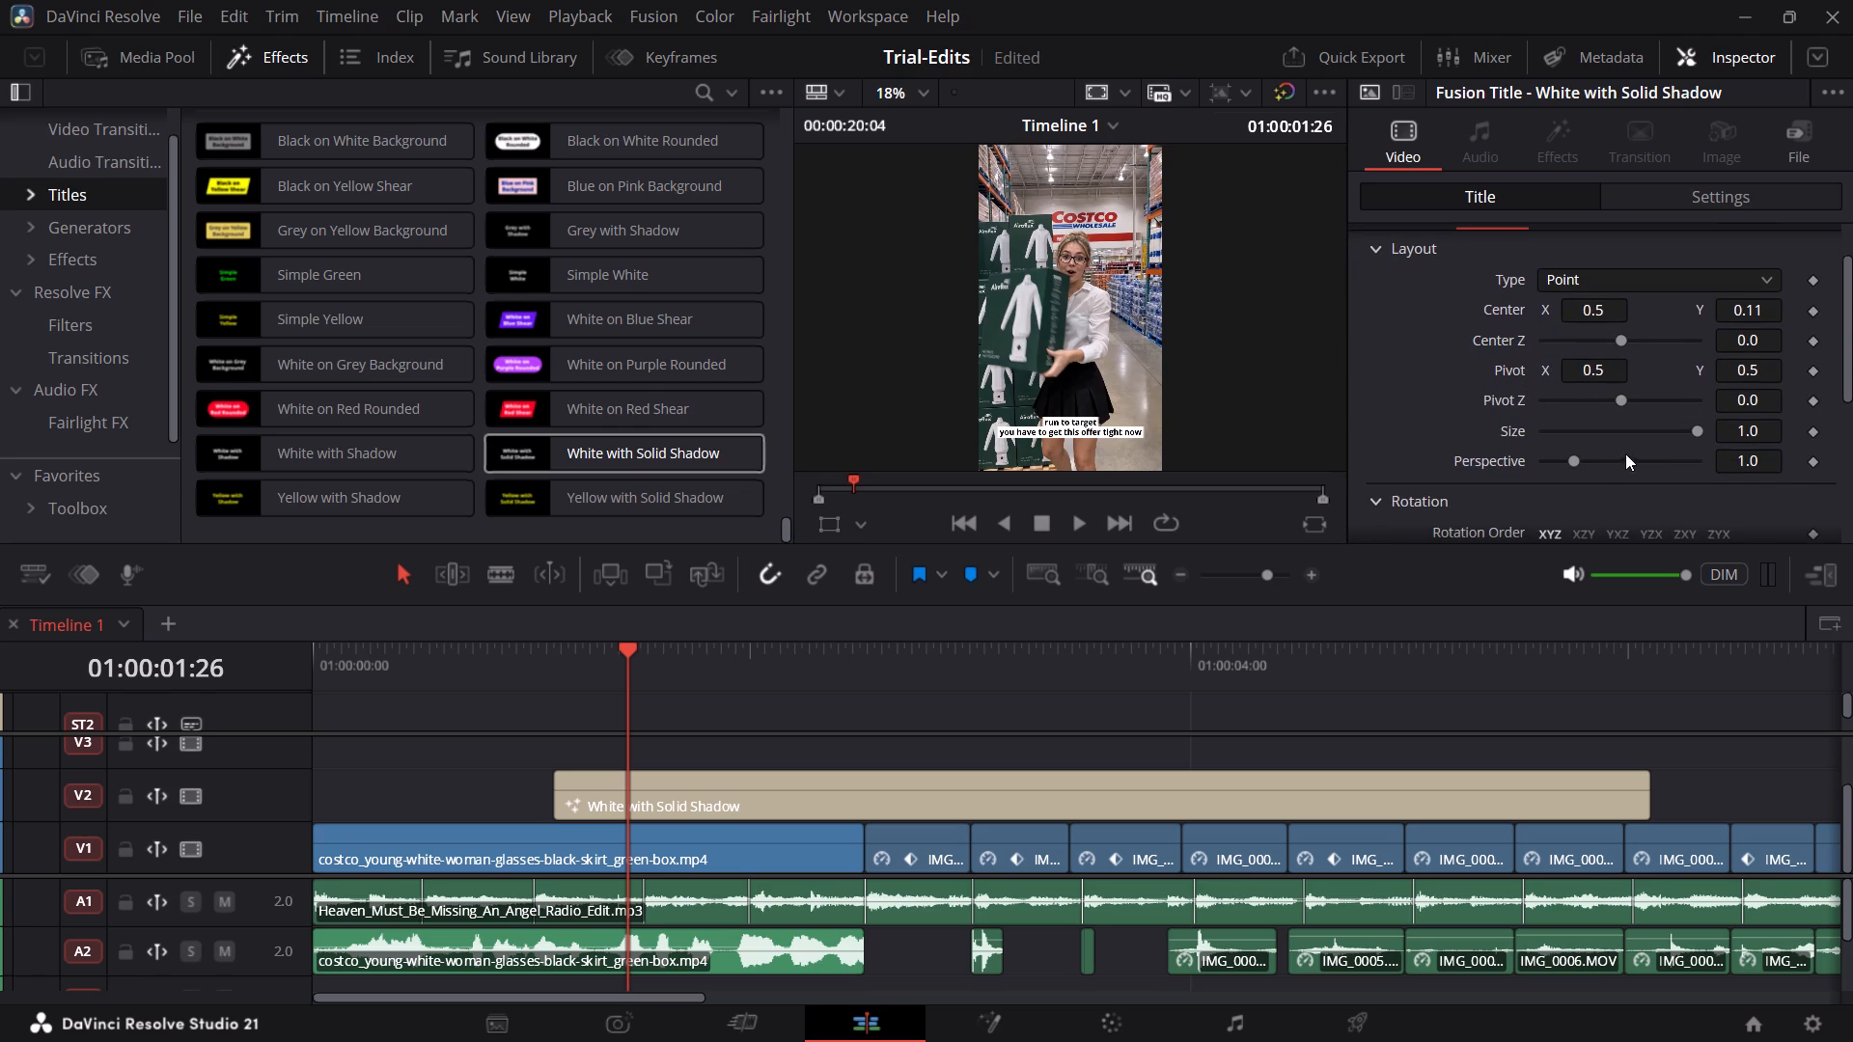
scroll(1571, 455, "down", 1)
left_click(1575, 289)
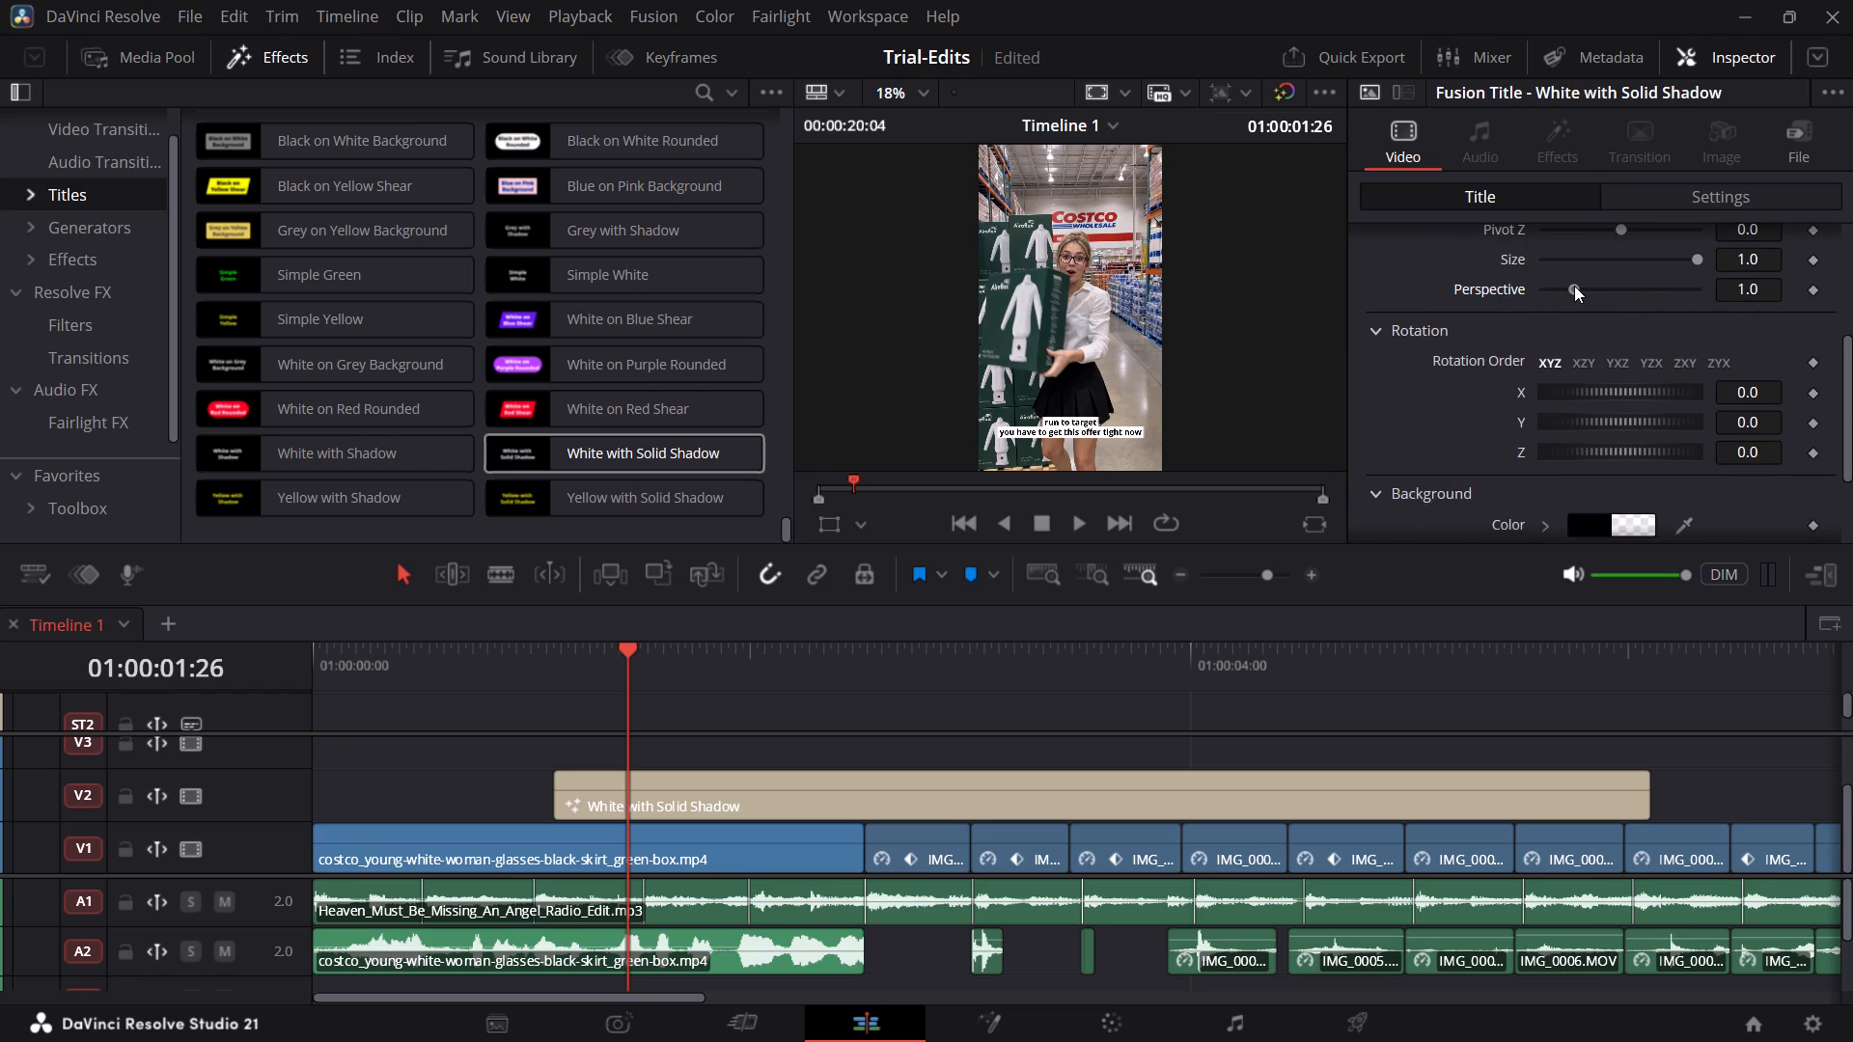
scroll(1507, 383, "up", 1)
scroll(1507, 383, "down", 3)
scroll(1529, 315, "up", 5)
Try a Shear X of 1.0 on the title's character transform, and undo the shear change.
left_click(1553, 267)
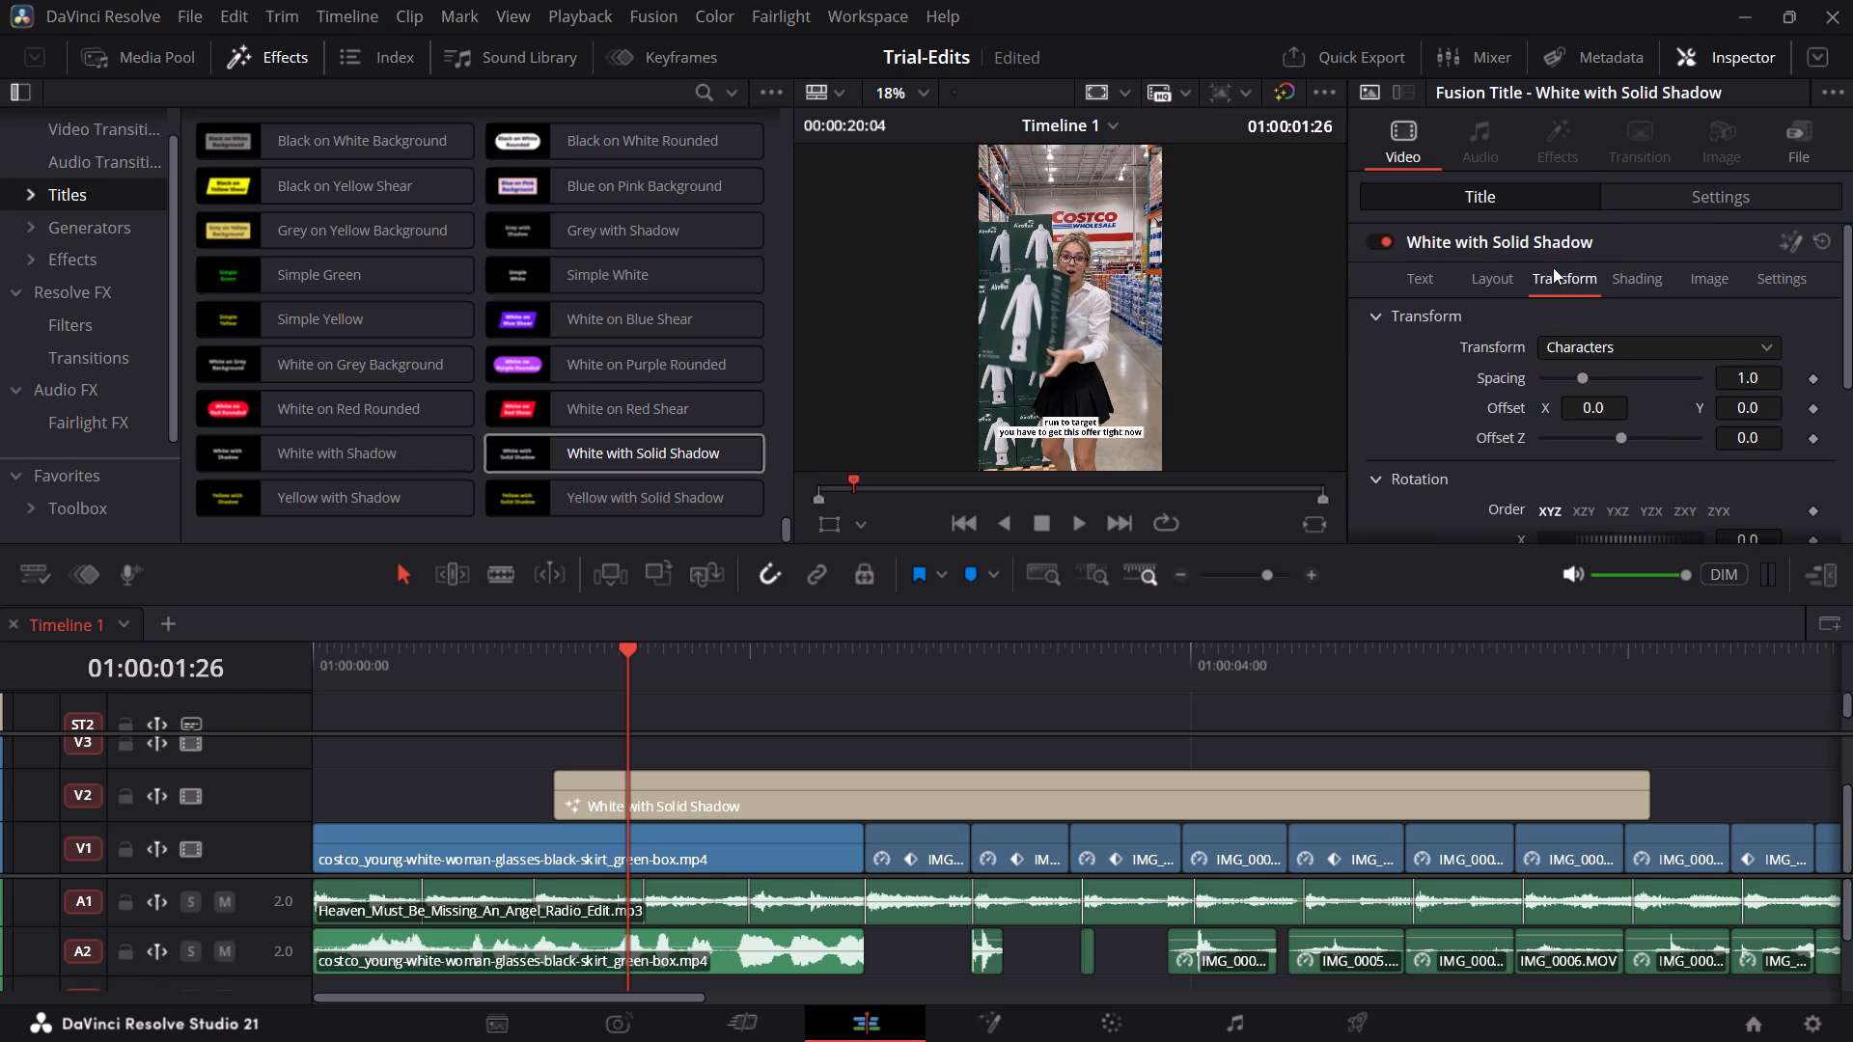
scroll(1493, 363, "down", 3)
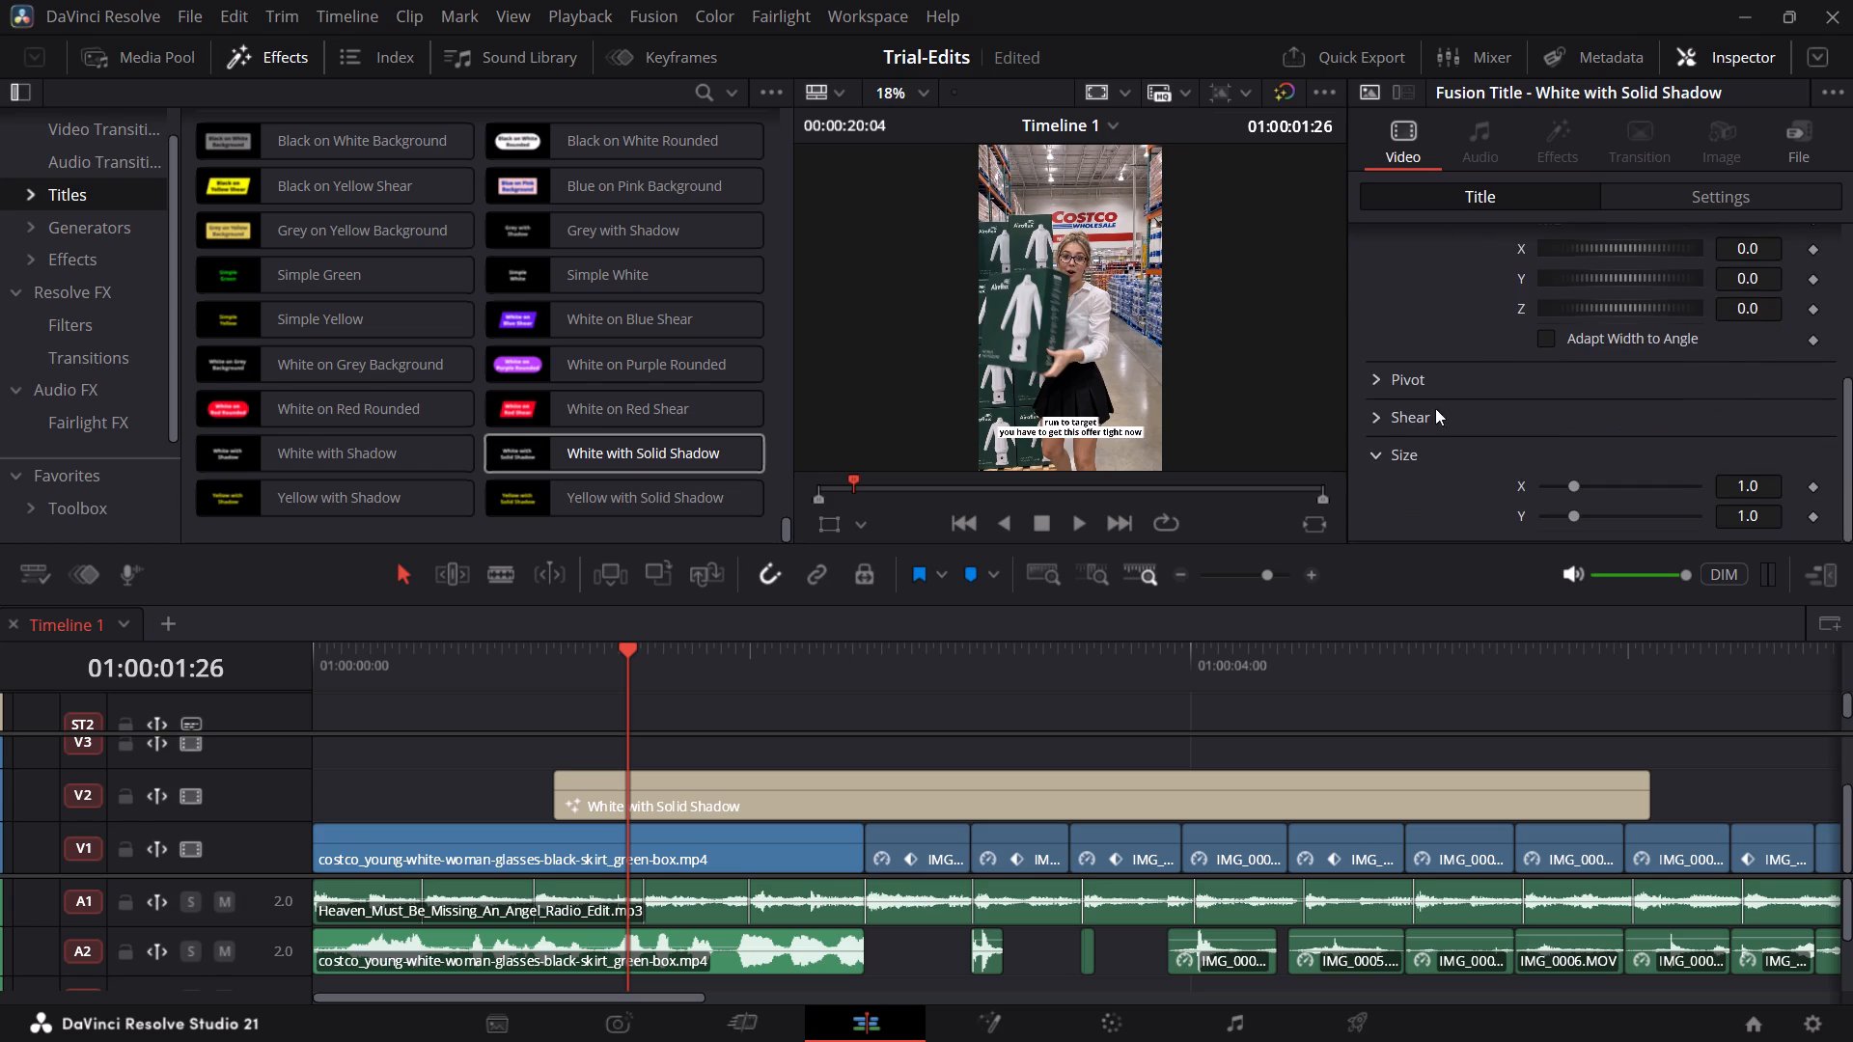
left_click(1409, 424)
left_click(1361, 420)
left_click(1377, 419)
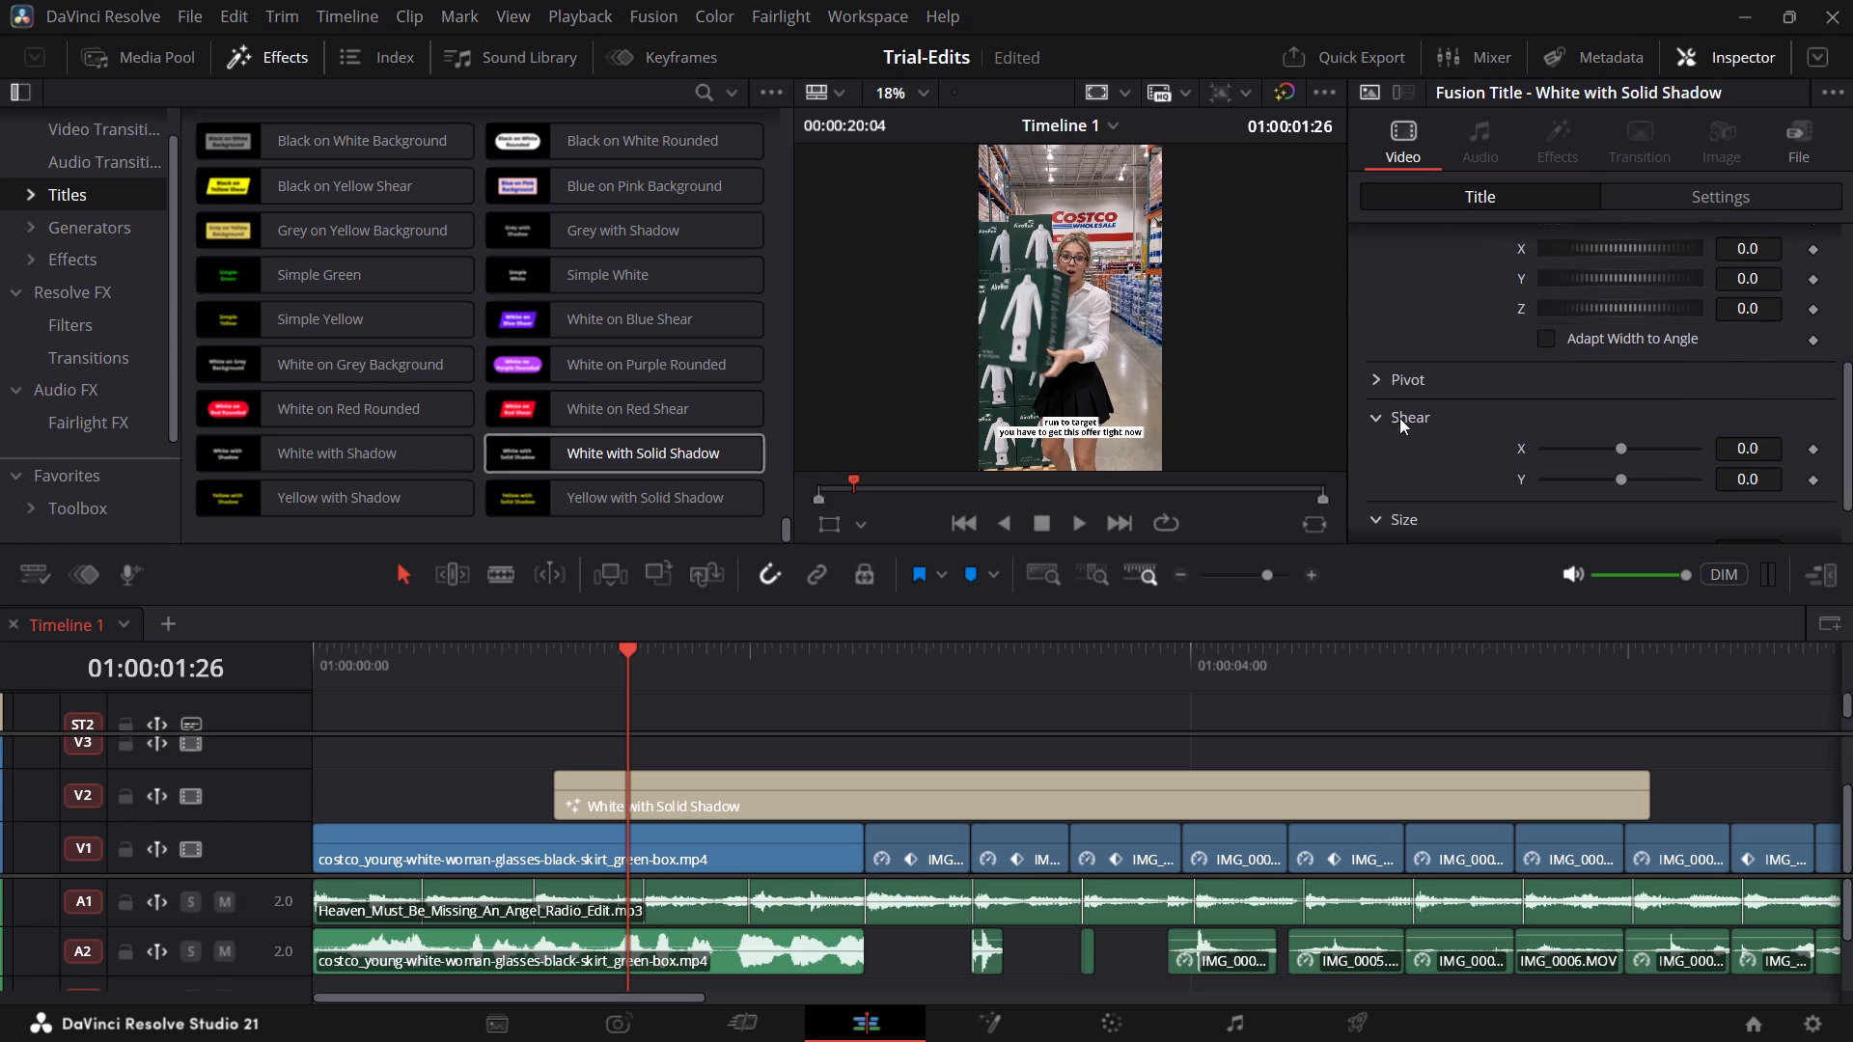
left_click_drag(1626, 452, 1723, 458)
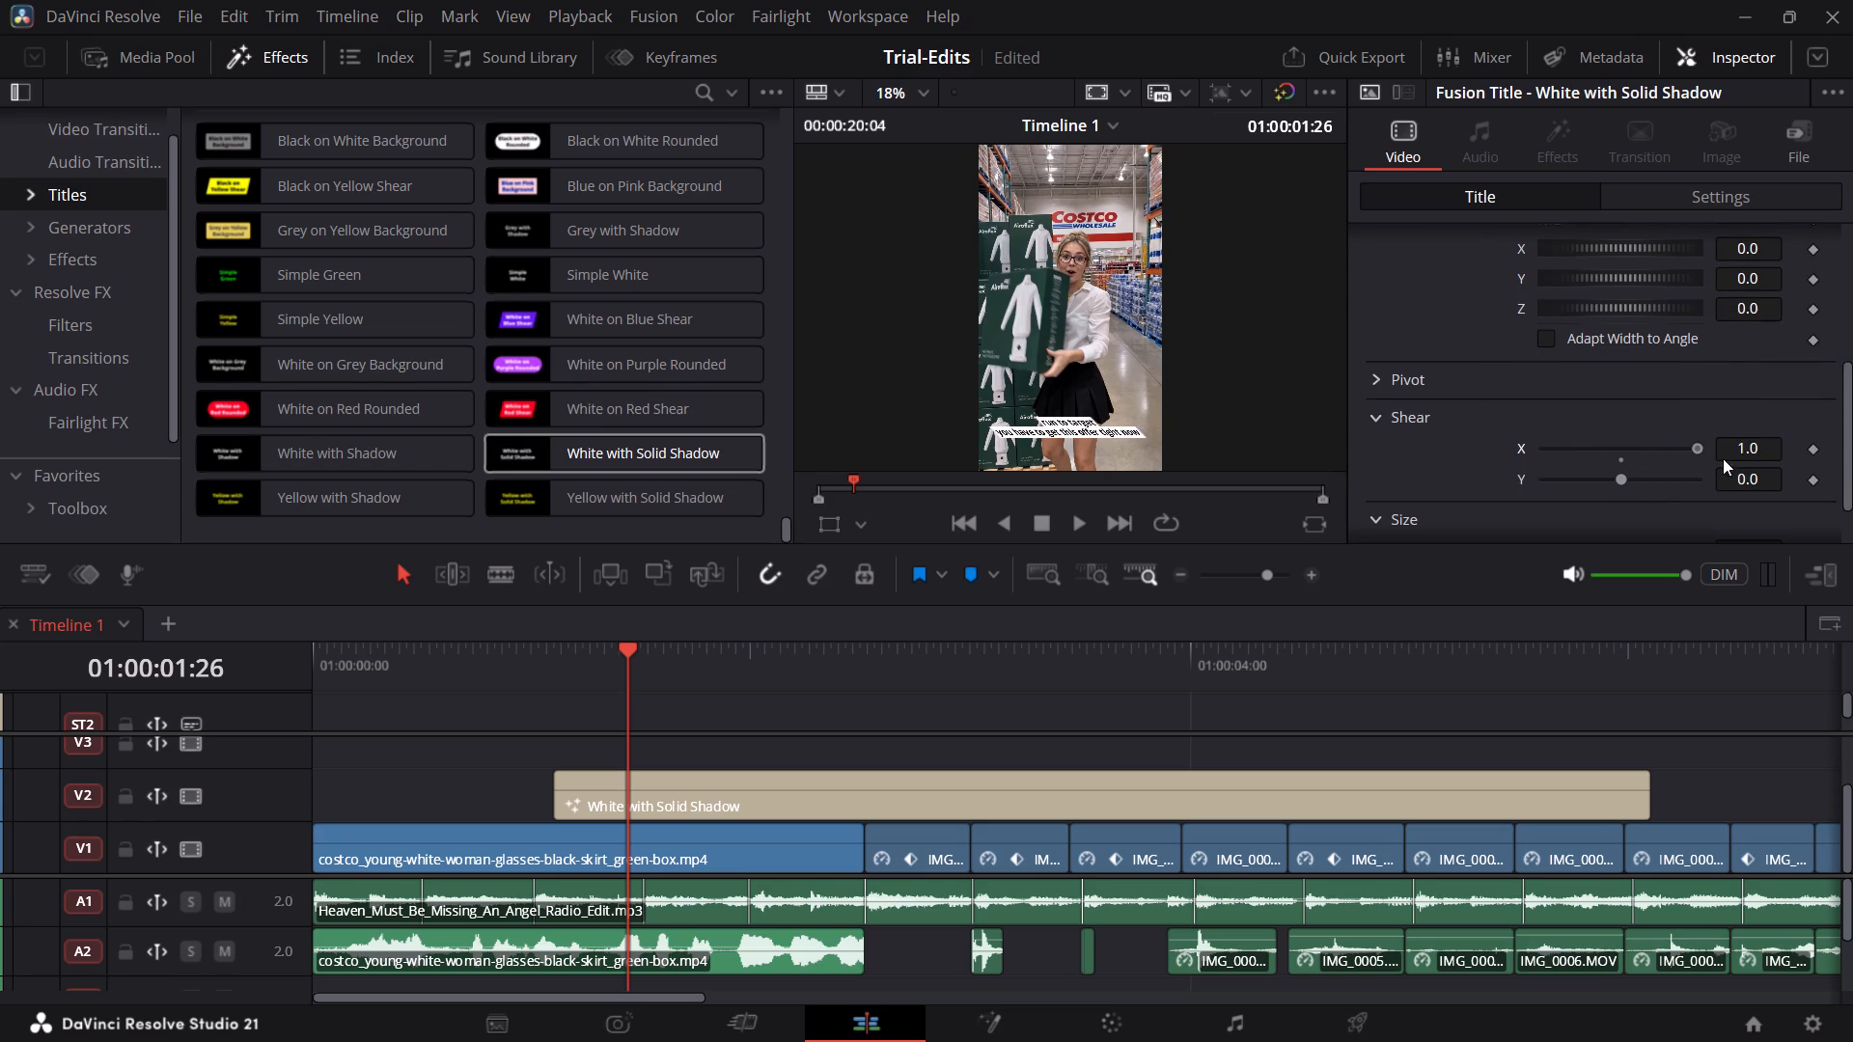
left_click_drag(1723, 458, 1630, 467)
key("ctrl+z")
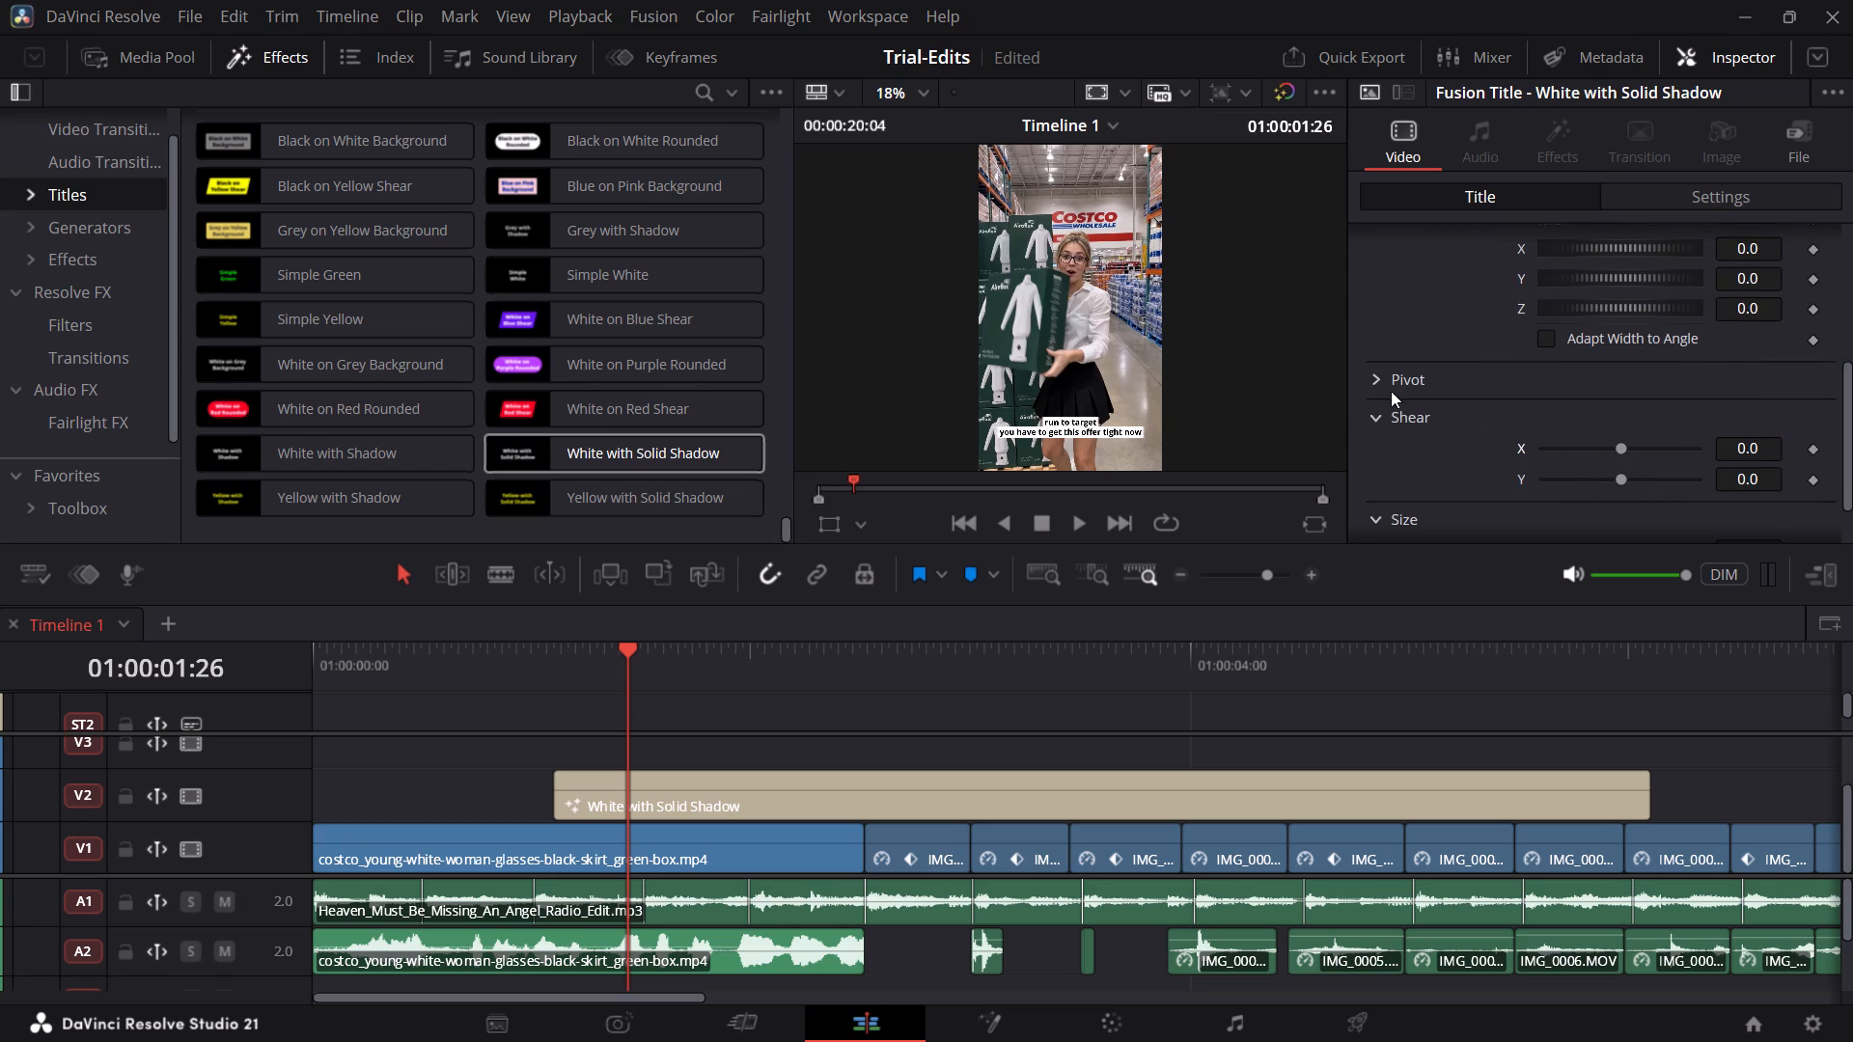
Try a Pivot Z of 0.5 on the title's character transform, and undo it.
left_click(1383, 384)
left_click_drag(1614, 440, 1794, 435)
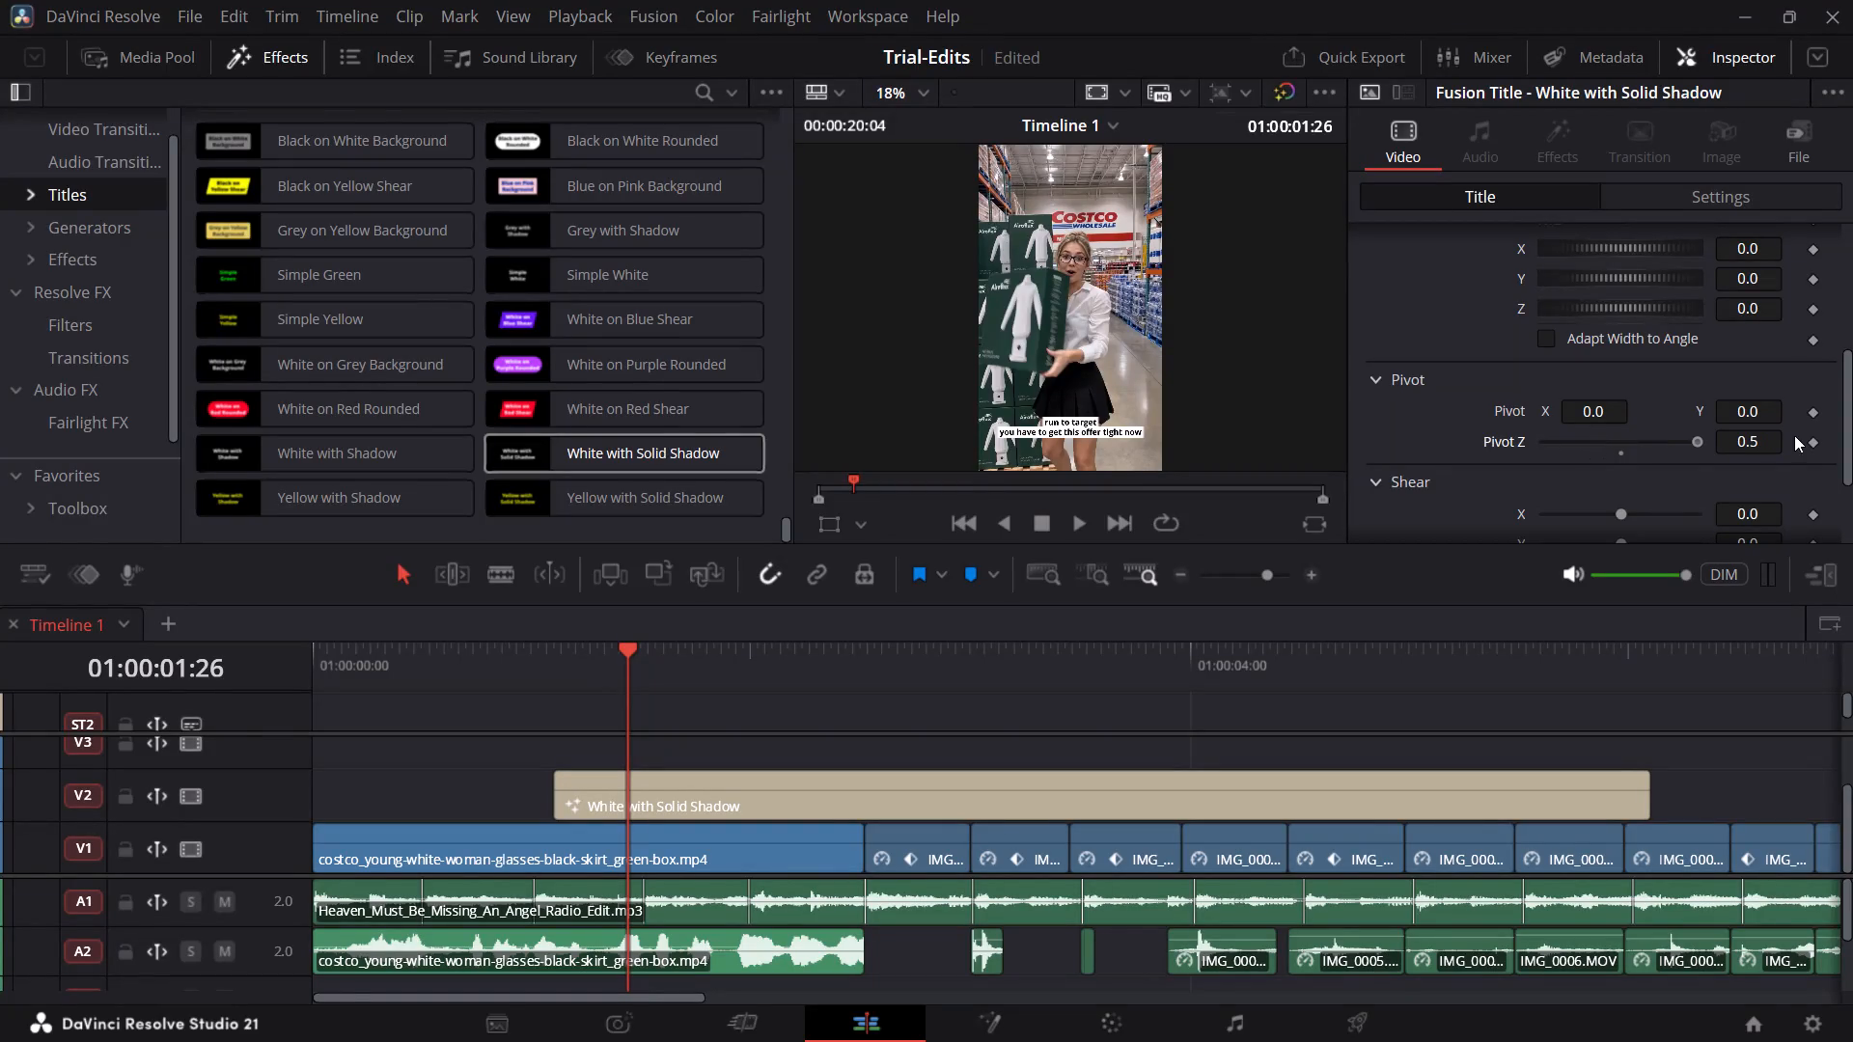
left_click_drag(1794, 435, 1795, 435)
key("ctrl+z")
Set the Outline shading element's Extend Vertical to 0.6.
scroll(1615, 209, "up", 2)
scroll(1452, 300, "up", 8)
left_click(1623, 274)
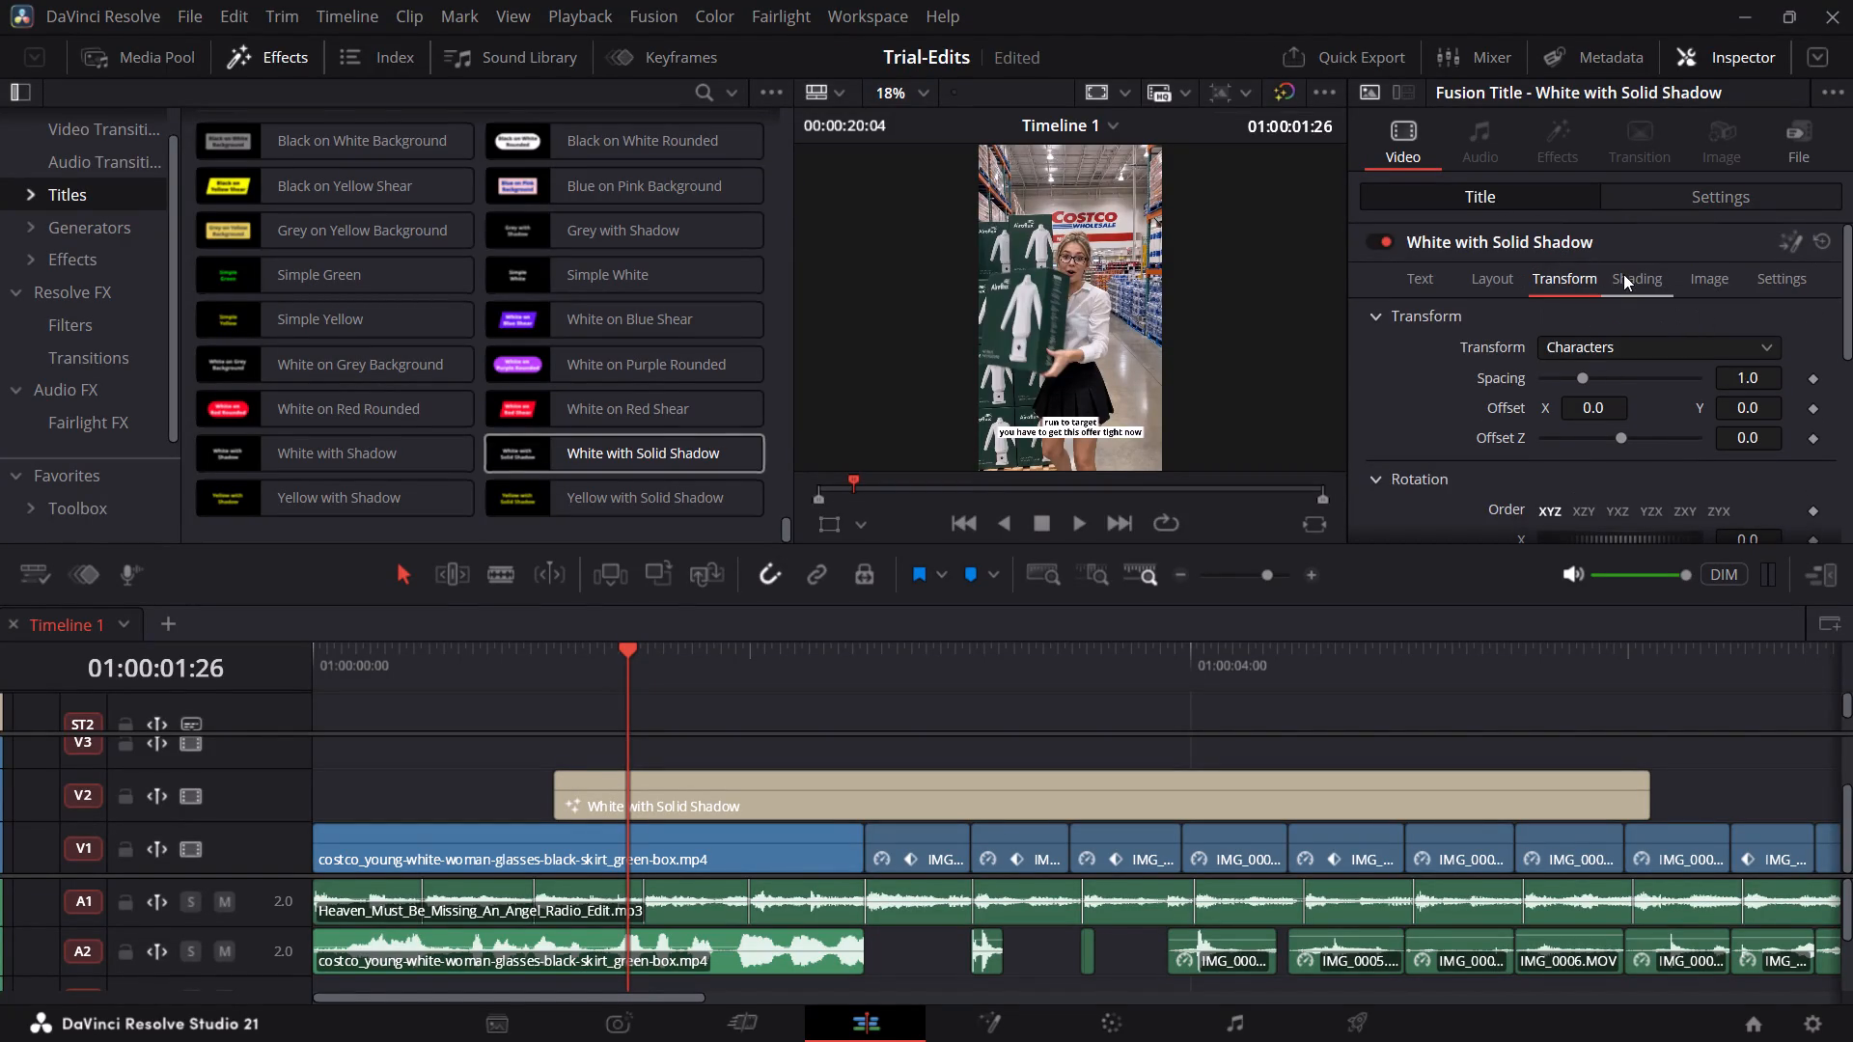
scroll(1453, 355, "down", 1)
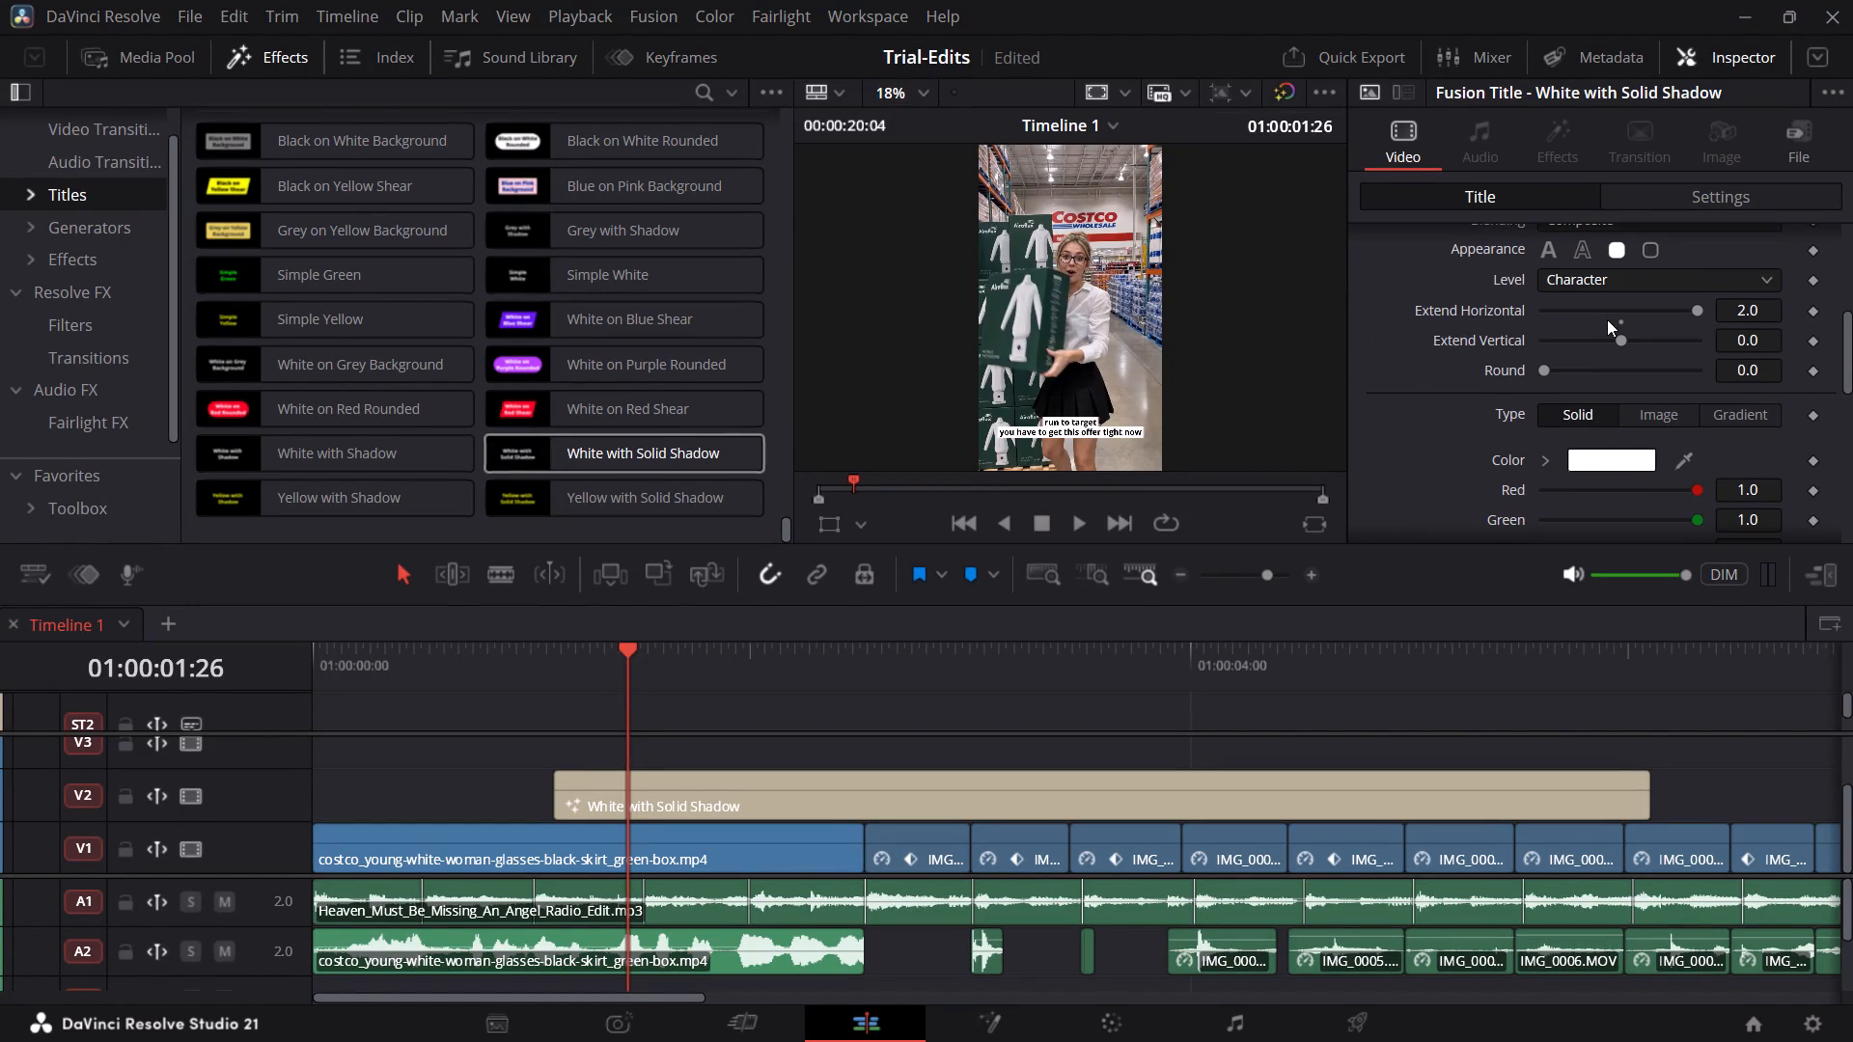
left_click_drag(1624, 338, 1760, 331)
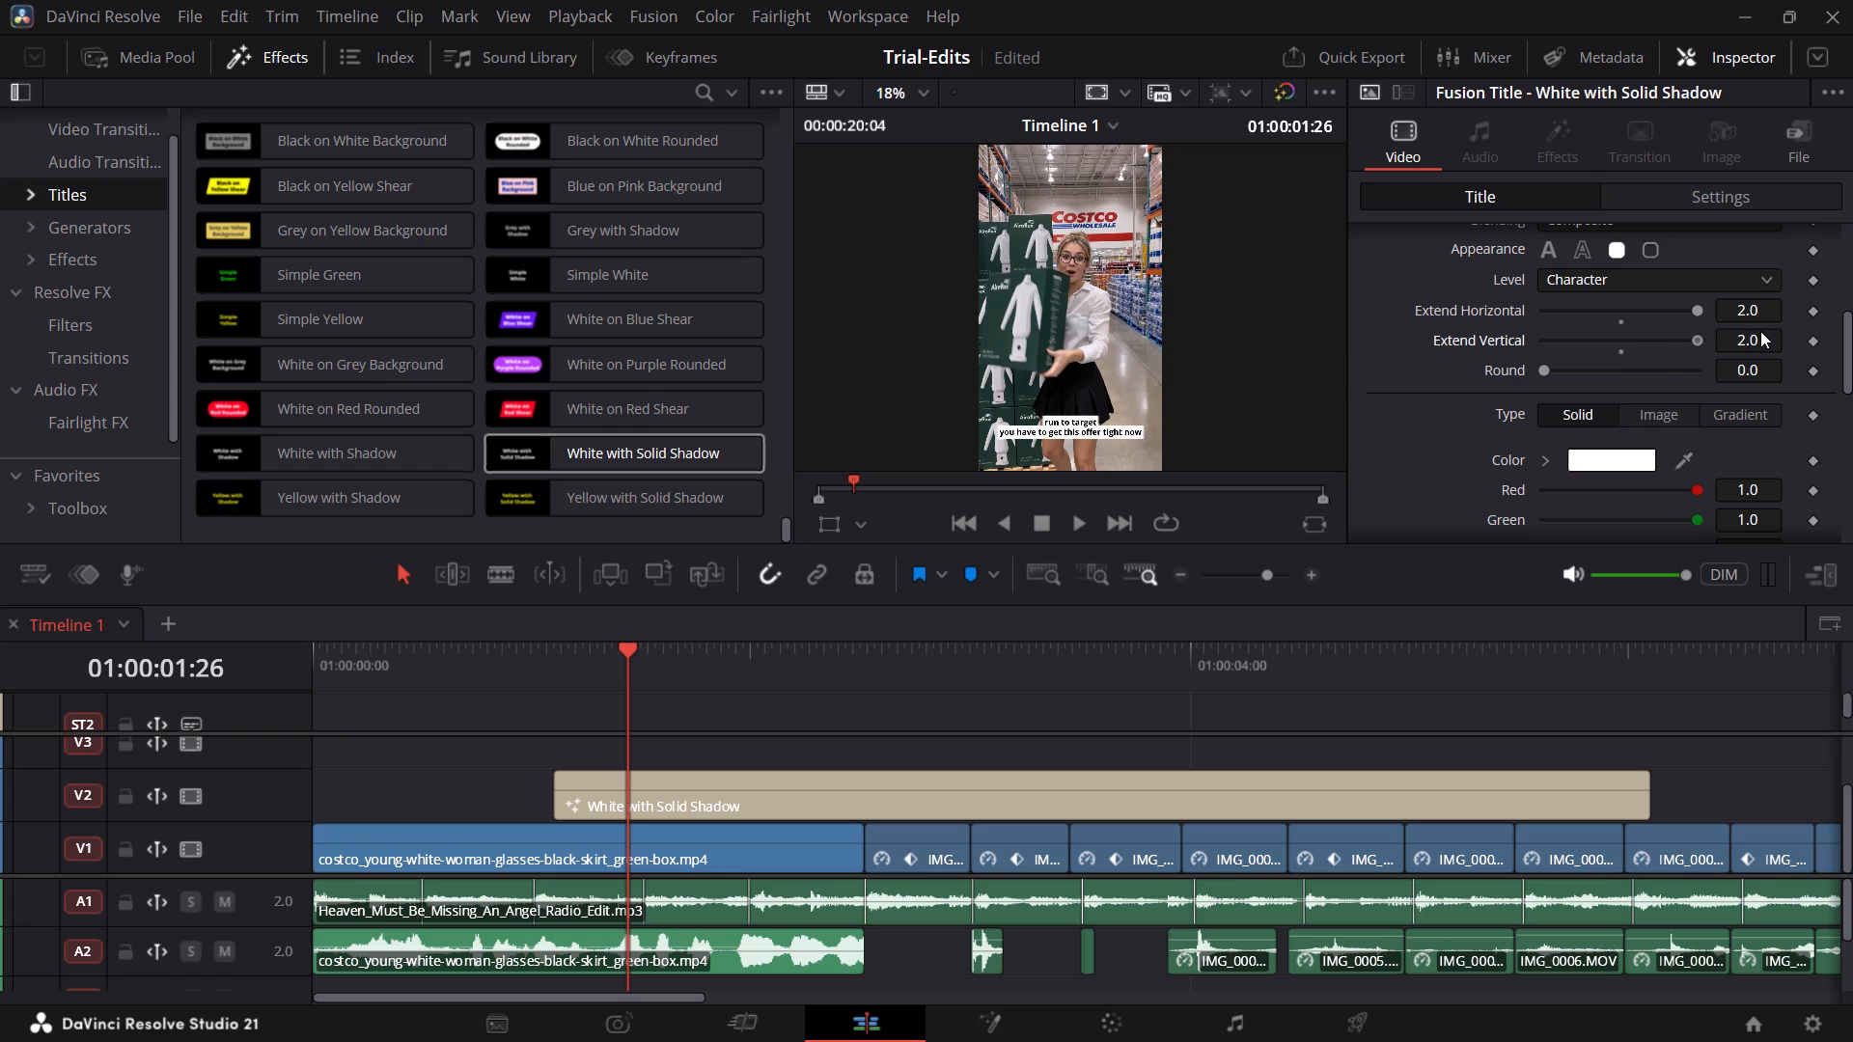
left_click_drag(1760, 331, 1631, 356)
left_click_drag(1631, 356, 1647, 356)
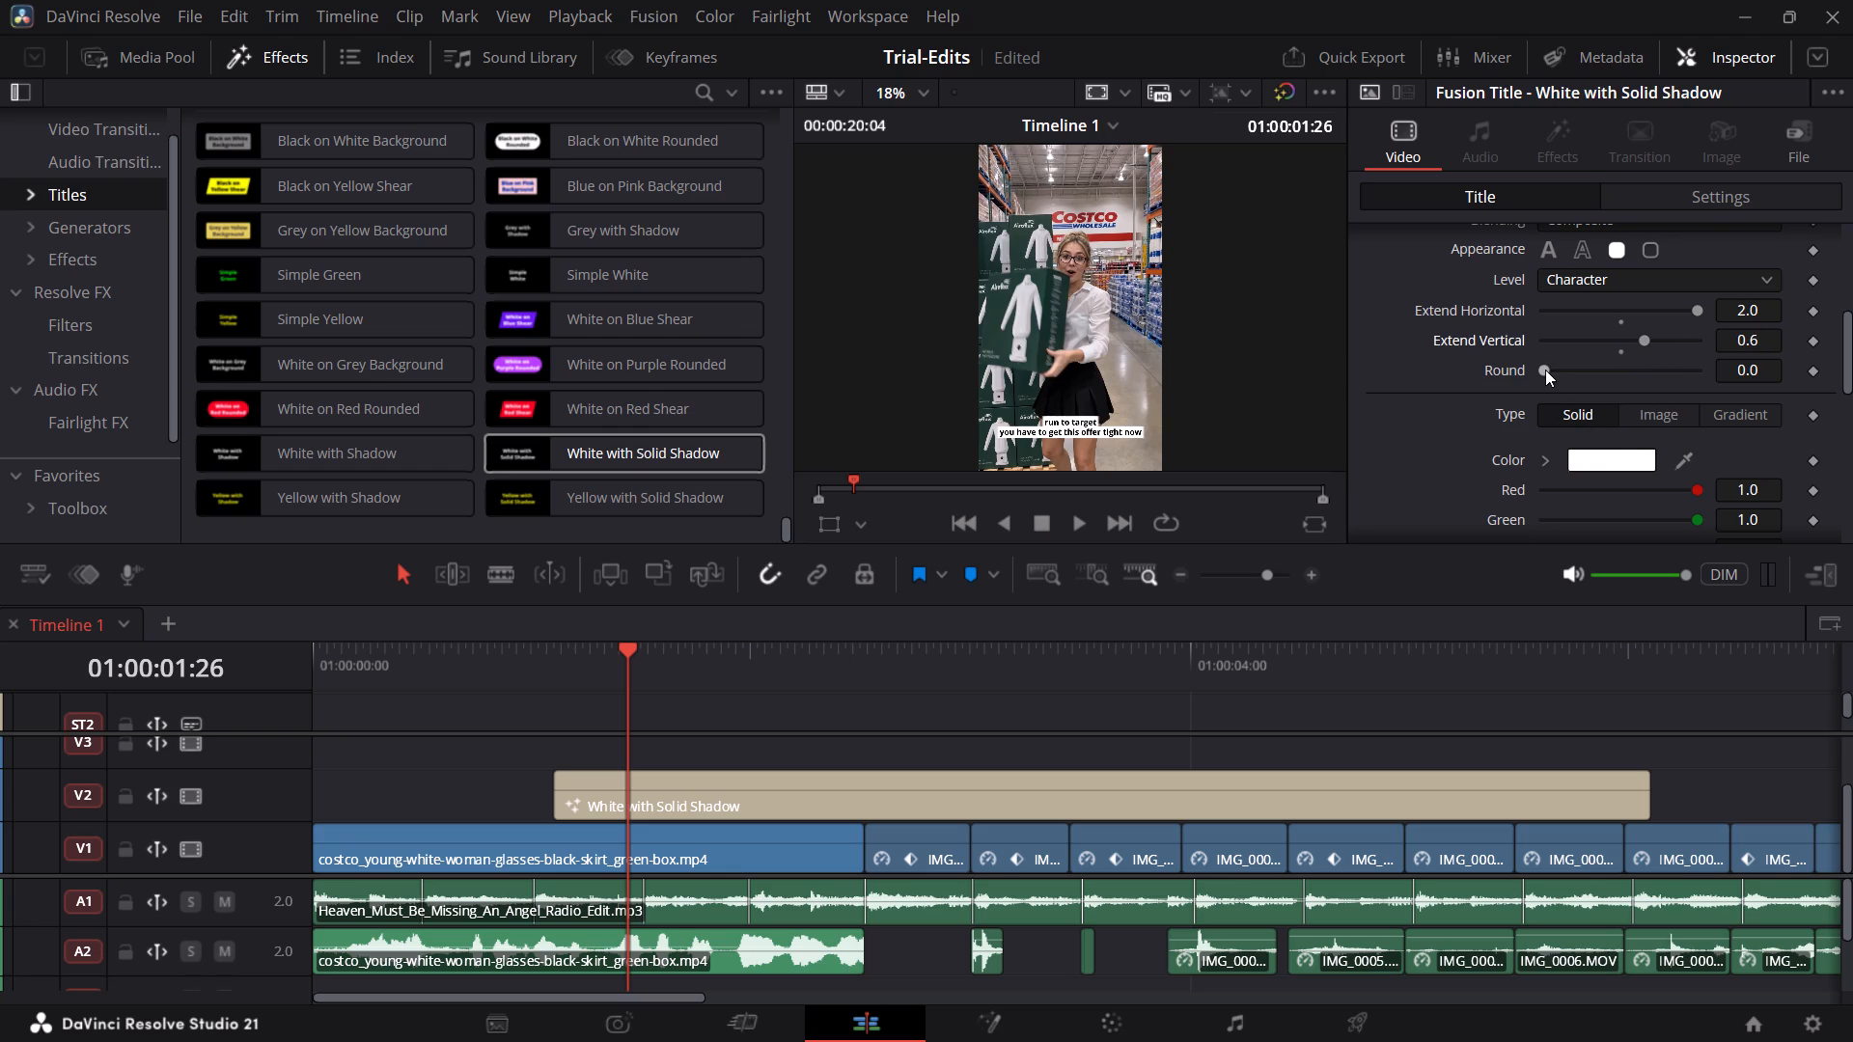
Round the corners of the Outline element's background box, with Round at about 0.197.
left_click_drag(1545, 370, 1610, 372)
left_click_drag(1610, 372, 1576, 377)
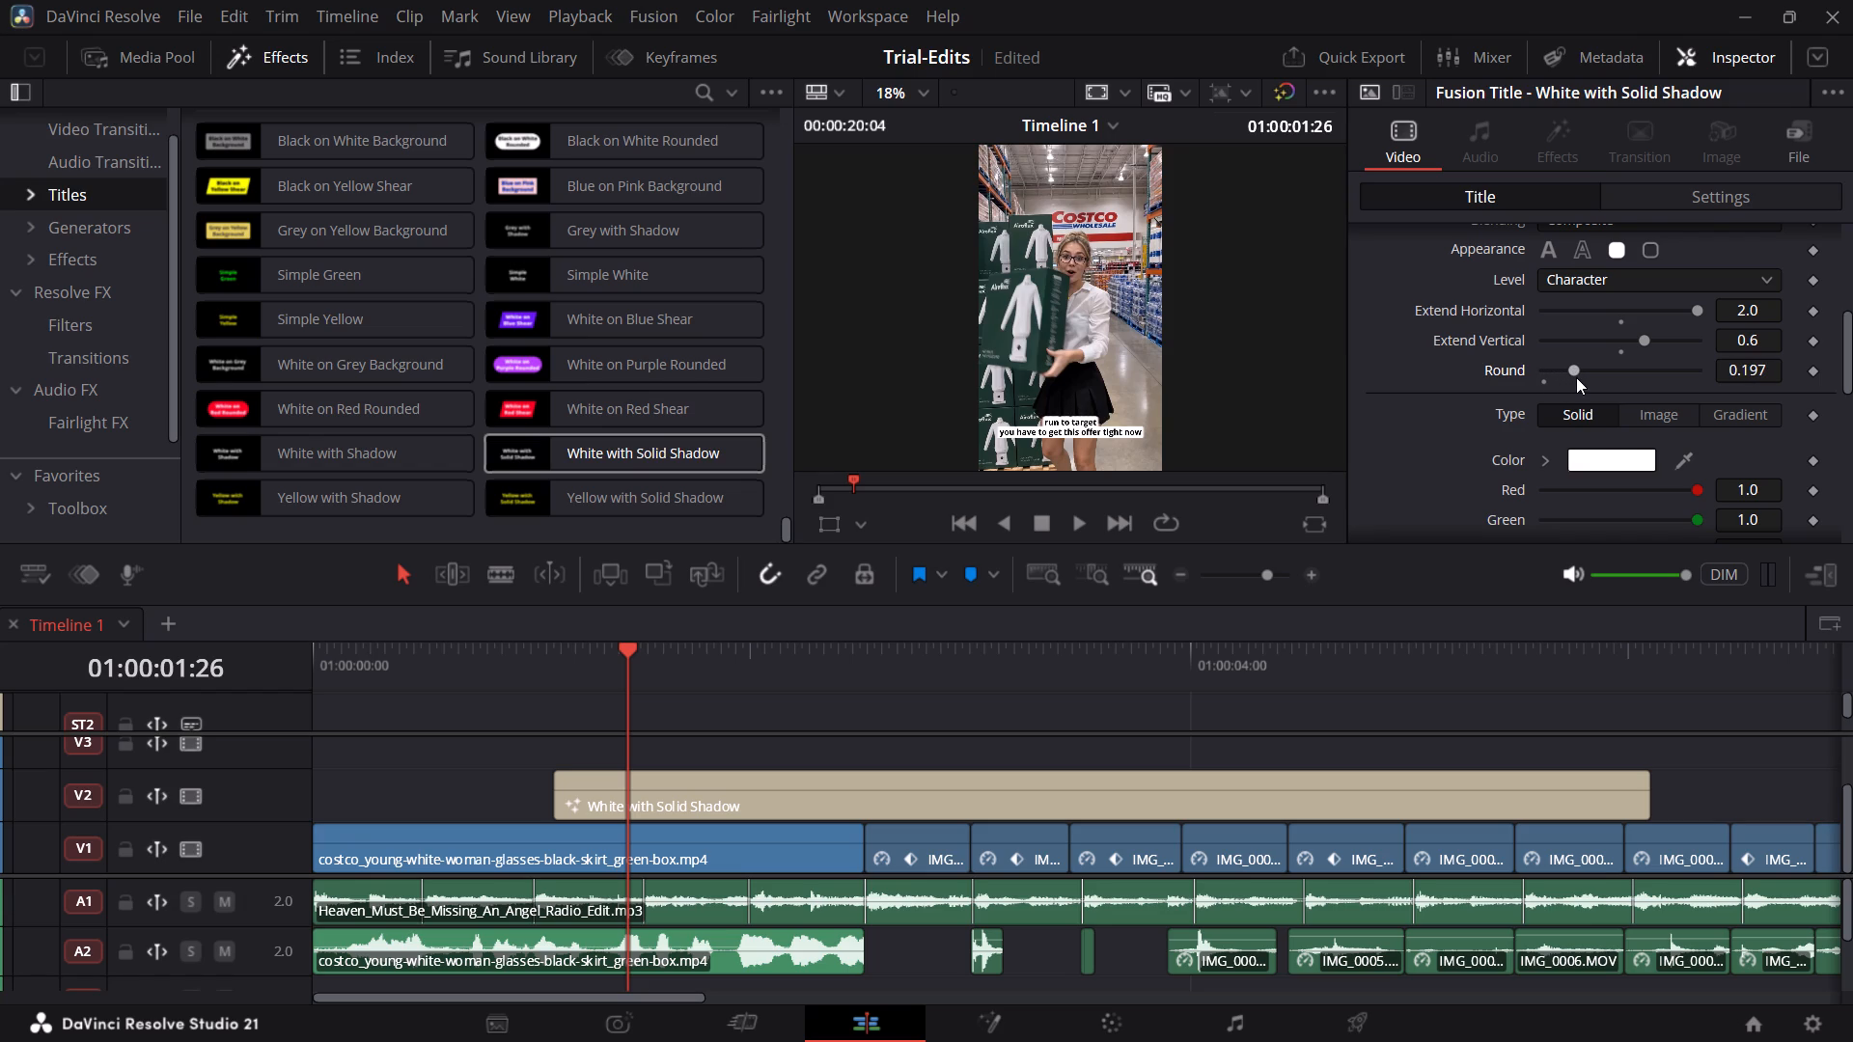
scroll(1517, 458, "down", 1)
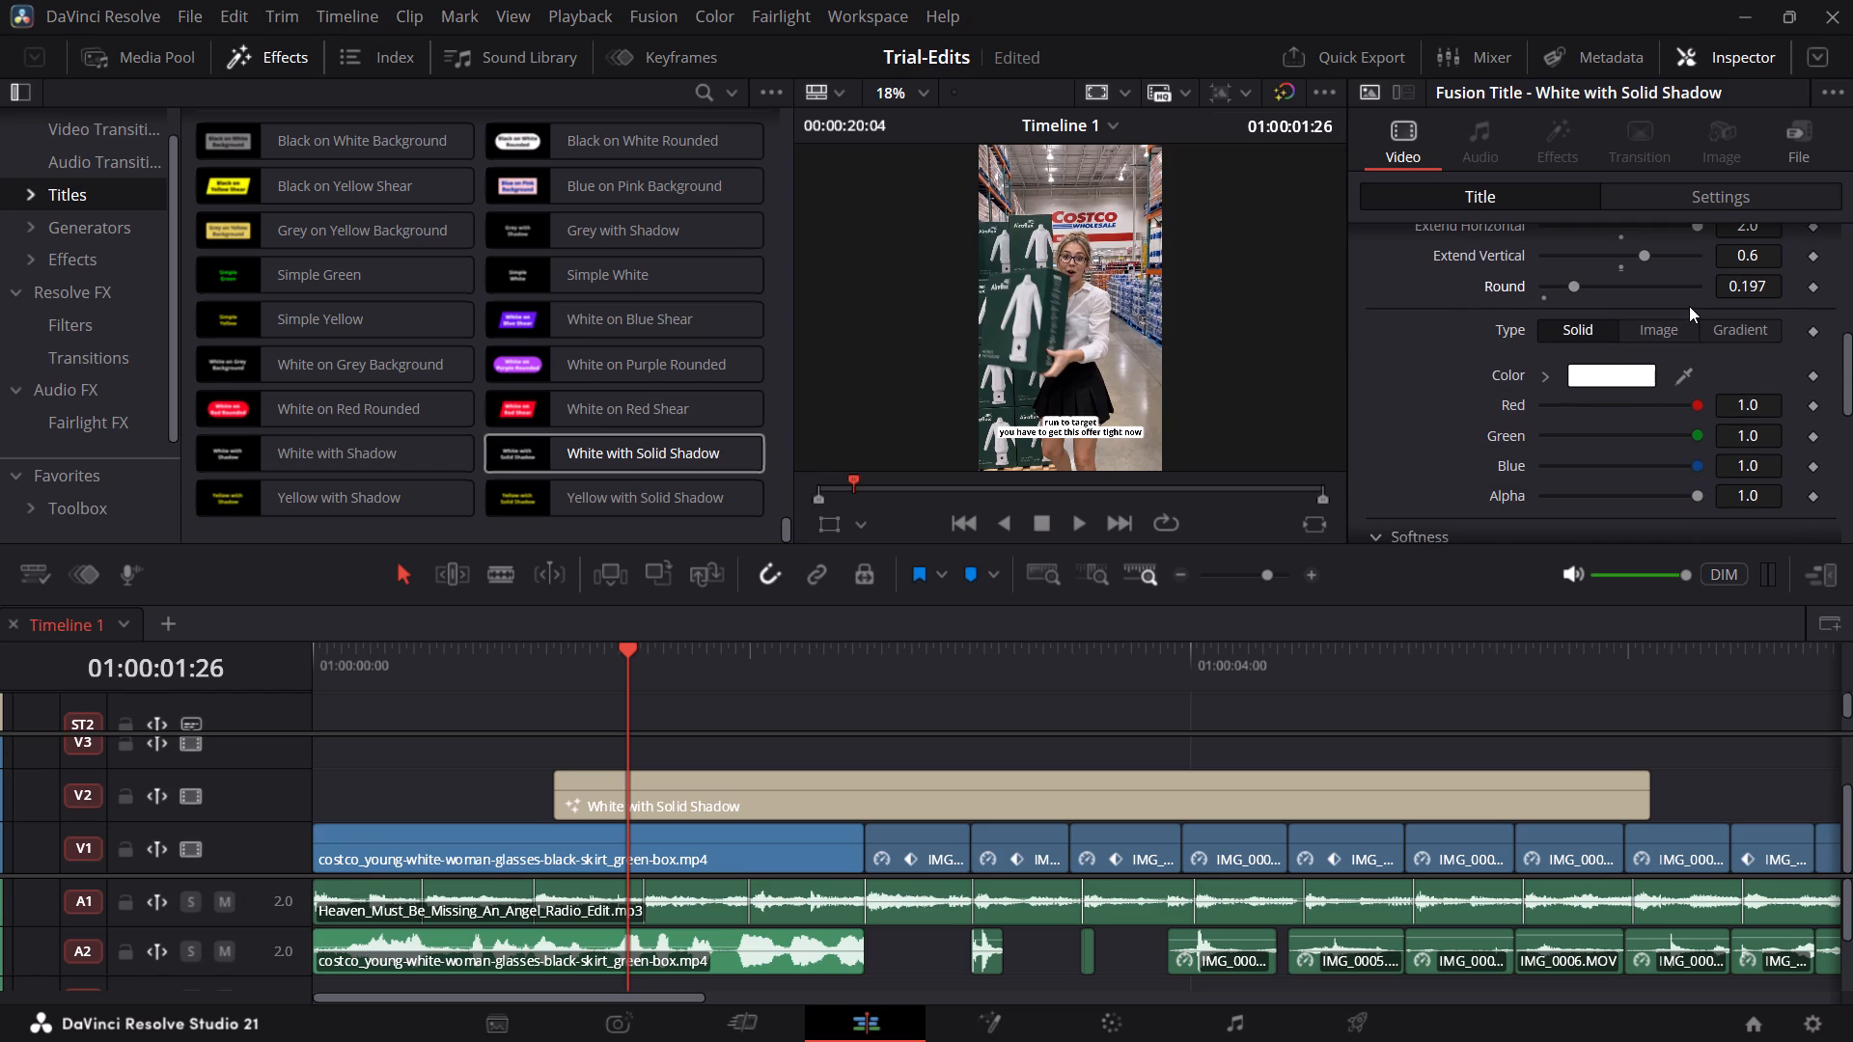
scroll(1520, 408, "down", 1)
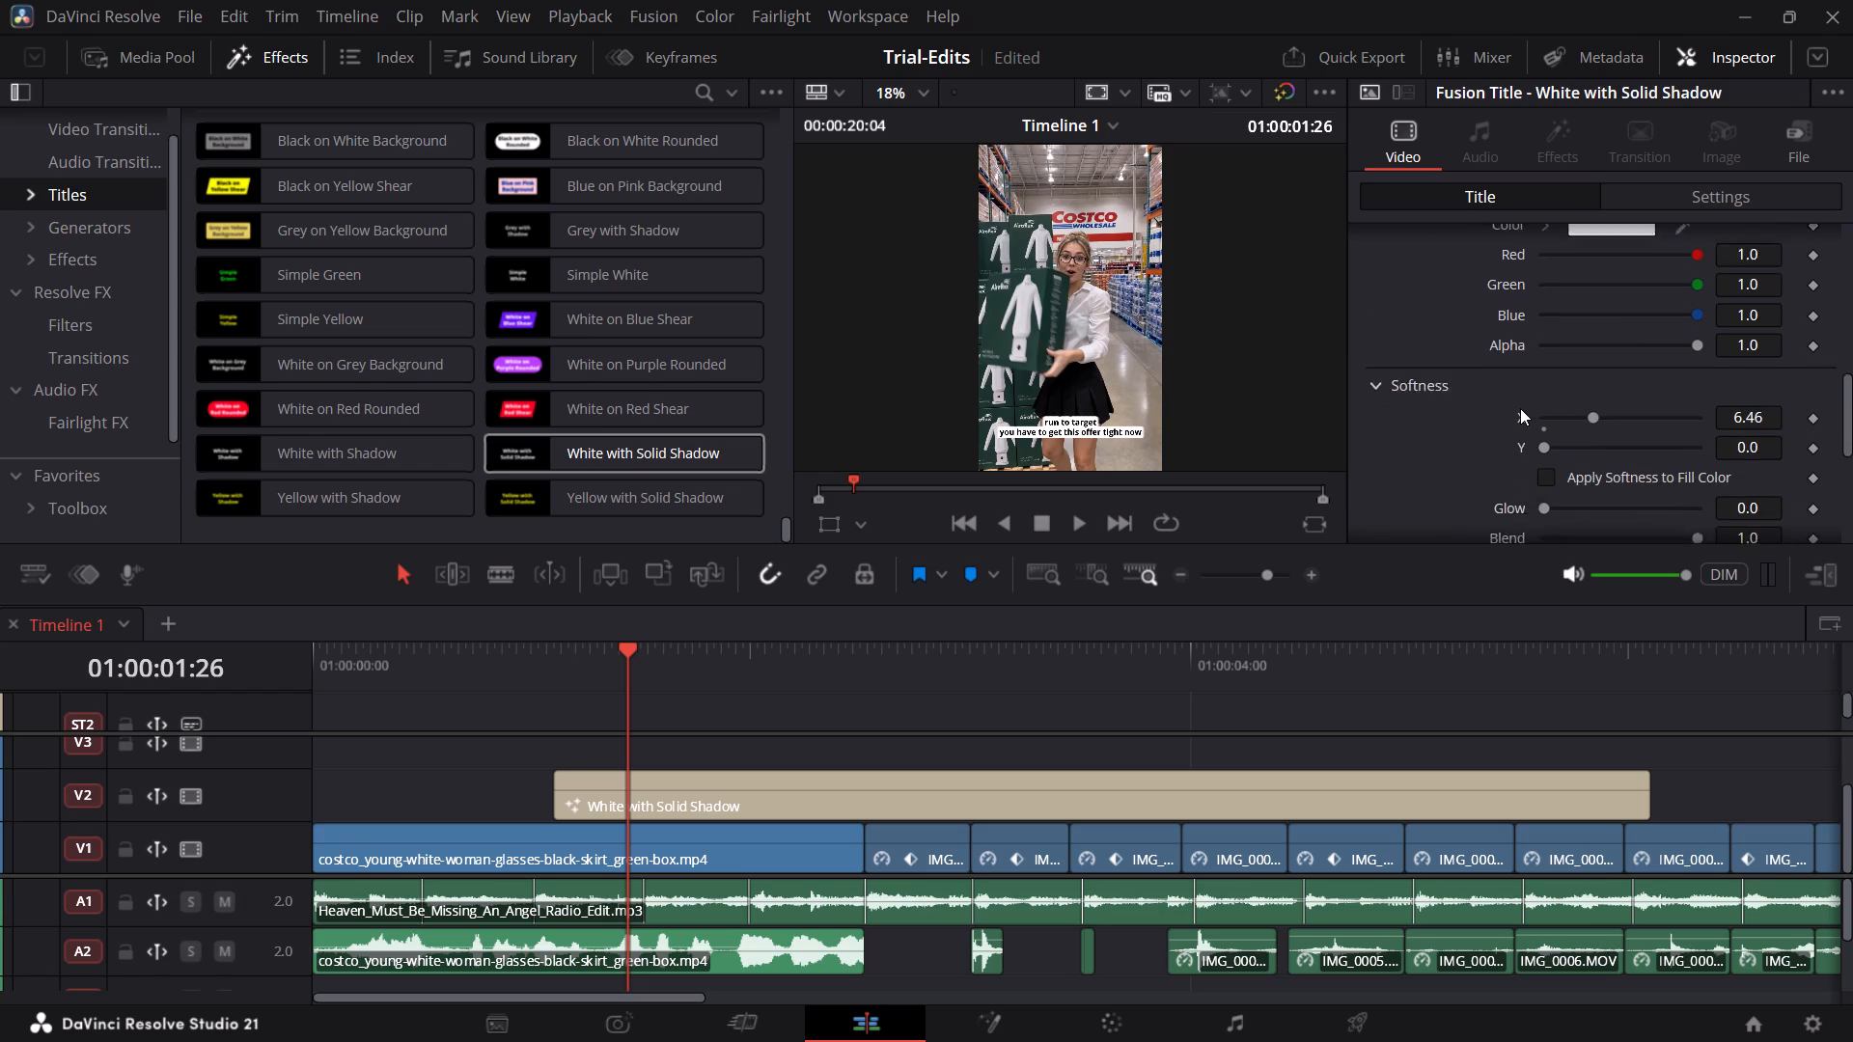
scroll(1520, 408, "down", 1)
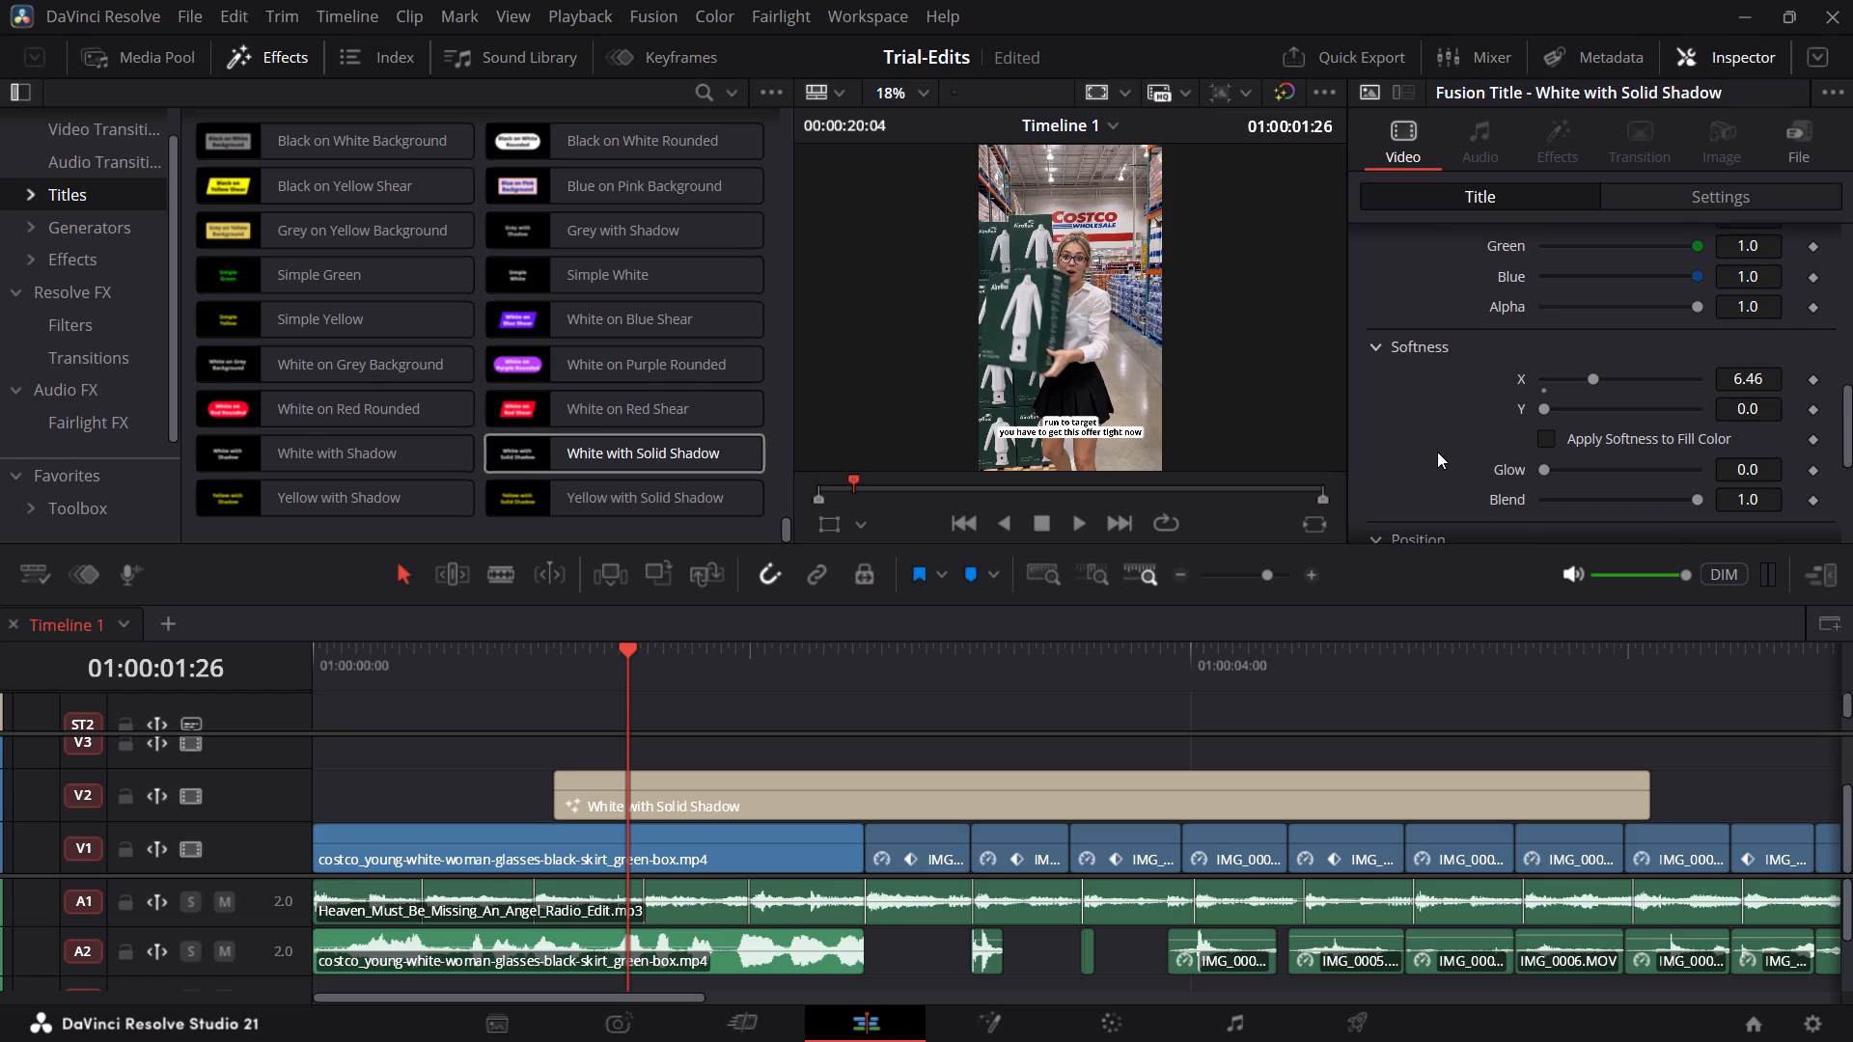
Move the White with Solid Shadow title clip on track V2 to the start of the timeline.
left_click_drag(908, 803, 877, 805)
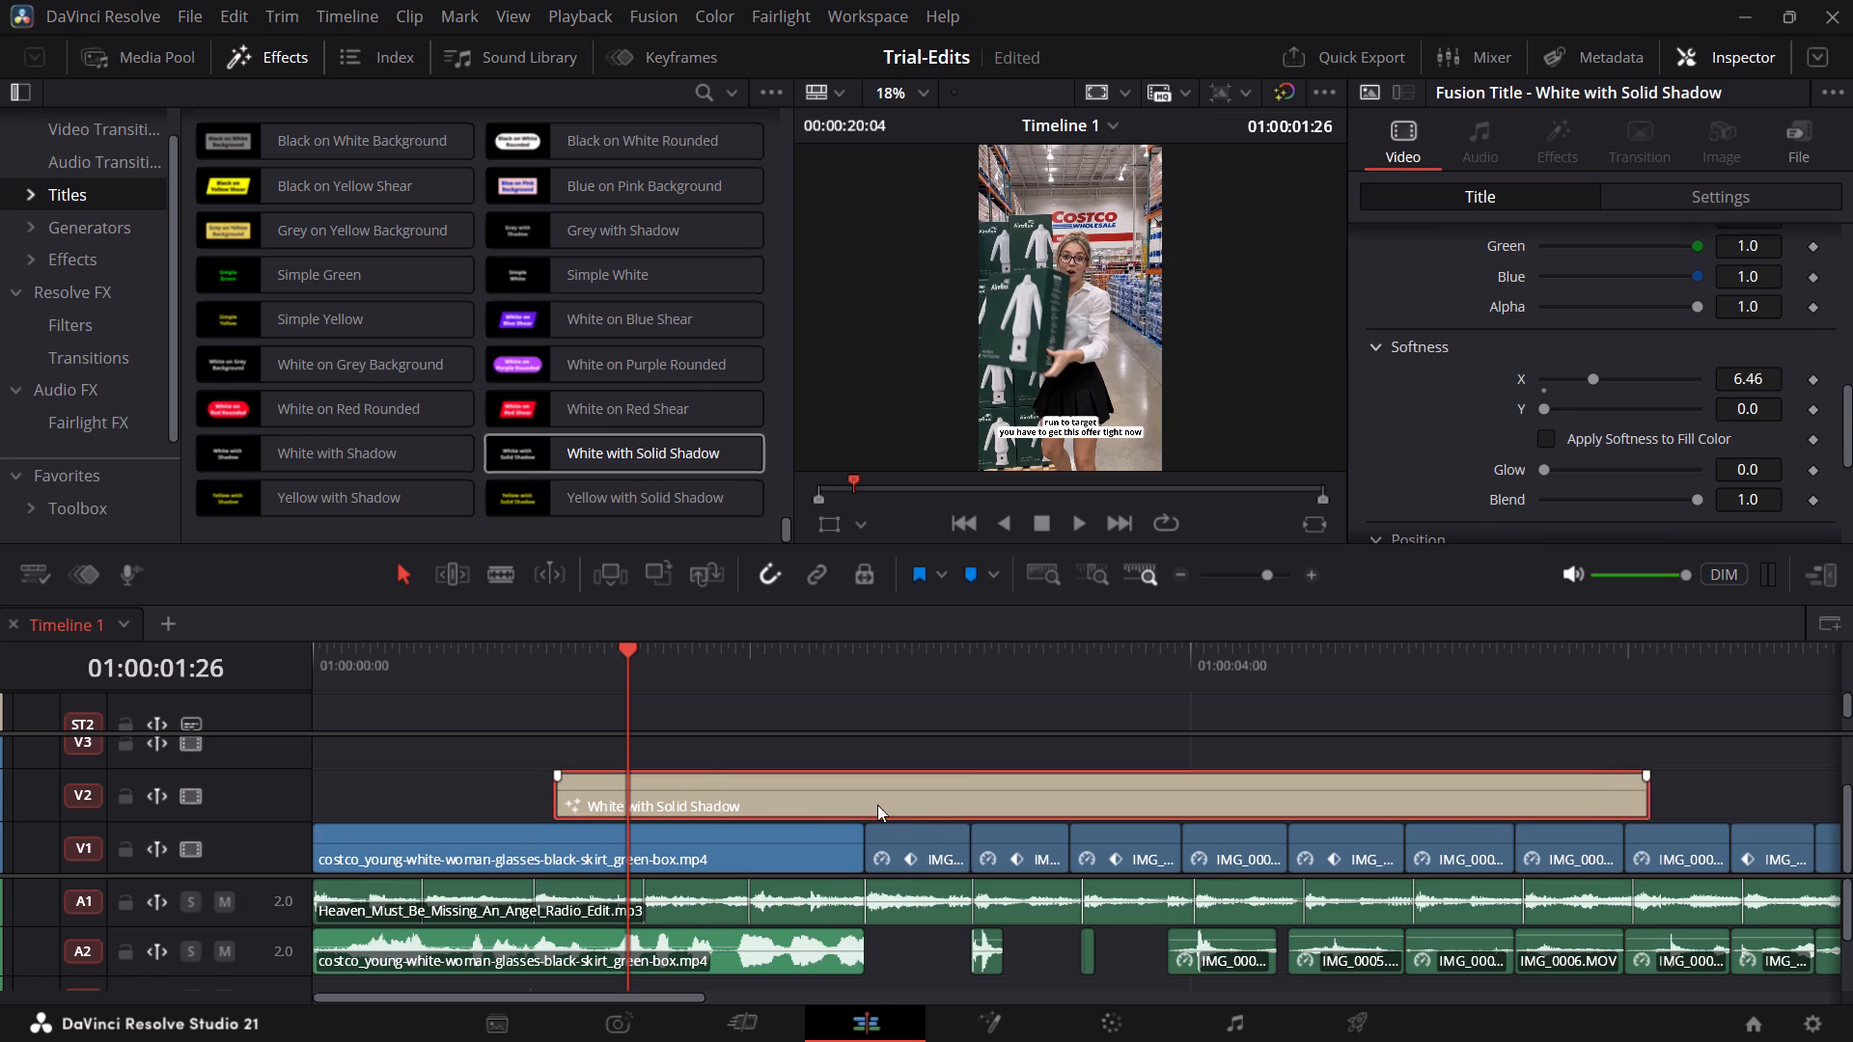
left_click_drag(877, 805, 583, 811)
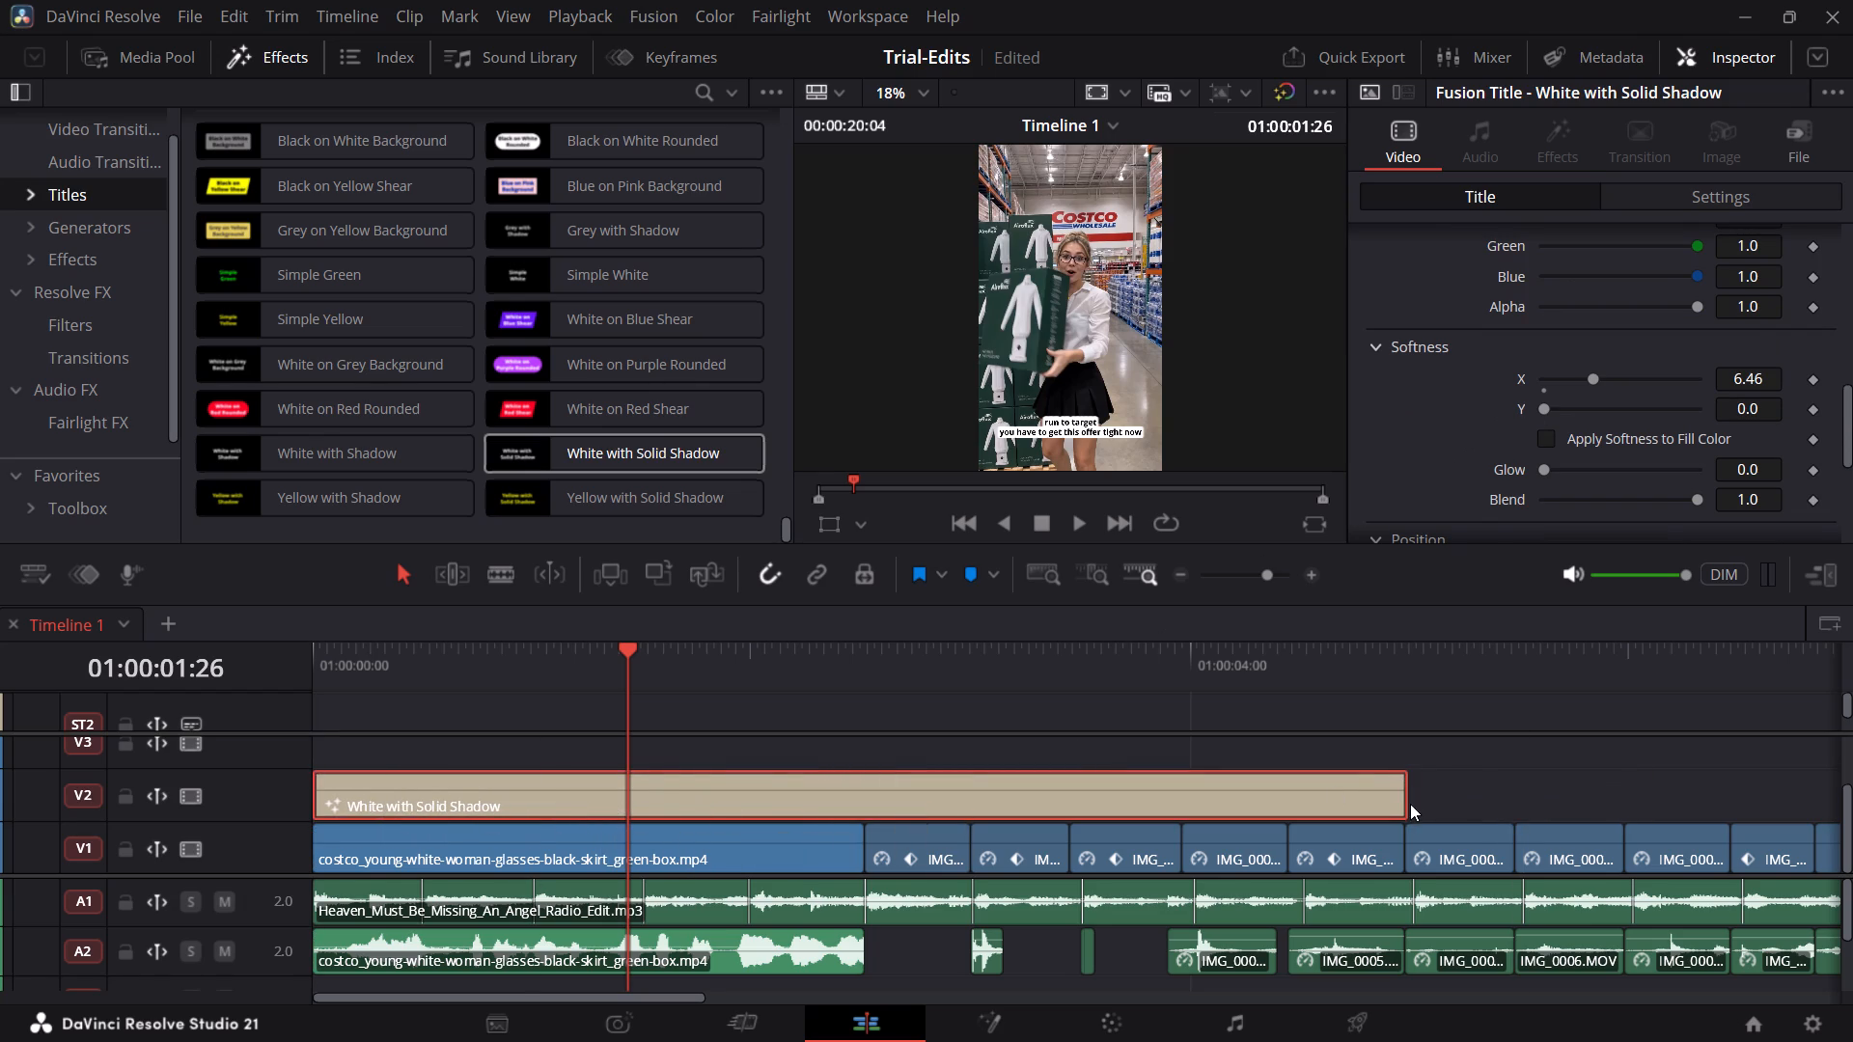
Trim the end of the title clip on V2 back to the V1 cut just before 01:00:04:00.
left_click_drag(1395, 805, 1174, 825)
left_click(1312, 781)
left_click_drag(1188, 800, 1174, 801)
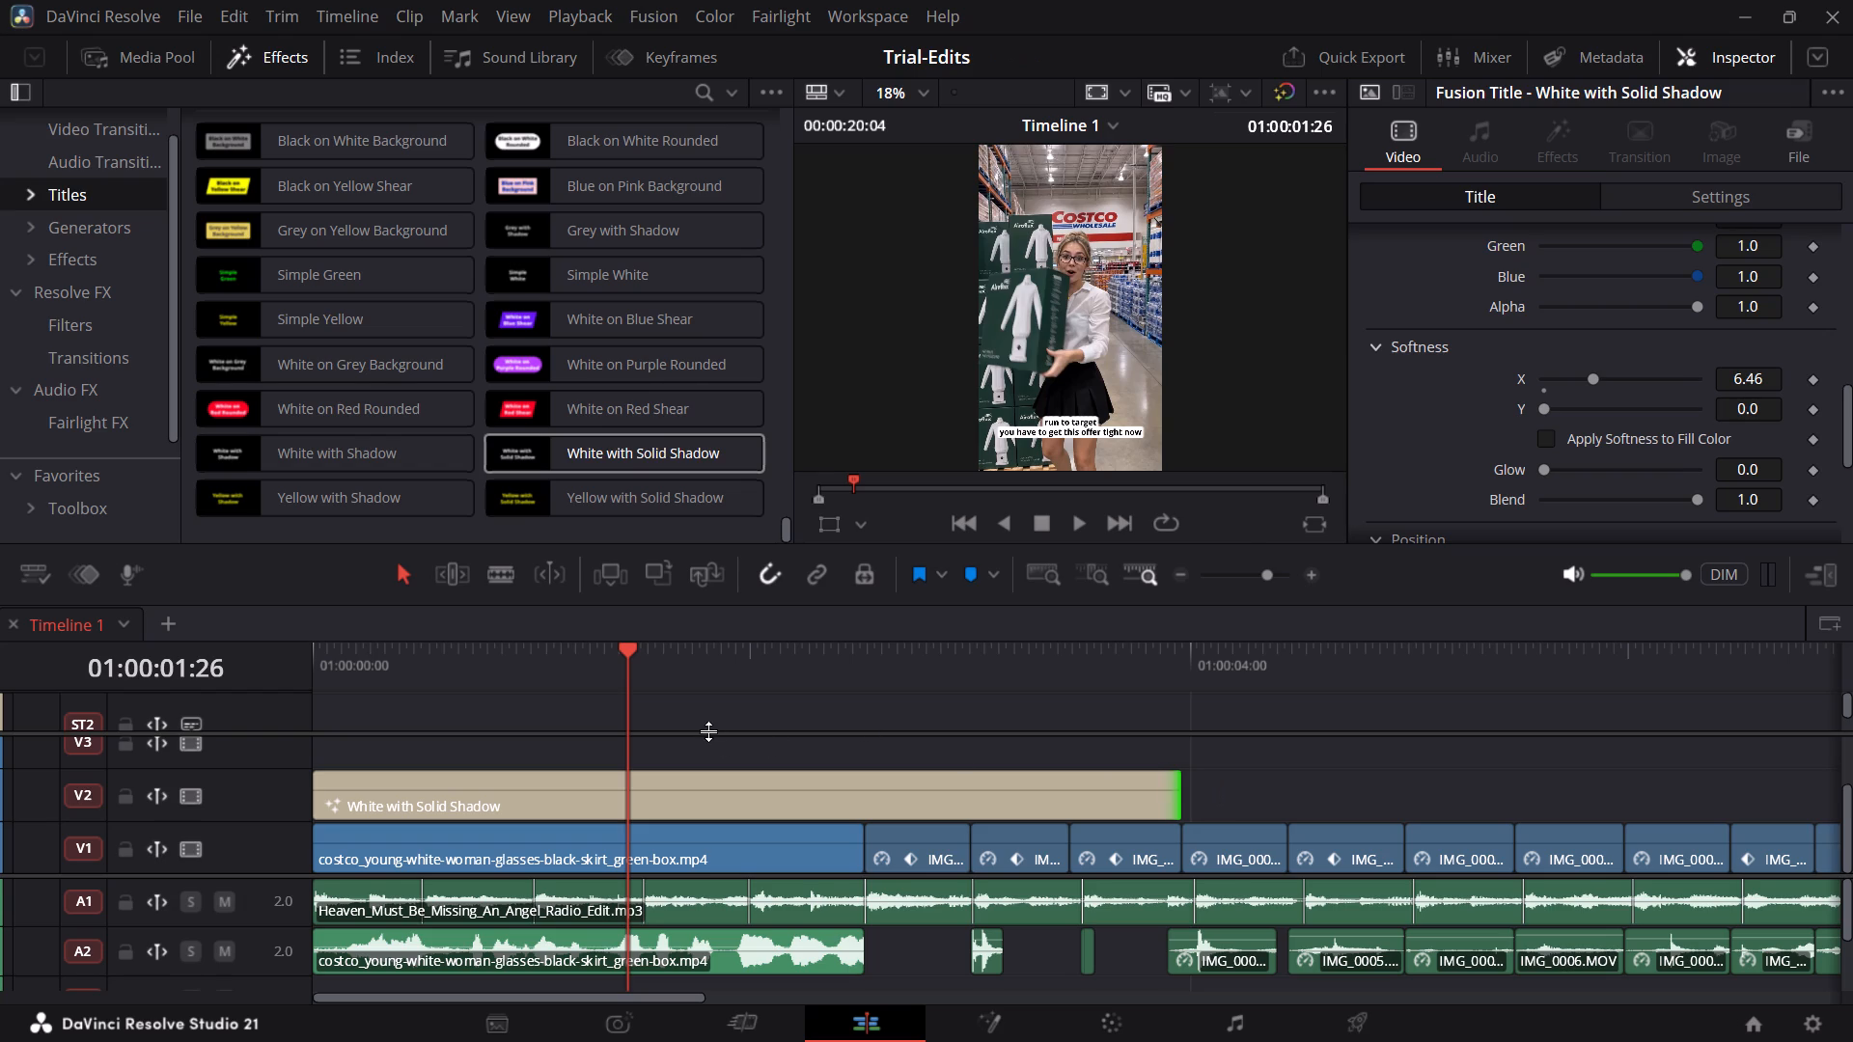
Raise the title in the frame by setting its layout Center Y to about 0.443.
left_click(1029, 782)
scroll(1366, 419, "down", 1)
scroll(1366, 419, "up", 4)
scroll(1366, 419, "down", 1)
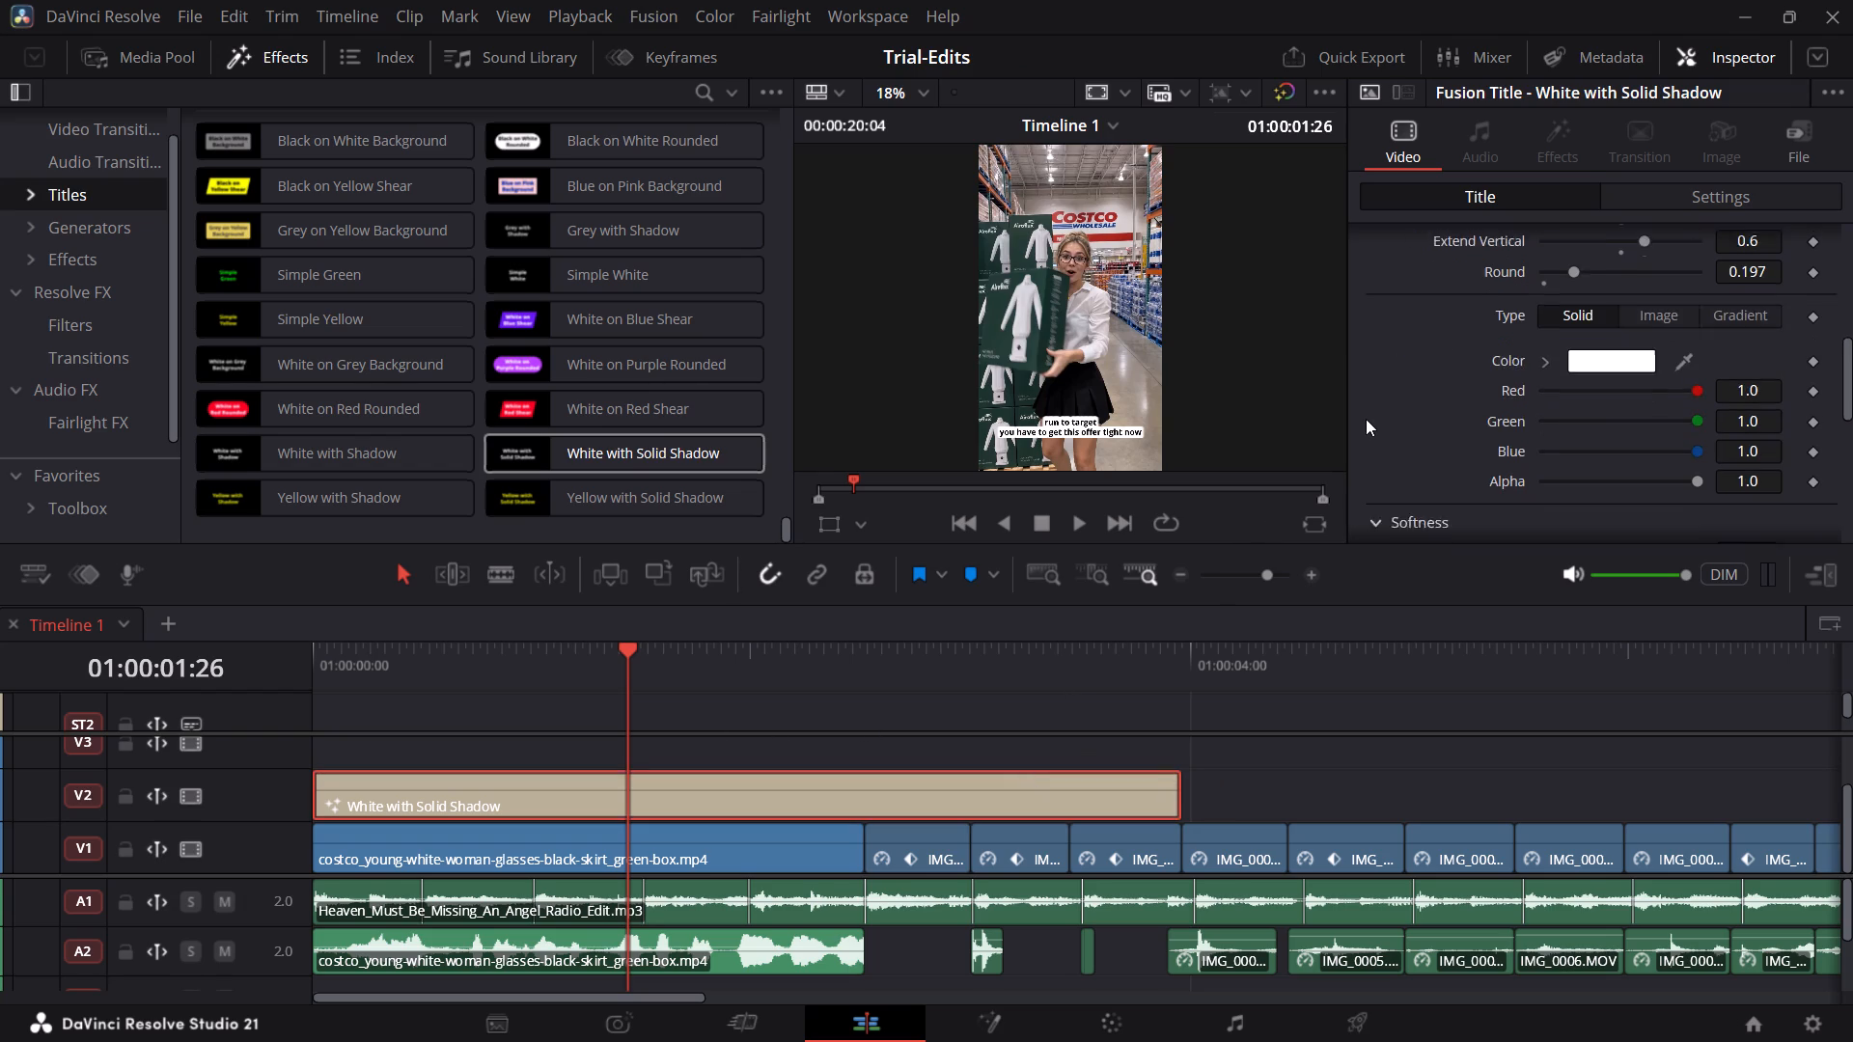
scroll(1366, 419, "down", 1)
scroll(1435, 400, "up", 5)
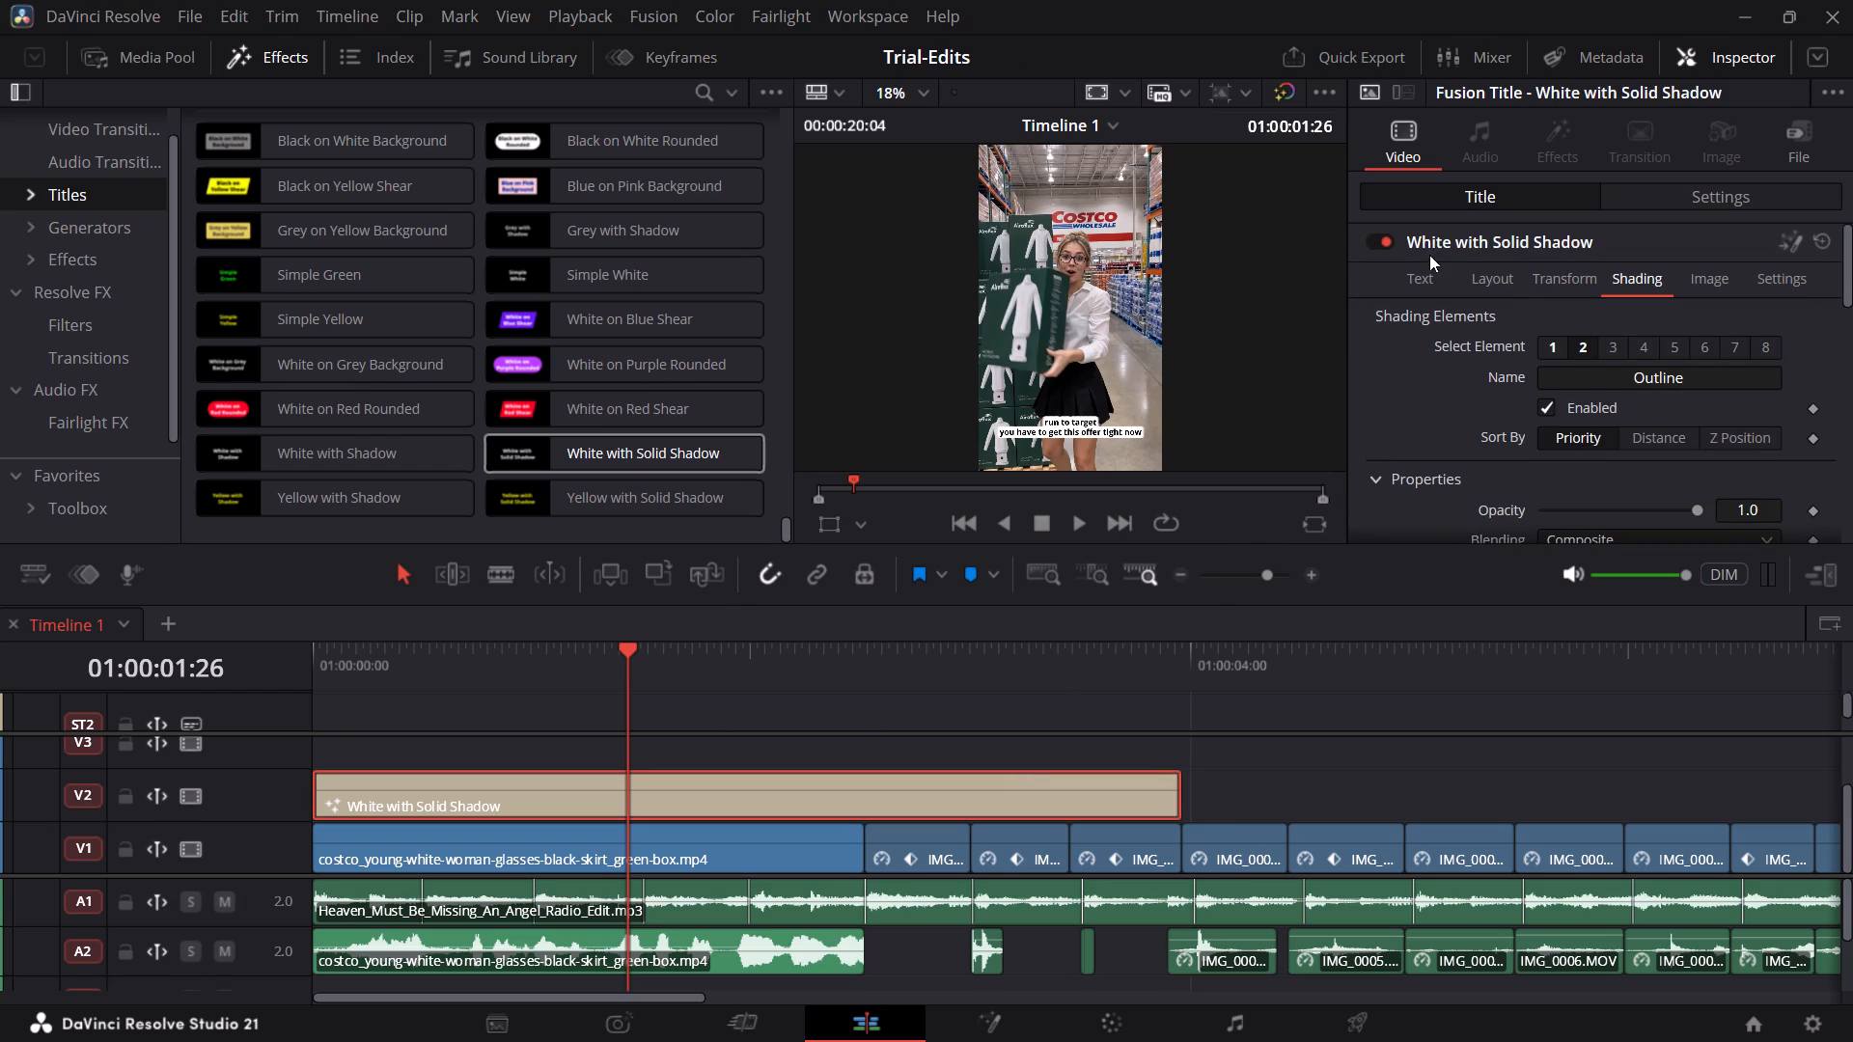
left_click(1462, 272)
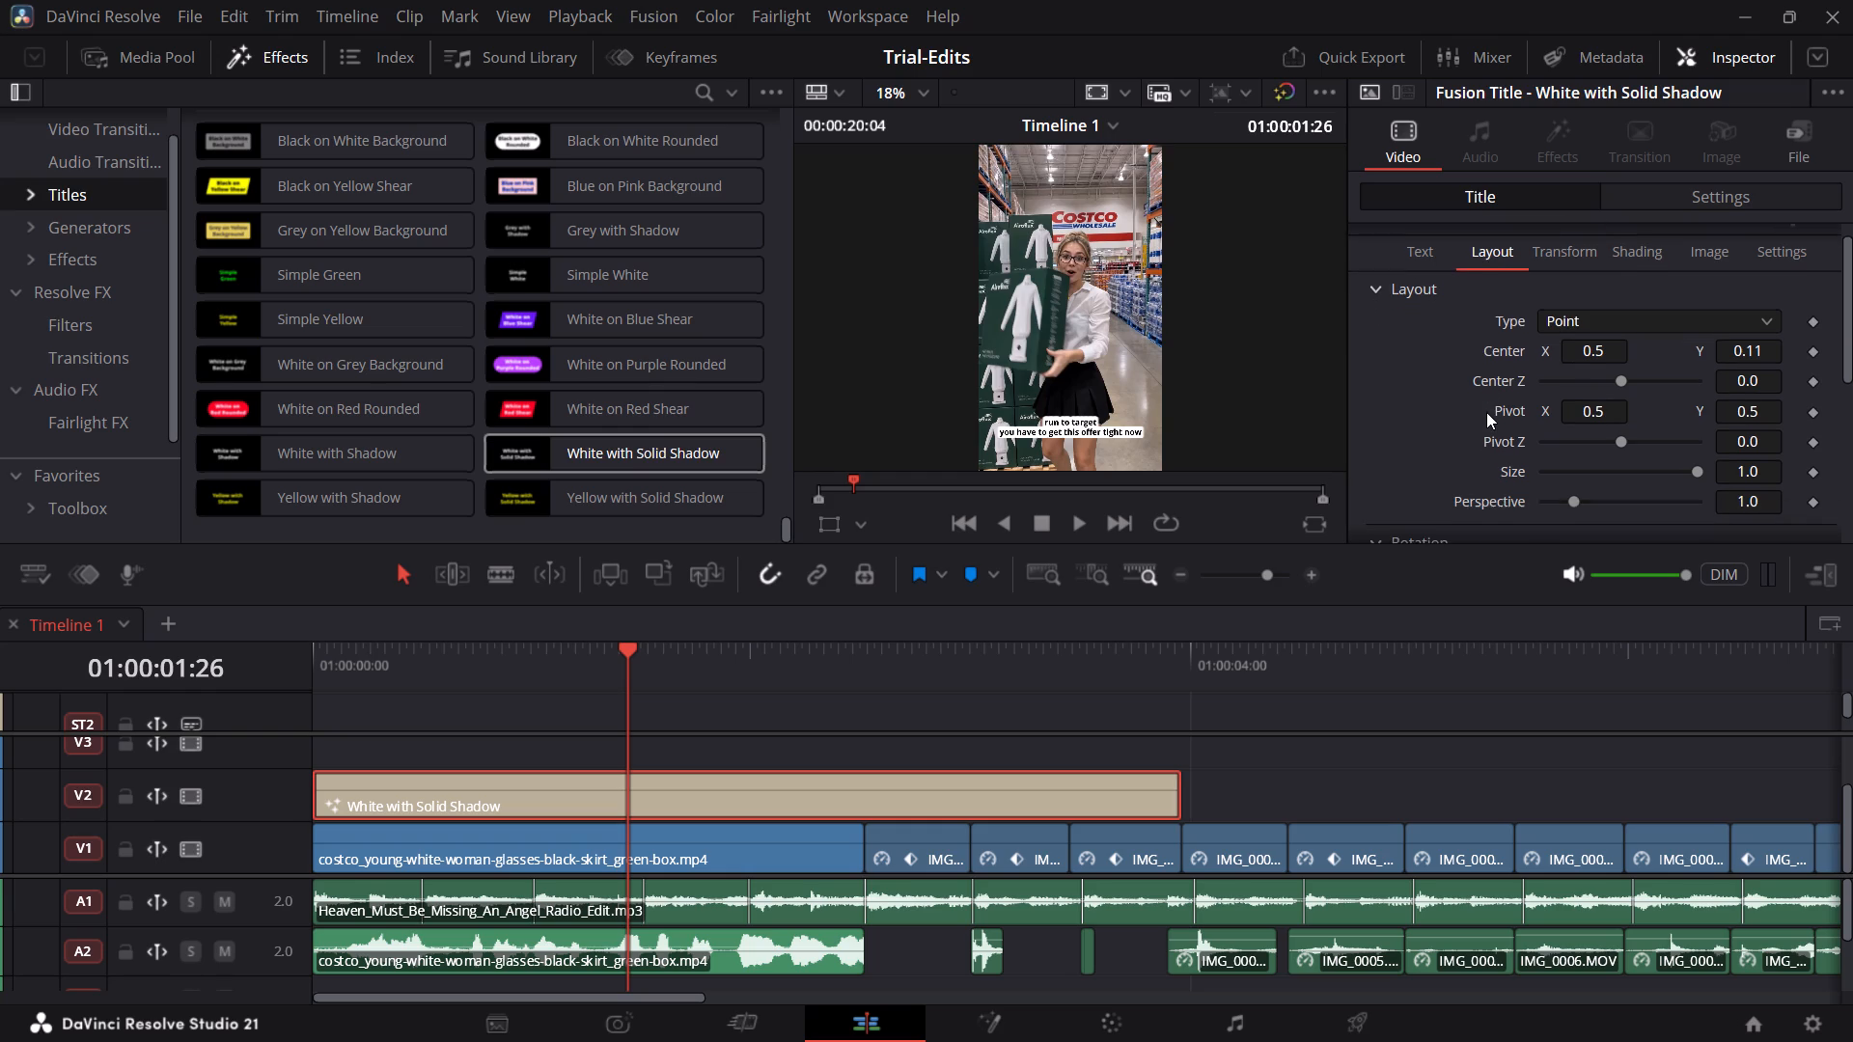
left_click_drag(1738, 370, 1777, 370)
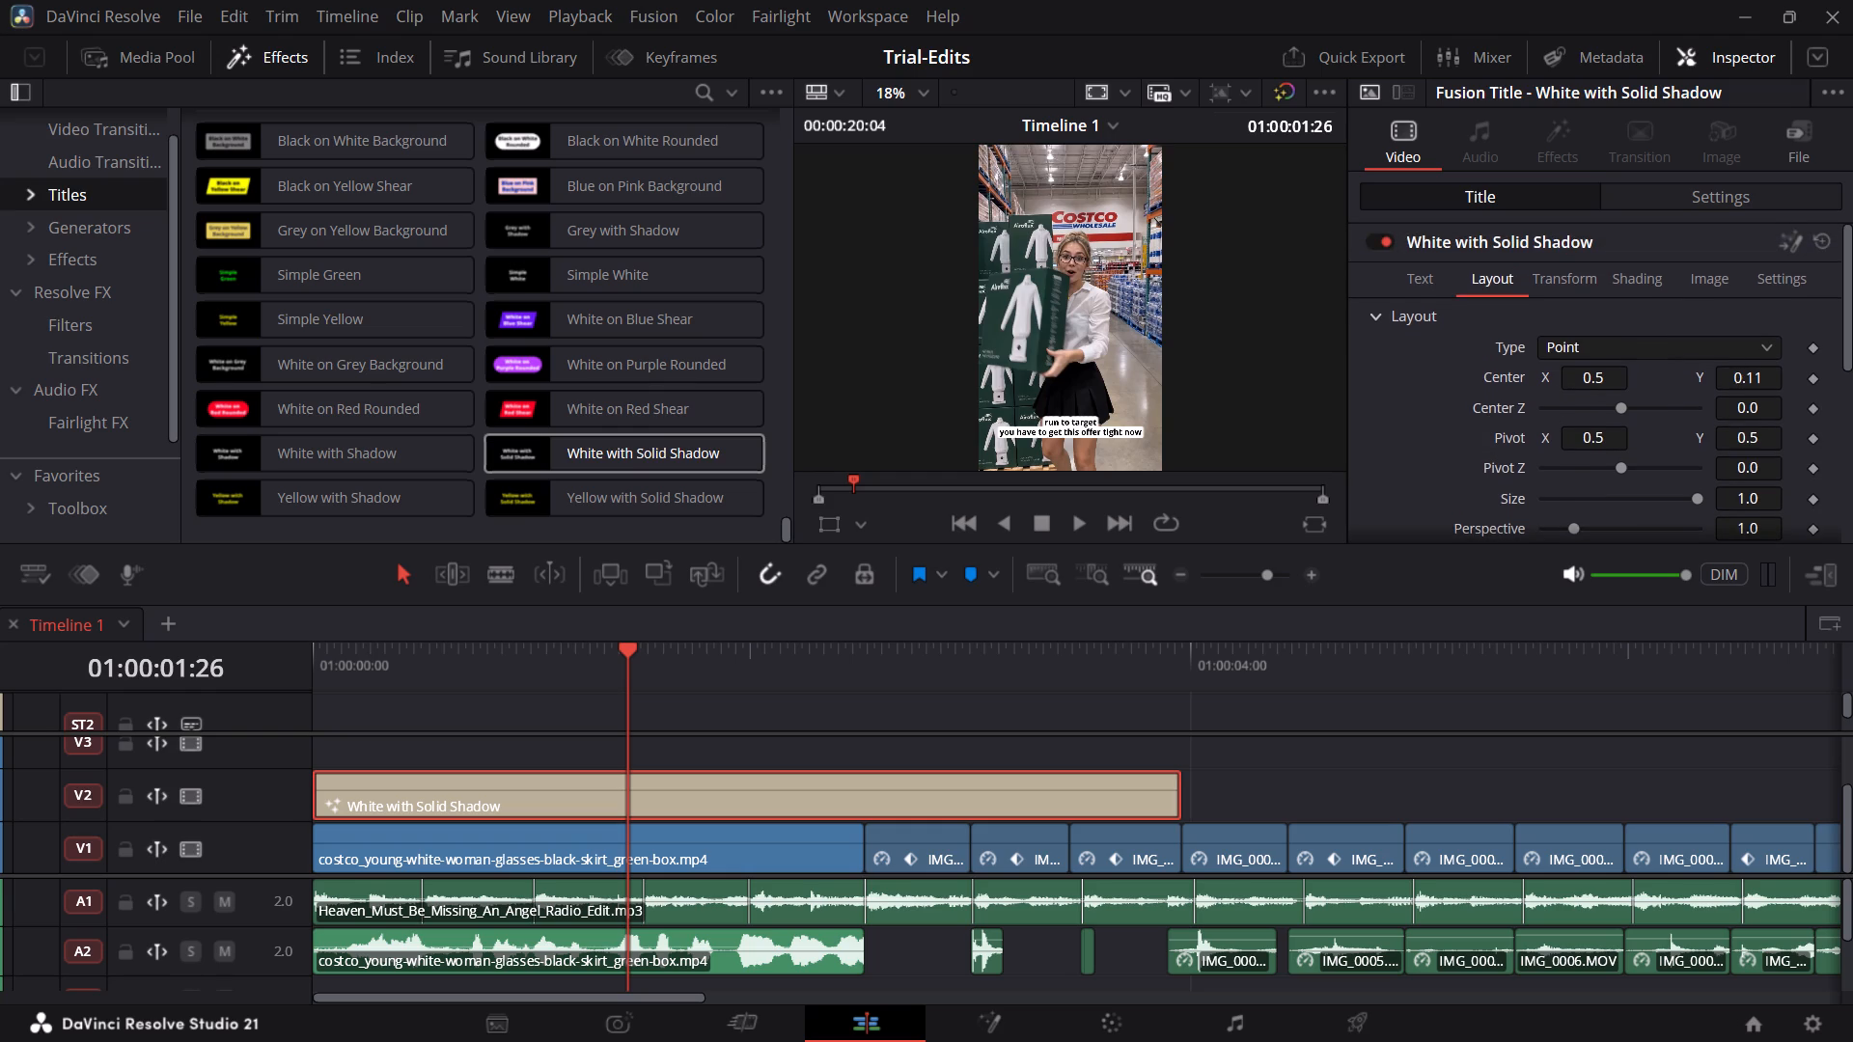
left_click_drag(1777, 370, 1245, 390)
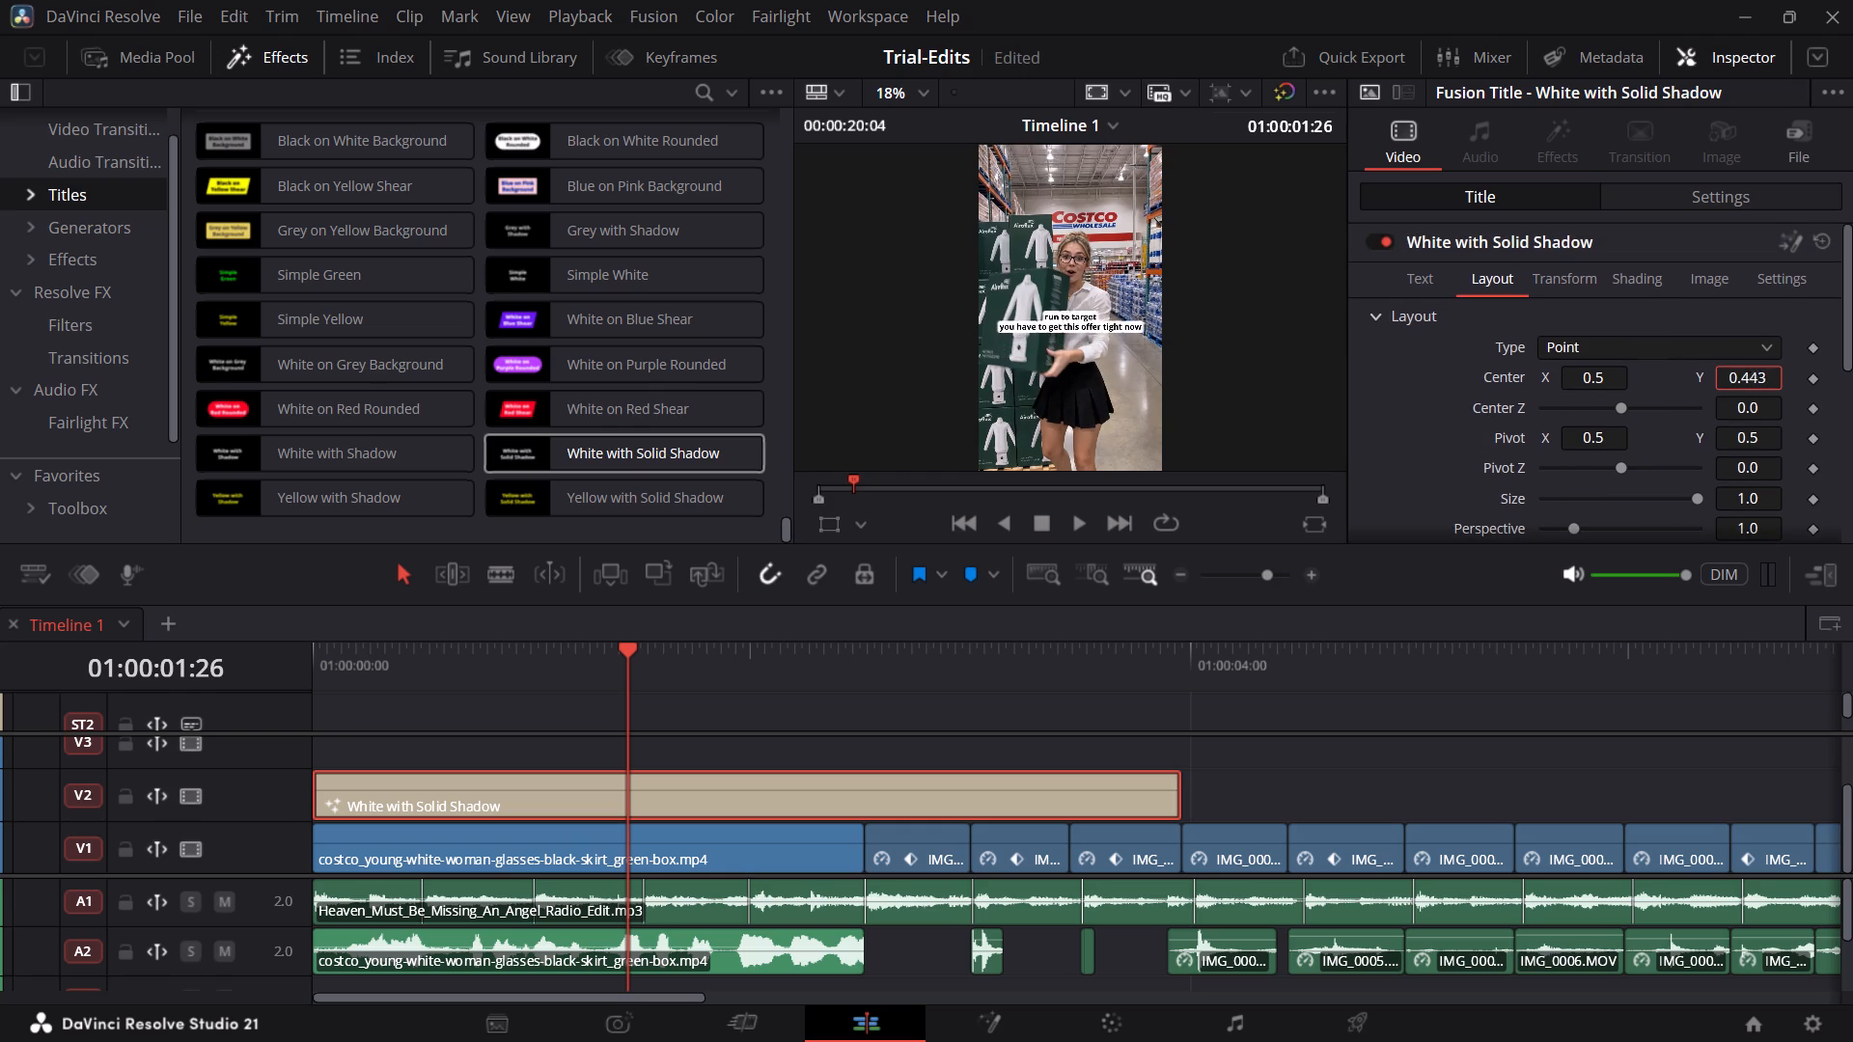
Raise the title higher in the frame by setting its layout Center Y to about 0.763.
left_click_drag(1245, 390, 1525, 340)
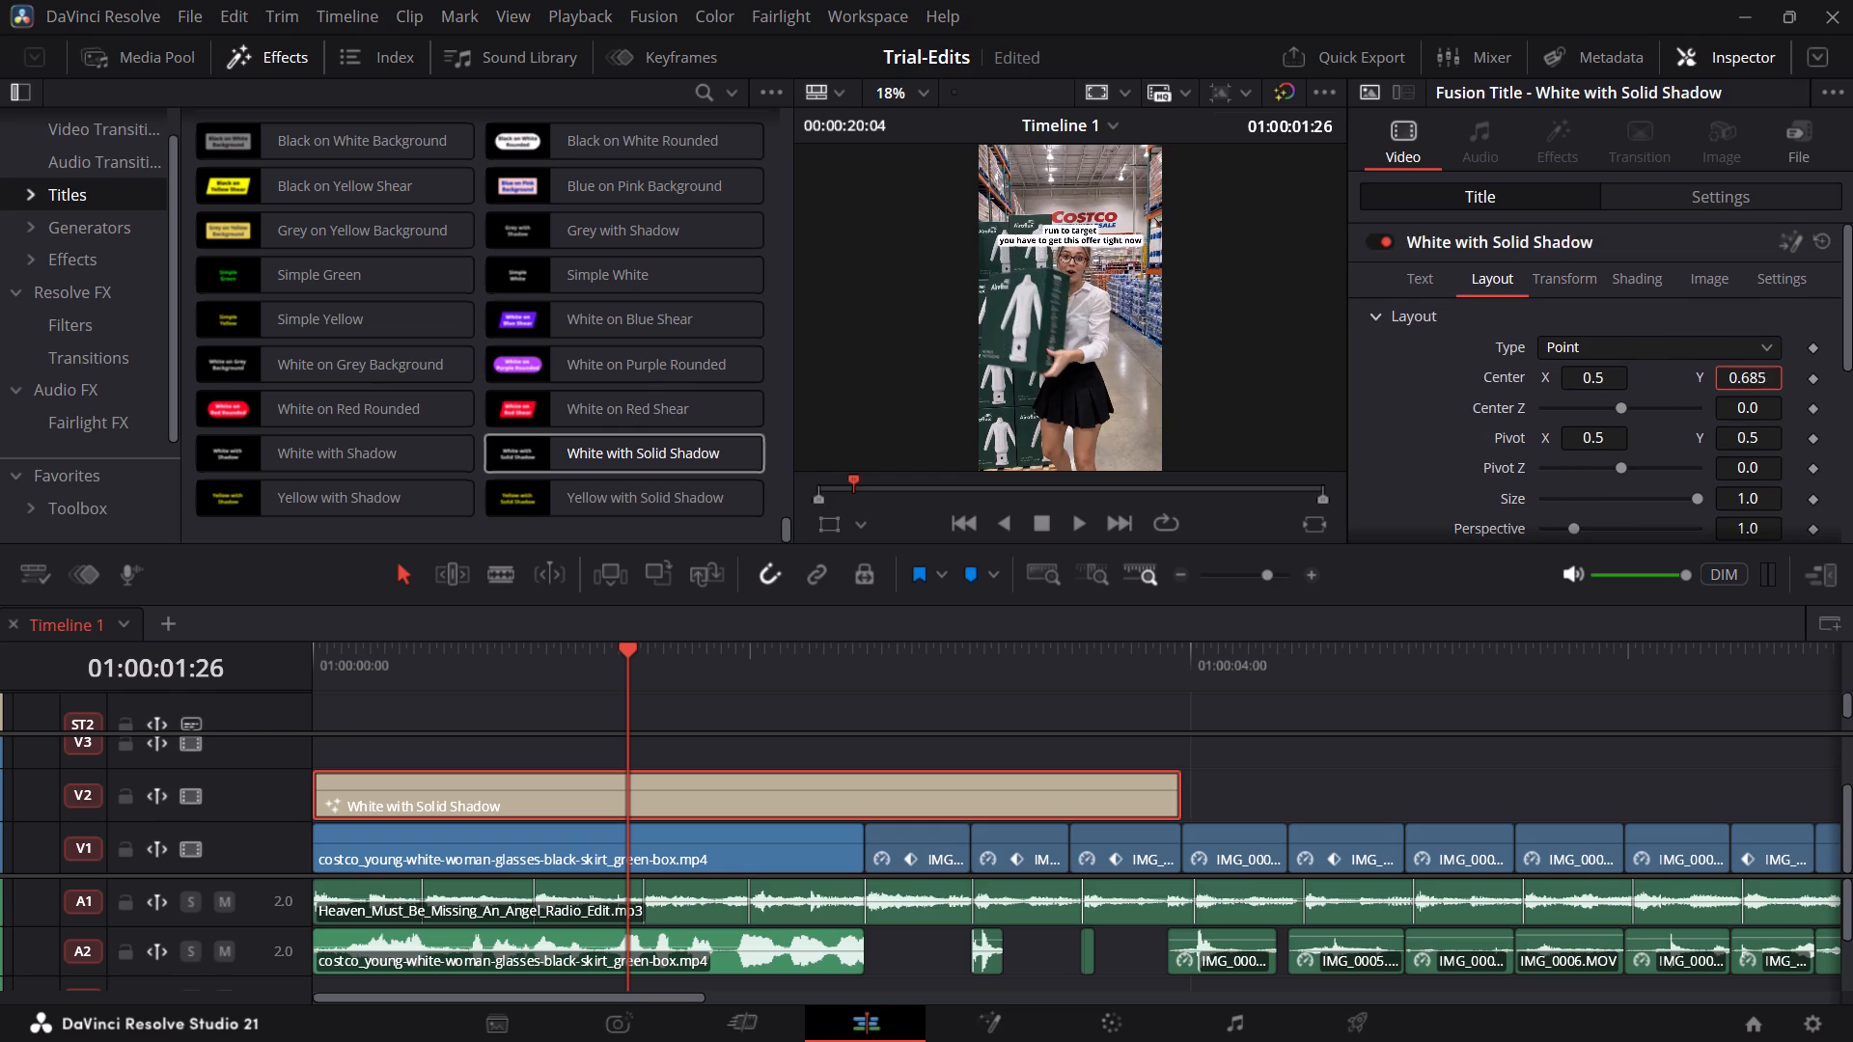
left_click_drag(1525, 340, 1563, 304)
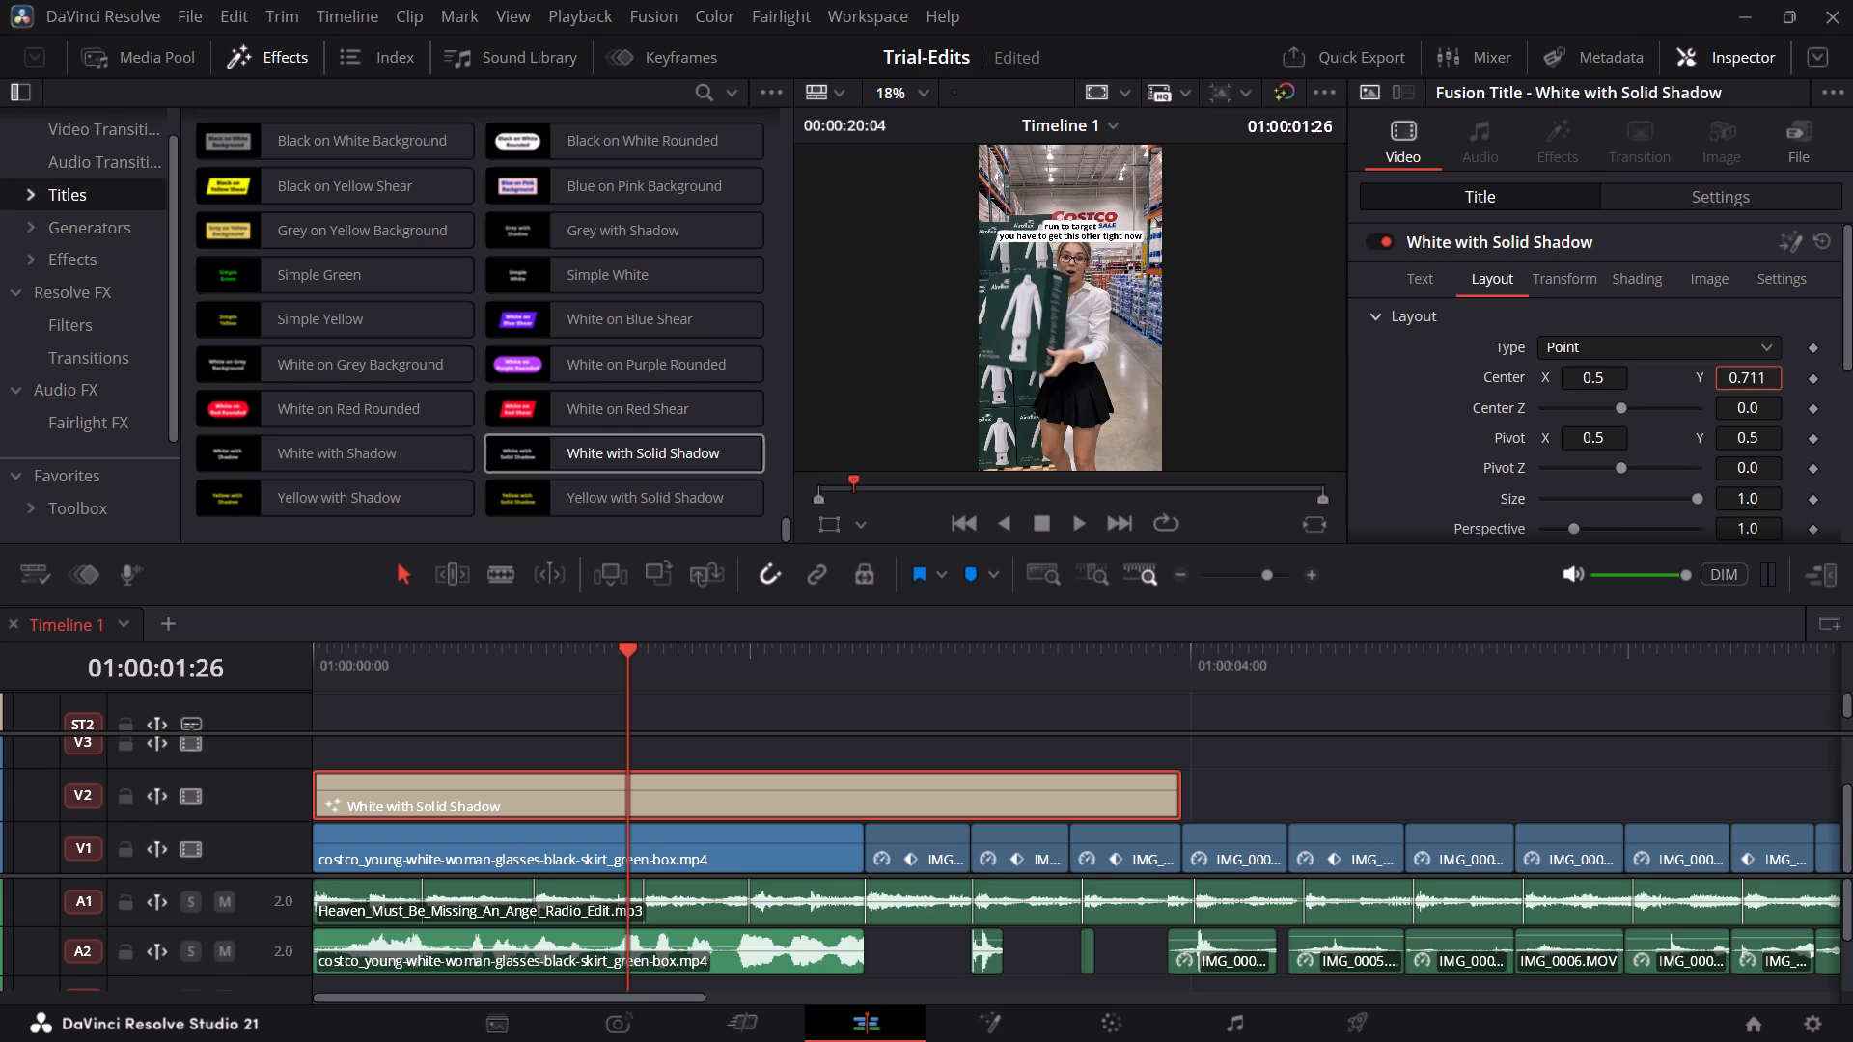
left_click_drag(1563, 304, 1623, 304)
Play the timeline full screen to check the title's placement over the video.
scroll(1474, 442, "down", 1)
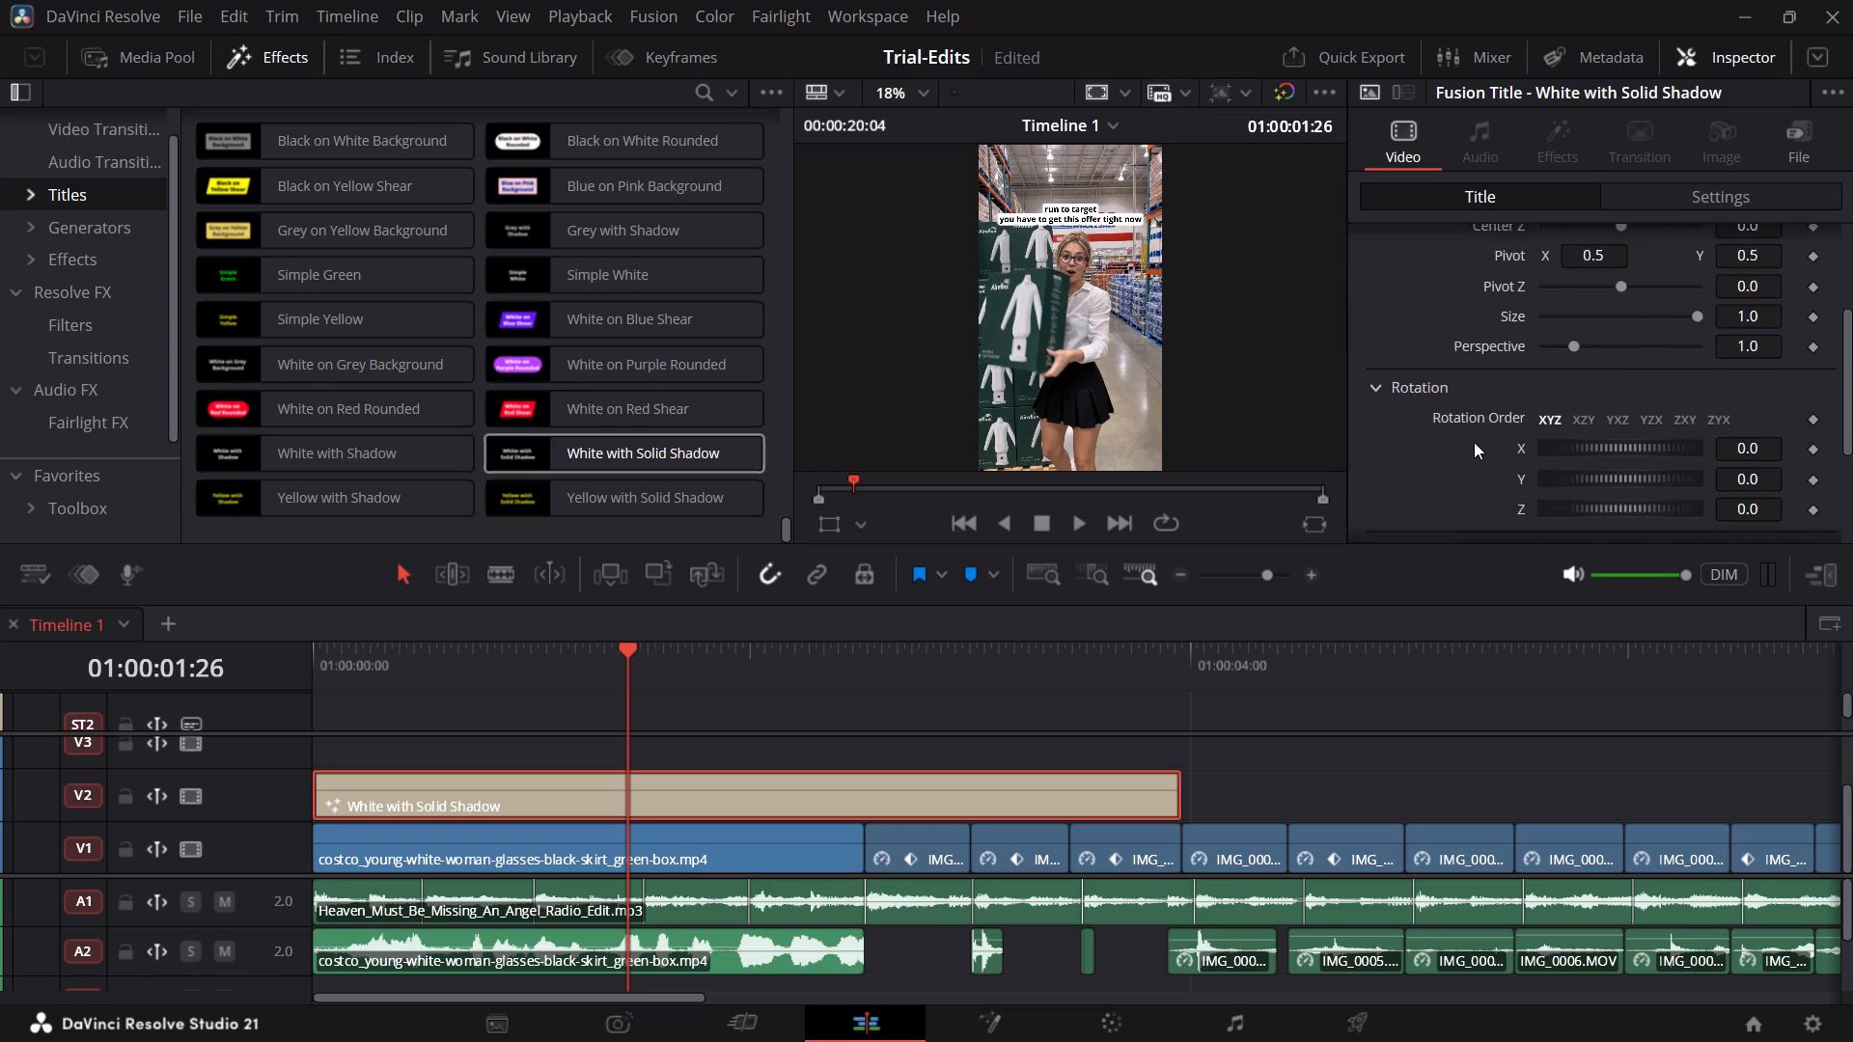
scroll(1474, 442, "down", 2)
key("ctrl+f")
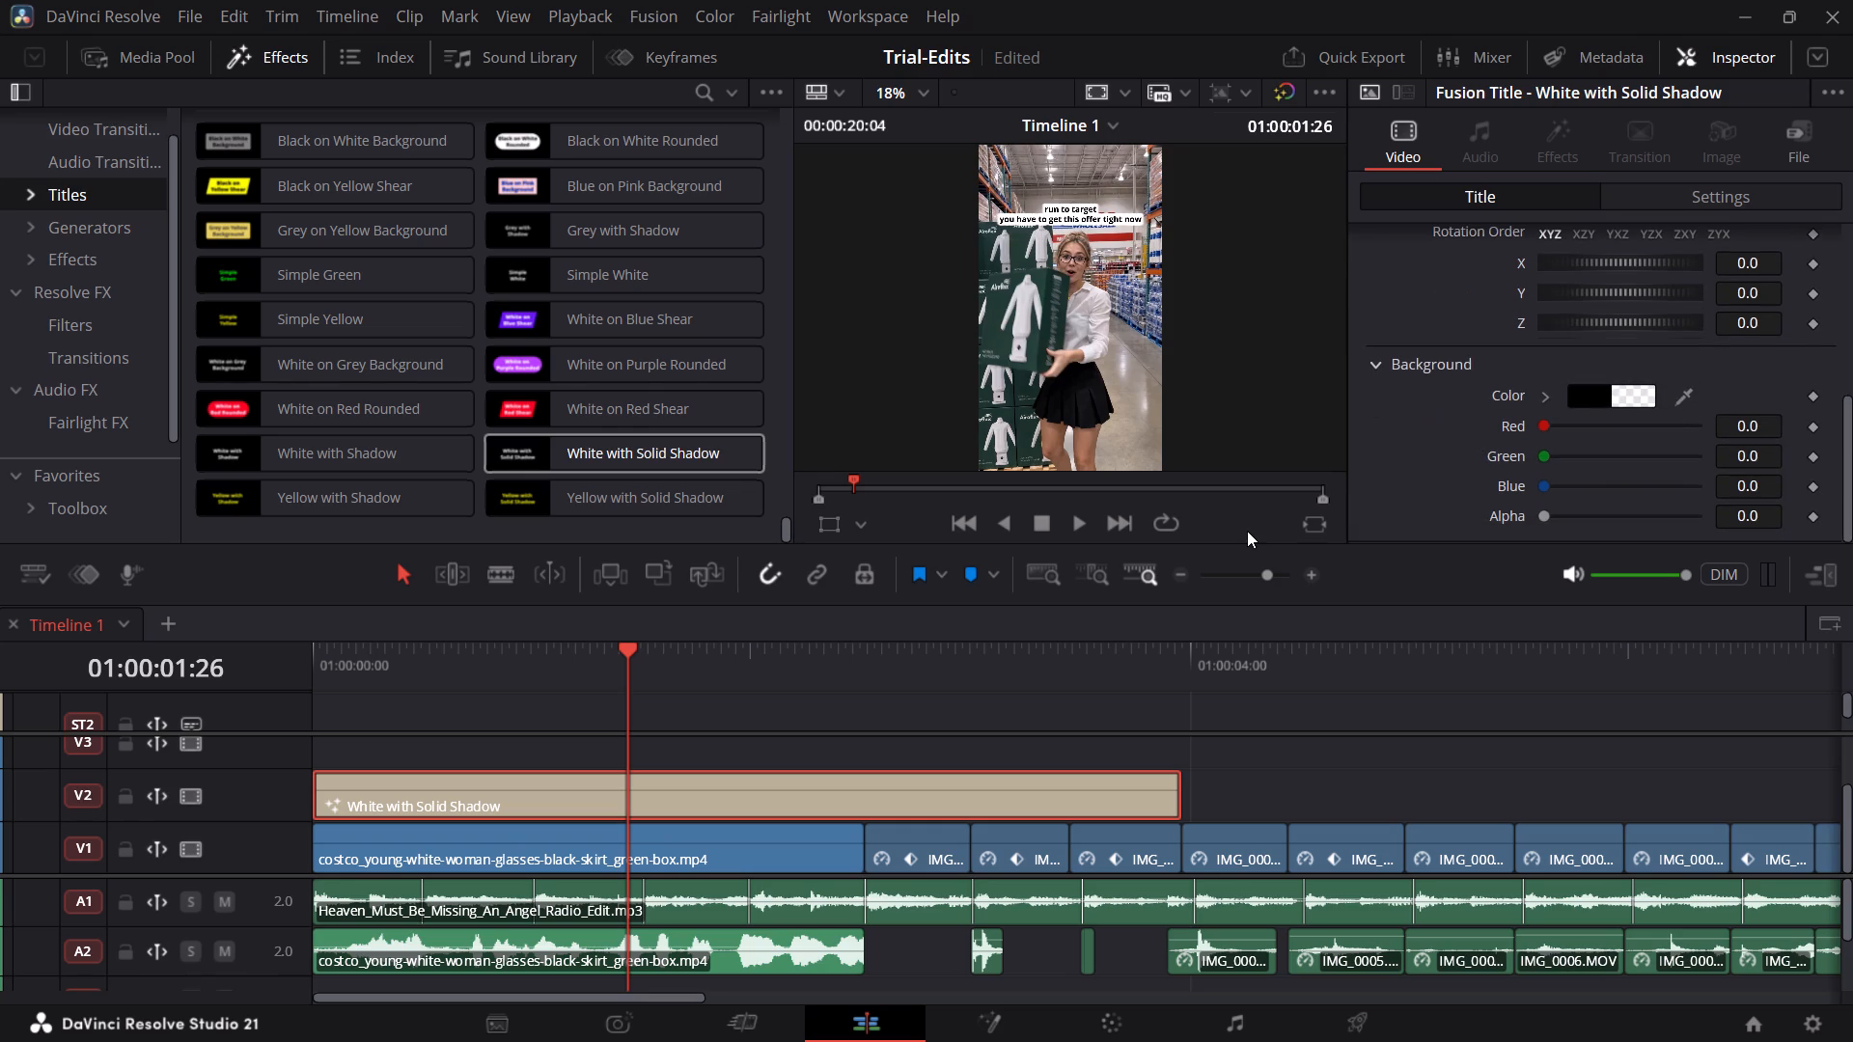
key("space")
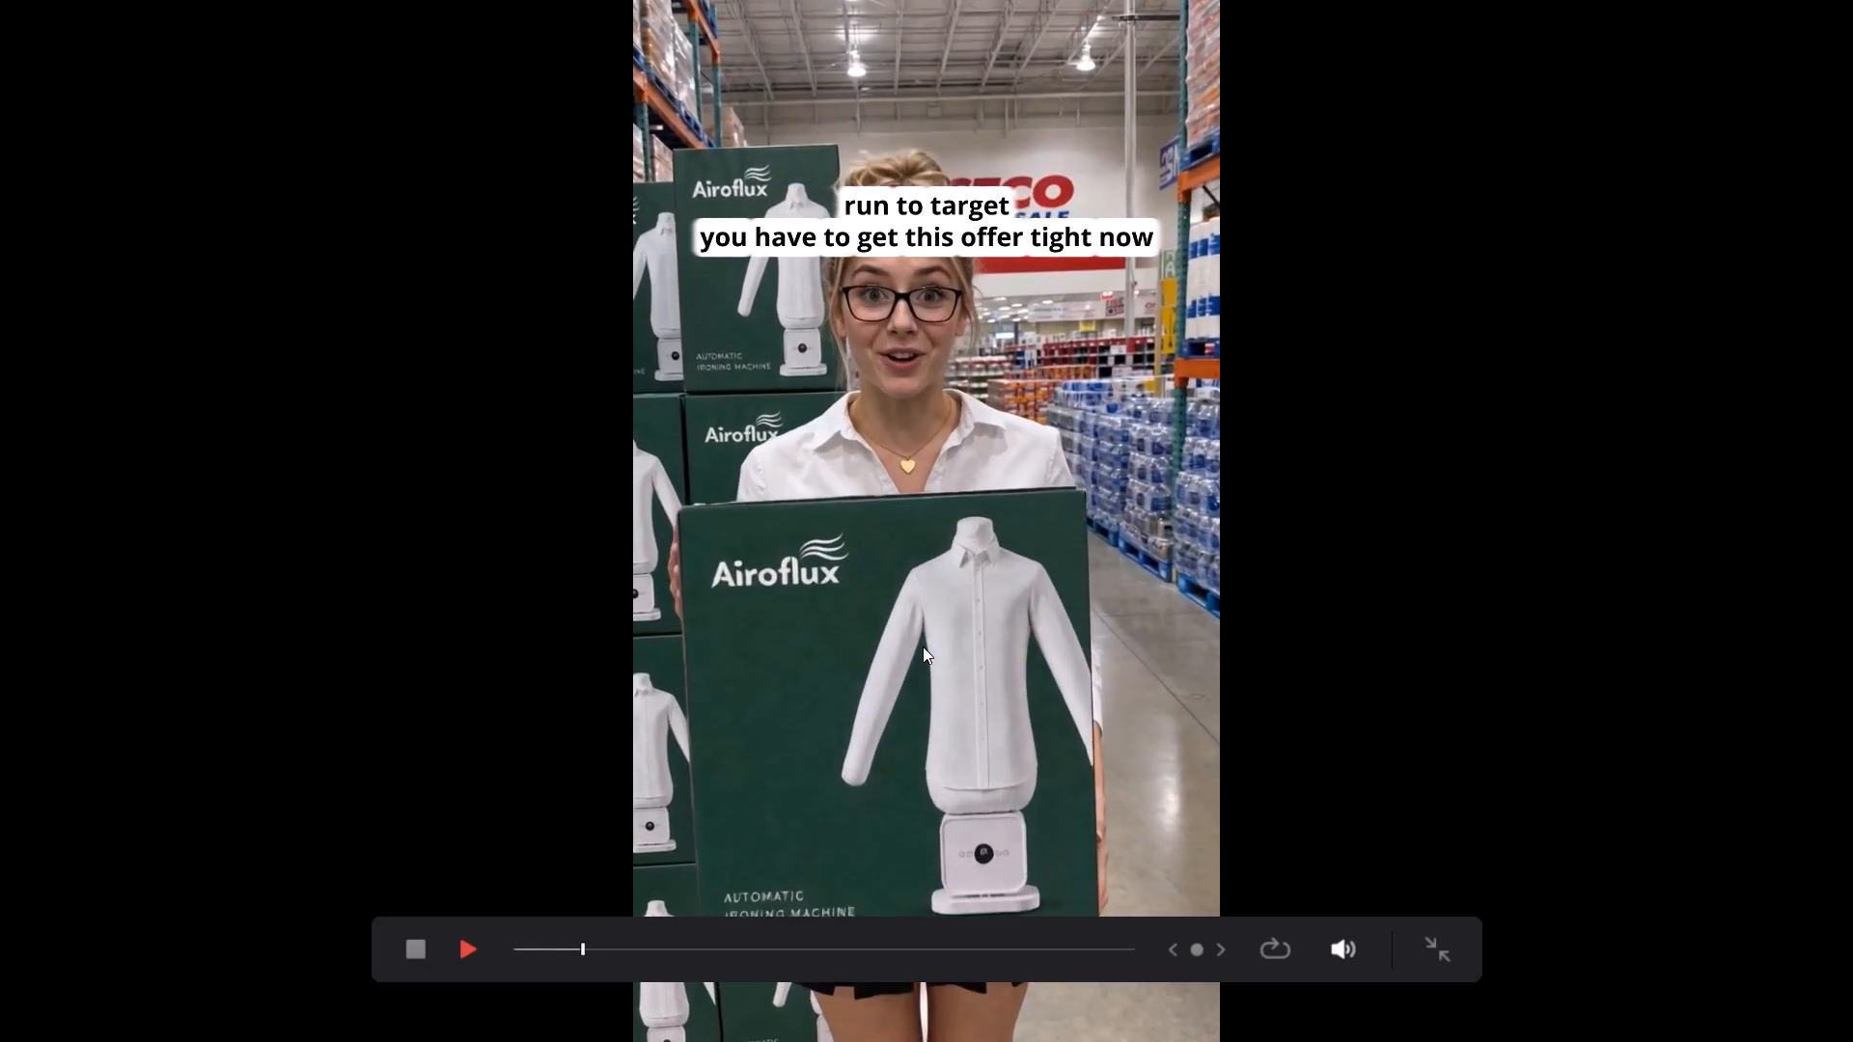
key("space")
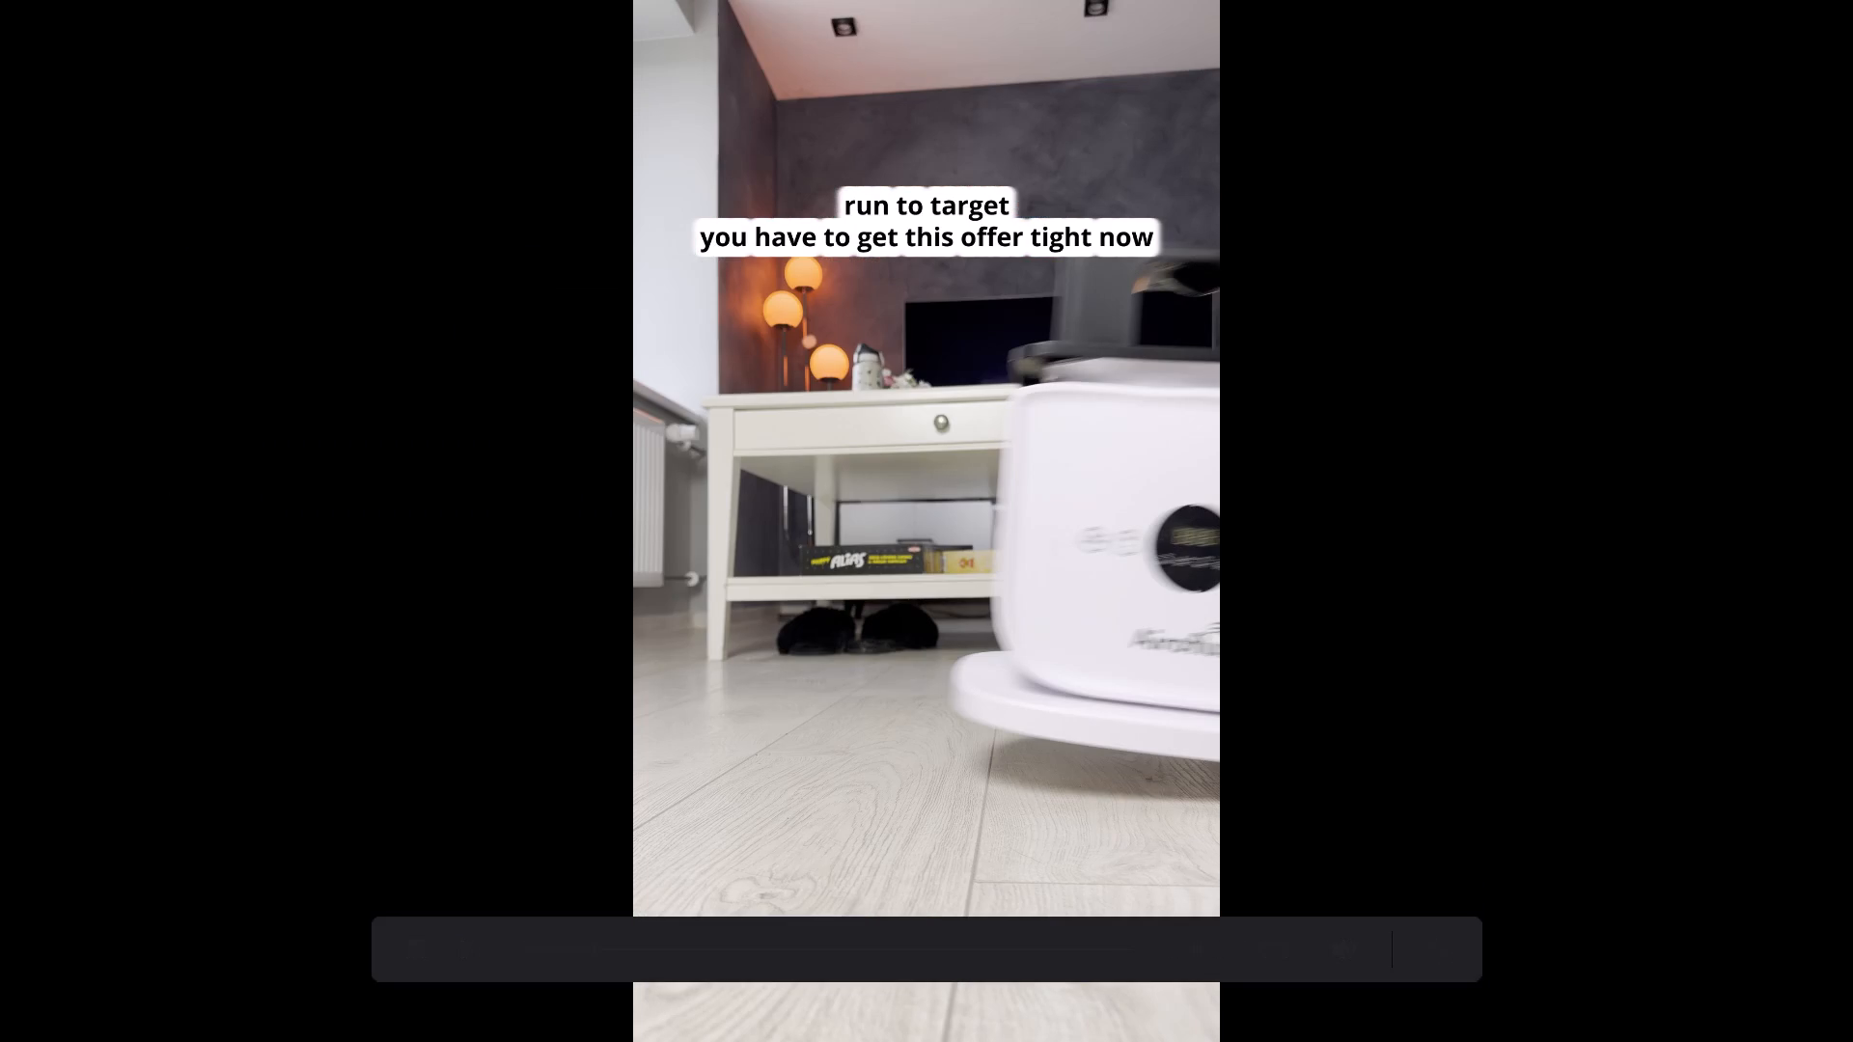
key("Escape")
Set the Level of the Outline shading element's background box to Line.
scroll(1422, 396, "up", 2)
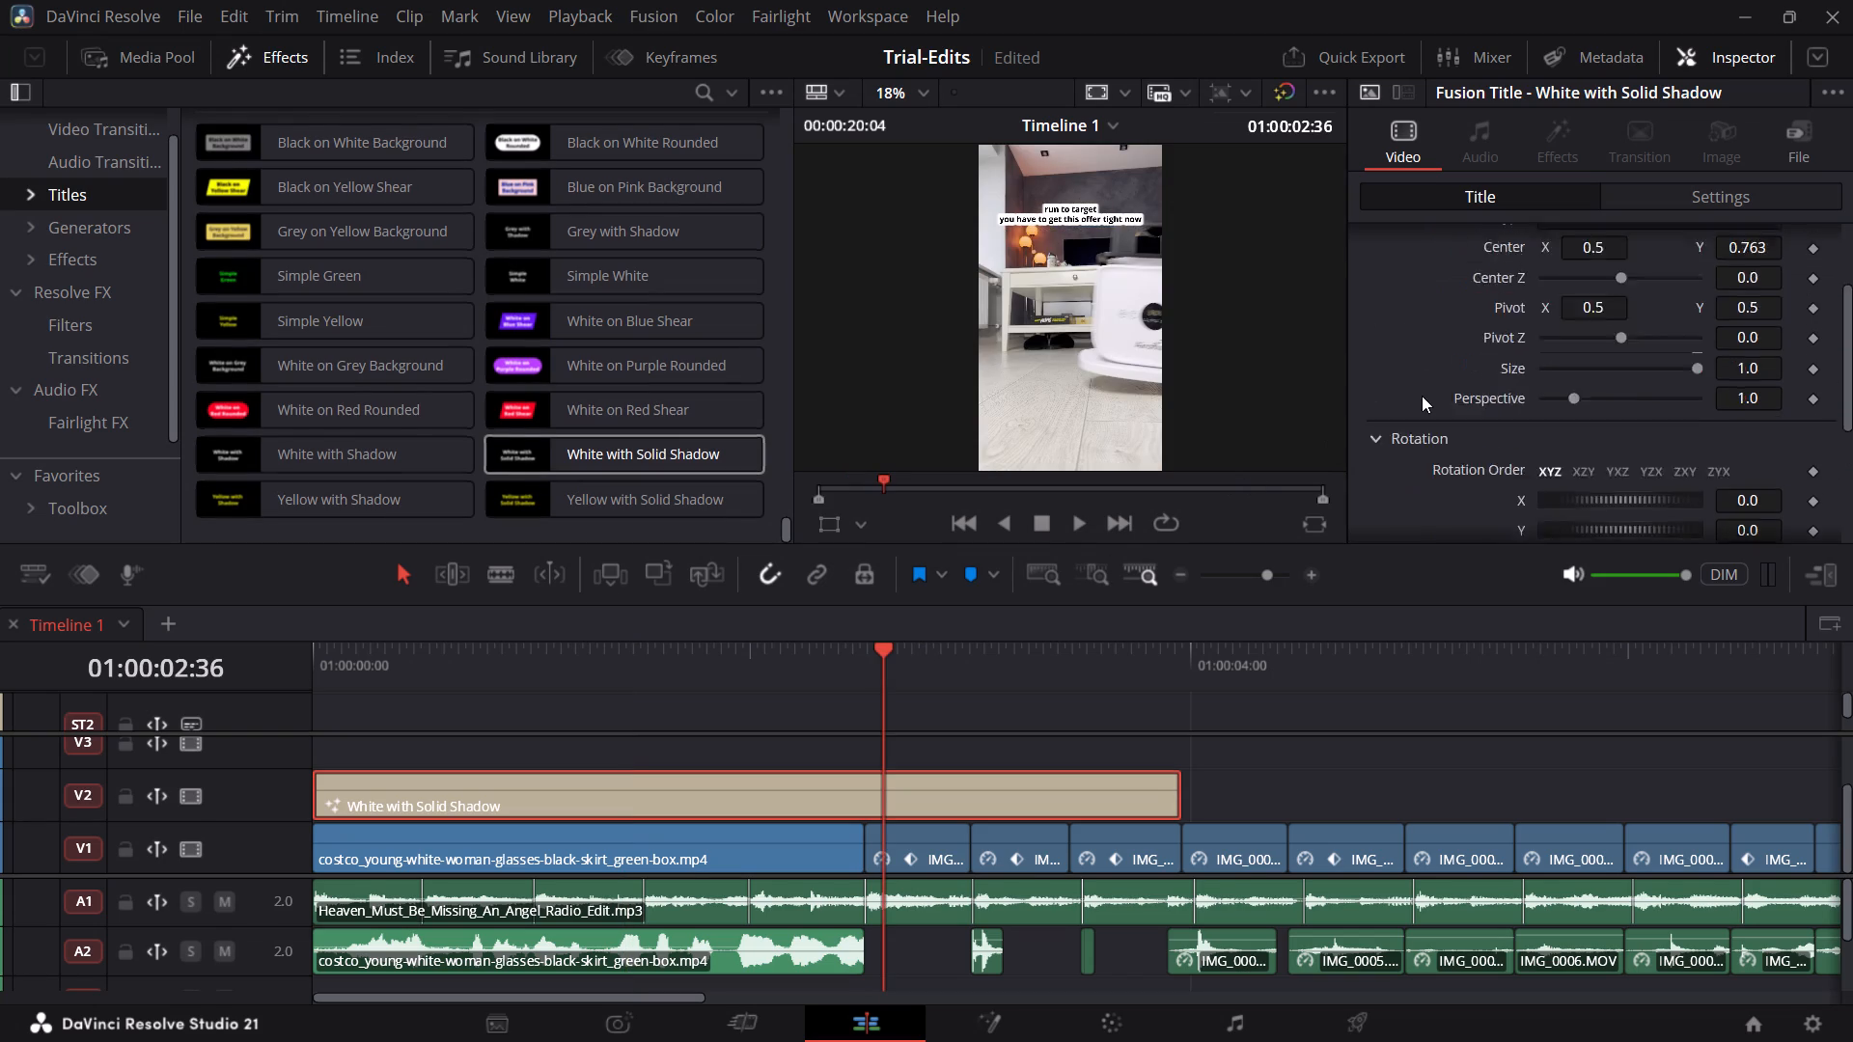
scroll(1422, 396, "up", 1)
left_click(1545, 273)
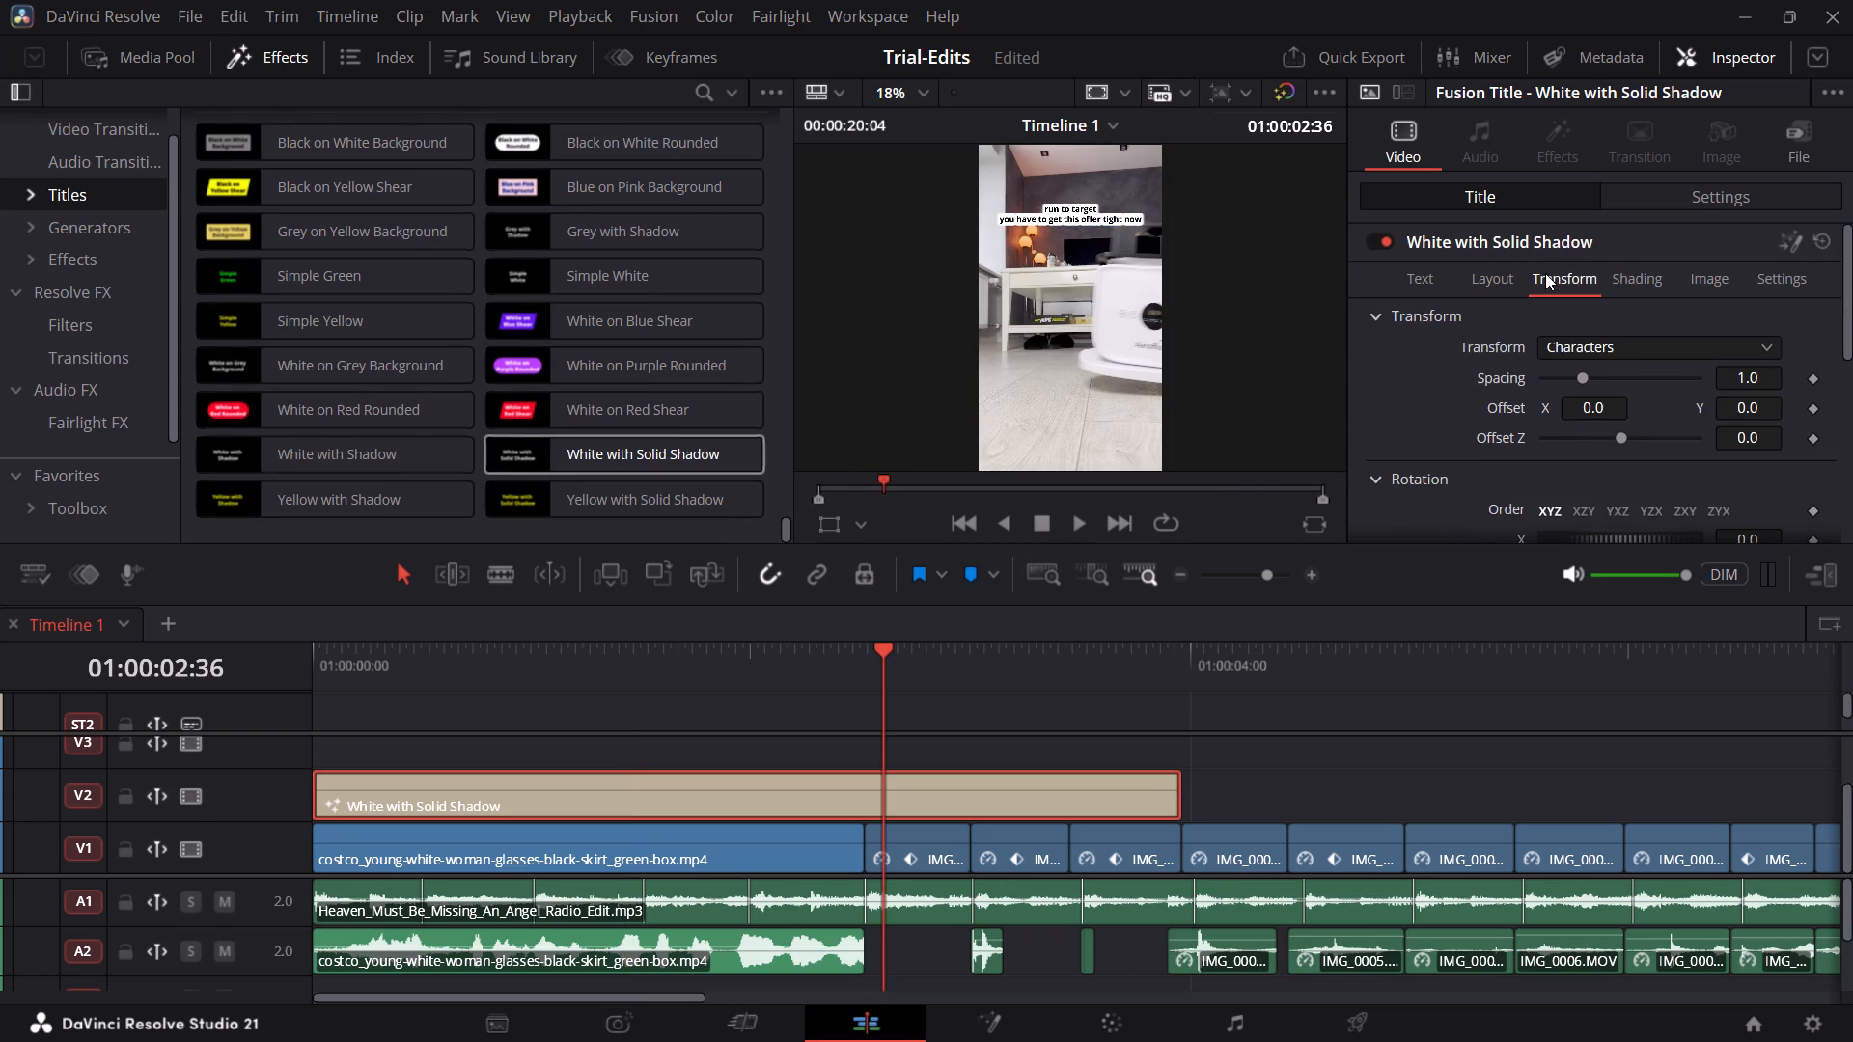
left_click(1615, 285)
scroll(1562, 391, "down", 1)
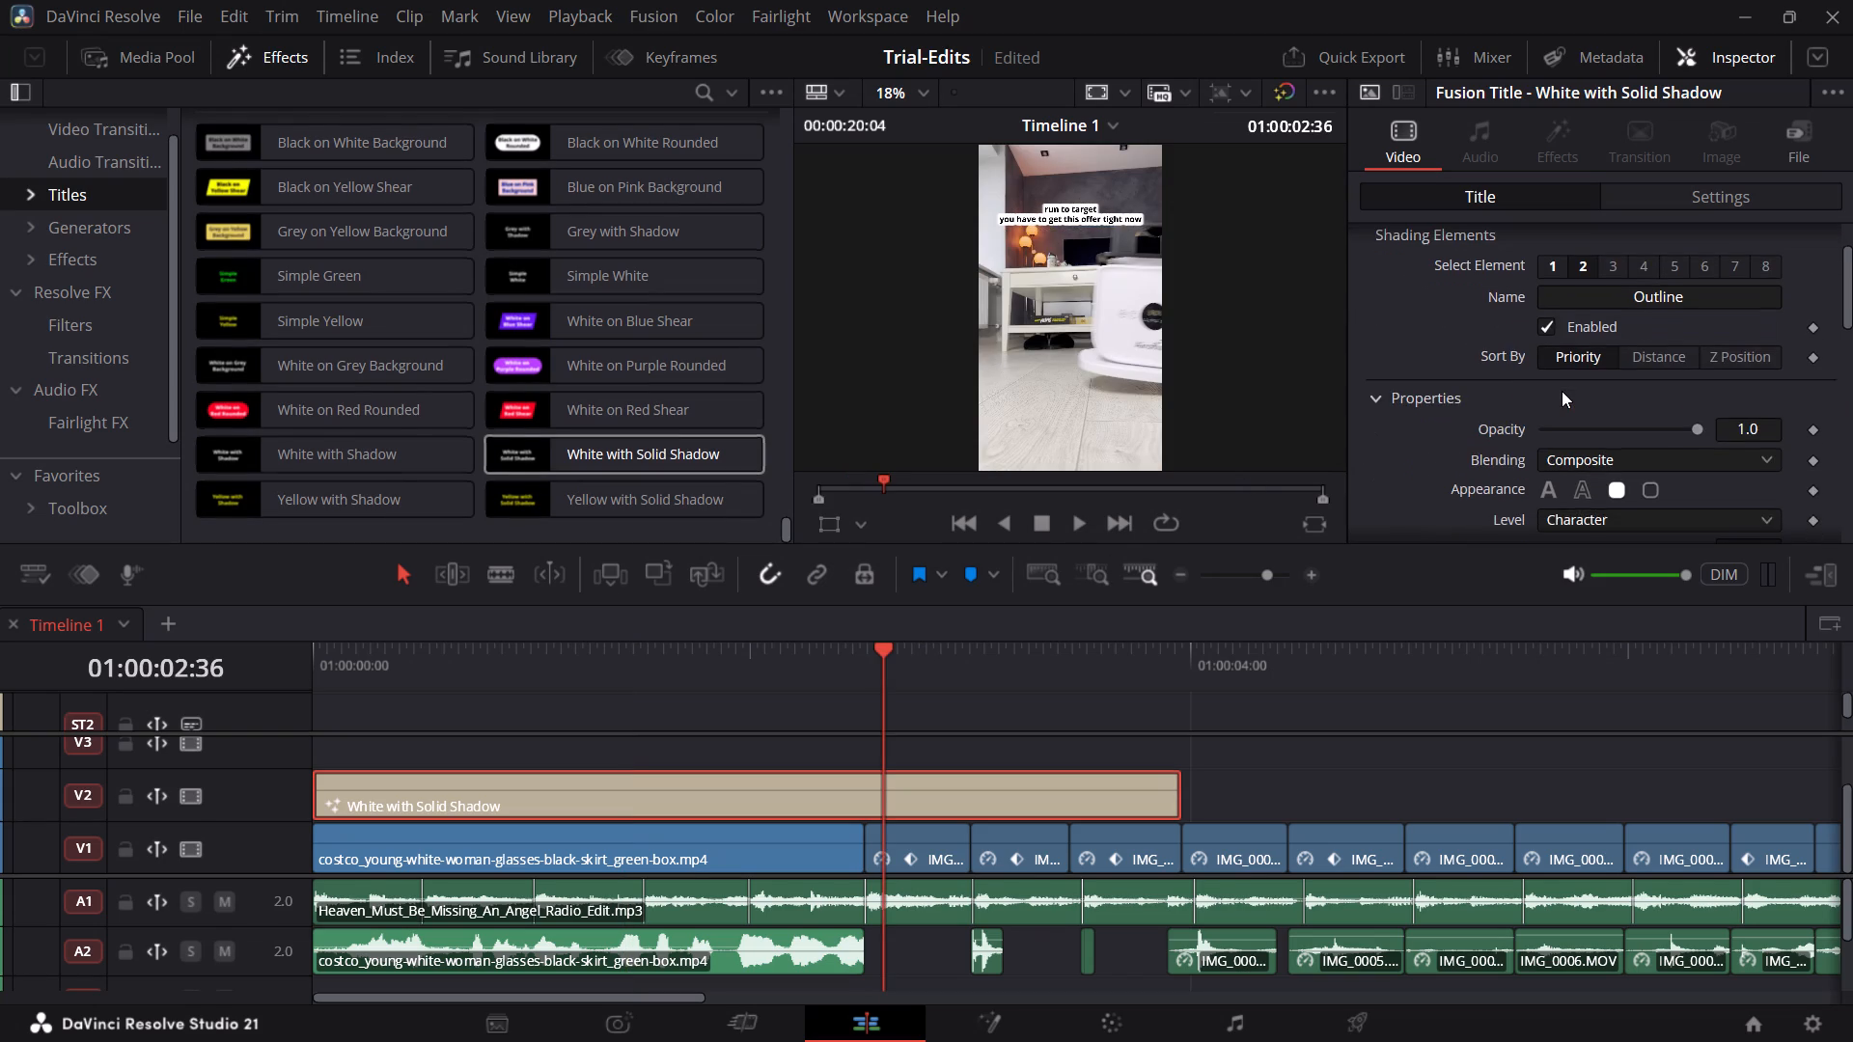
scroll(1562, 391, "down", 1)
left_click(1677, 461)
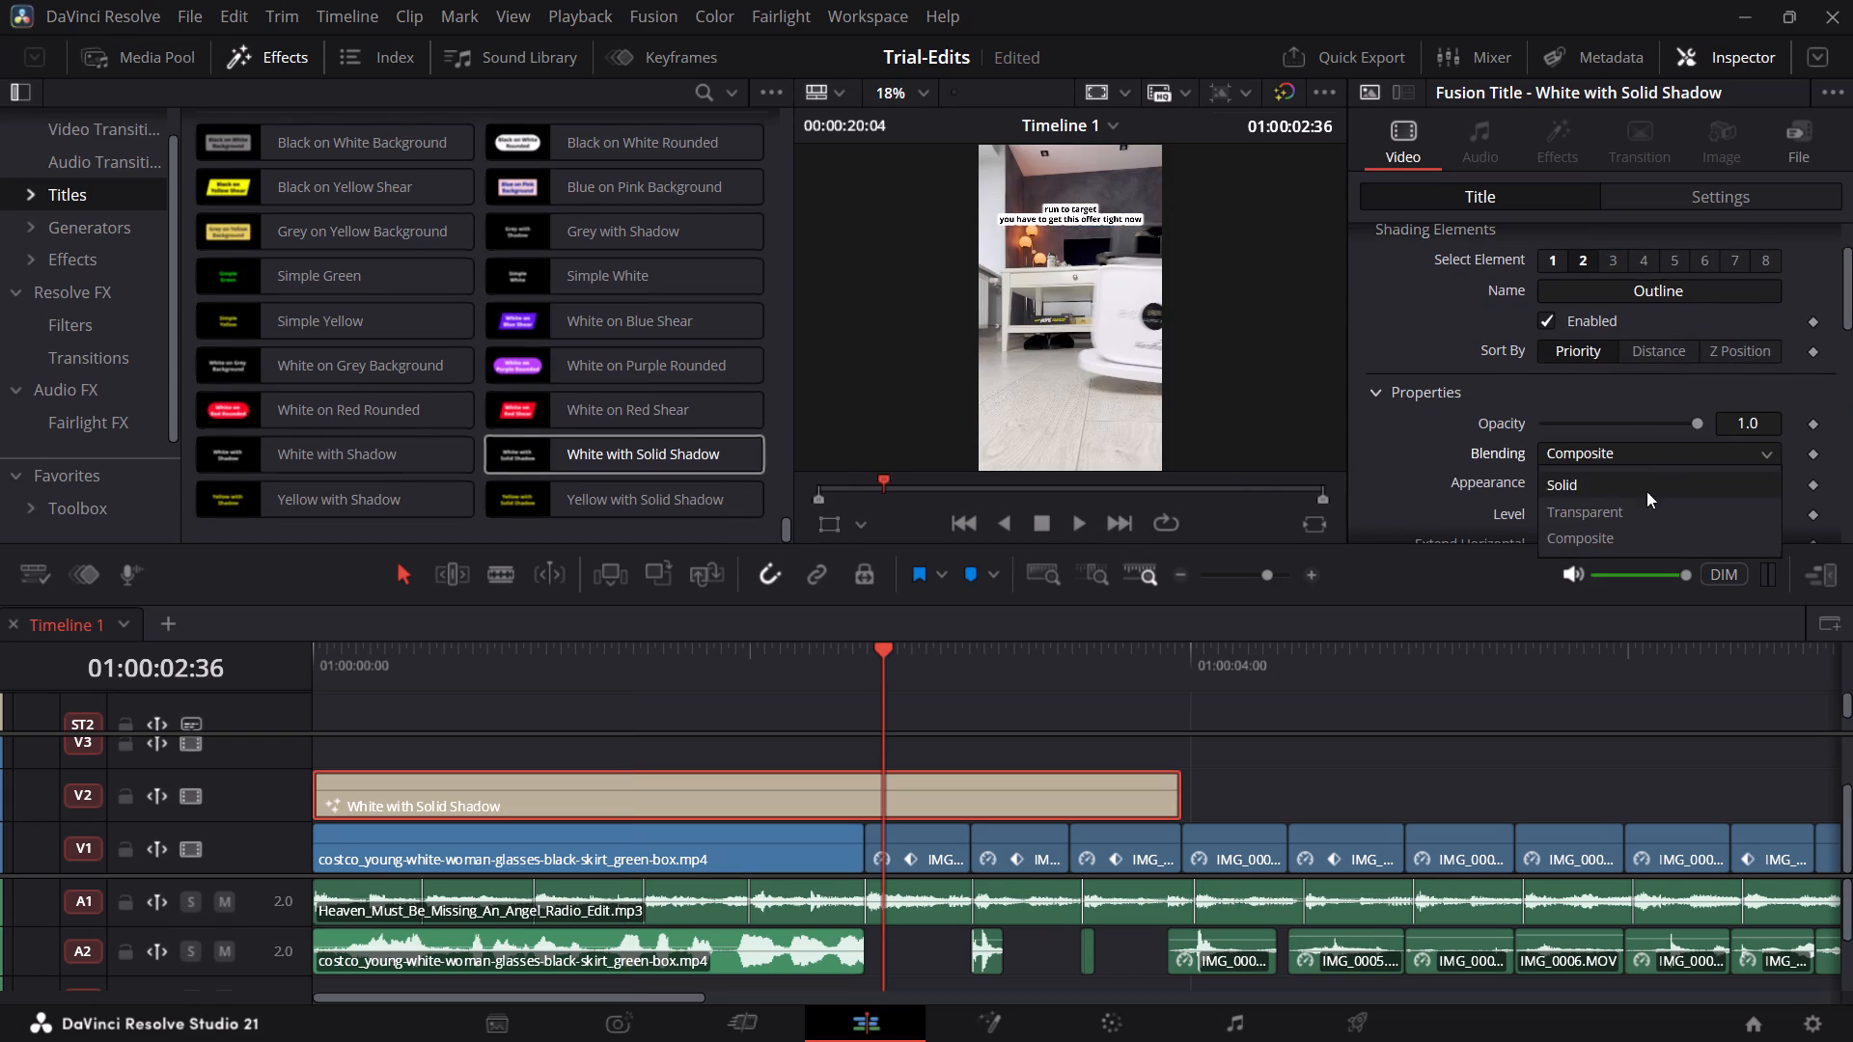
left_click(1599, 398)
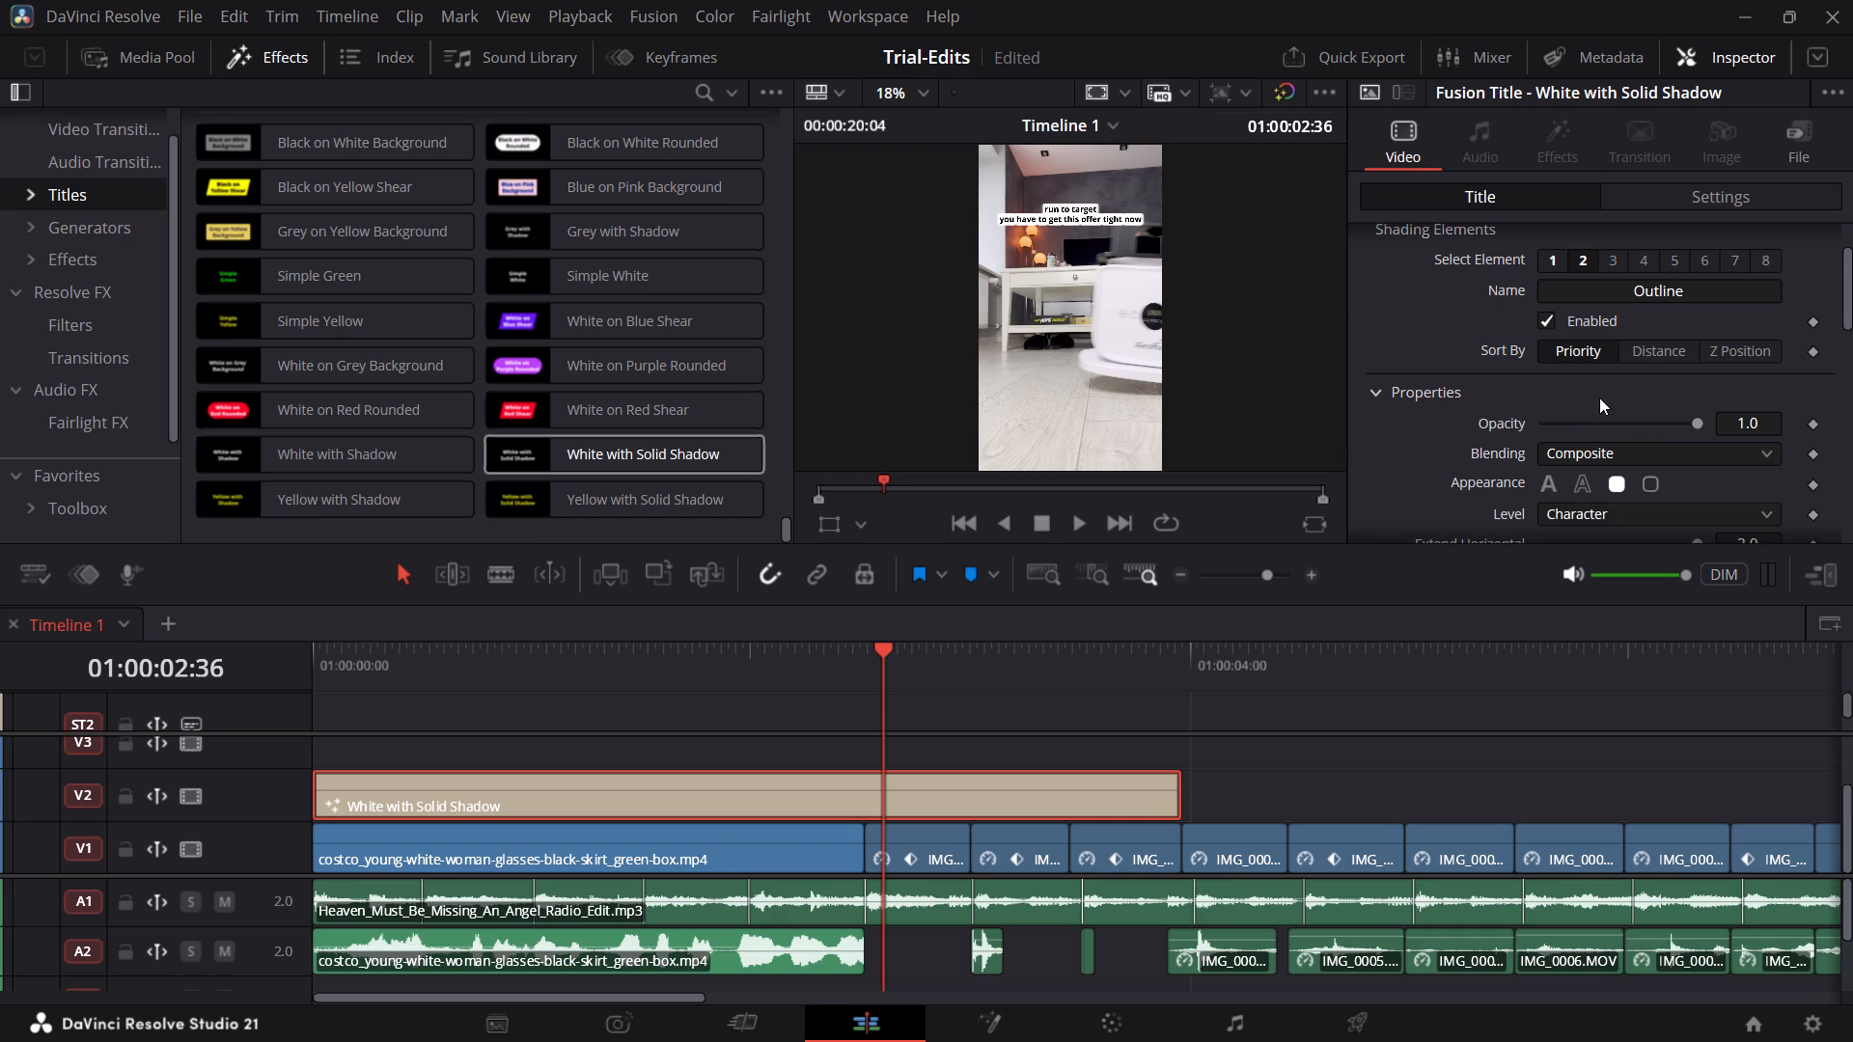
scroll(1599, 398, "up", 1)
scroll(1651, 464, "down", 1)
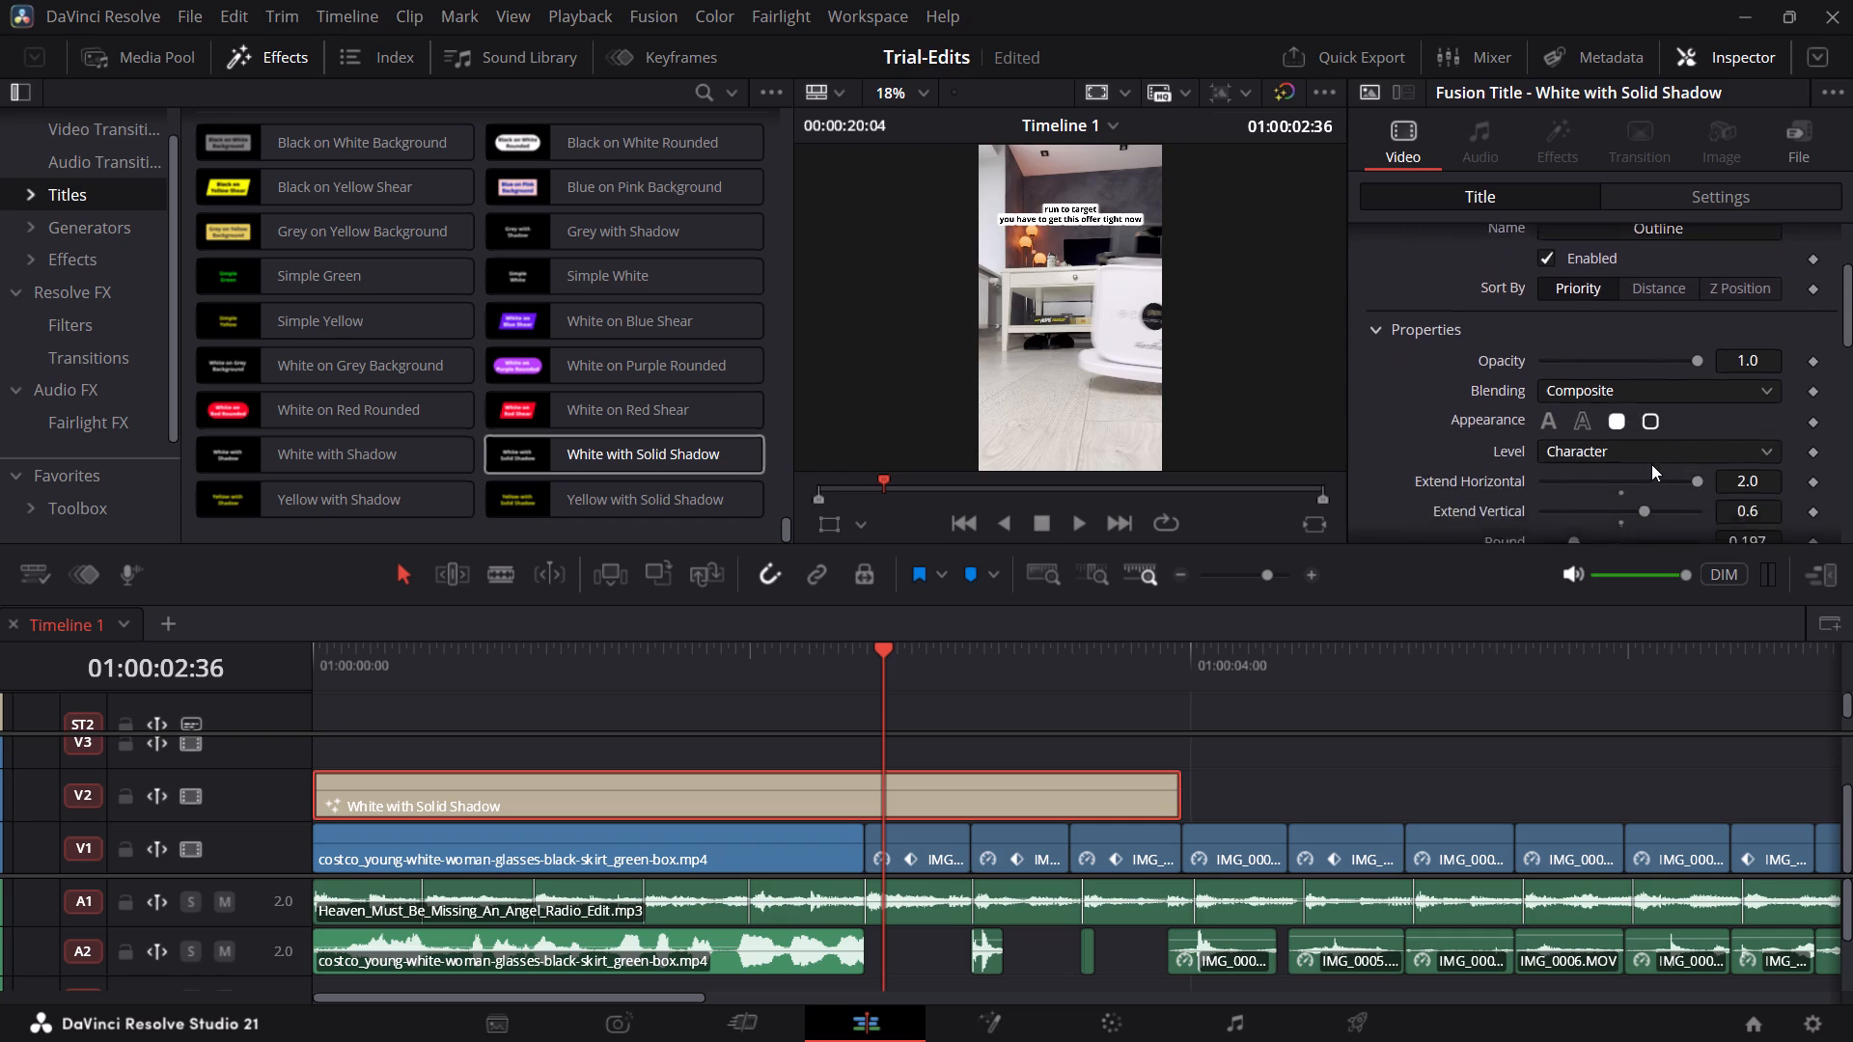
scroll(1651, 464, "down", 1)
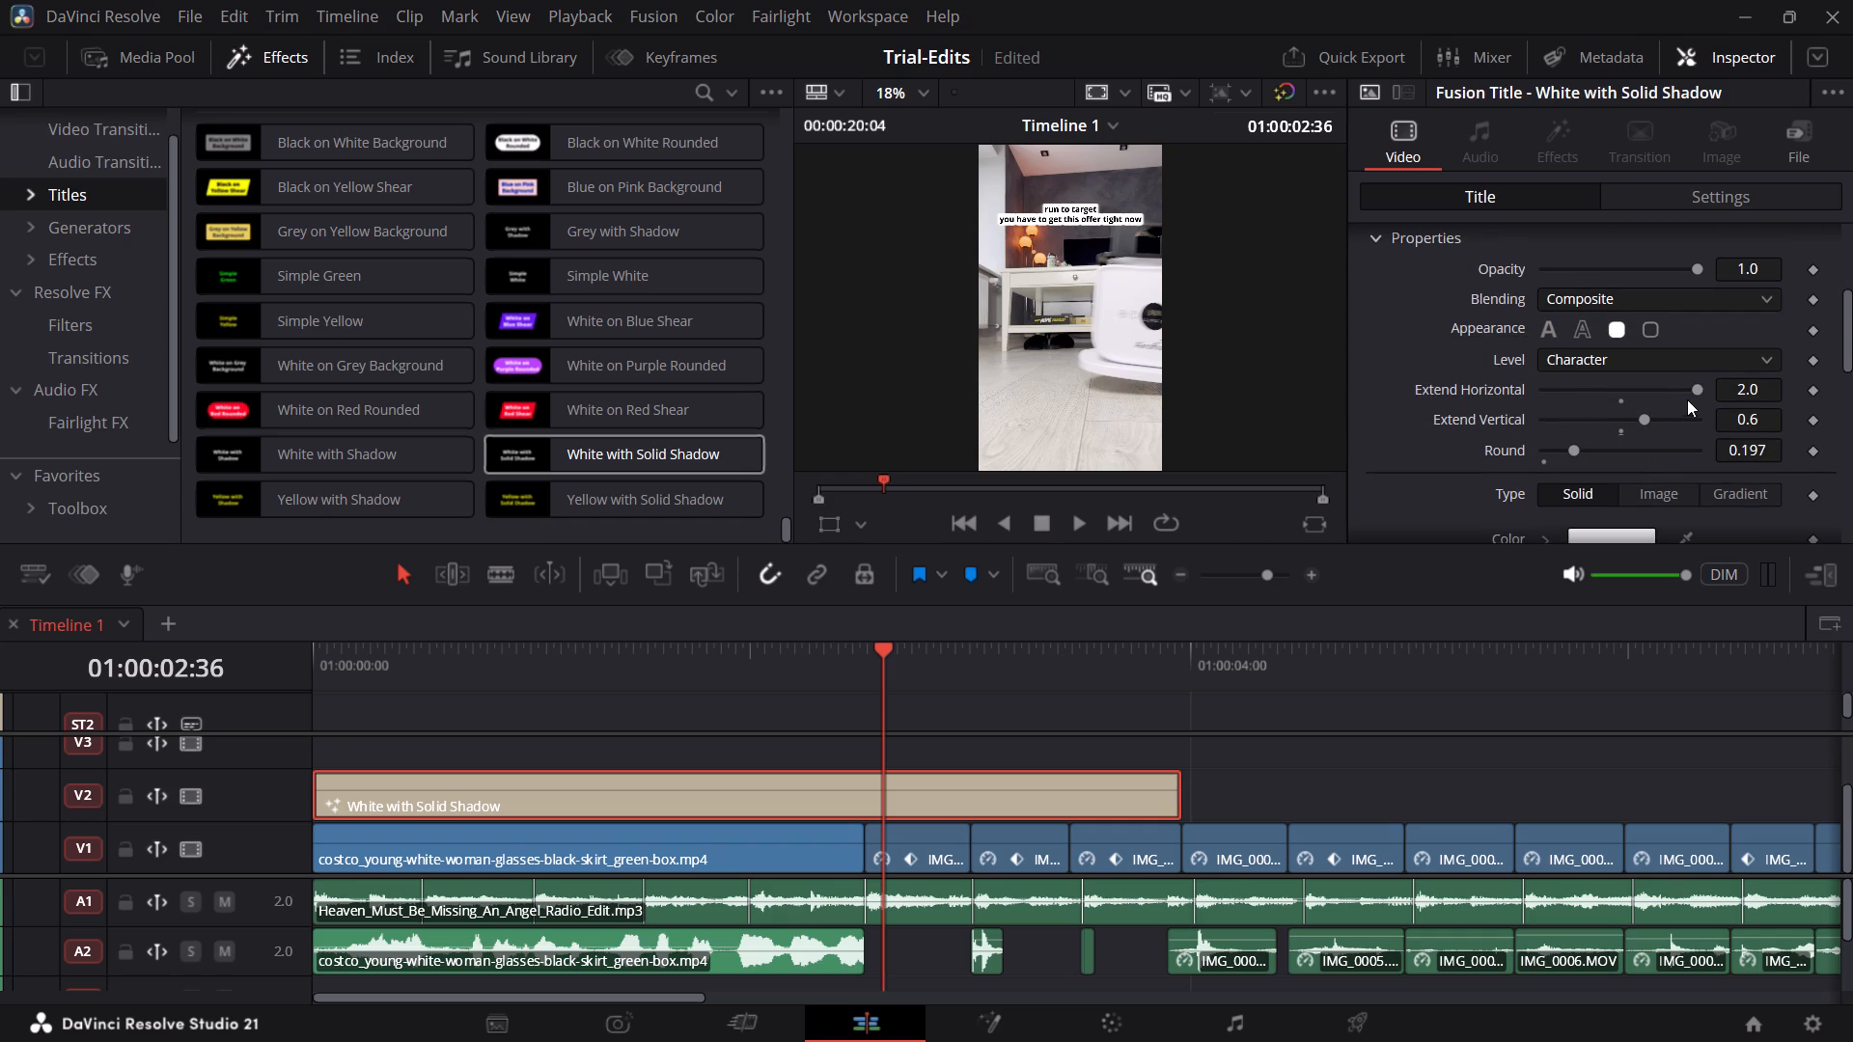
left_click_drag(1700, 394, 1817, 372)
left_click_drag(1817, 372, 1829, 372)
left_click(1696, 366)
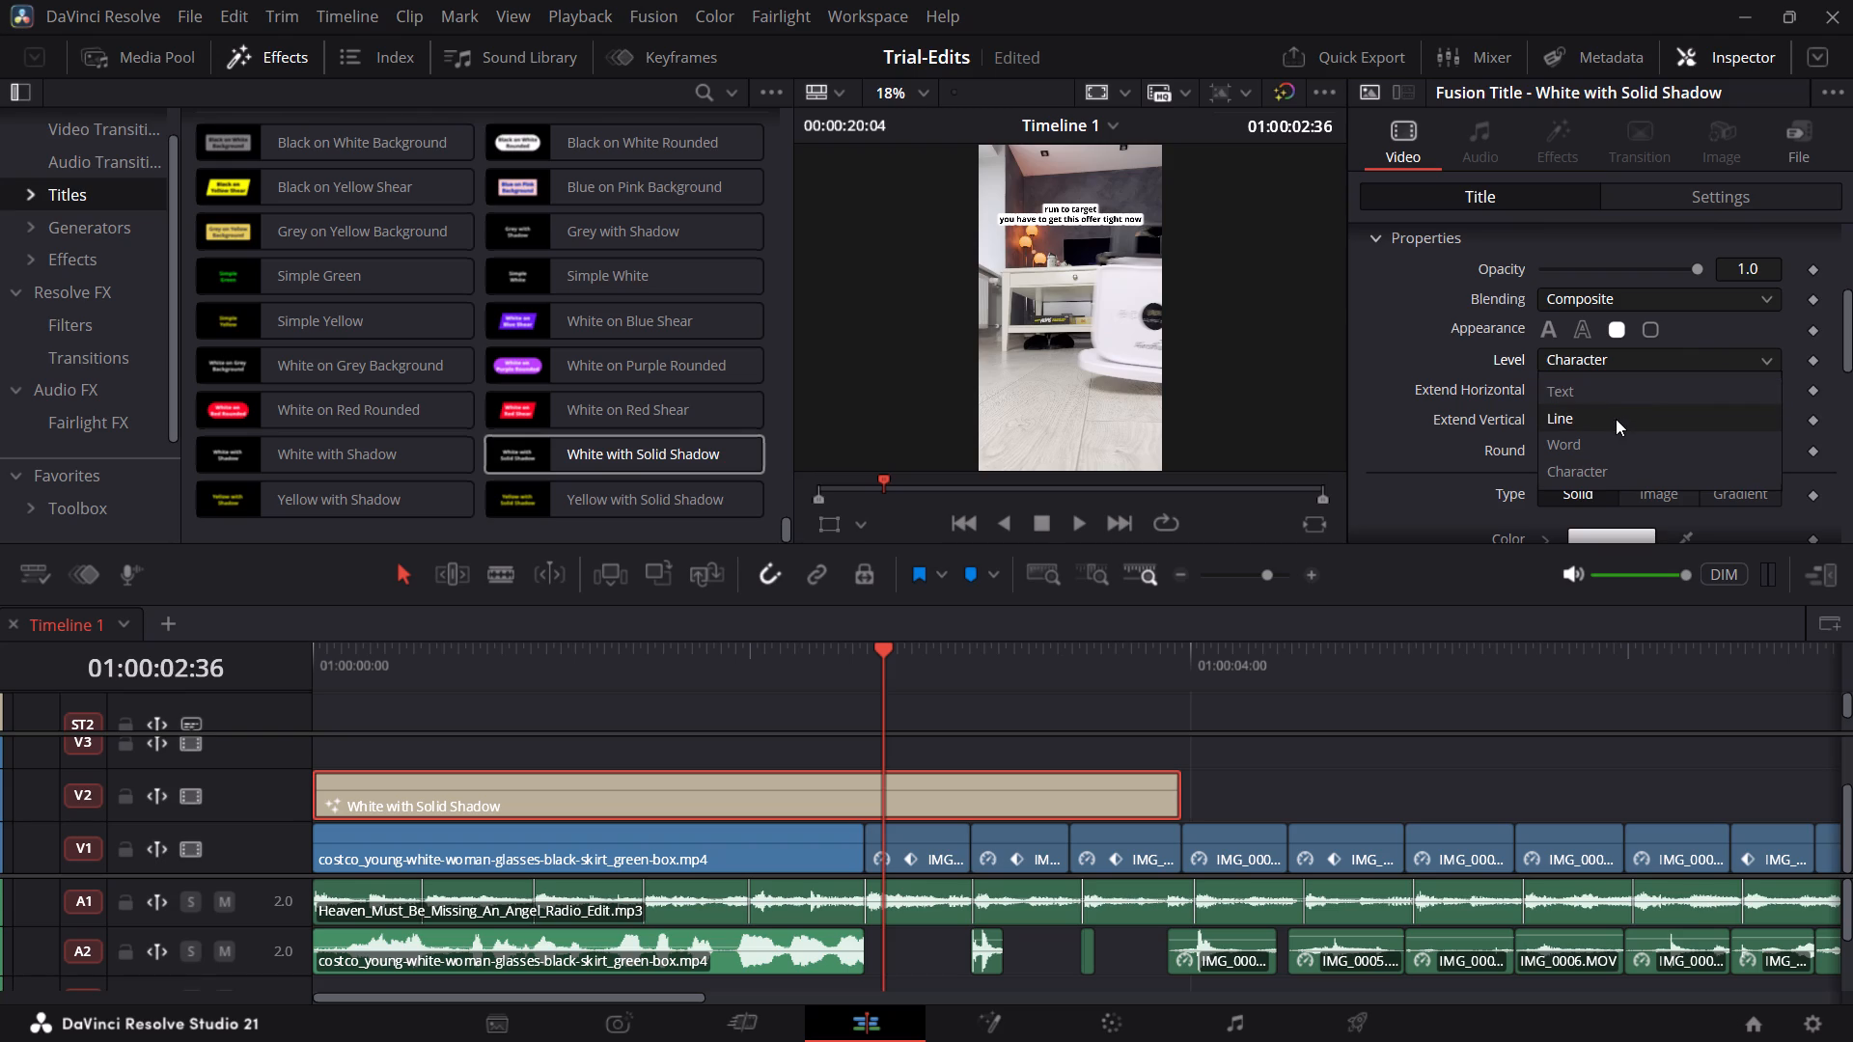
left_click(1616, 419)
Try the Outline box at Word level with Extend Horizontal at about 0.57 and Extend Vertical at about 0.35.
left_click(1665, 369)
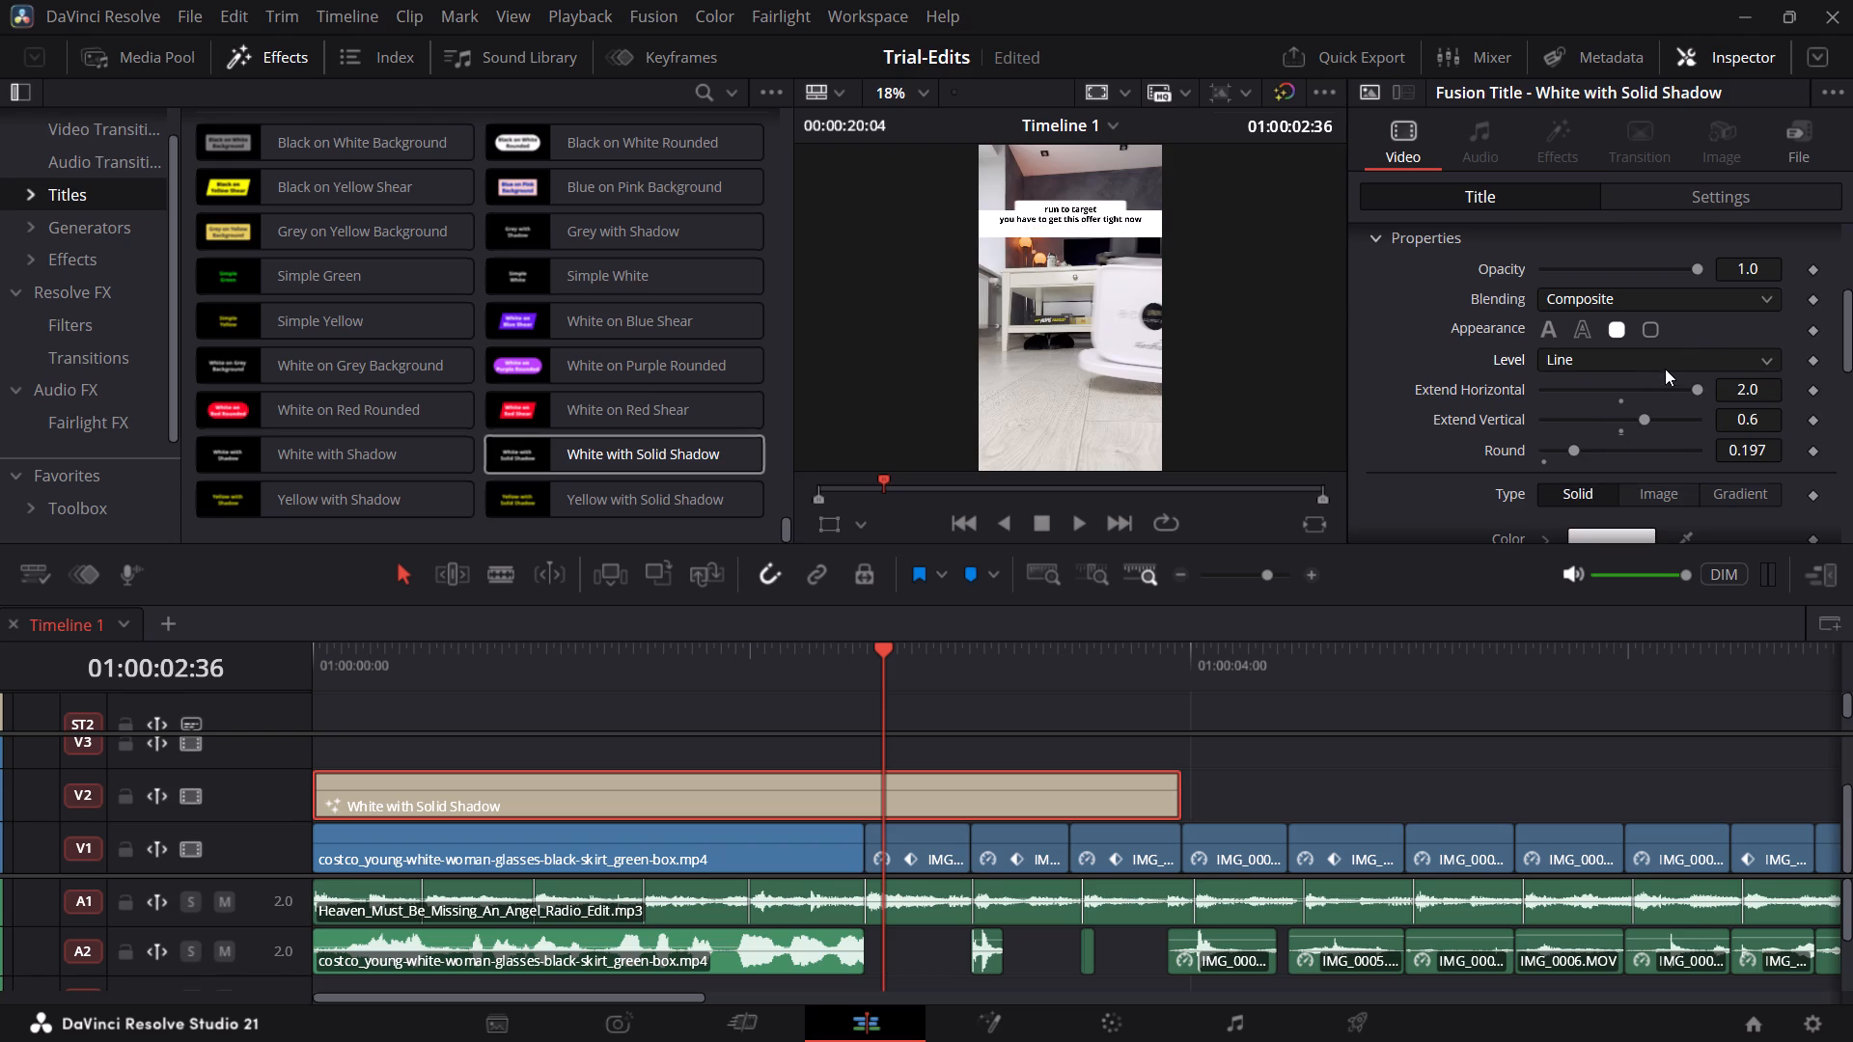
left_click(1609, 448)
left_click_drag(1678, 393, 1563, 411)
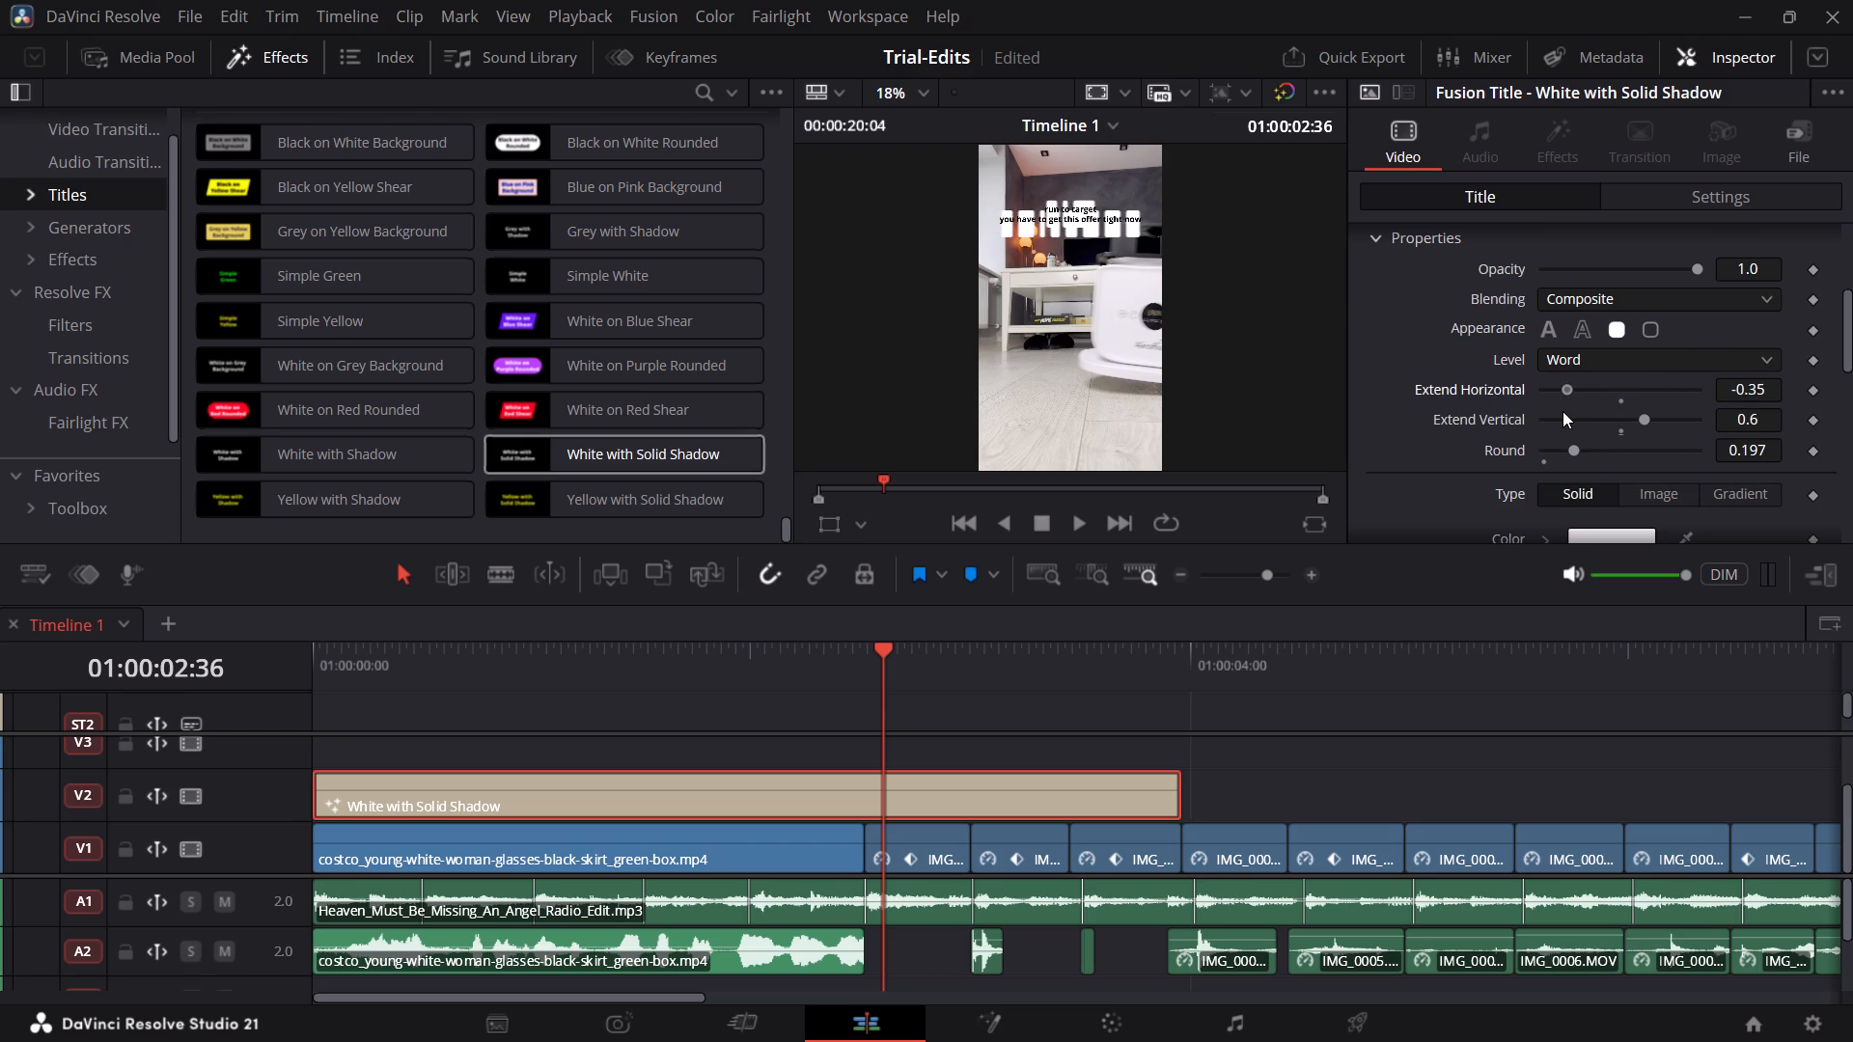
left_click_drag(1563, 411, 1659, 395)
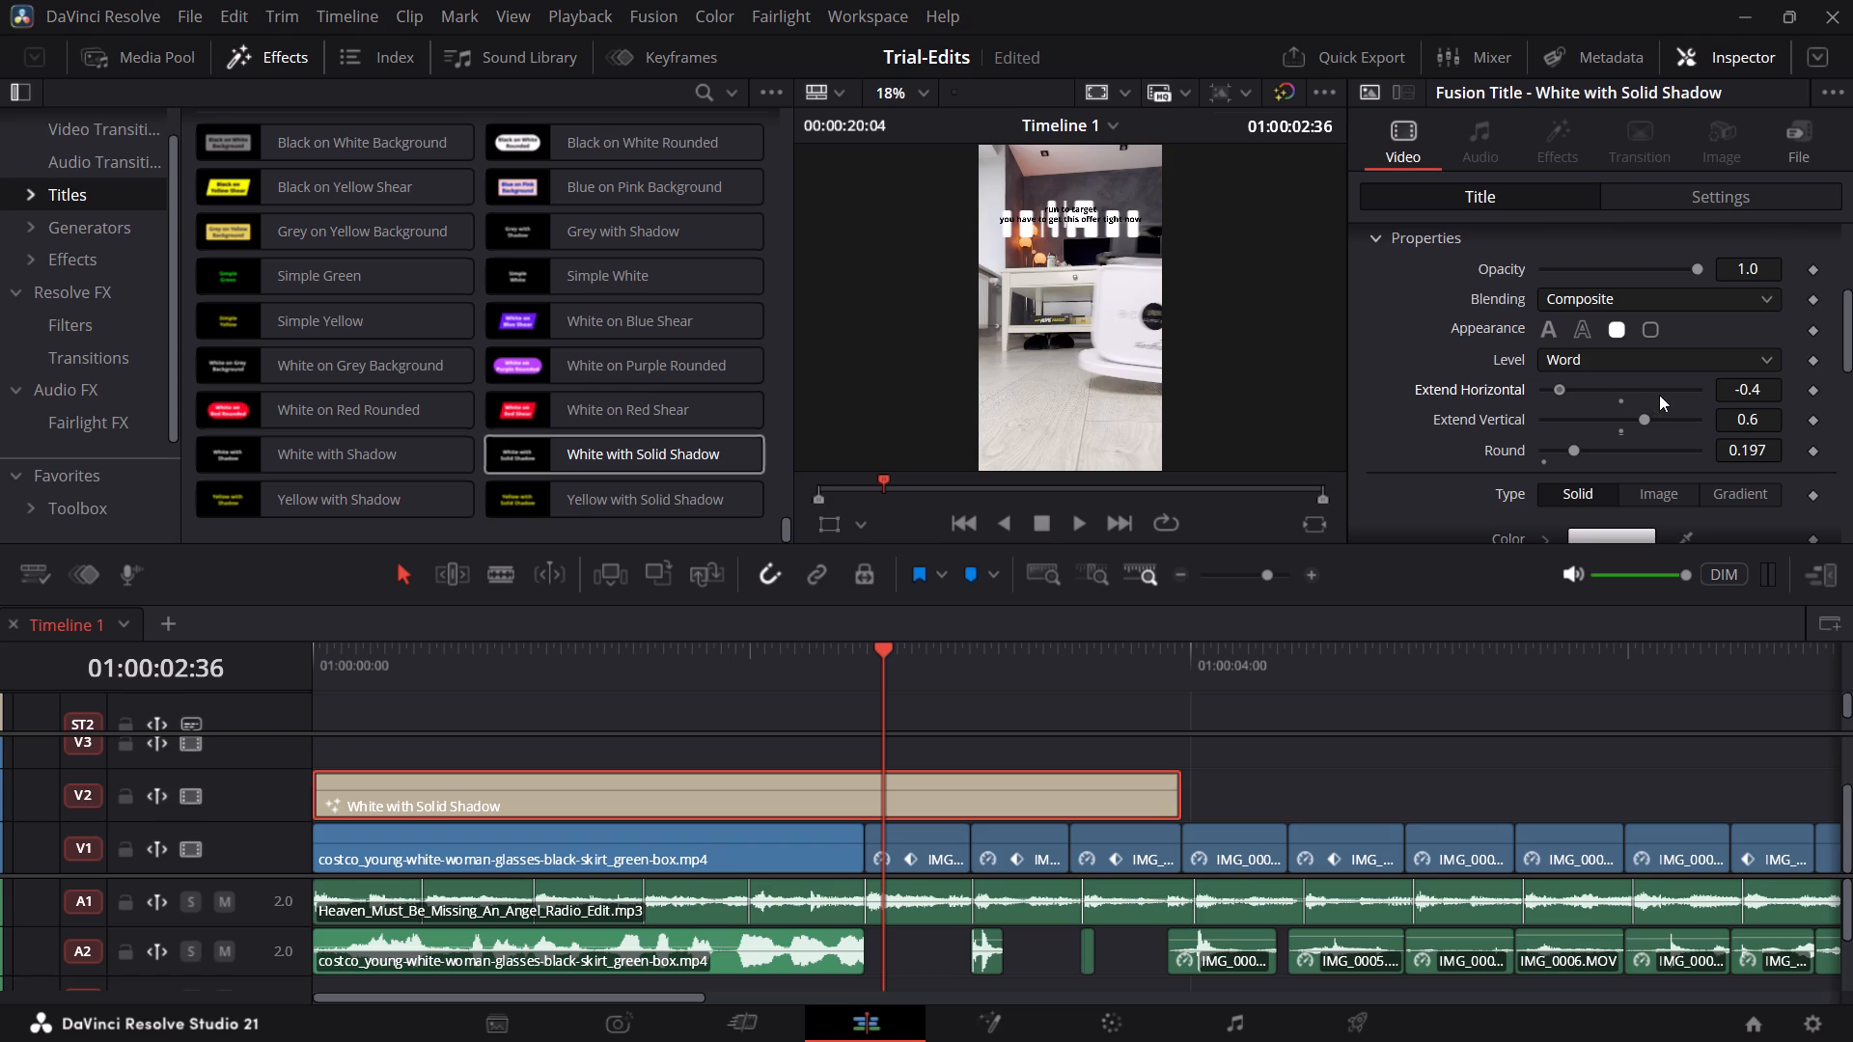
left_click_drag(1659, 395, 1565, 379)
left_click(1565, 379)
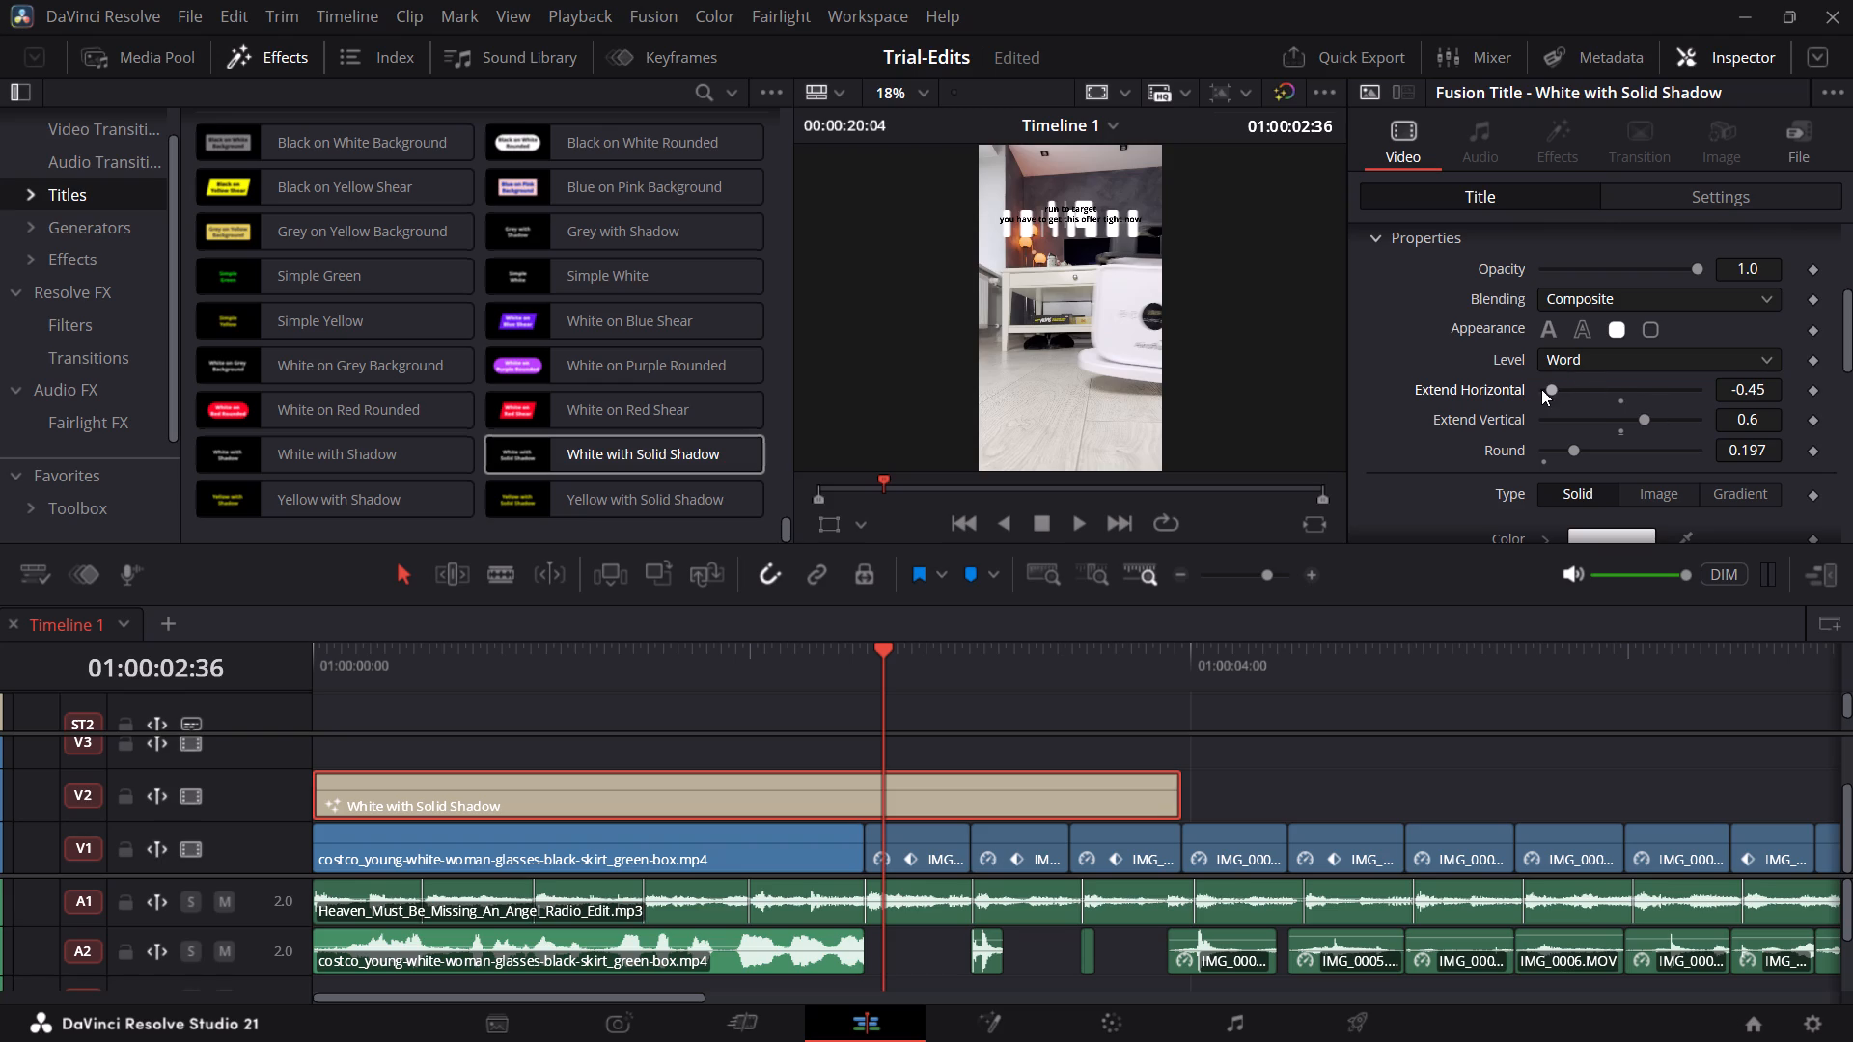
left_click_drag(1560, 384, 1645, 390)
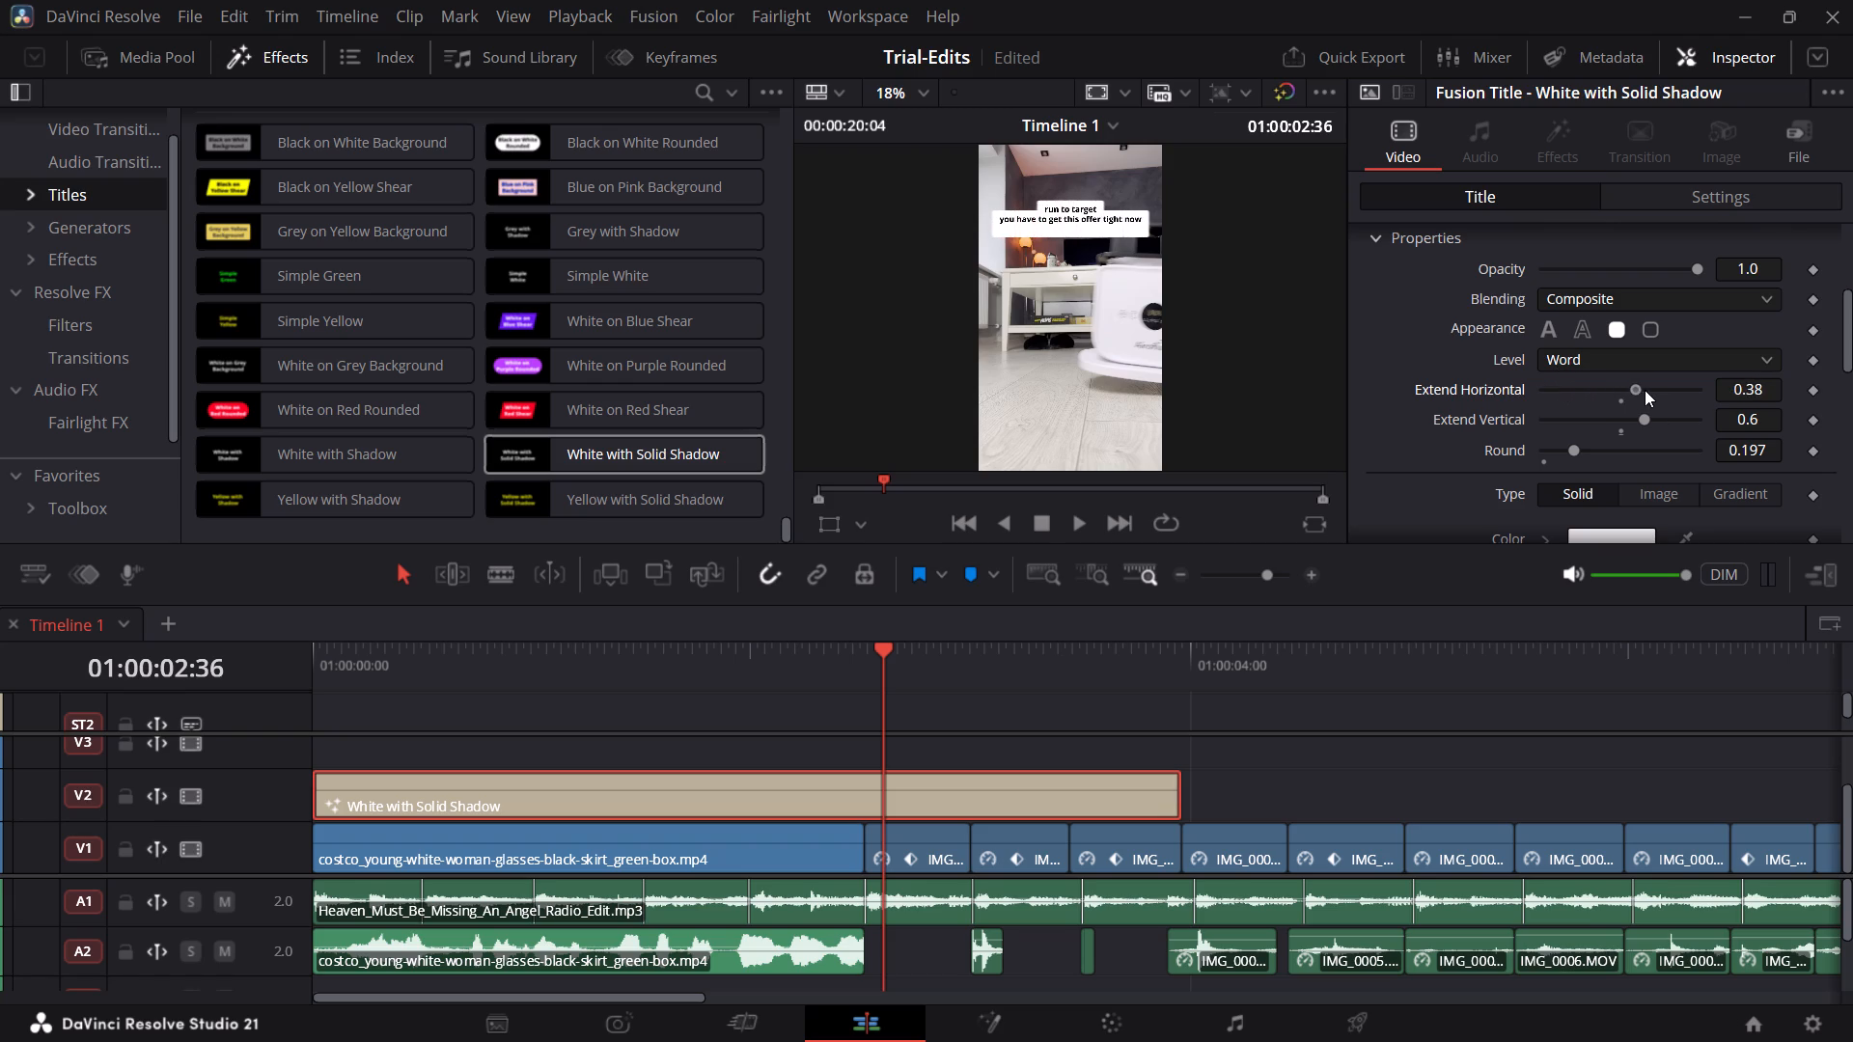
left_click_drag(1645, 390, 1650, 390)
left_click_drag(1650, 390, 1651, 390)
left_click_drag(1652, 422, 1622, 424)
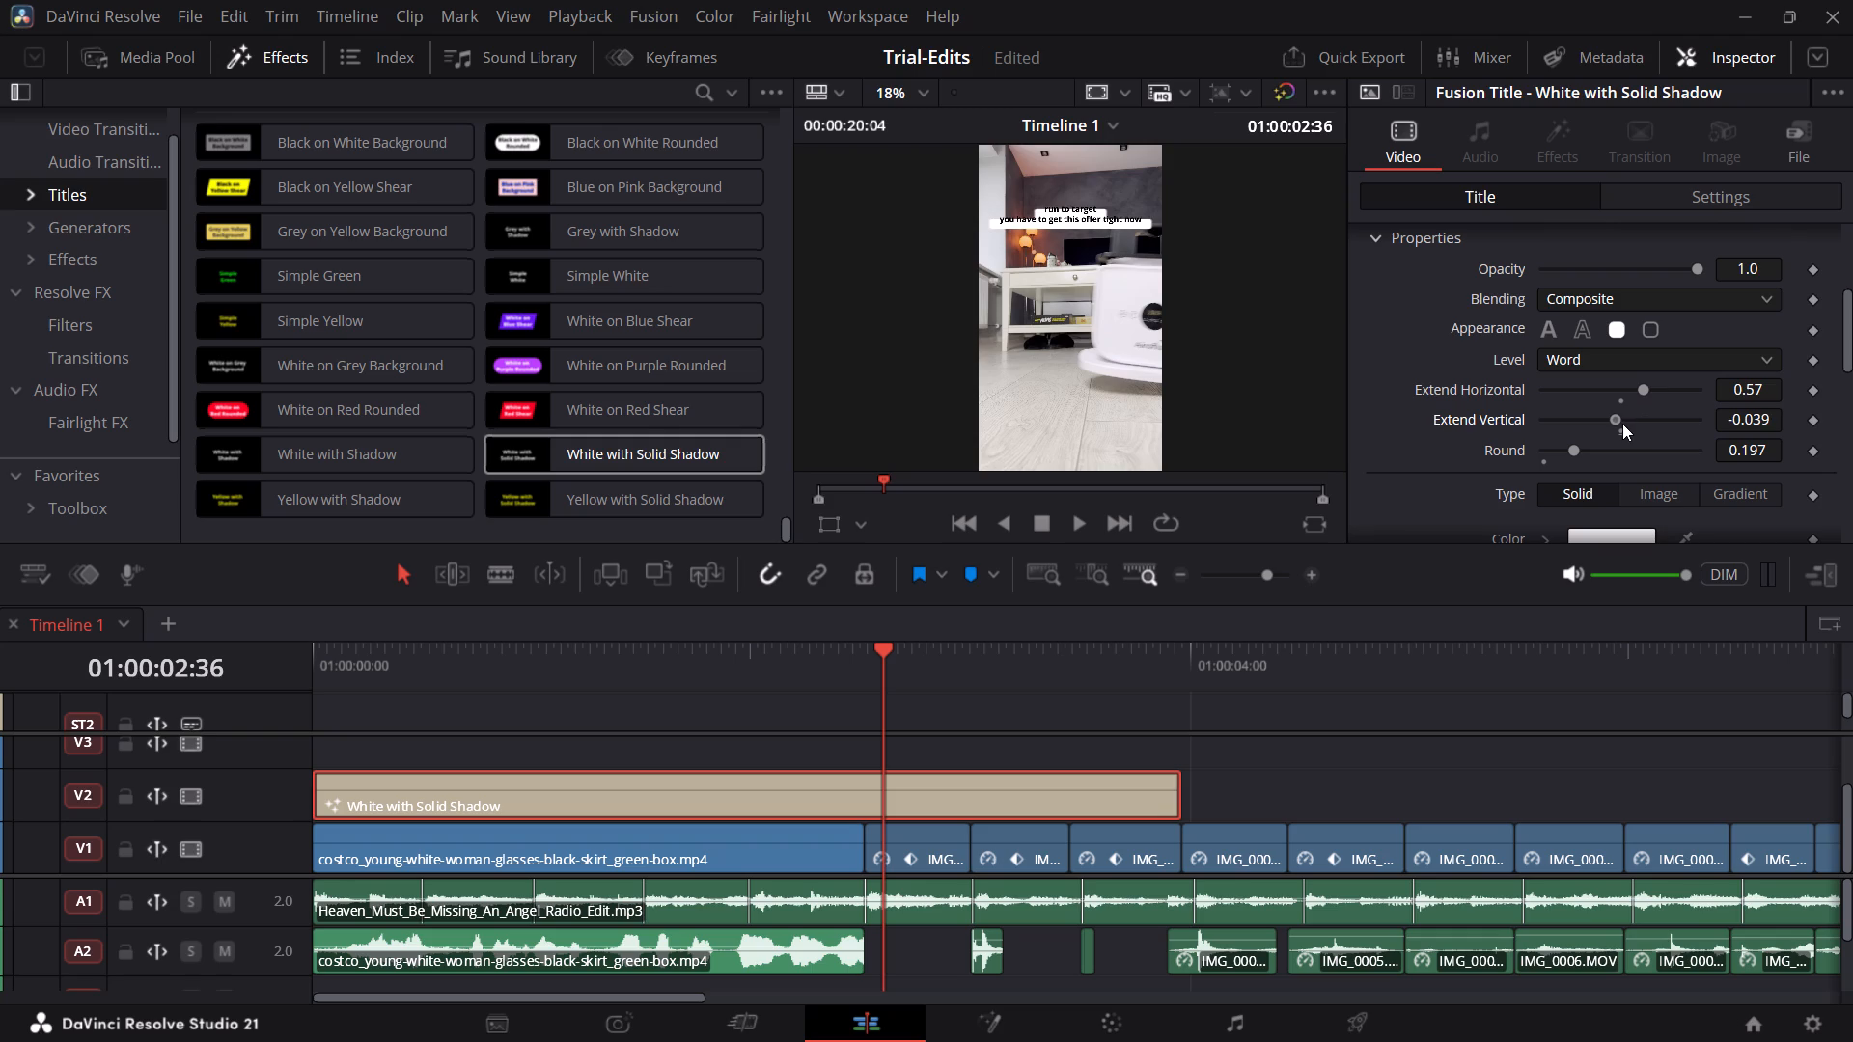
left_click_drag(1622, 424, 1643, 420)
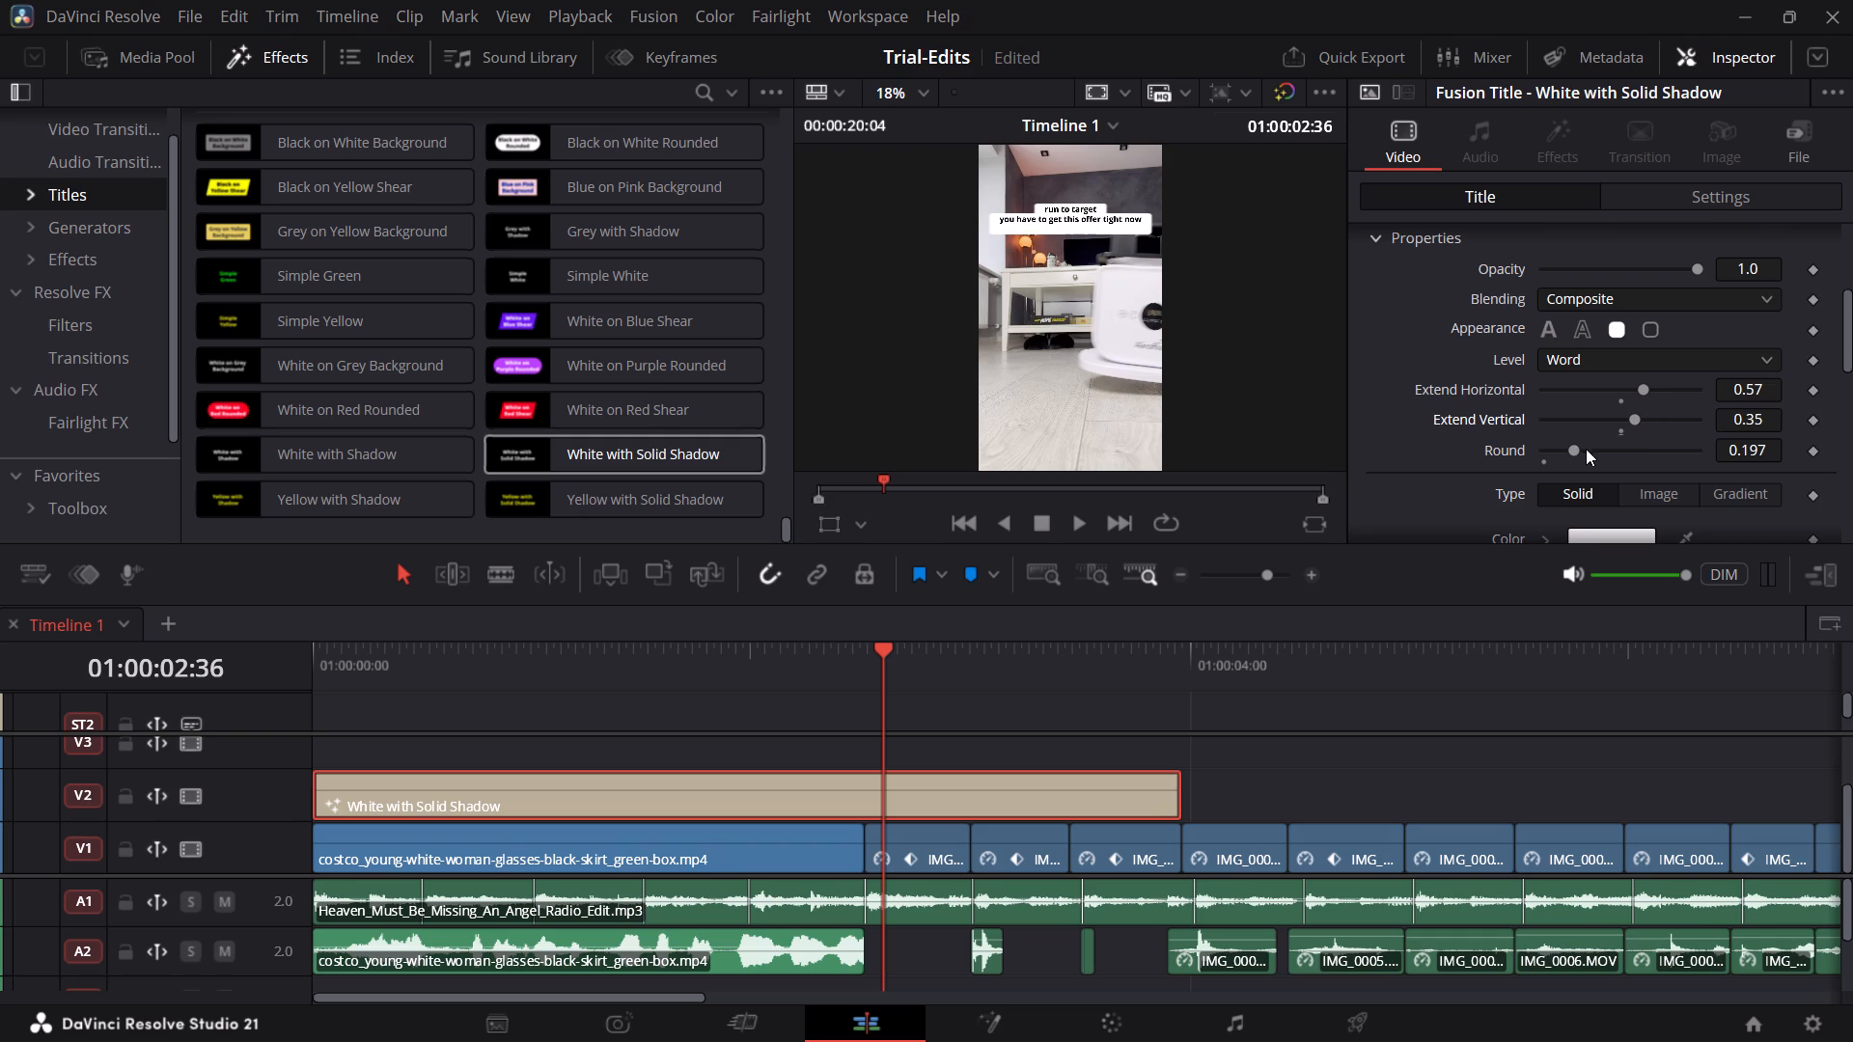
Set the Outline box's Level to Line, with Extend Horizontal at about 0.41 and Extend Vertical at about 0.38.
left_click(1624, 344)
left_click(1622, 347)
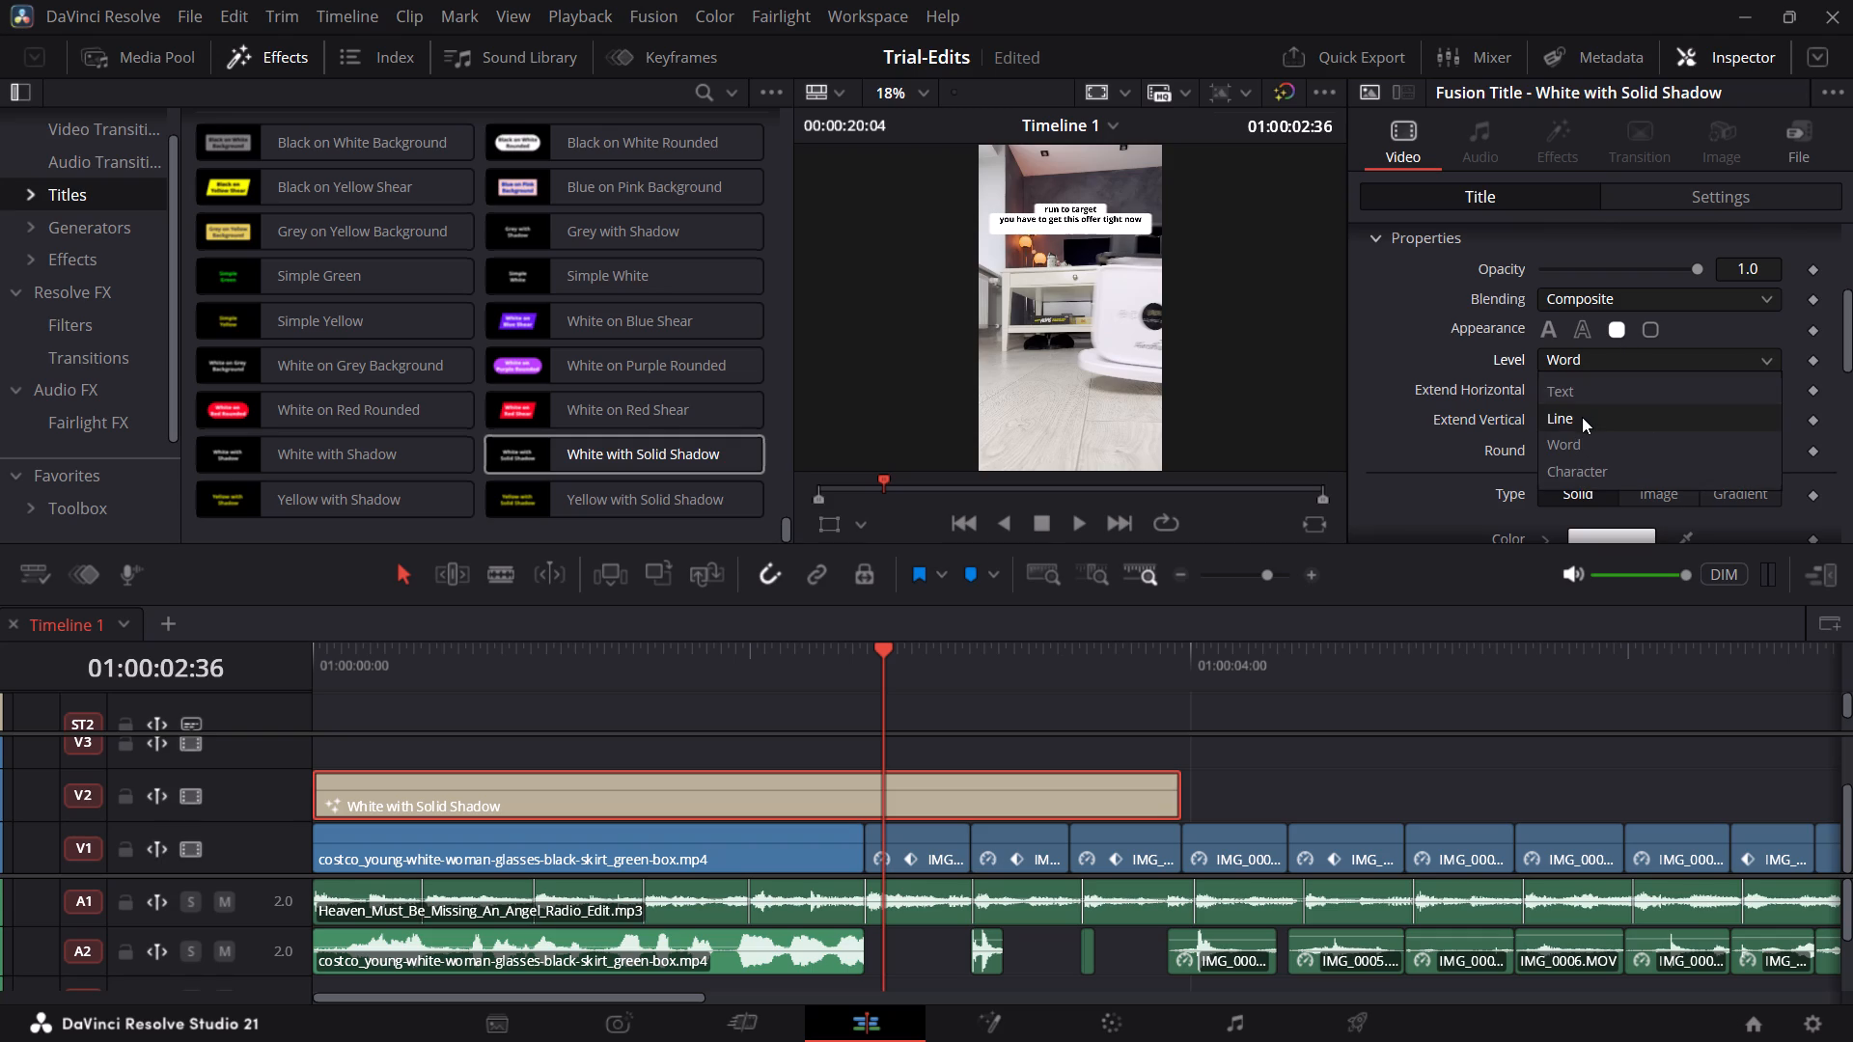
left_click(1577, 418)
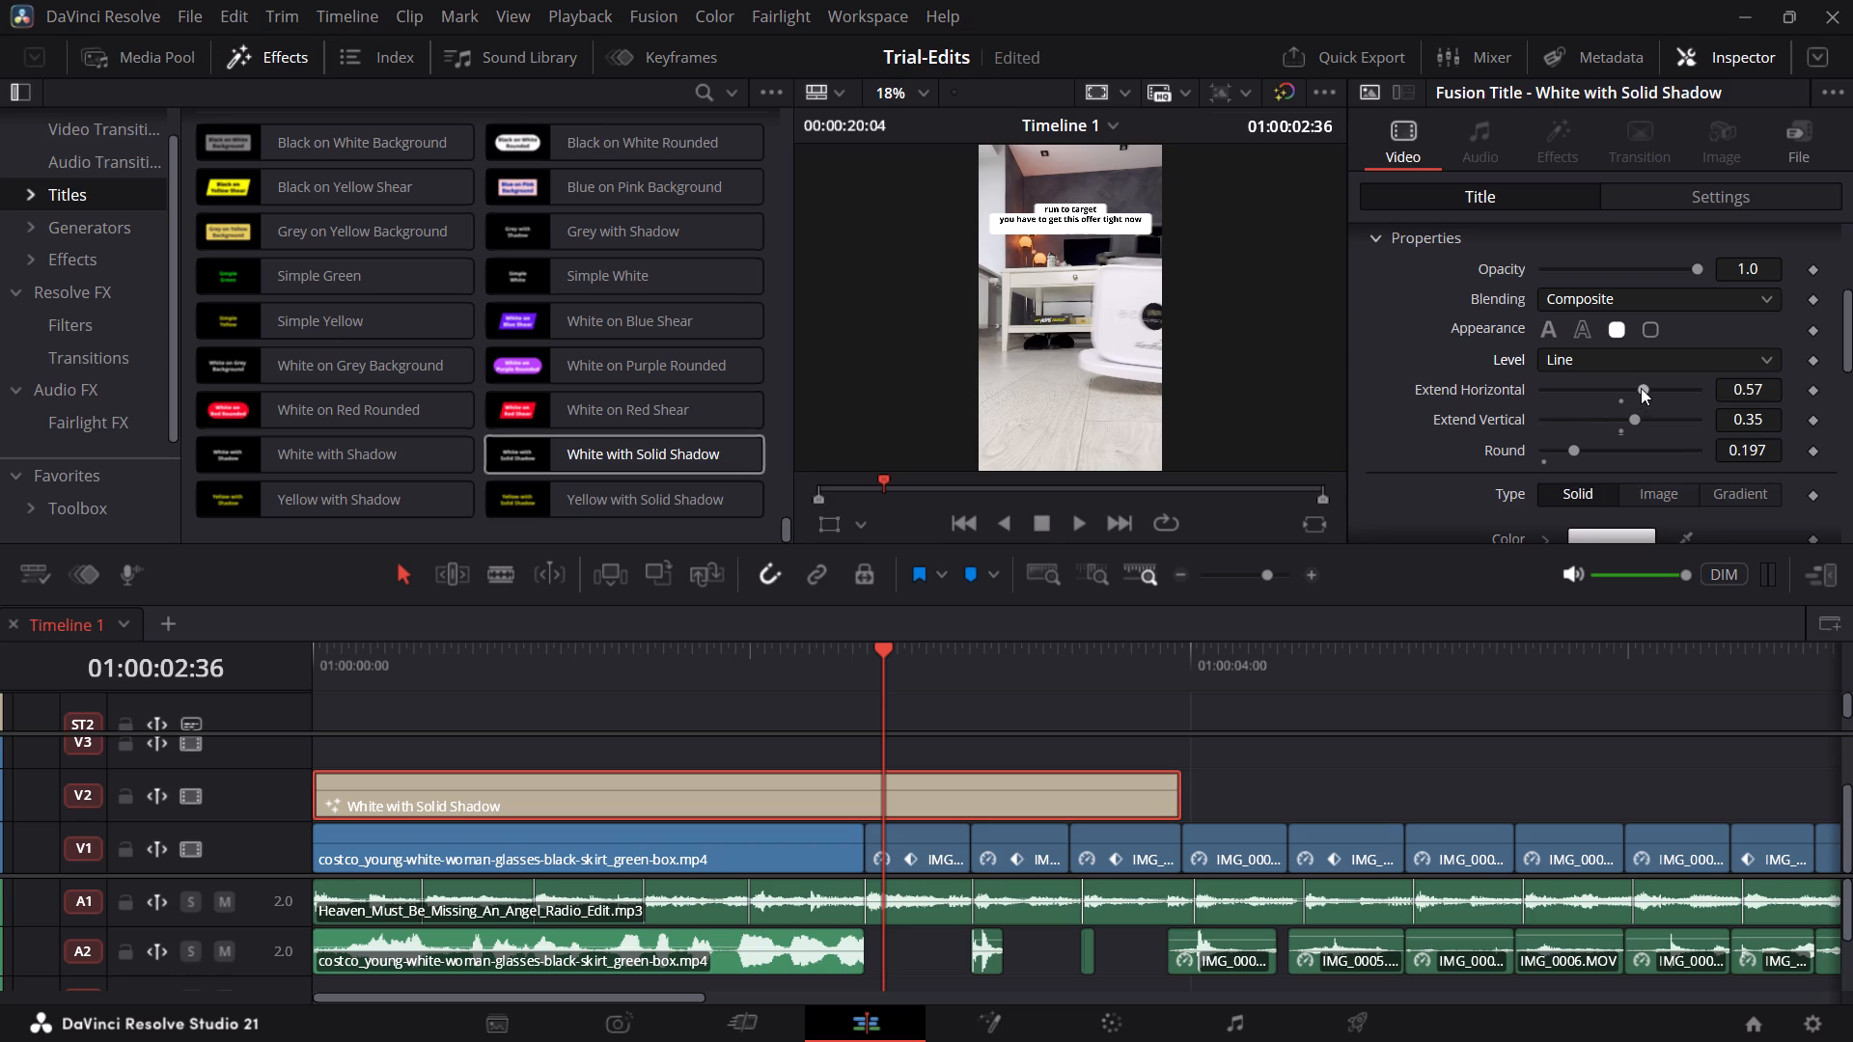
left_click(1641, 388)
left_click_drag(1632, 424, 1626, 419)
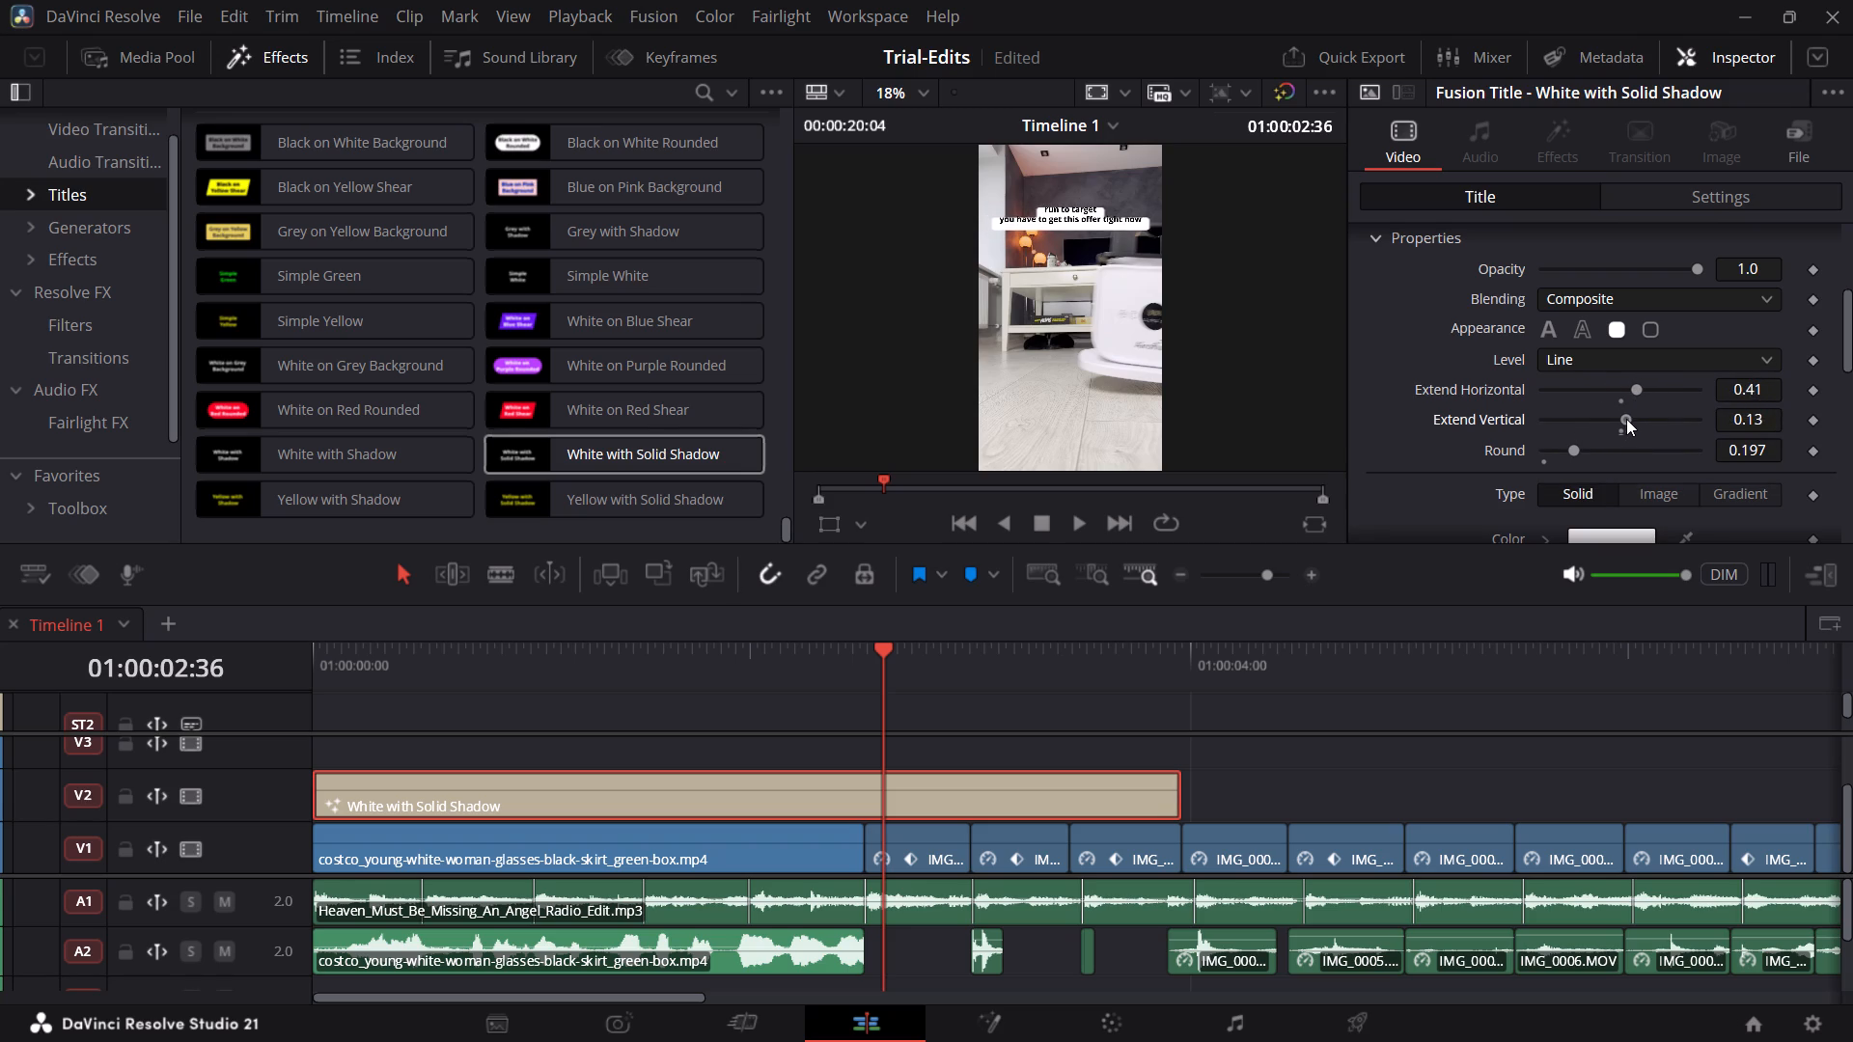
left_click_drag(1626, 419, 1630, 412)
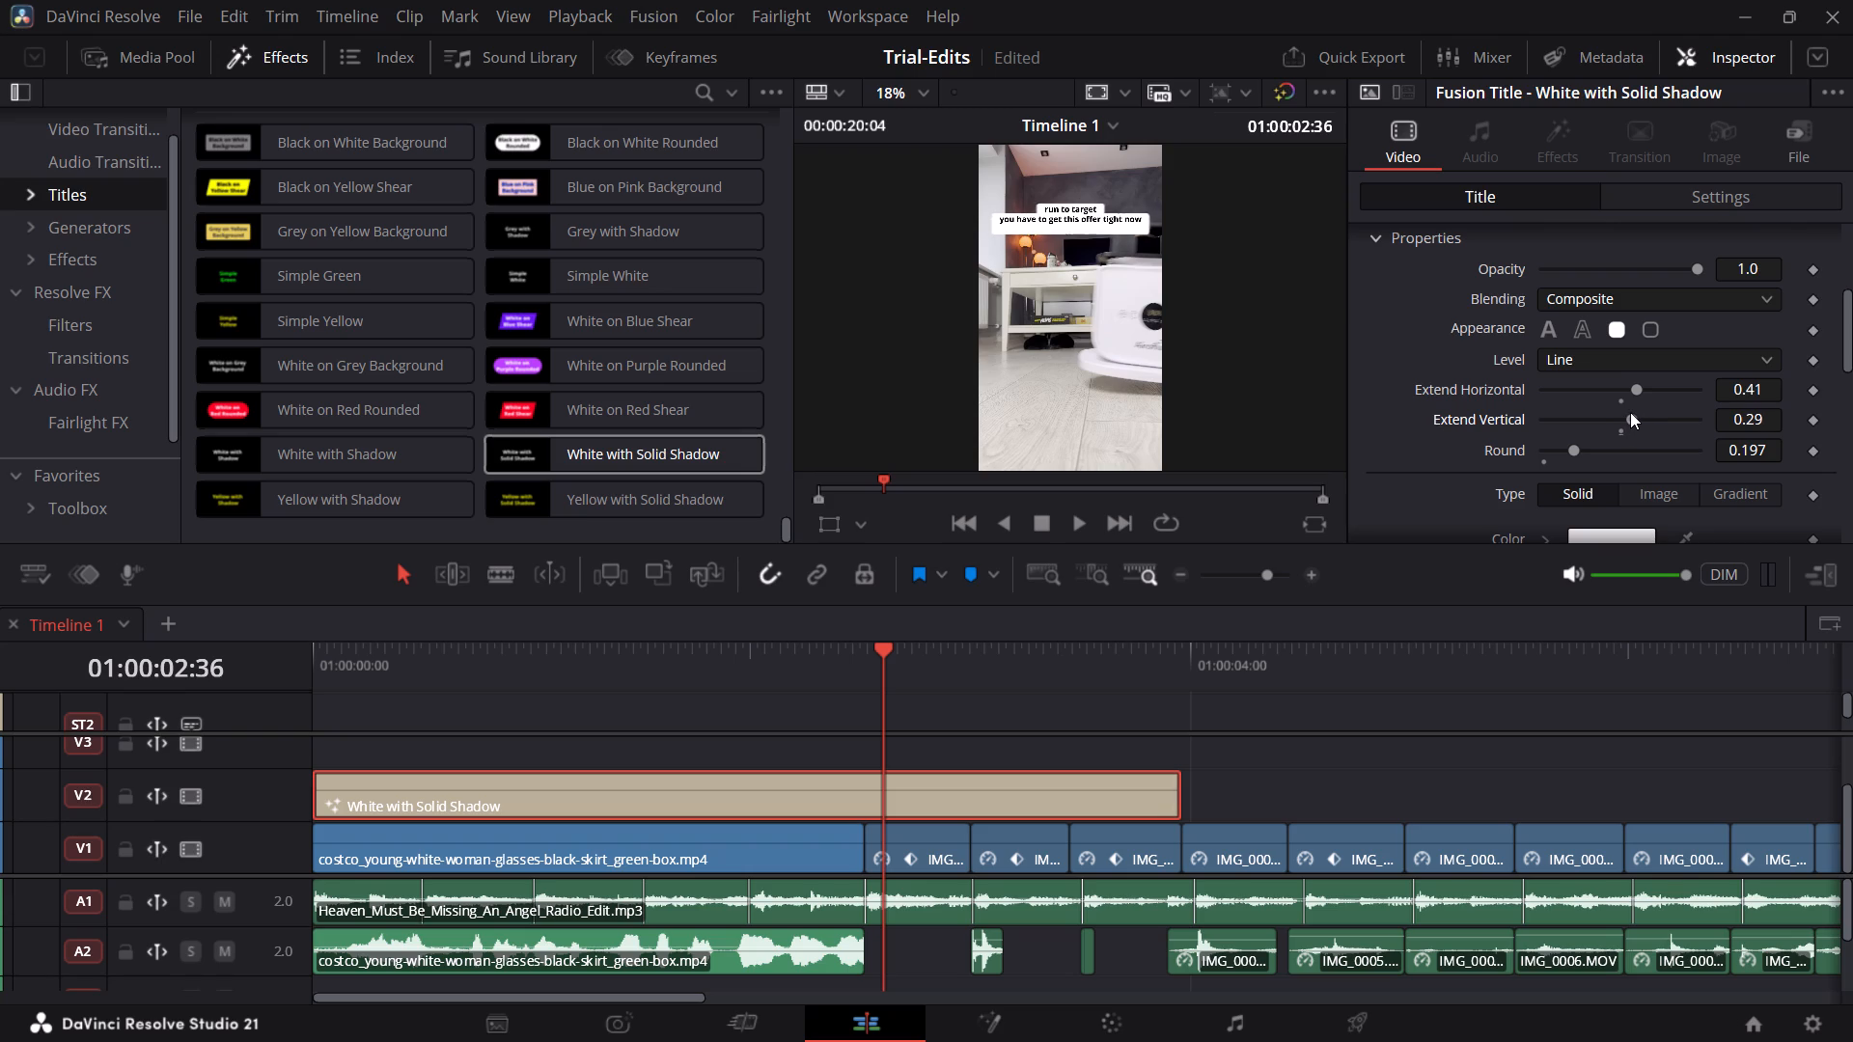
left_click_drag(1630, 412, 1634, 412)
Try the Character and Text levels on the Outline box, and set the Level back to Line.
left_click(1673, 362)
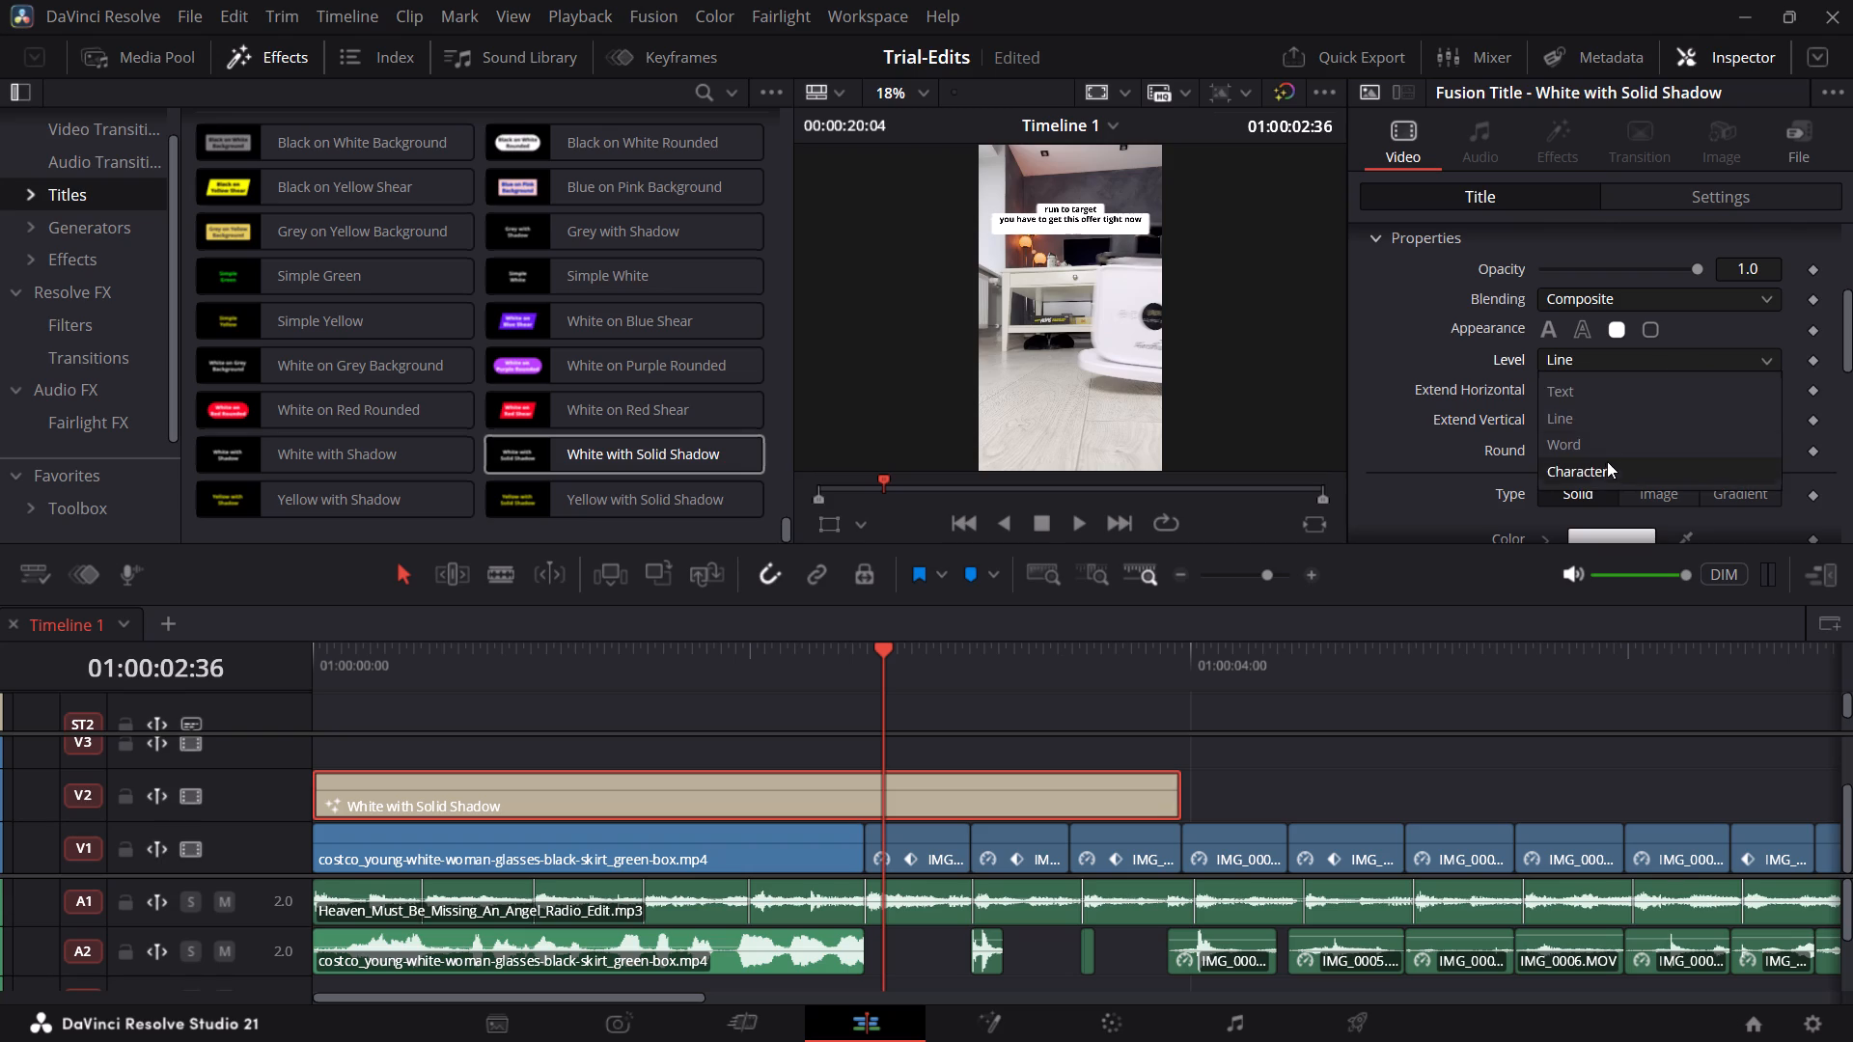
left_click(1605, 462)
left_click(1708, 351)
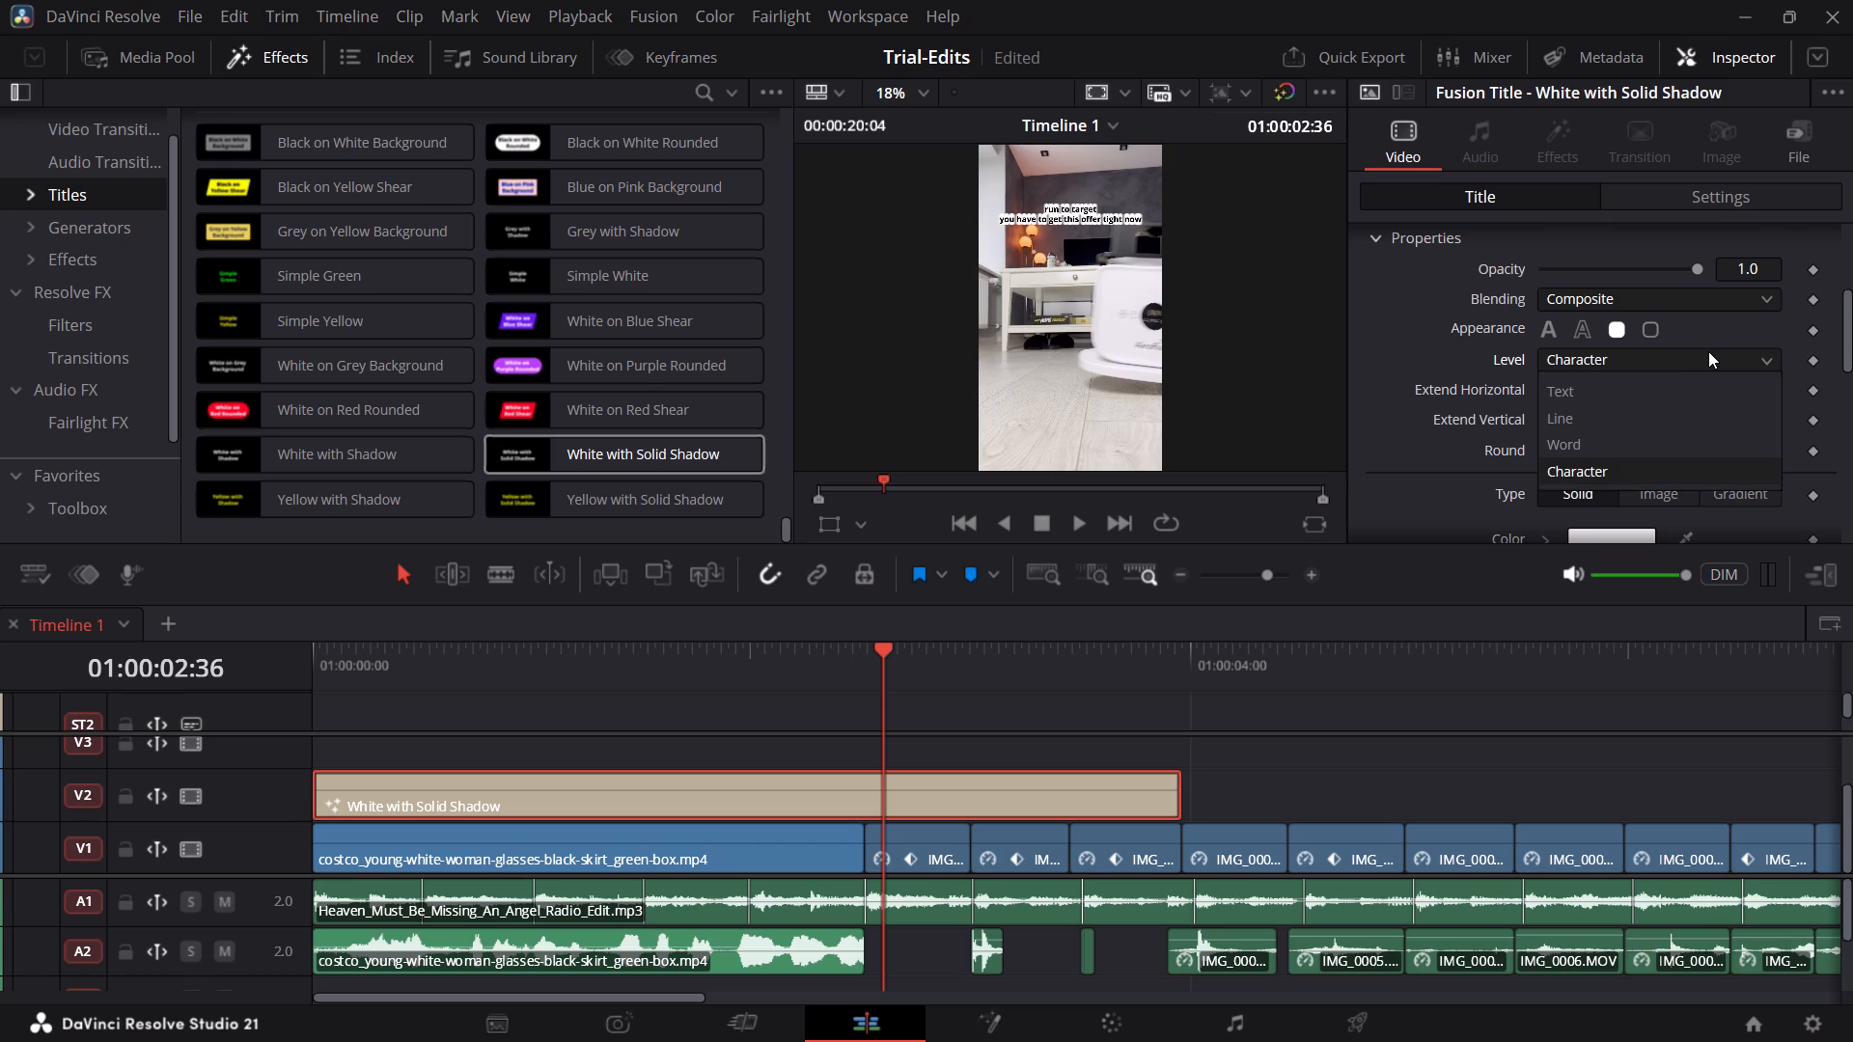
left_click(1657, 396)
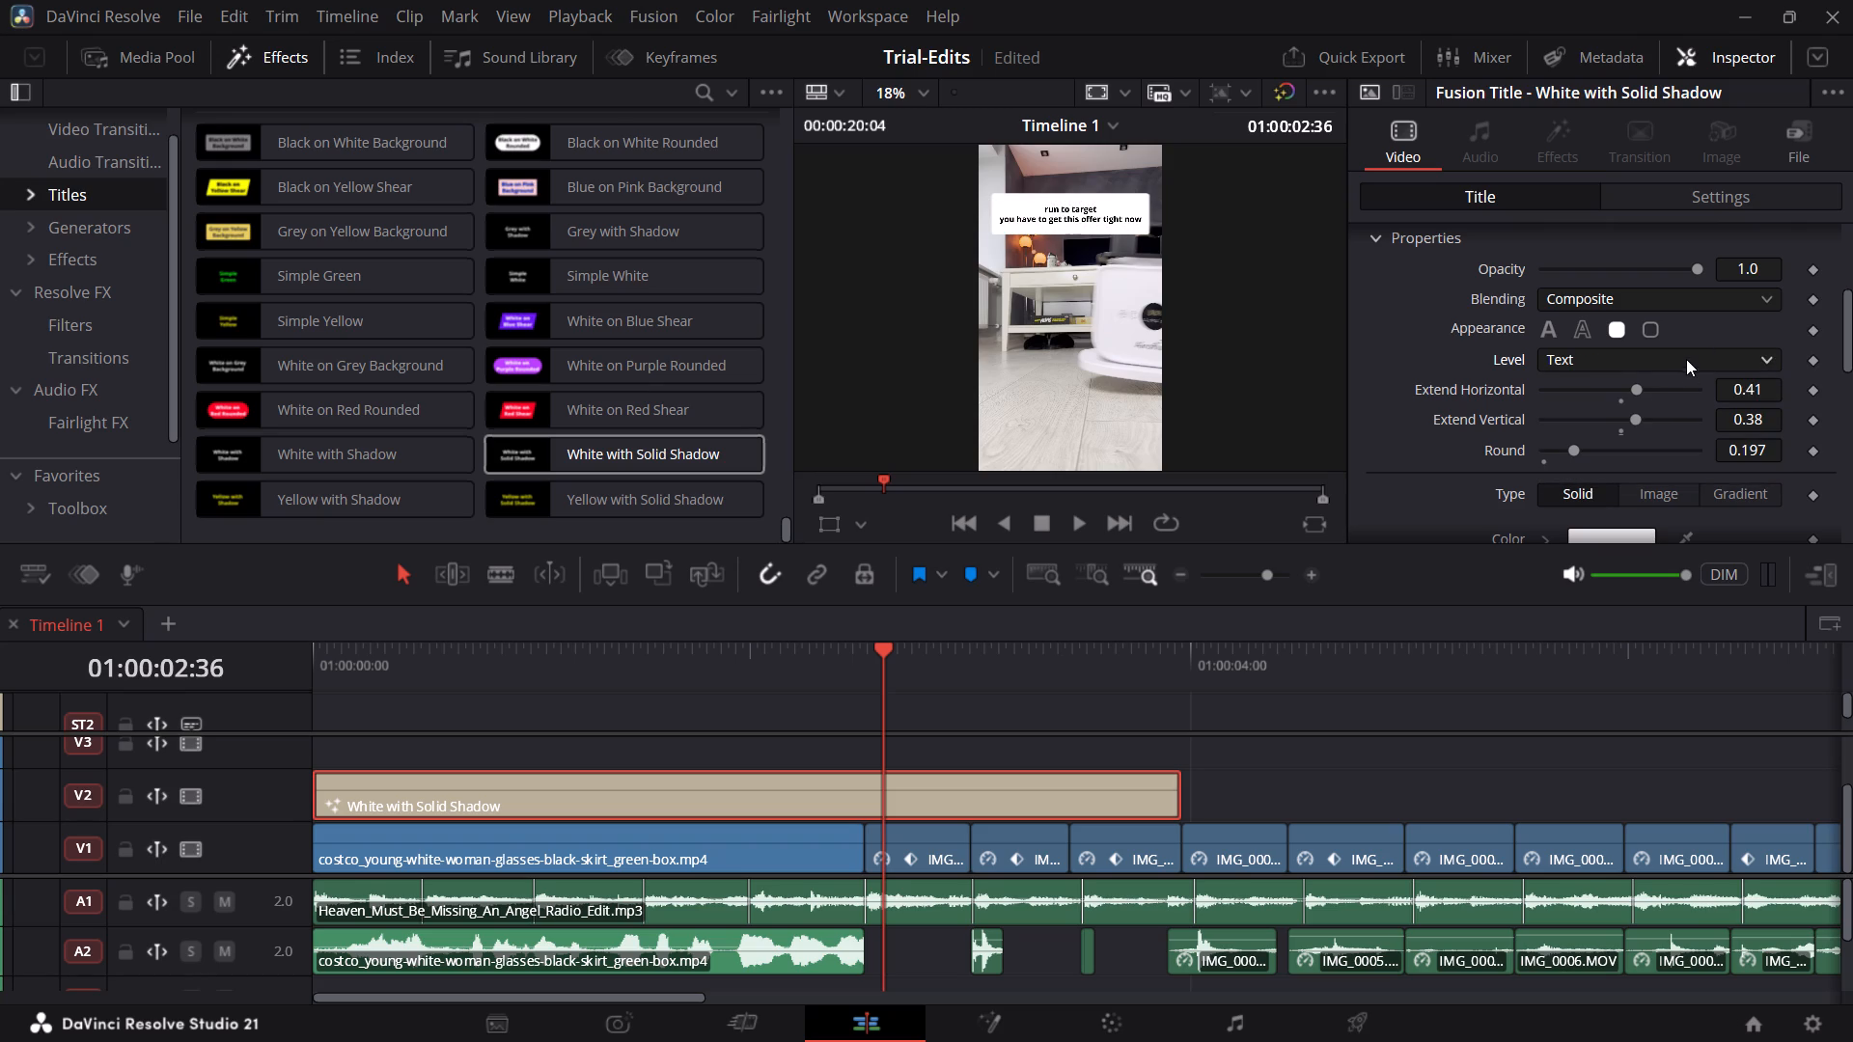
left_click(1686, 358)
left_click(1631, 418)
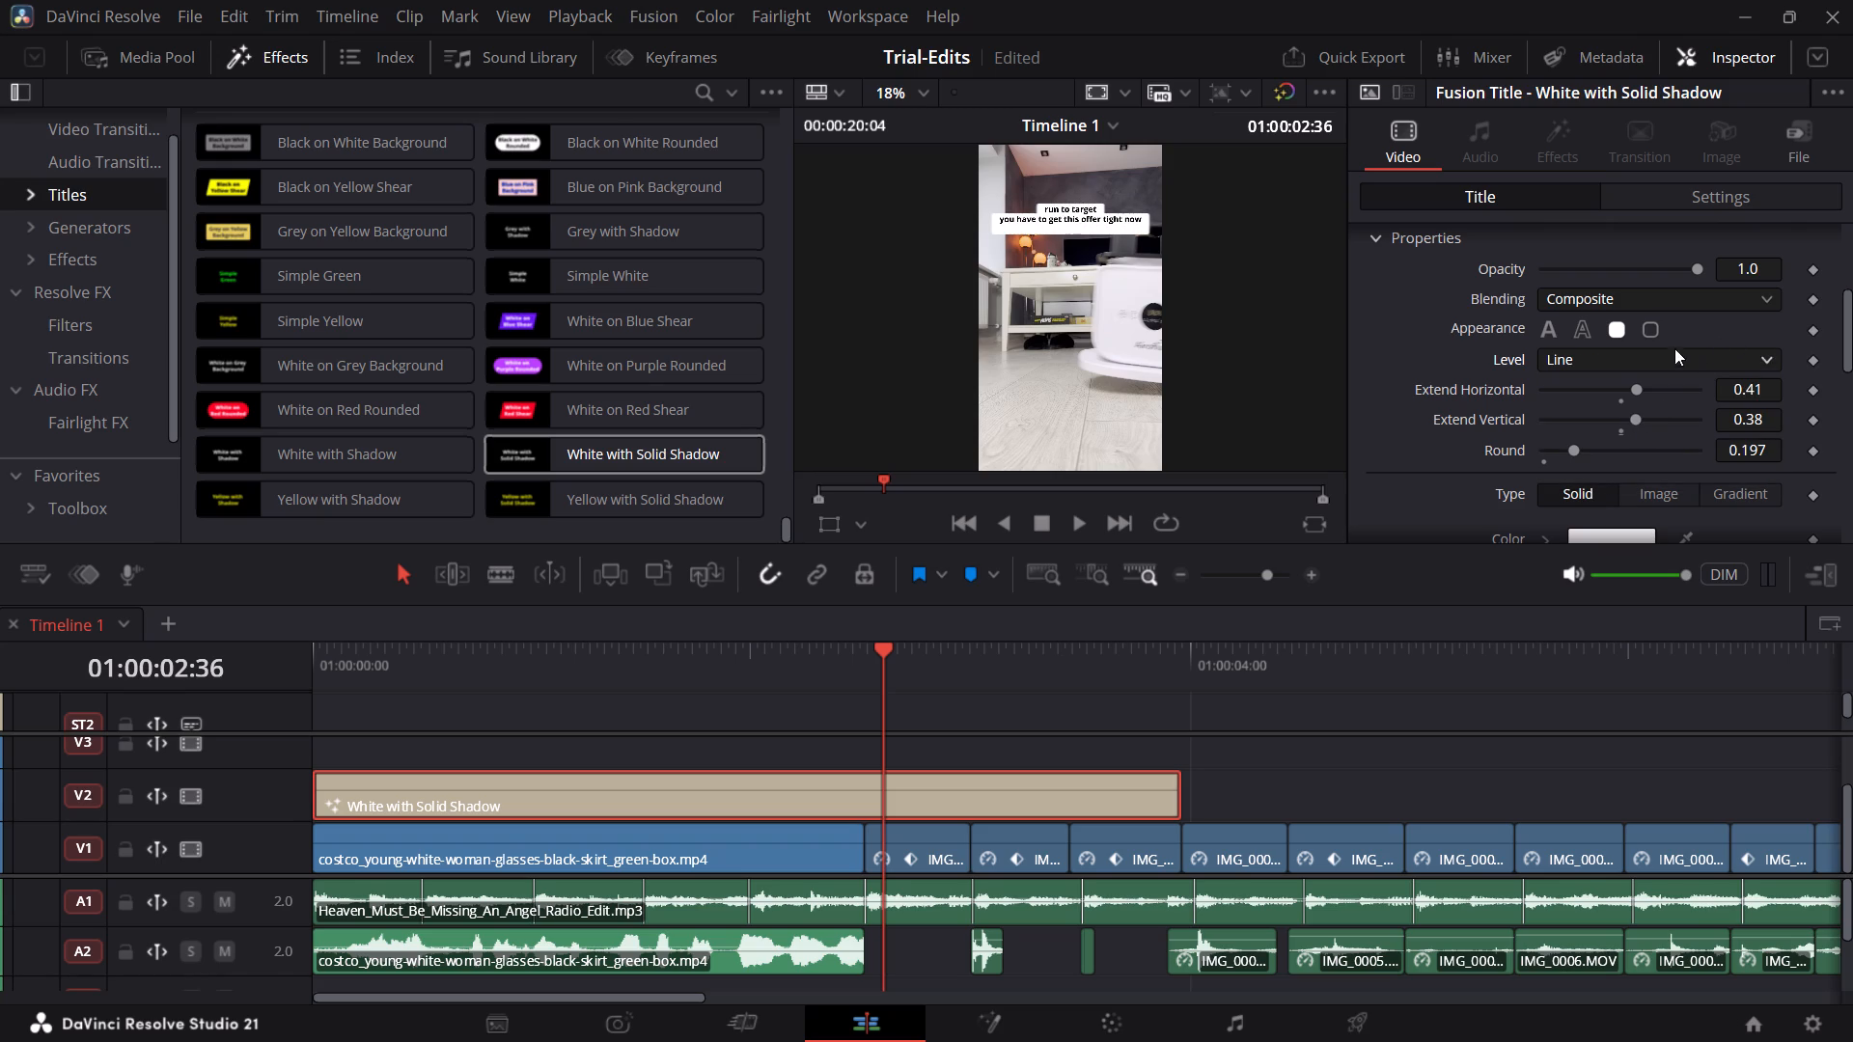
Play the timeline from its start to check how the restyled title looks over the footage.
scroll(1524, 418, "down", 1)
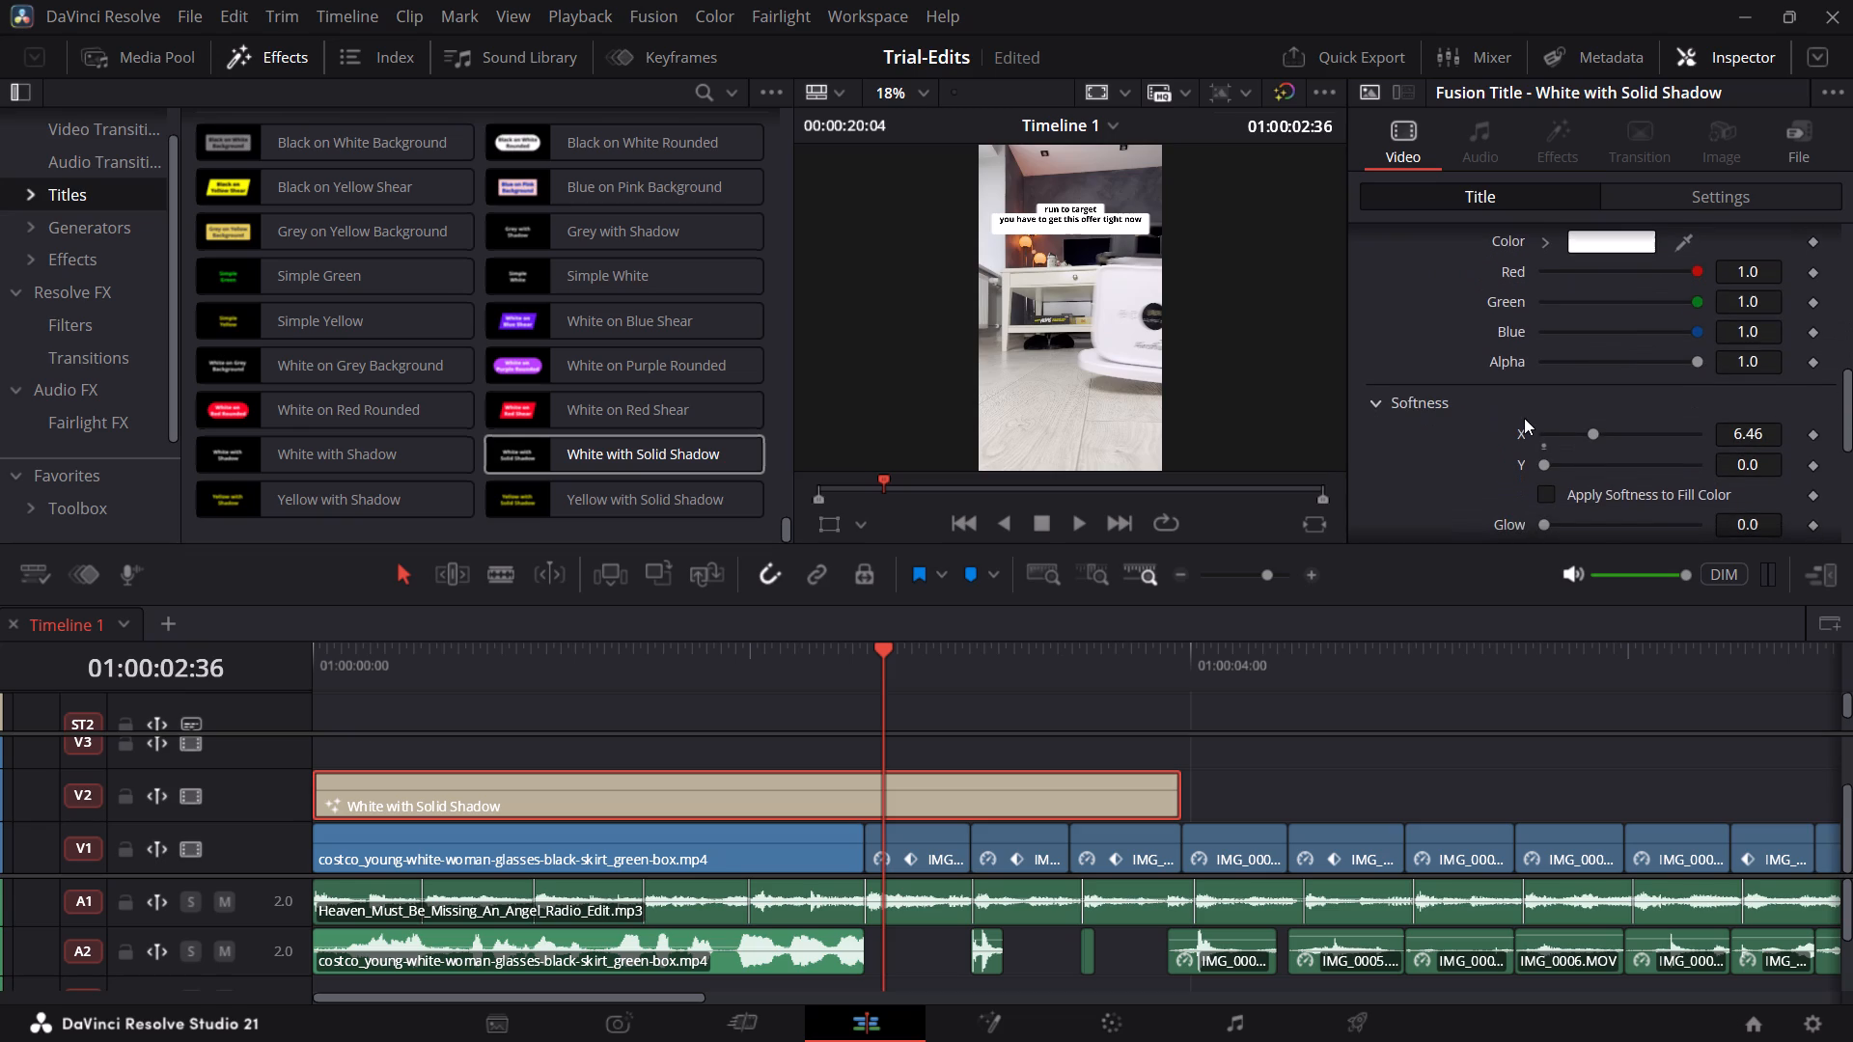
scroll(1525, 427, "up", 1)
left_click_drag(868, 657, 273, 755)
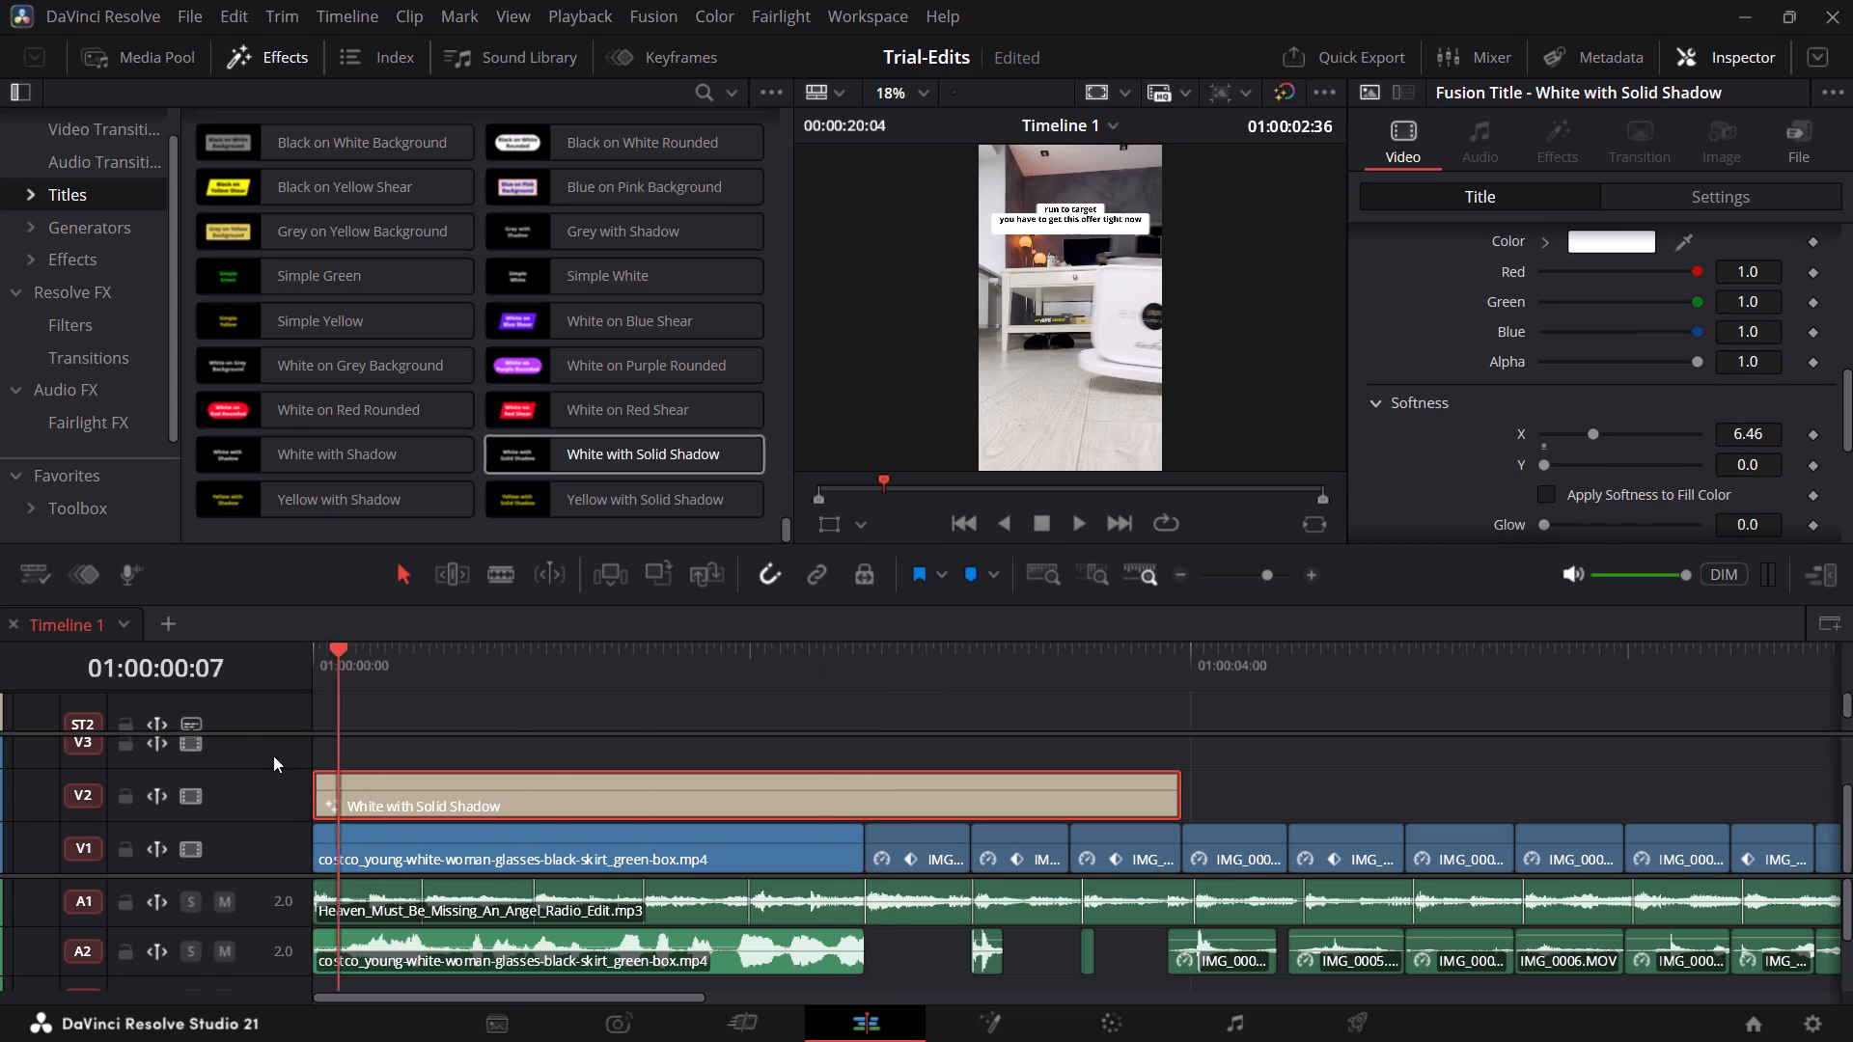
left_click_drag(273, 755, 239, 755)
key("space")
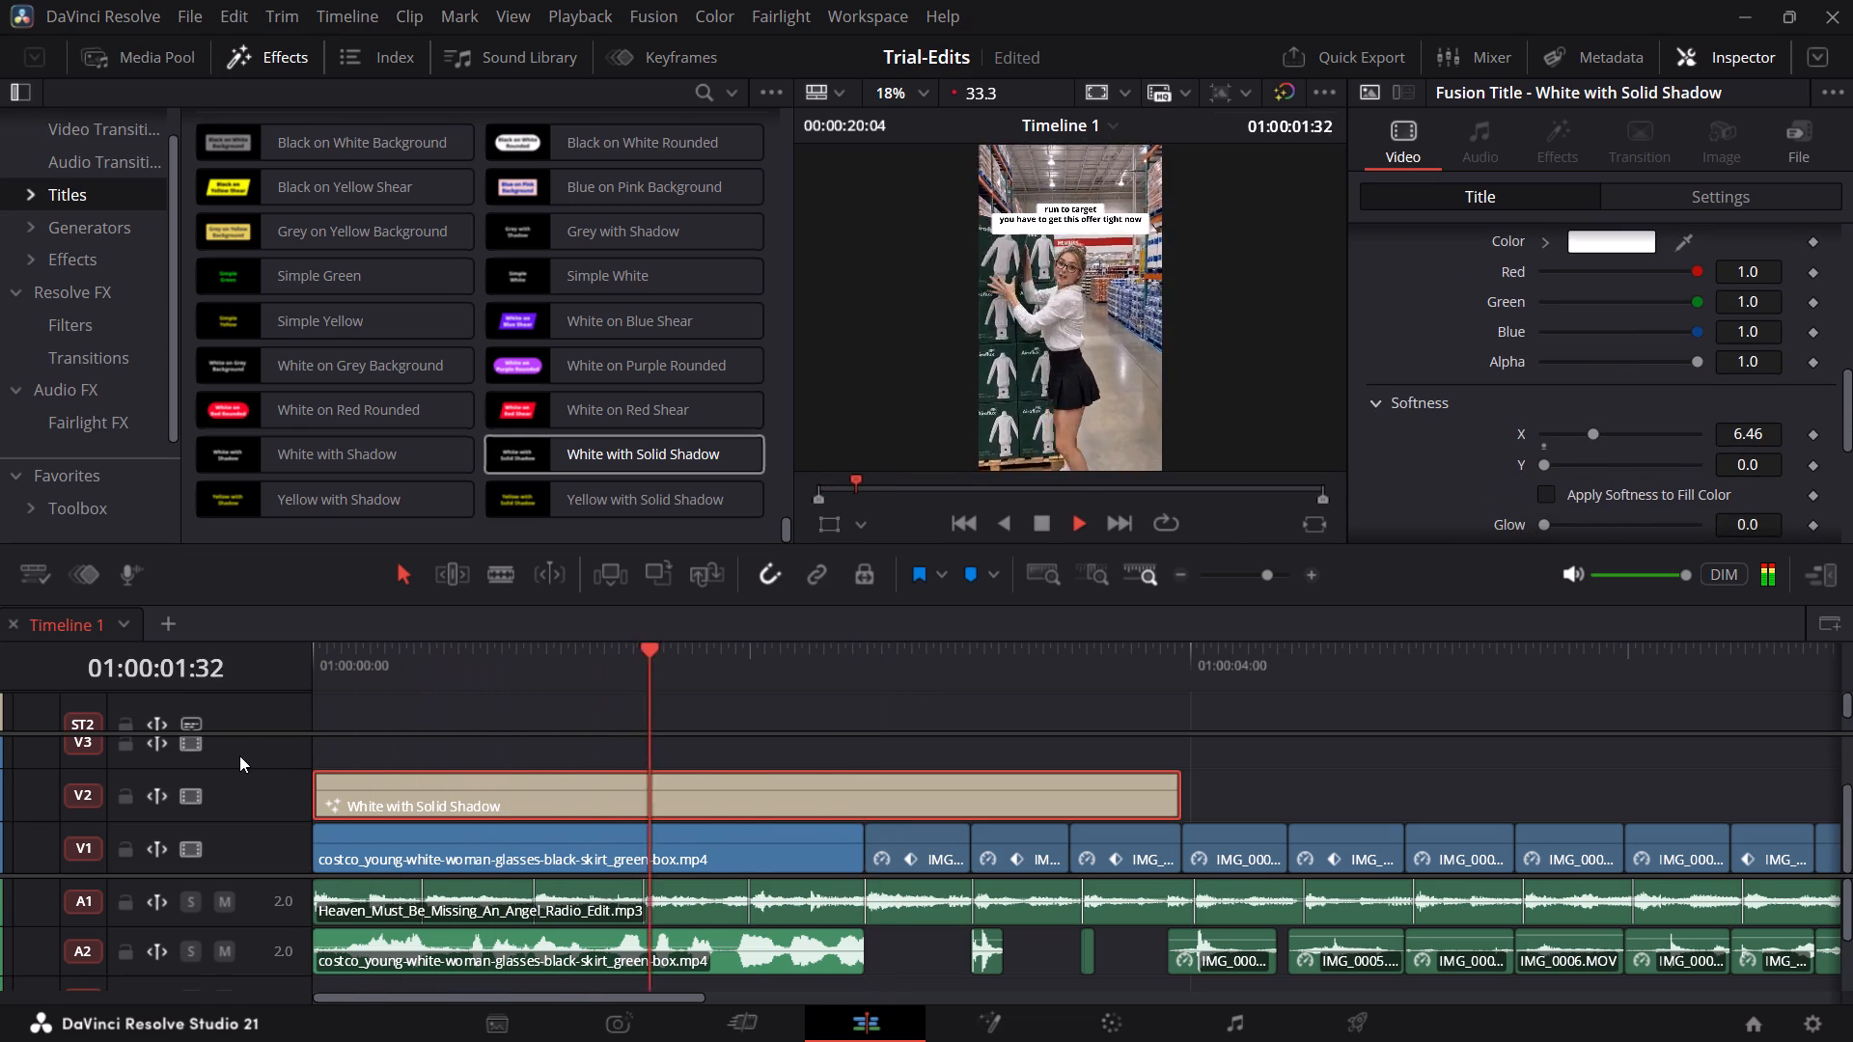
key("space")
Place the Pack1_Viral subtitle file from the media pool on subtitle track ST1, starting at the beginning of the timeline.
left_click(150, 56)
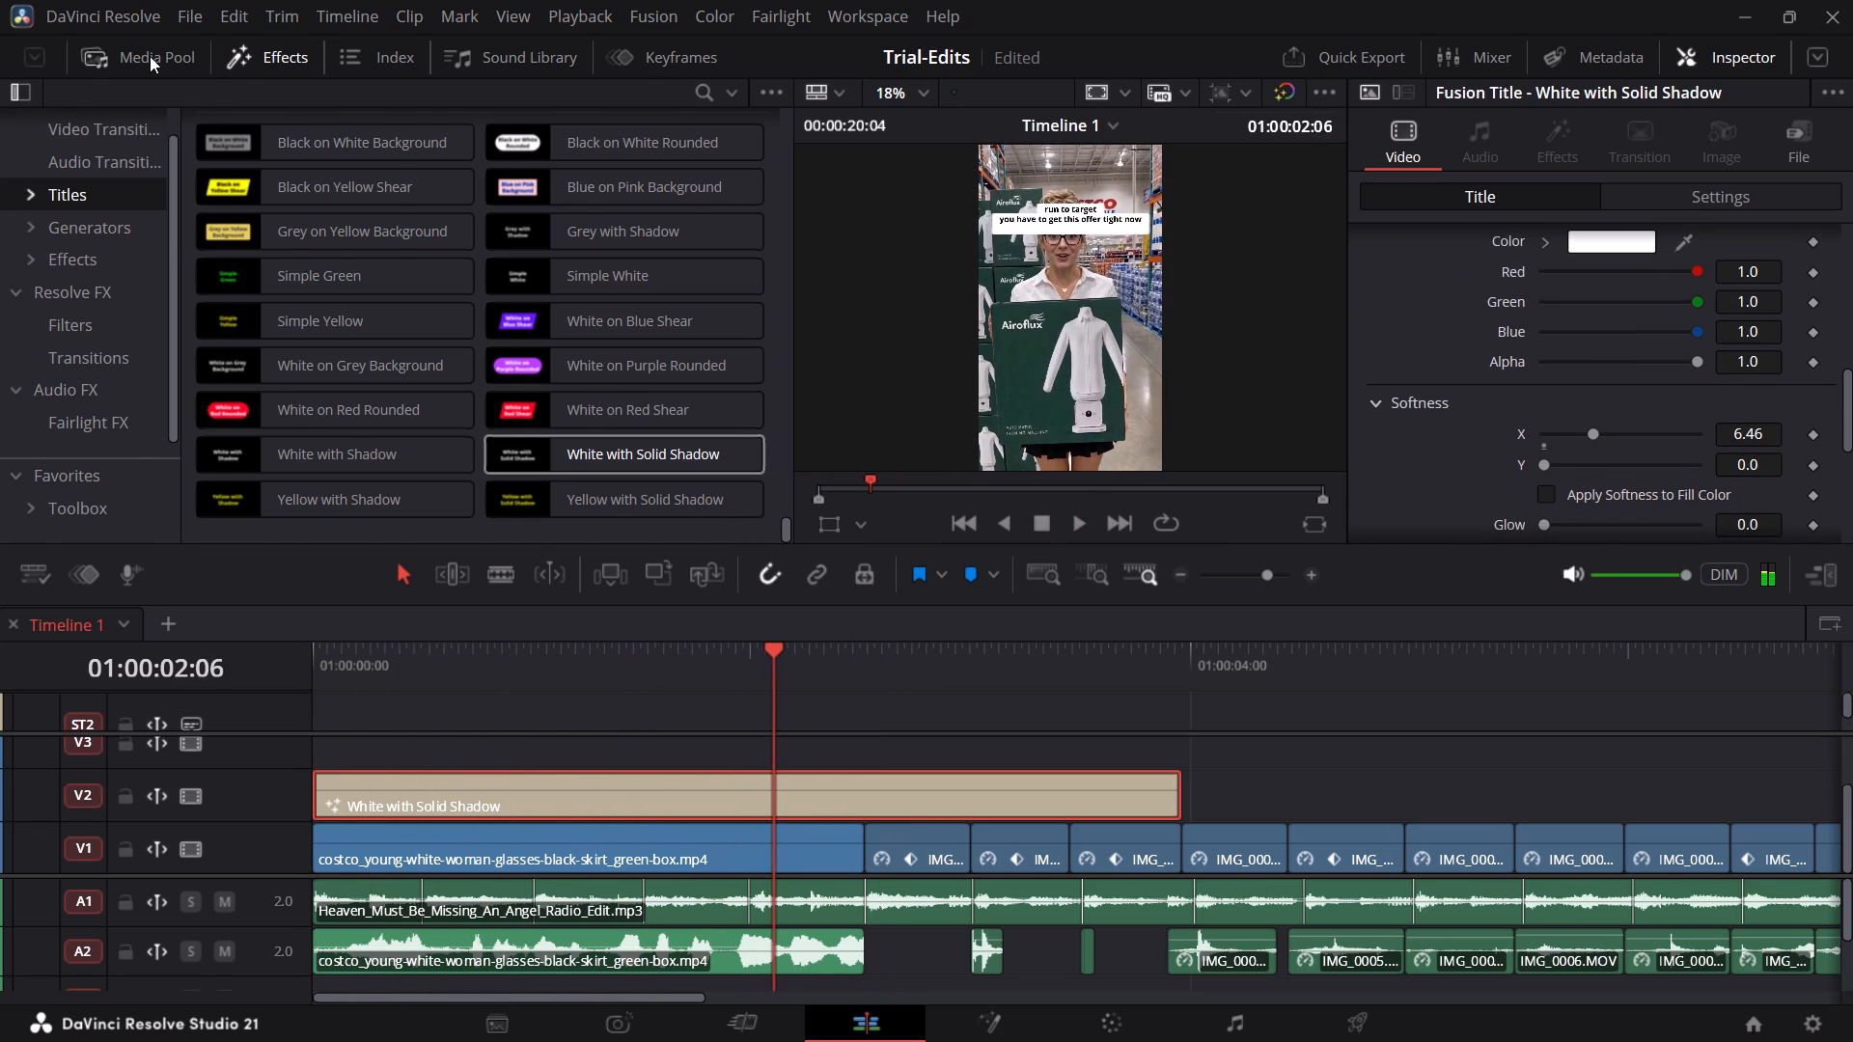
scroll(436, 327, "down", 7)
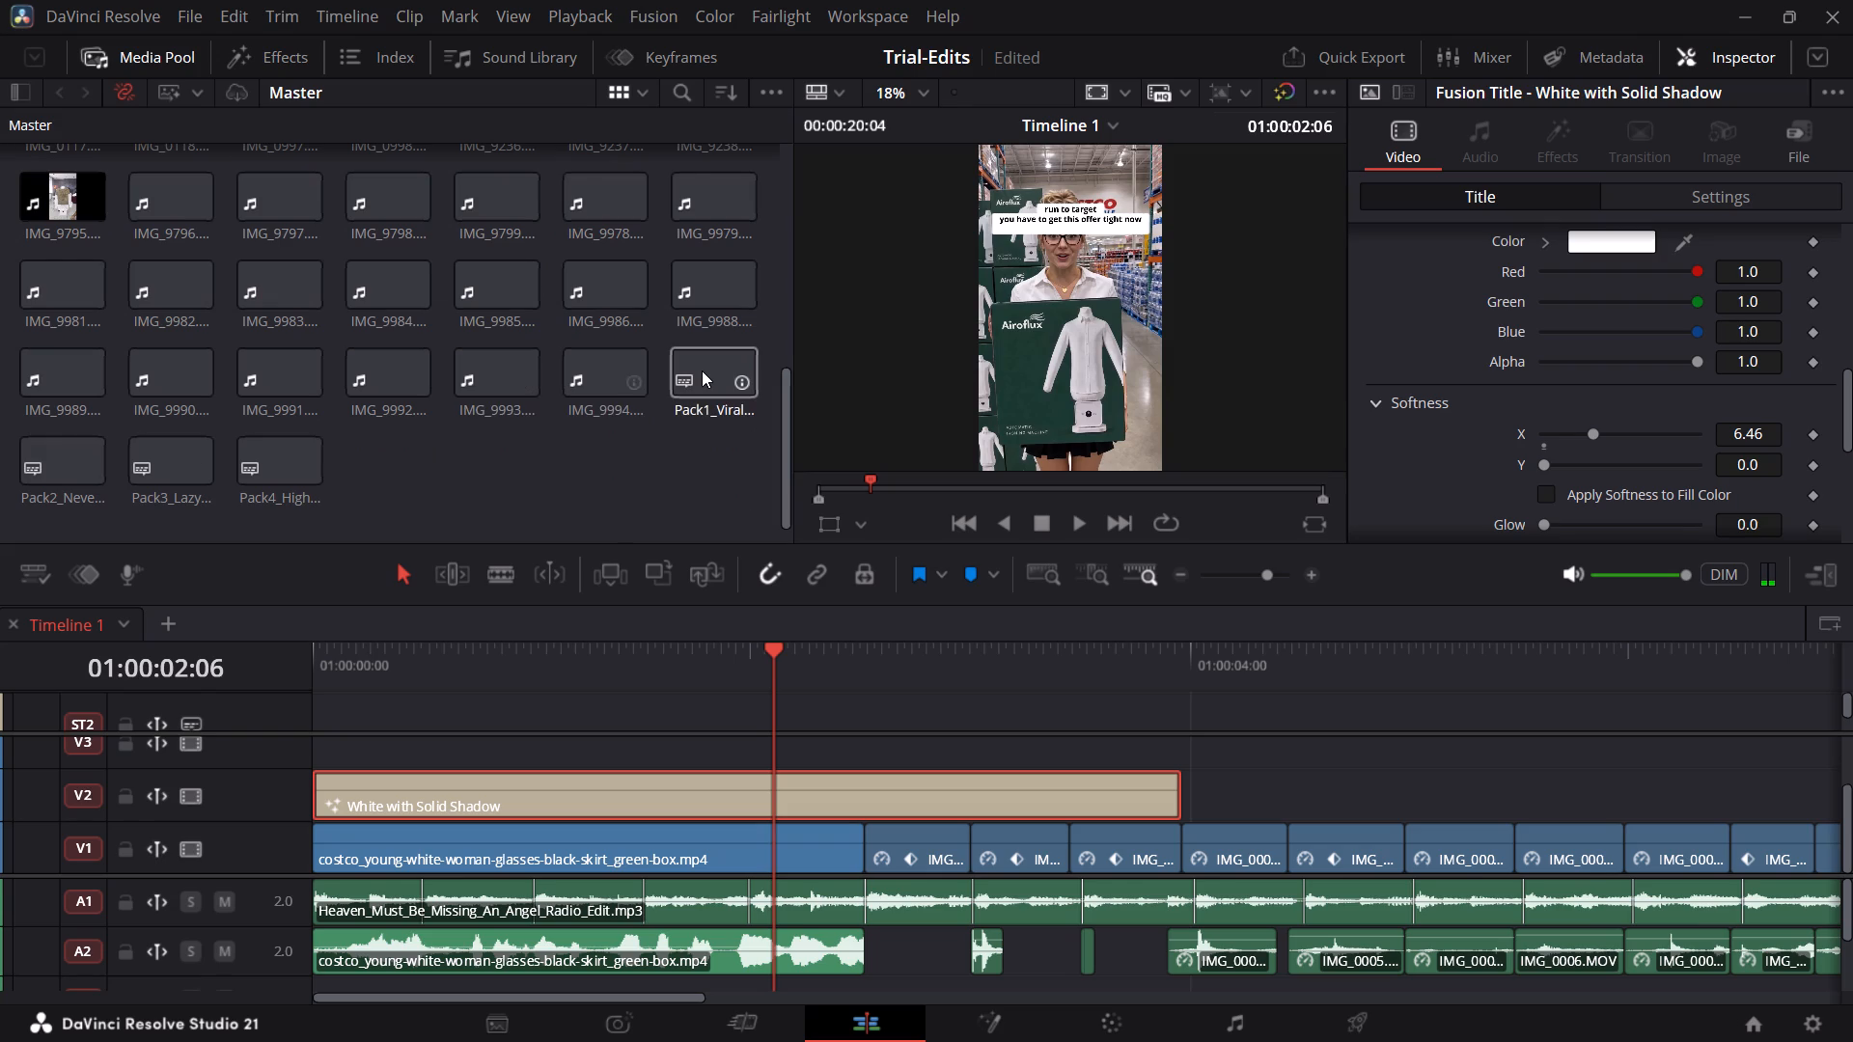
left_click_drag(692, 385, 330, 719)
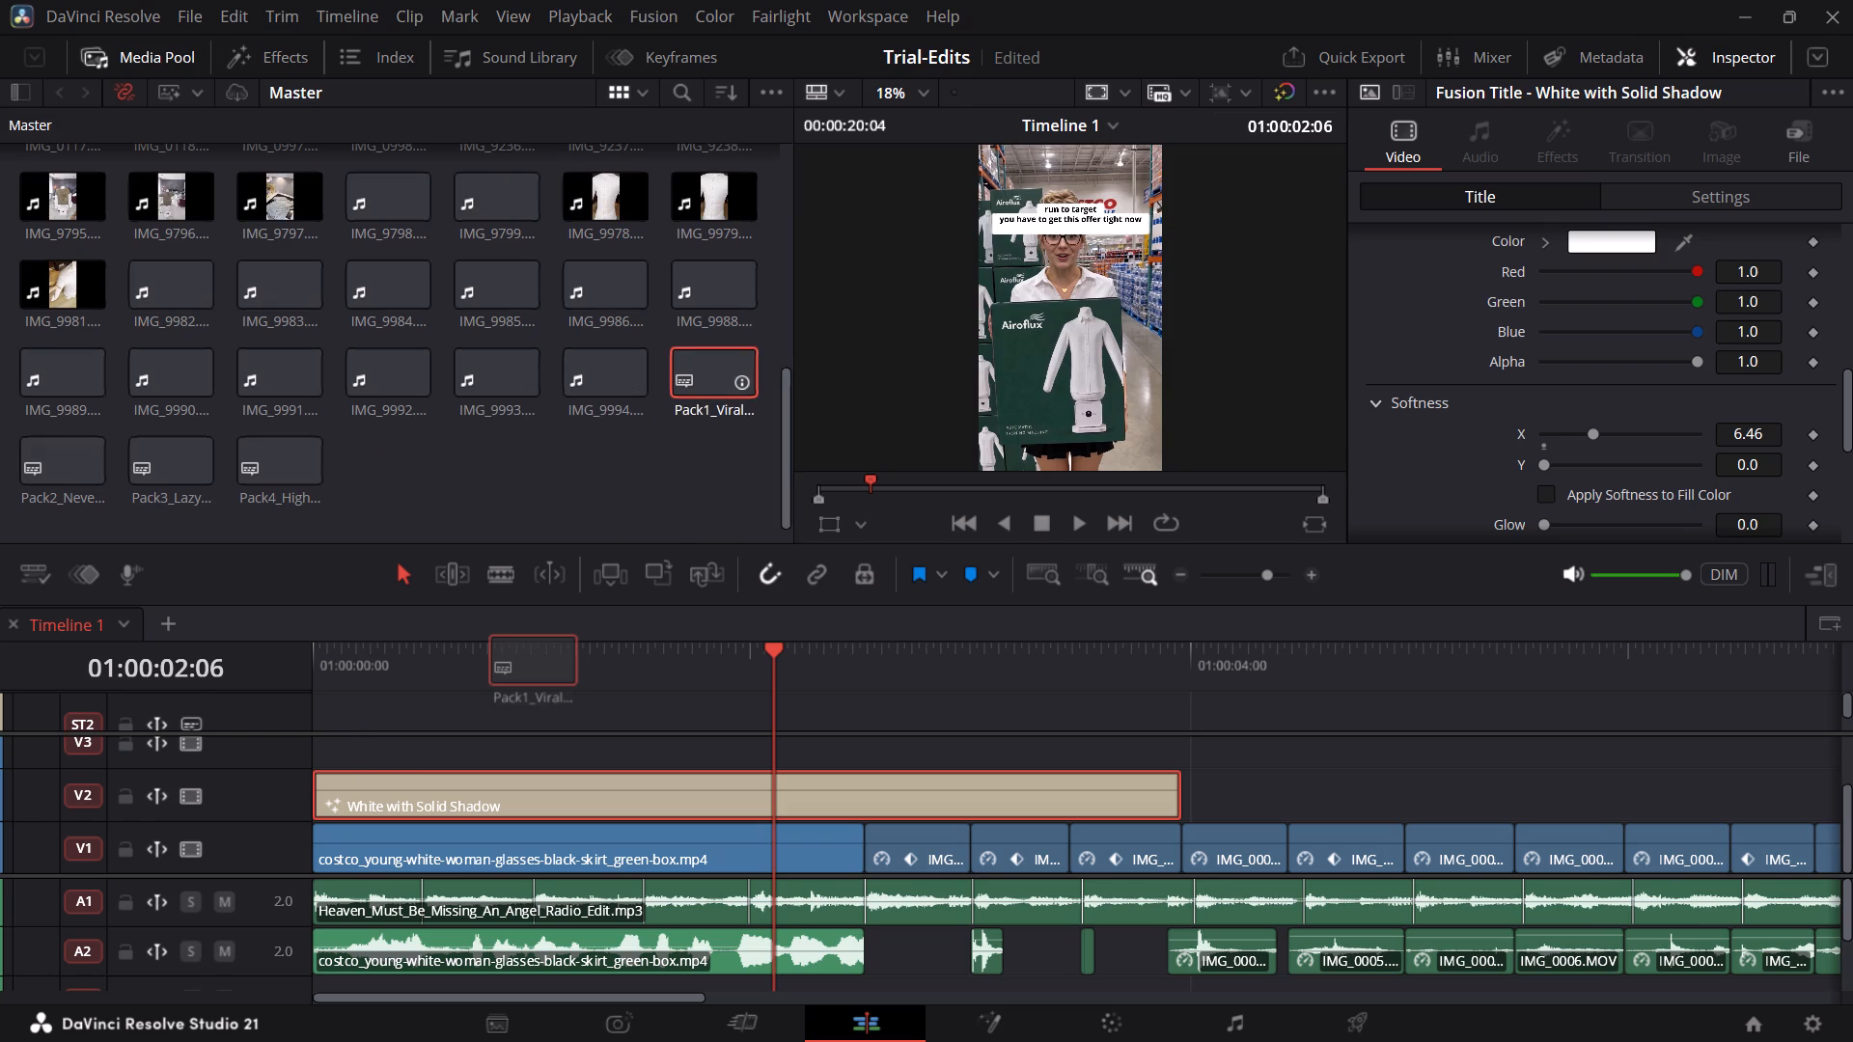
left_click_drag(330, 719, 325, 717)
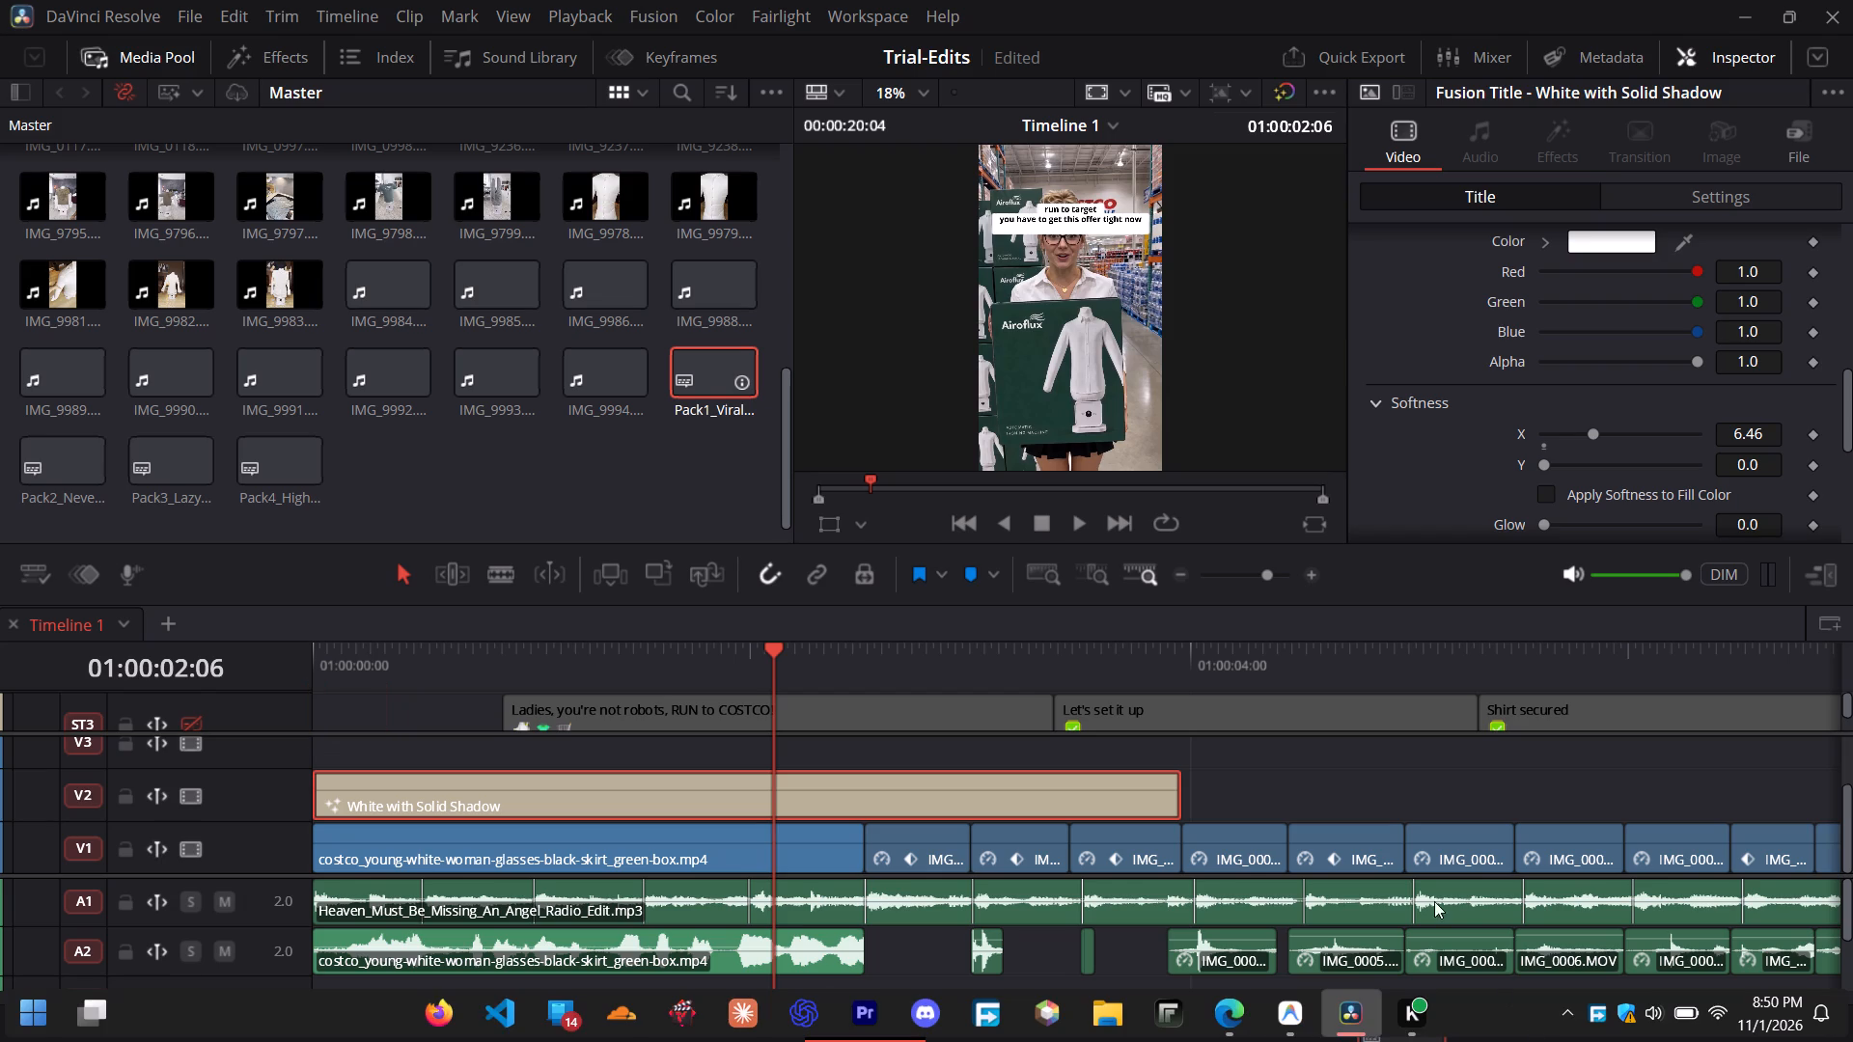
scroll(487, 743, "down", 1)
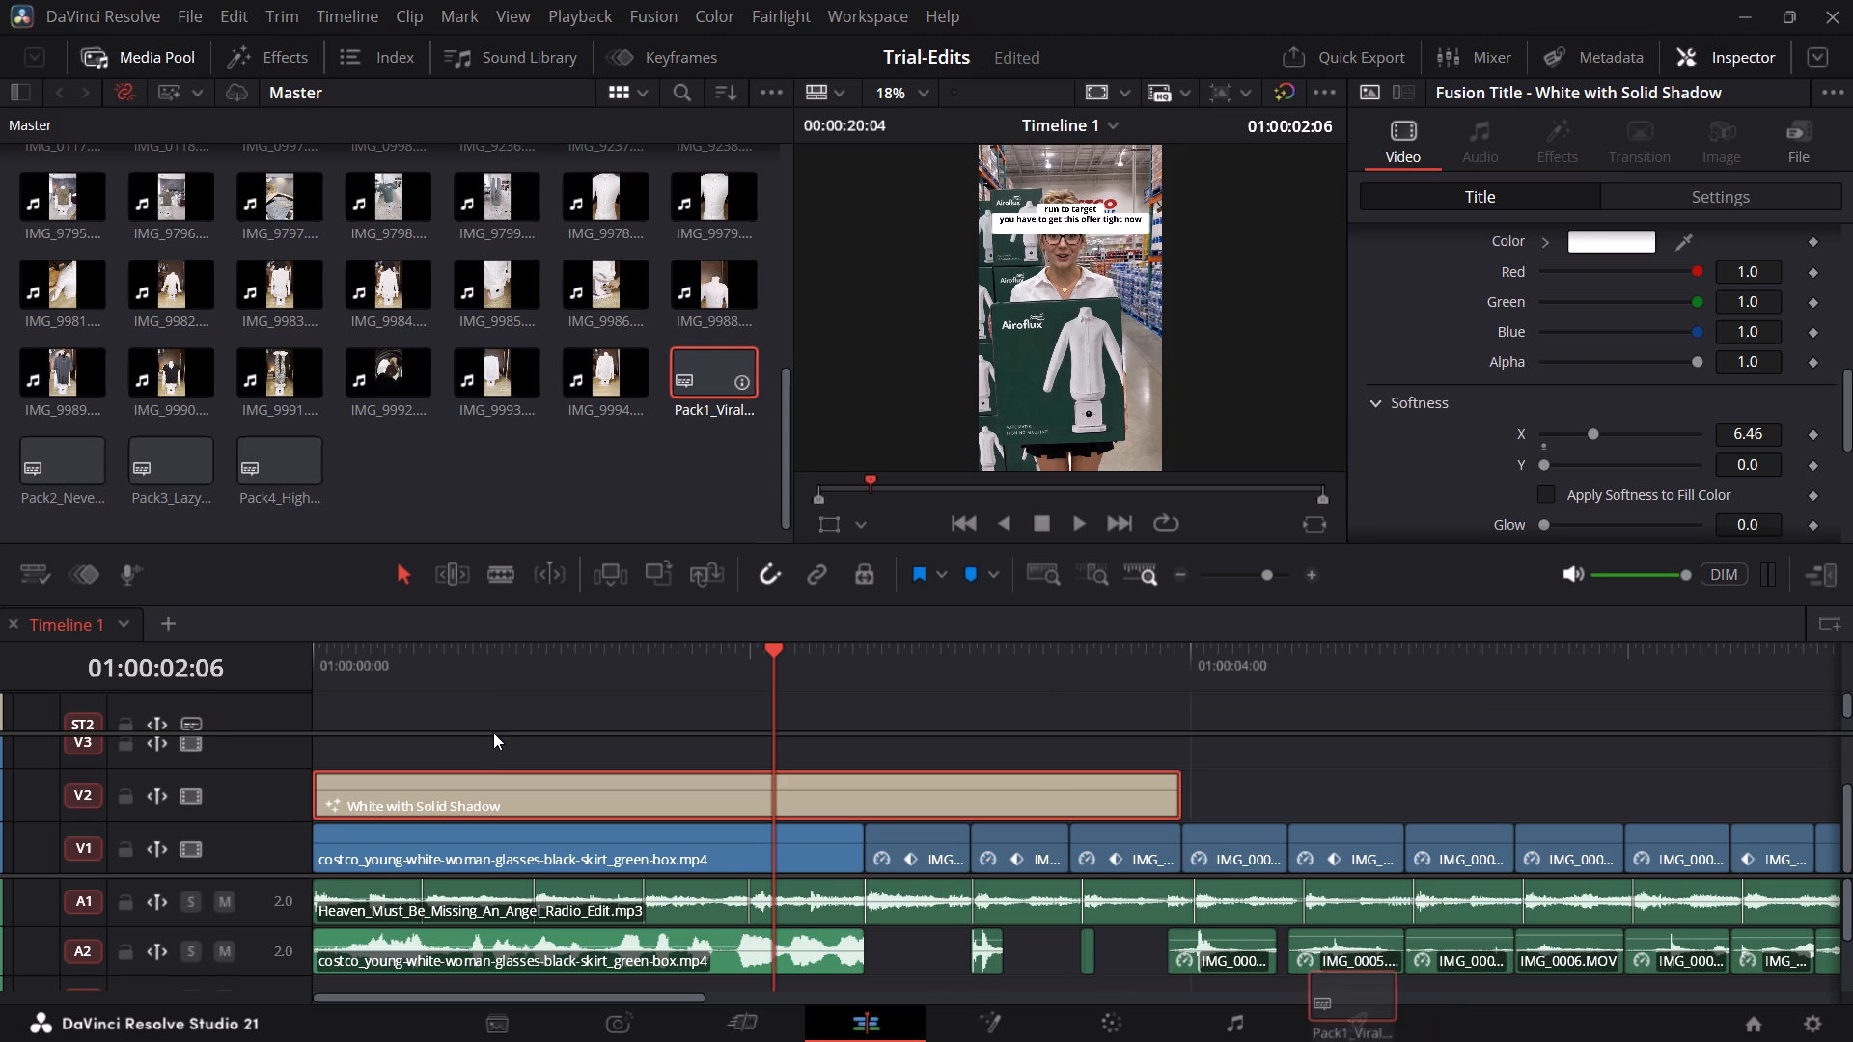
scroll(509, 709, "down", 1)
scroll(509, 709, "up", 2)
scroll(509, 709, "down", 1)
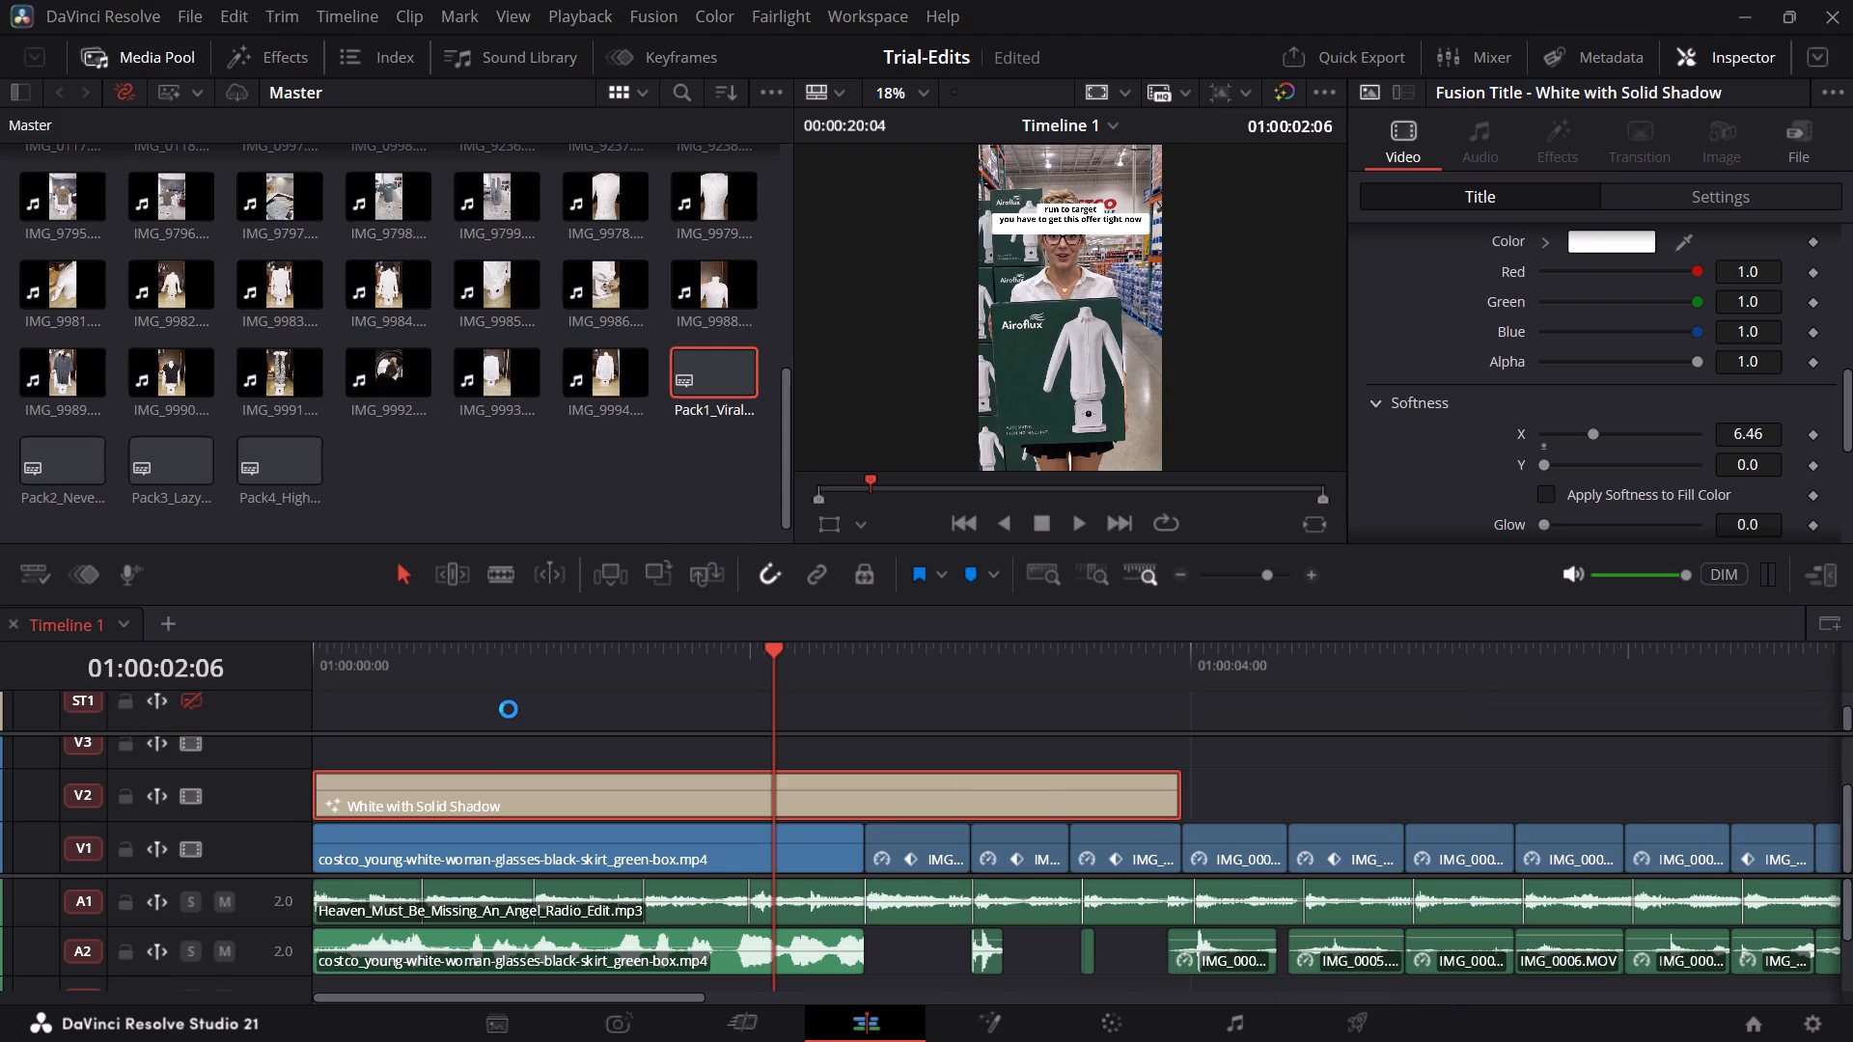
scroll(509, 709, "down", 2)
left_click_drag(721, 391, 362, 706)
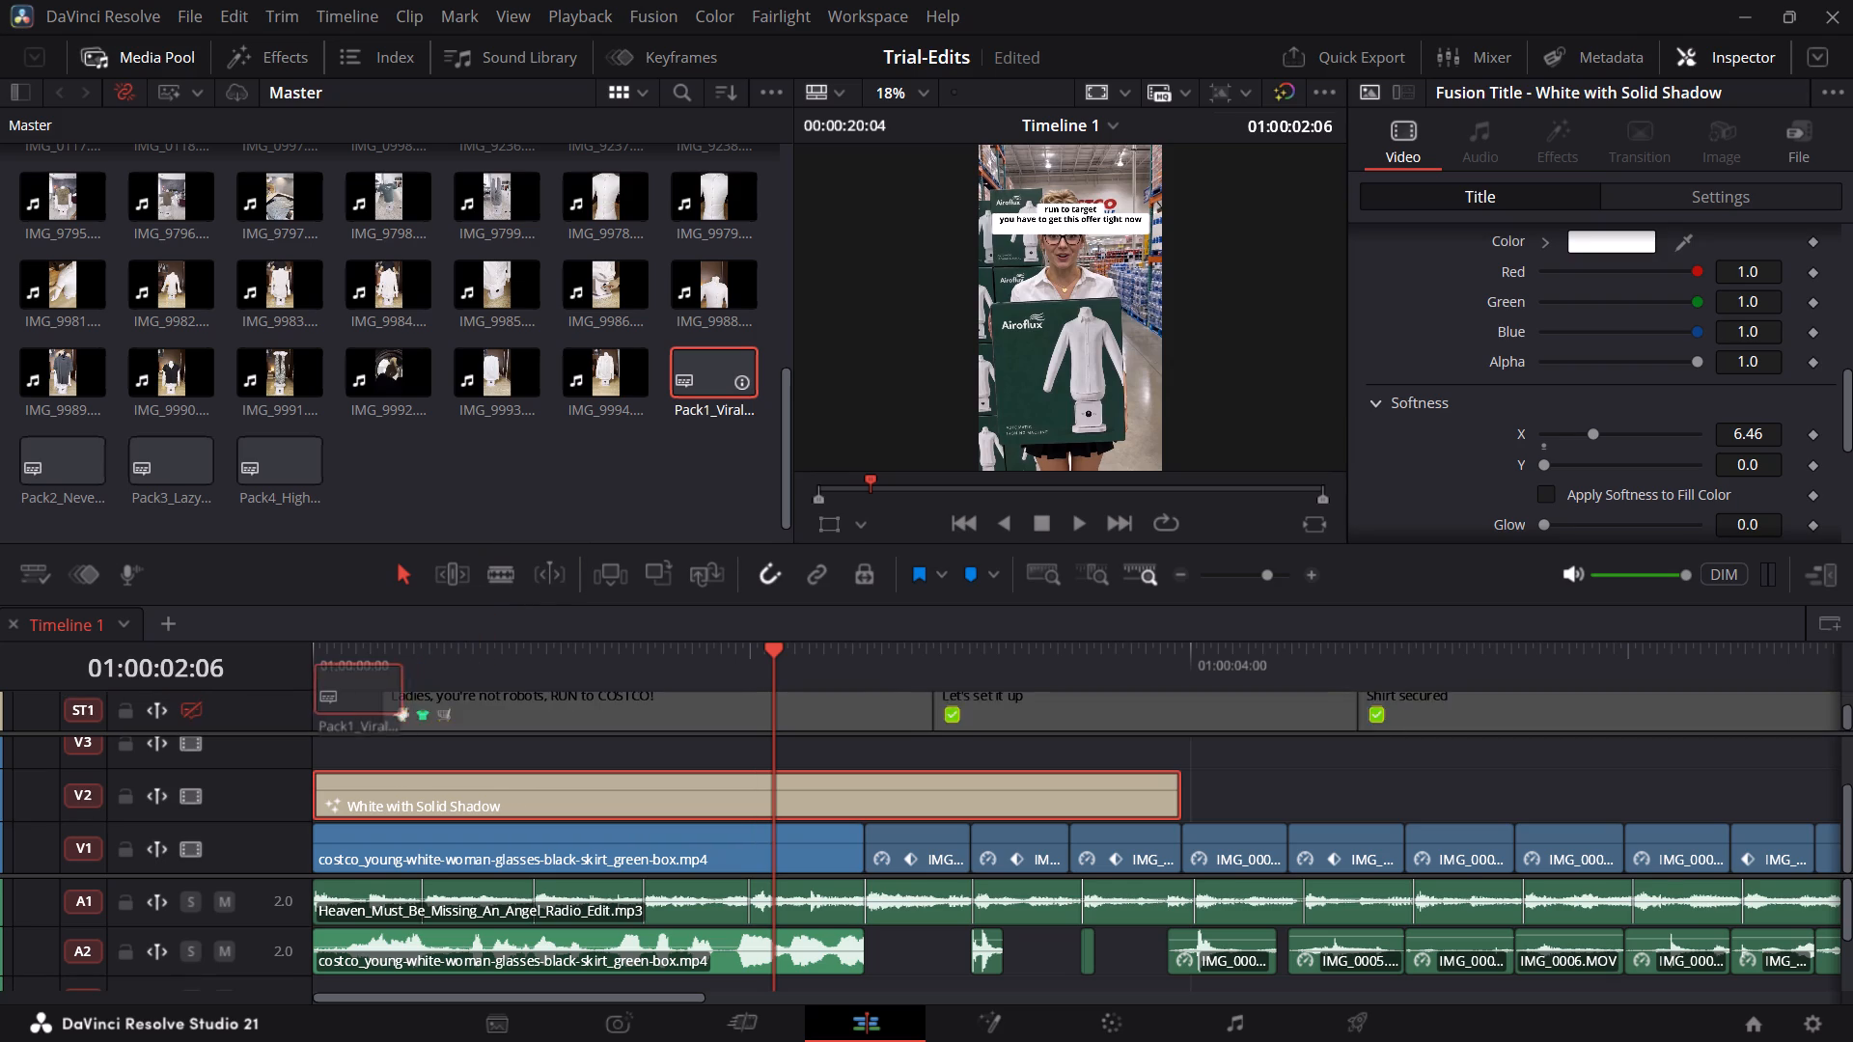
left_click_drag(362, 706, 318, 713)
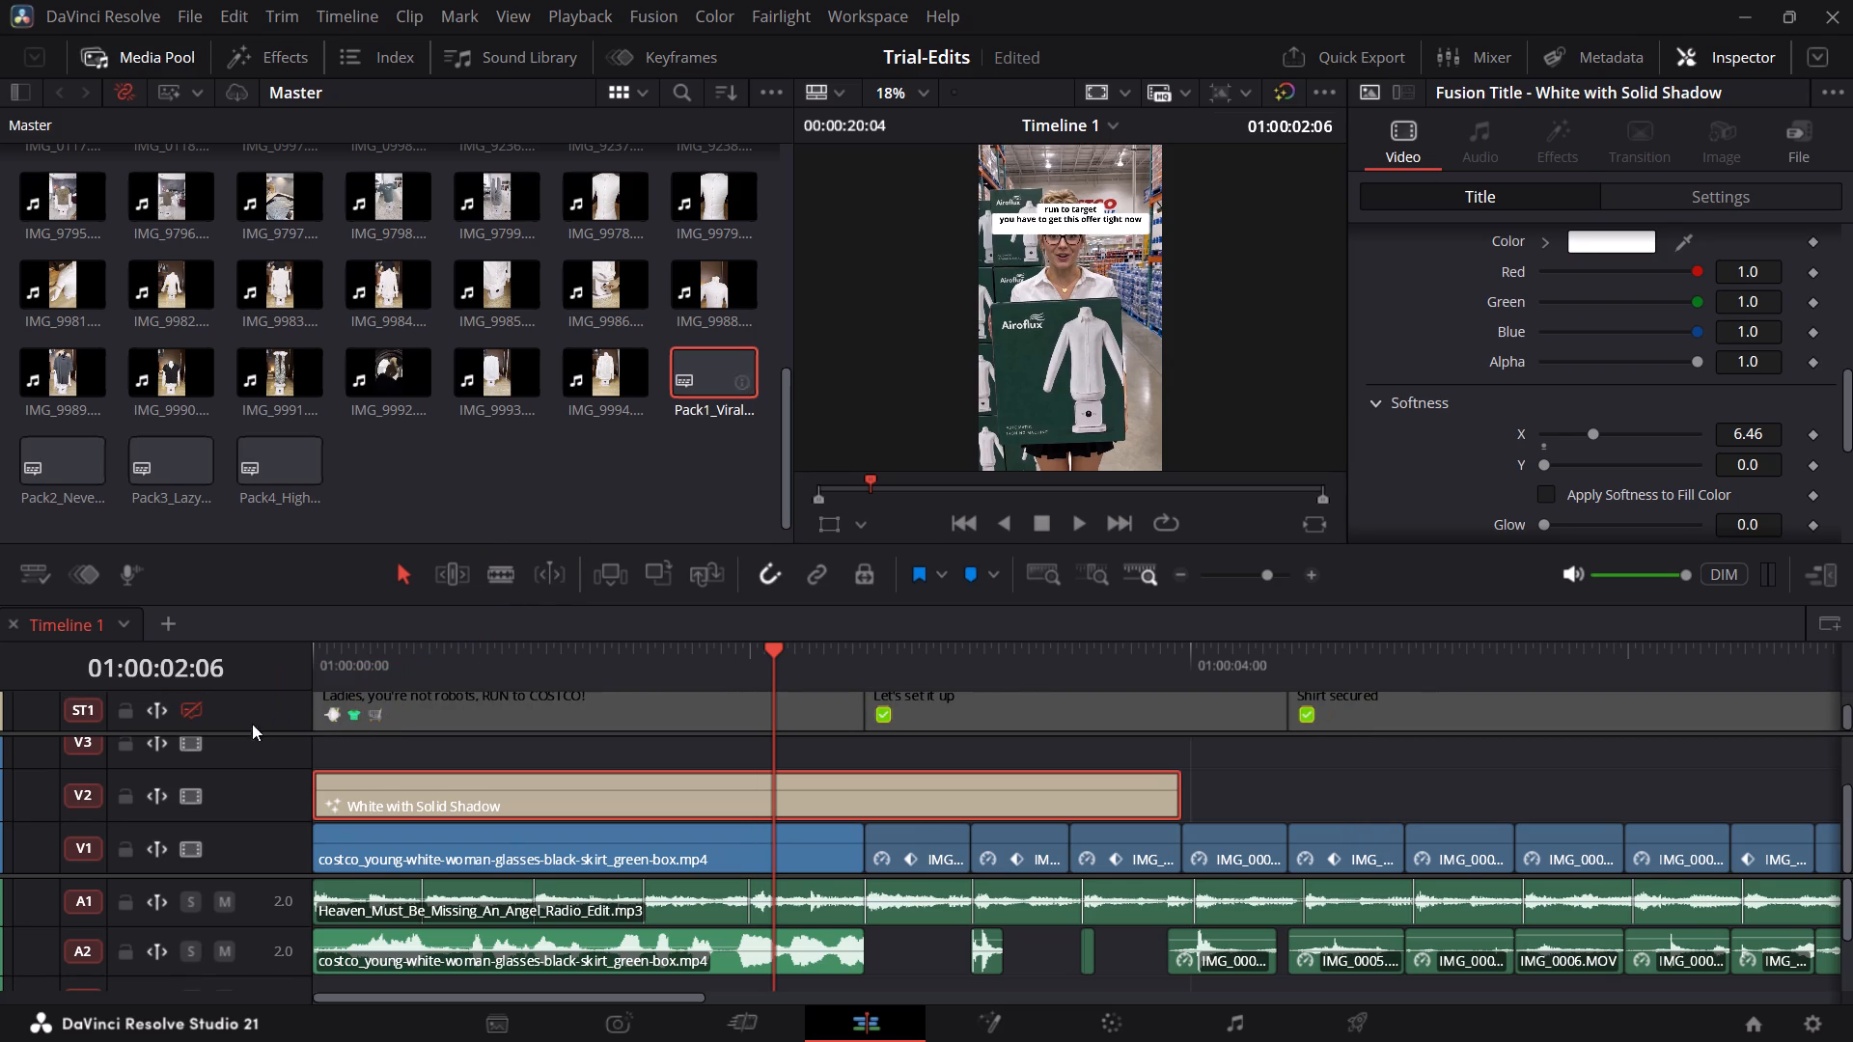
Enable subtitle track ST1 and enlarge the subtitle track area so its captions show in full.
left_click(186, 710)
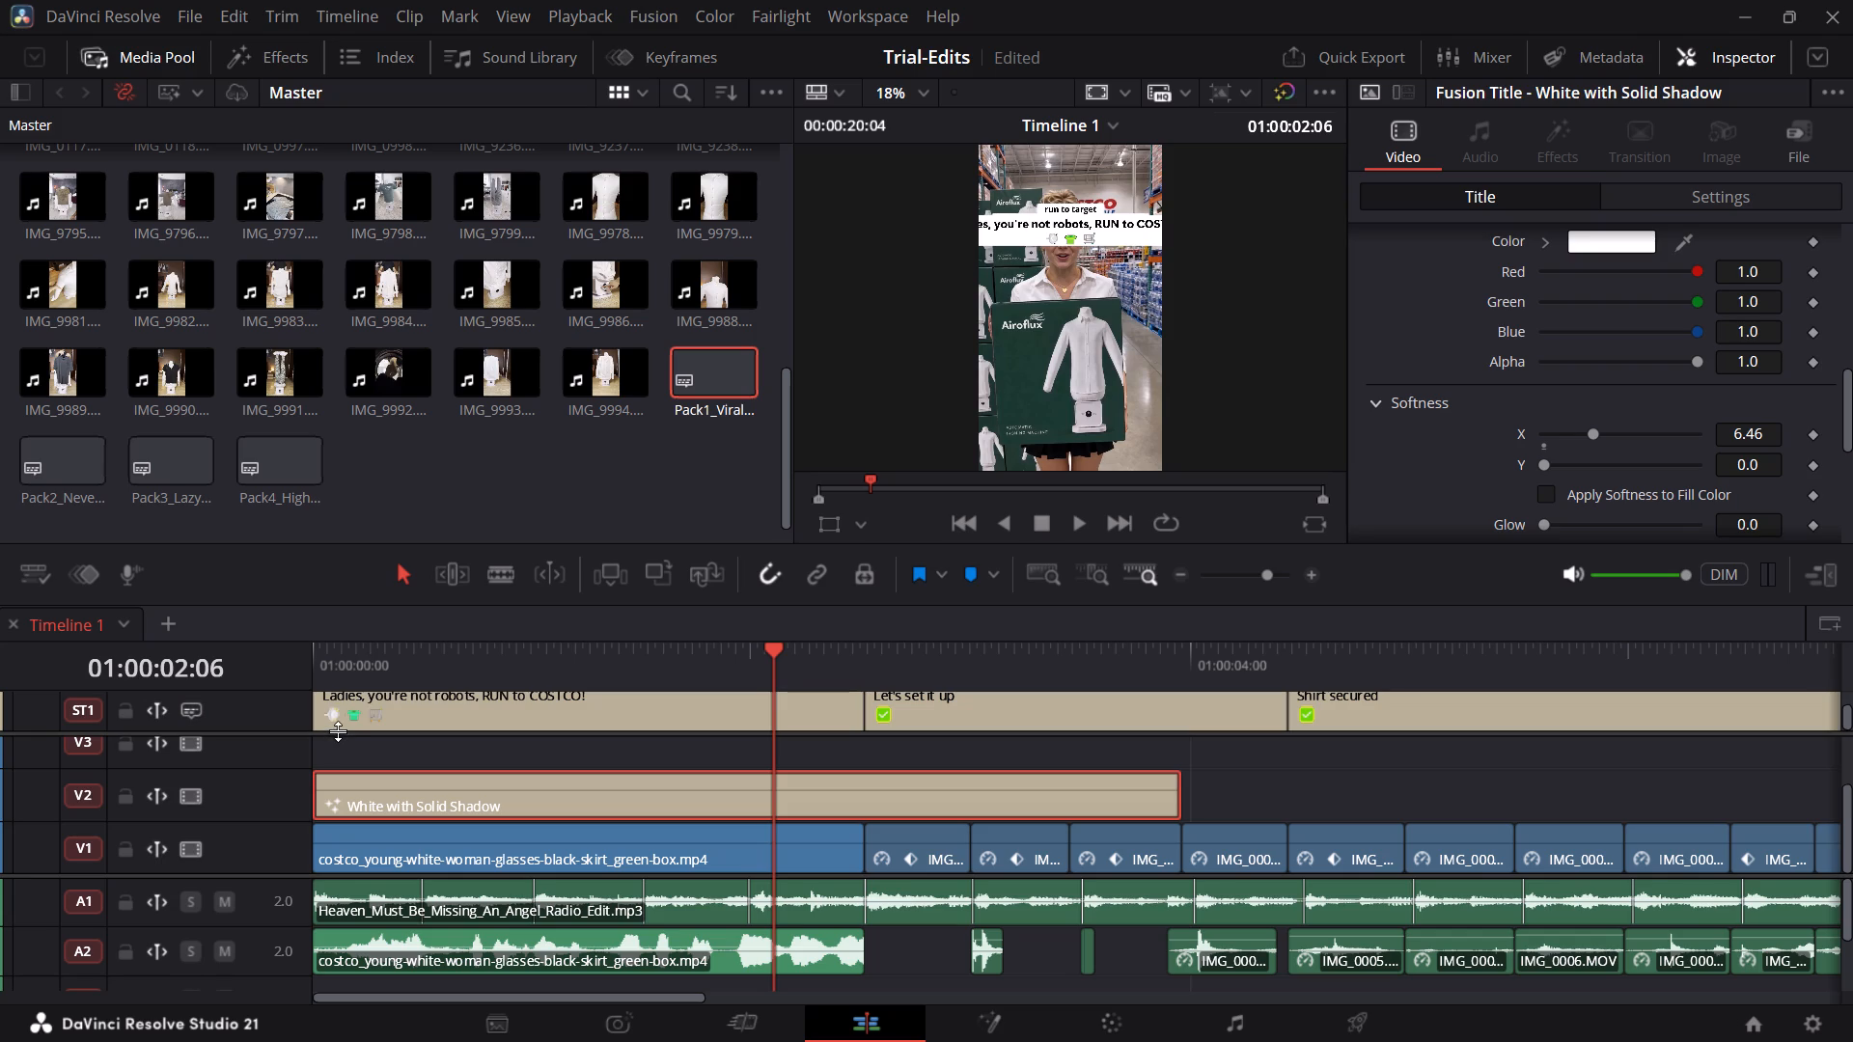
left_click_drag(338, 731, 335, 756)
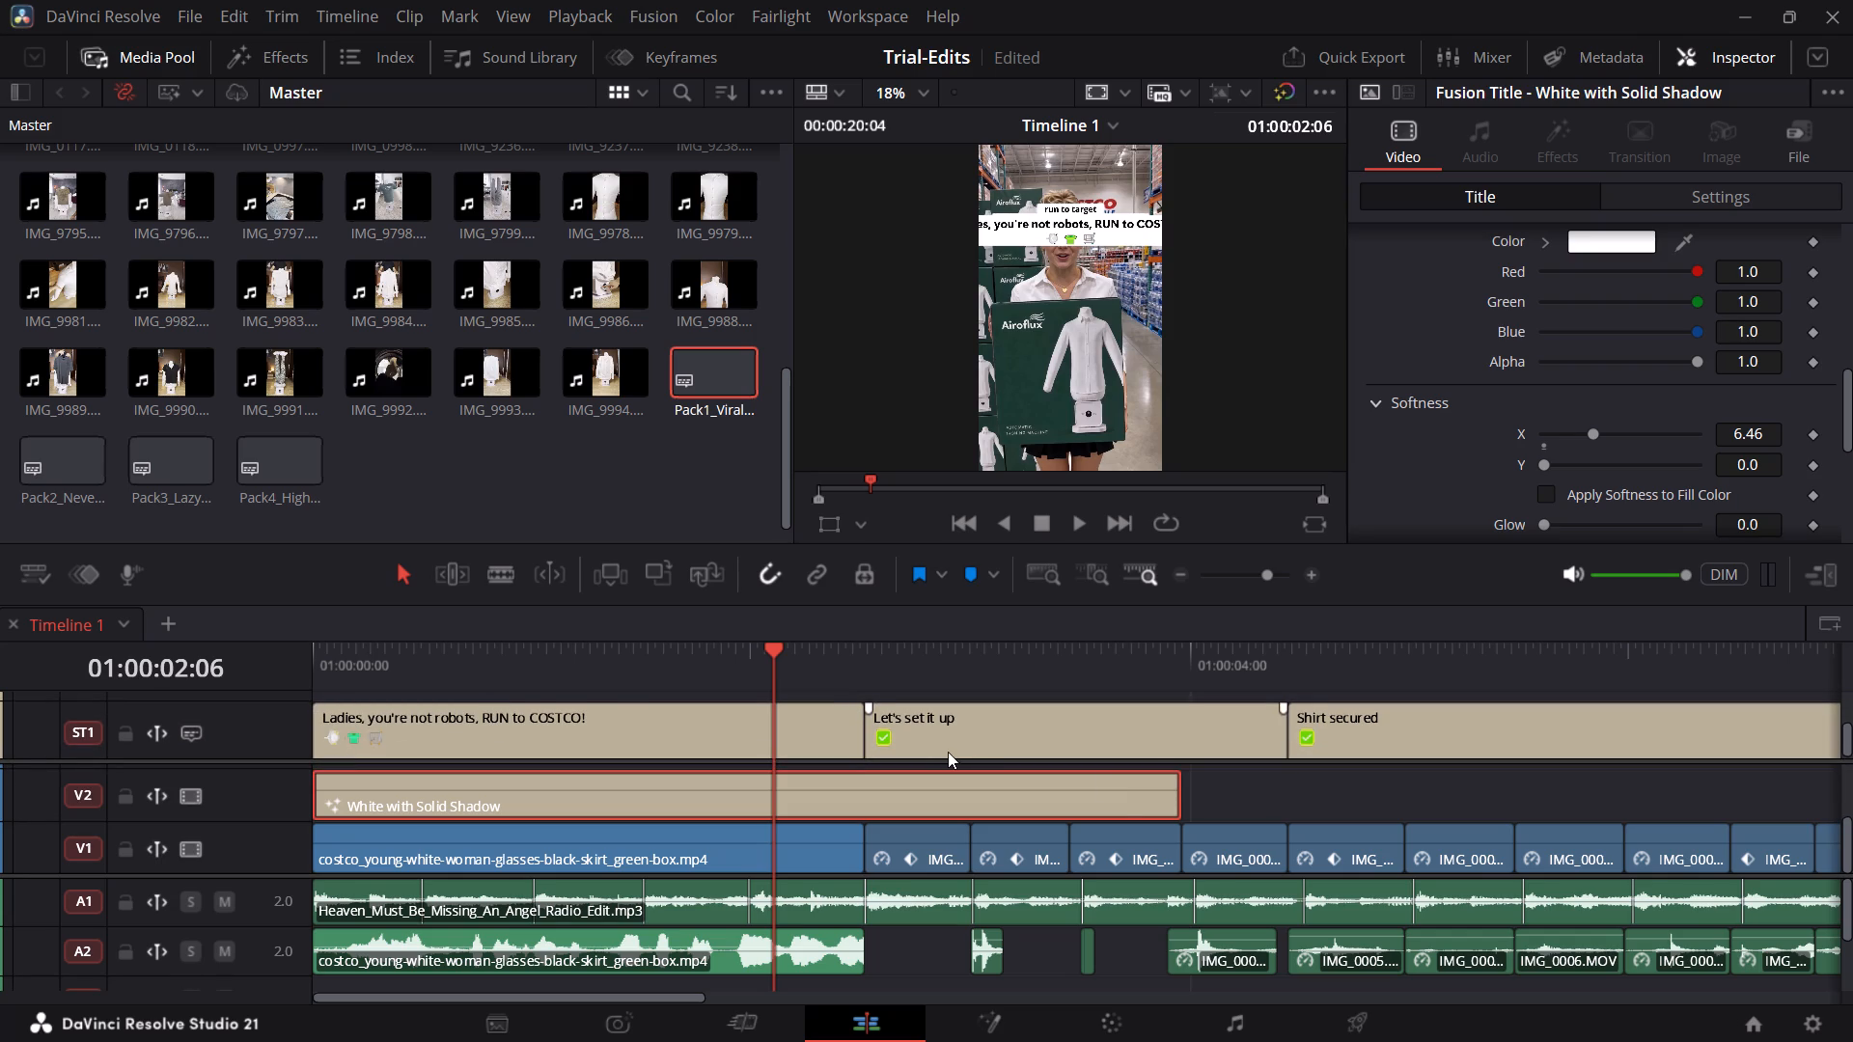
Trim the end of the White with Solid Shadow title on V2 to where the first ST1 caption ends.
left_click_drag(1174, 798, 877, 809)
left_click_drag(877, 809, 866, 807)
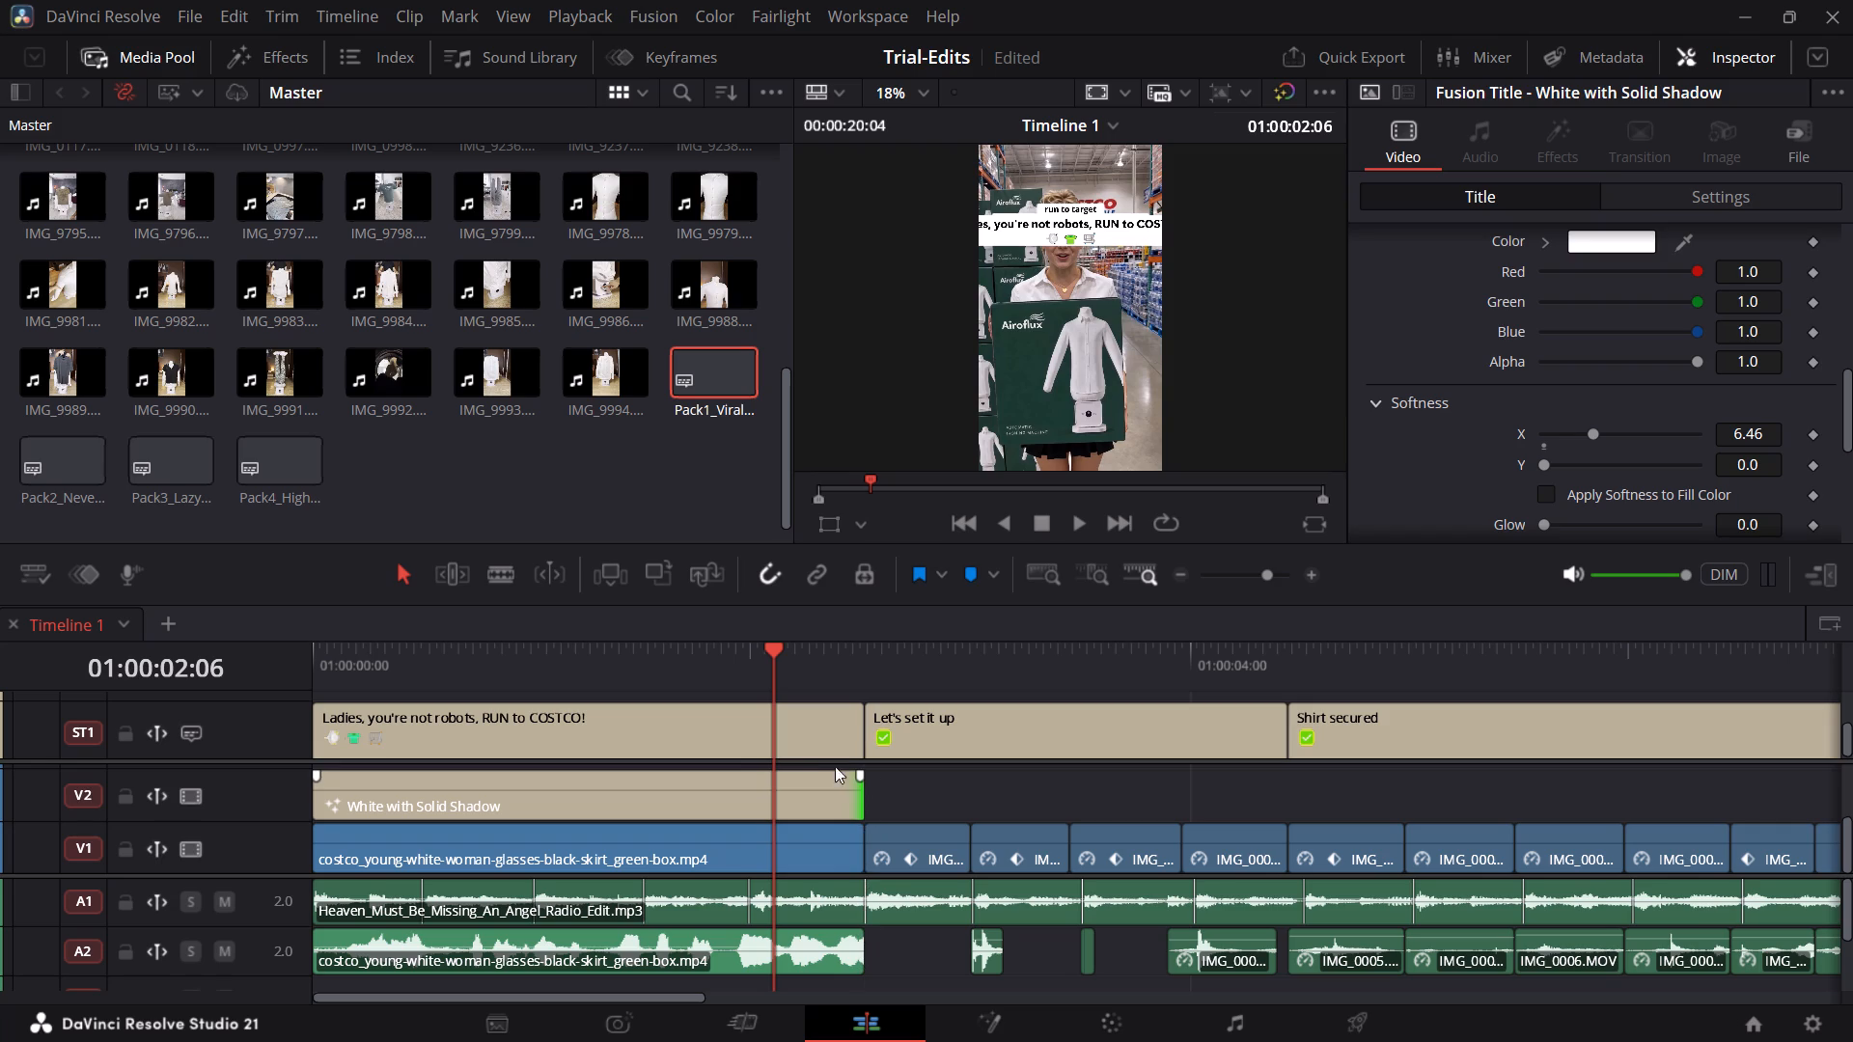
Cut the text out of the first ST1 caption, the COSTCO line, and delete the emptied caption clip.
left_click(814, 745)
left_click(816, 728)
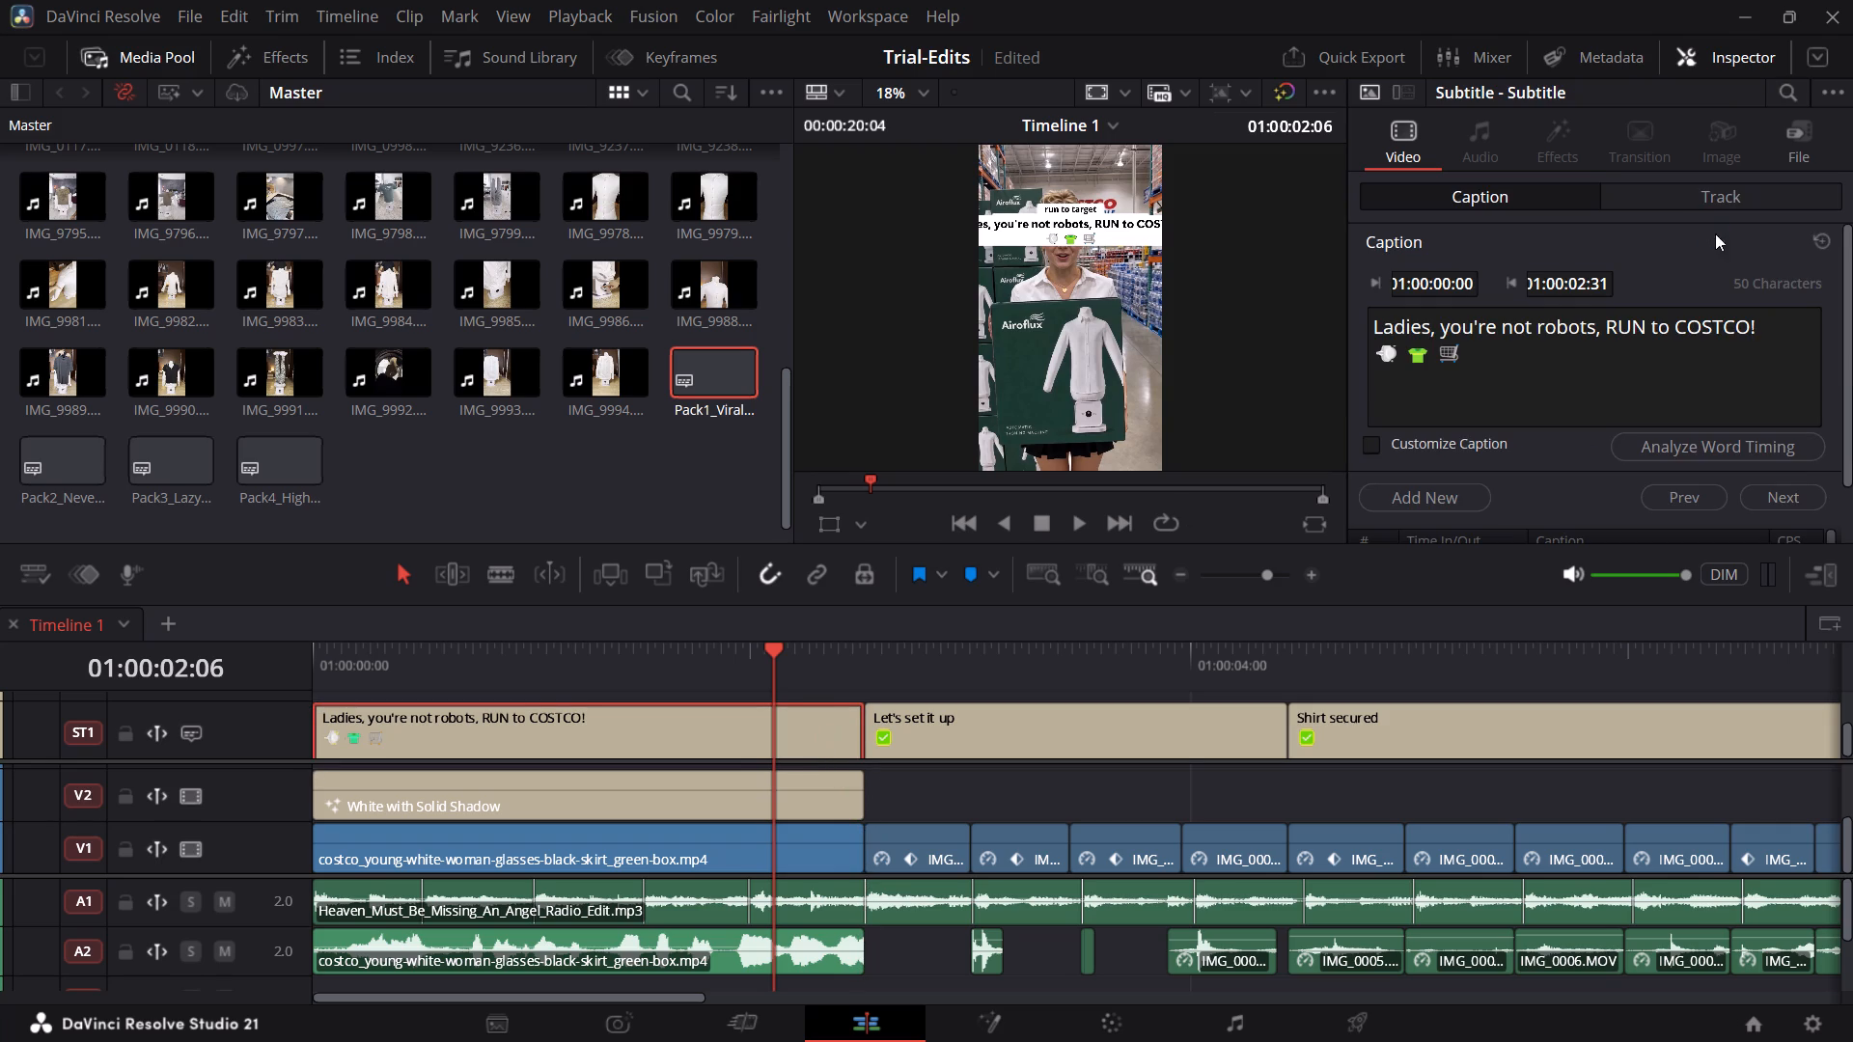
left_click(1639, 326)
key("ctrl+a")
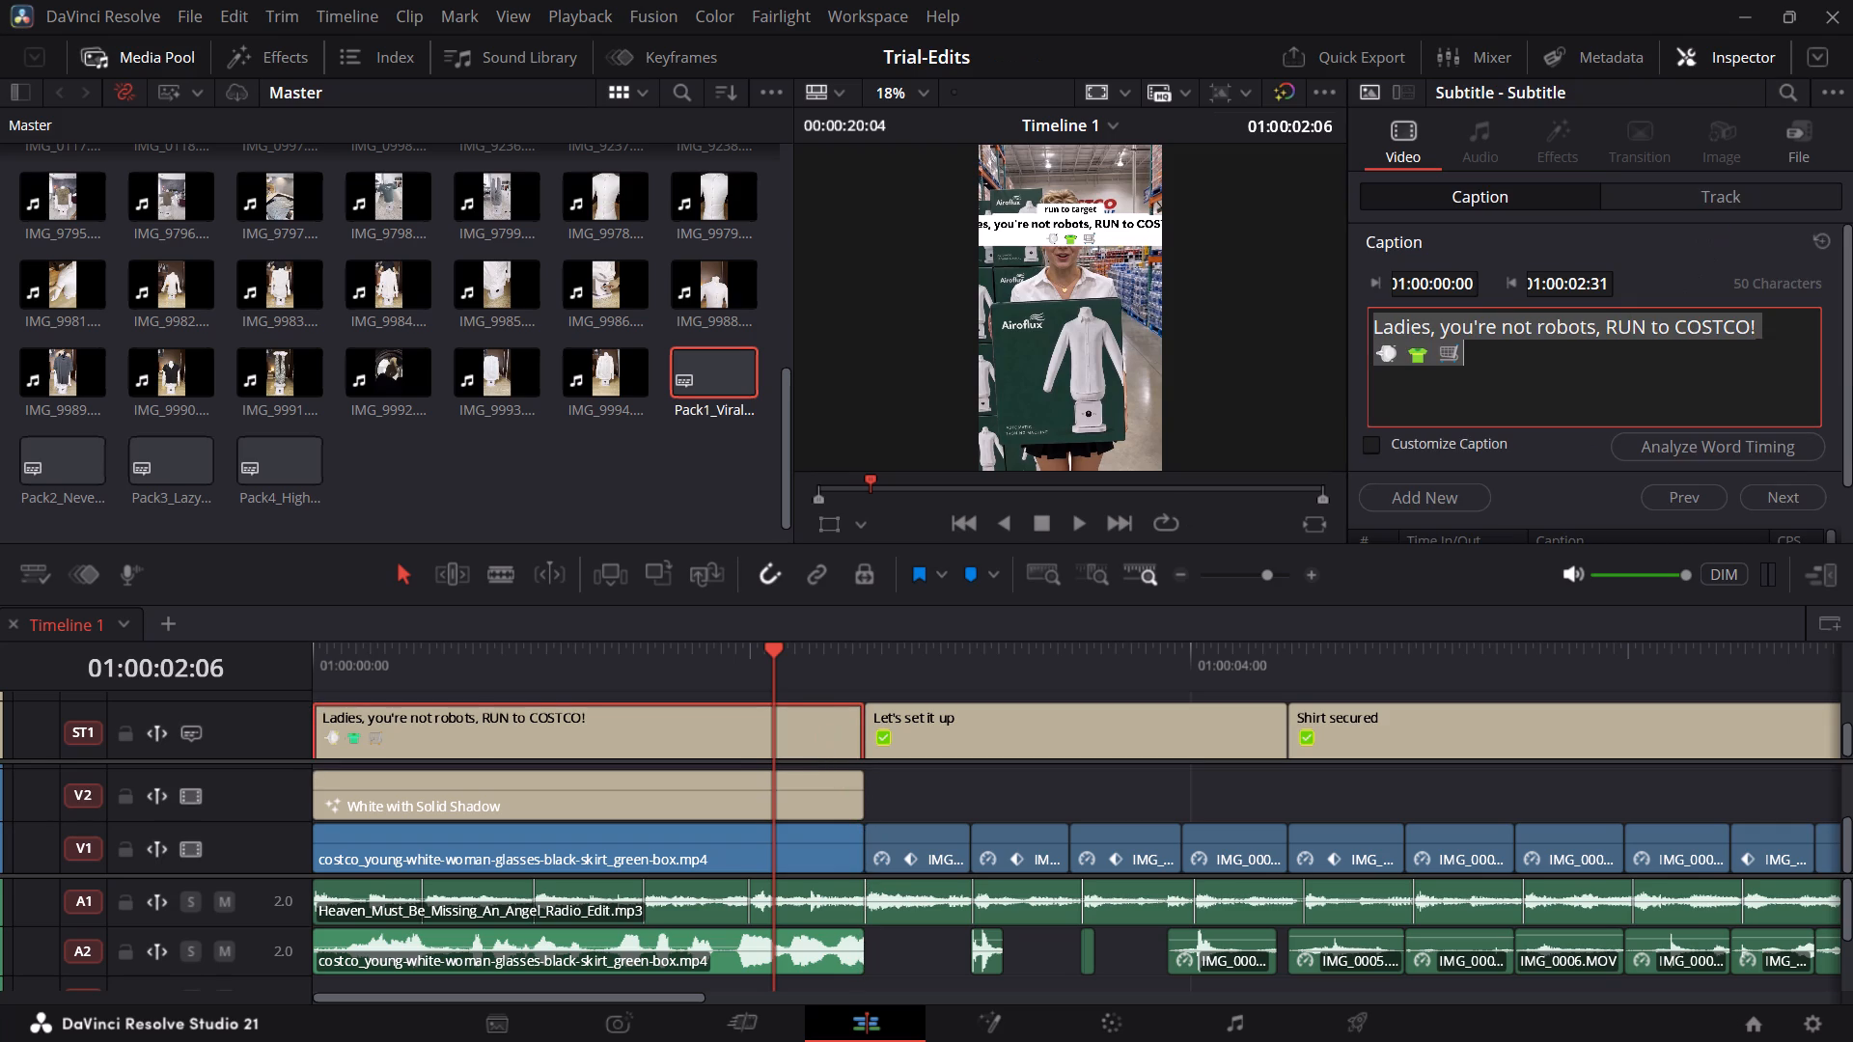
key("ctrl+x")
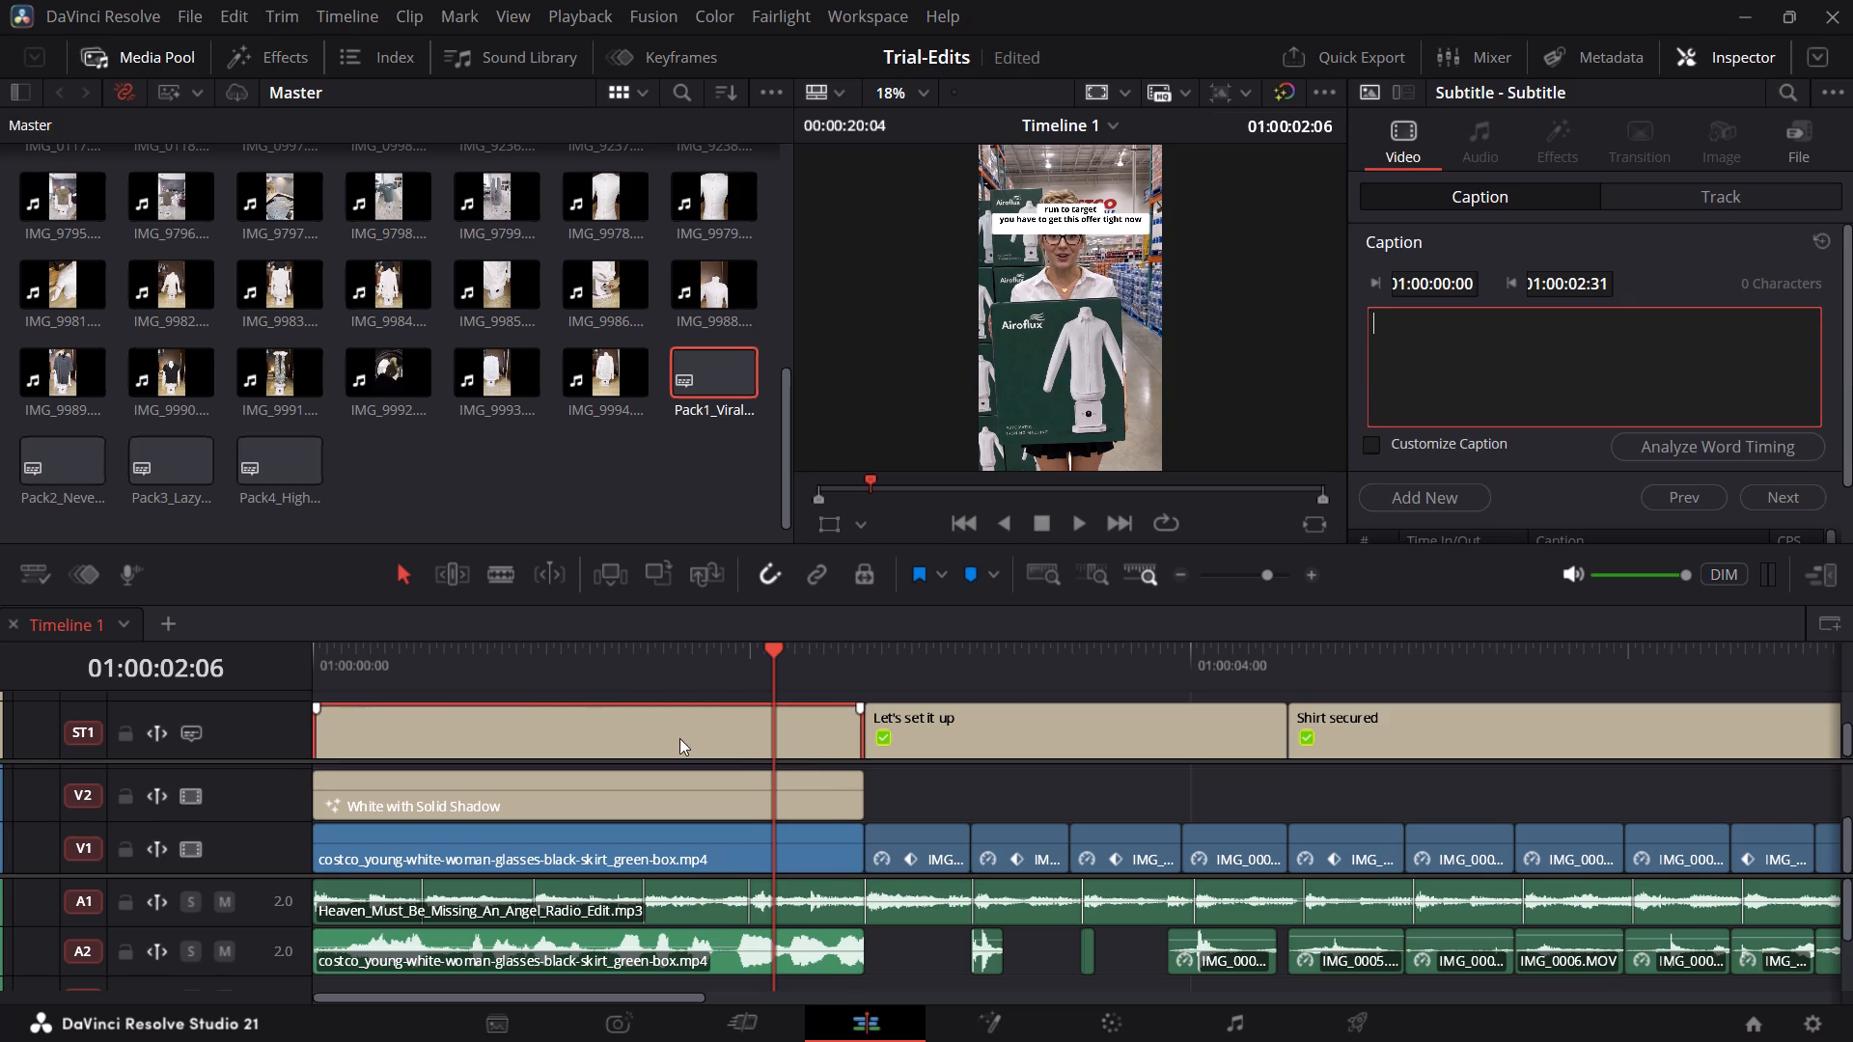
left_click(676, 727)
key("BackSpace")
Replace the text of the V2 title with the cut caption "Ladies, you're not robots, RUN to COSTCO!" and its emojis.
left_click(635, 784)
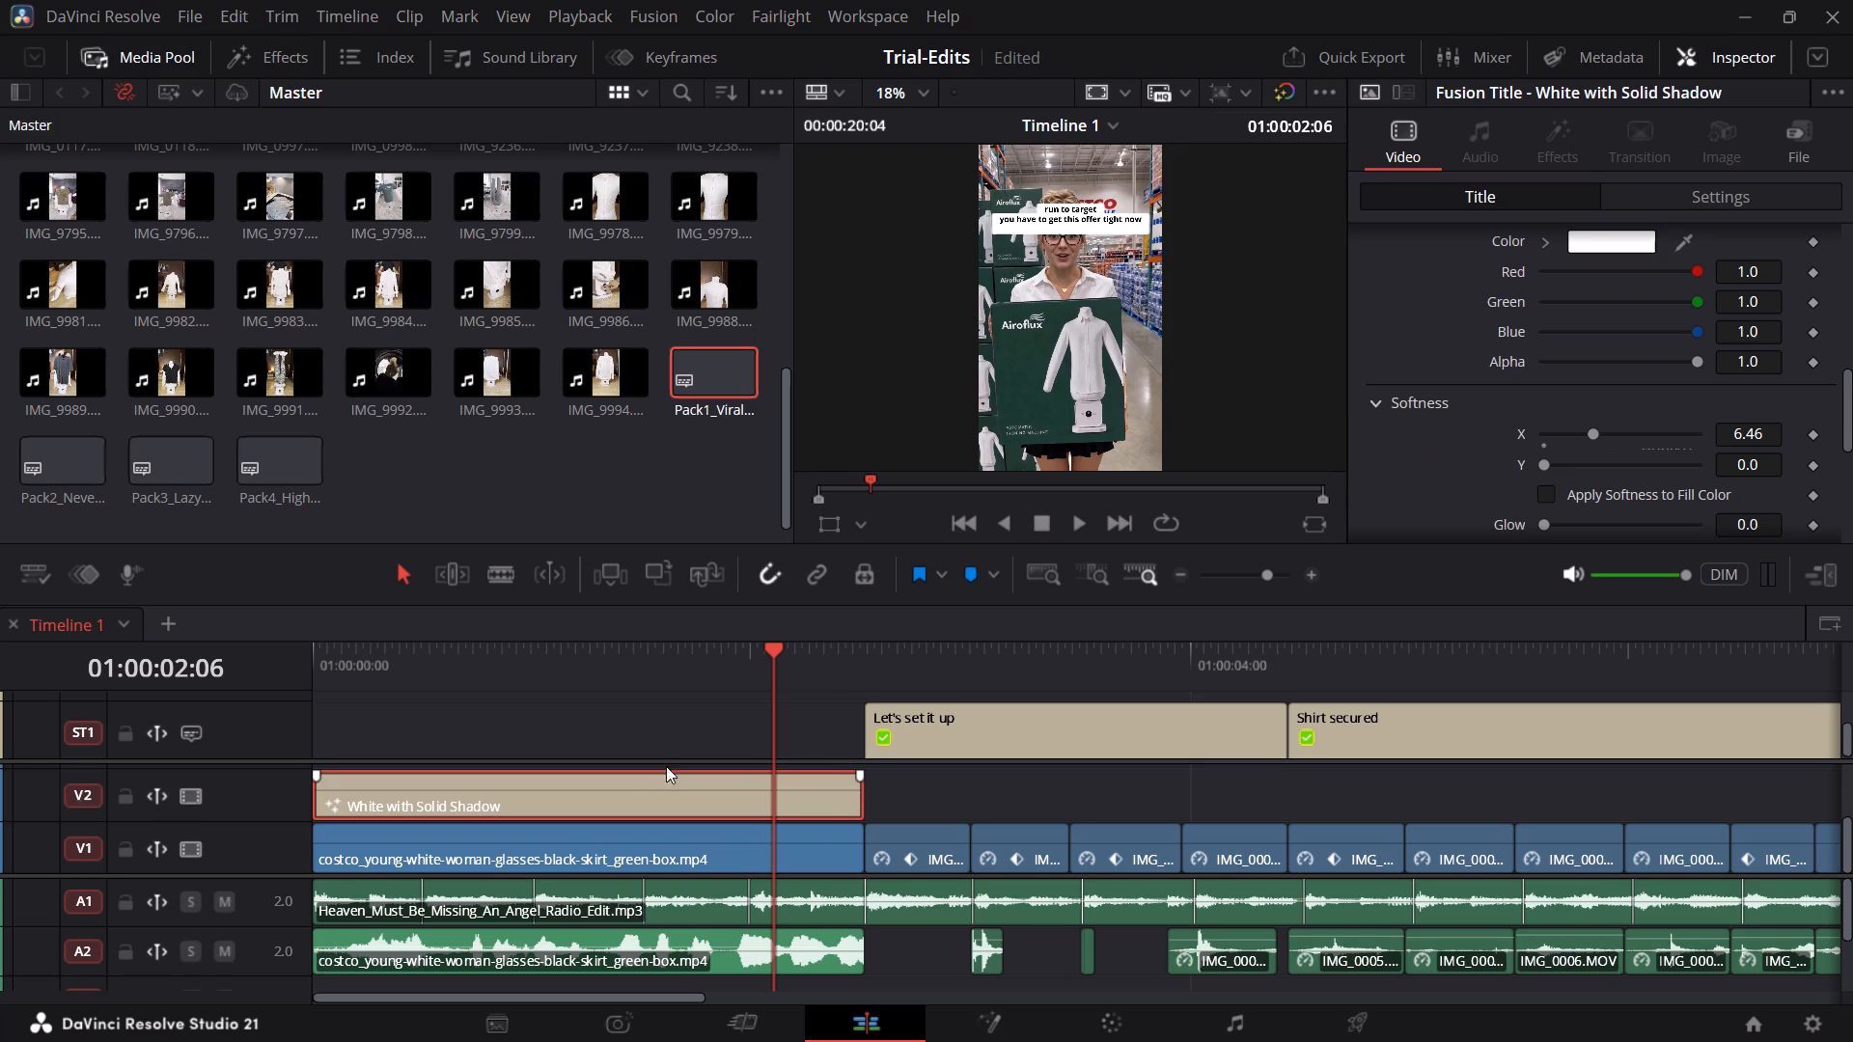
left_click(1515, 188)
scroll(1476, 241, "up", 8)
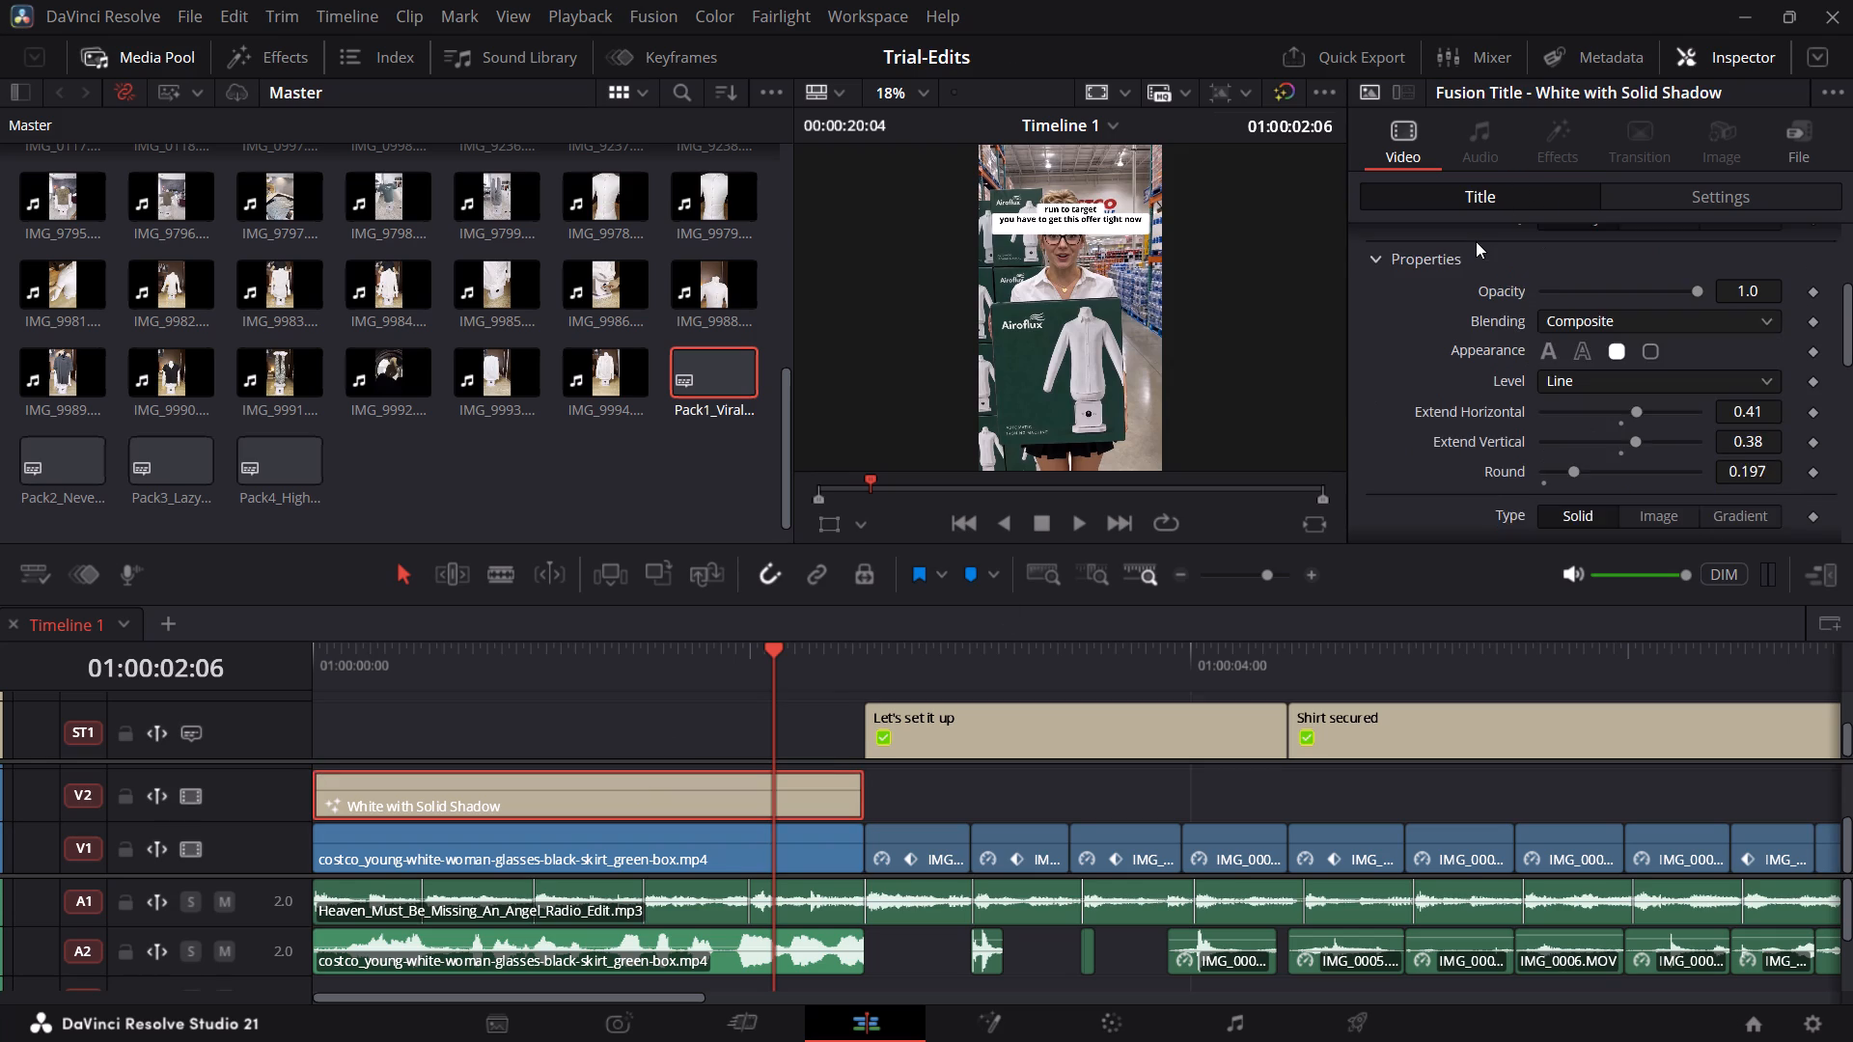
left_click(1431, 286)
left_click(1581, 378)
key("ctrl+a")
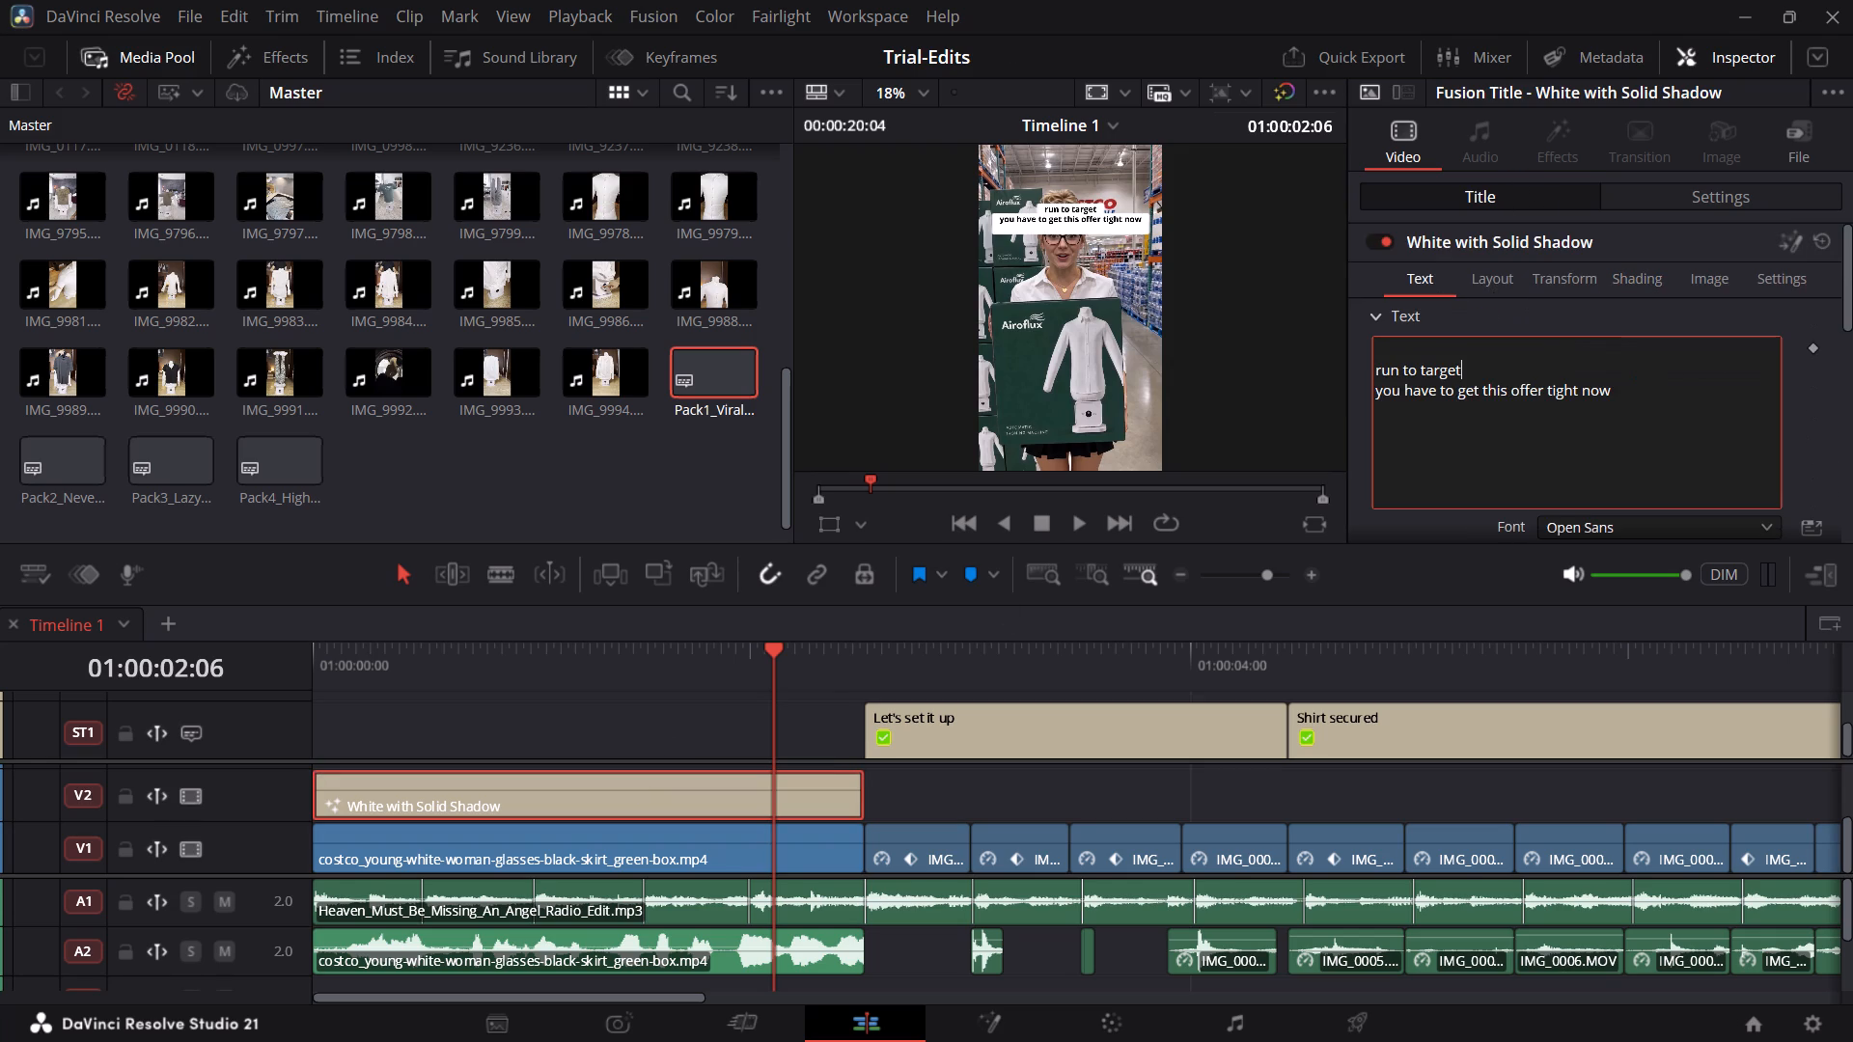
key("ctrl+v")
Break the title's text before "RUN" and replace COSTCO, so the second line reads "RUN to WALMART!".
left_click(1549, 421)
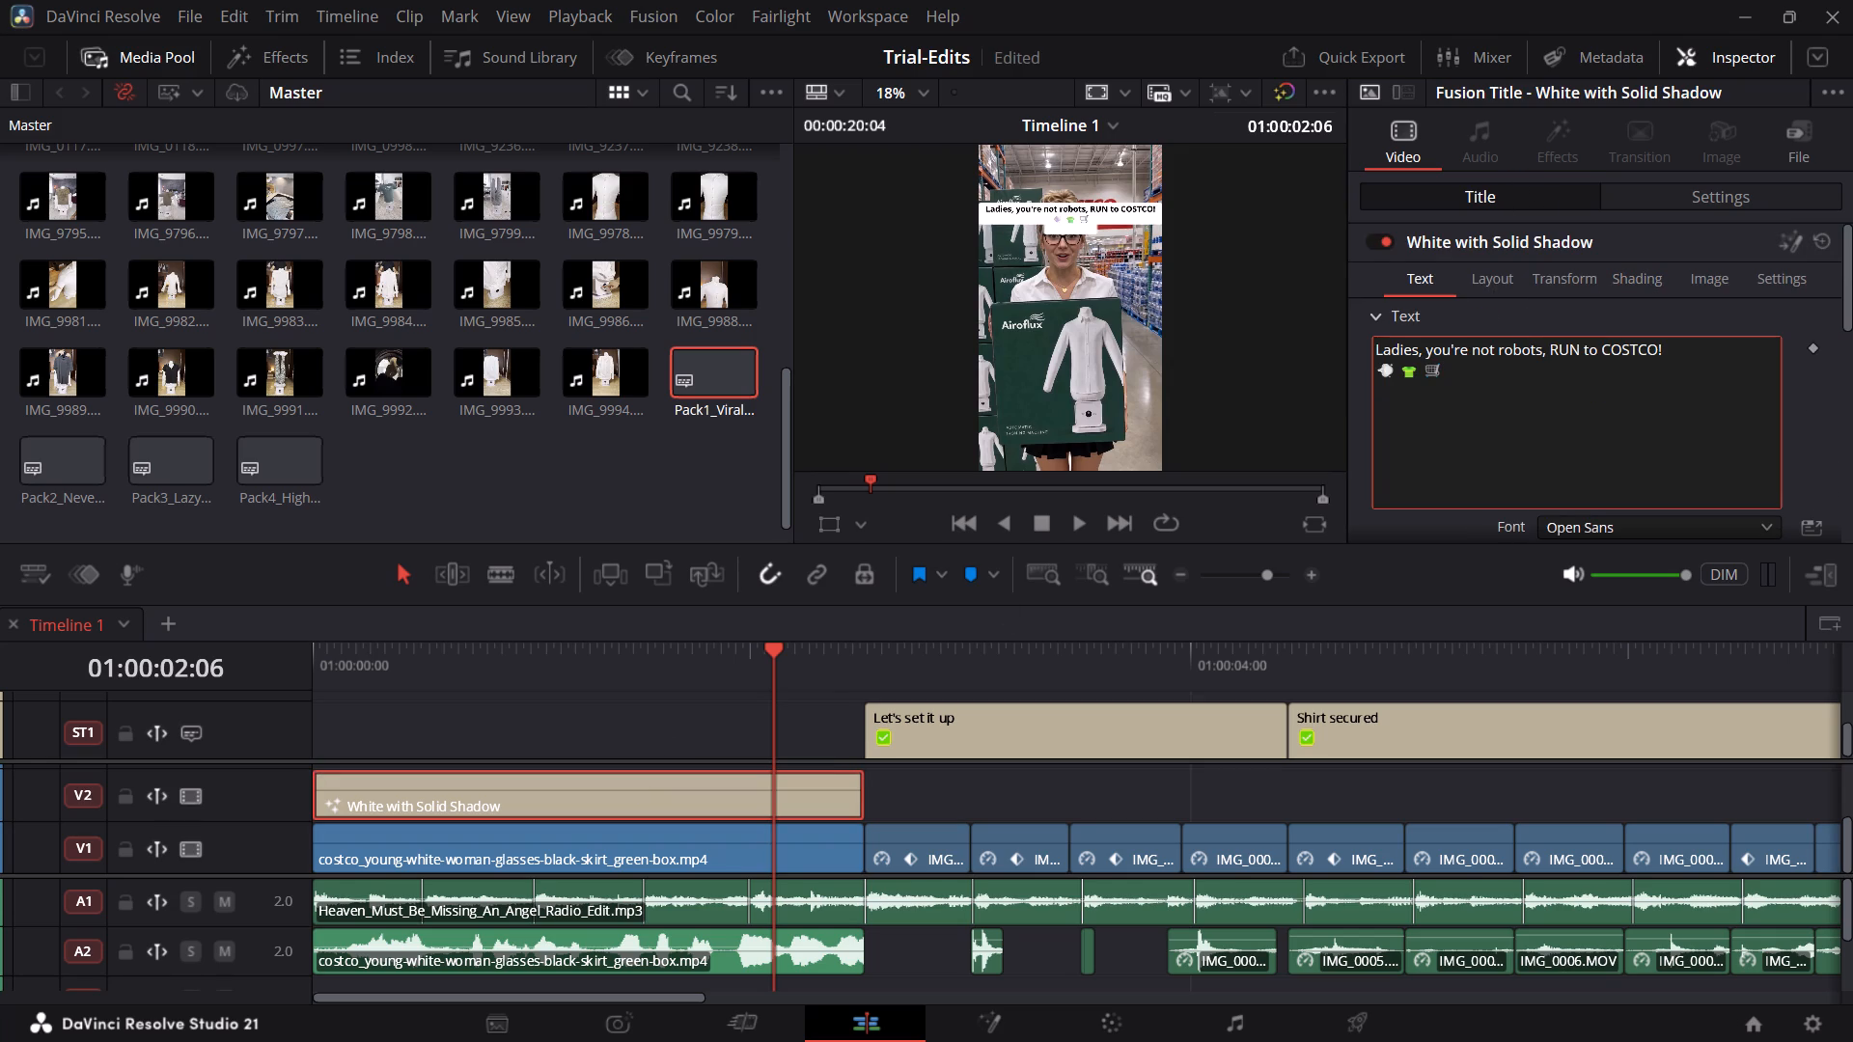
left_click(1551, 354)
key("shift+Return")
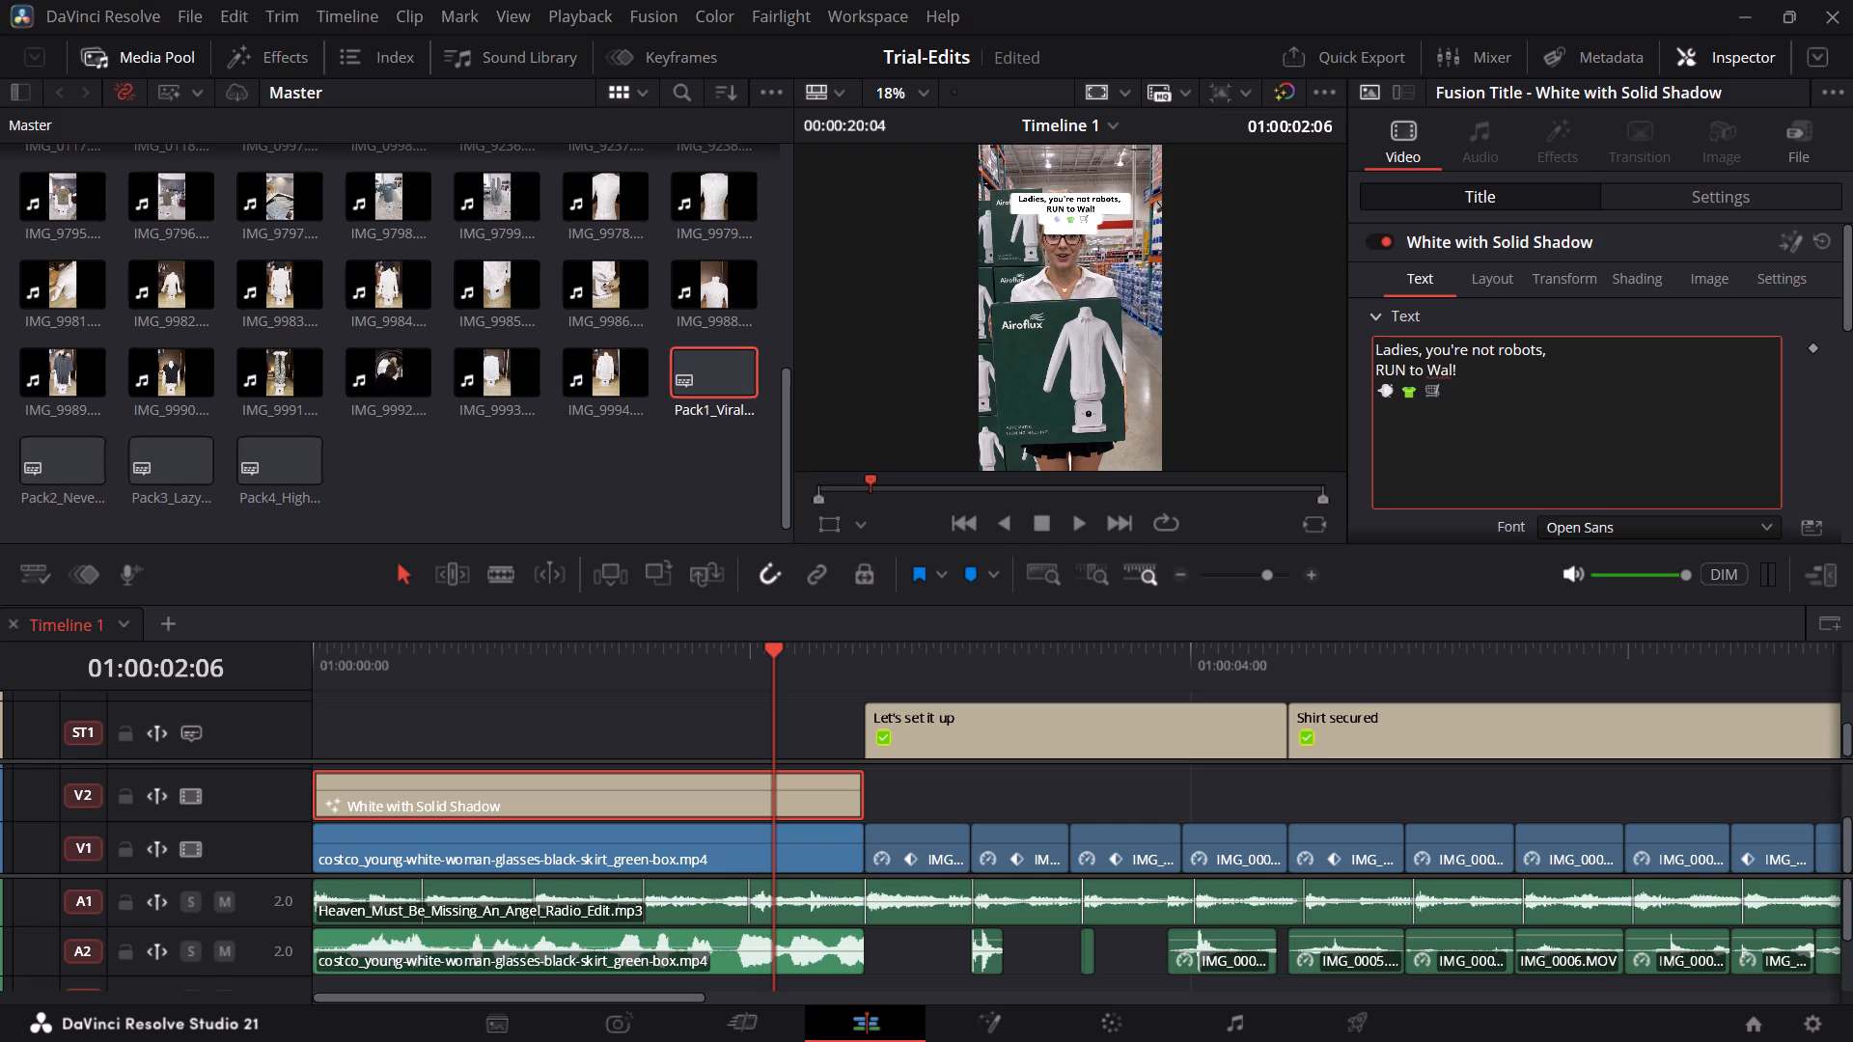
key("BackSpace")
key("BackSpace")
type("WALMART")
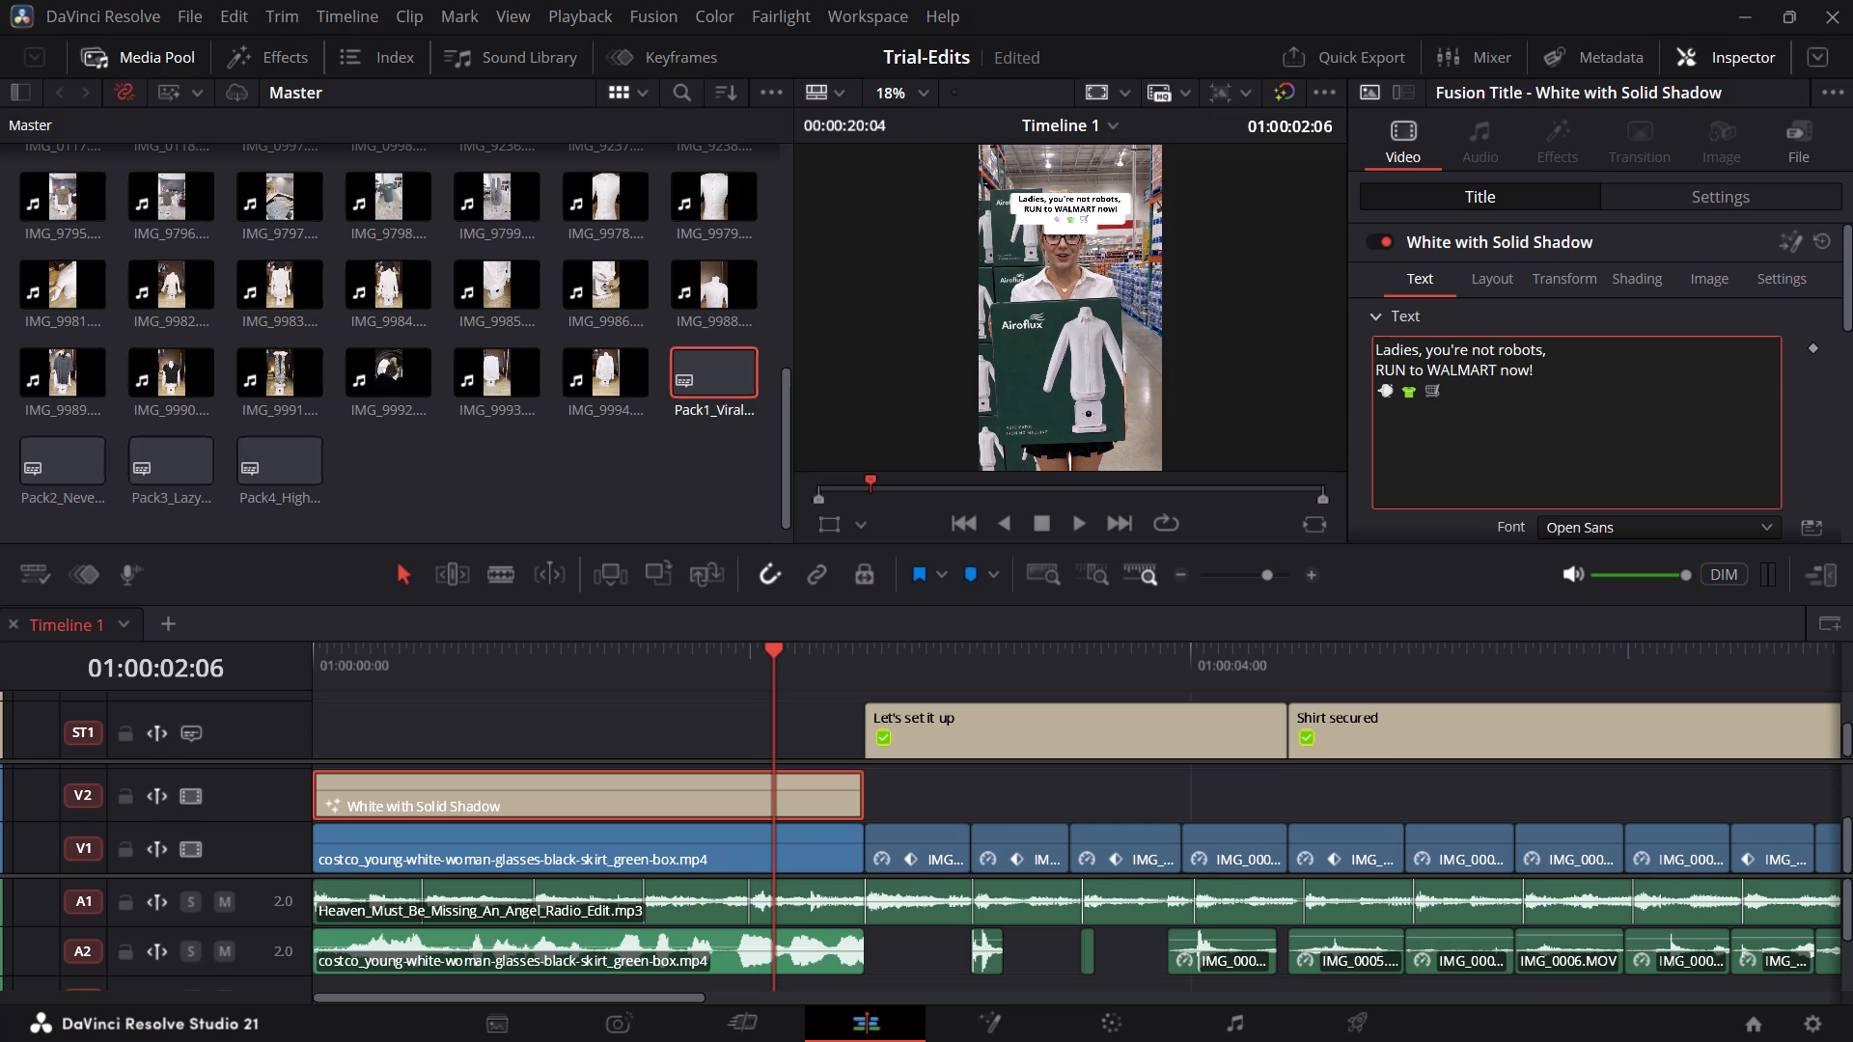
key("BackSpace")
key("BackSpace")
key("BackSpace")
key("BackSpace")
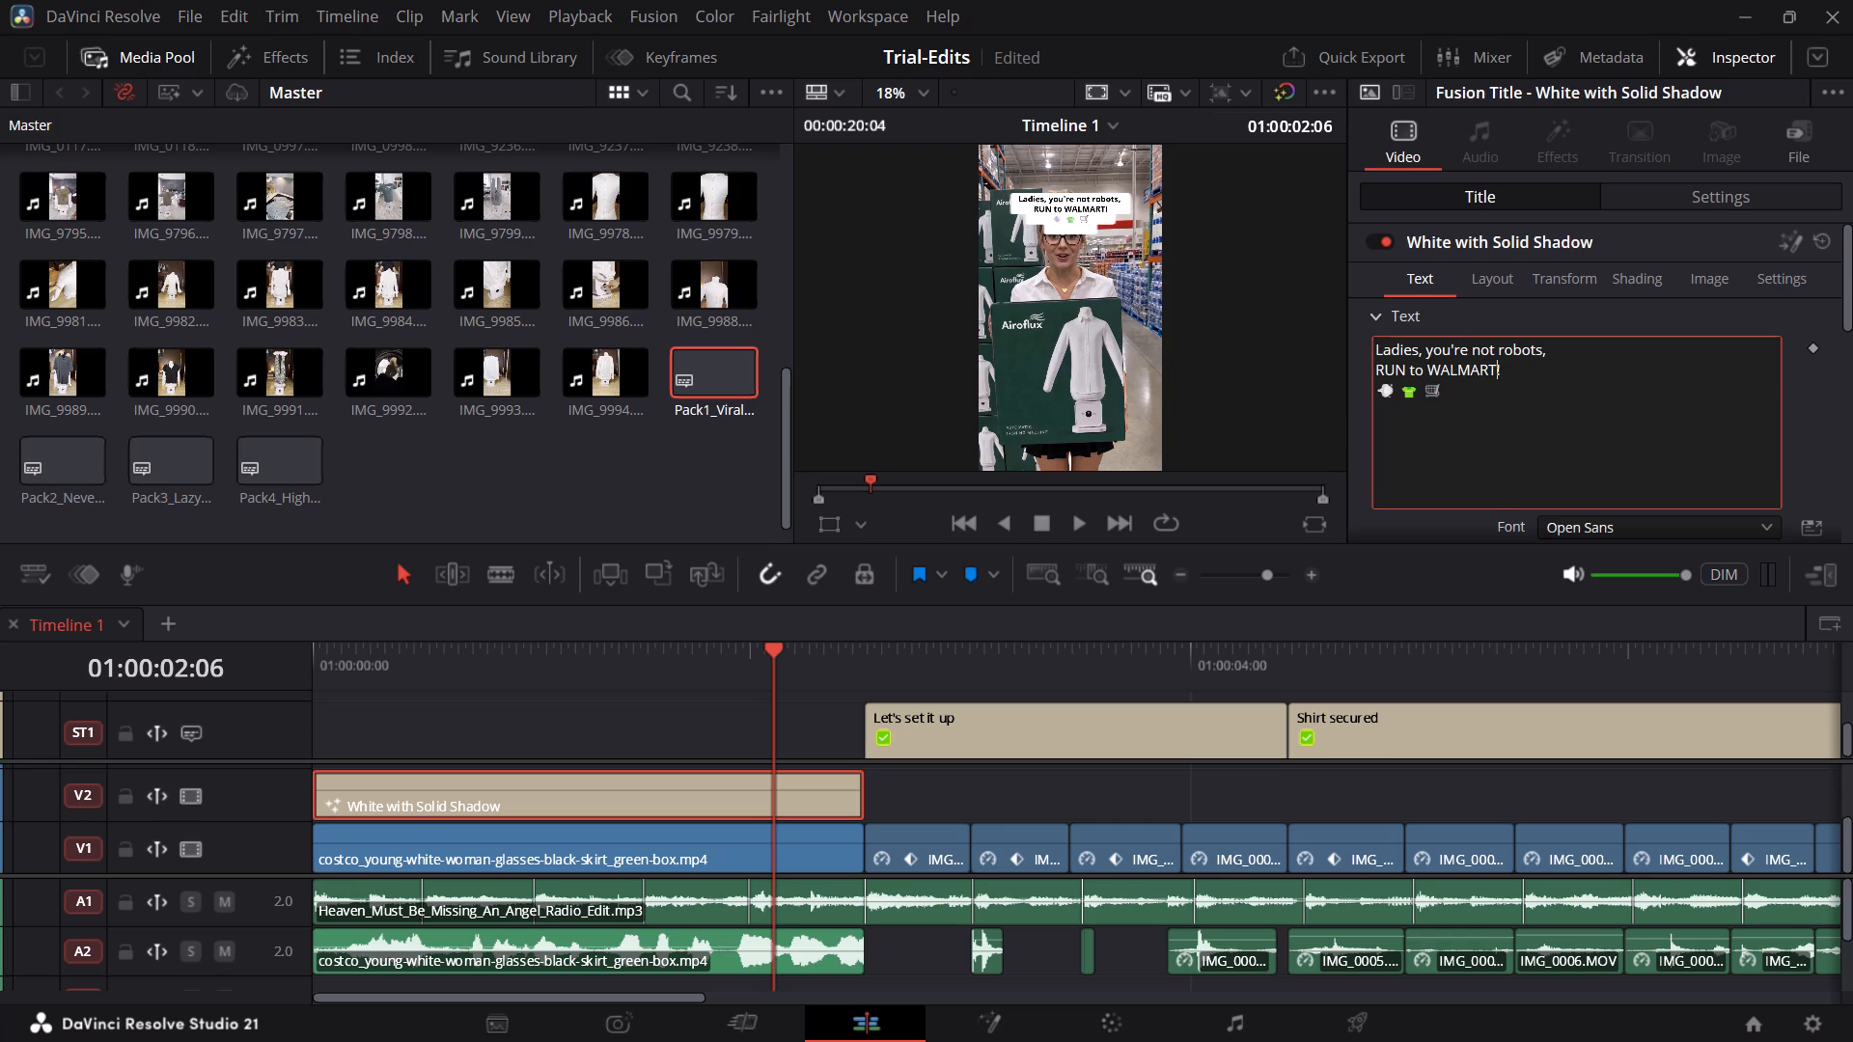
Set the title's font to Bahnschrift.
left_click(1724, 531)
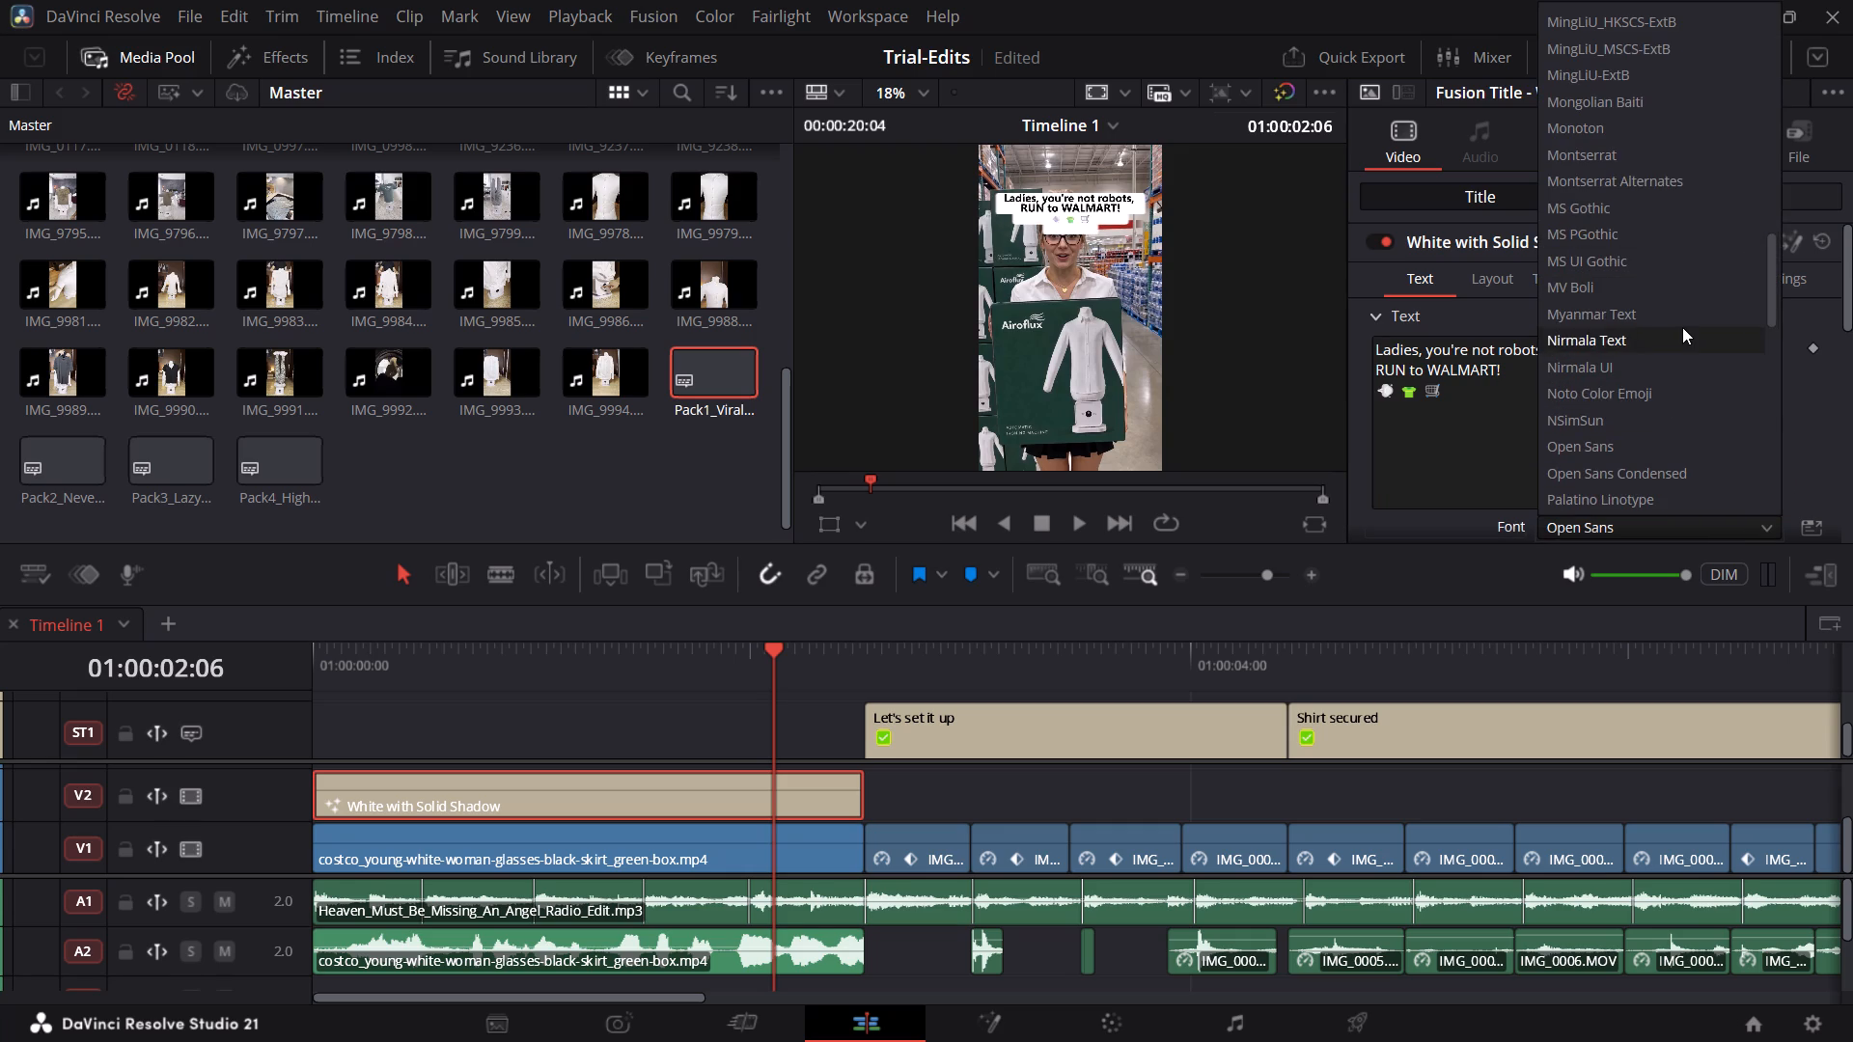
scroll(1682, 327, "down", 1)
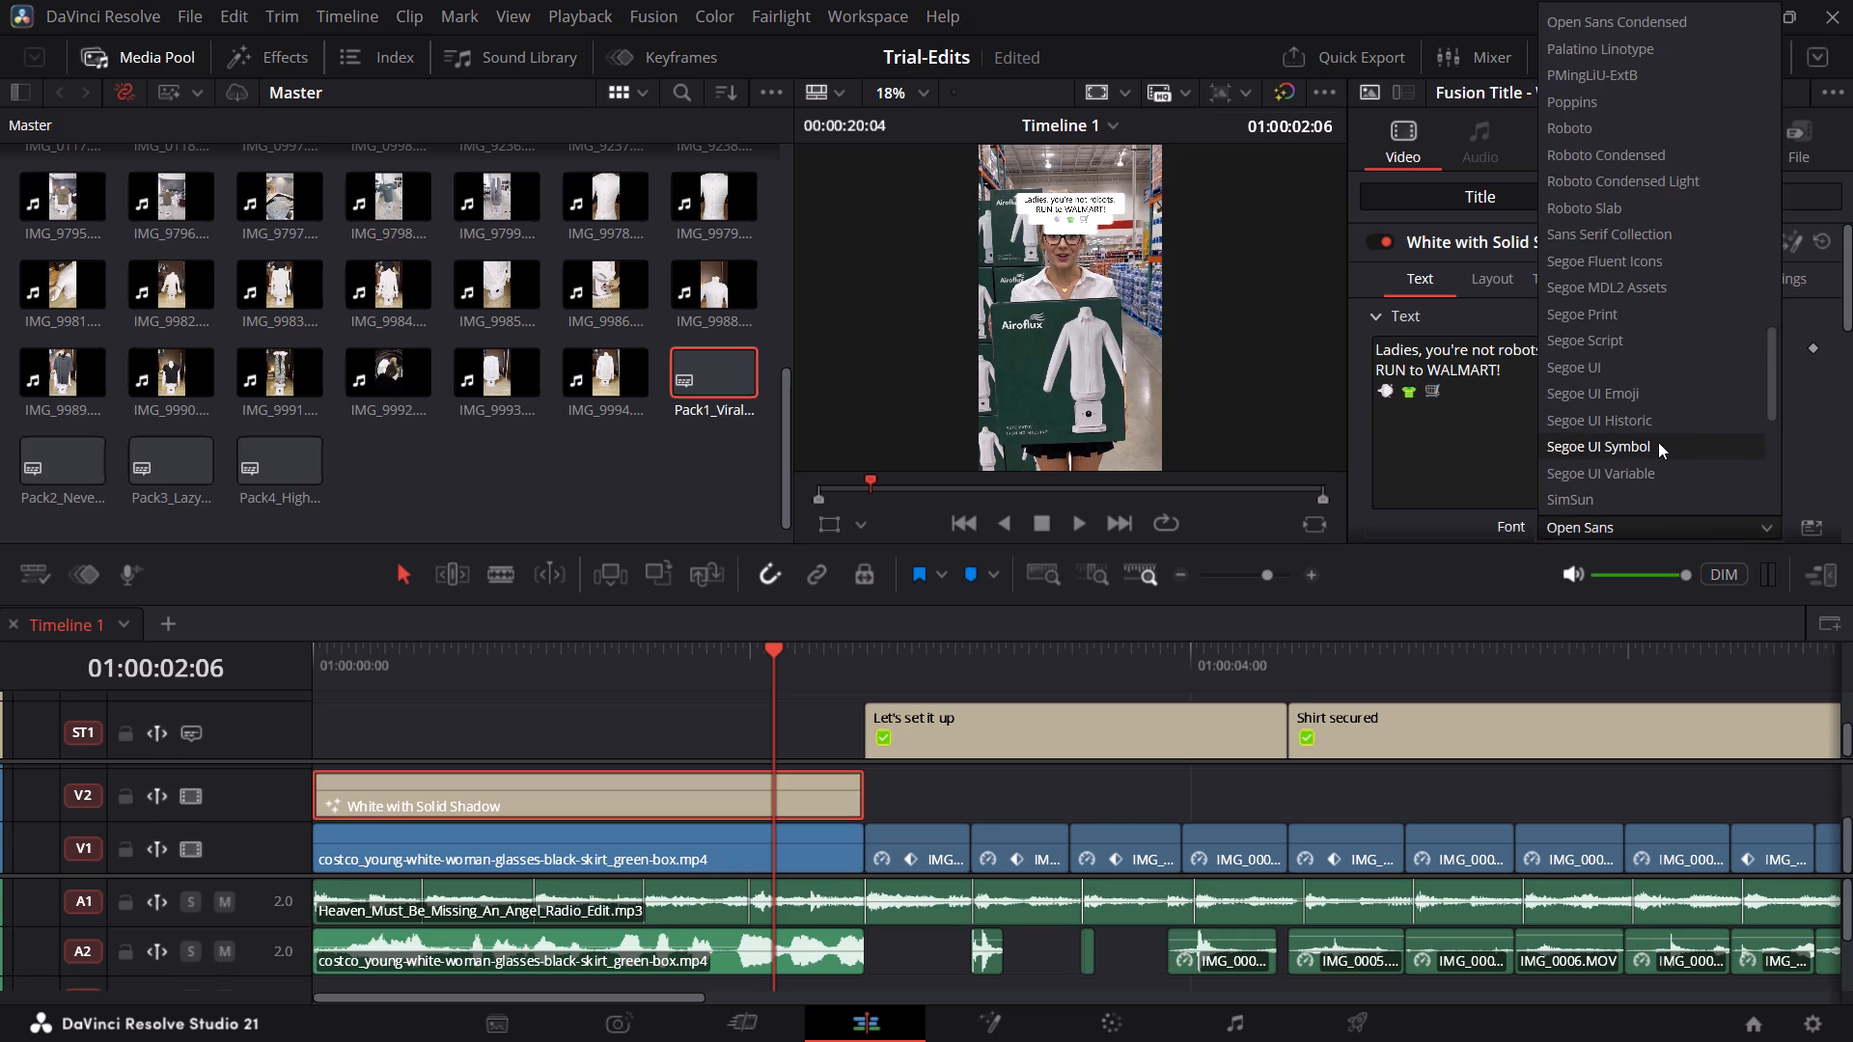
scroll(1650, 475, "down", 1)
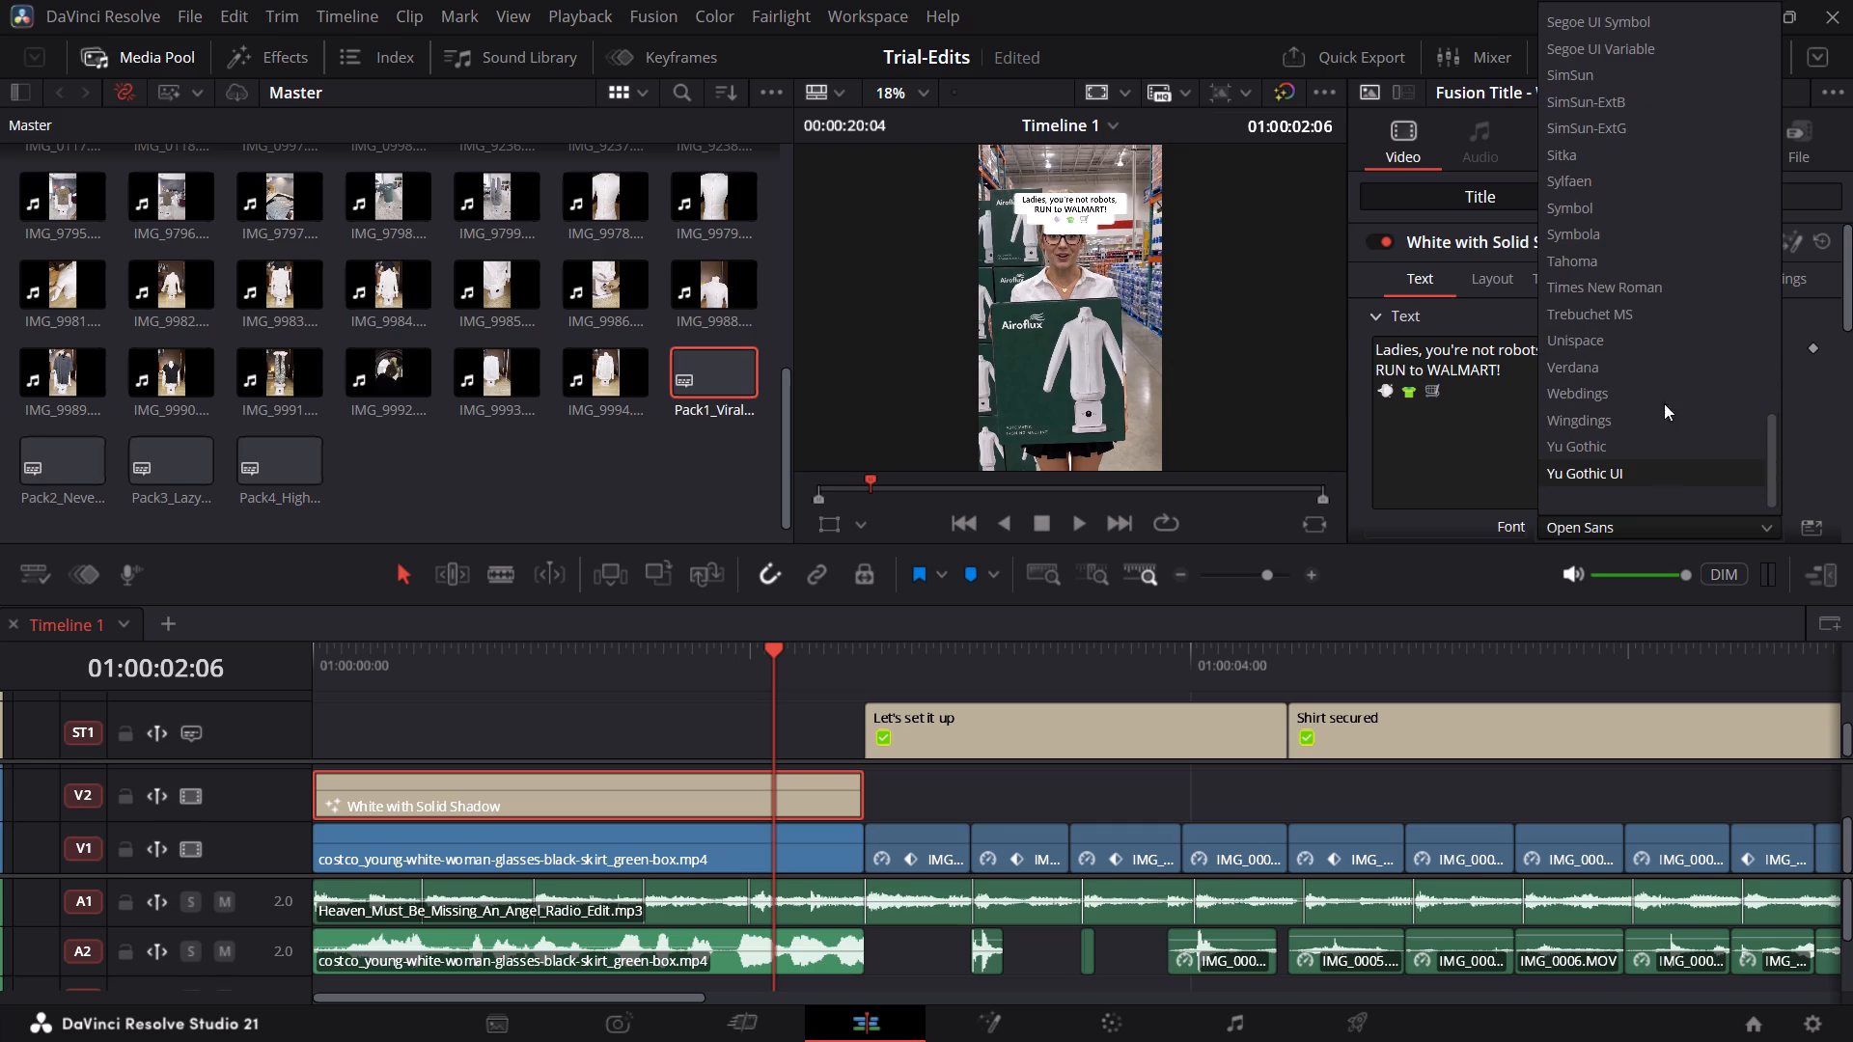
scroll(1664, 389, "up", 4)
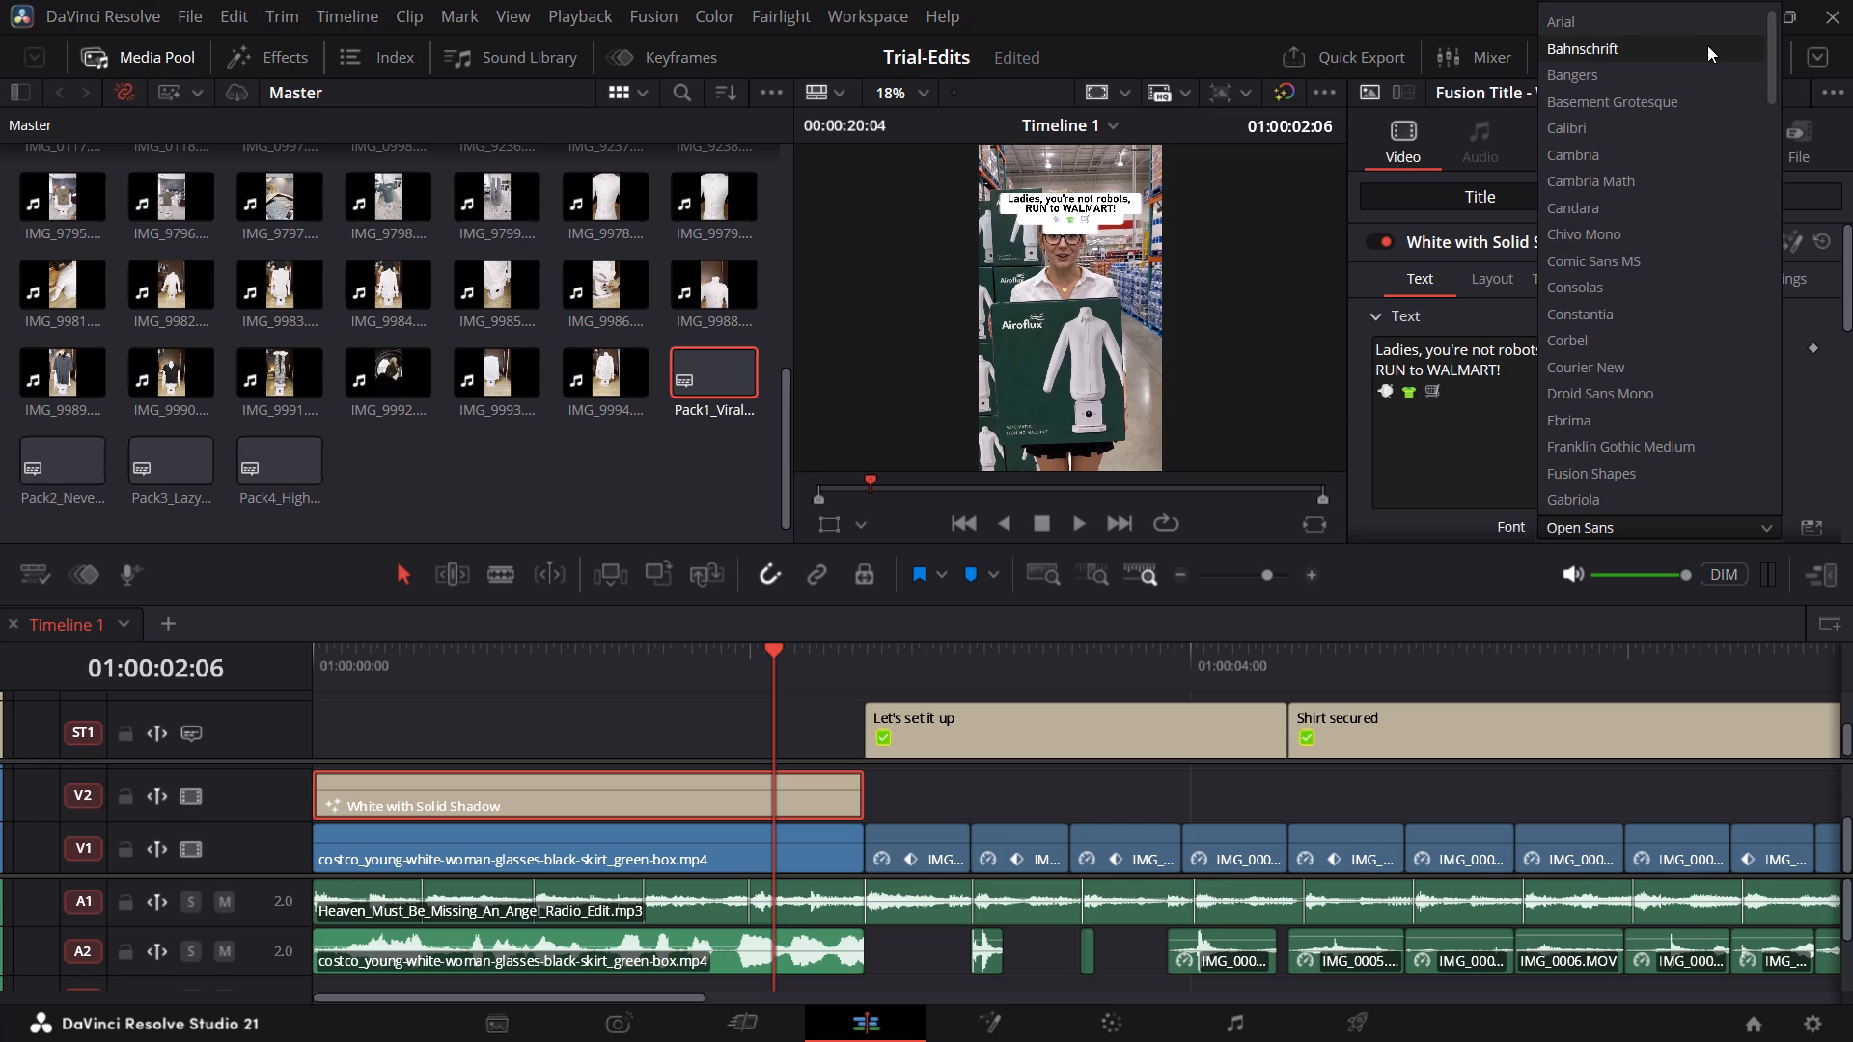
scroll(1707, 44, "up", 1)
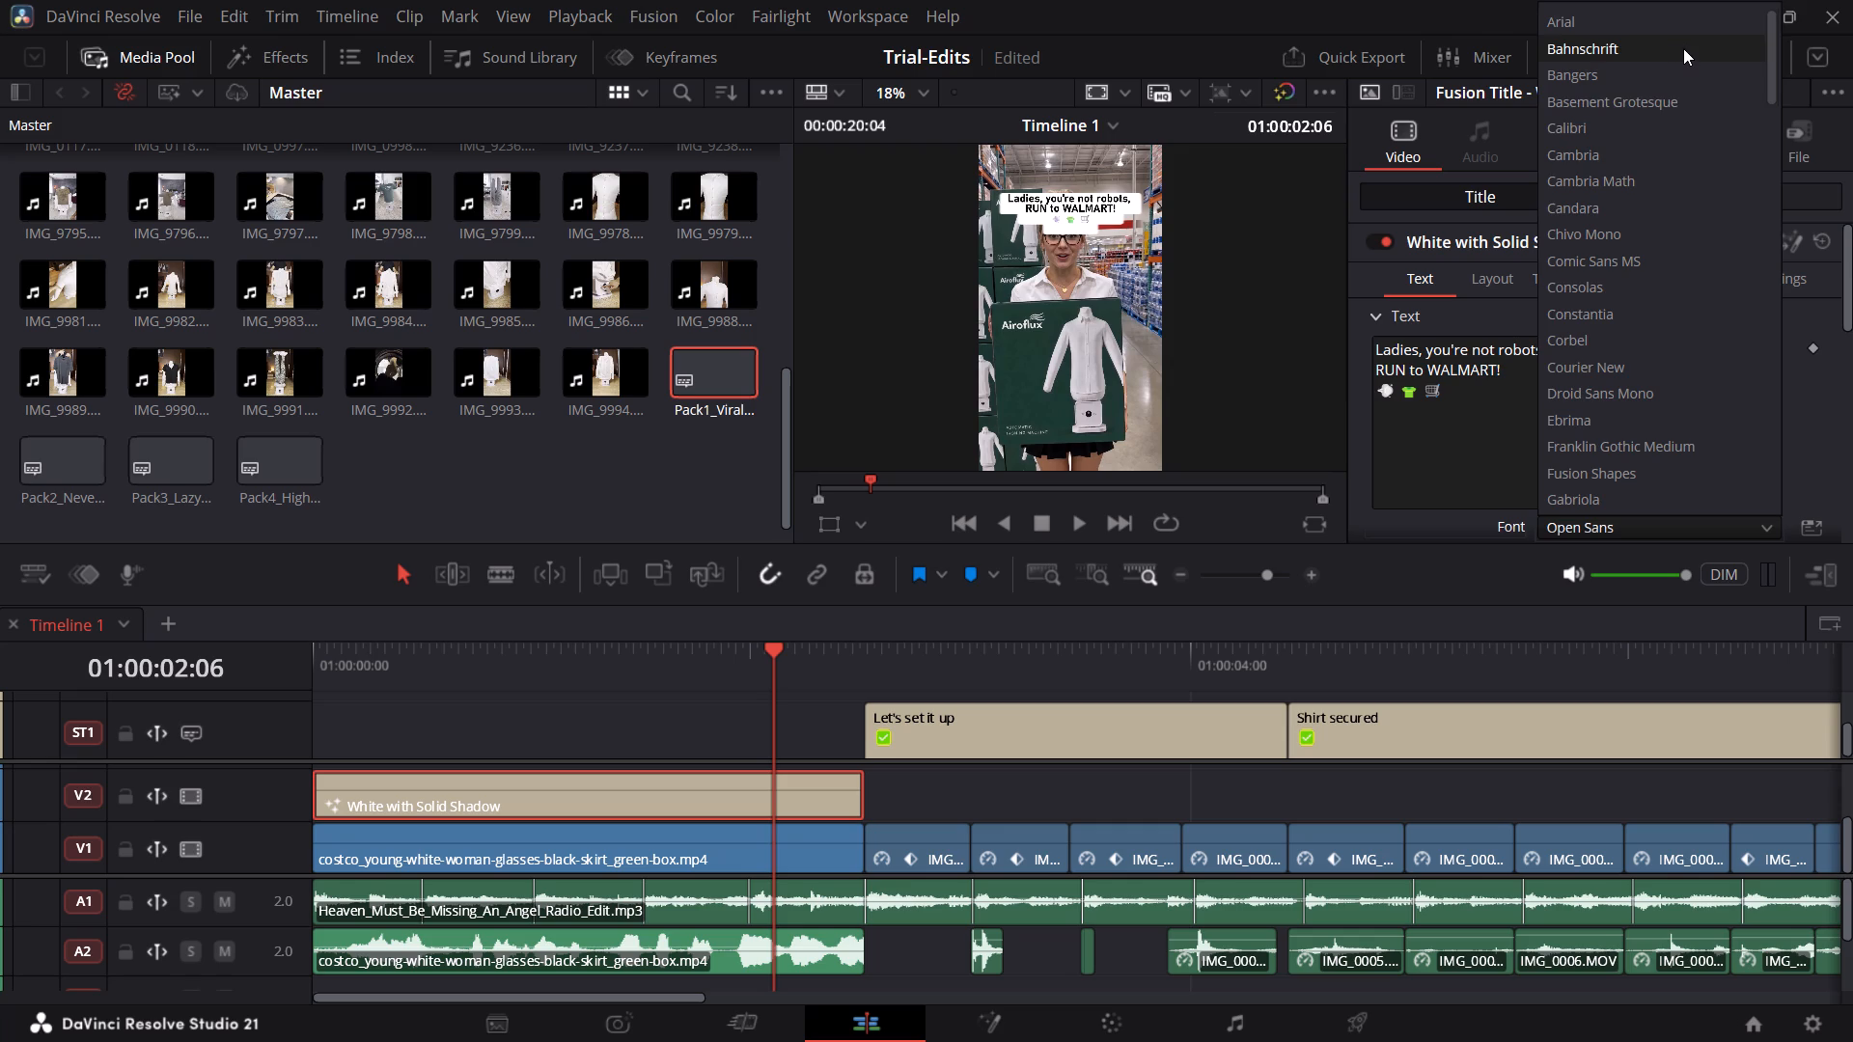
left_click(1683, 48)
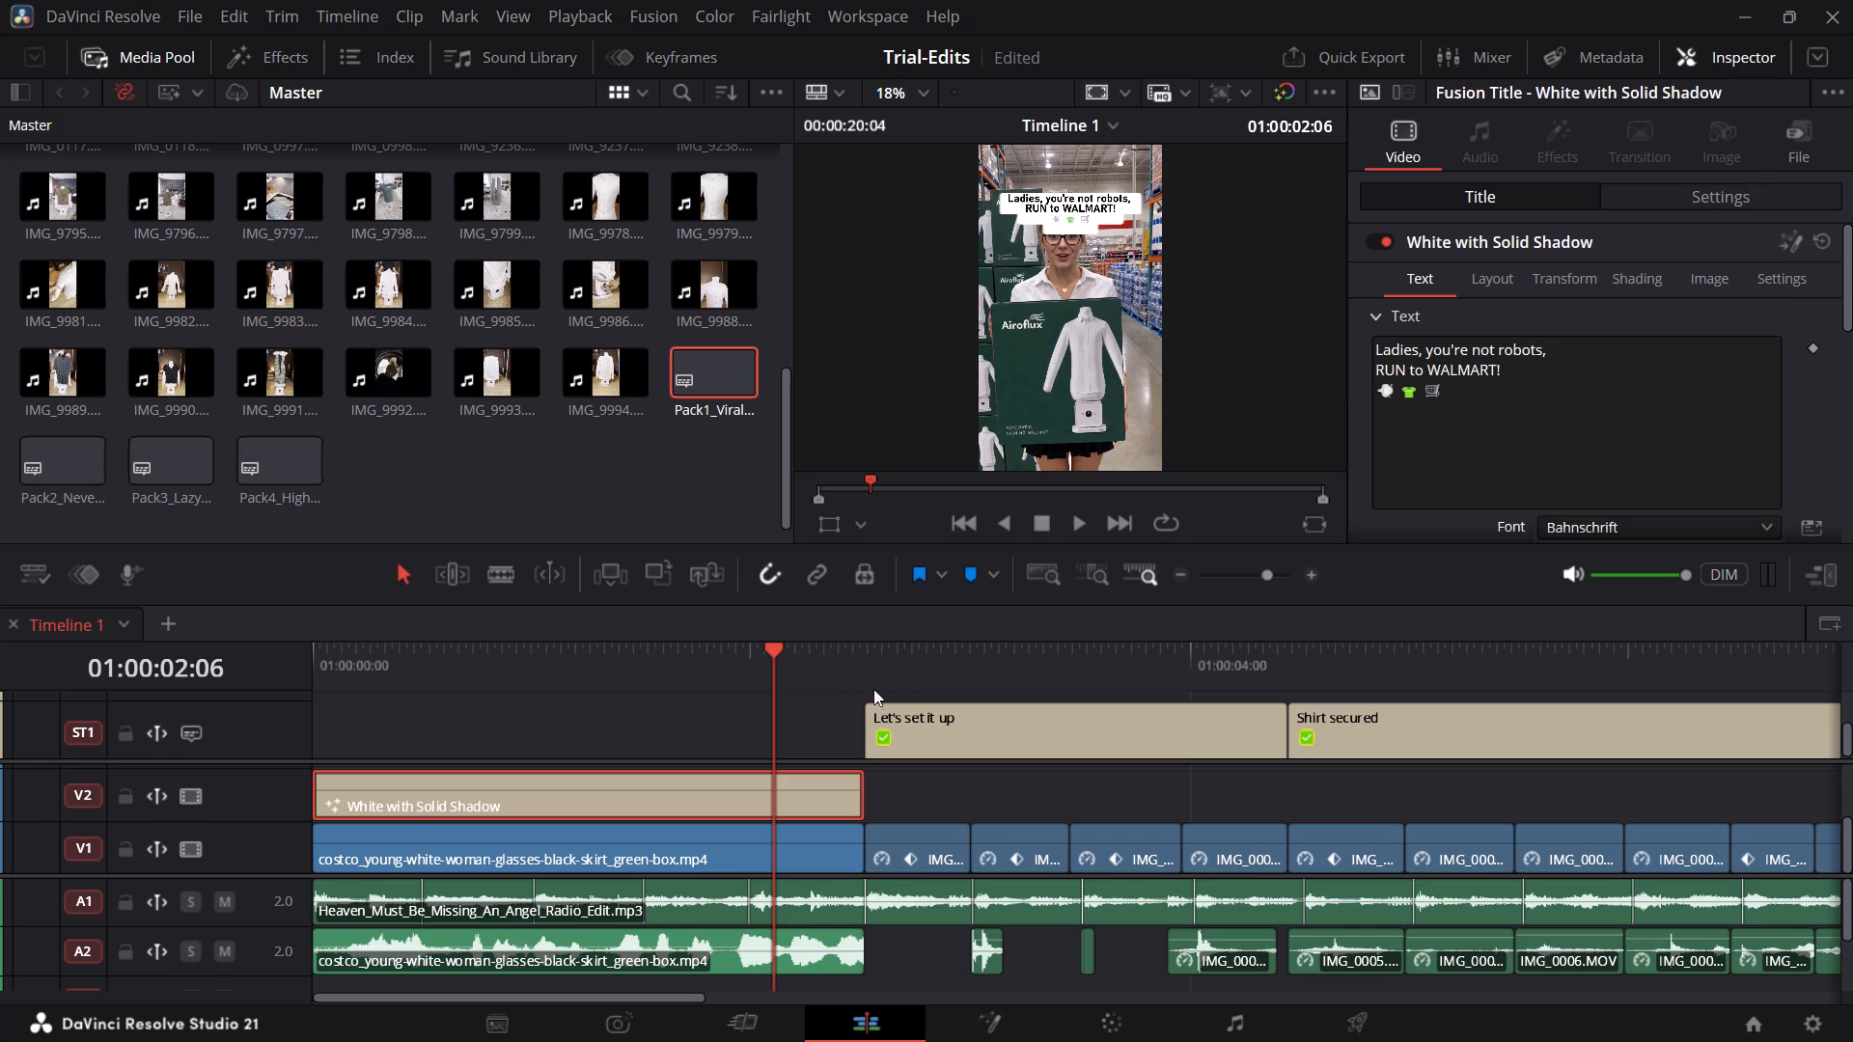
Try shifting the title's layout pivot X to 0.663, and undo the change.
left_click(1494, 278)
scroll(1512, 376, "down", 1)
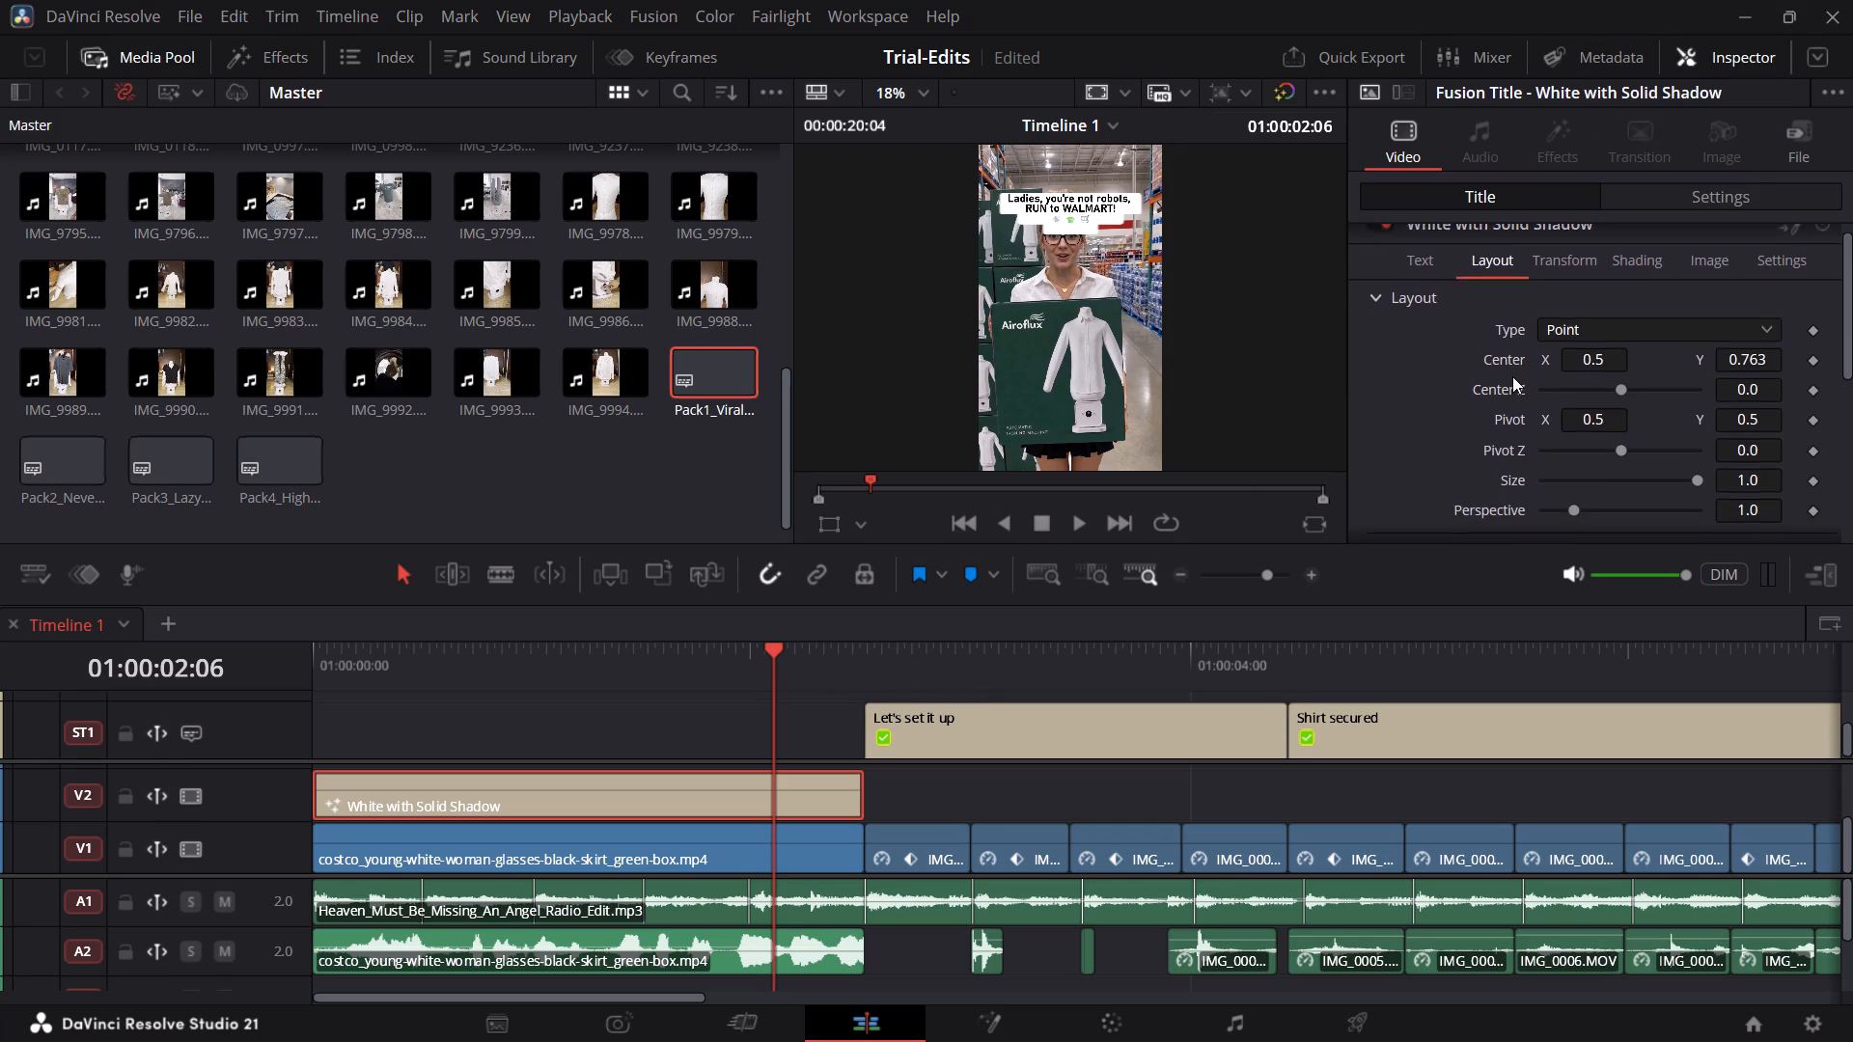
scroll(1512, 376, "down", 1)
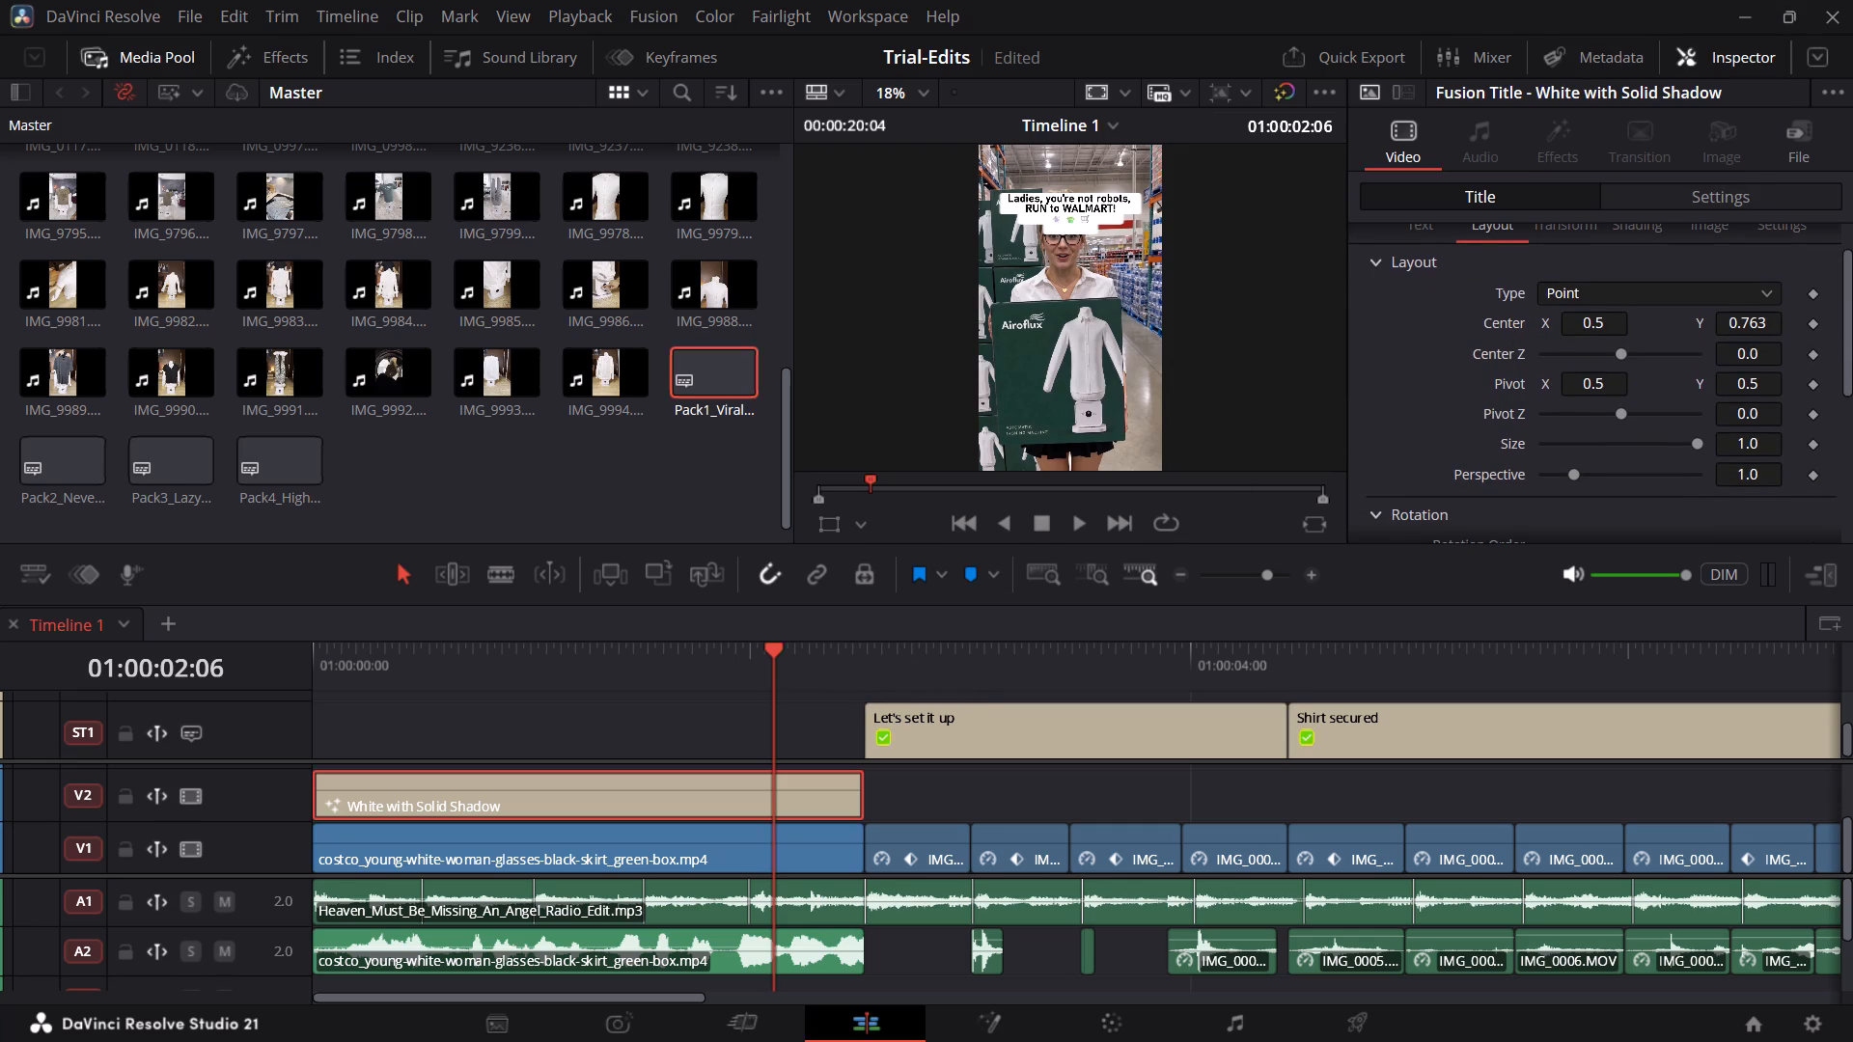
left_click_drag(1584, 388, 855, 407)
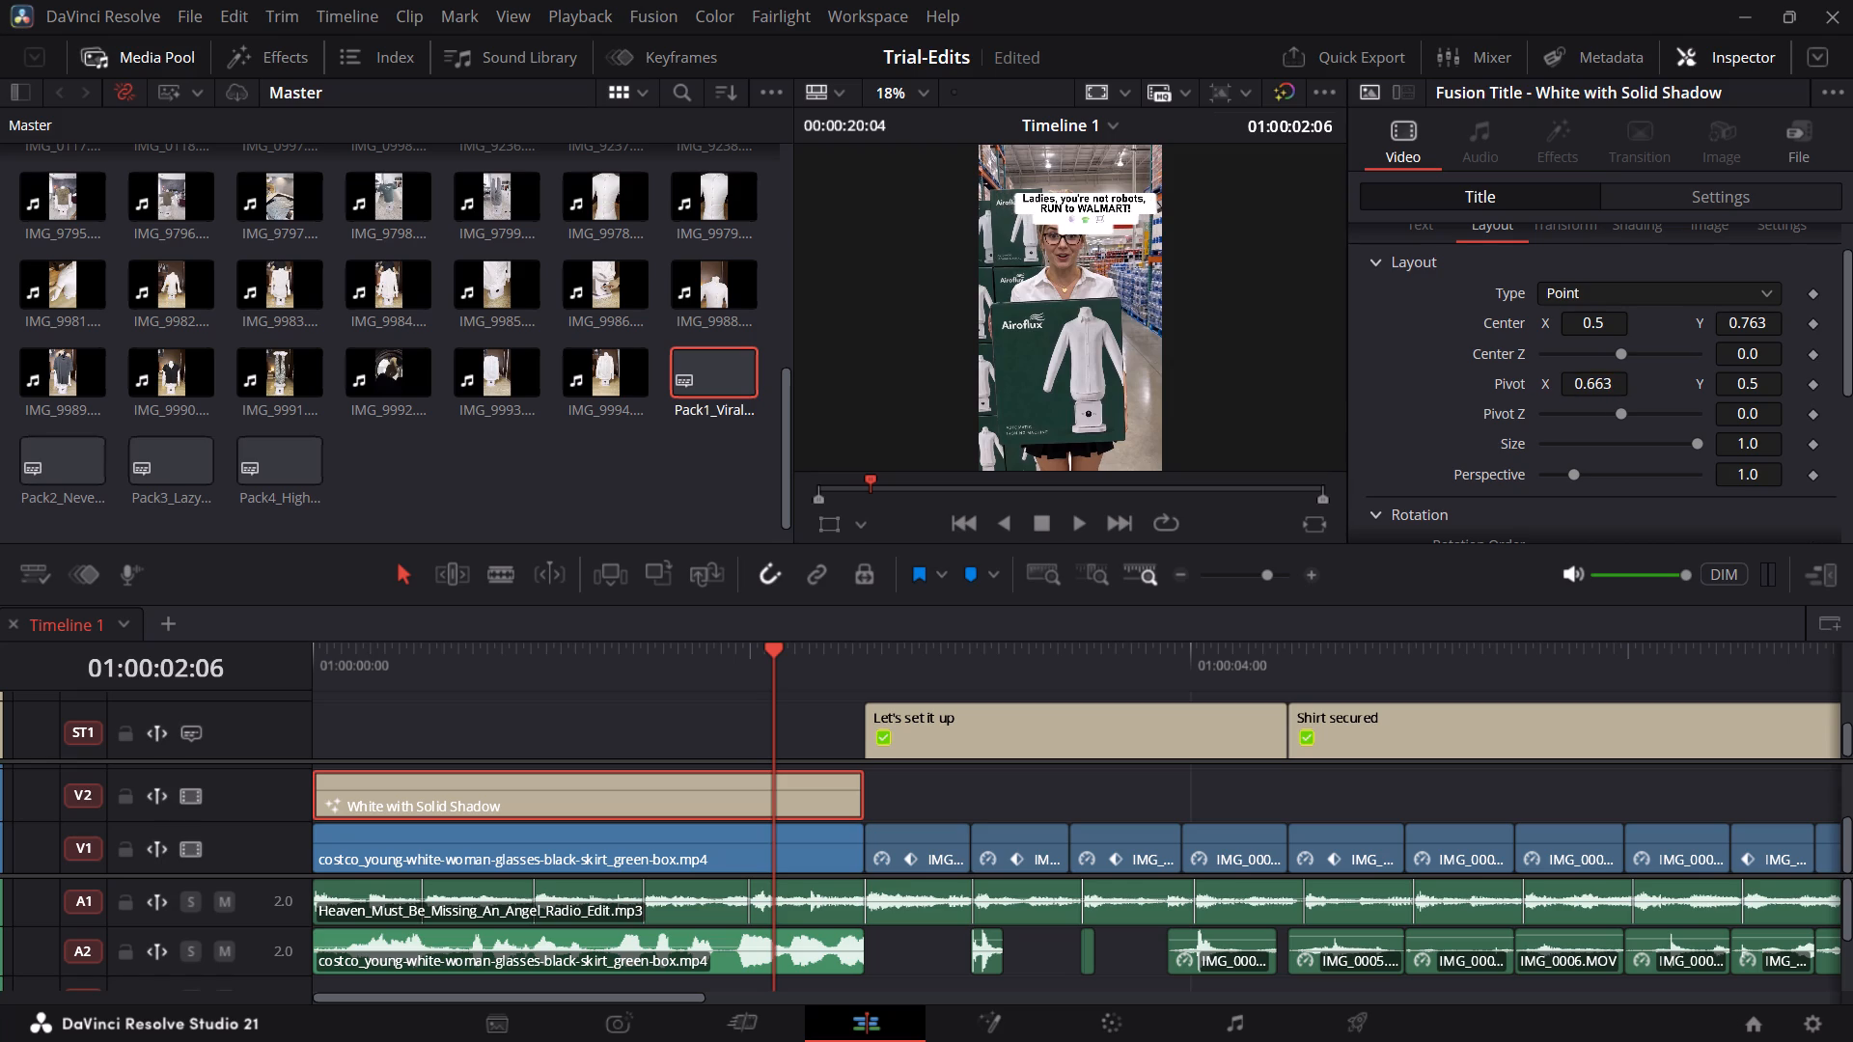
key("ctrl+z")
Examine the title's layout and transform settings and its Black Shadow and Solid Fill shading elements.
scroll(1494, 412, "down", 2)
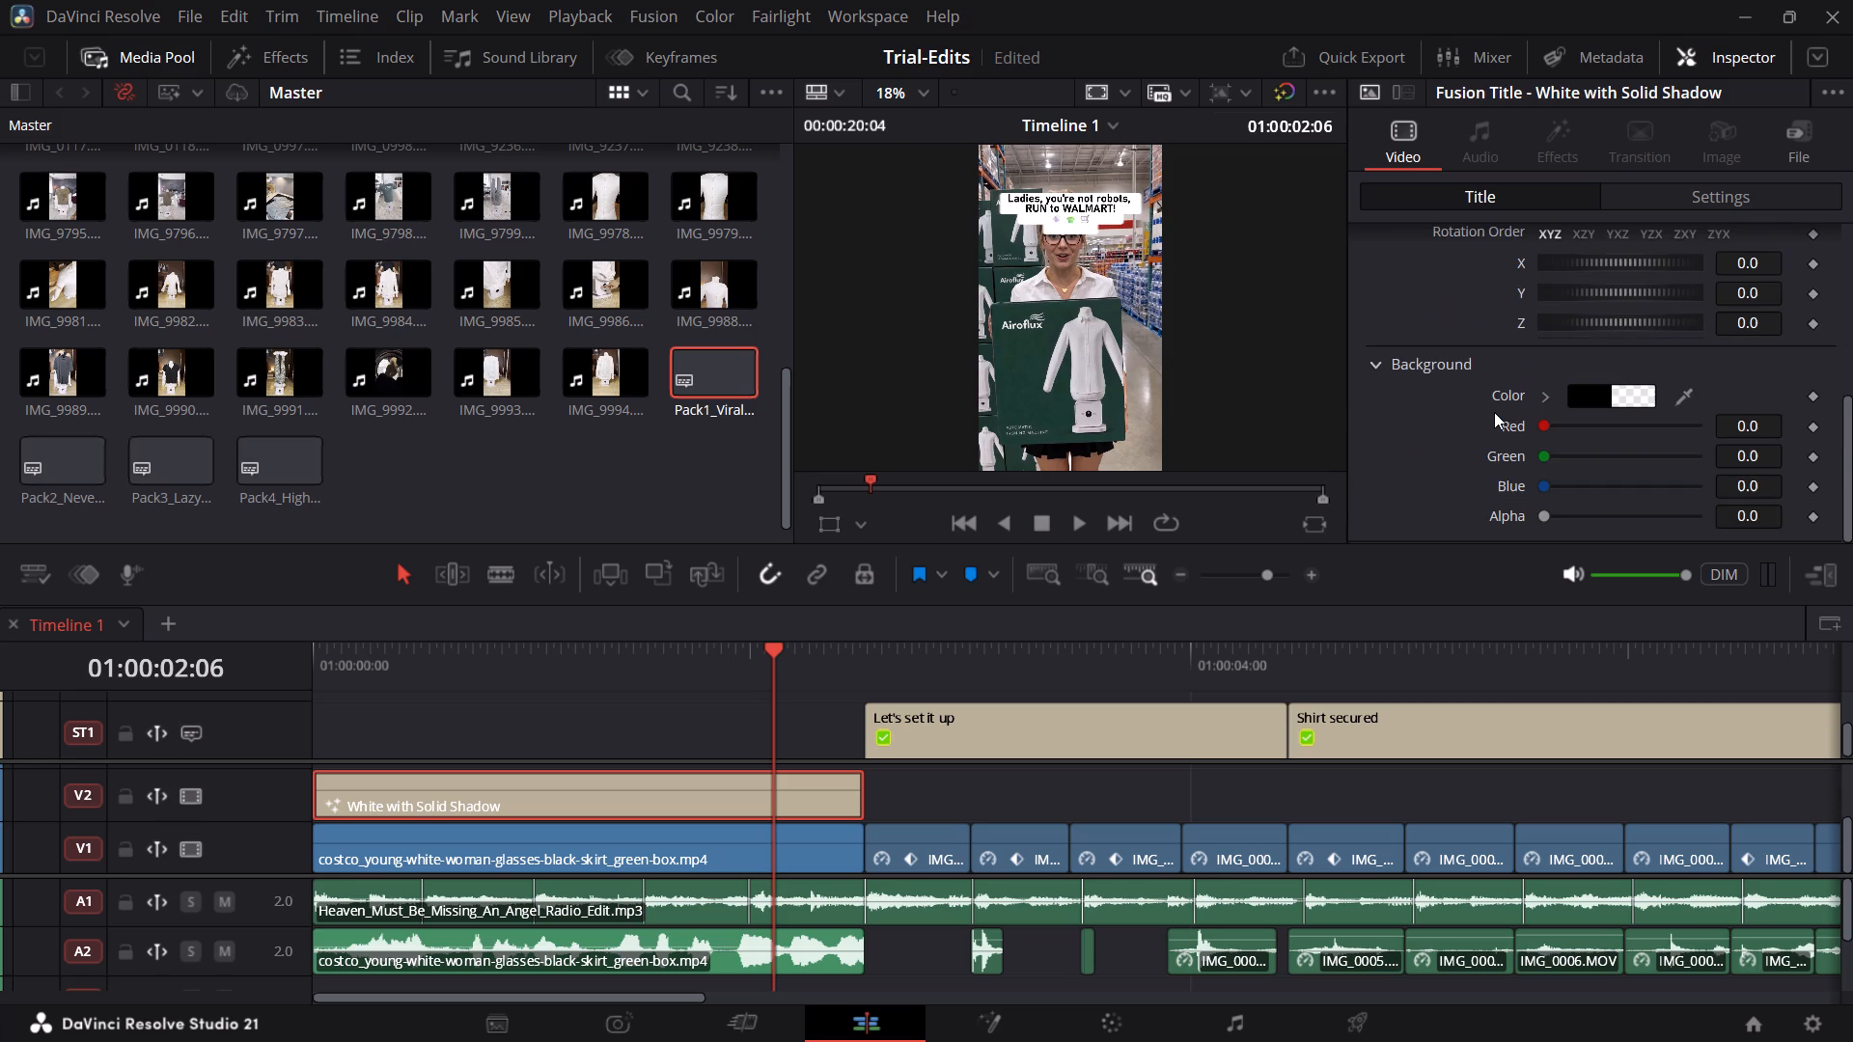
scroll(1494, 412, "down", 1)
scroll(1466, 306, "up", 3)
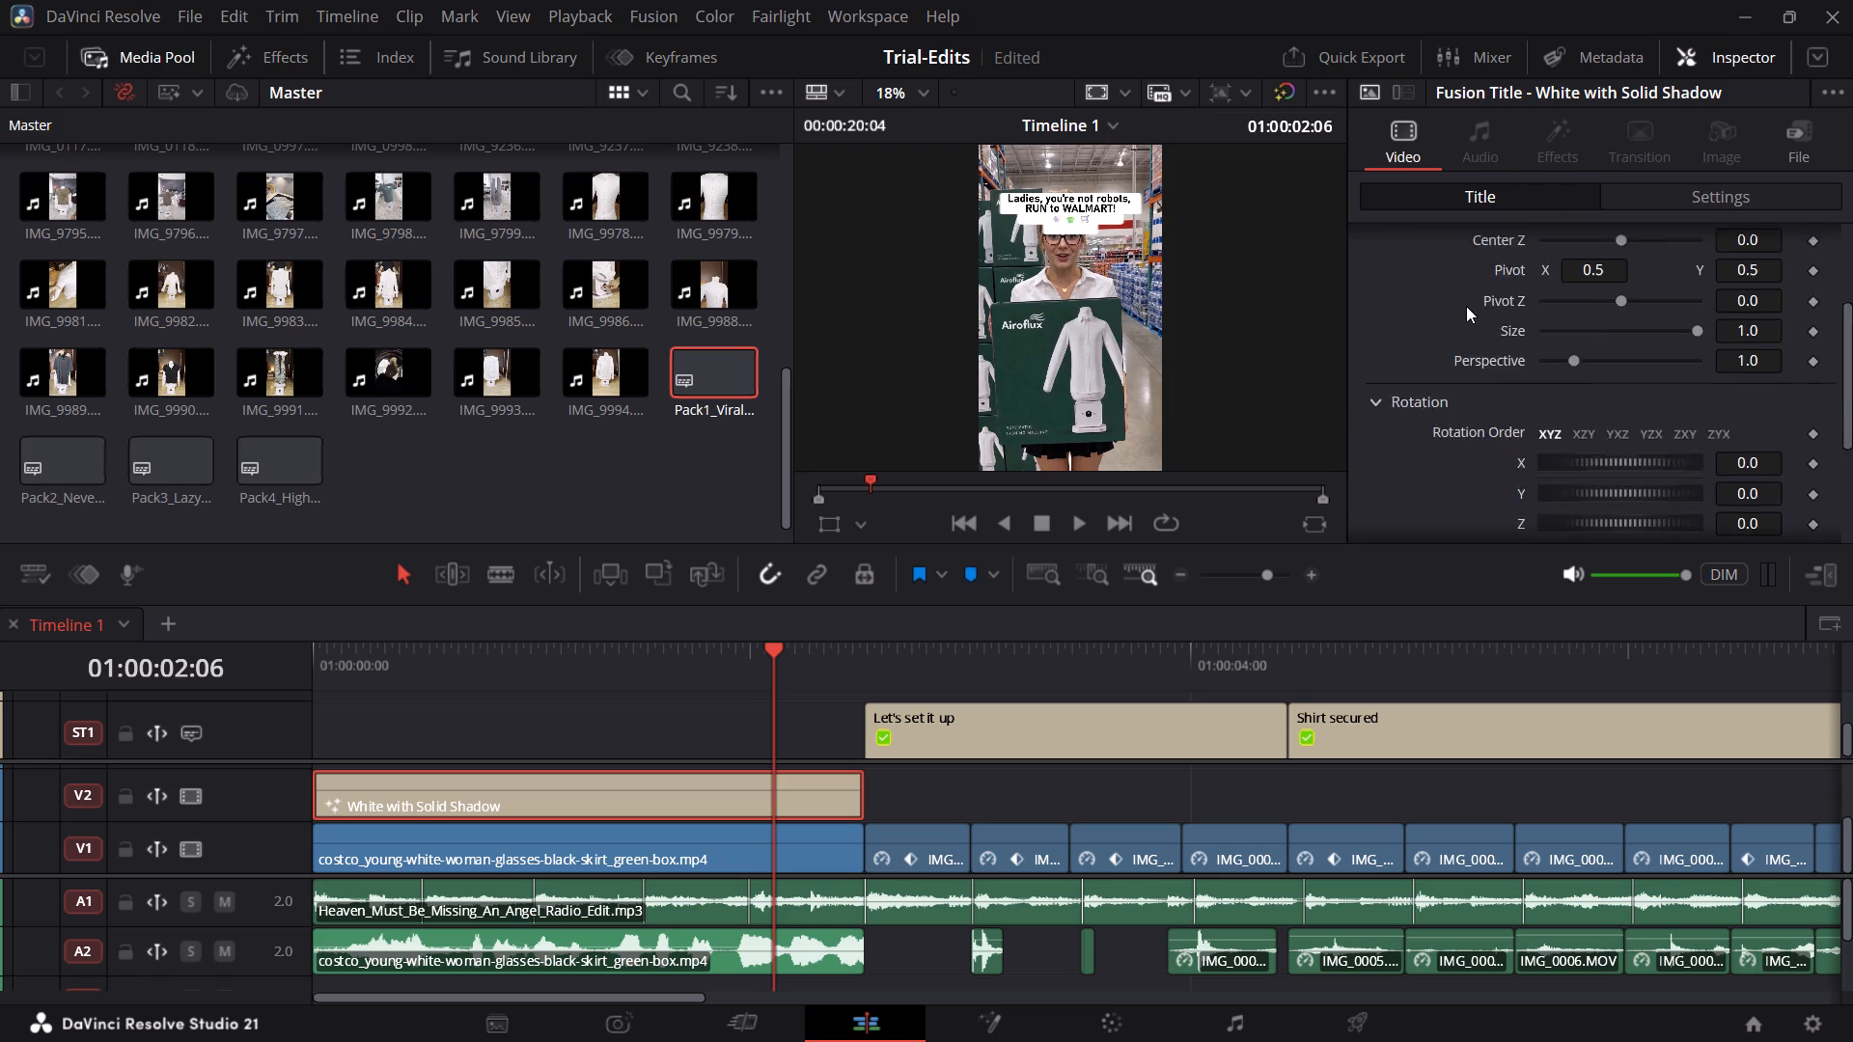
scroll(1455, 336, "up", 2)
left_click(1544, 280)
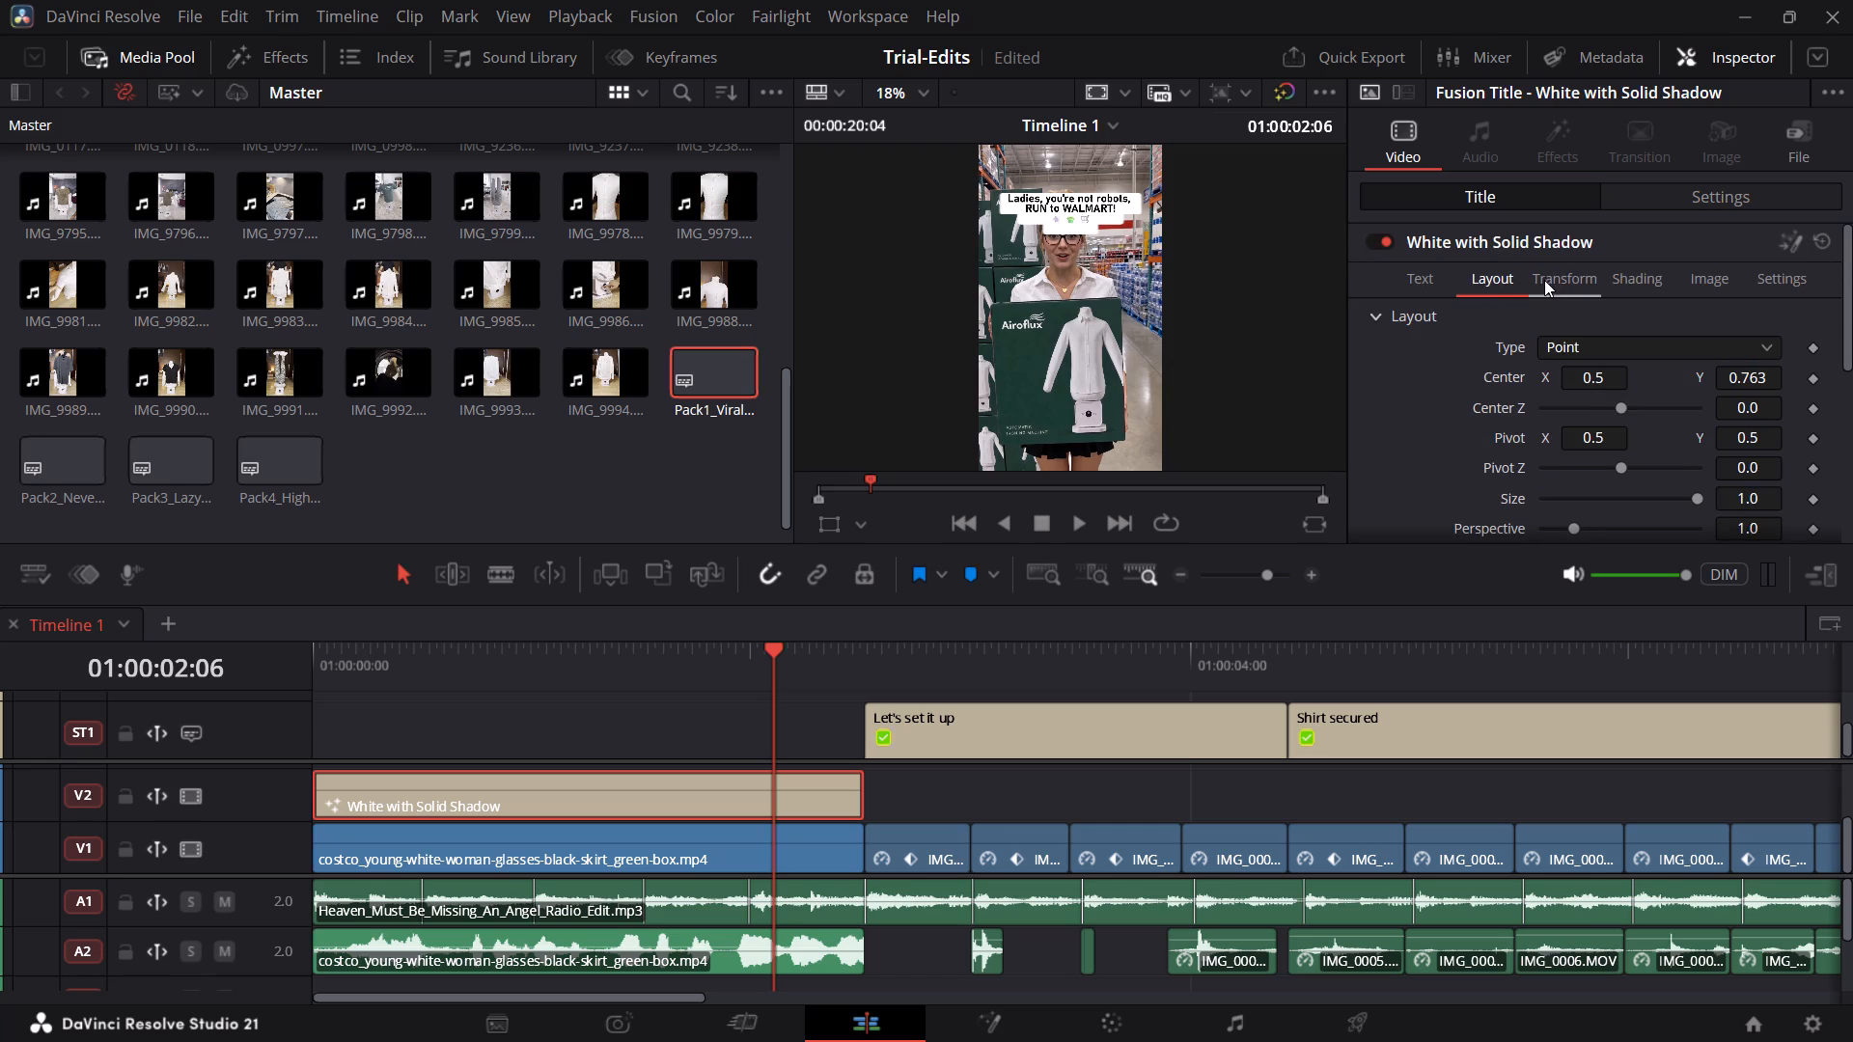
scroll(1427, 392, "down", 1)
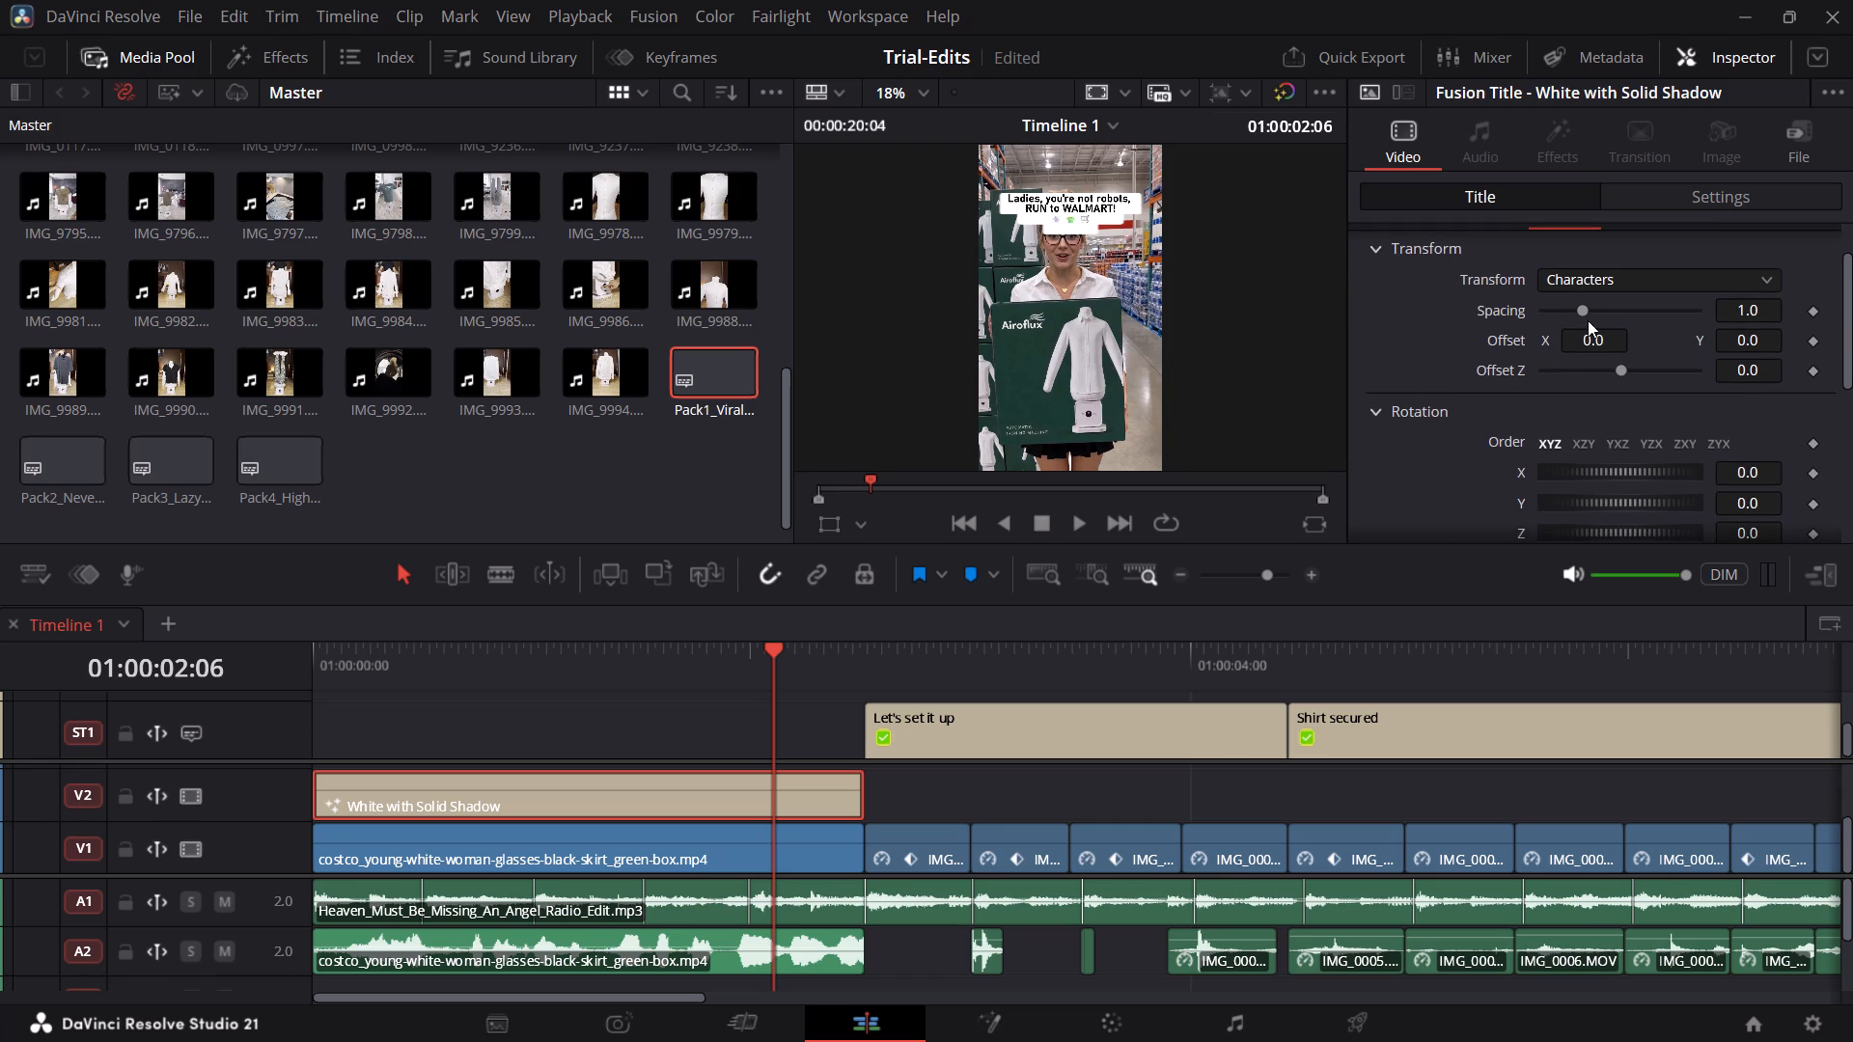
scroll(1453, 365, "down", 1)
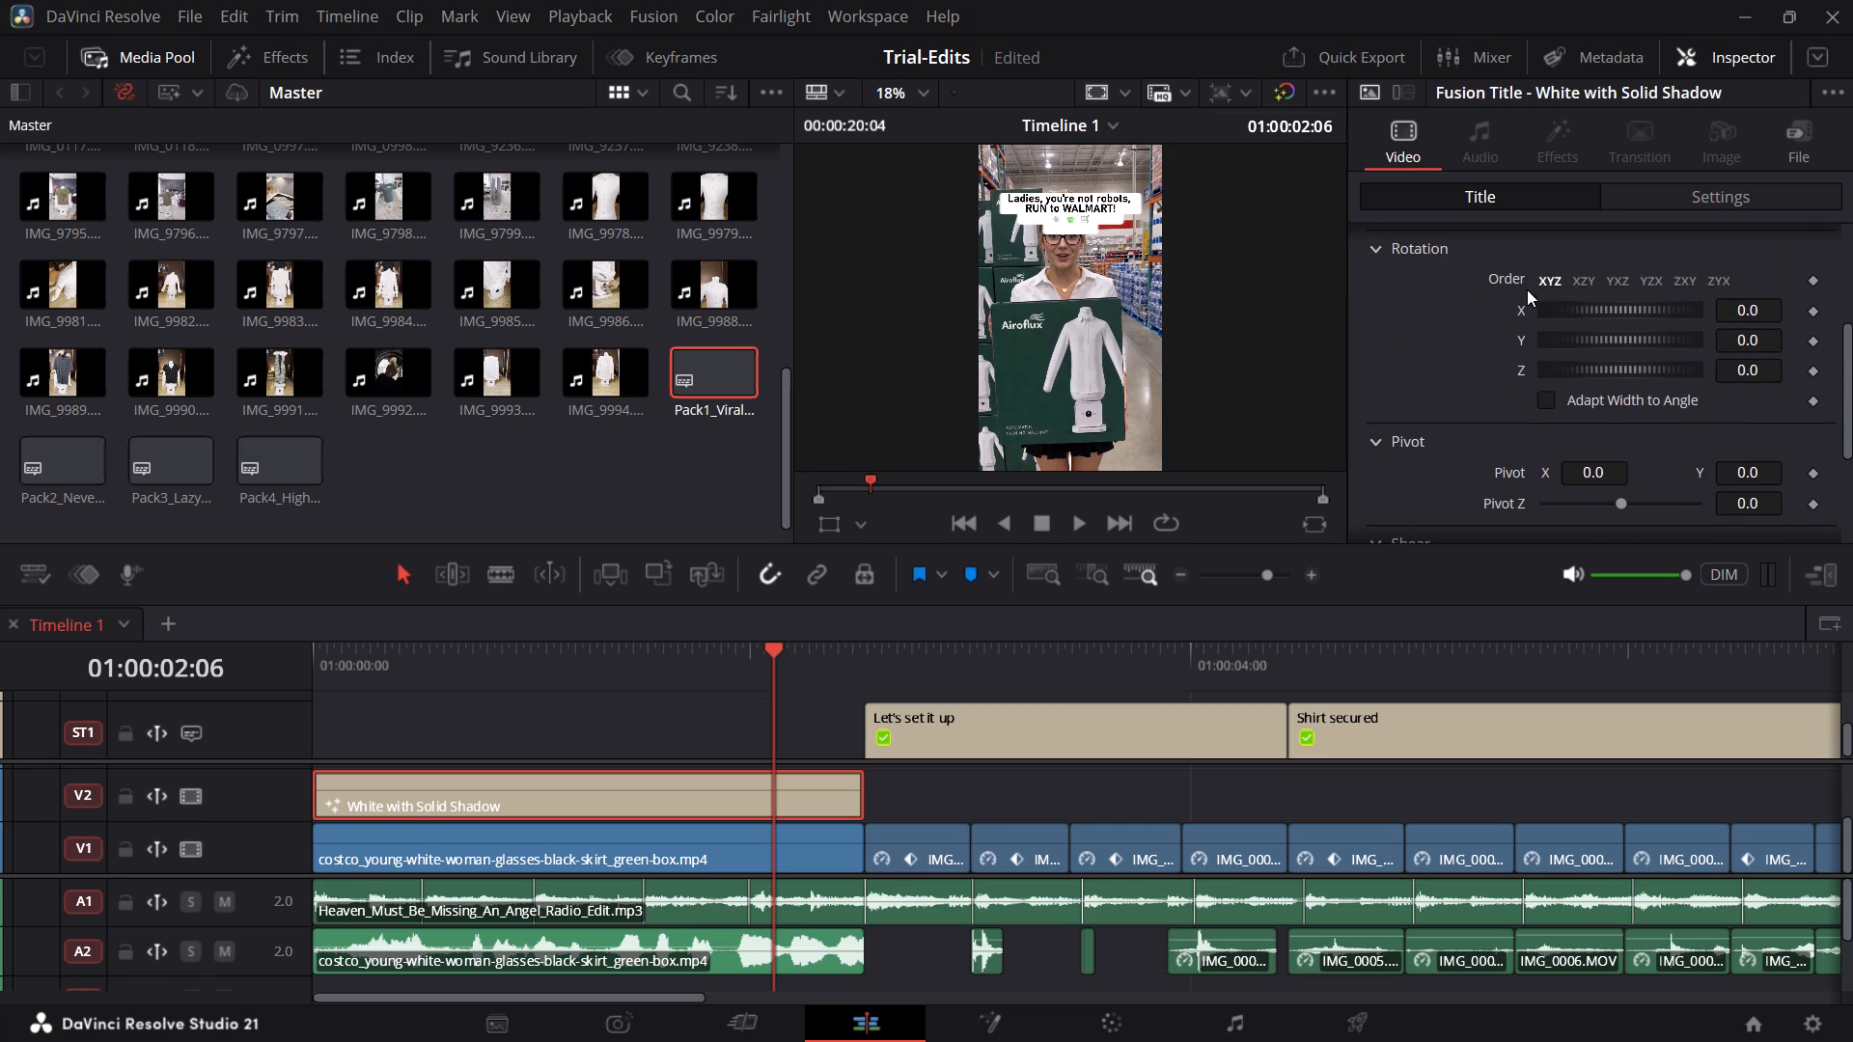
scroll(1446, 467, "down", 1)
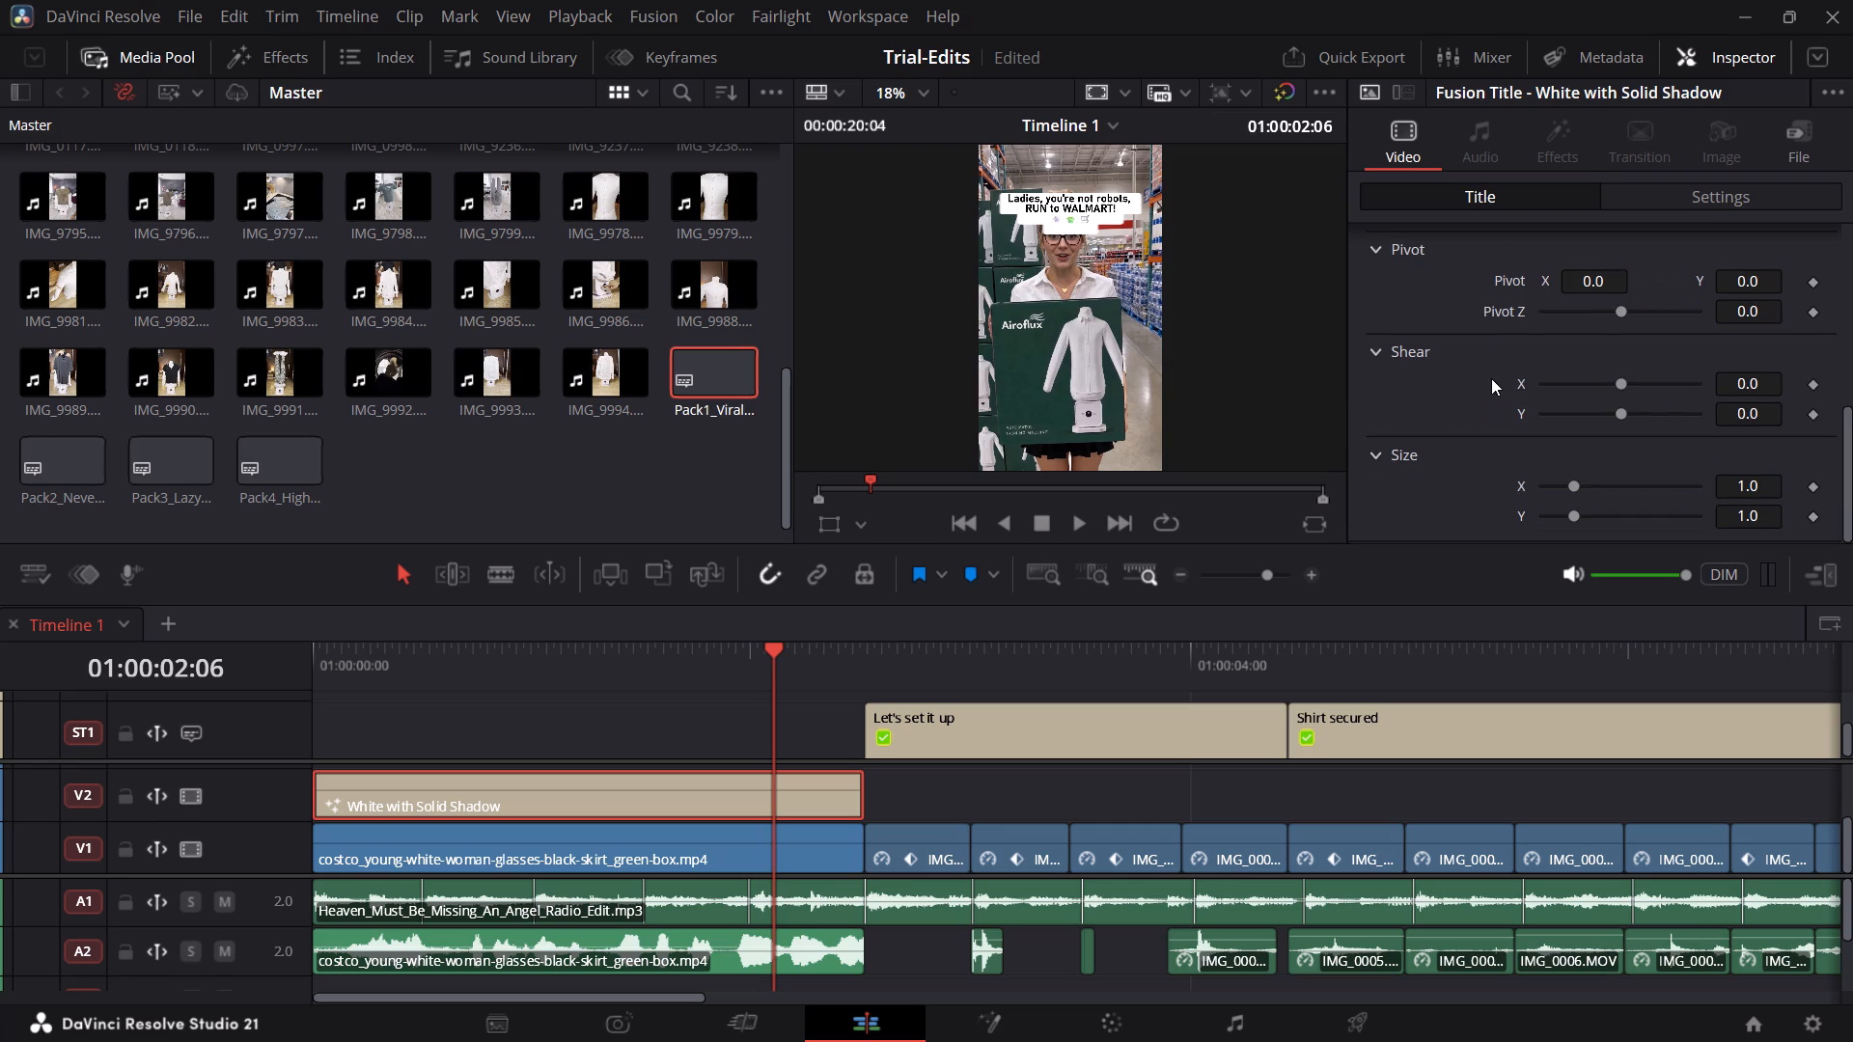
scroll(1491, 378, "up", 5)
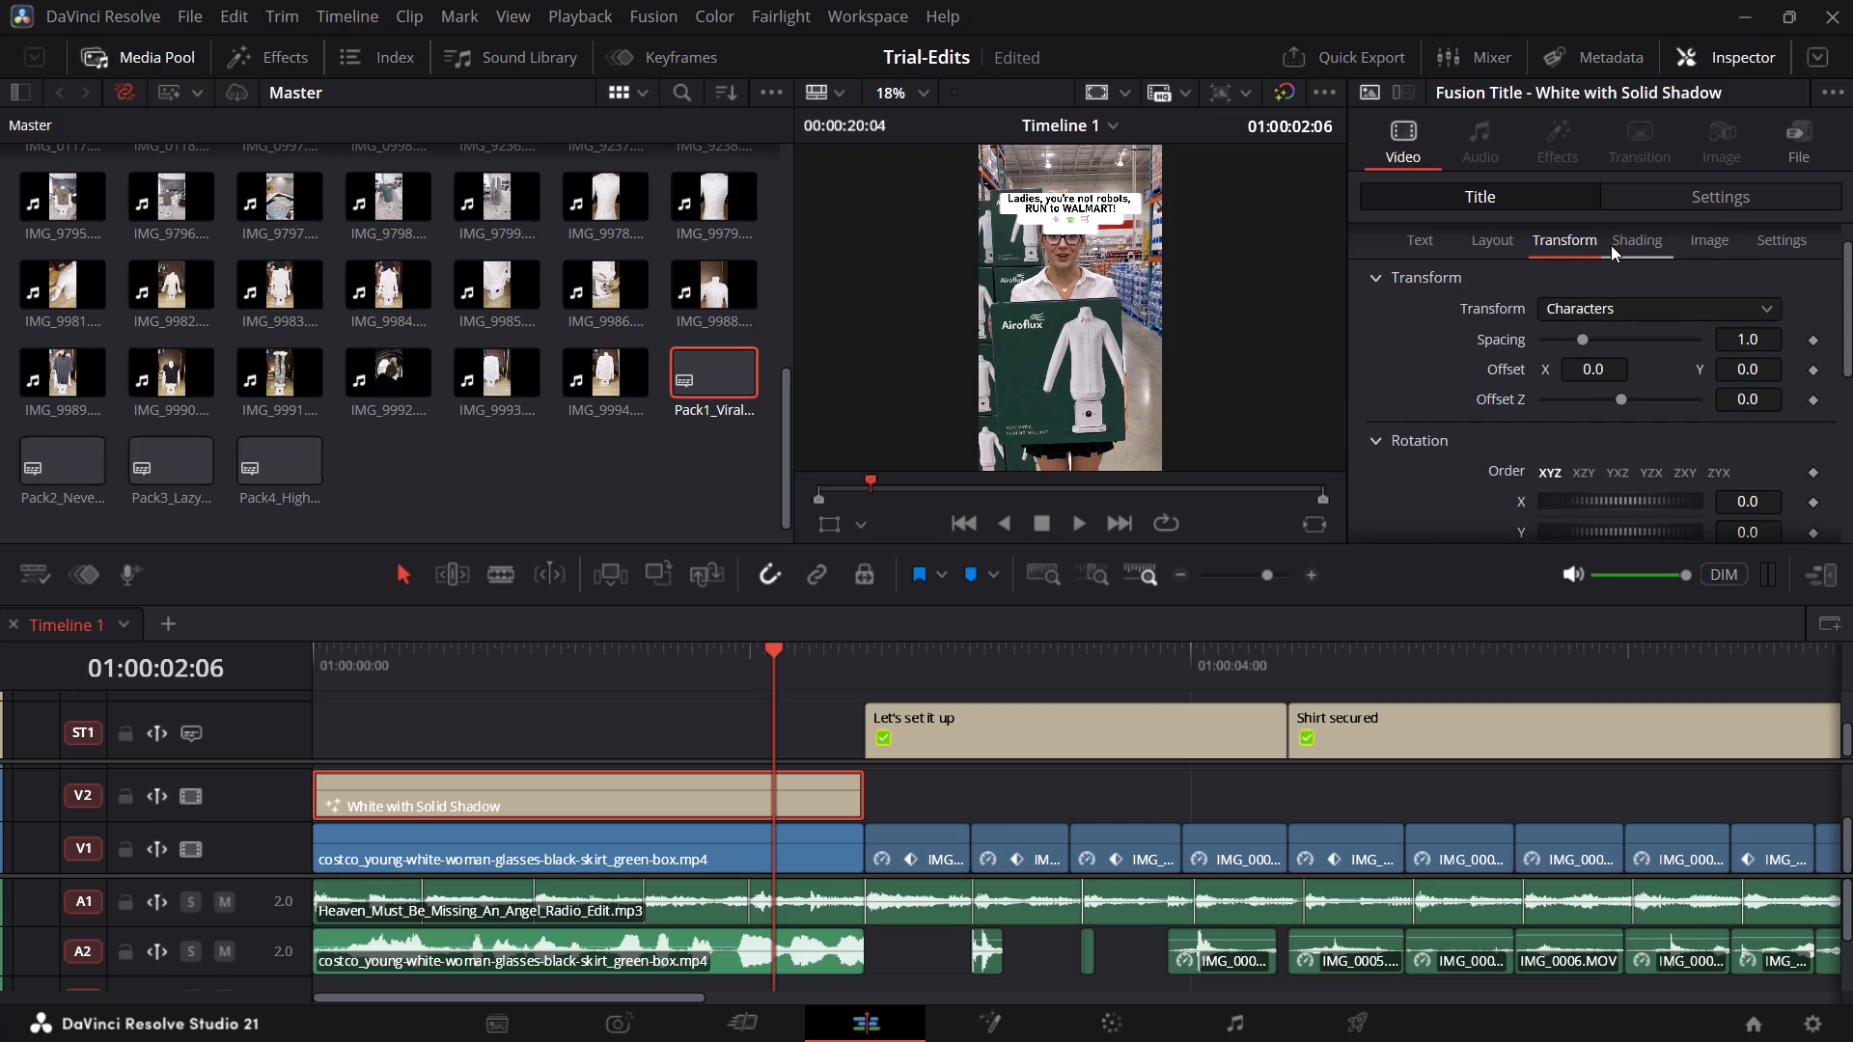
left_click(1613, 247)
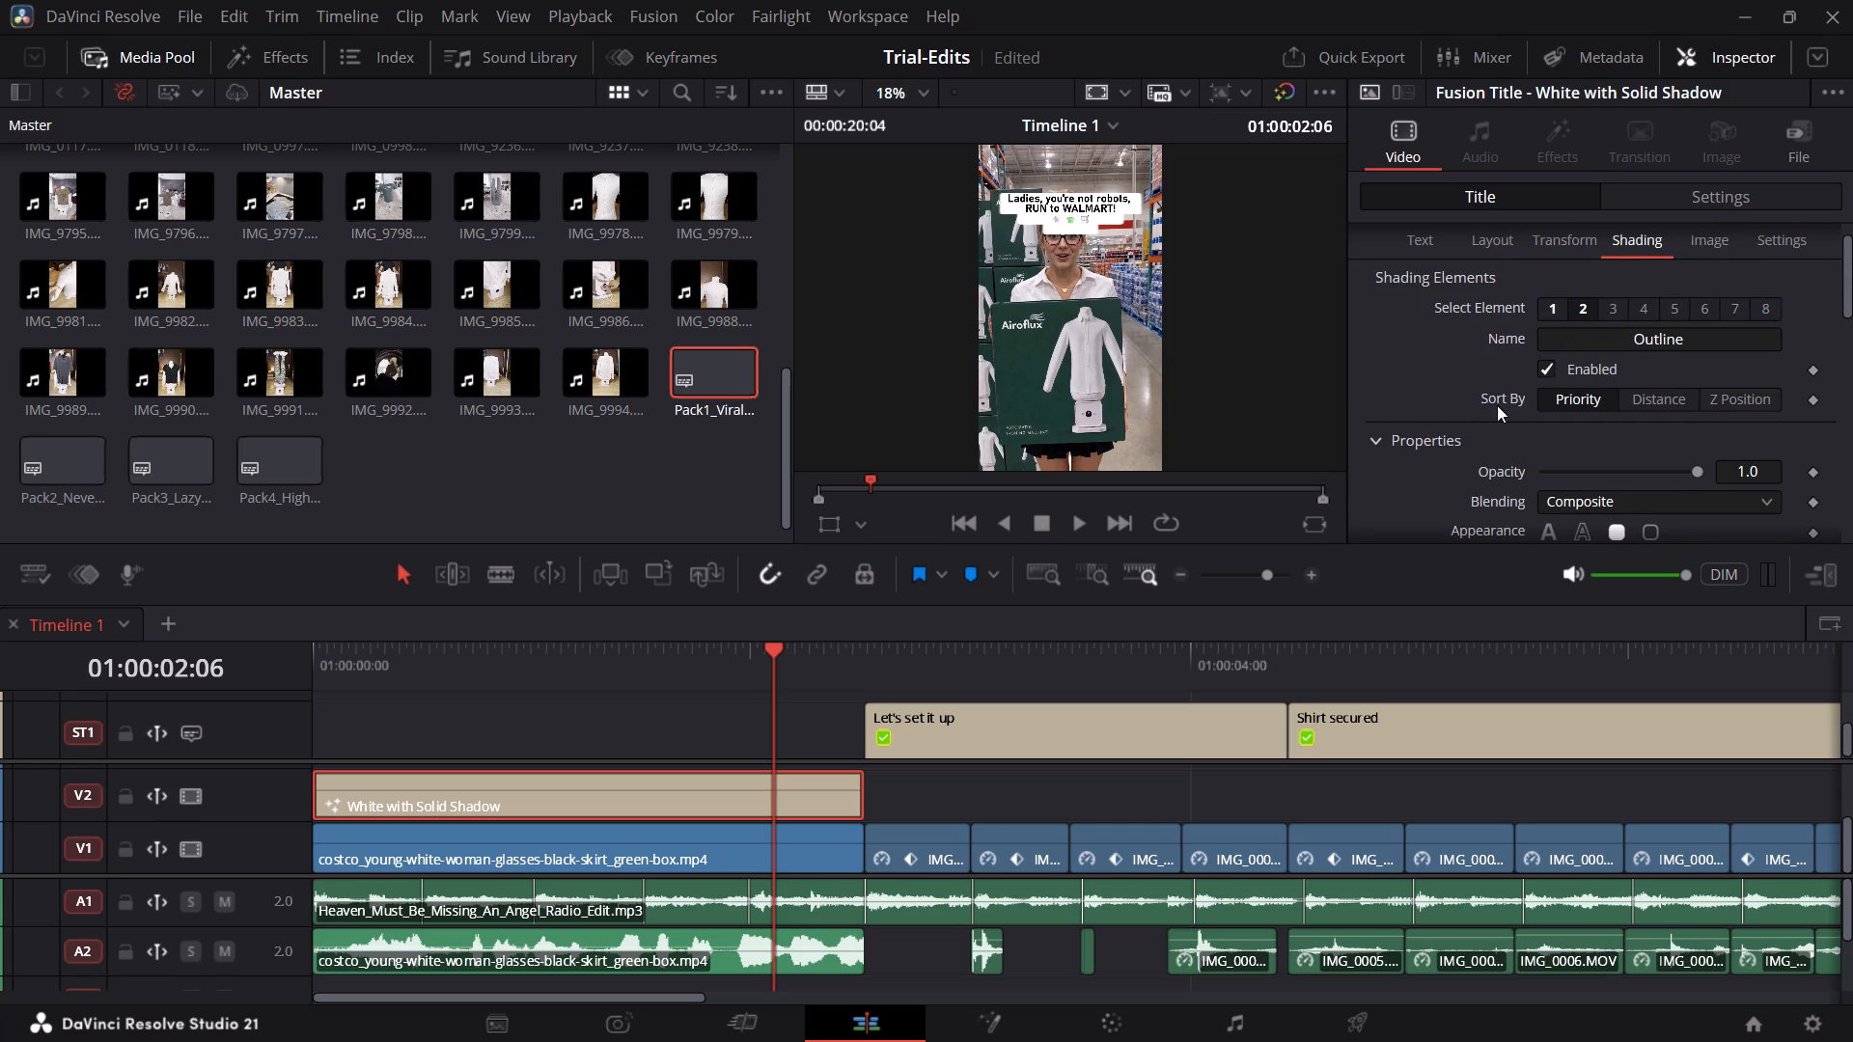
scroll(1471, 396, "down", 1)
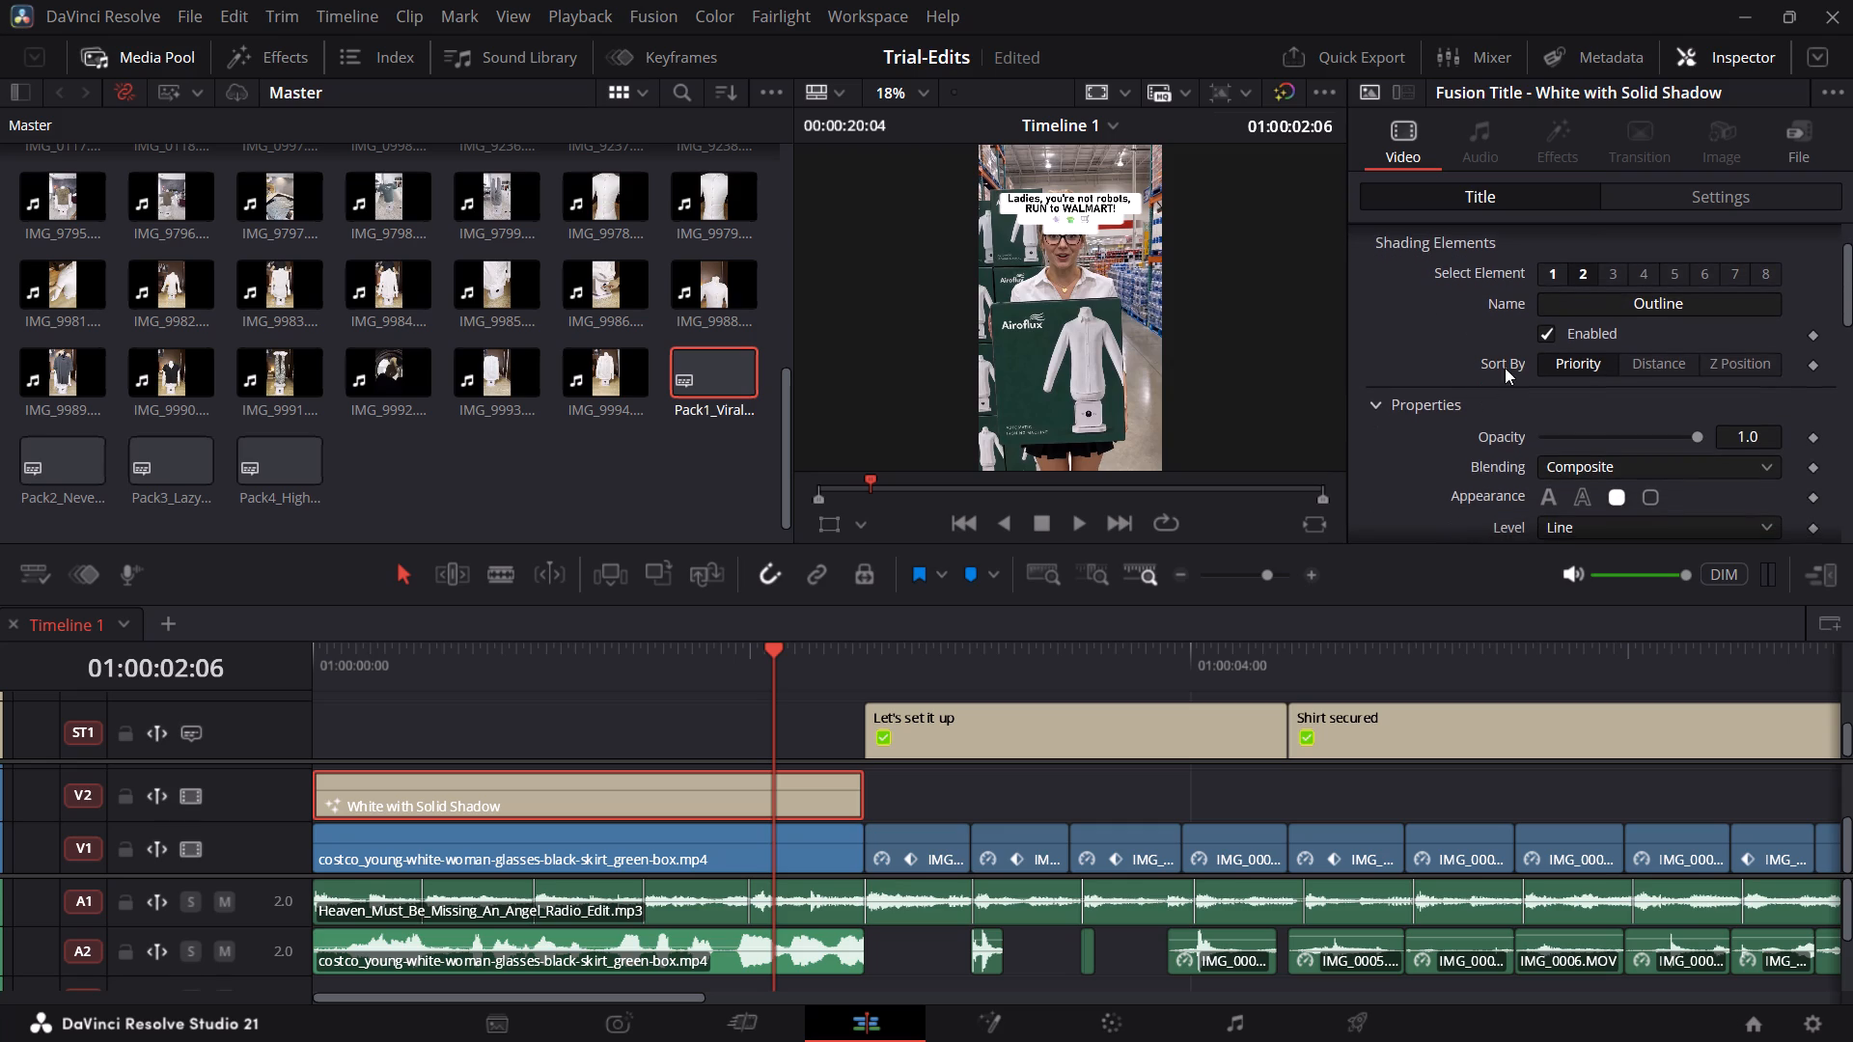
scroll(1485, 404, "up", 2)
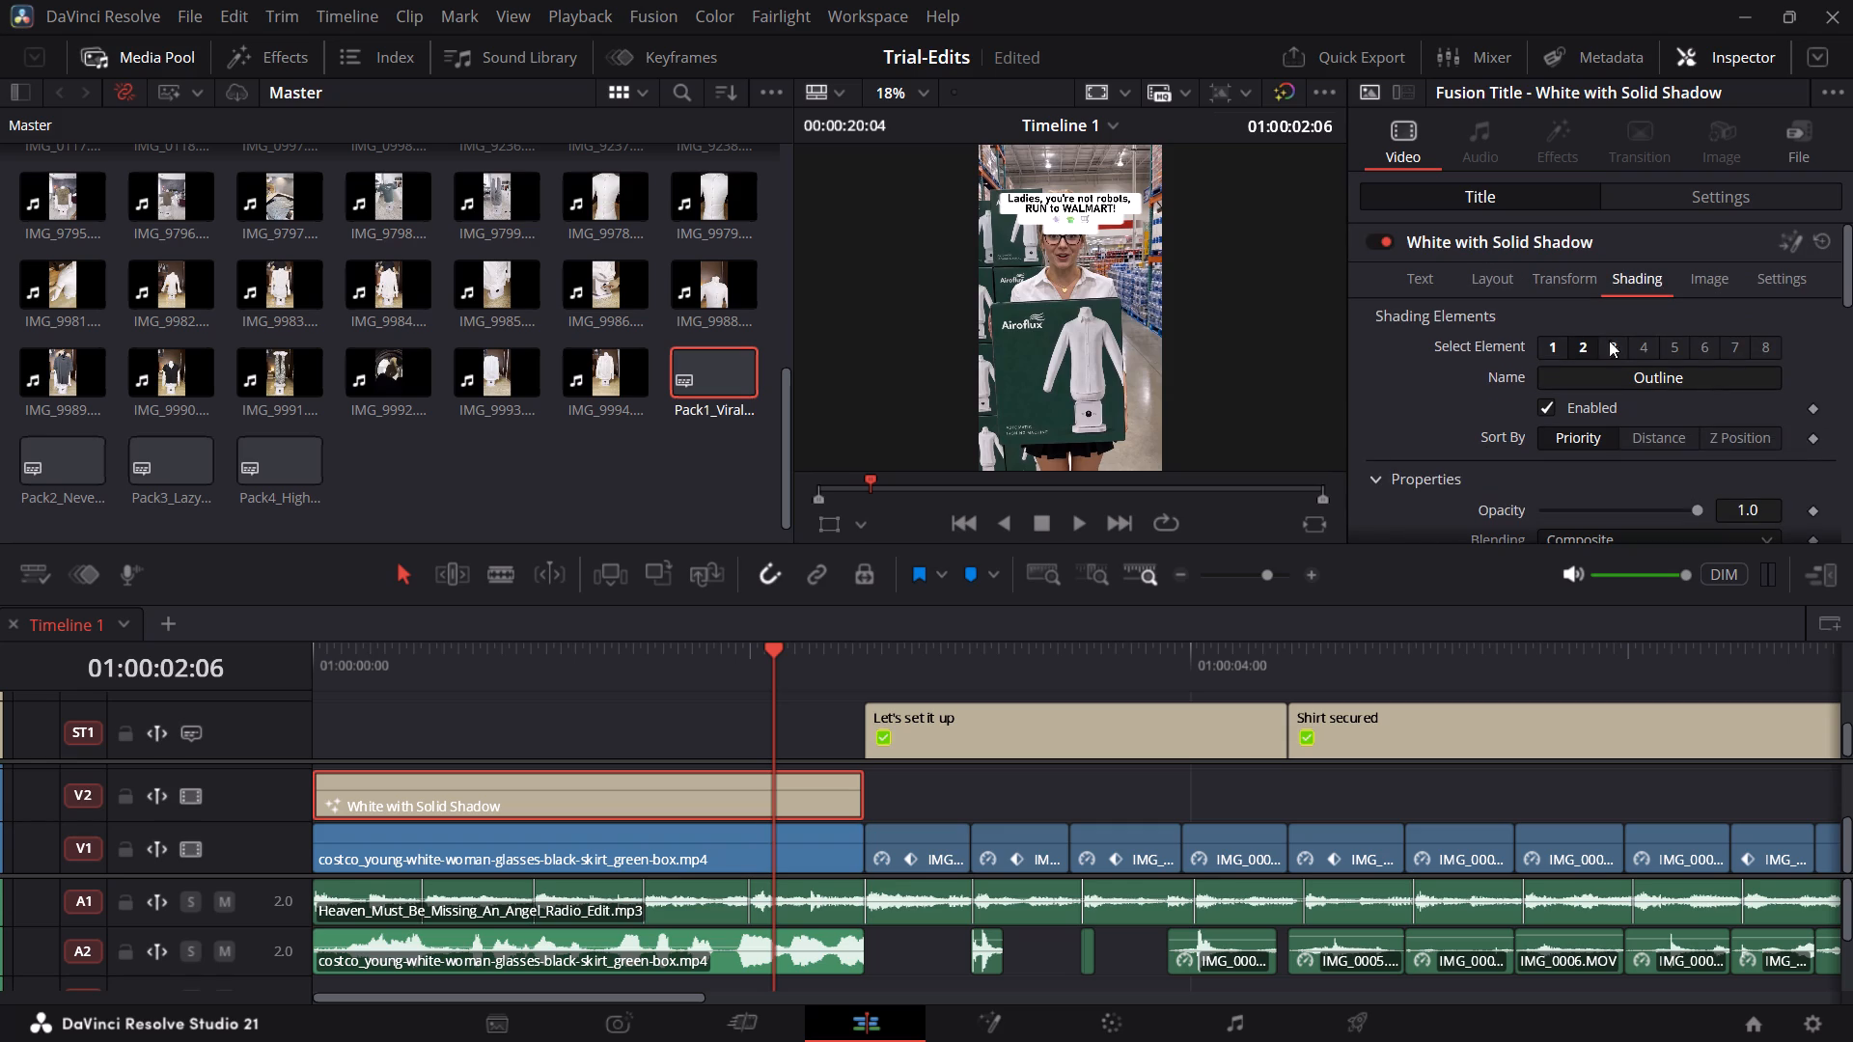
left_click(1609, 344)
left_click(1543, 348)
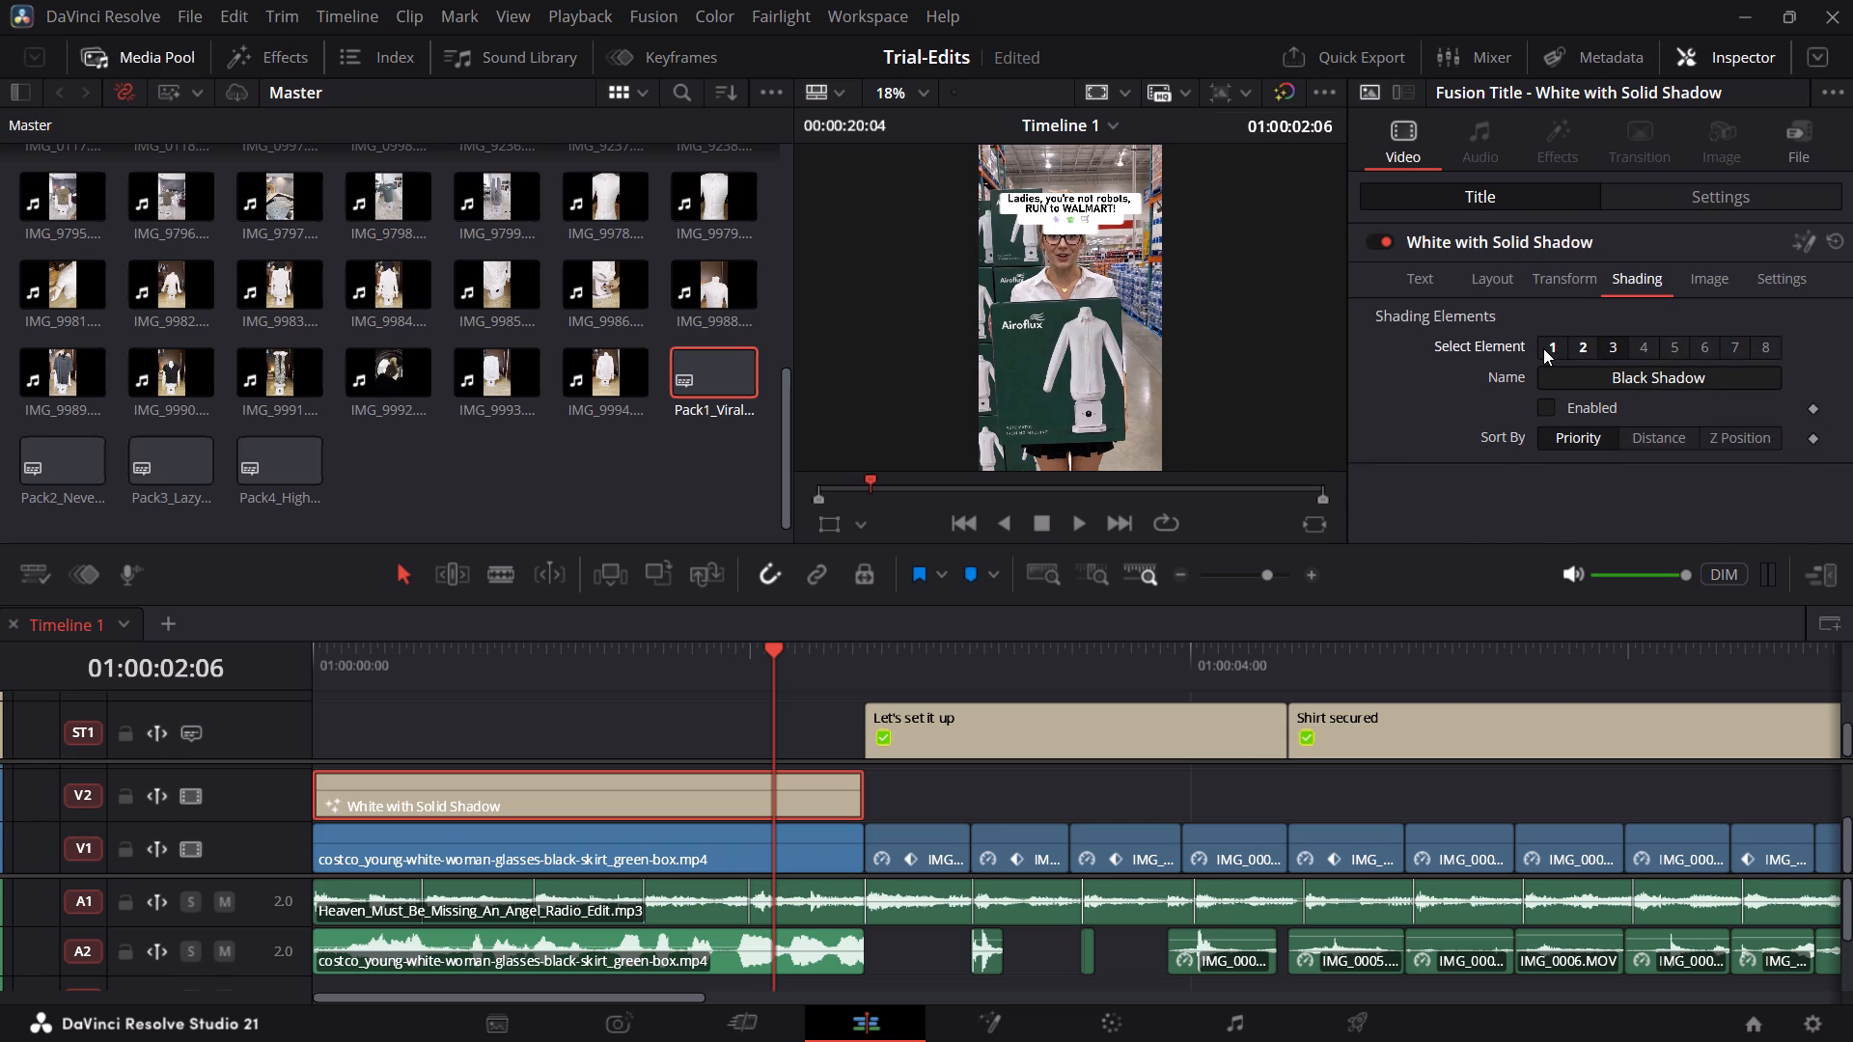
scroll(1496, 466, "down", 1)
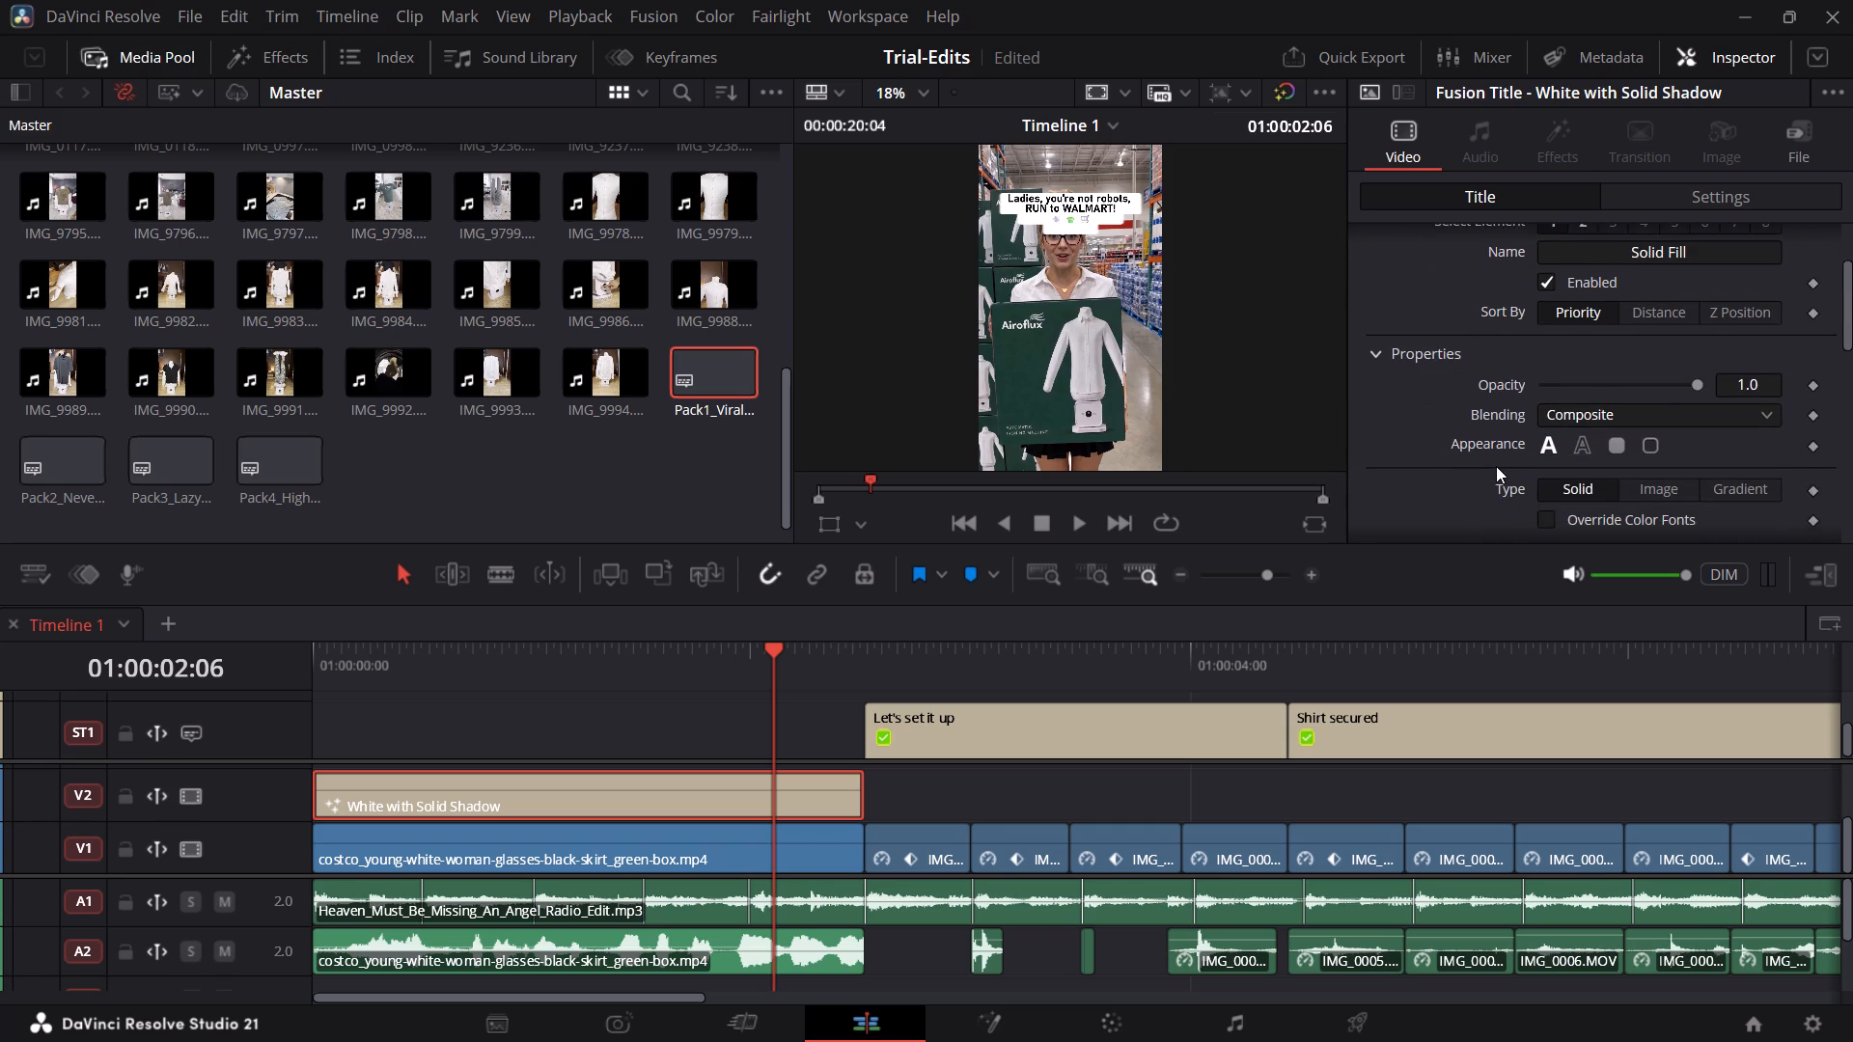
scroll(1496, 466, "down", 1)
scroll(1637, 377, "up", 1)
Disable the title's Outline shading element 2.
left_click(1586, 347)
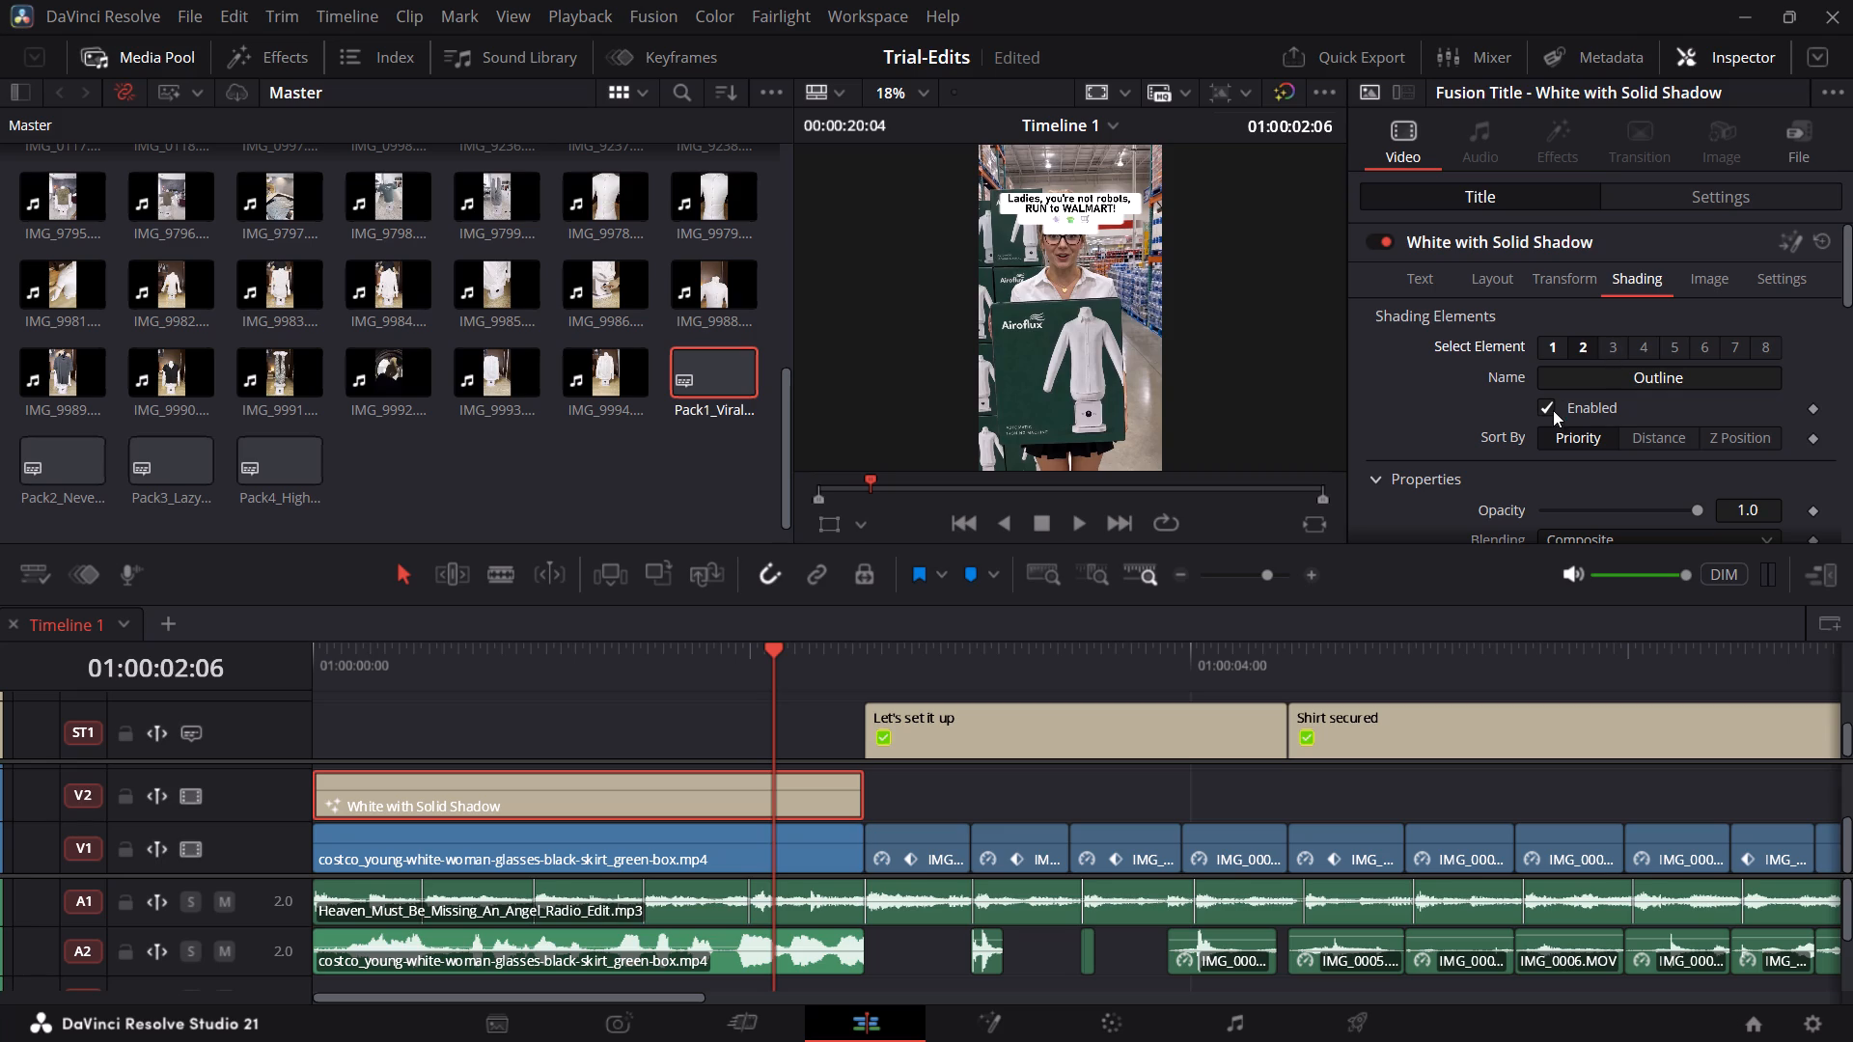
left_click(1552, 410)
Change the Solid Fill shading element's appearance to a filled box with its level set to Line.
left_click(1544, 345)
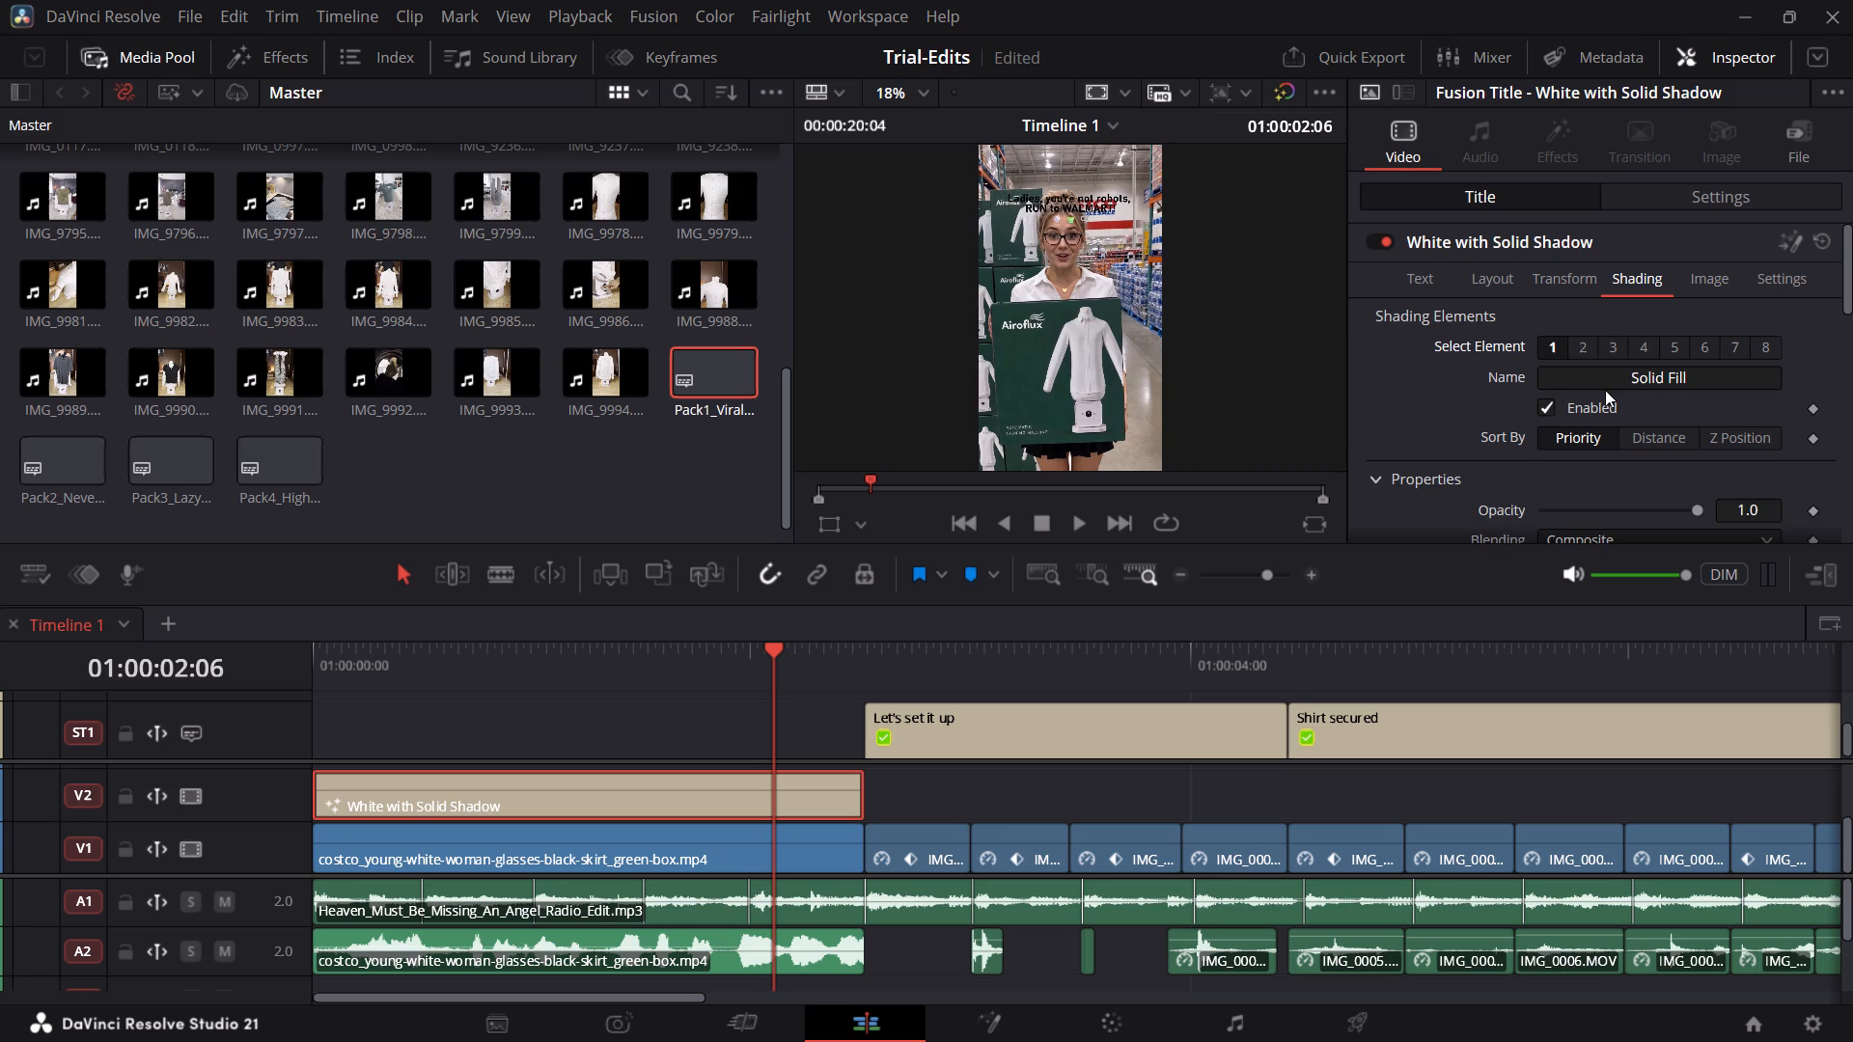
scroll(1480, 412, "down", 1)
left_click(1622, 447)
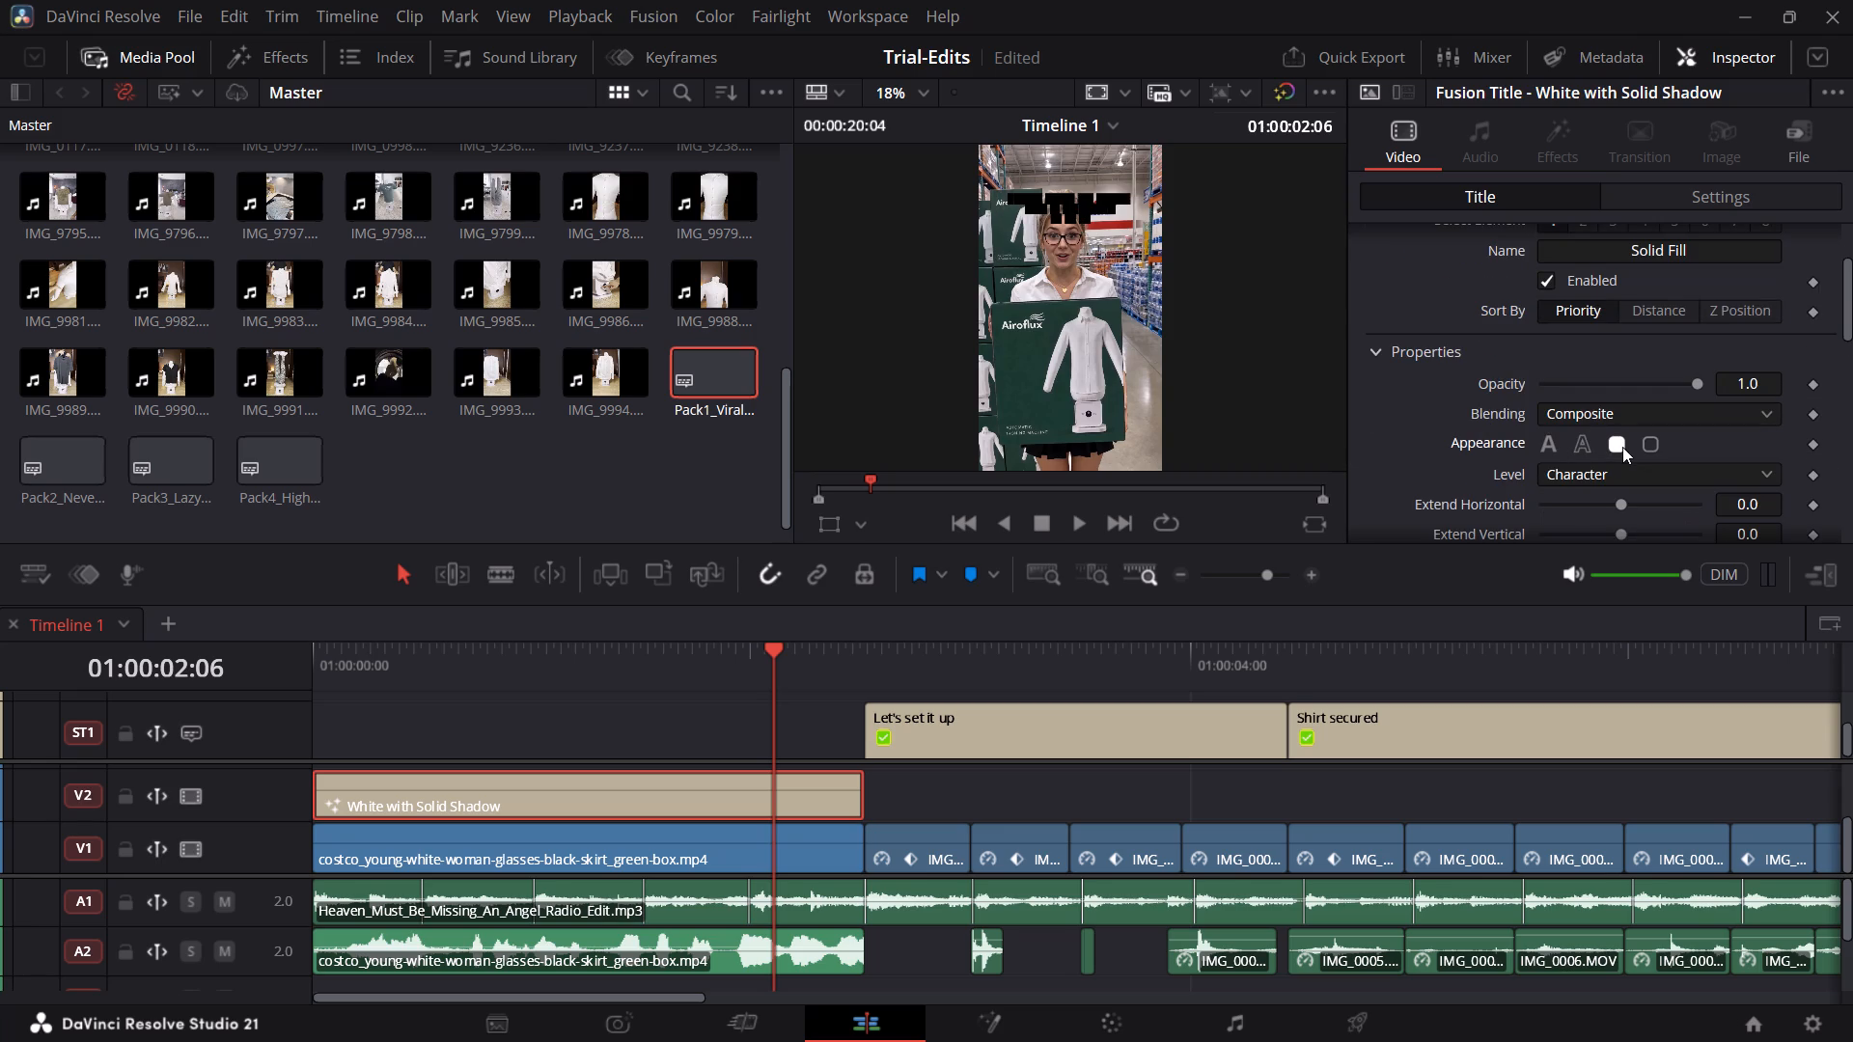
double_click(1674, 418)
left_click(1635, 476)
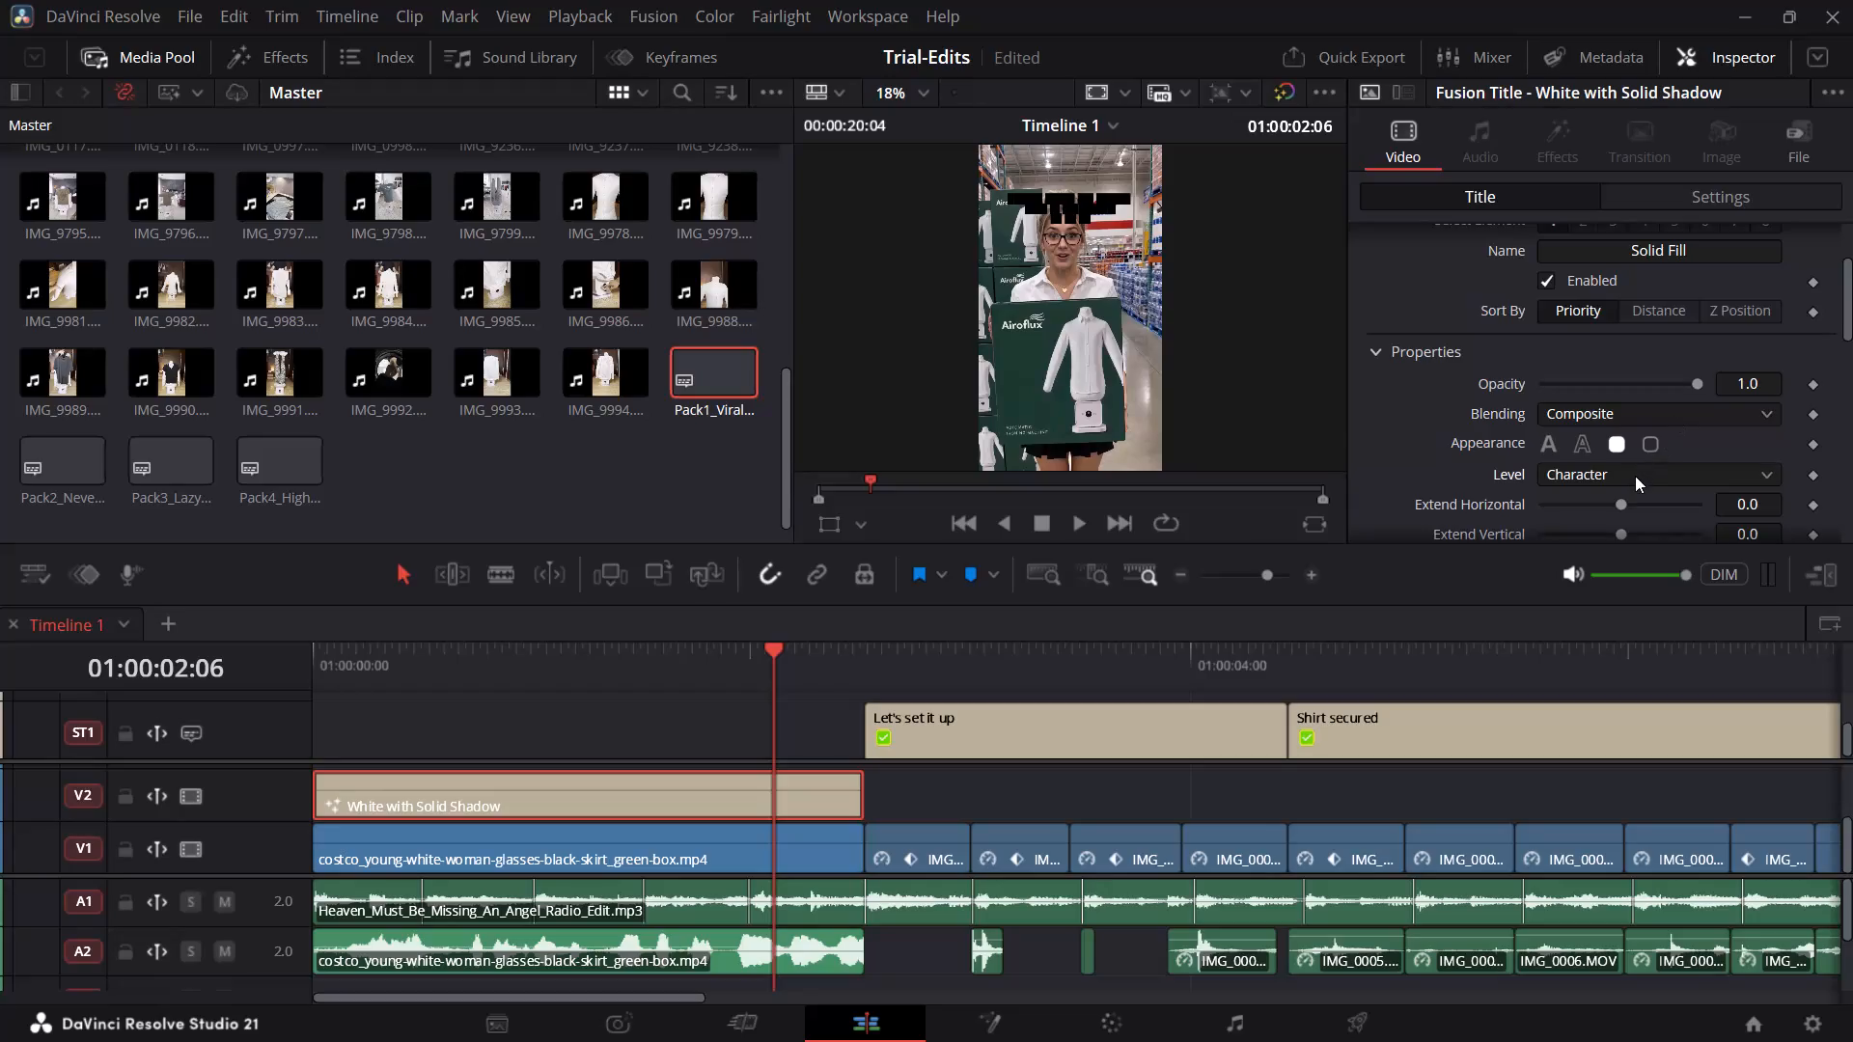
left_click(1600, 554)
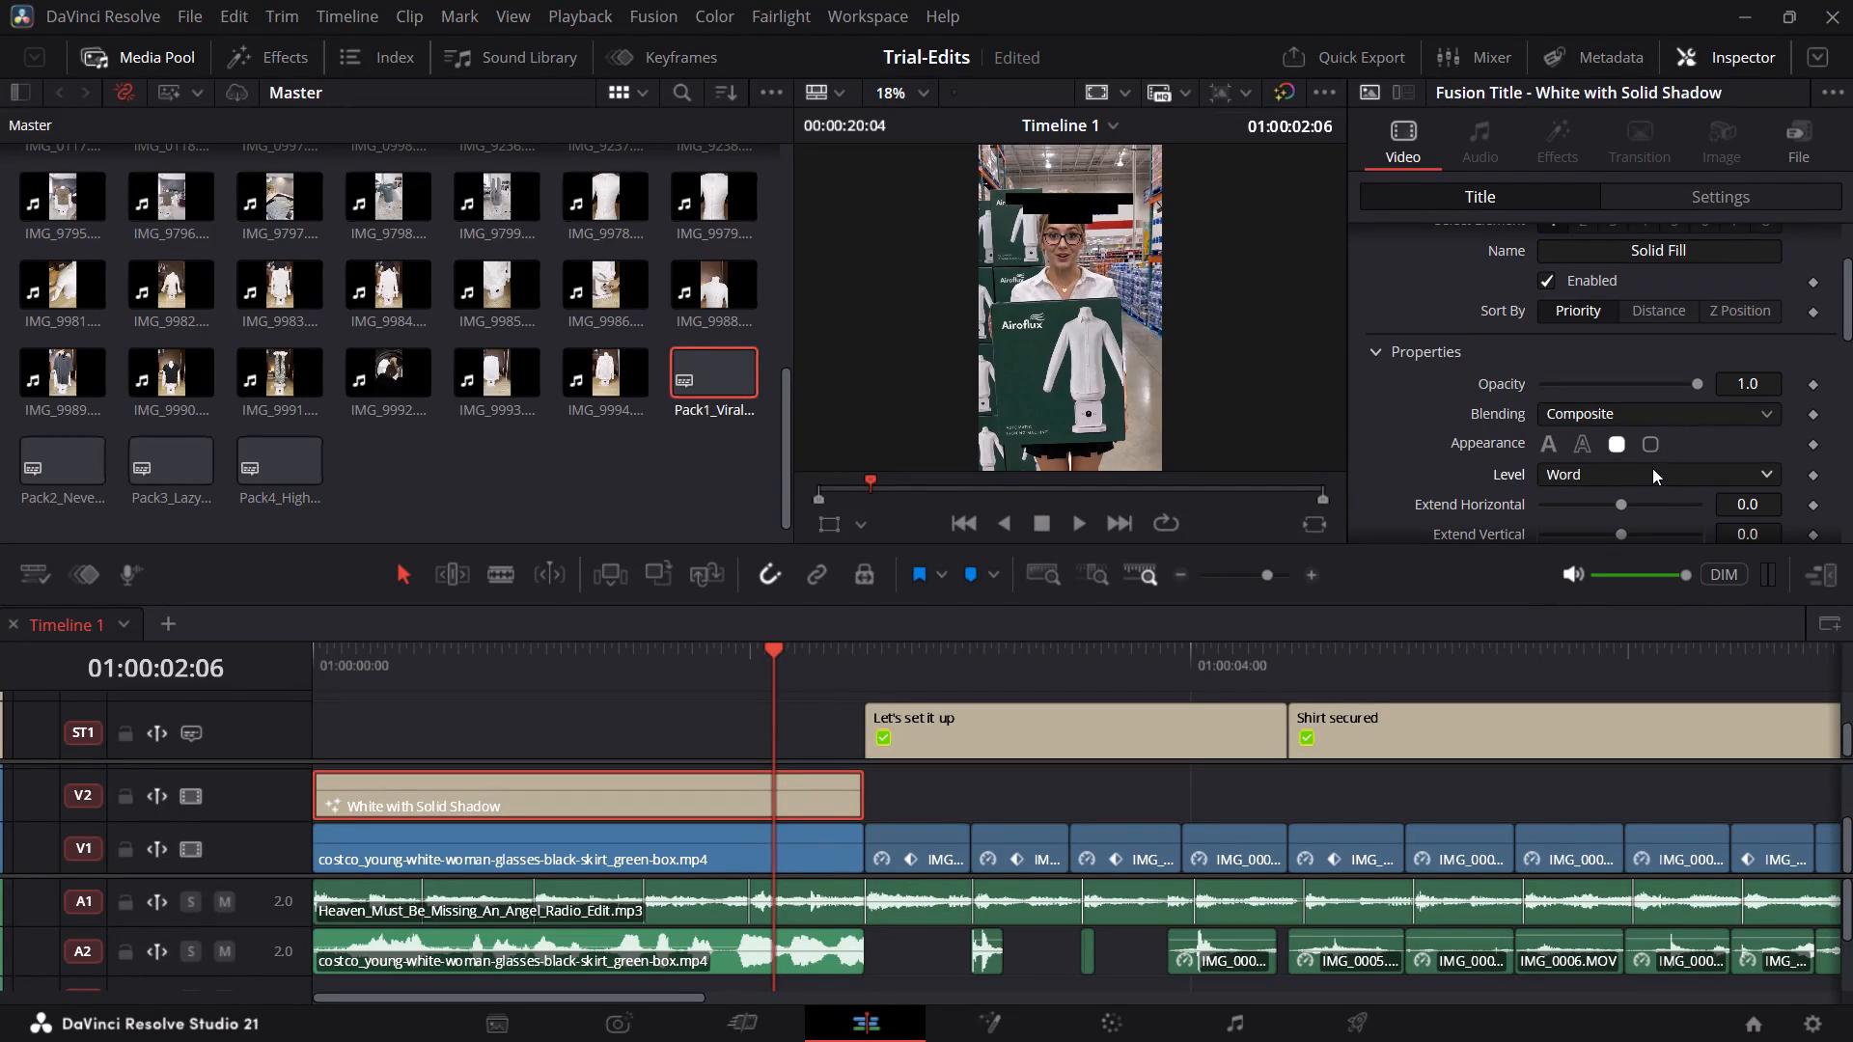
left_click(1652, 480)
left_click(1619, 534)
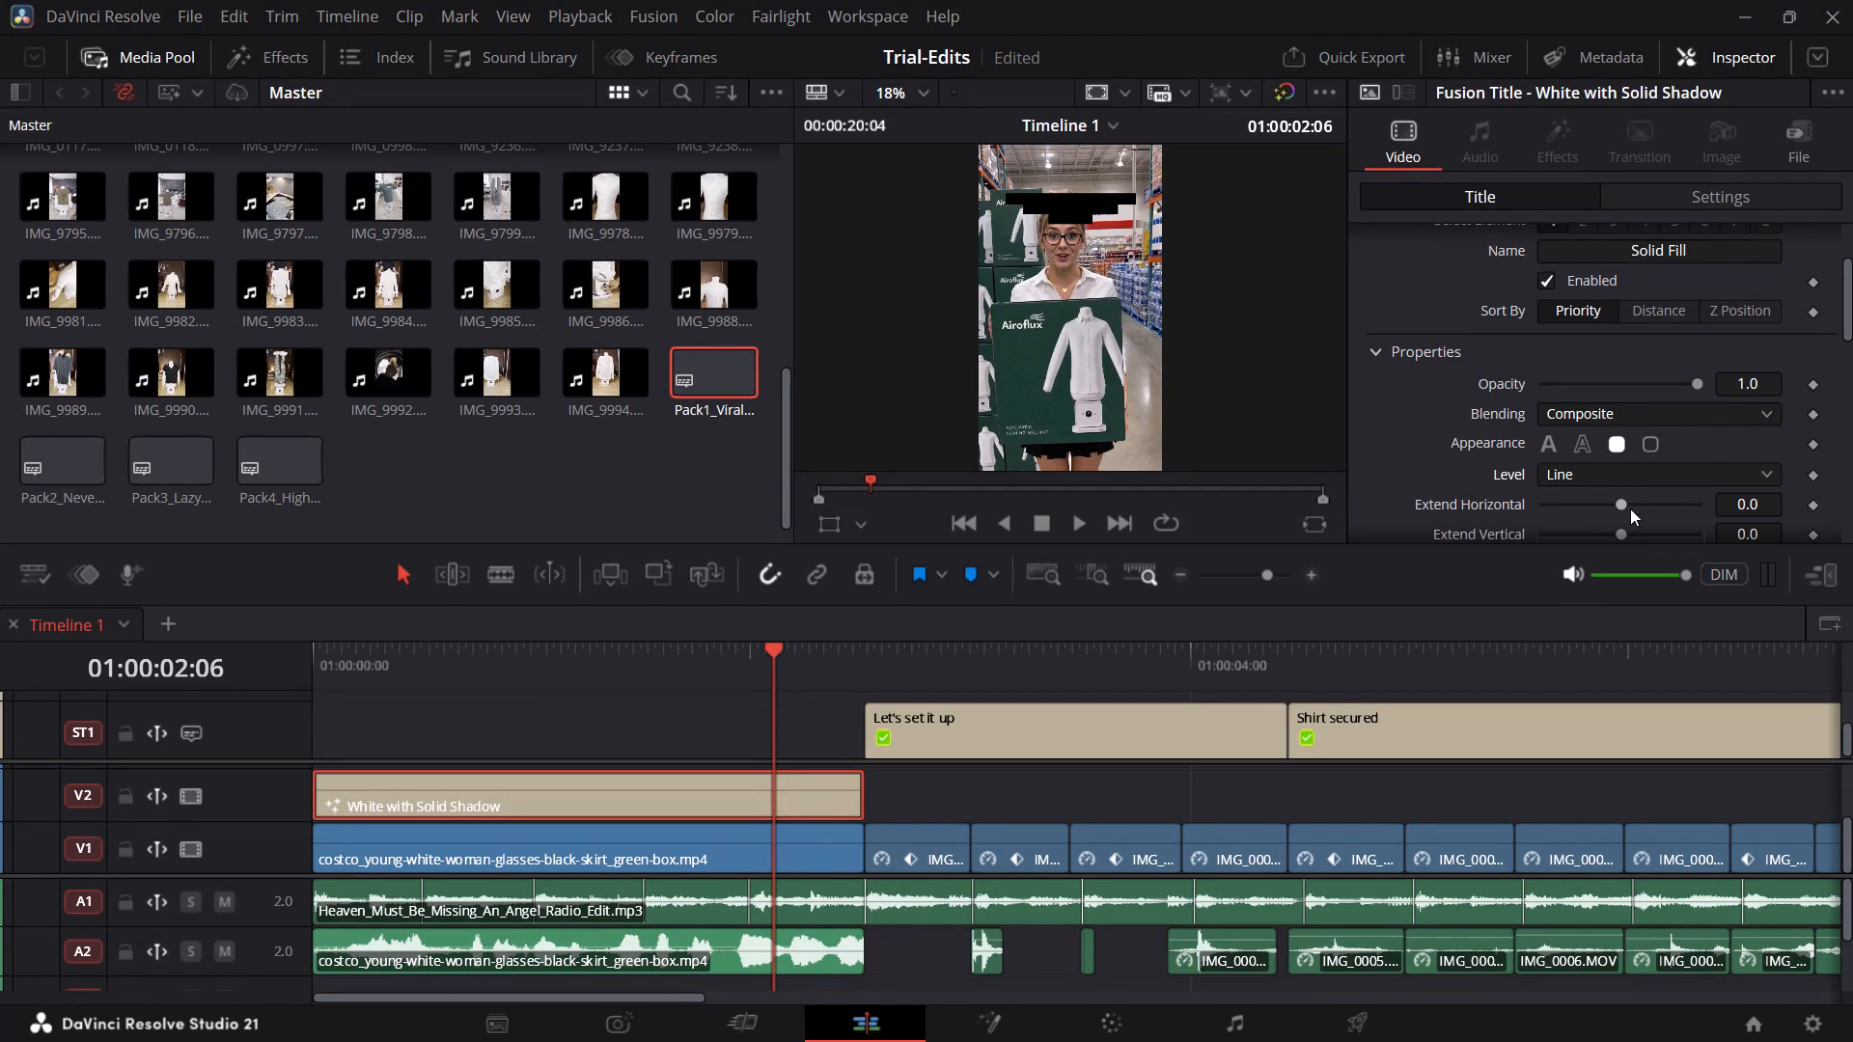
left_click(1630, 508)
Set the Solid Fill box's color to white.
scroll(1456, 455, "down", 3)
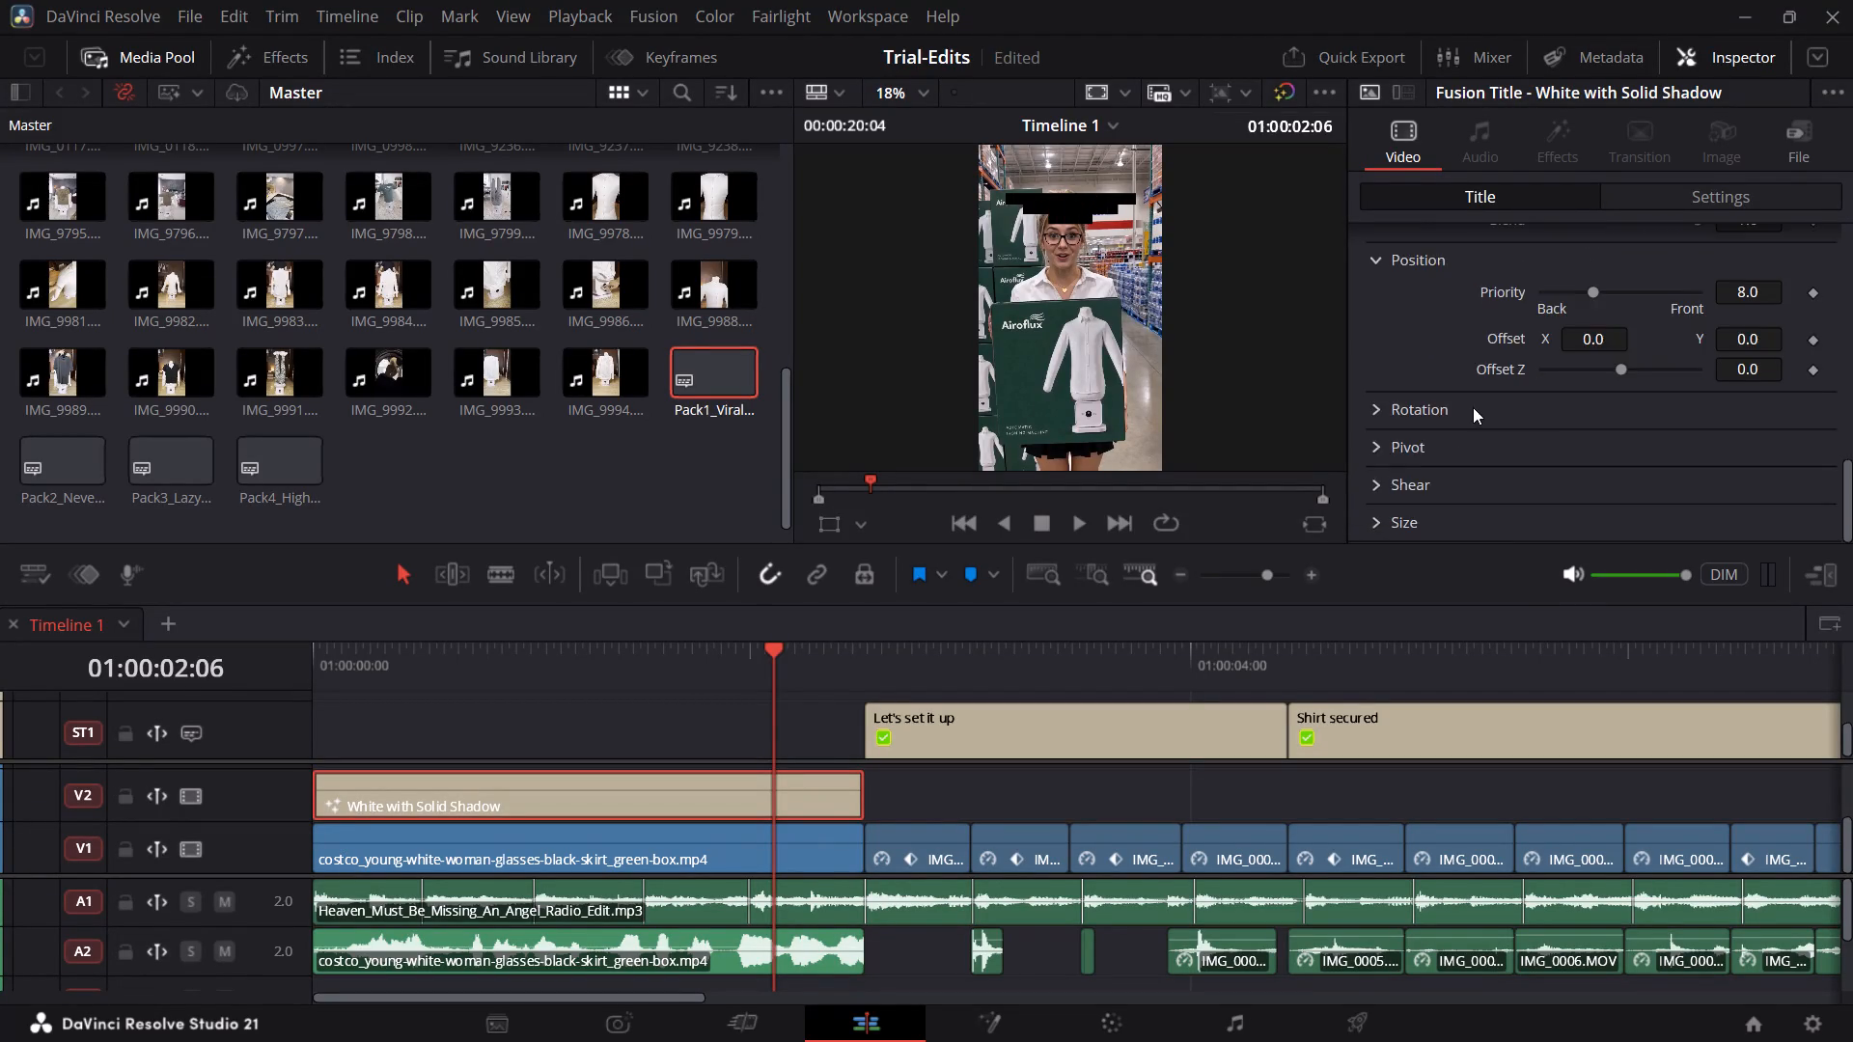
scroll(1473, 407, "up", 2)
left_click(1569, 382)
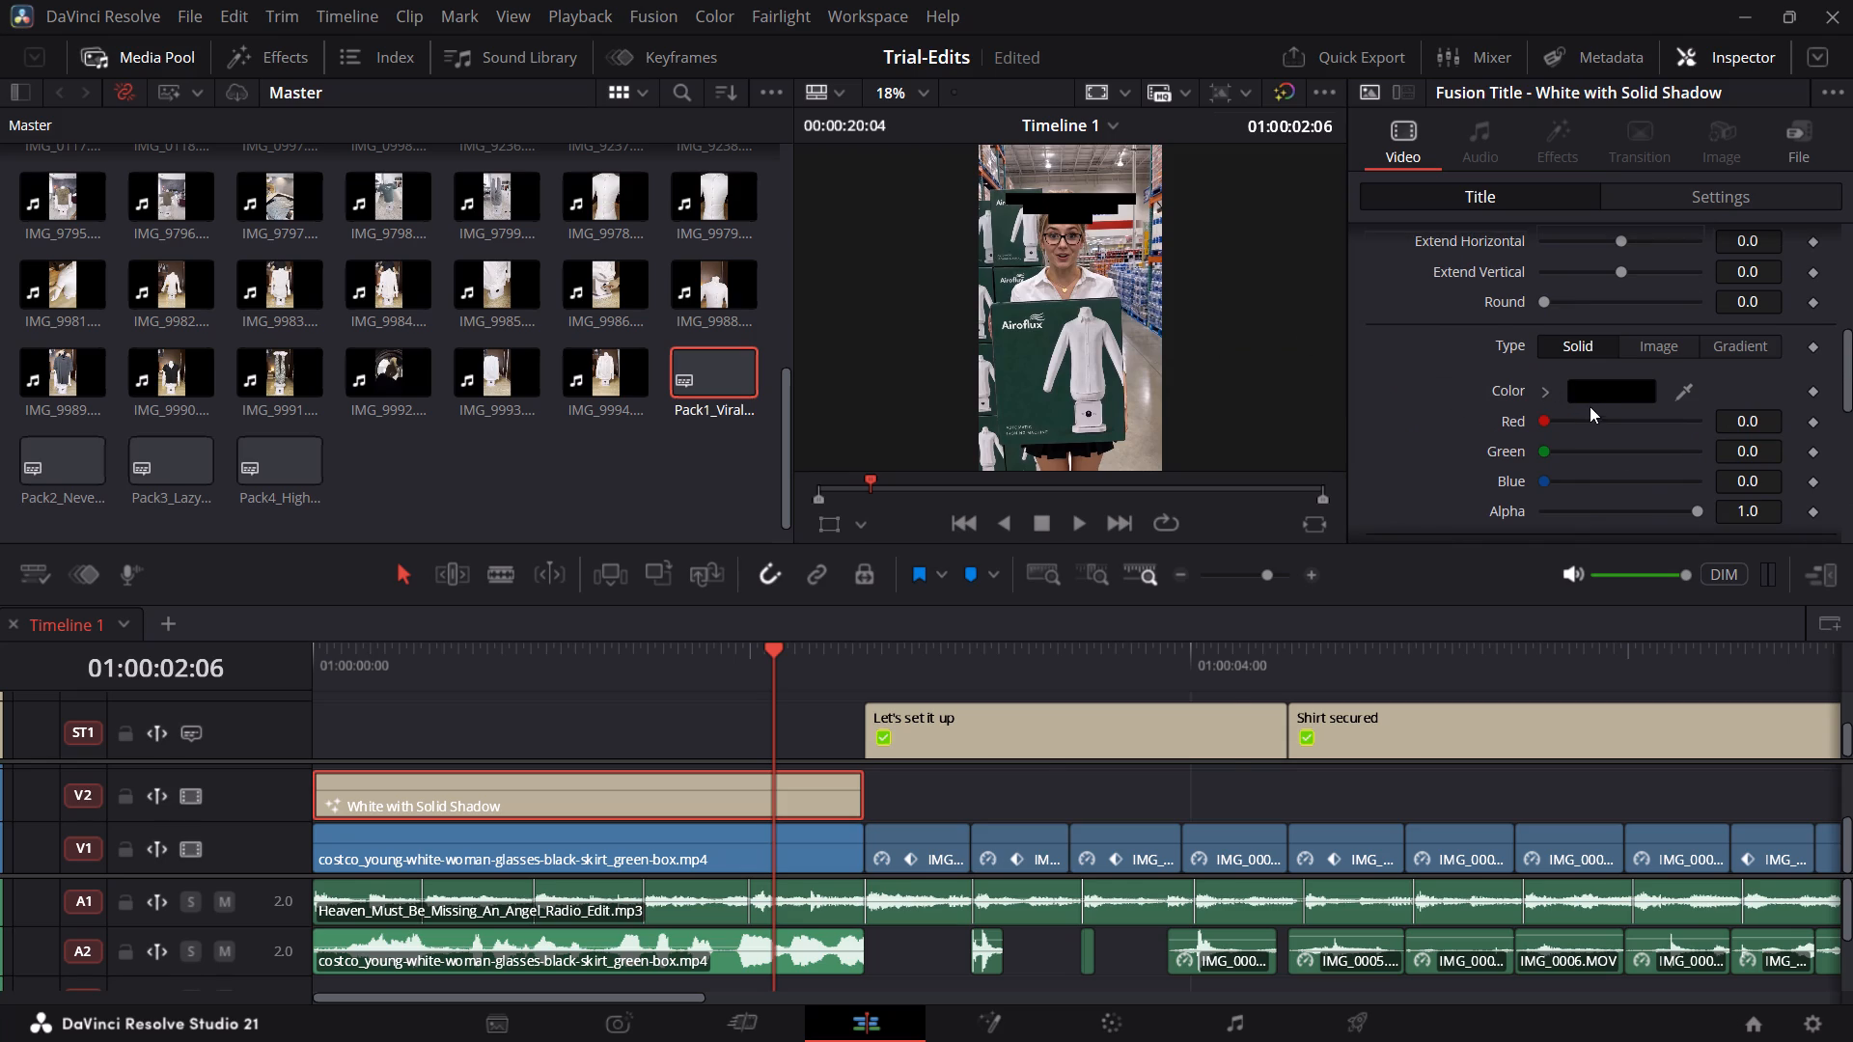
left_click_drag(1198, 343, 1212, 288)
left_click(1190, 756)
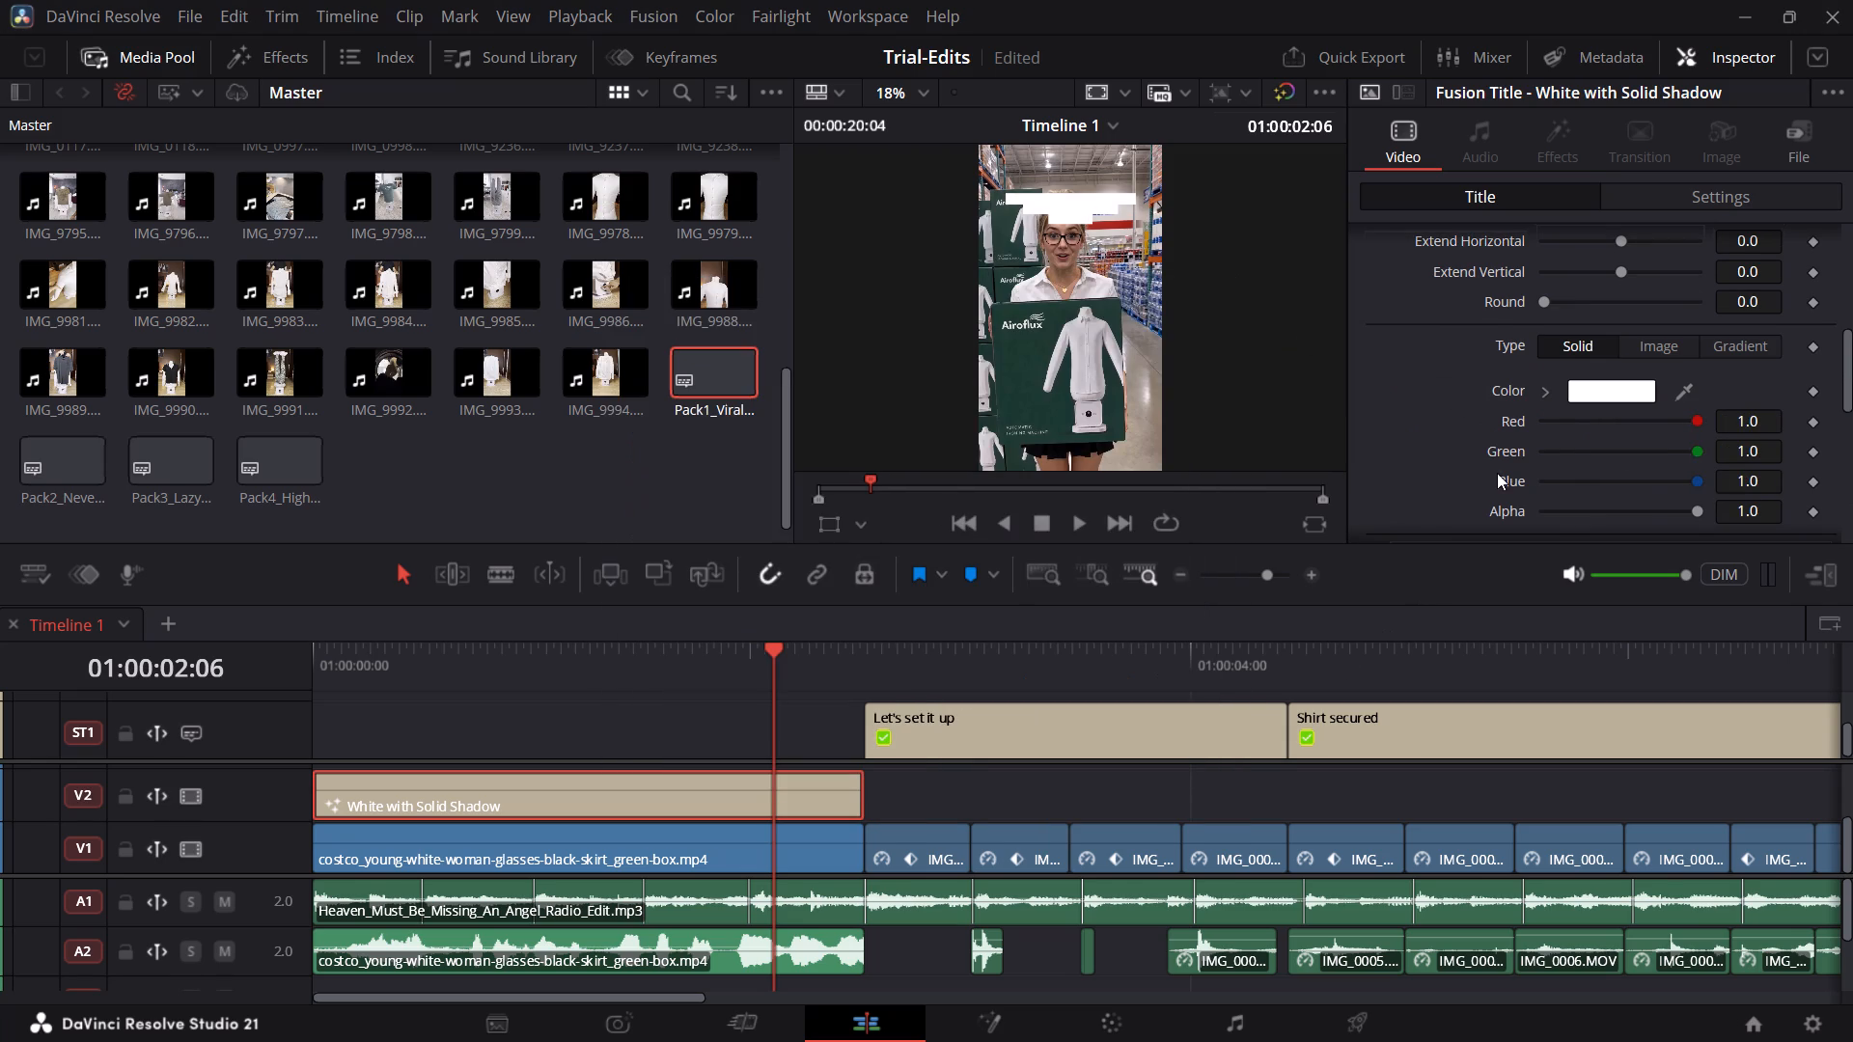
Round the Solid Fill box's corners to about 0.18.
scroll(1497, 473, "up", 1)
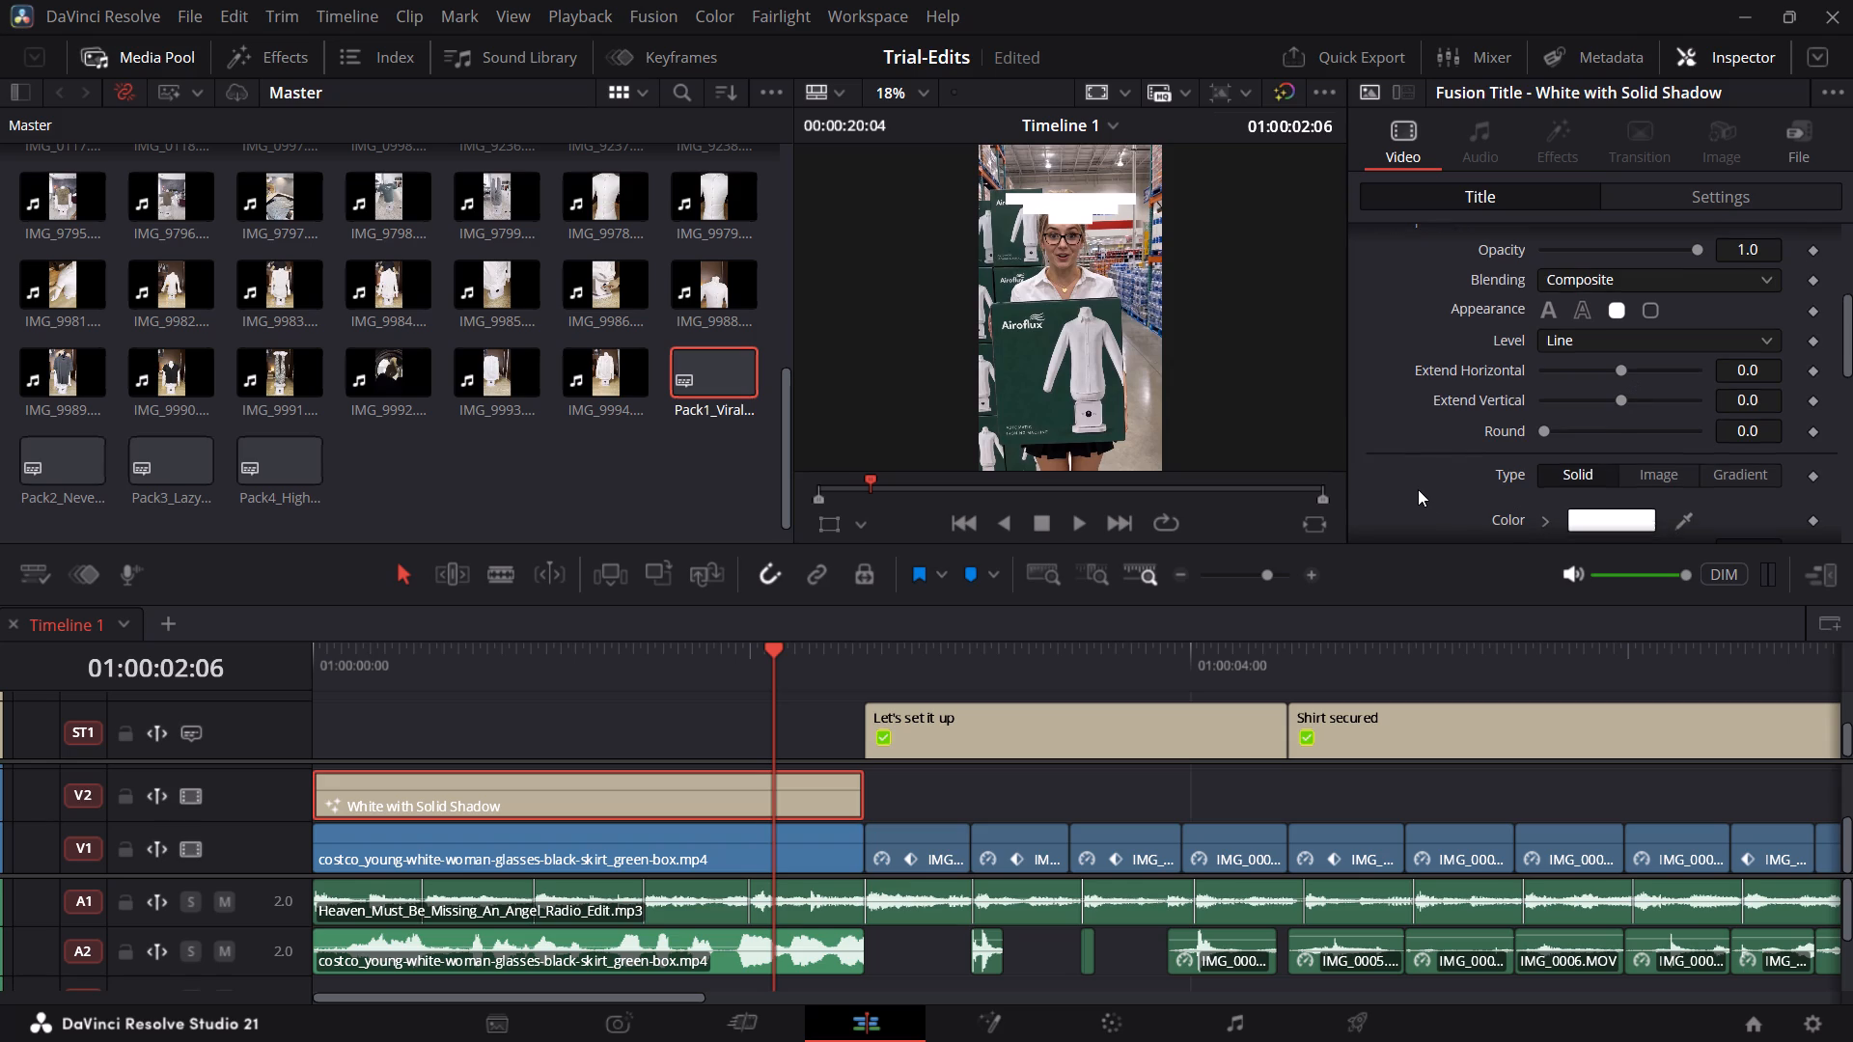
right_click(1435, 477)
left_click_drag(1546, 417, 1585, 422)
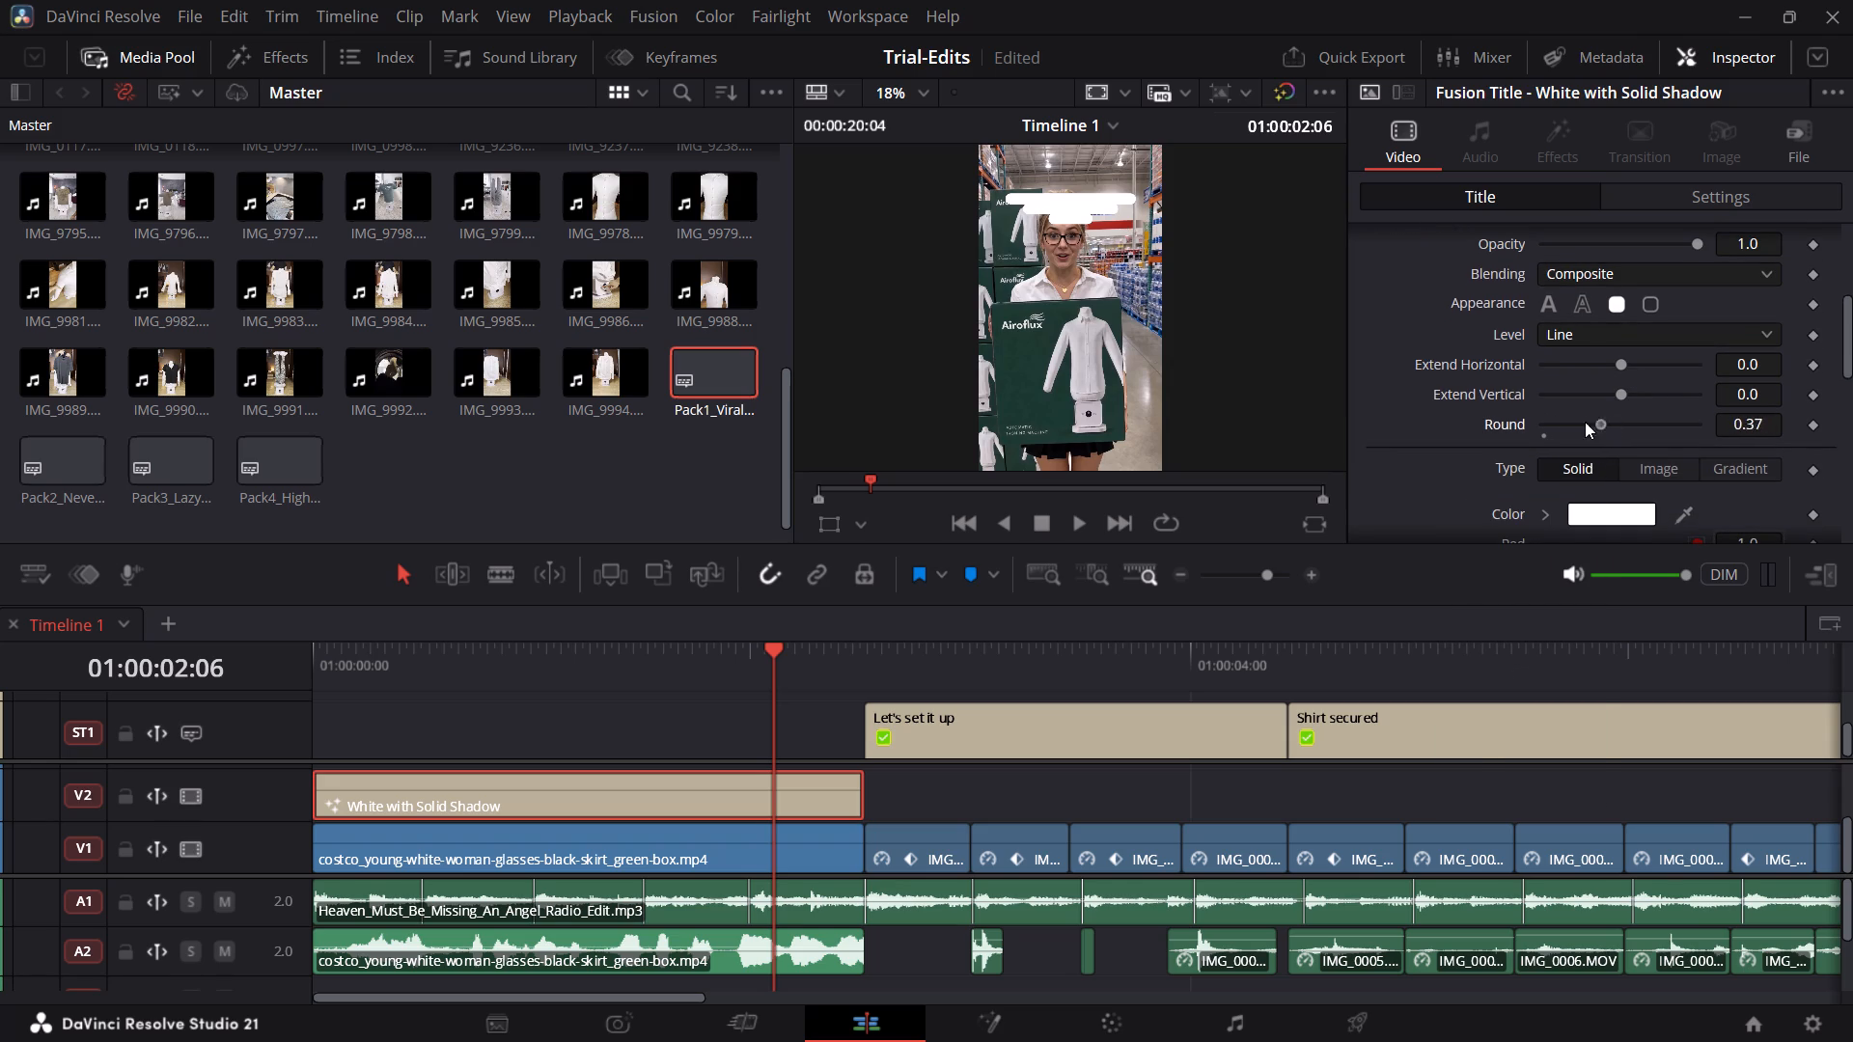
left_click_drag(1585, 422, 1573, 422)
left_click_drag(1573, 422, 1574, 422)
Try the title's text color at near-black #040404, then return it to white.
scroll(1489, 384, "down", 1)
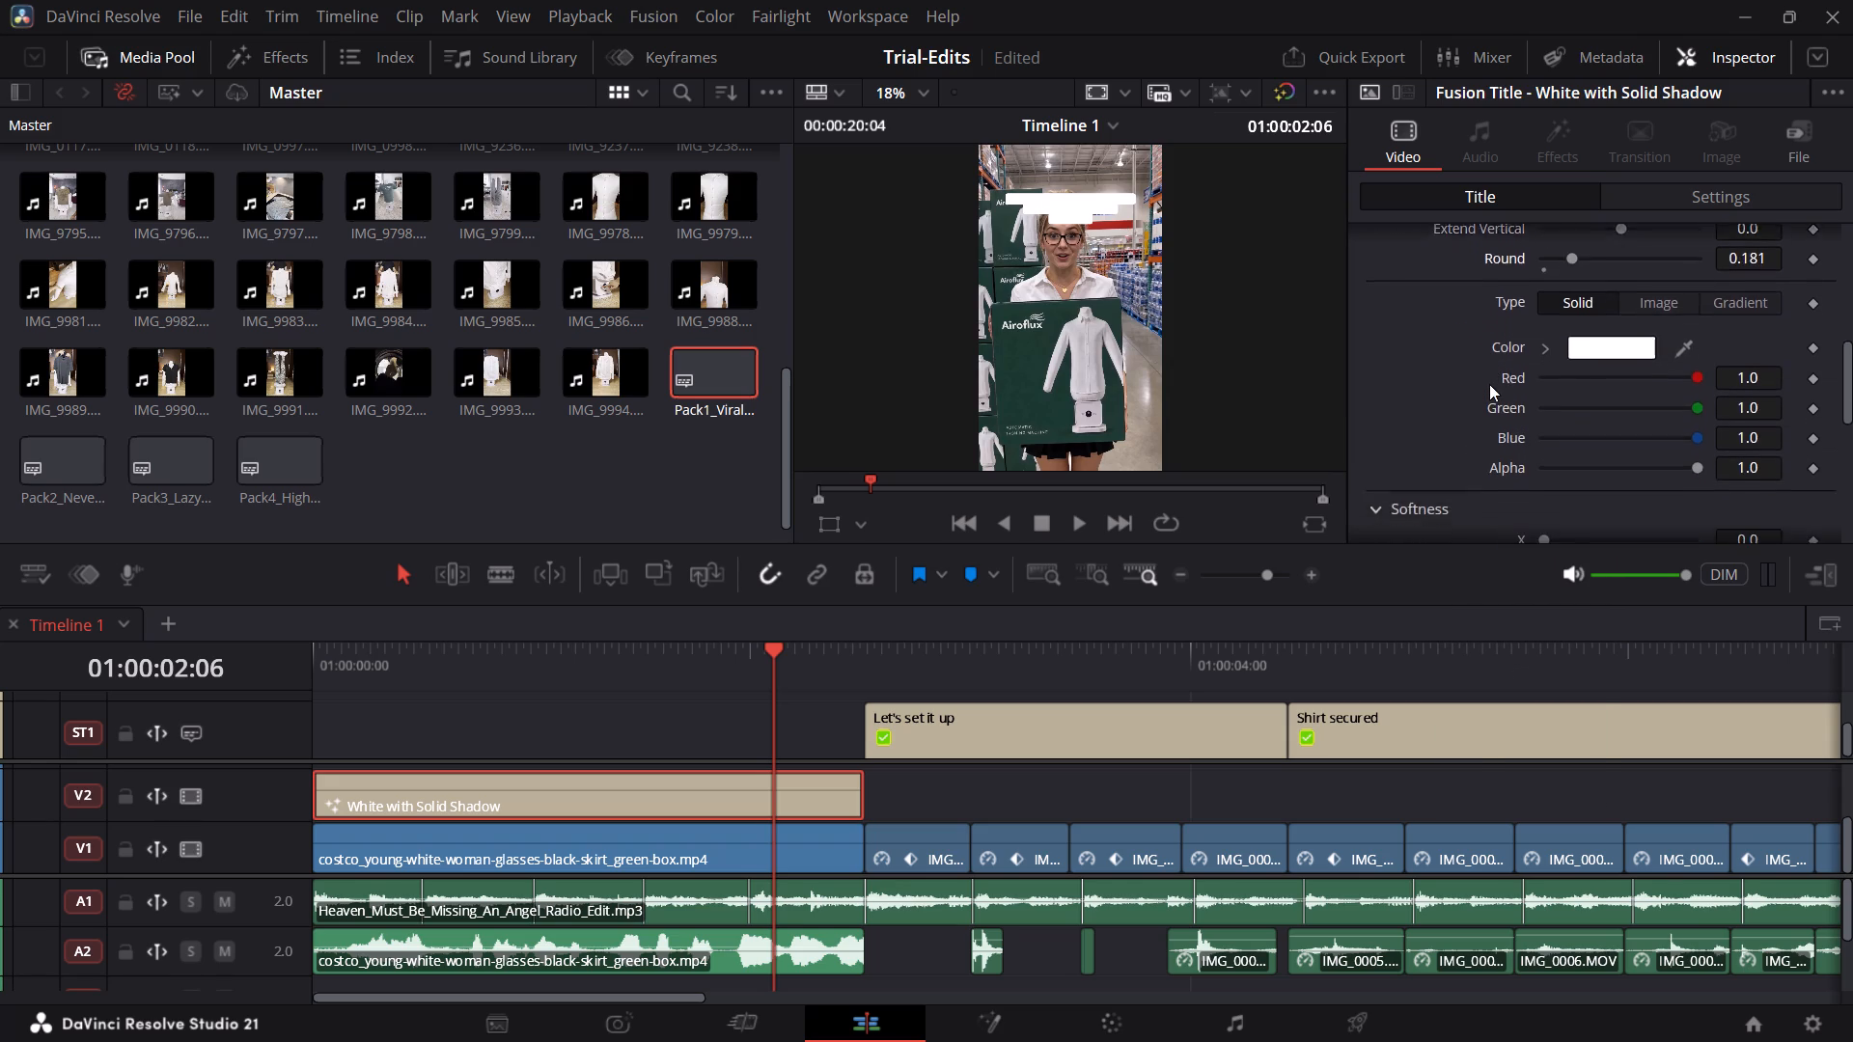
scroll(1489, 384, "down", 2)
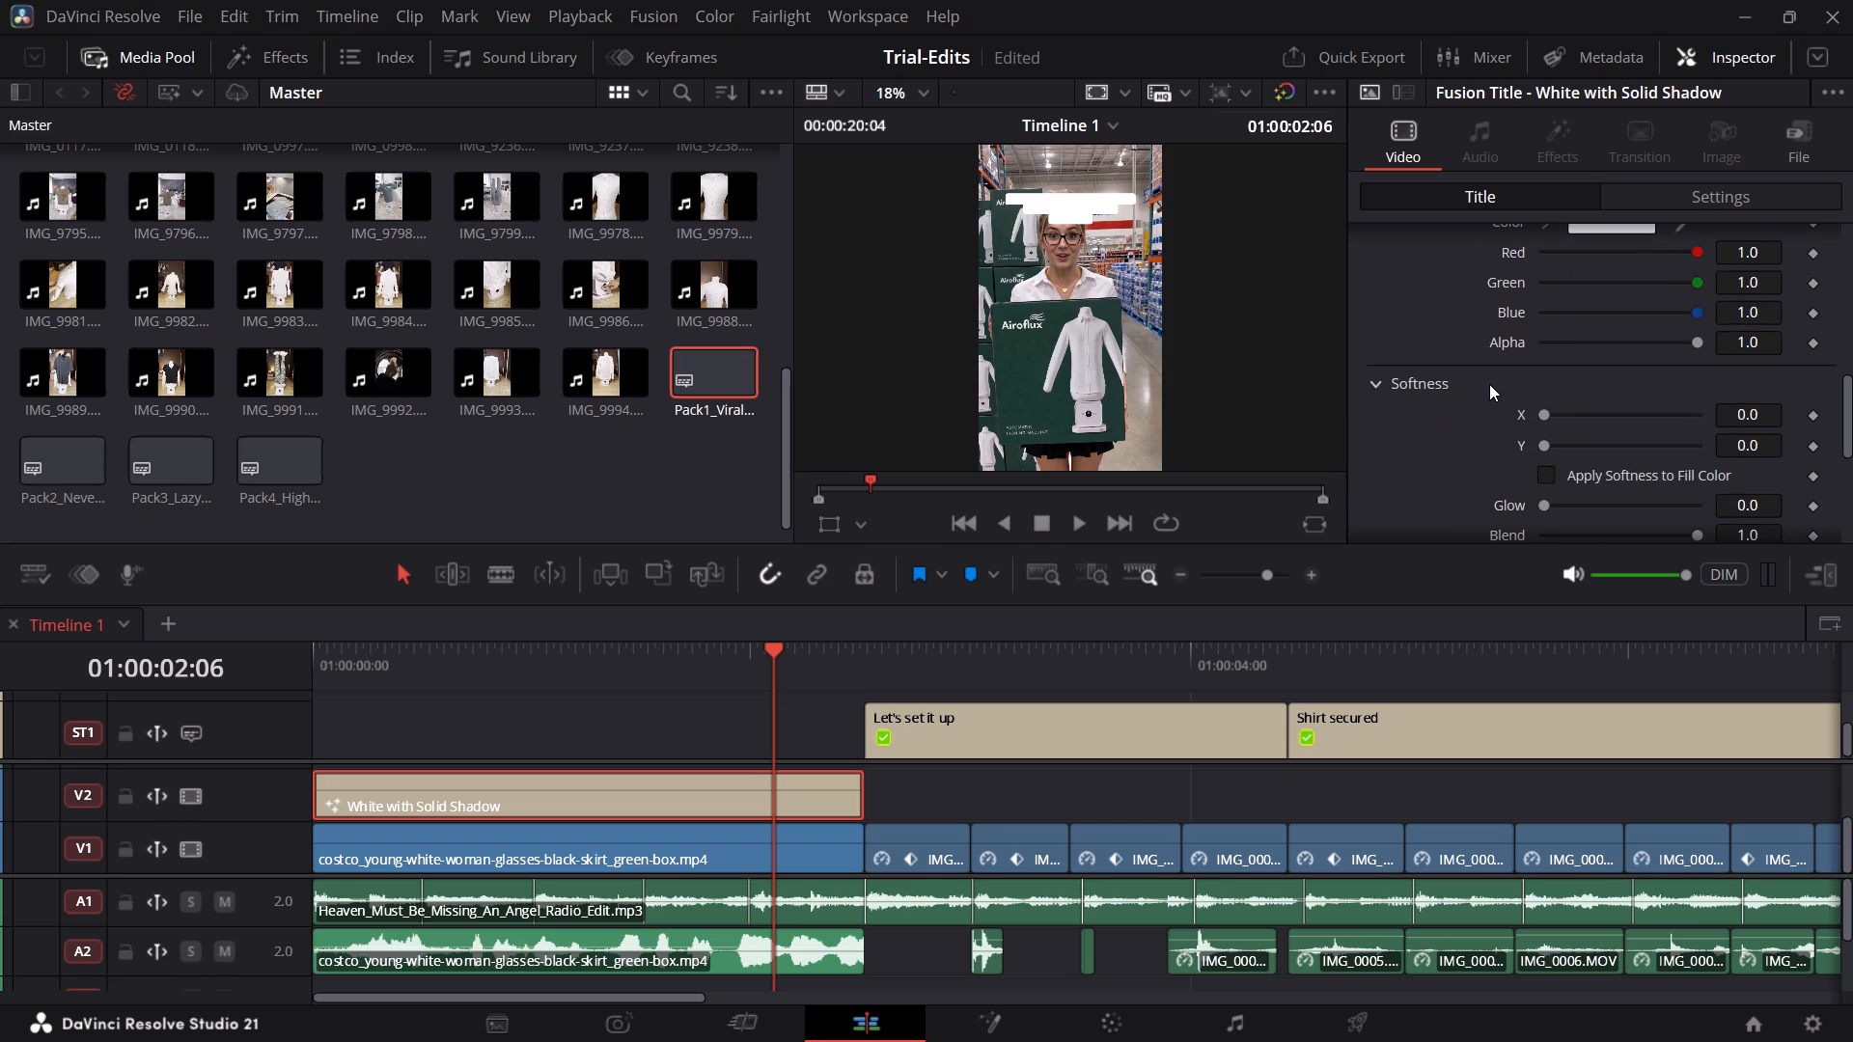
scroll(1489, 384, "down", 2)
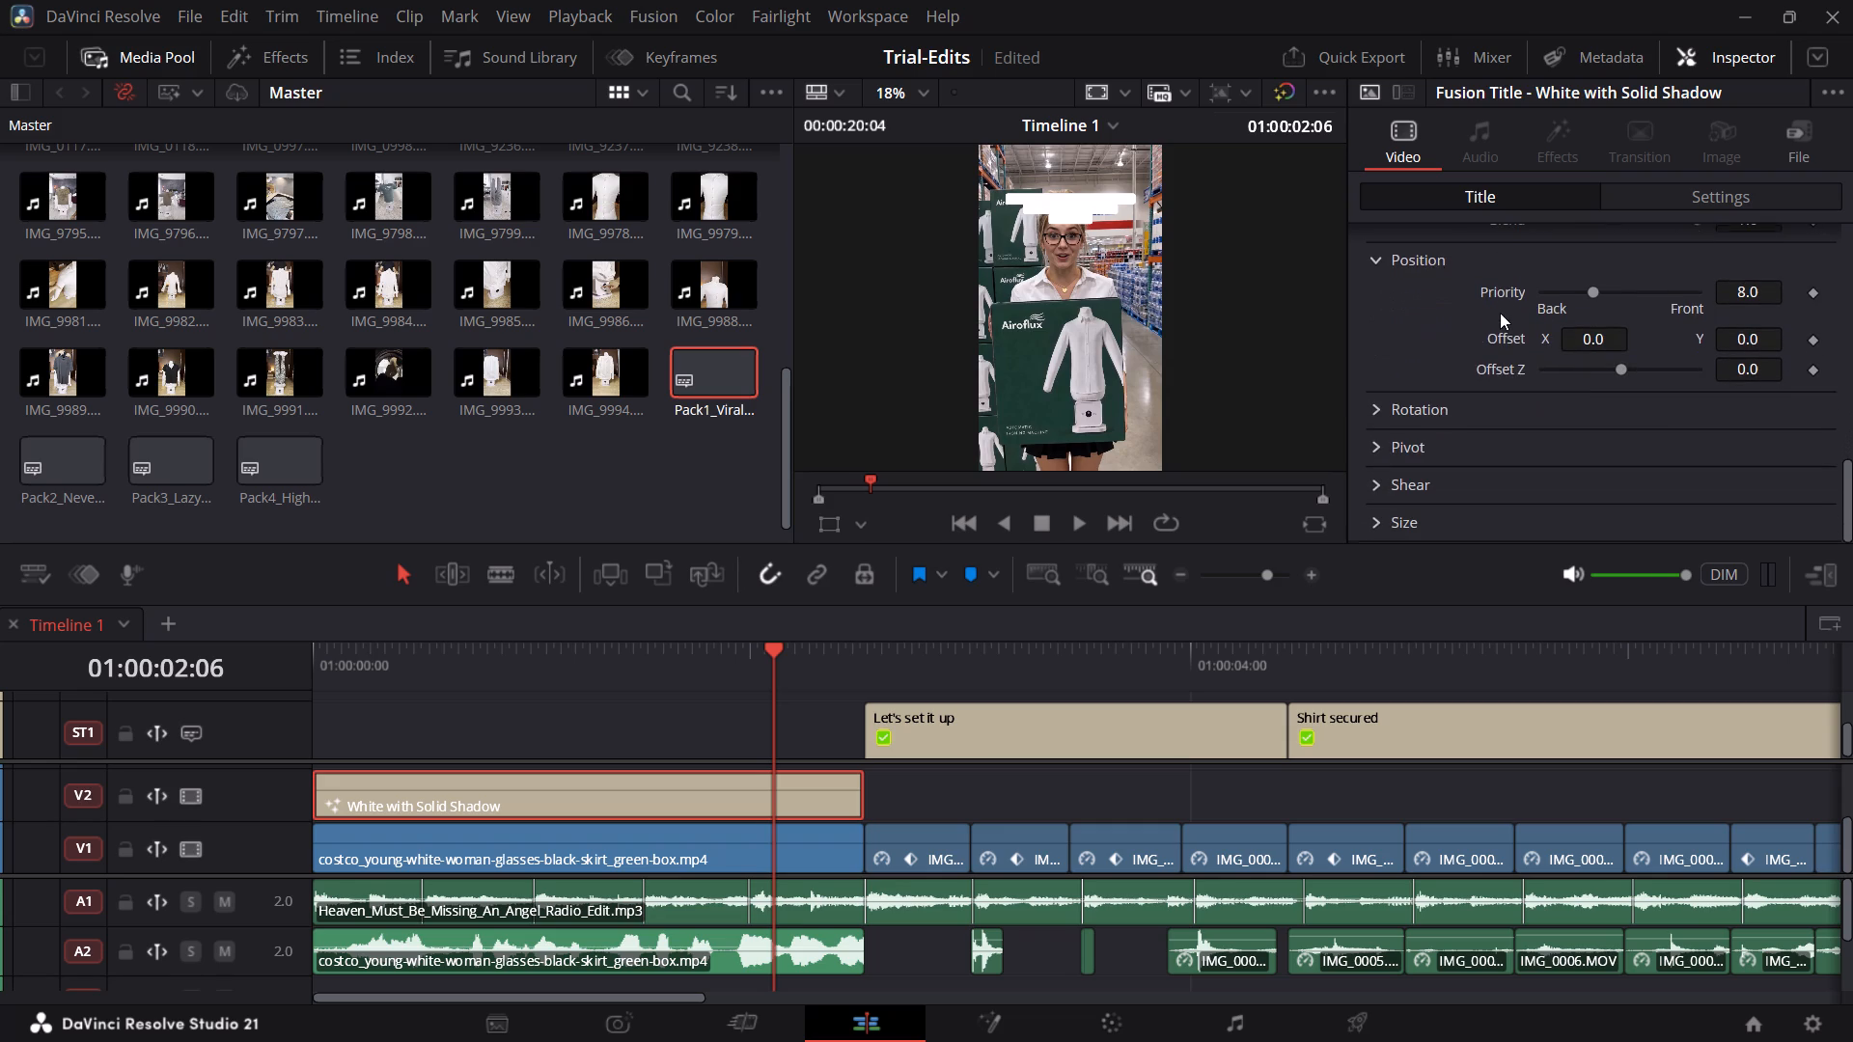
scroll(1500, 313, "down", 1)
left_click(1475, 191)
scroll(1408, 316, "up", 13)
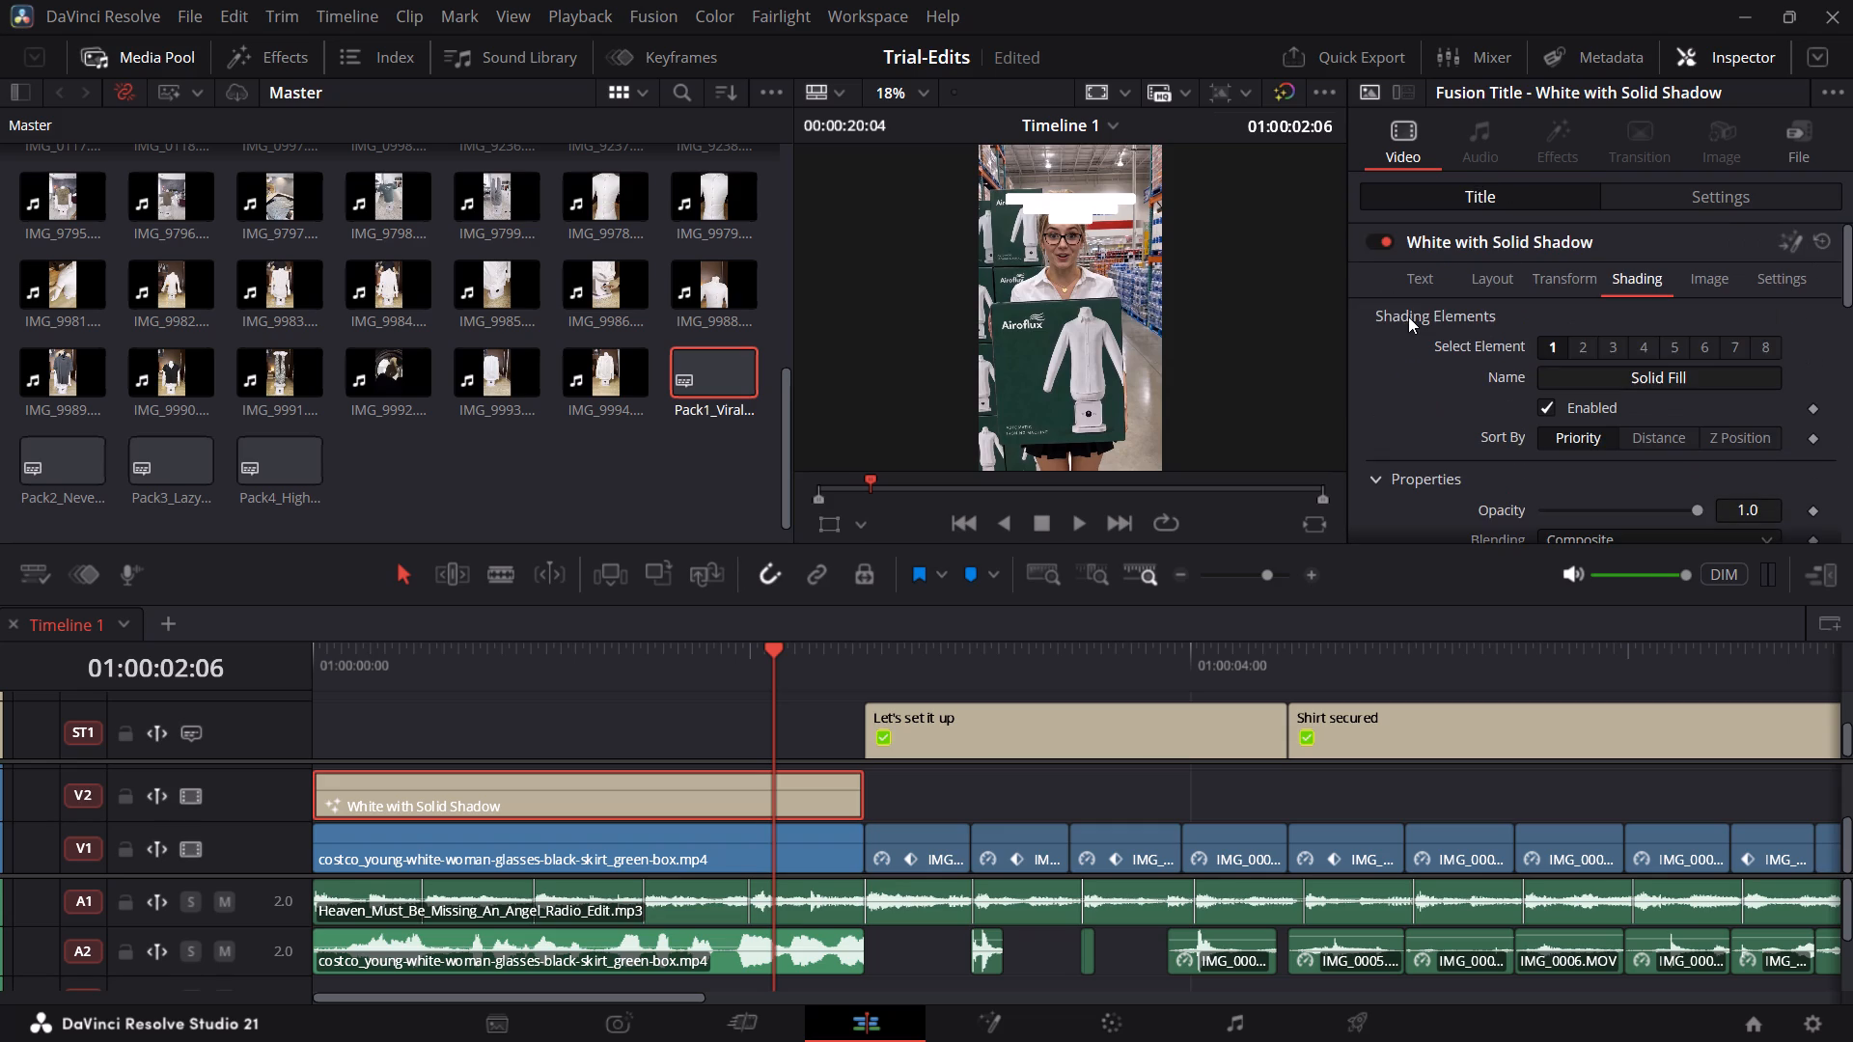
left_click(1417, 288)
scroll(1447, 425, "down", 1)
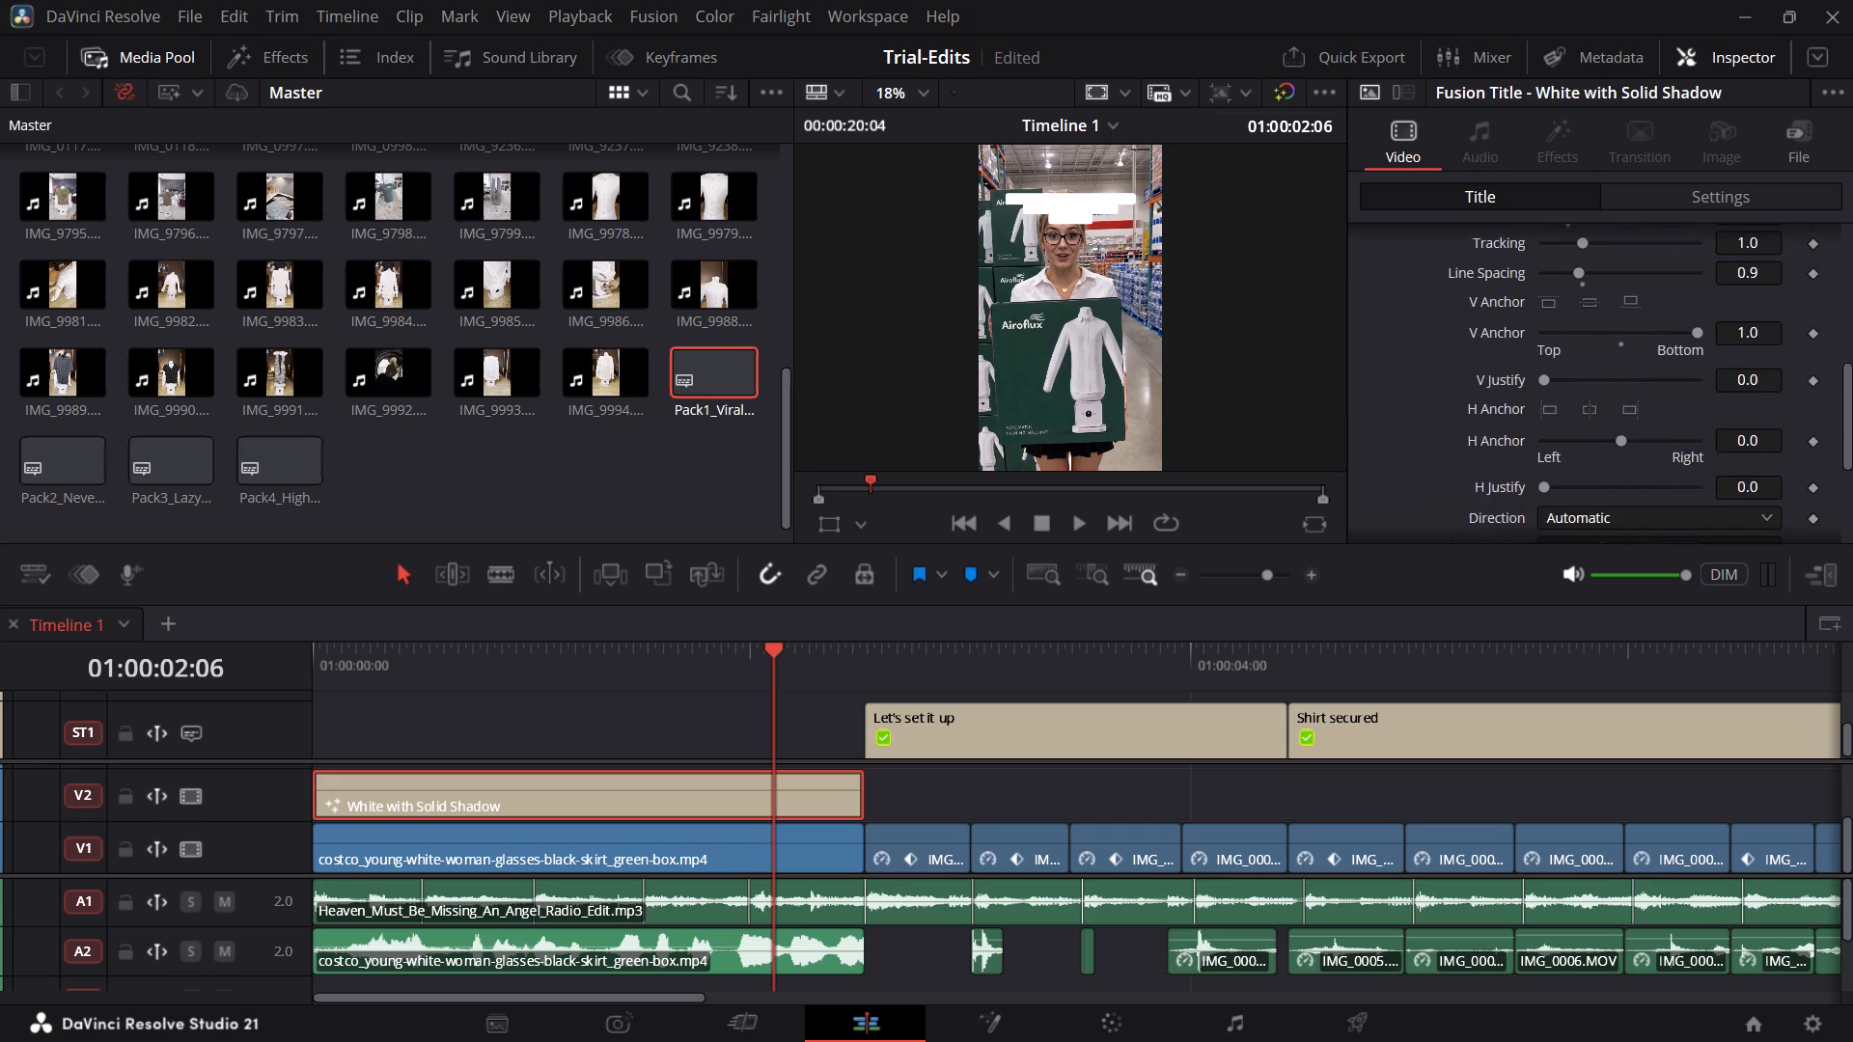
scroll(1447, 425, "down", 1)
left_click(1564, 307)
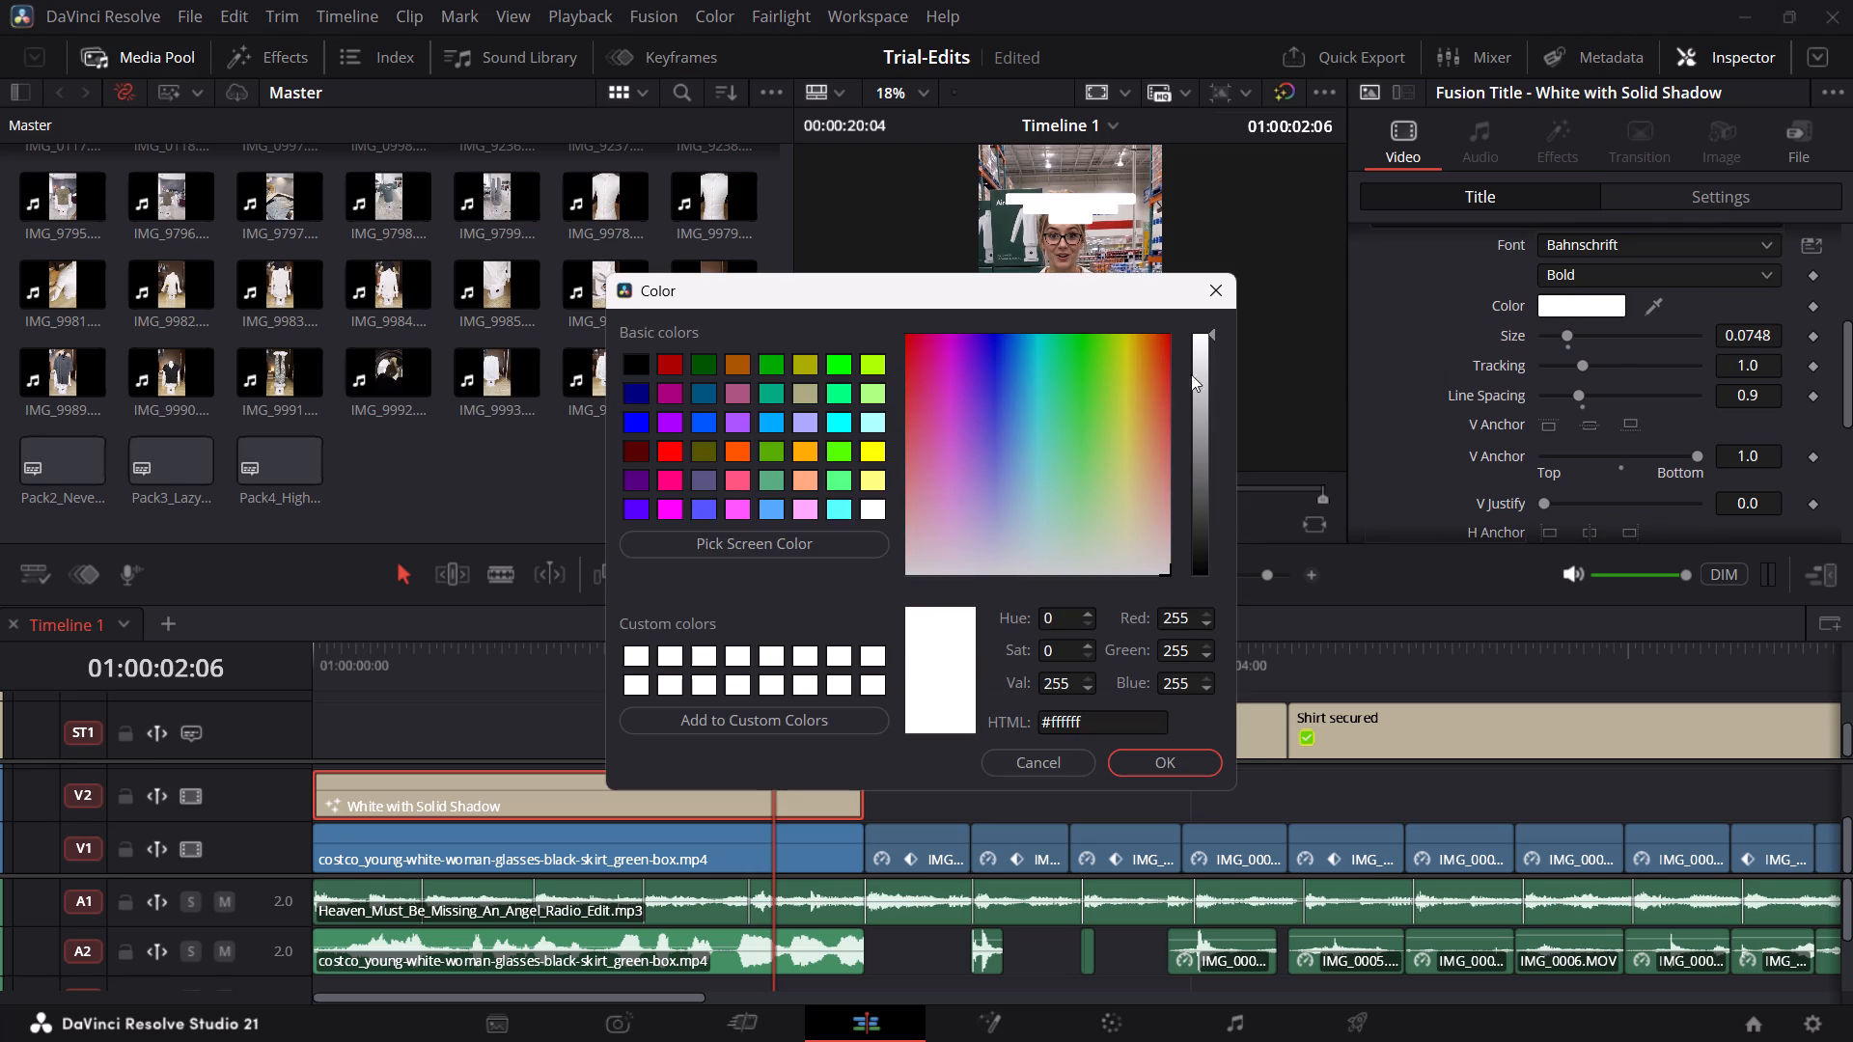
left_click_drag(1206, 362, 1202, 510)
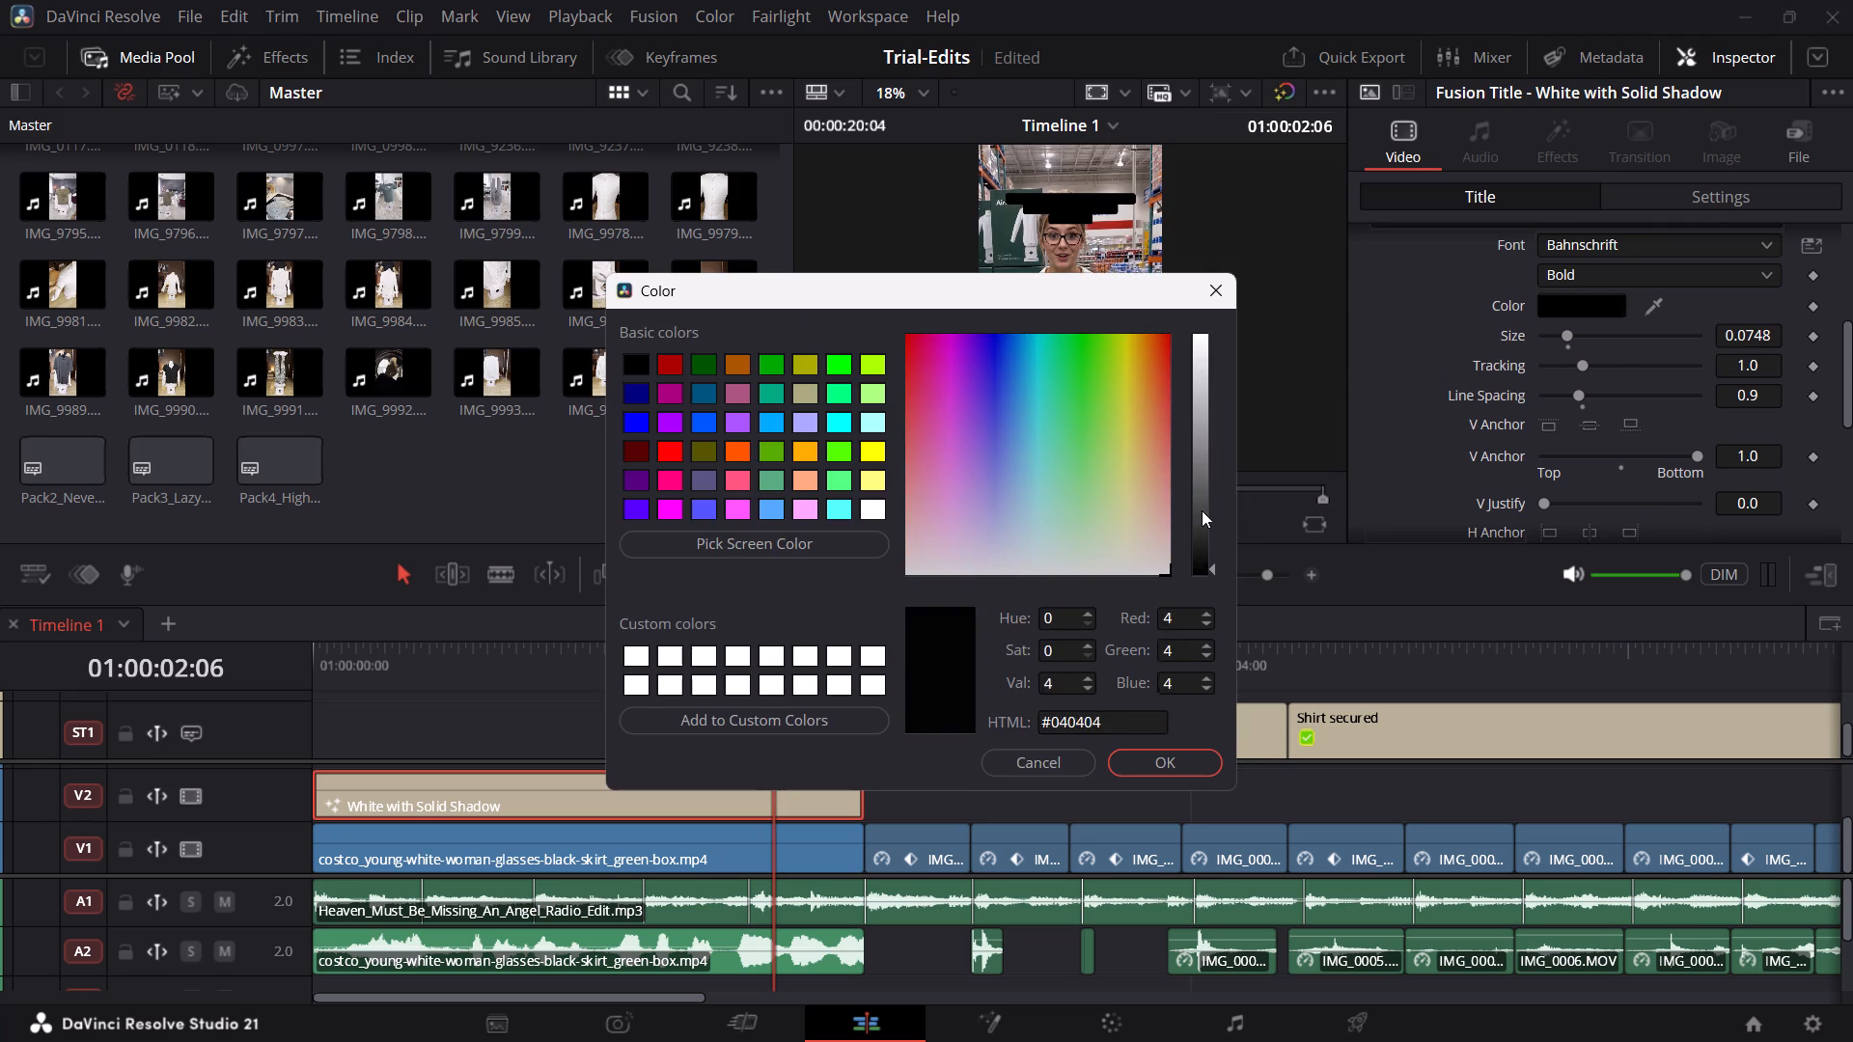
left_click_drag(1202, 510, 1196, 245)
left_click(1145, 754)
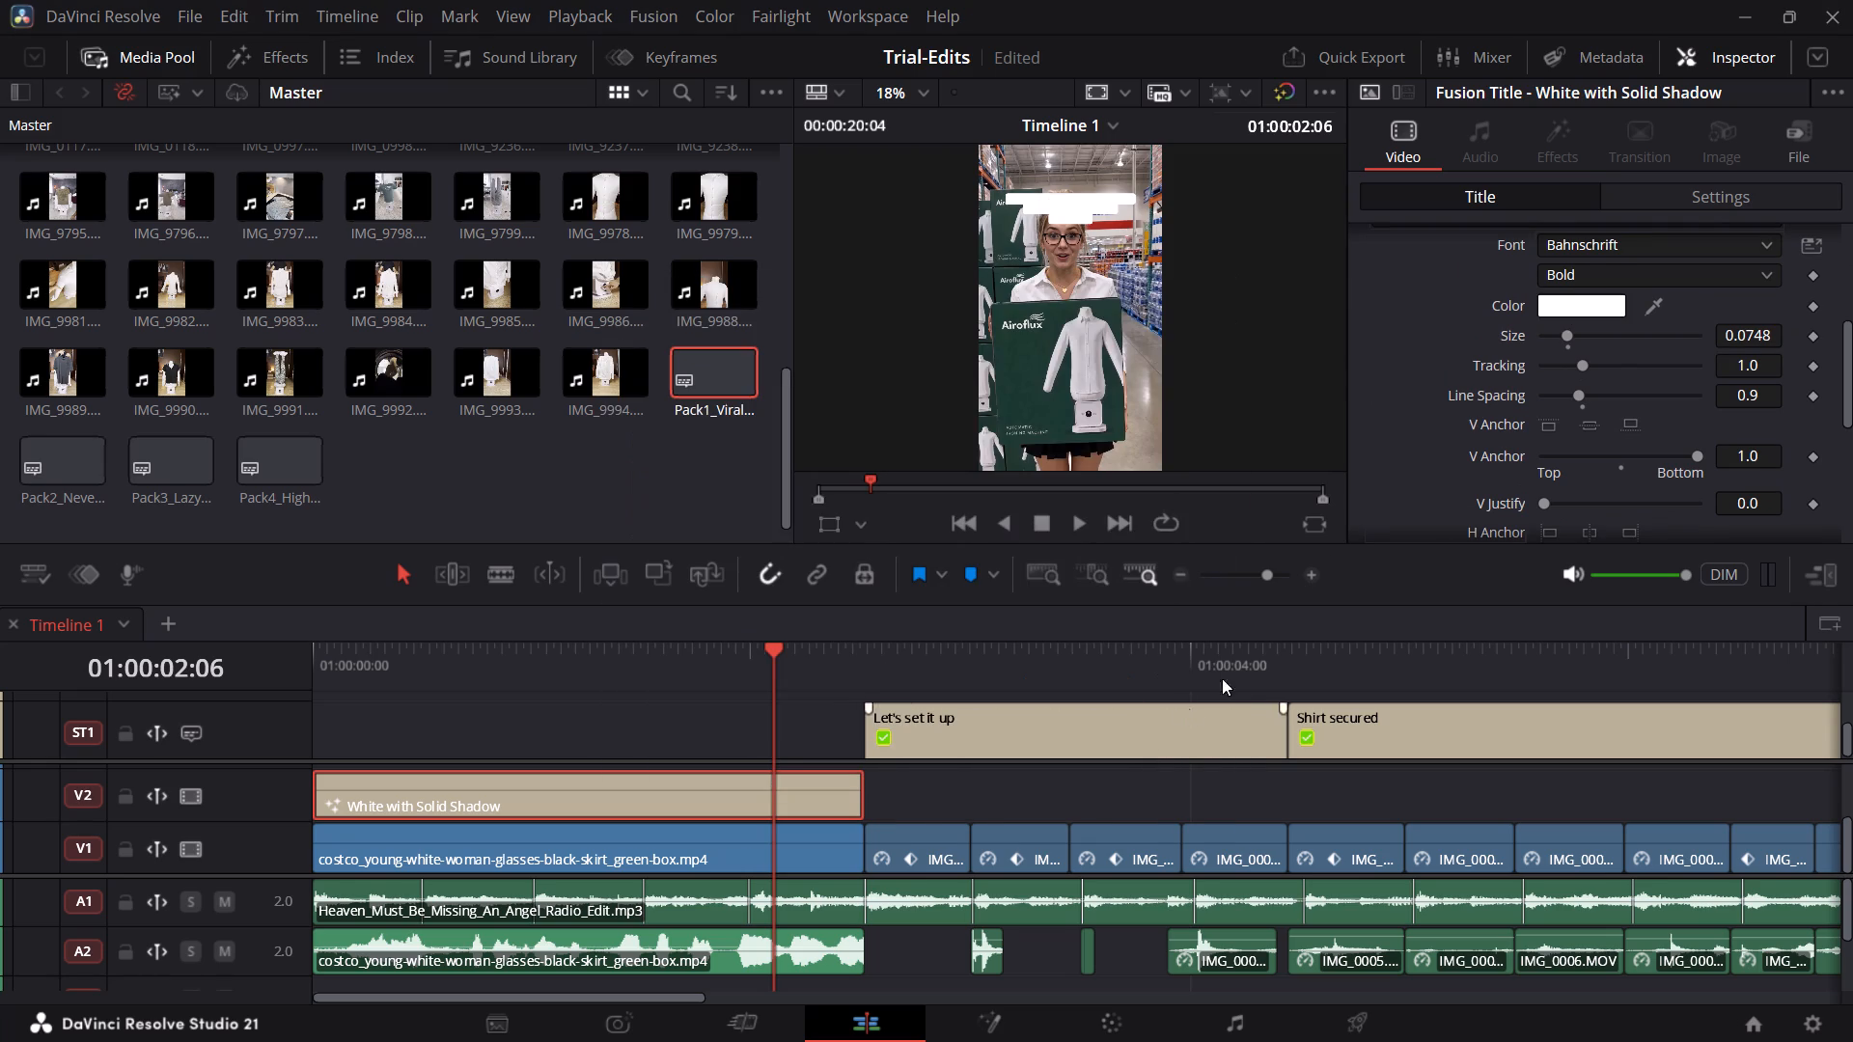
Look through the title's Transform, Layout and Shading settings for separate text and box color controls.
scroll(1447, 338, "up", 2)
left_click(1582, 280)
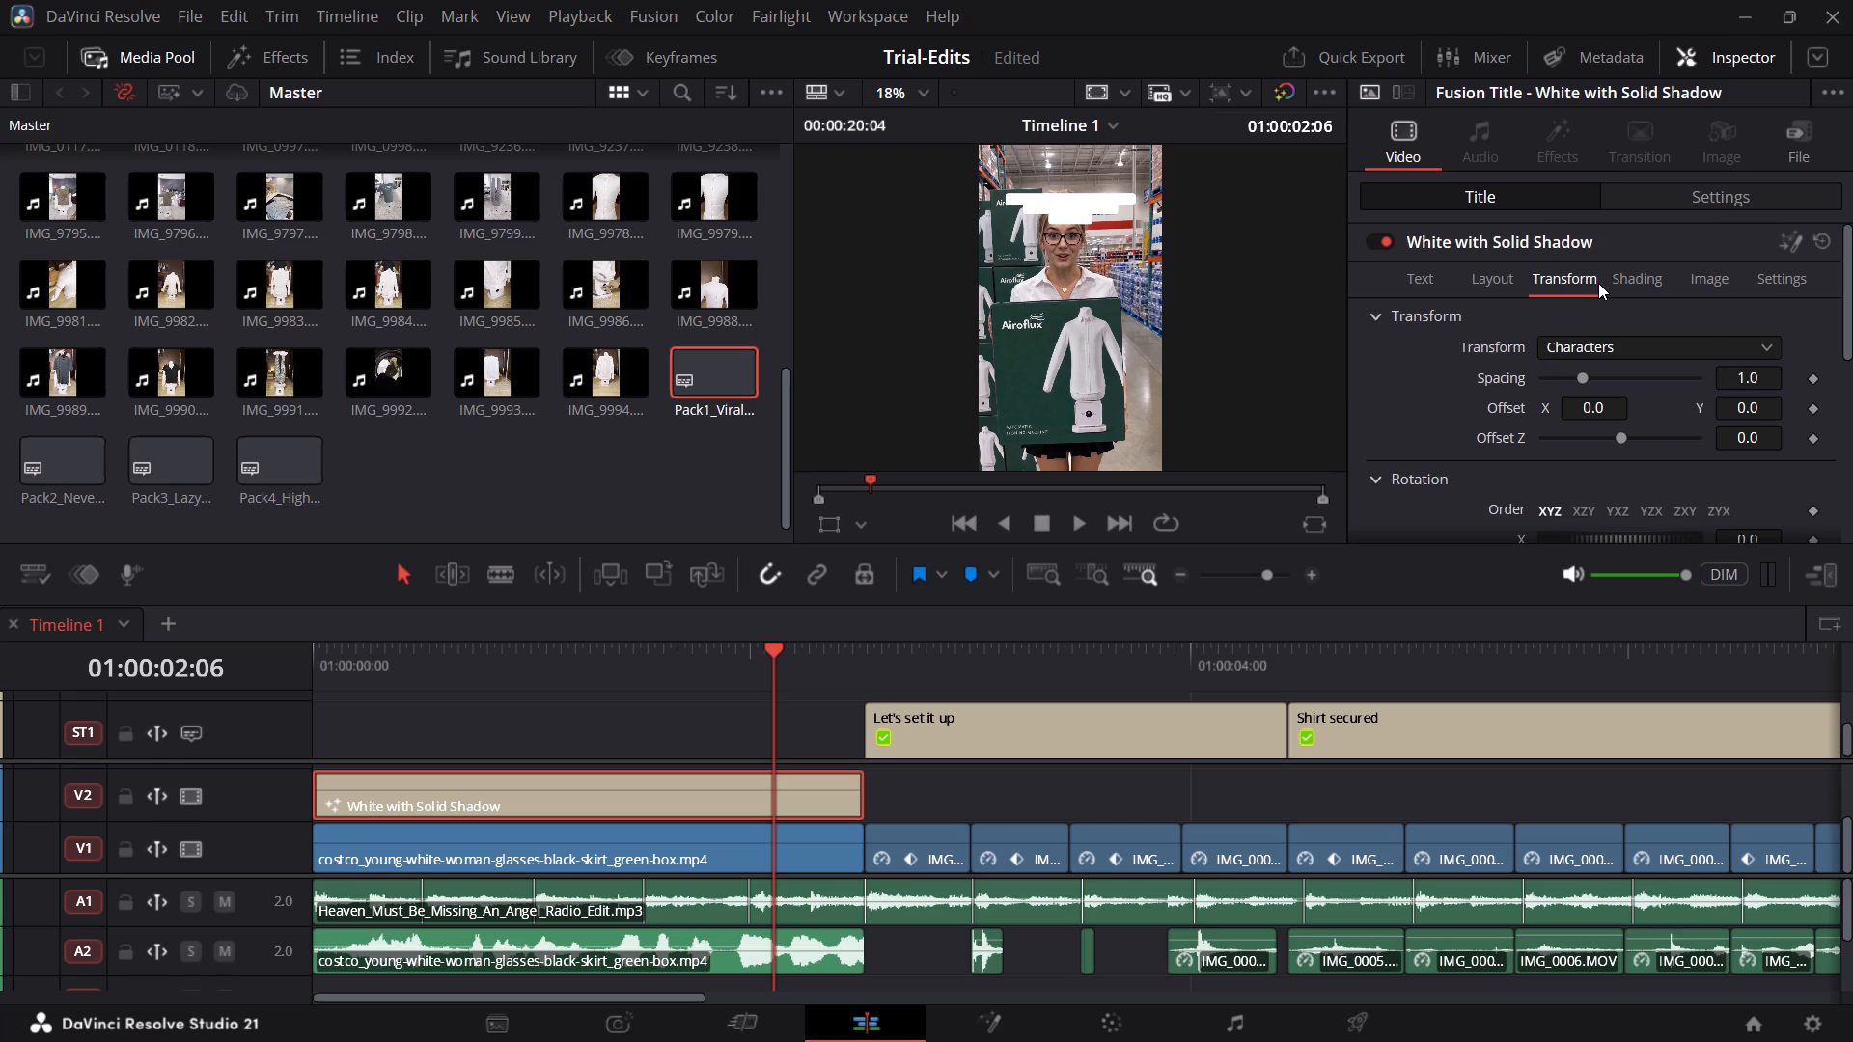
scroll(1452, 340, "up", 1)
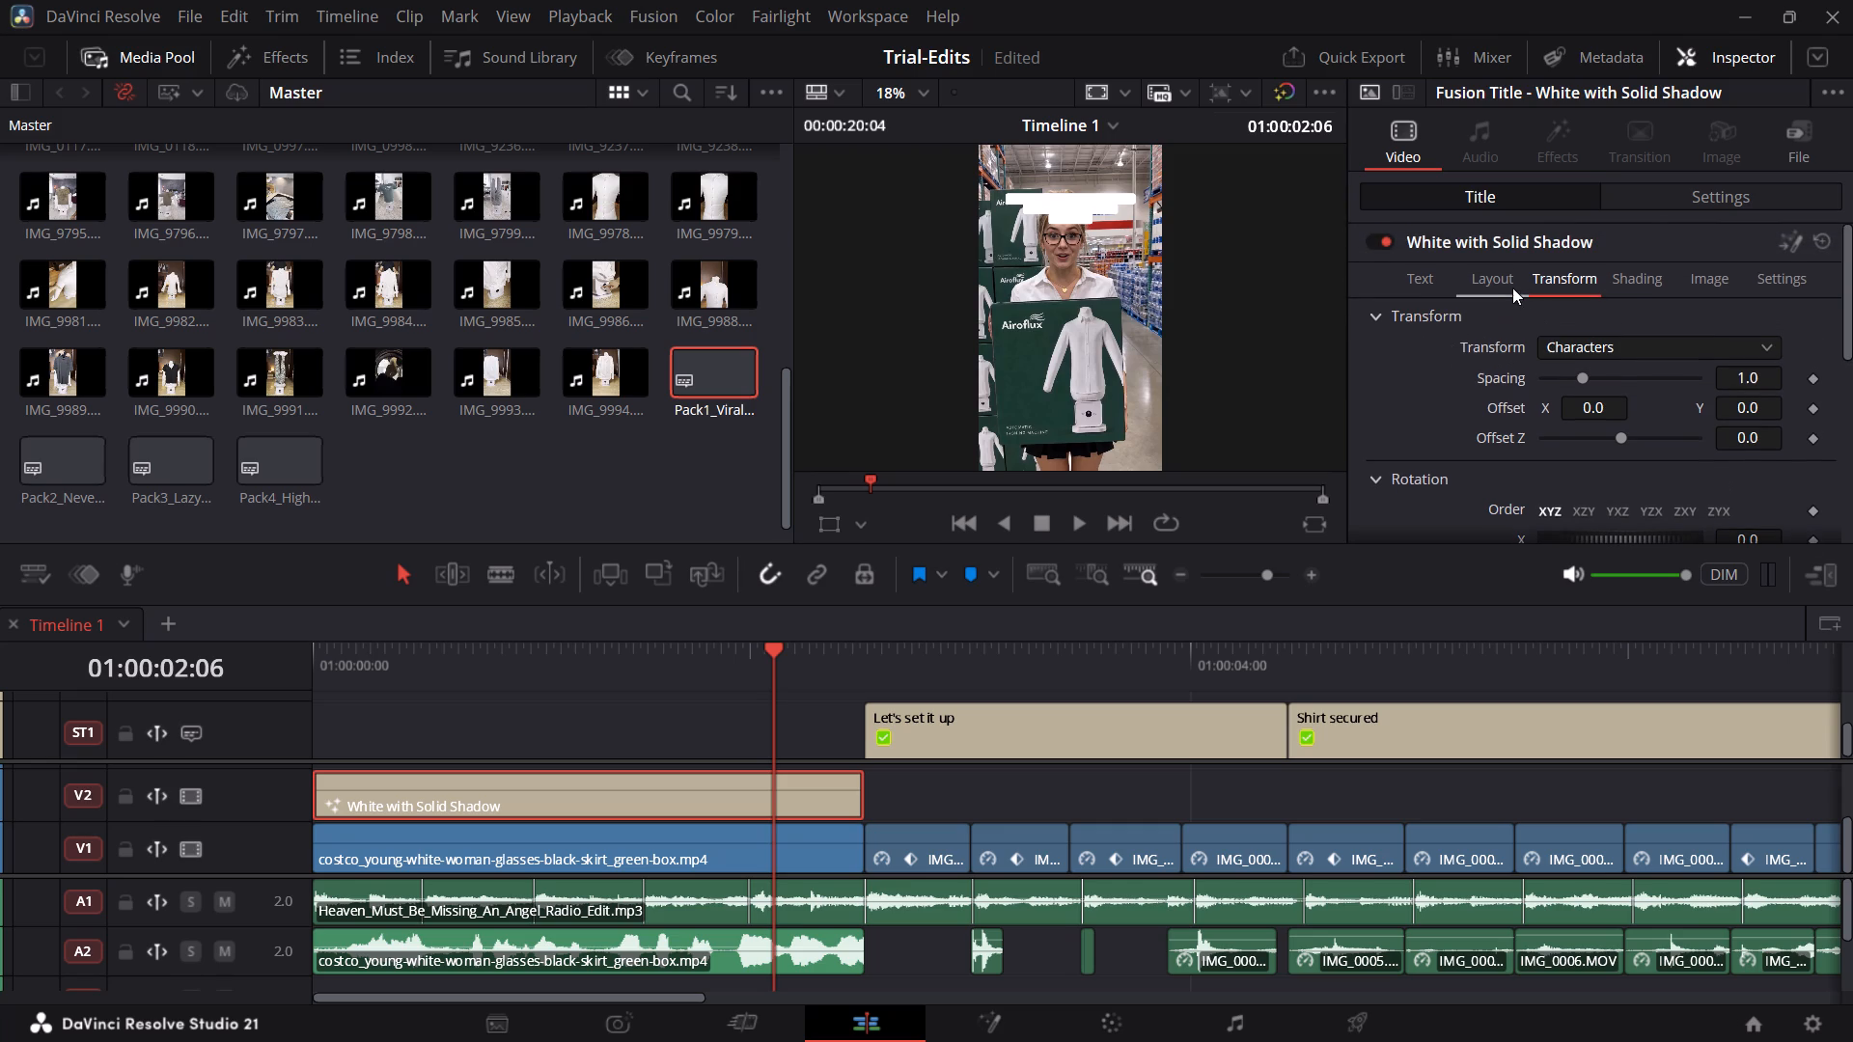
left_click(1506, 288)
left_click(1626, 269)
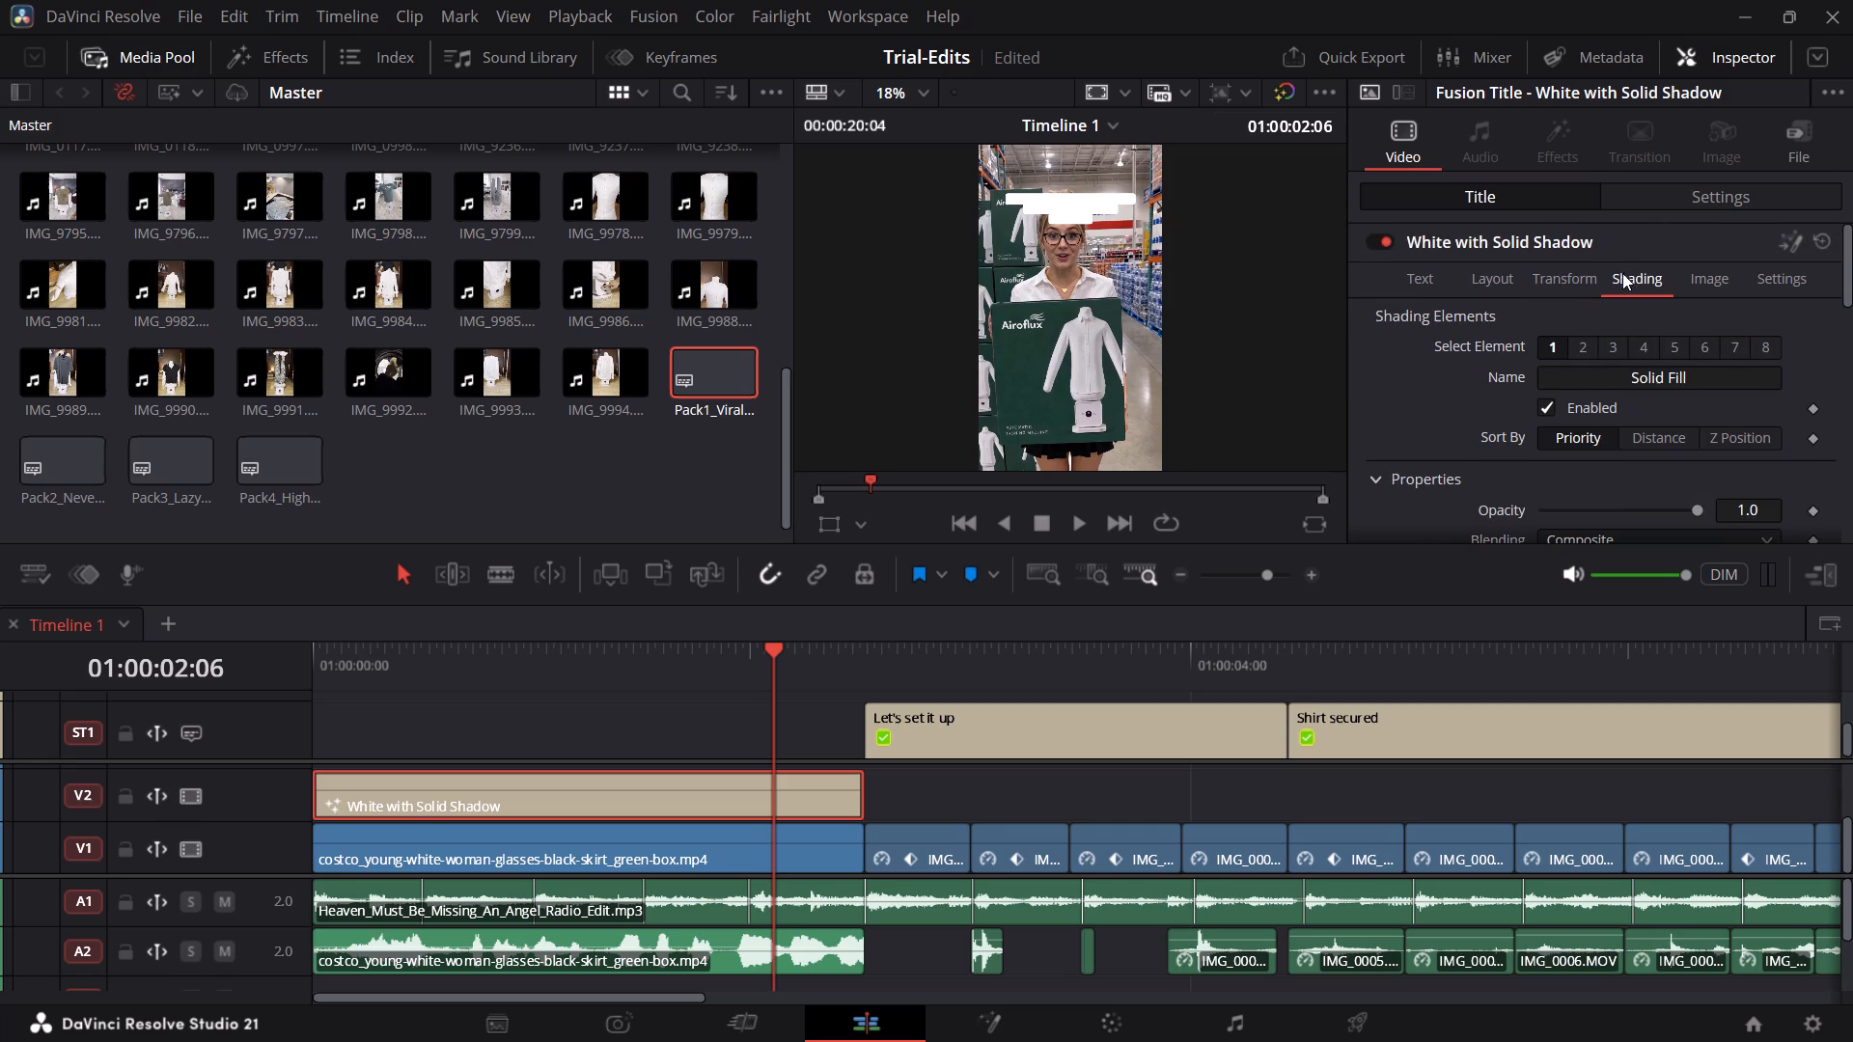
scroll(1504, 406, "down", 1)
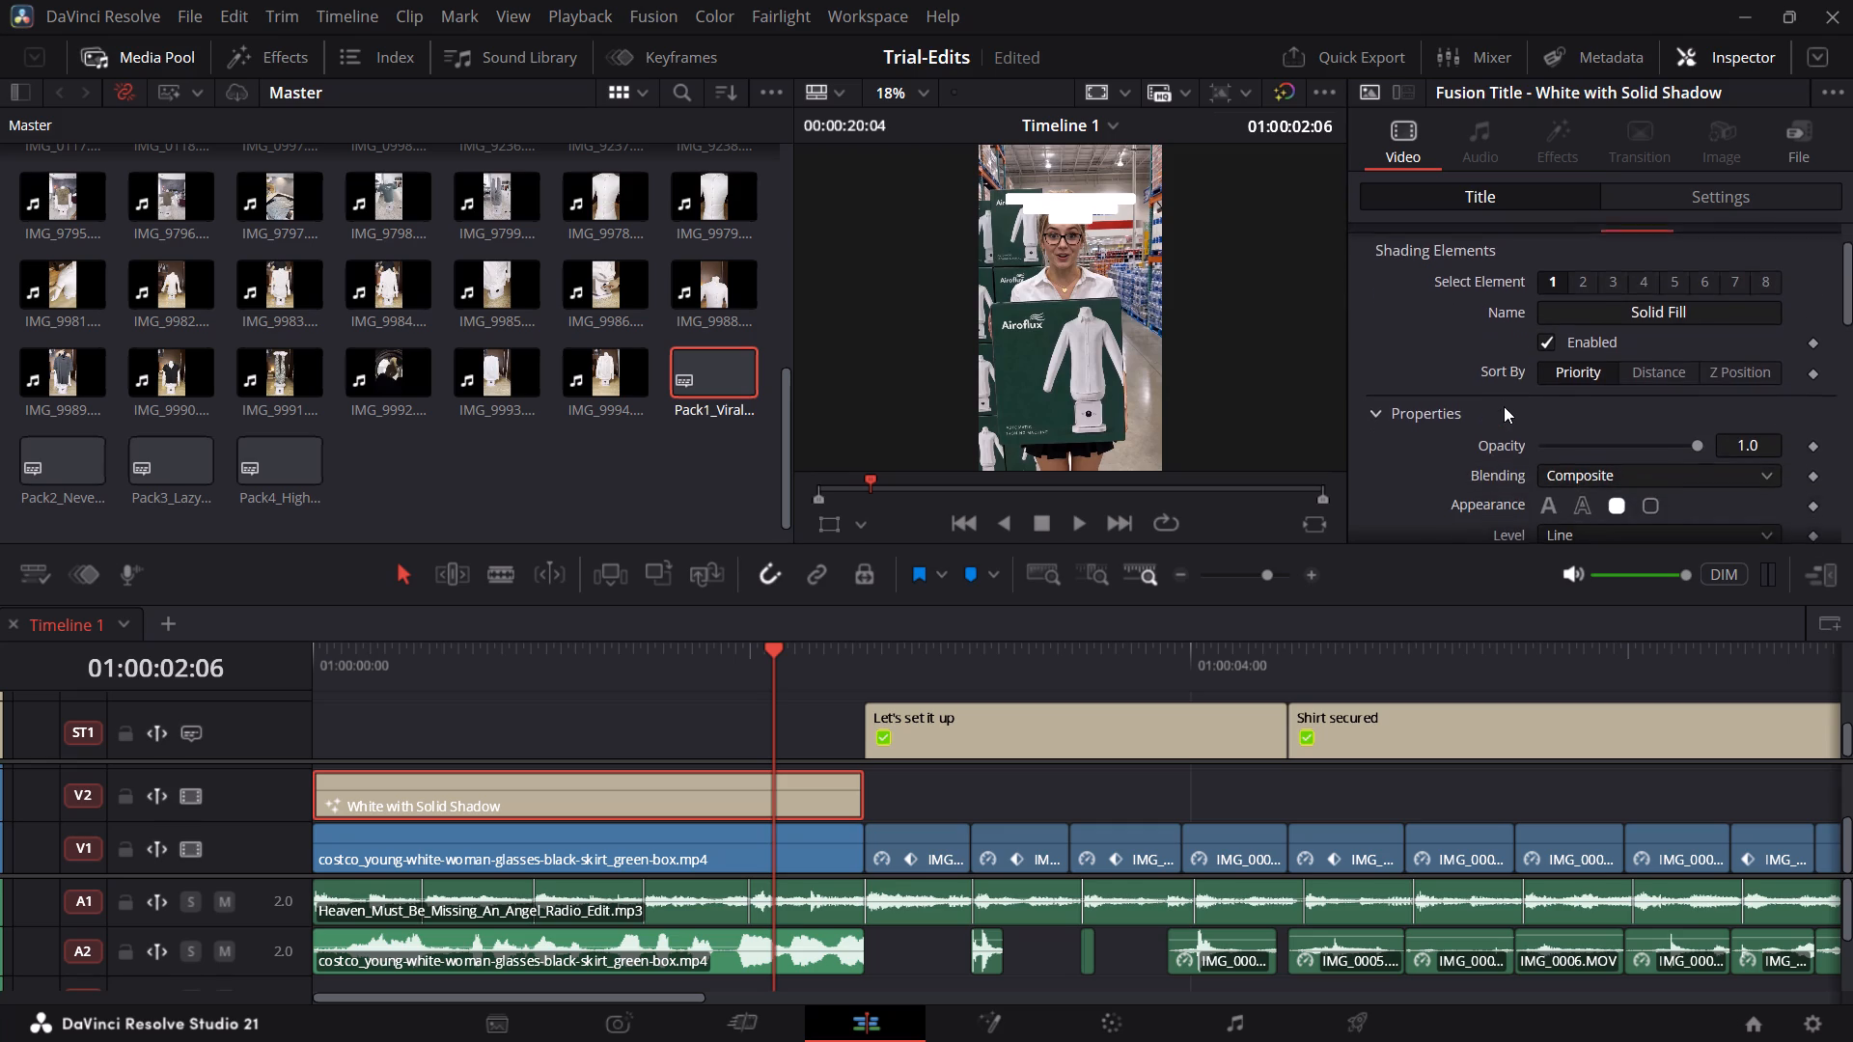
scroll(1504, 406, "down", 2)
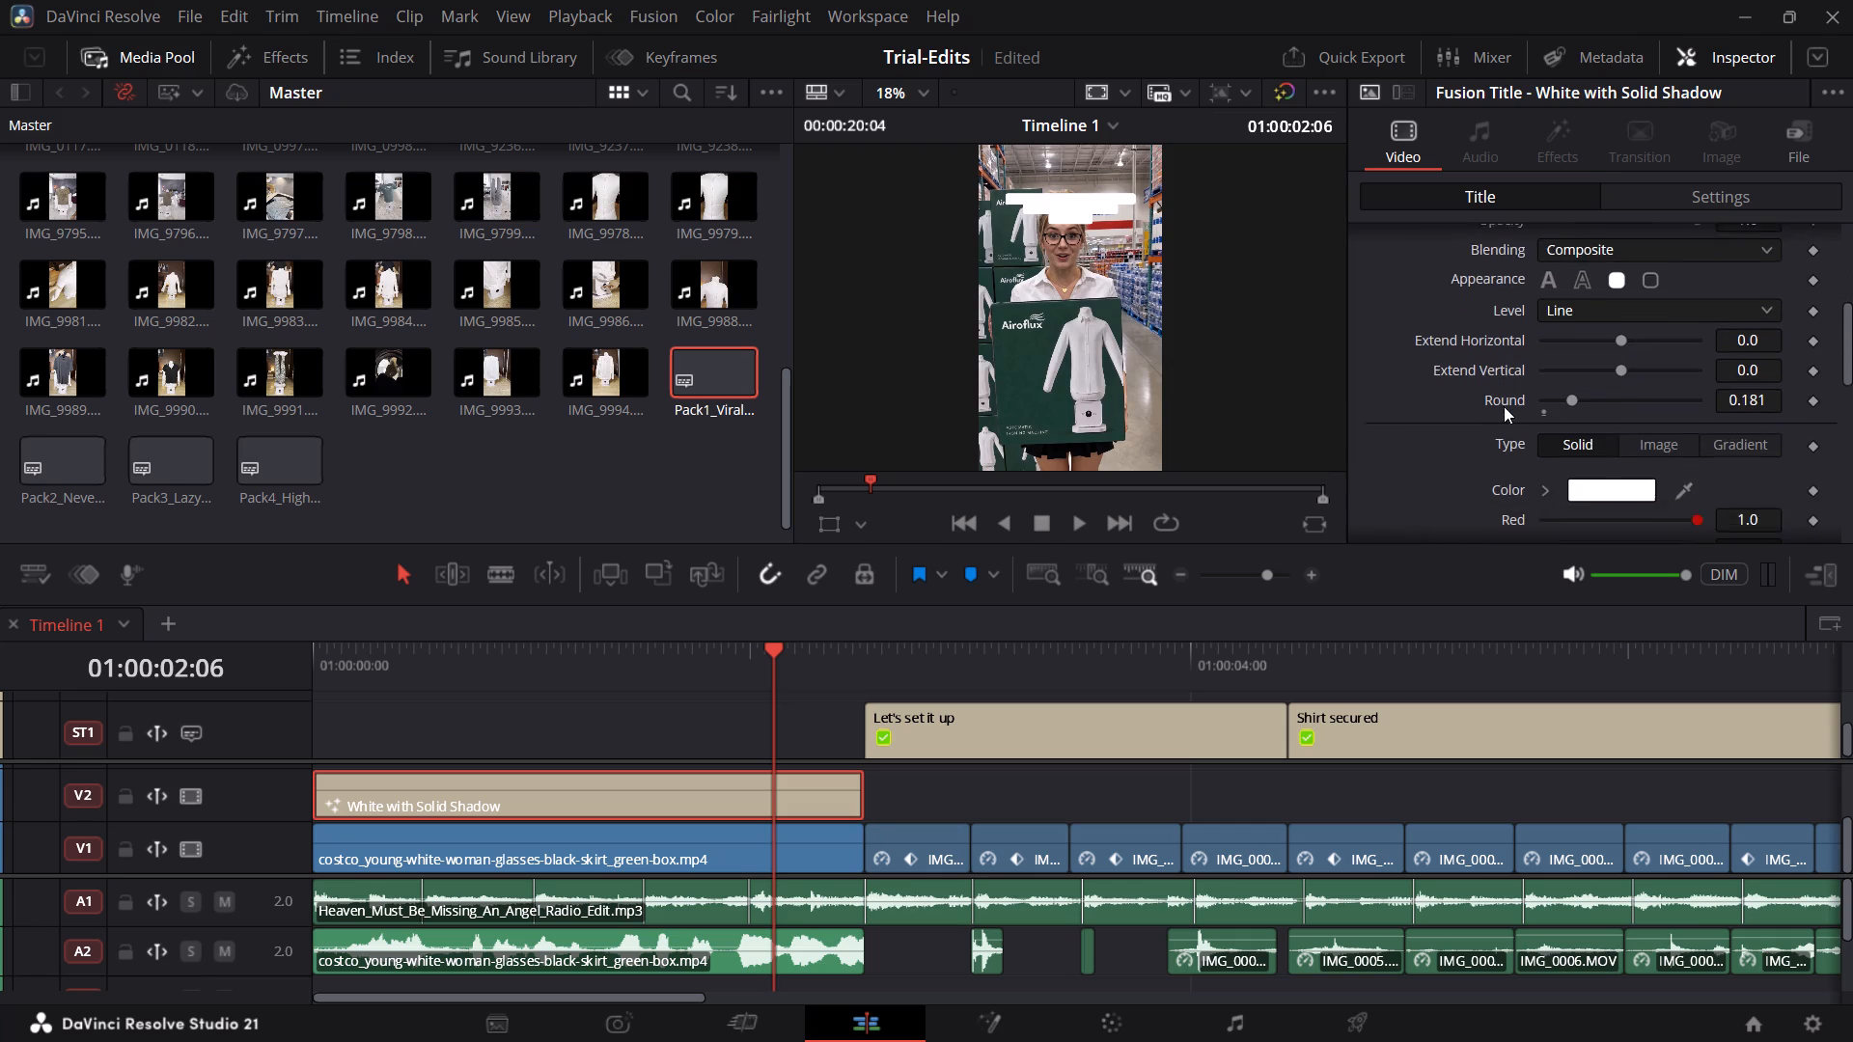
scroll(1504, 406, "down", 1)
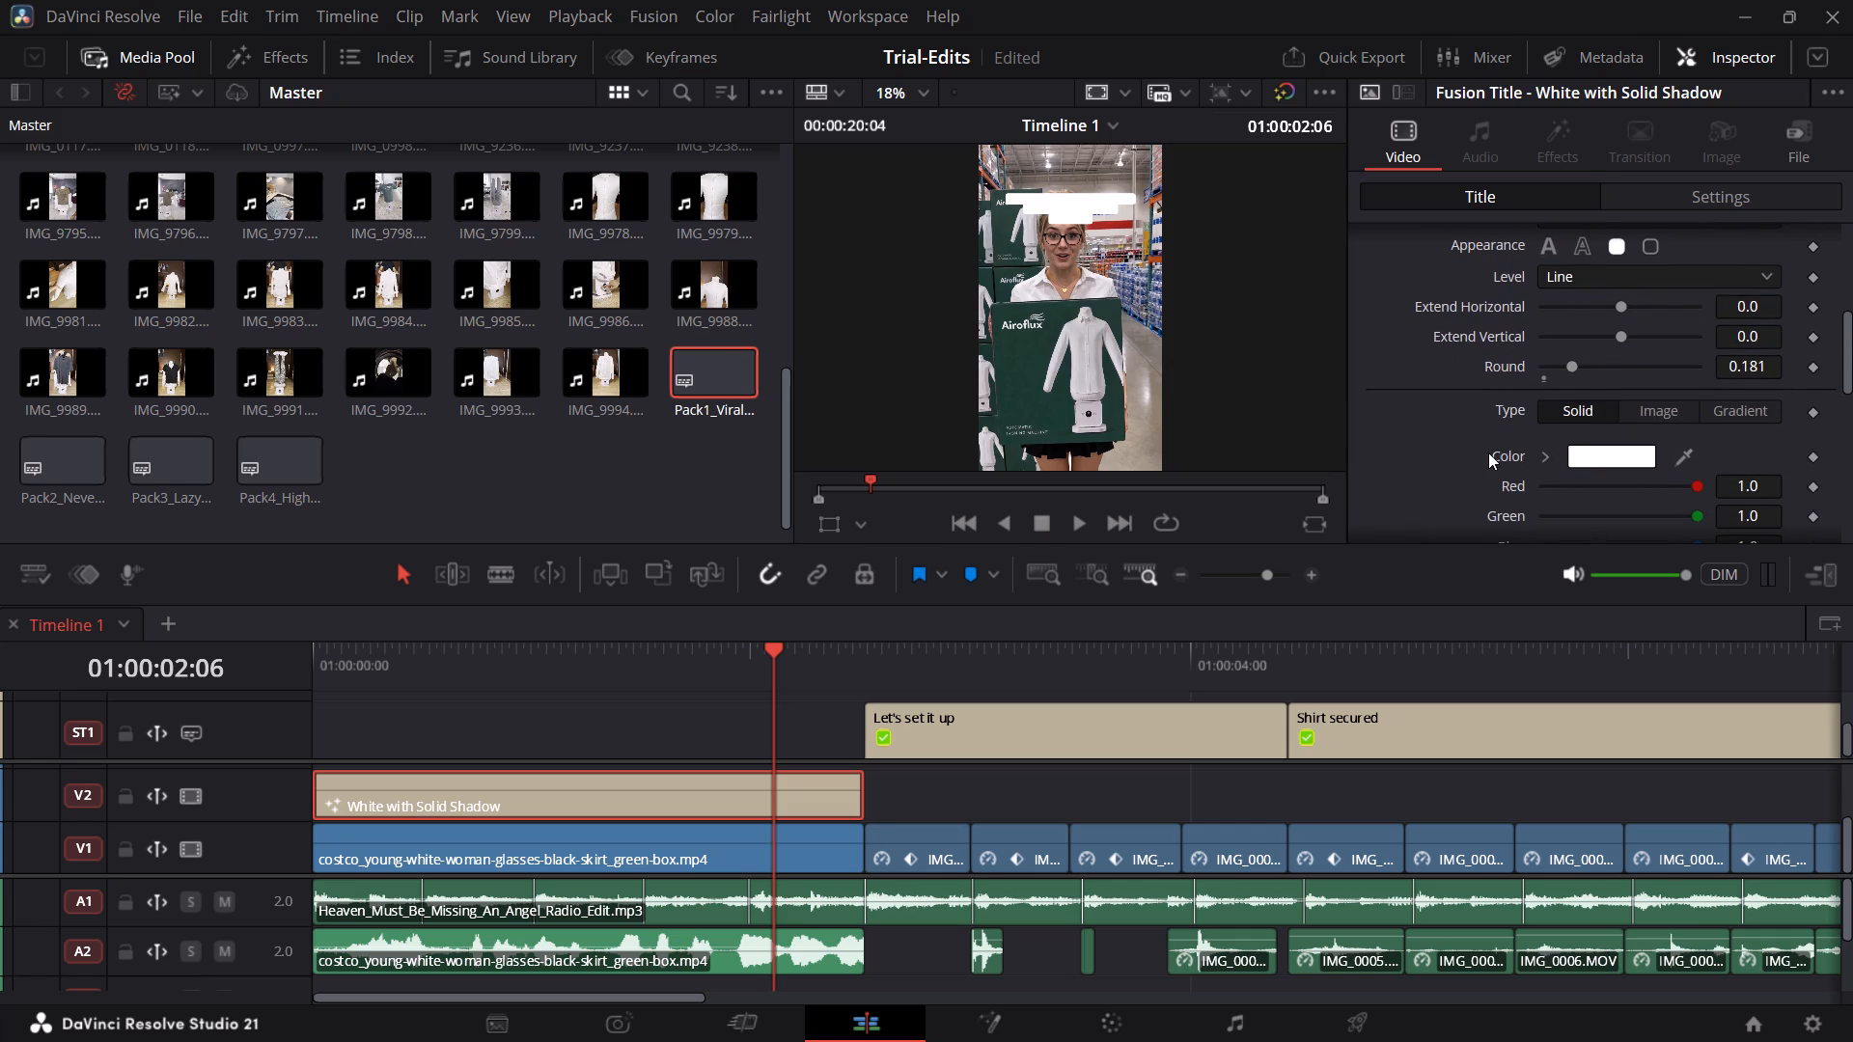
scroll(1488, 452, "down", 1)
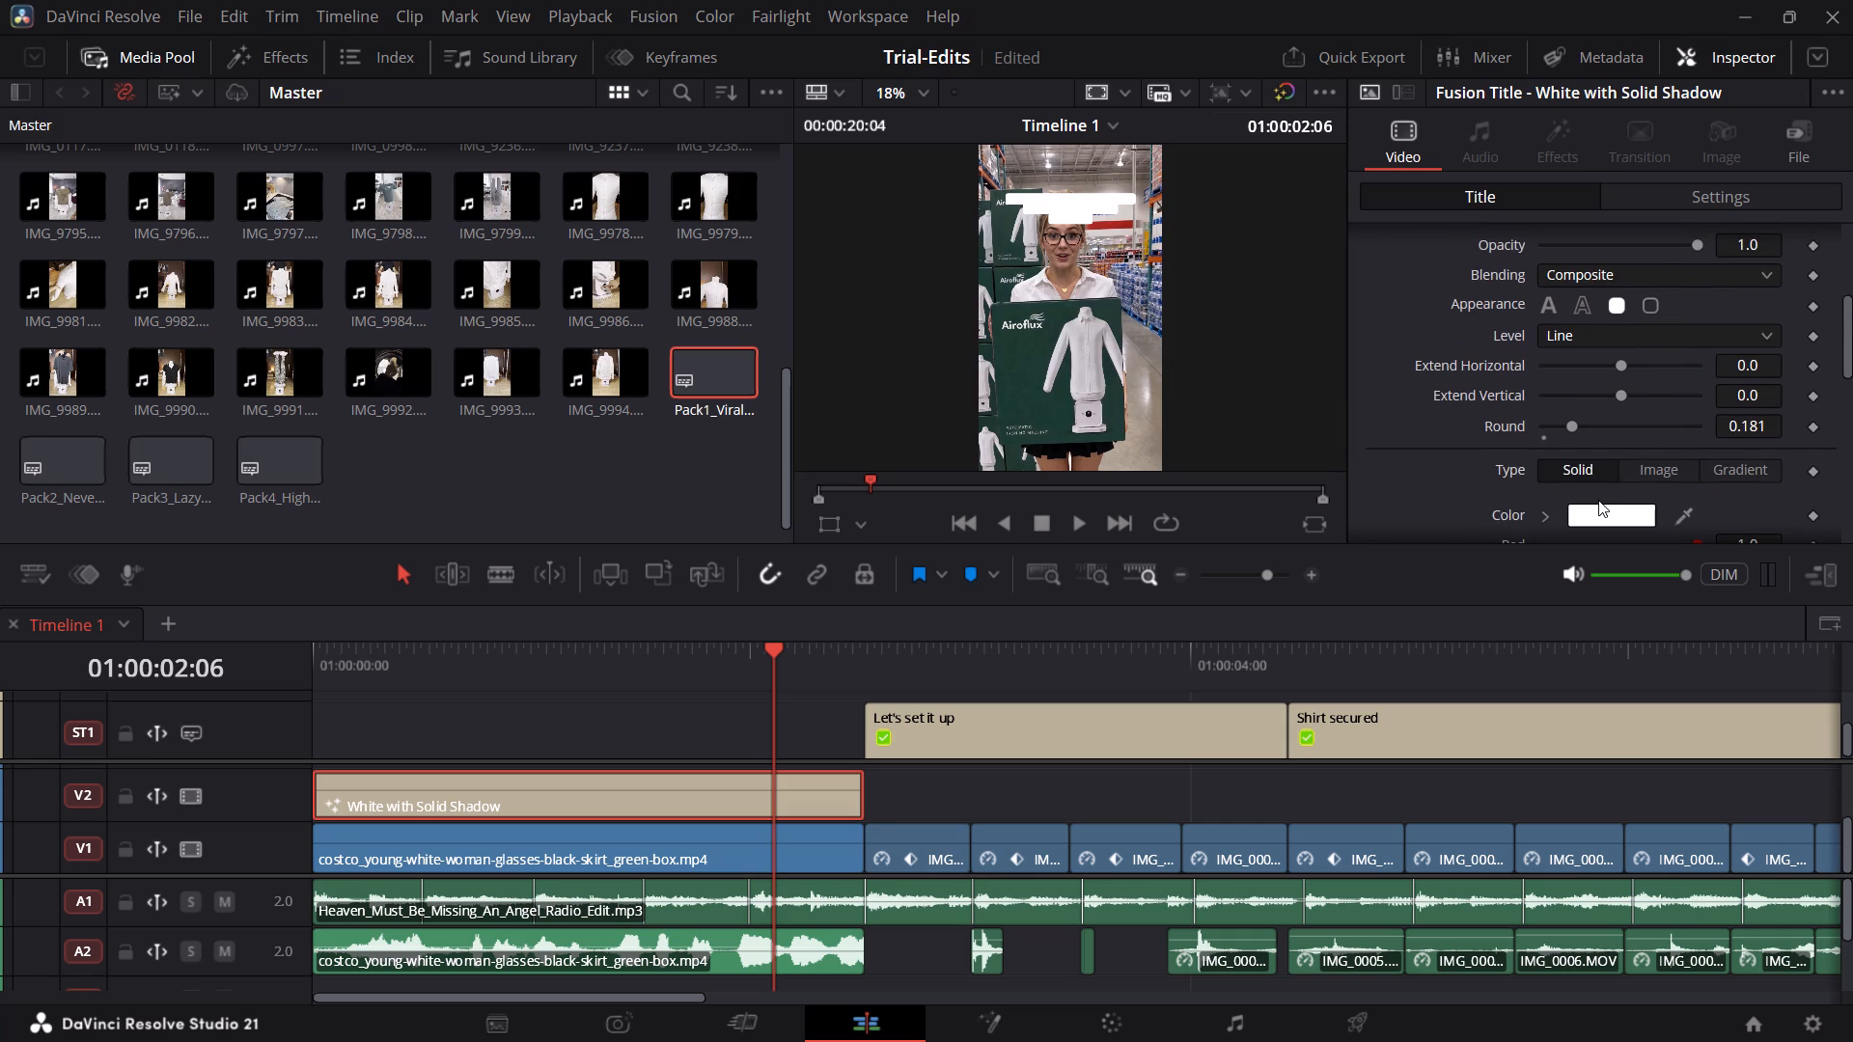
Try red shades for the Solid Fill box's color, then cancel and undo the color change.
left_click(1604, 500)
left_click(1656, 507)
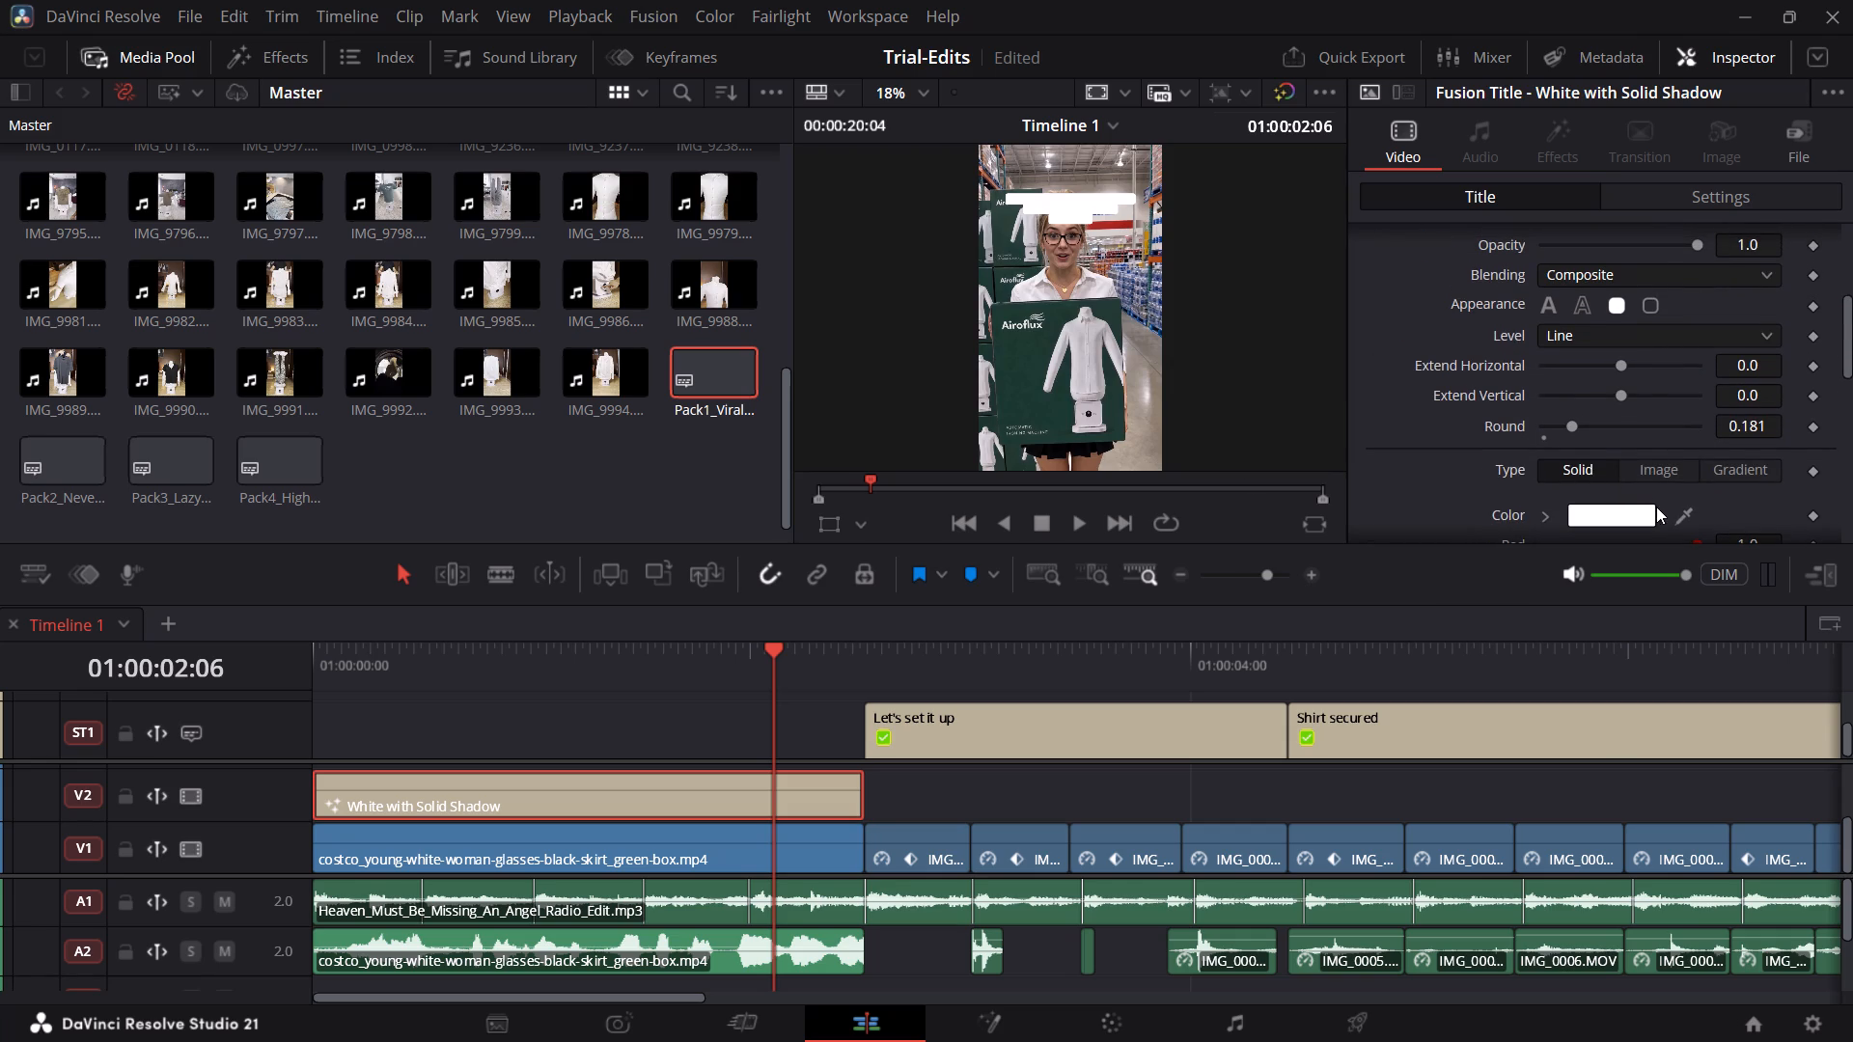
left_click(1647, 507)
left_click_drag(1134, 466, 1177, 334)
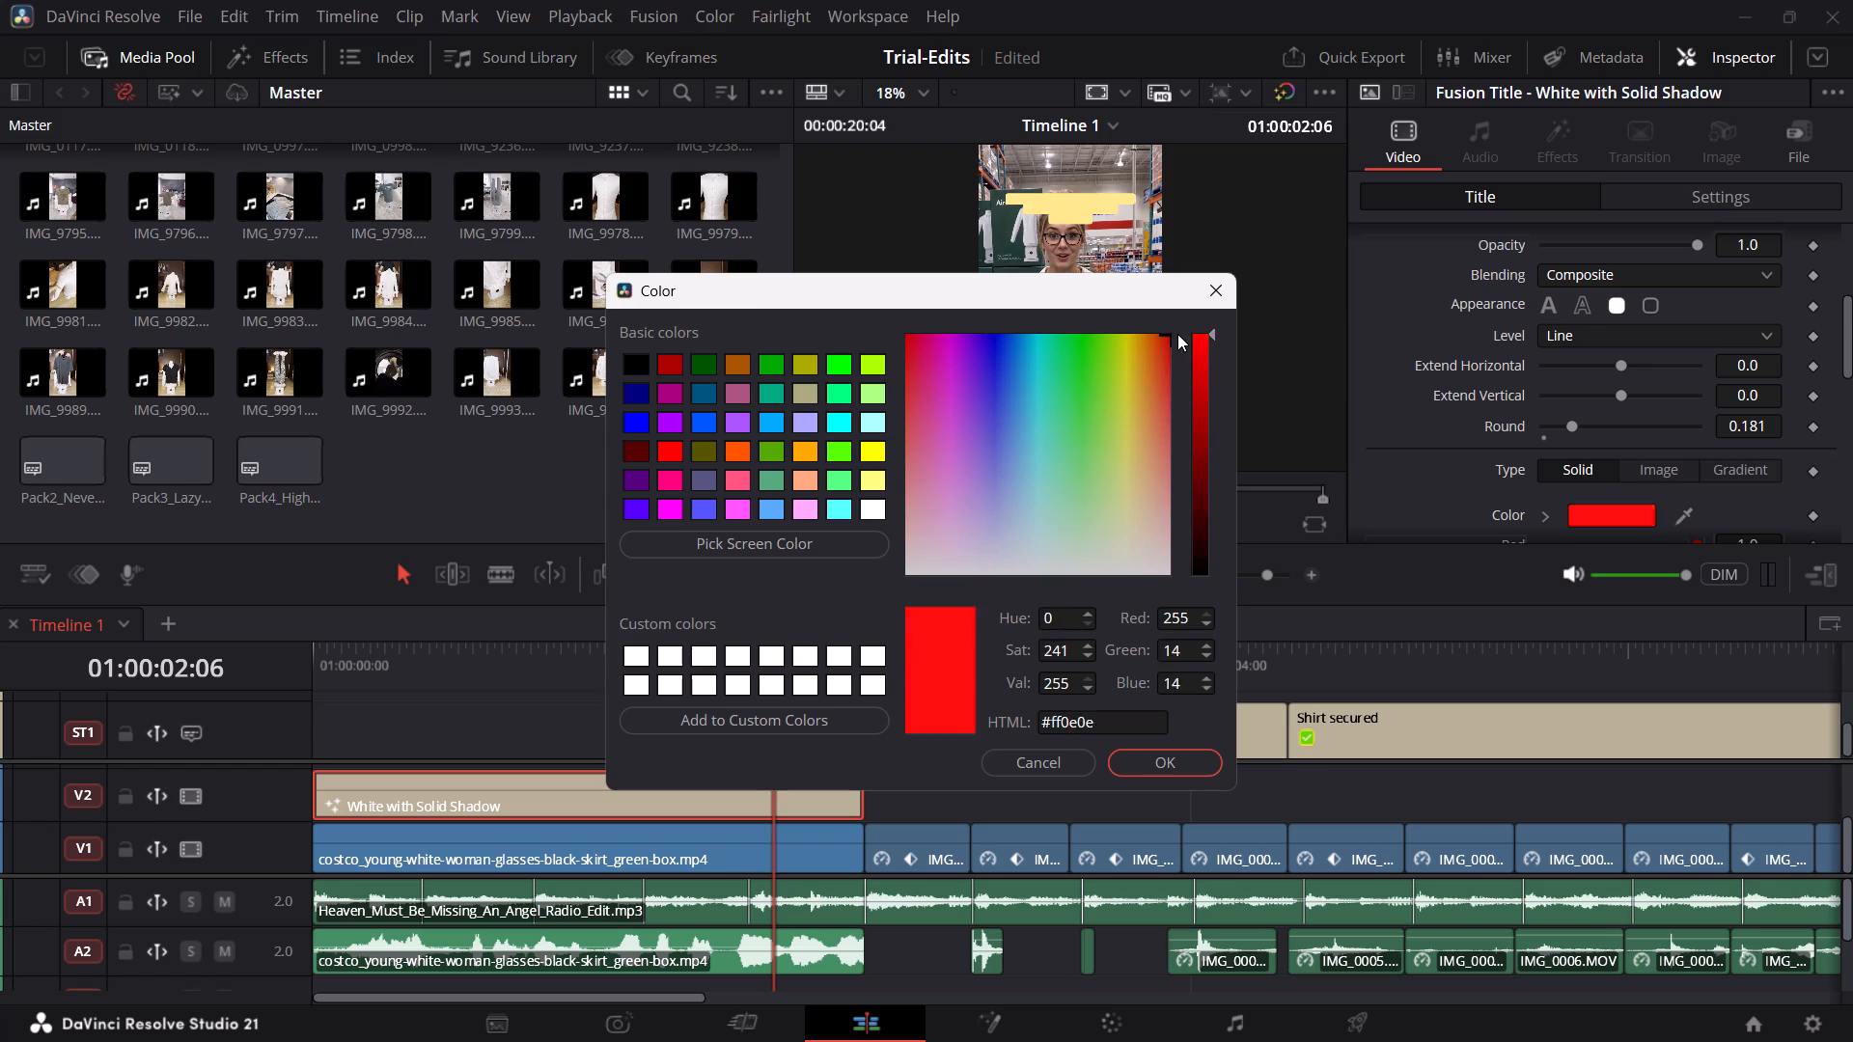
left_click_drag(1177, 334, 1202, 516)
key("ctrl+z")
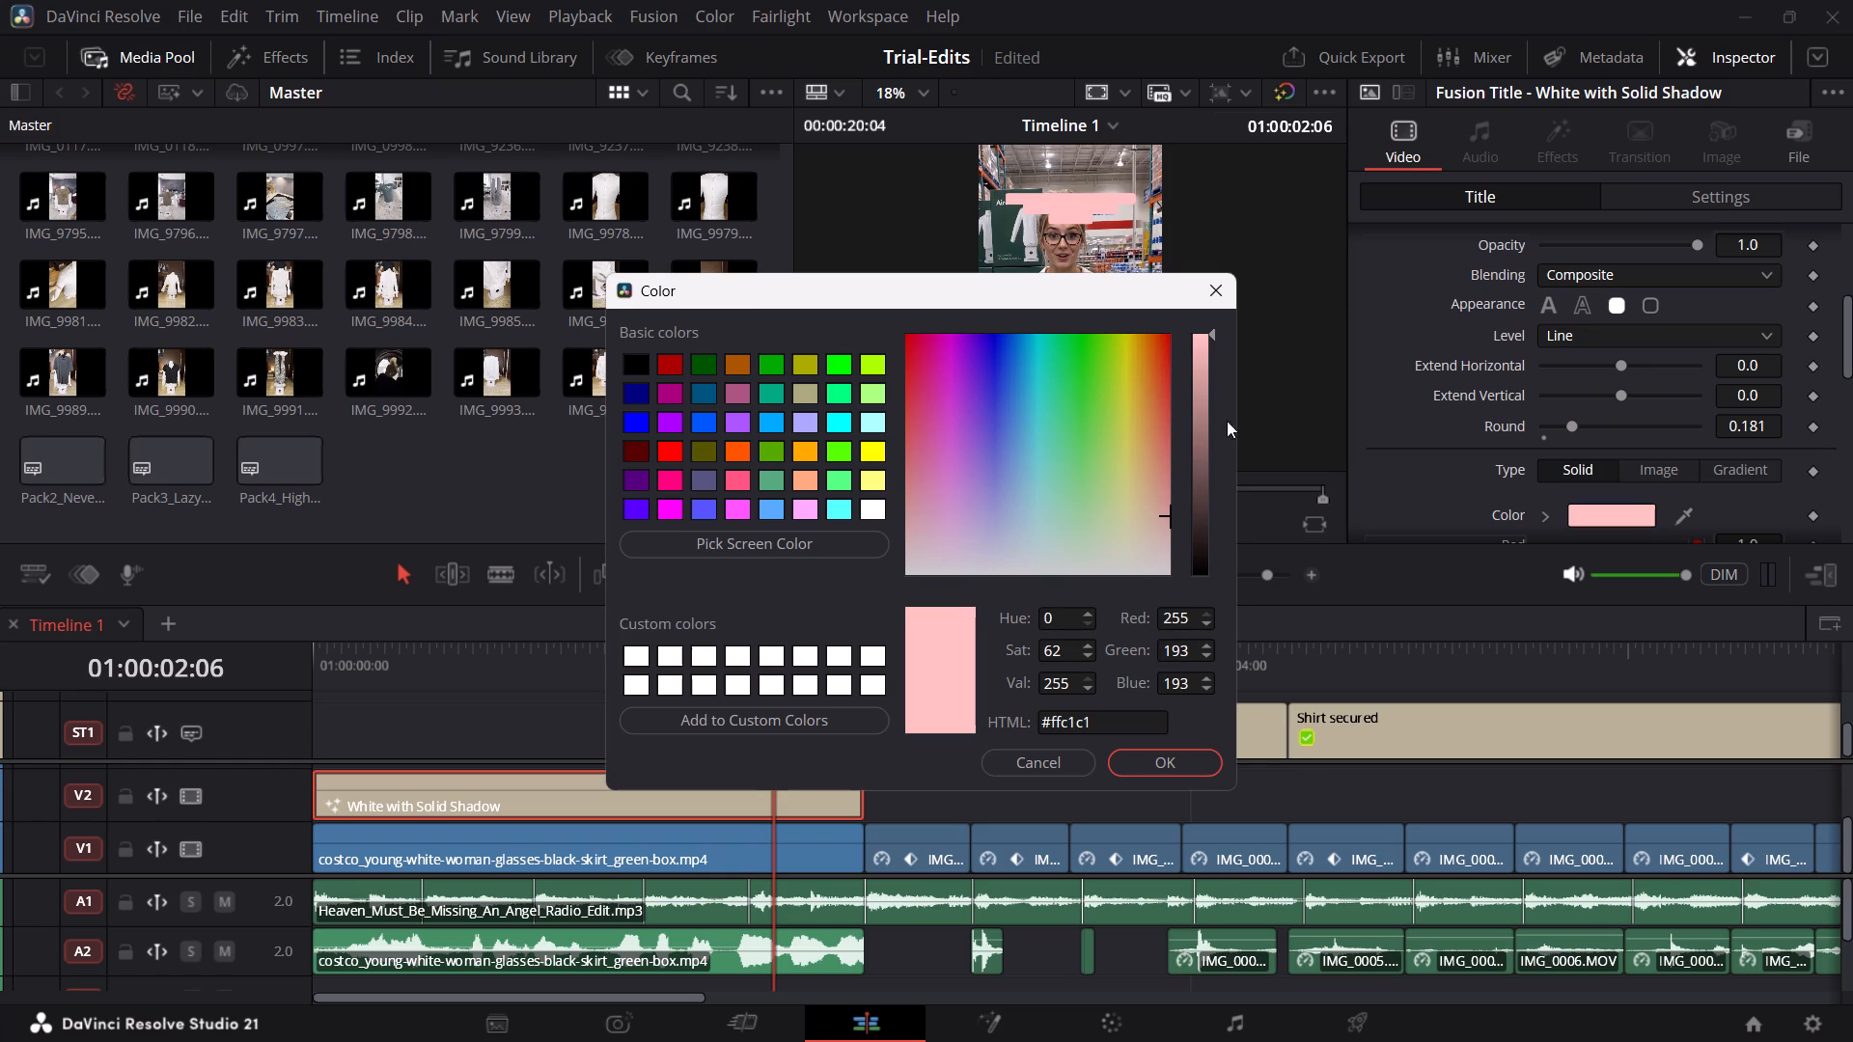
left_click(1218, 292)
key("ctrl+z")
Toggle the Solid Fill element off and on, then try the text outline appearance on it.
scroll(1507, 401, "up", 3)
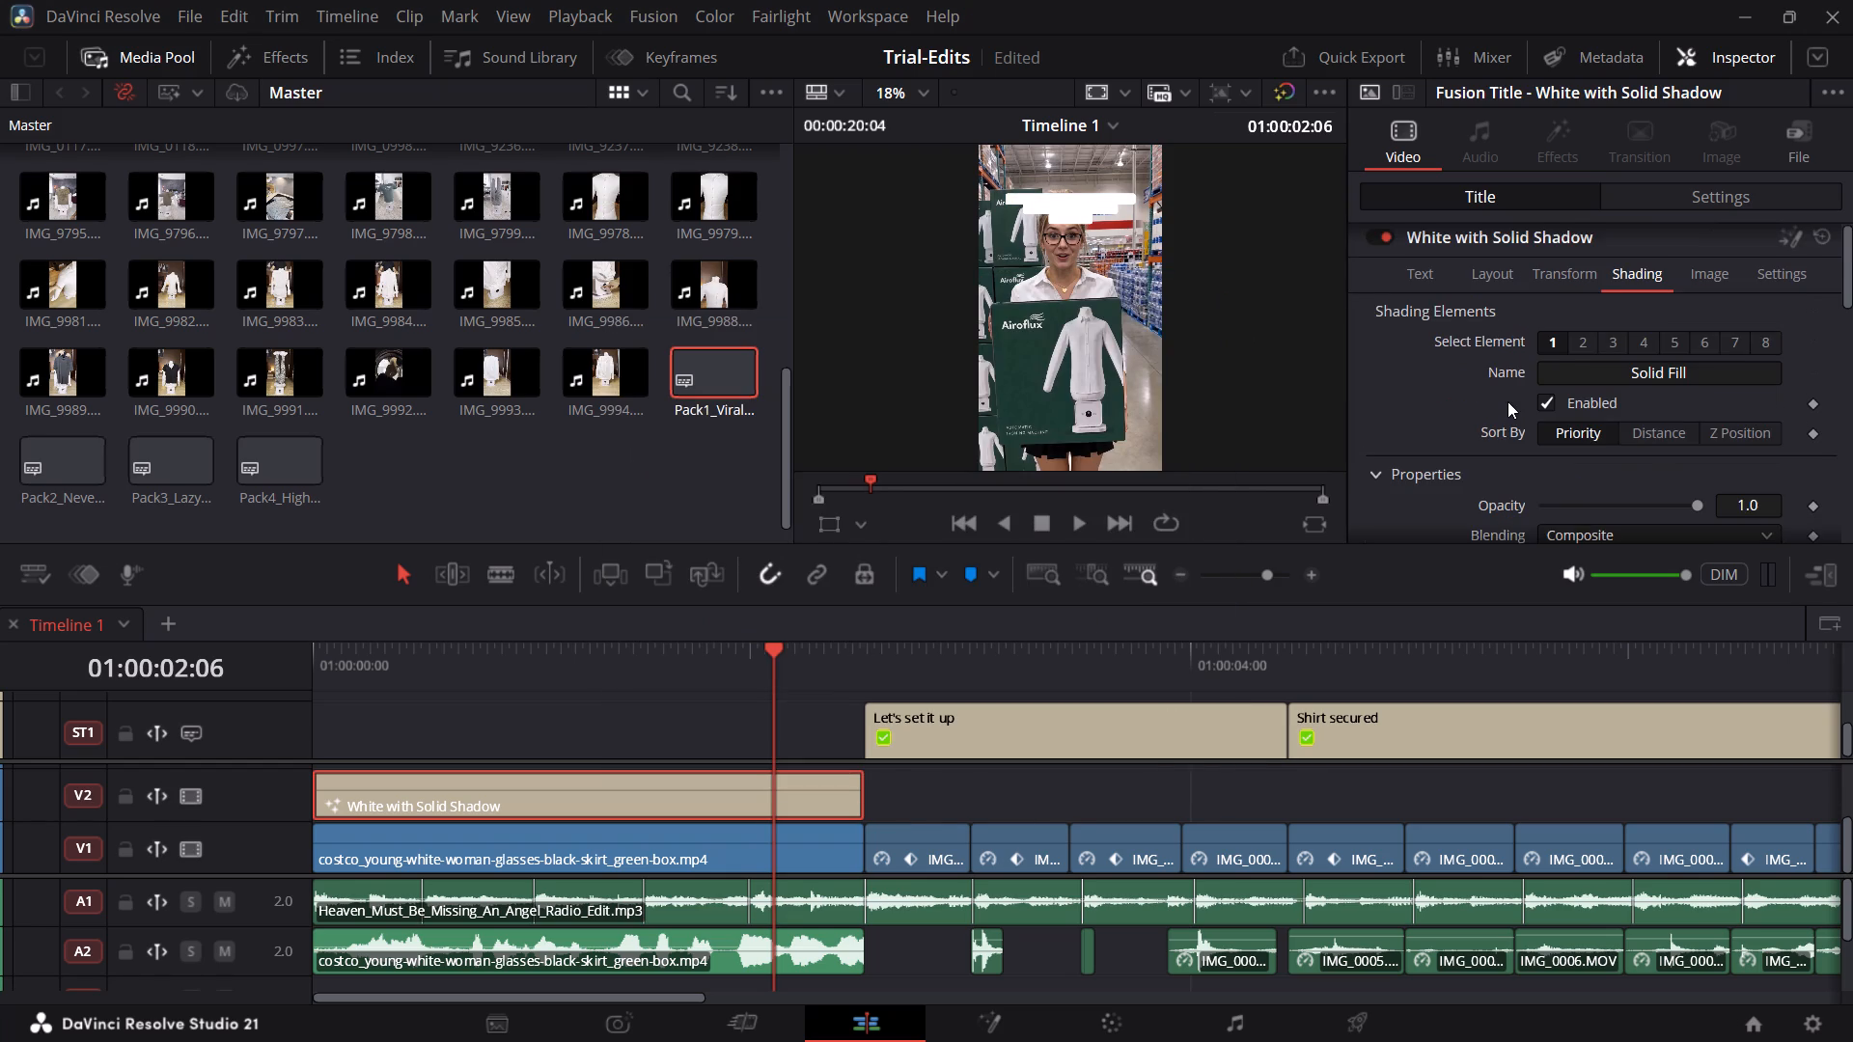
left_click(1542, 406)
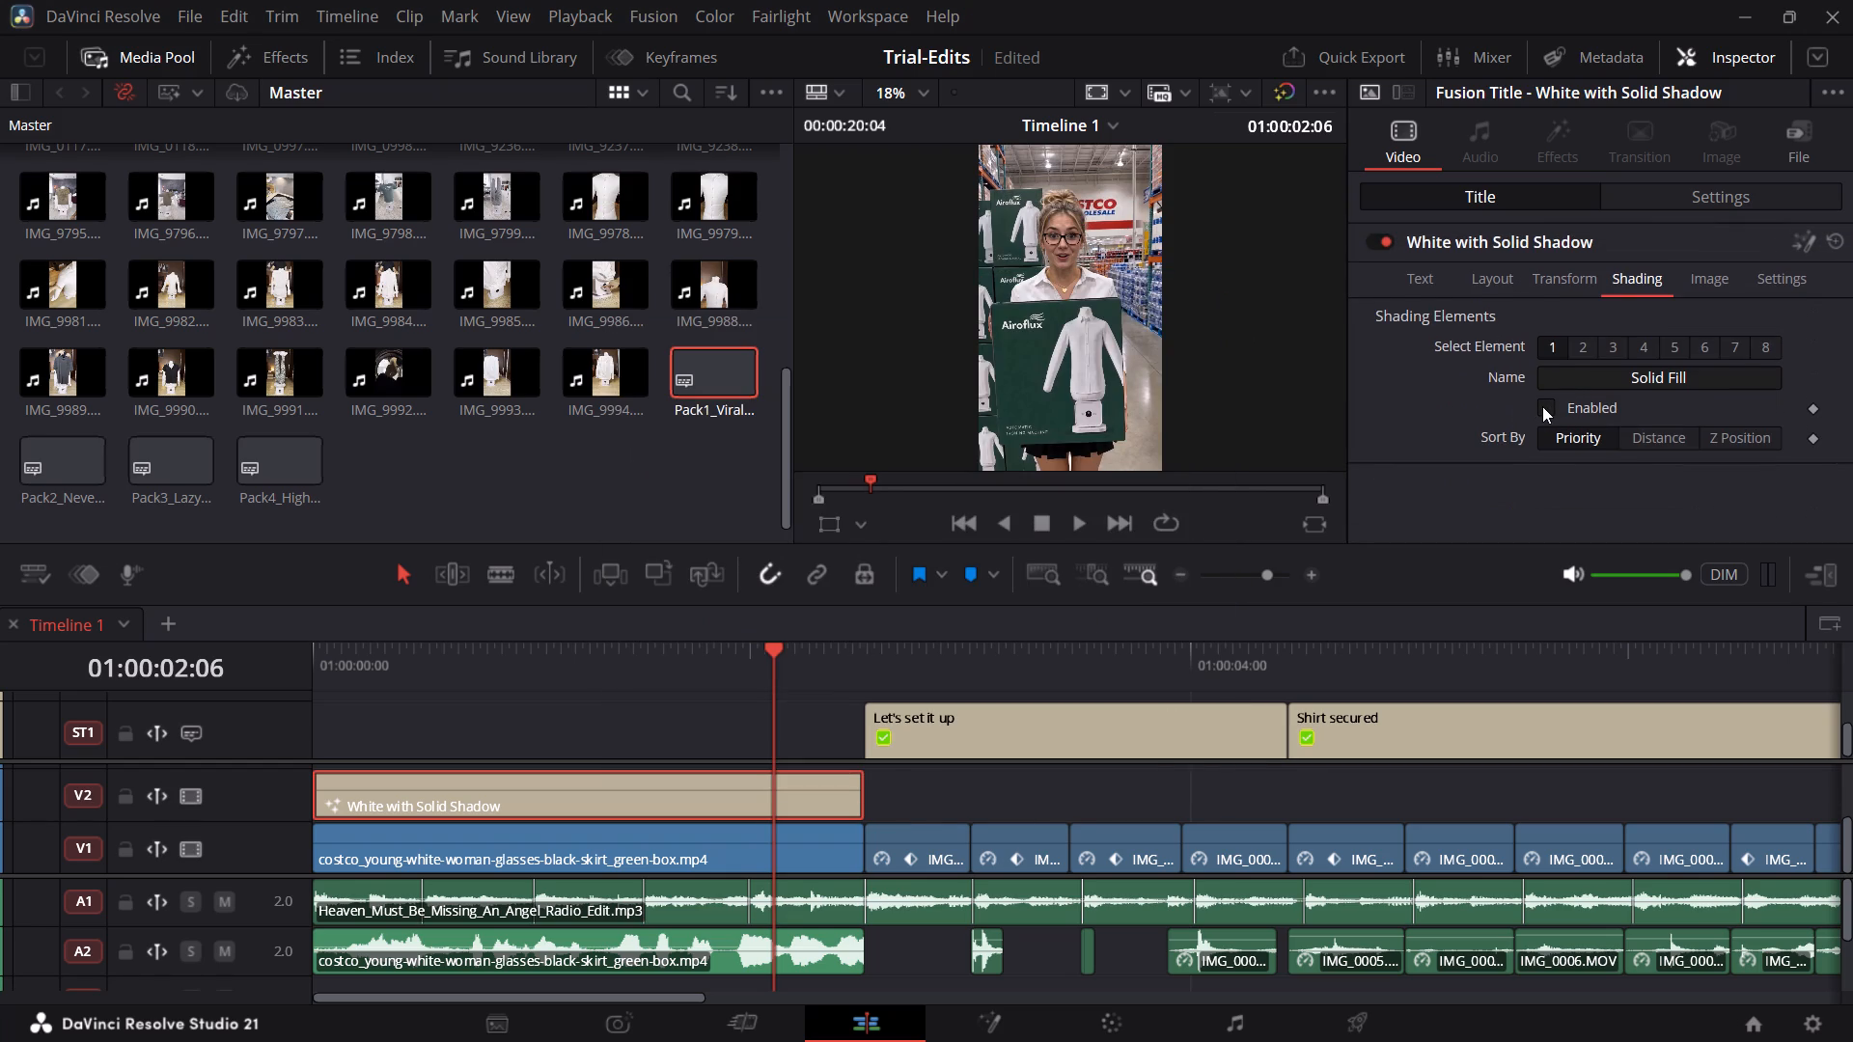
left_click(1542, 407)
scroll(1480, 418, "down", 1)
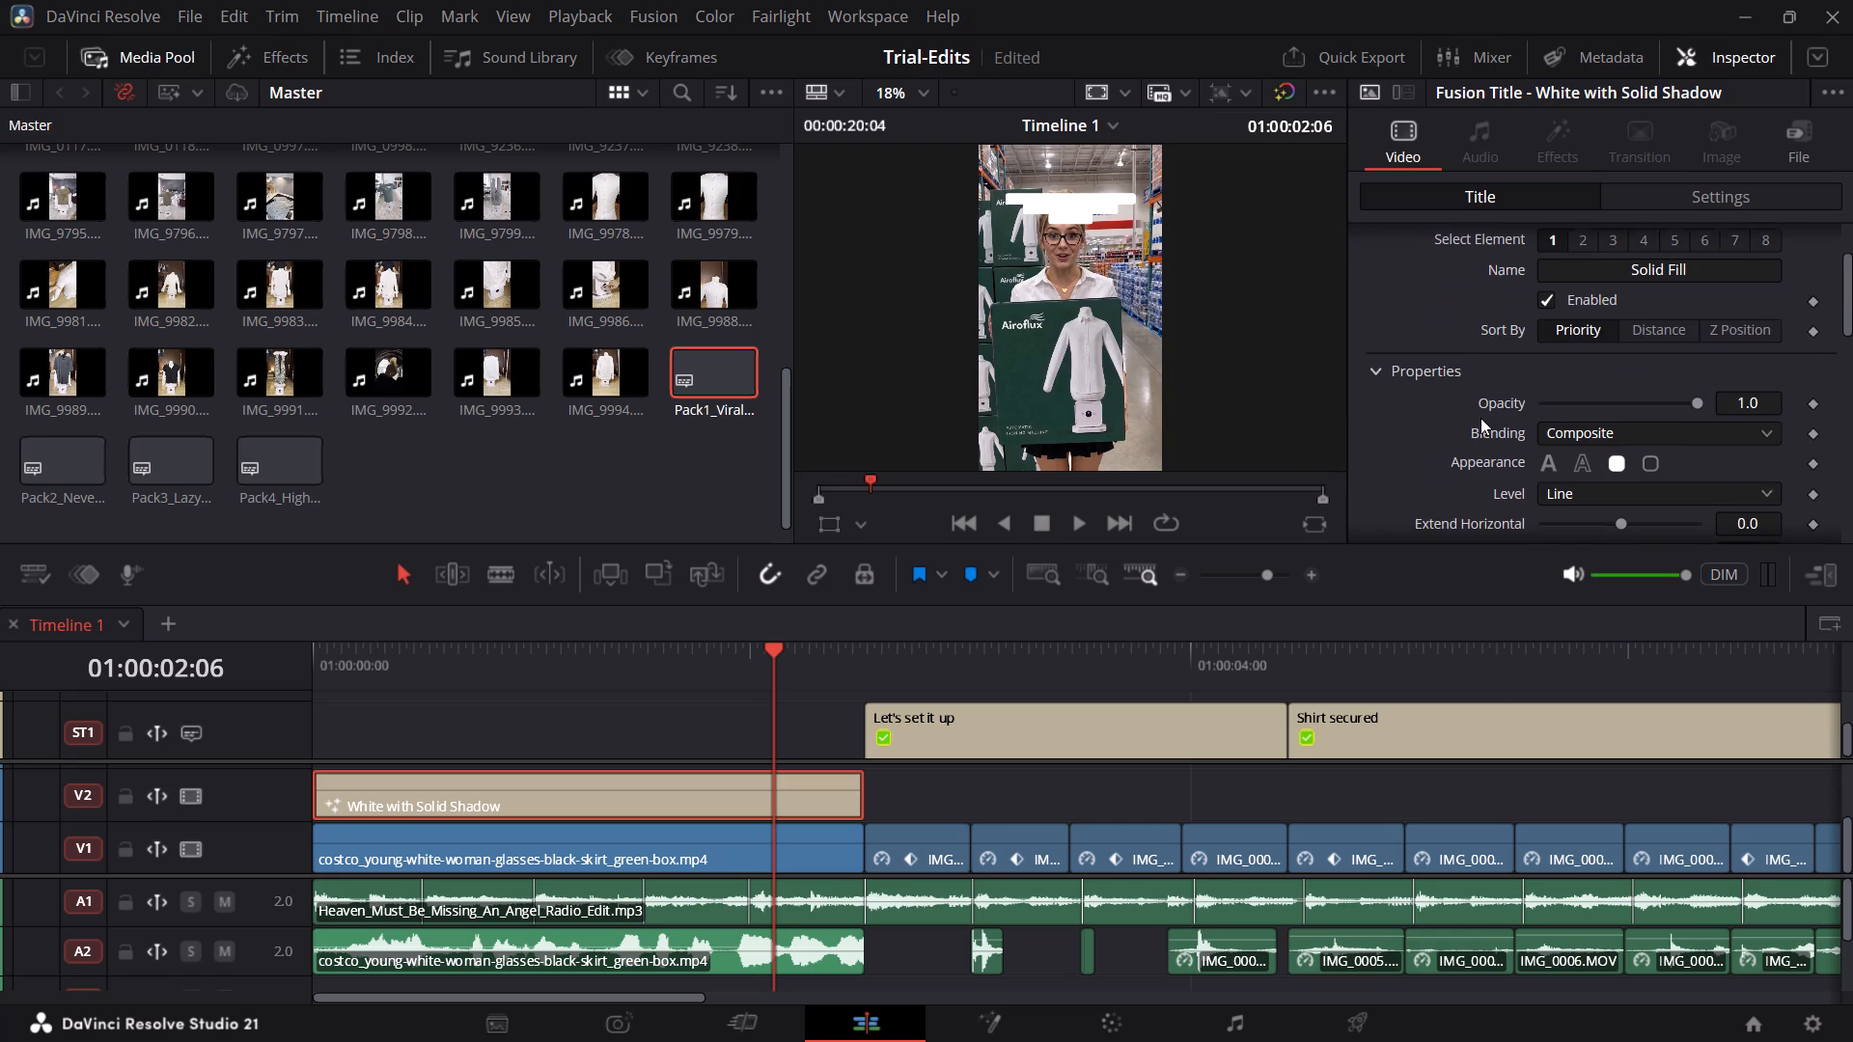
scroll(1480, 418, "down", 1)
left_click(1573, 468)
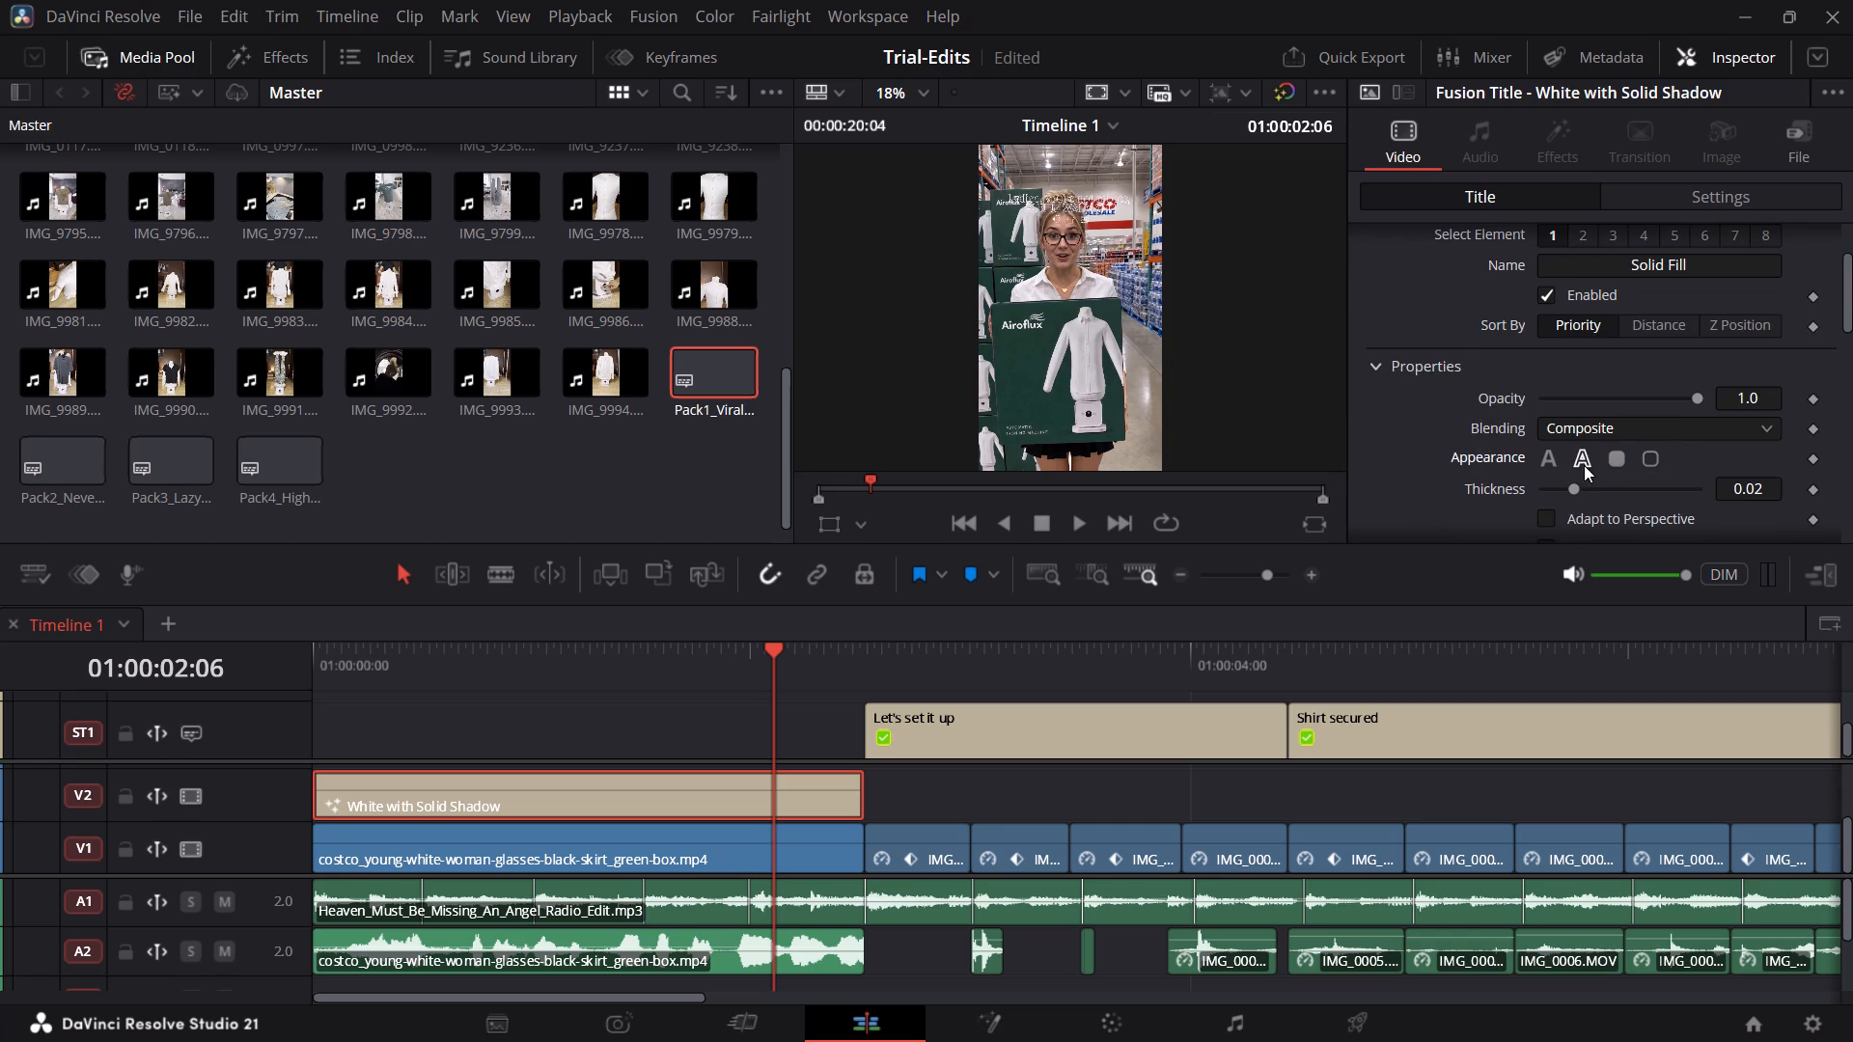
Undo the Solid Fill element's recent changes back to before its filled-box appearance.
key("ctrl+z")
key("ctrl+z")
key("ctrl+z")
key("ctrl+z")
key("ctrl+z")
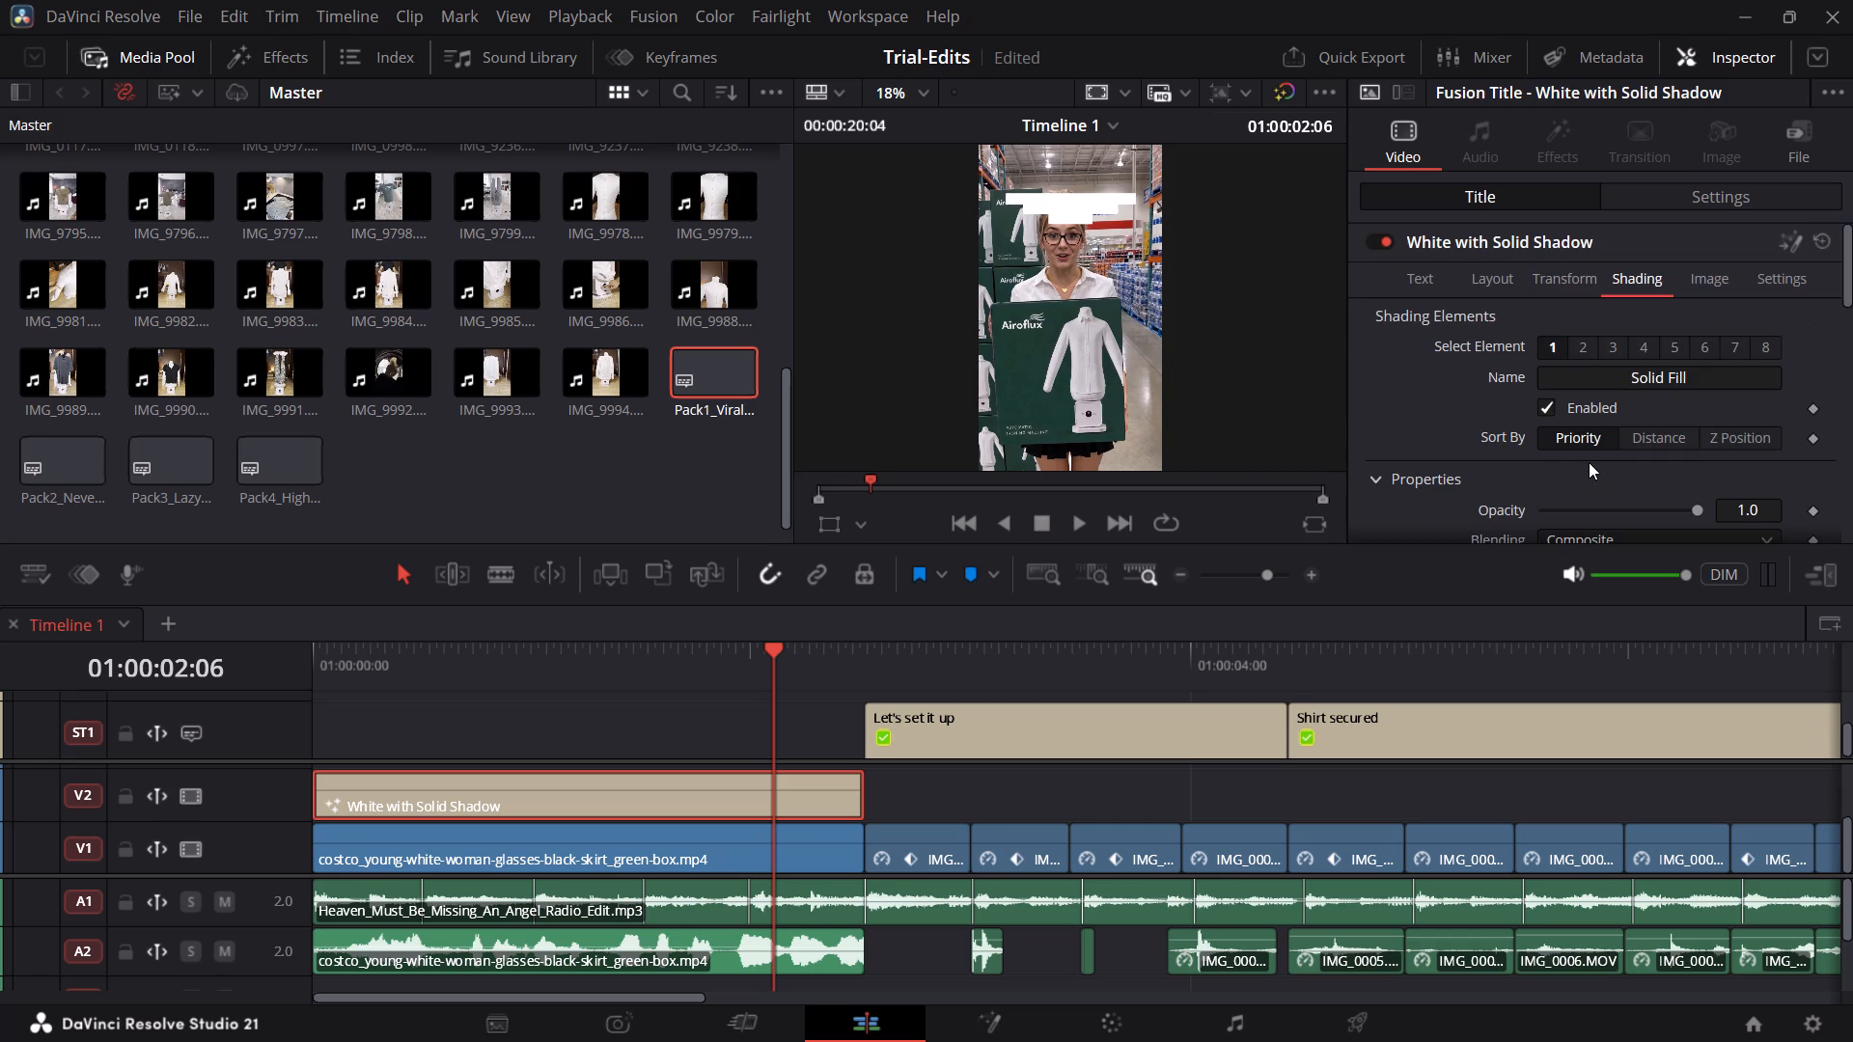
key("ctrl+z")
key("ctrl+z")
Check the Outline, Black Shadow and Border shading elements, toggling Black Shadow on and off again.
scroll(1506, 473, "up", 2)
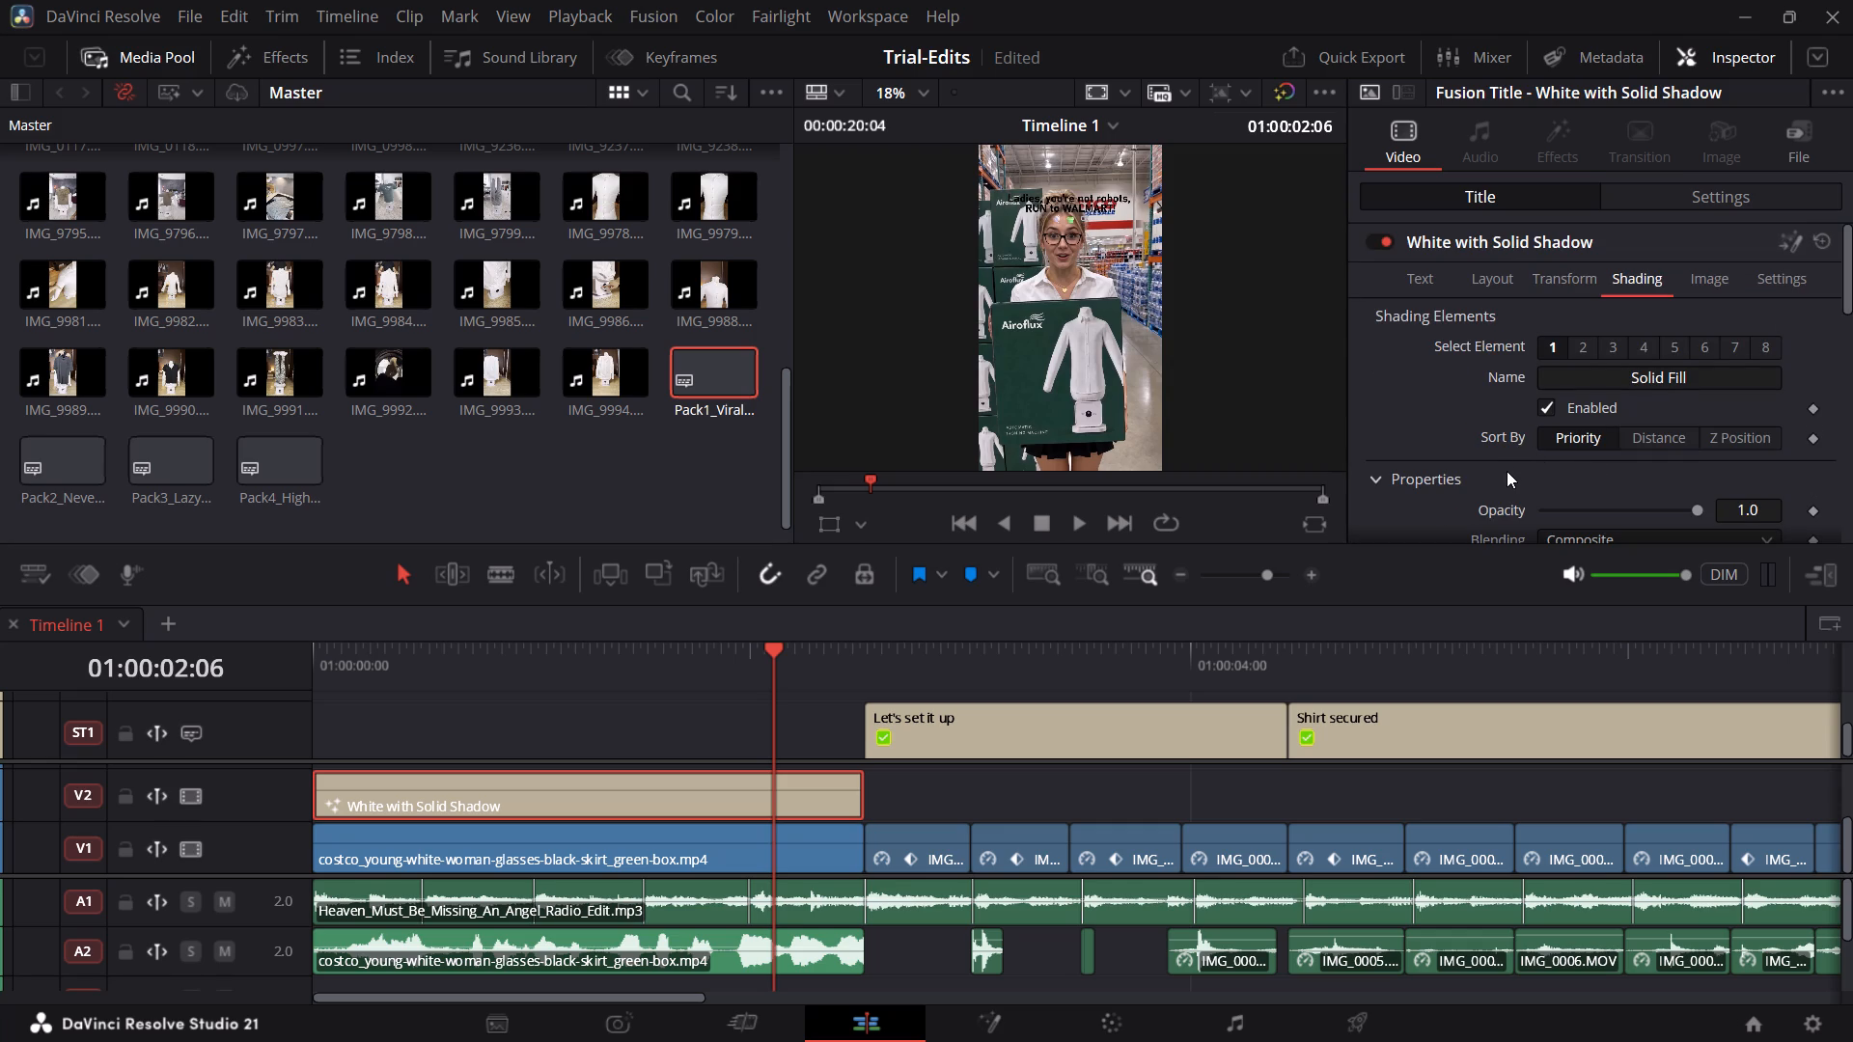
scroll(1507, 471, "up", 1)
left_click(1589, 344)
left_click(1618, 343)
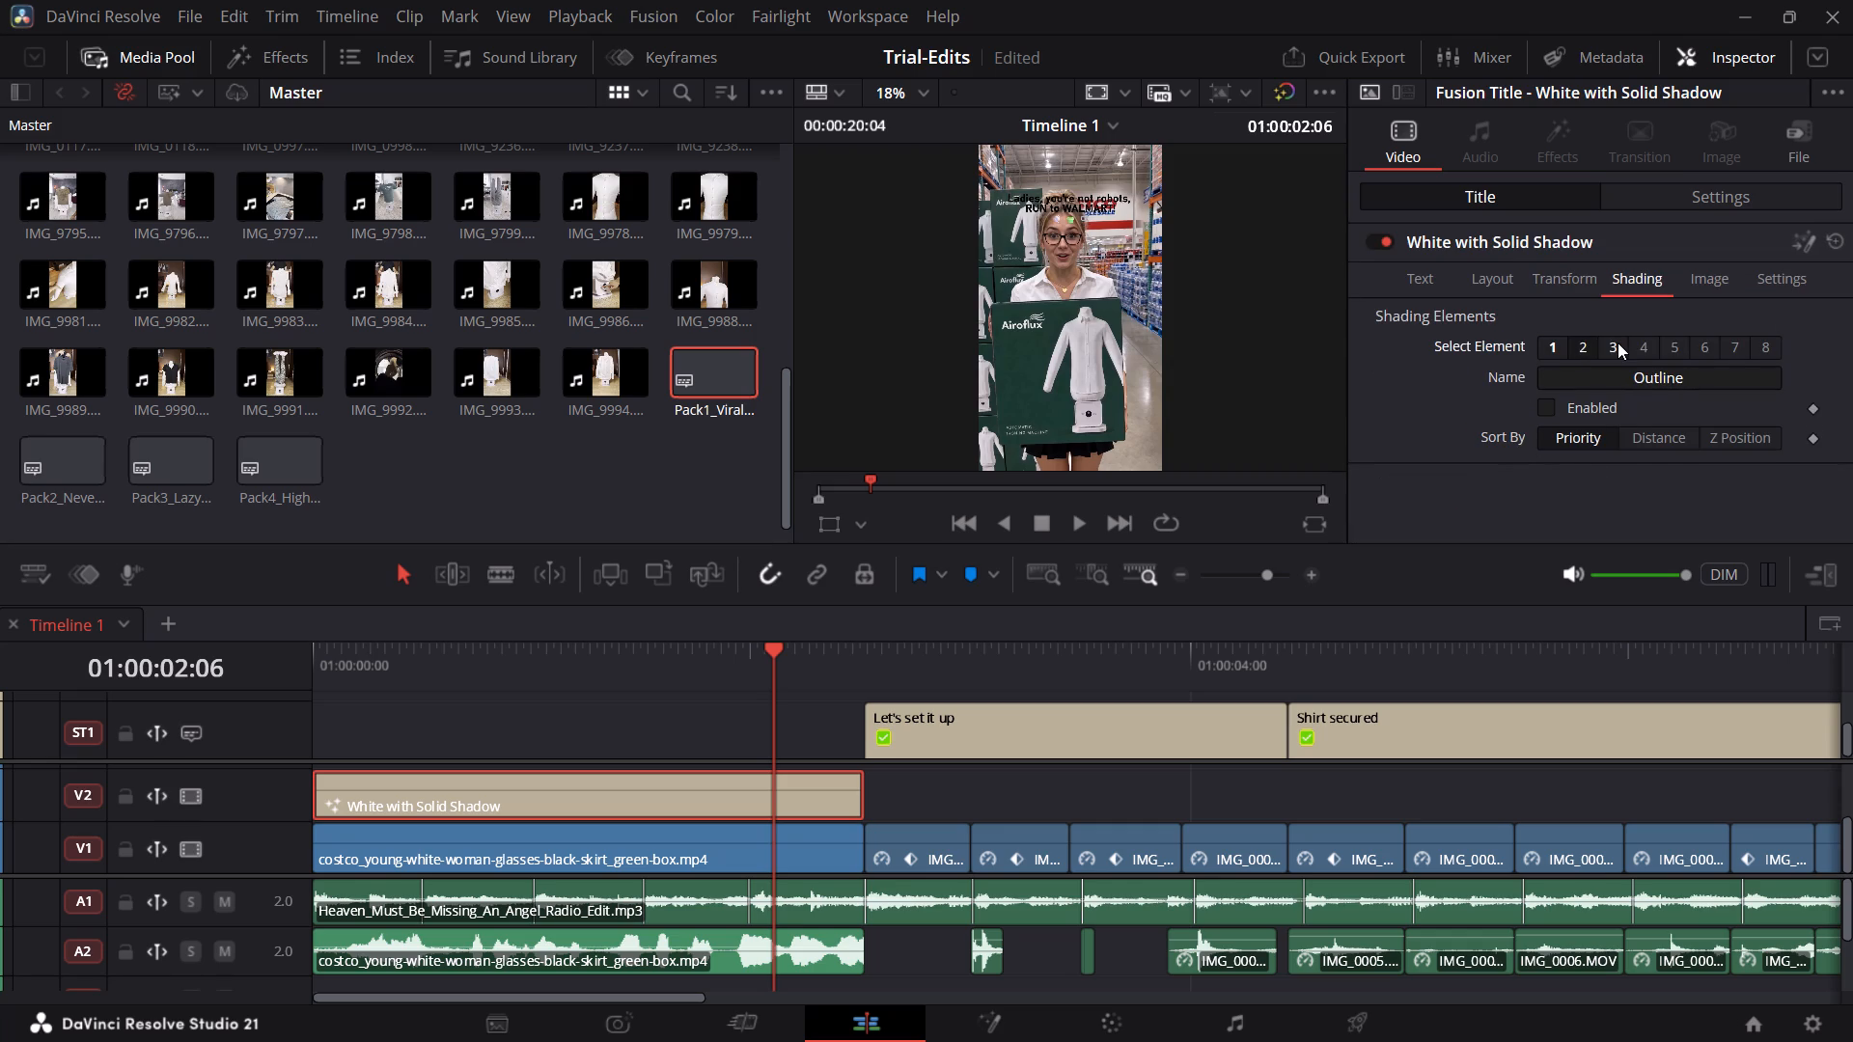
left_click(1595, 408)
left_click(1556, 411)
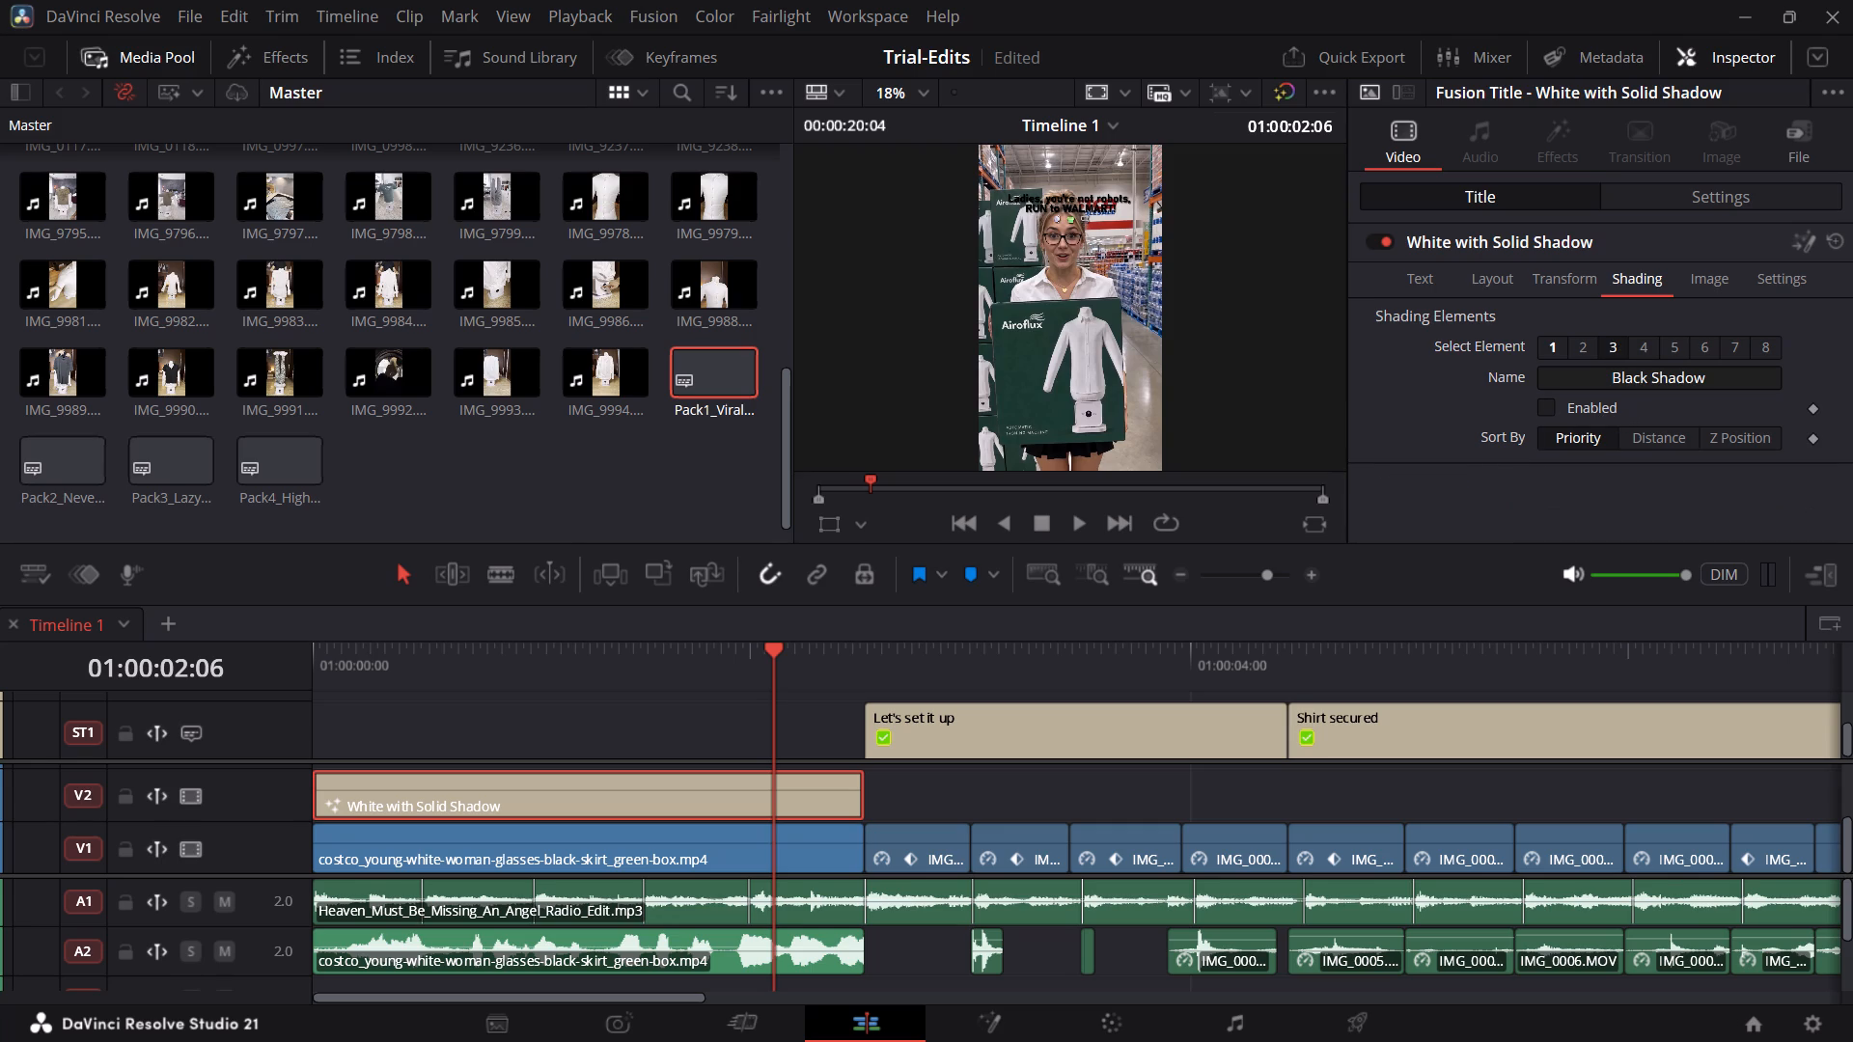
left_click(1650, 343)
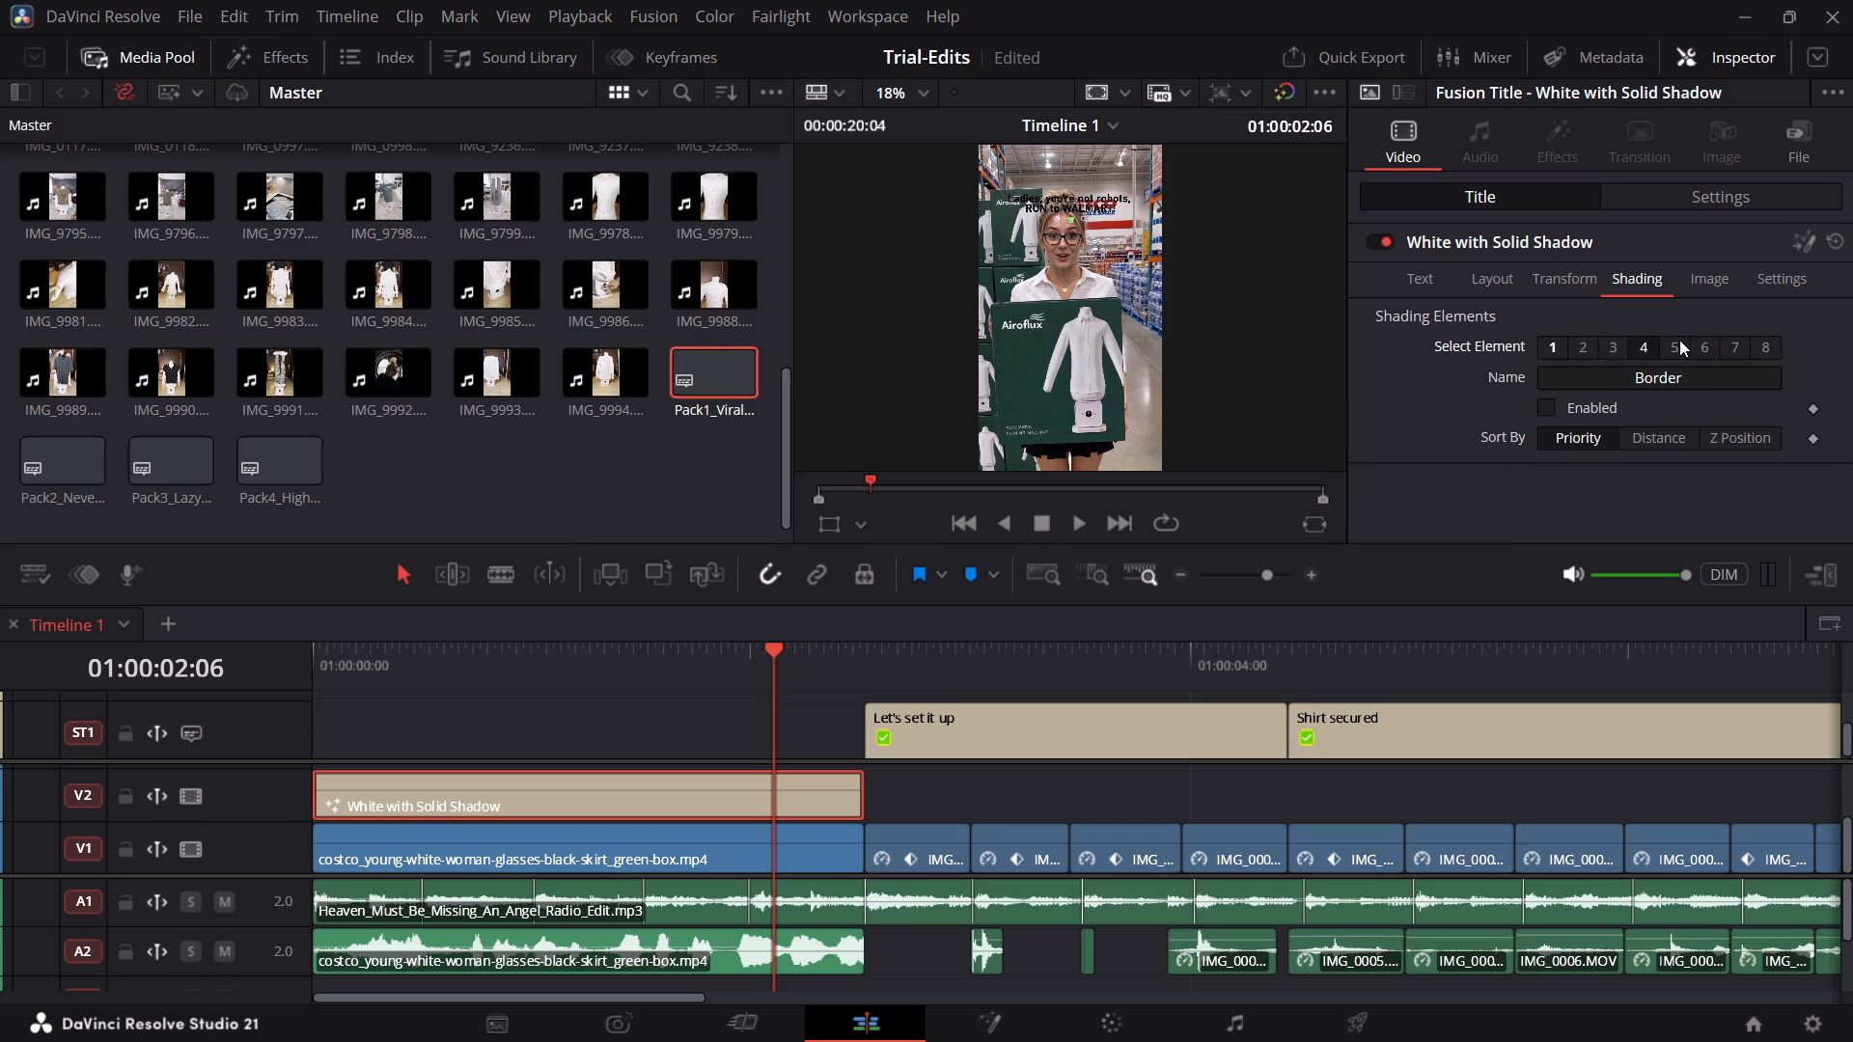
Name shading element 5 Background and enable it.
left_click(1679, 343)
double_click(1630, 392)
double_click(1643, 387)
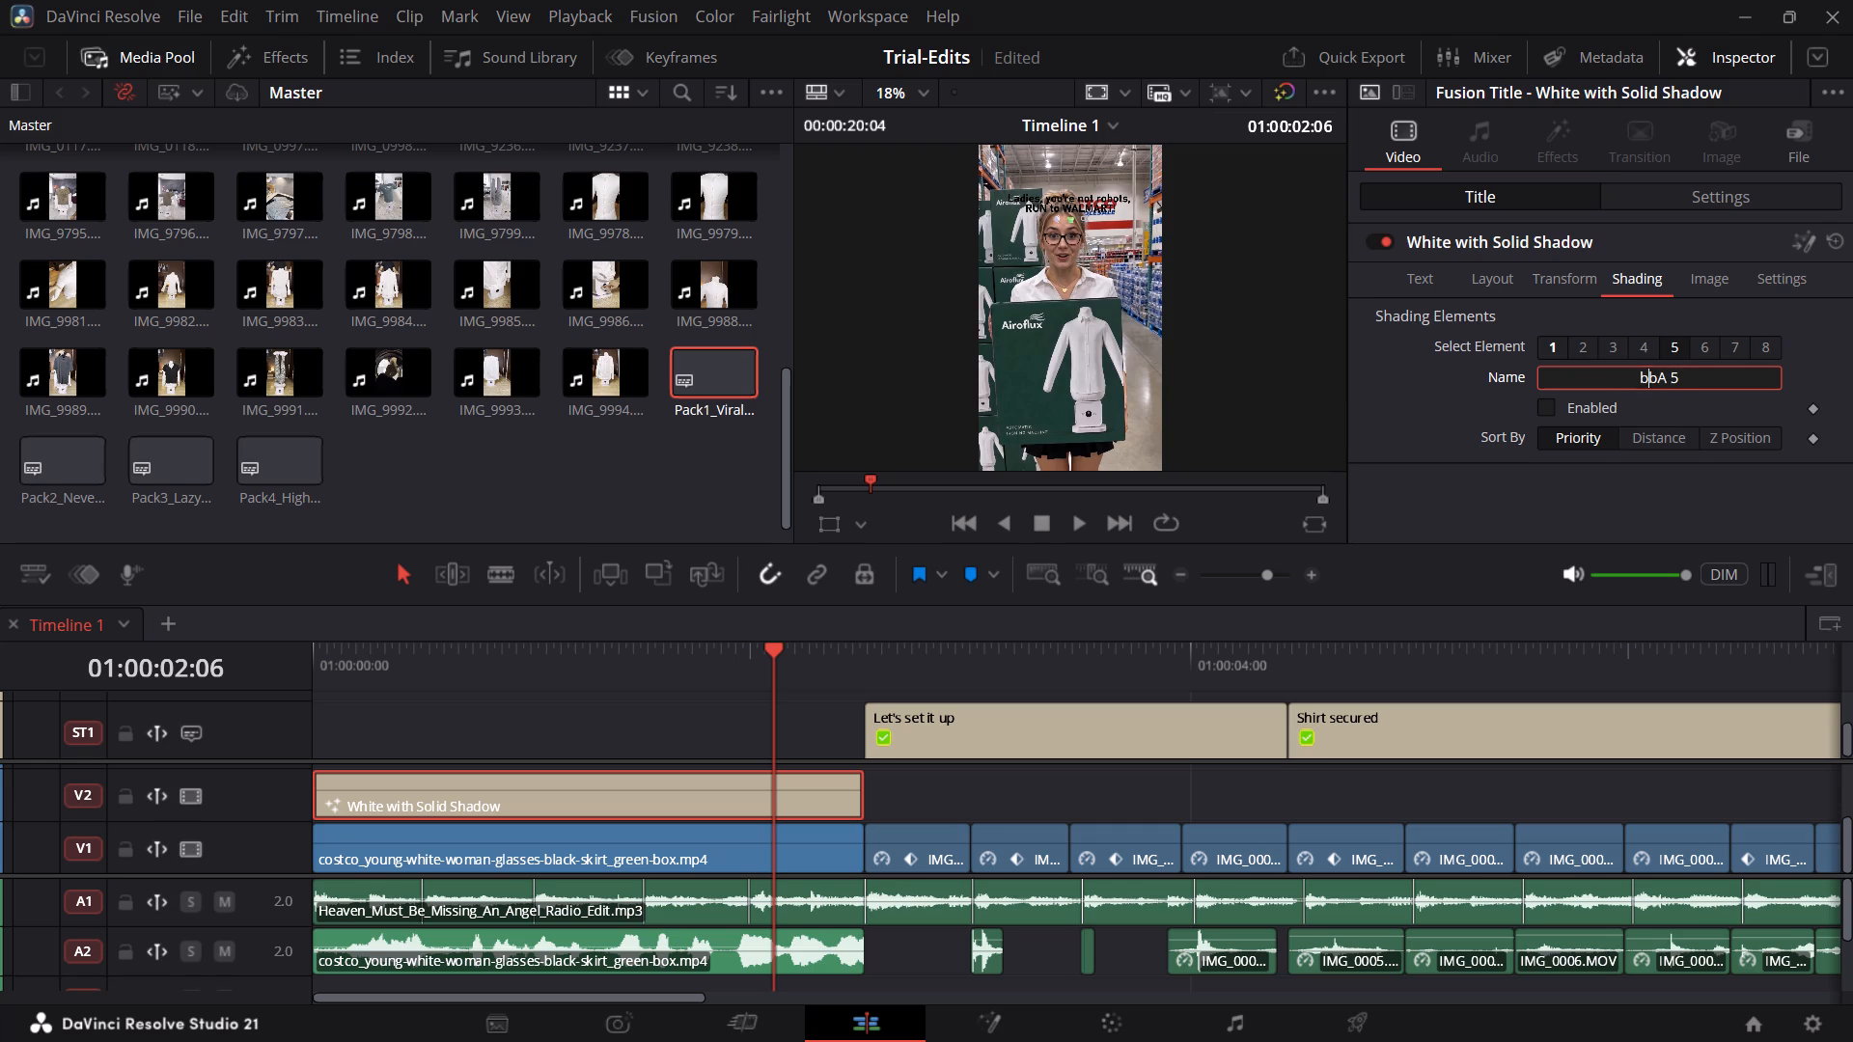
key("ctrl+a")
key("BackSpace")
type("to")
key("BackSpace")
key("BackSpace")
type("round")
left_click(1448, 401)
left_click(1551, 410)
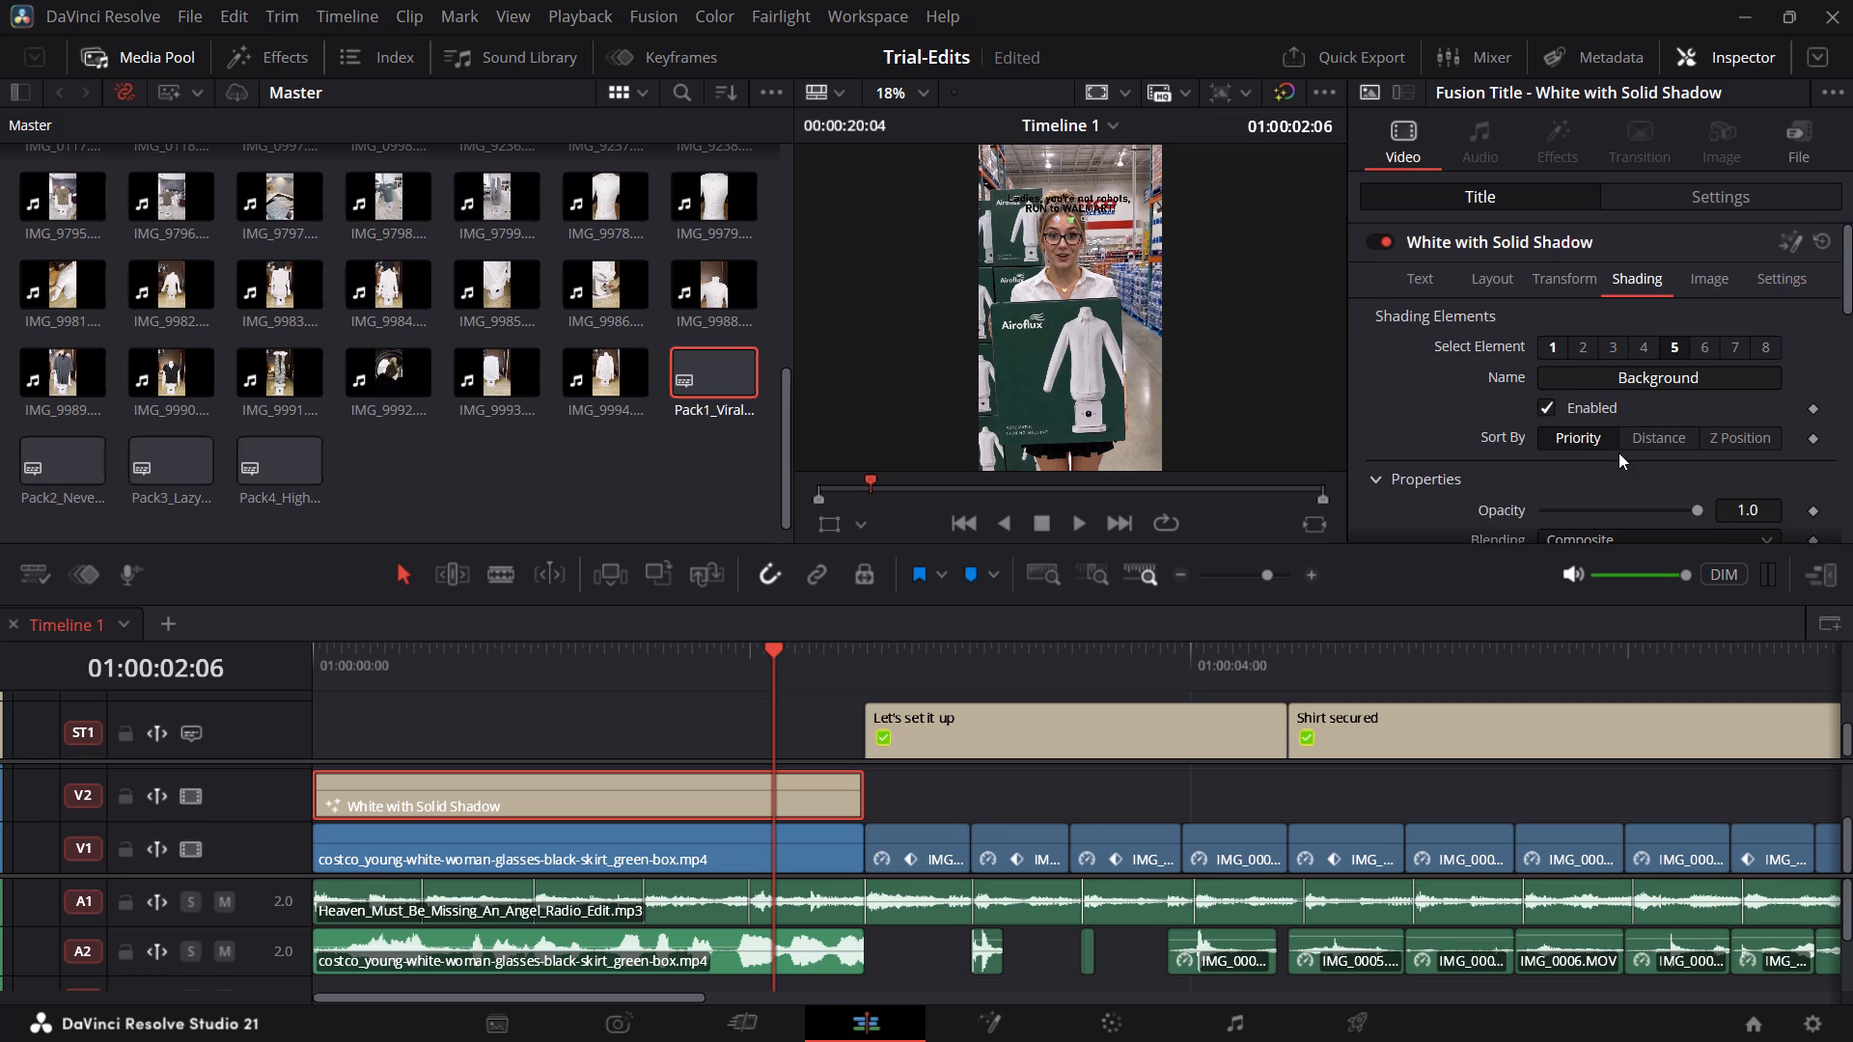
Give the Background shading element the filled-box appearance and apply it at Line level.
scroll(1623, 469, "down", 1)
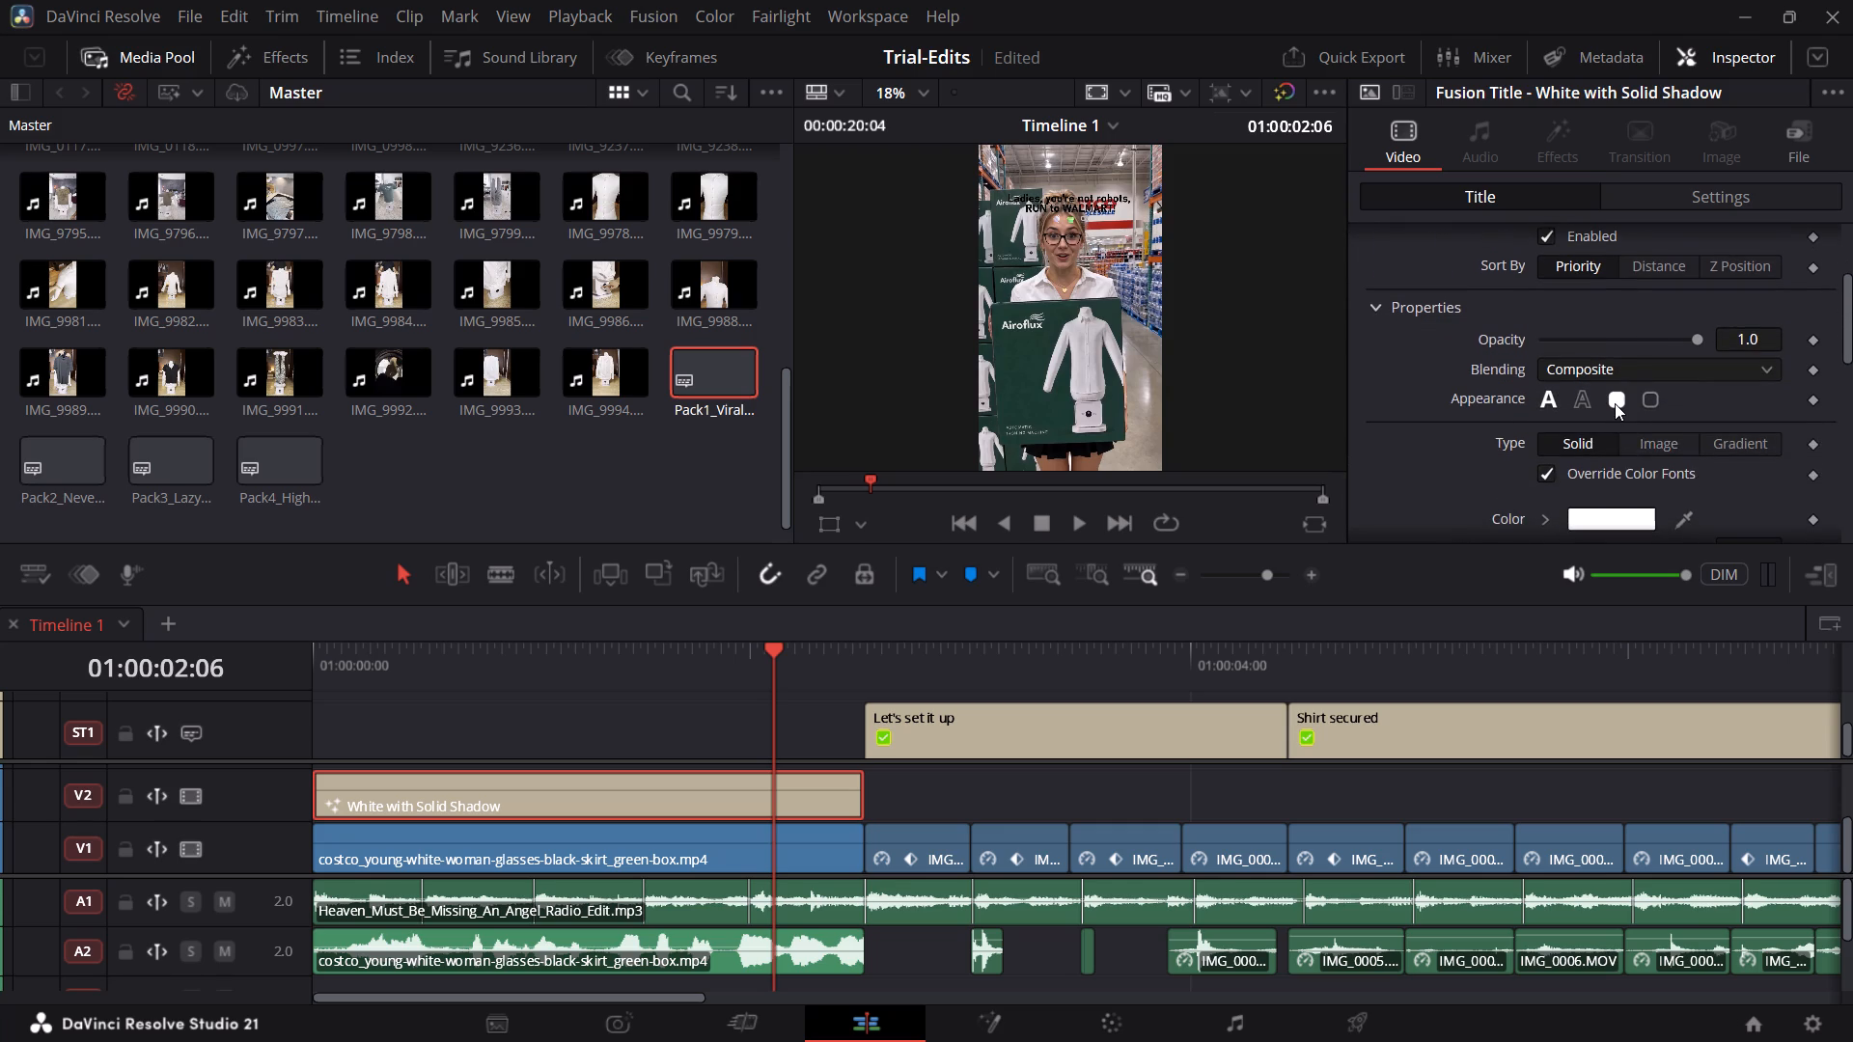
left_click(1615, 402)
left_click(1616, 462)
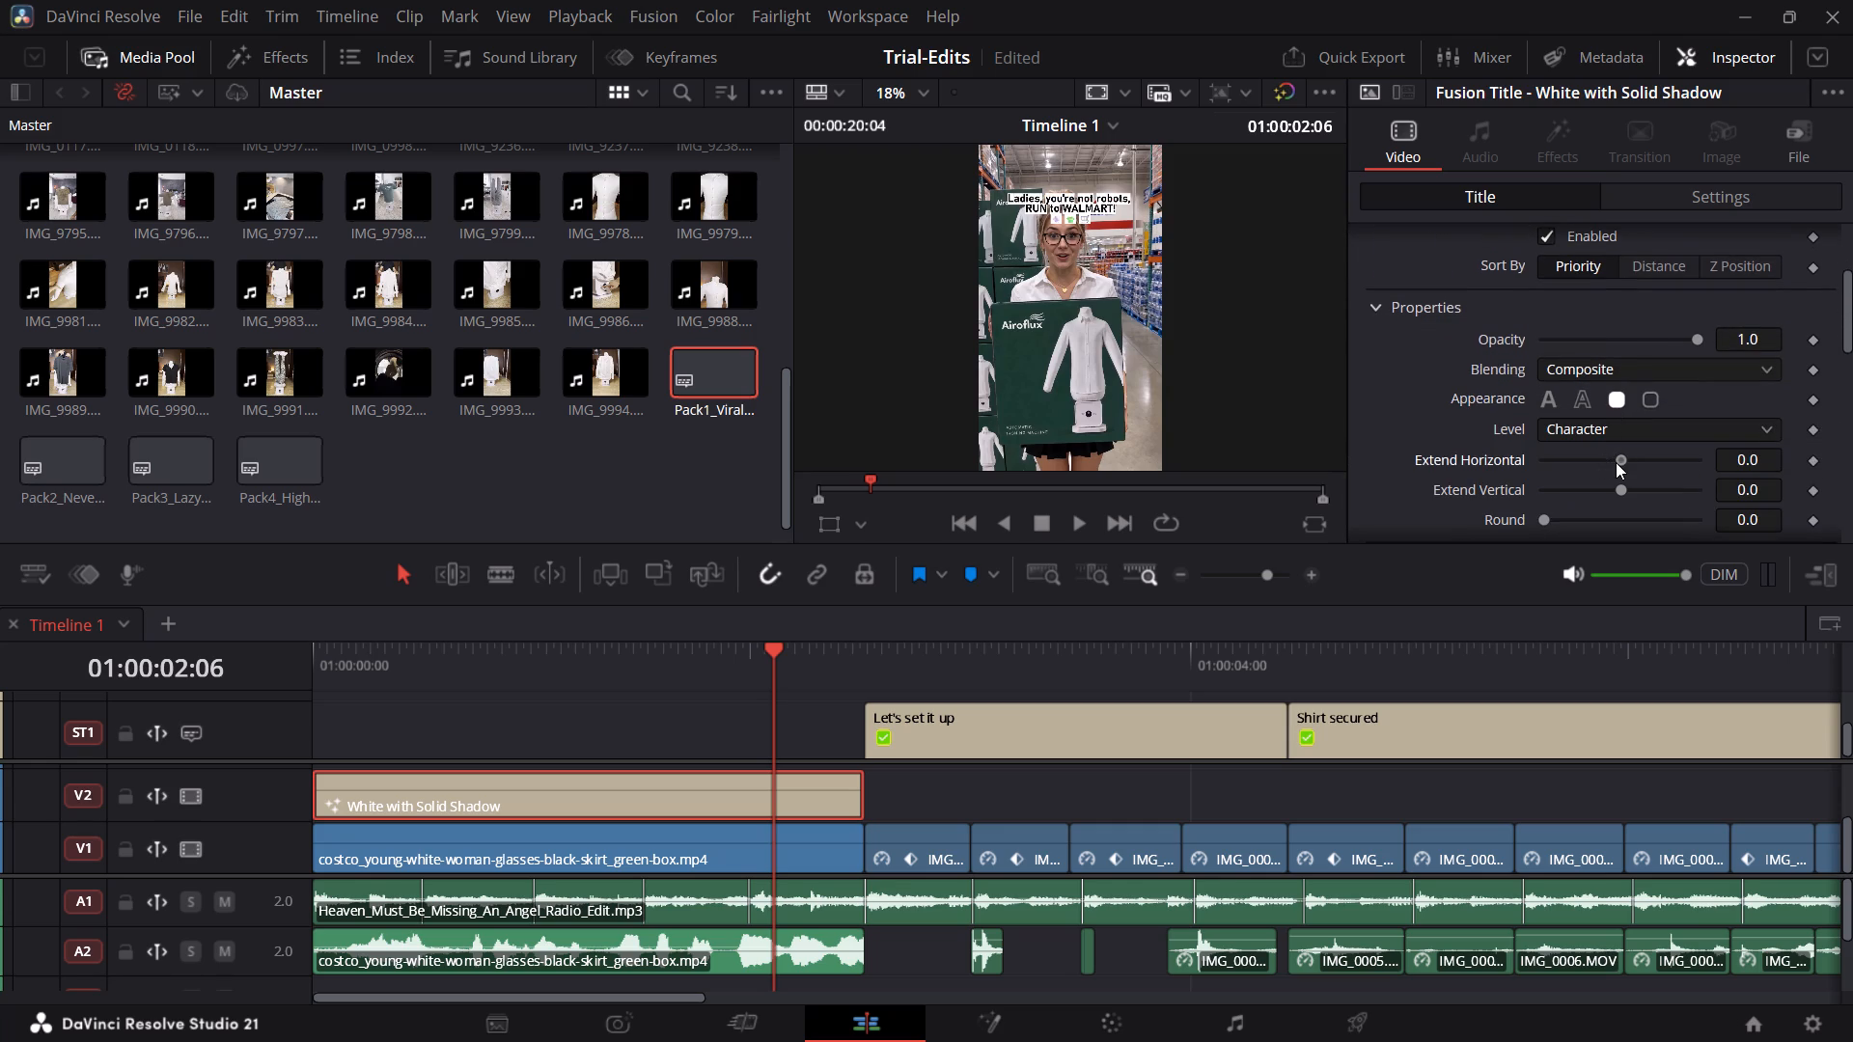
left_click(1636, 440)
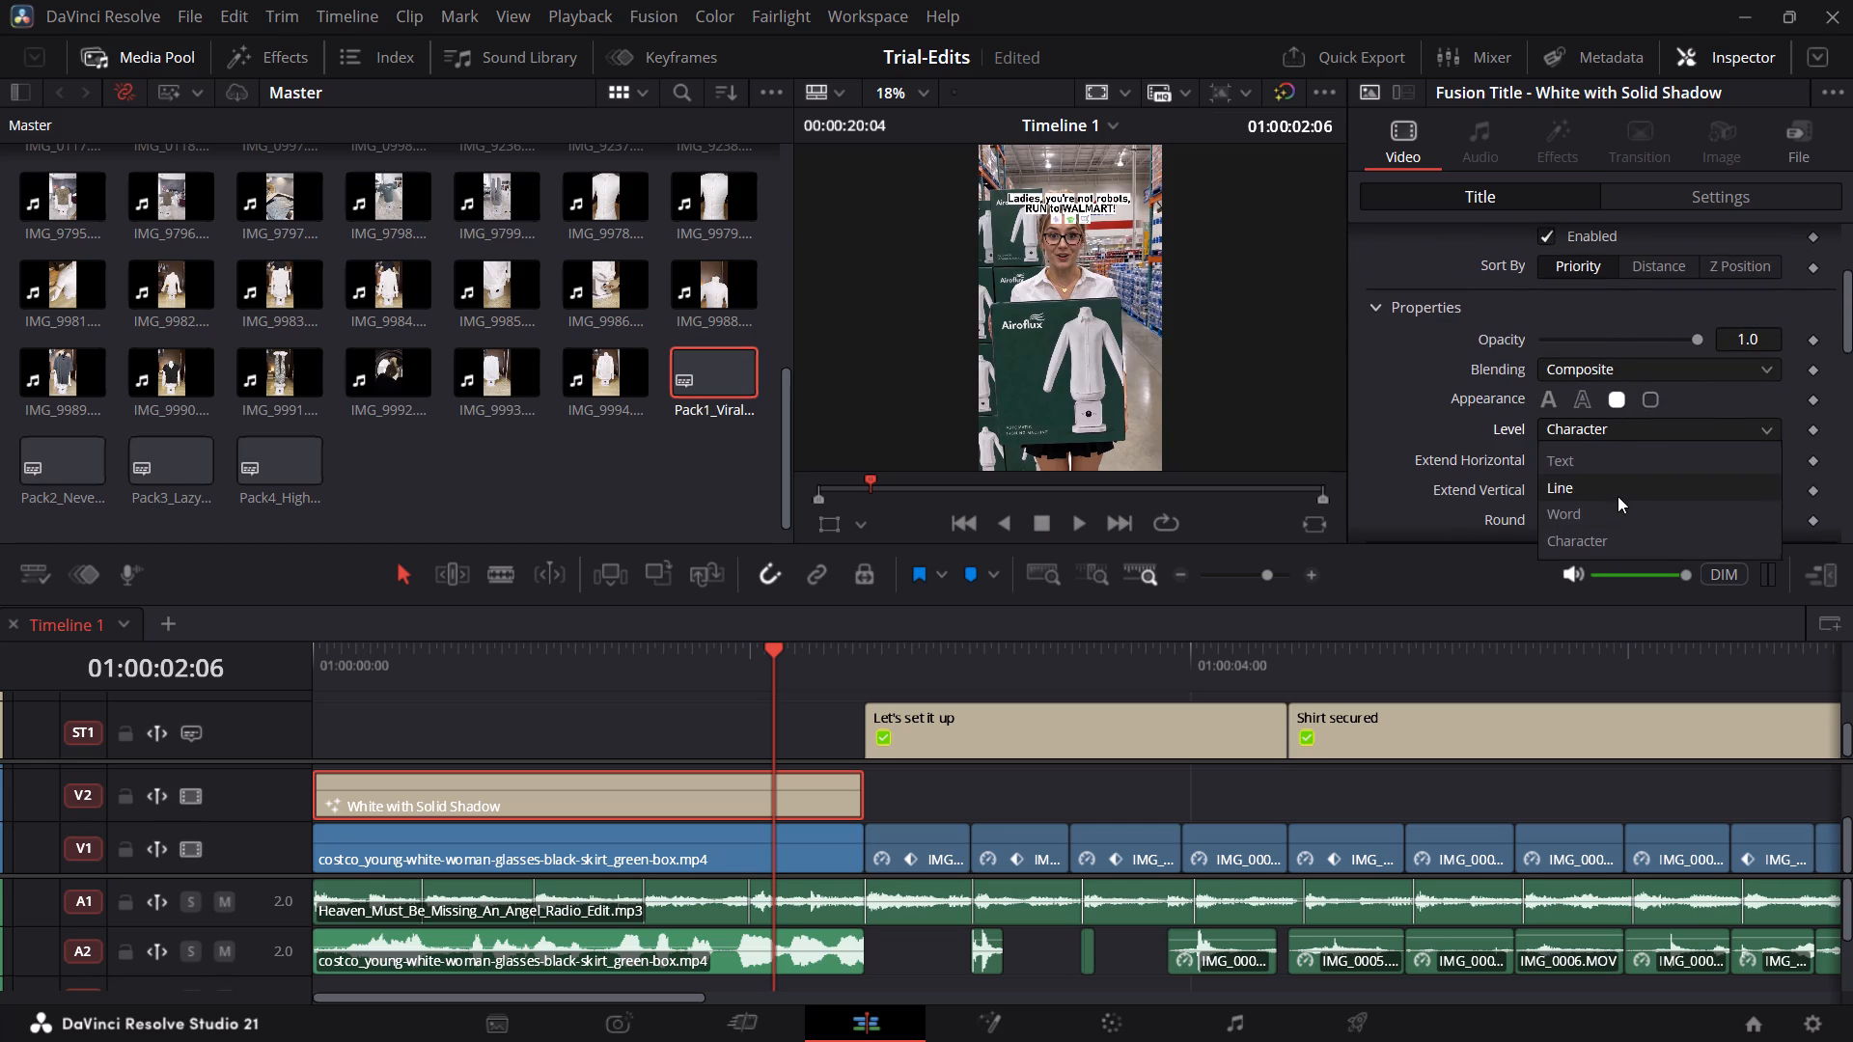
left_click(1618, 491)
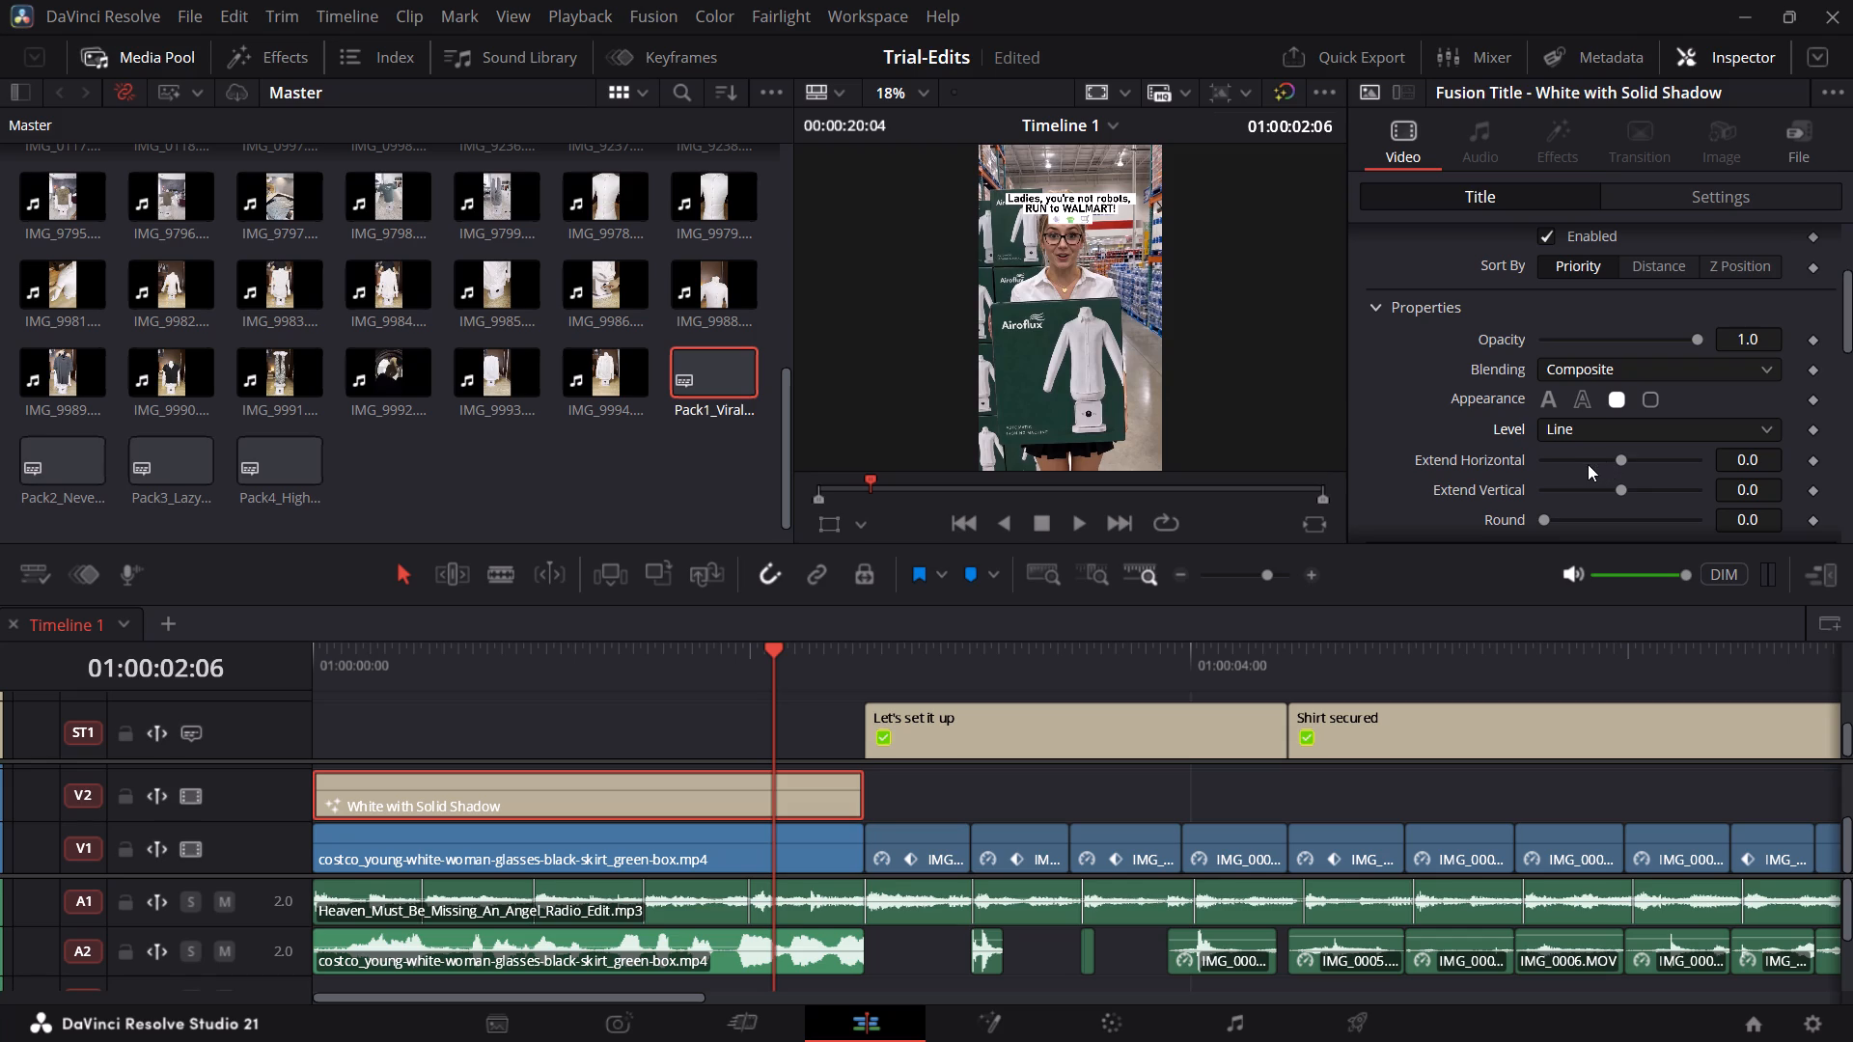
Widen the Background element's line boxes by setting Extend Horizontal to 0.25.
left_click_drag(1629, 459, 1654, 459)
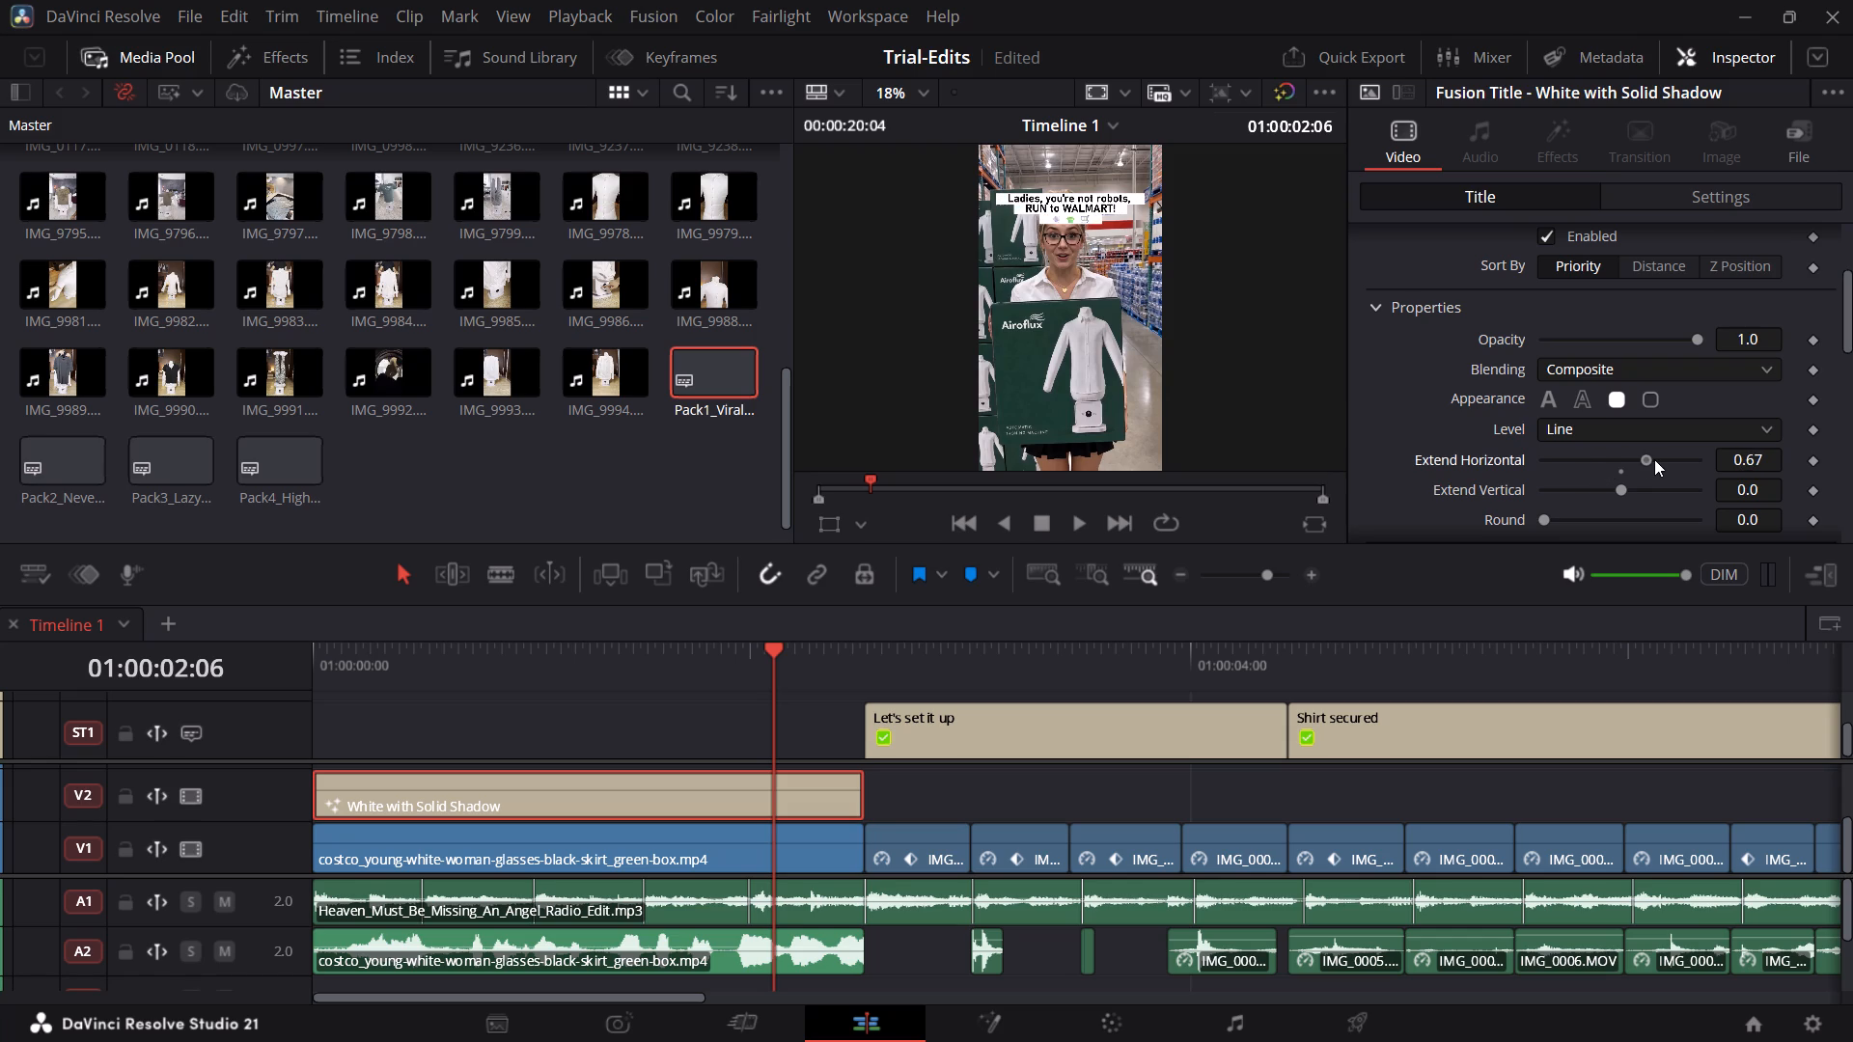
left_click_drag(1654, 459, 1642, 459)
left_click_drag(1642, 459, 1639, 459)
Check the Background element's fill colour and round its box corners to about 0.173.
scroll(1529, 480, "down", 1)
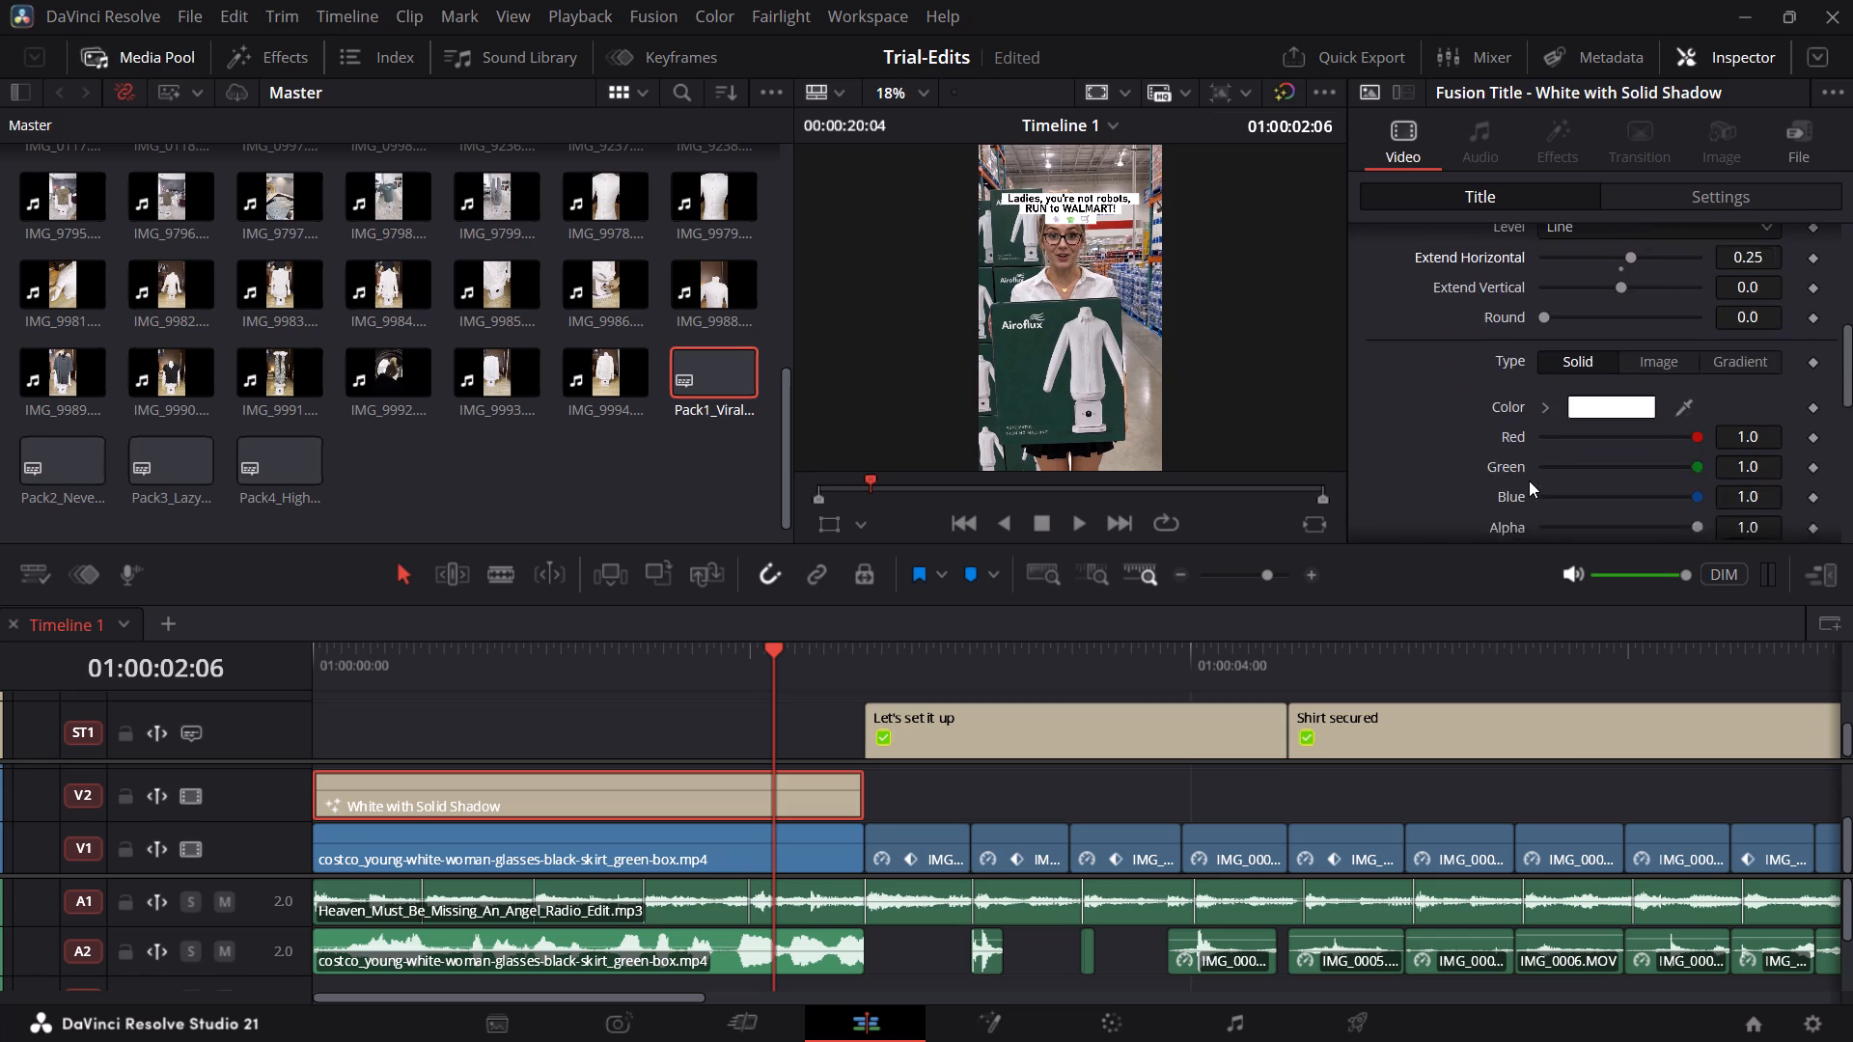
scroll(1529, 480, "down", 1)
left_click(1630, 379)
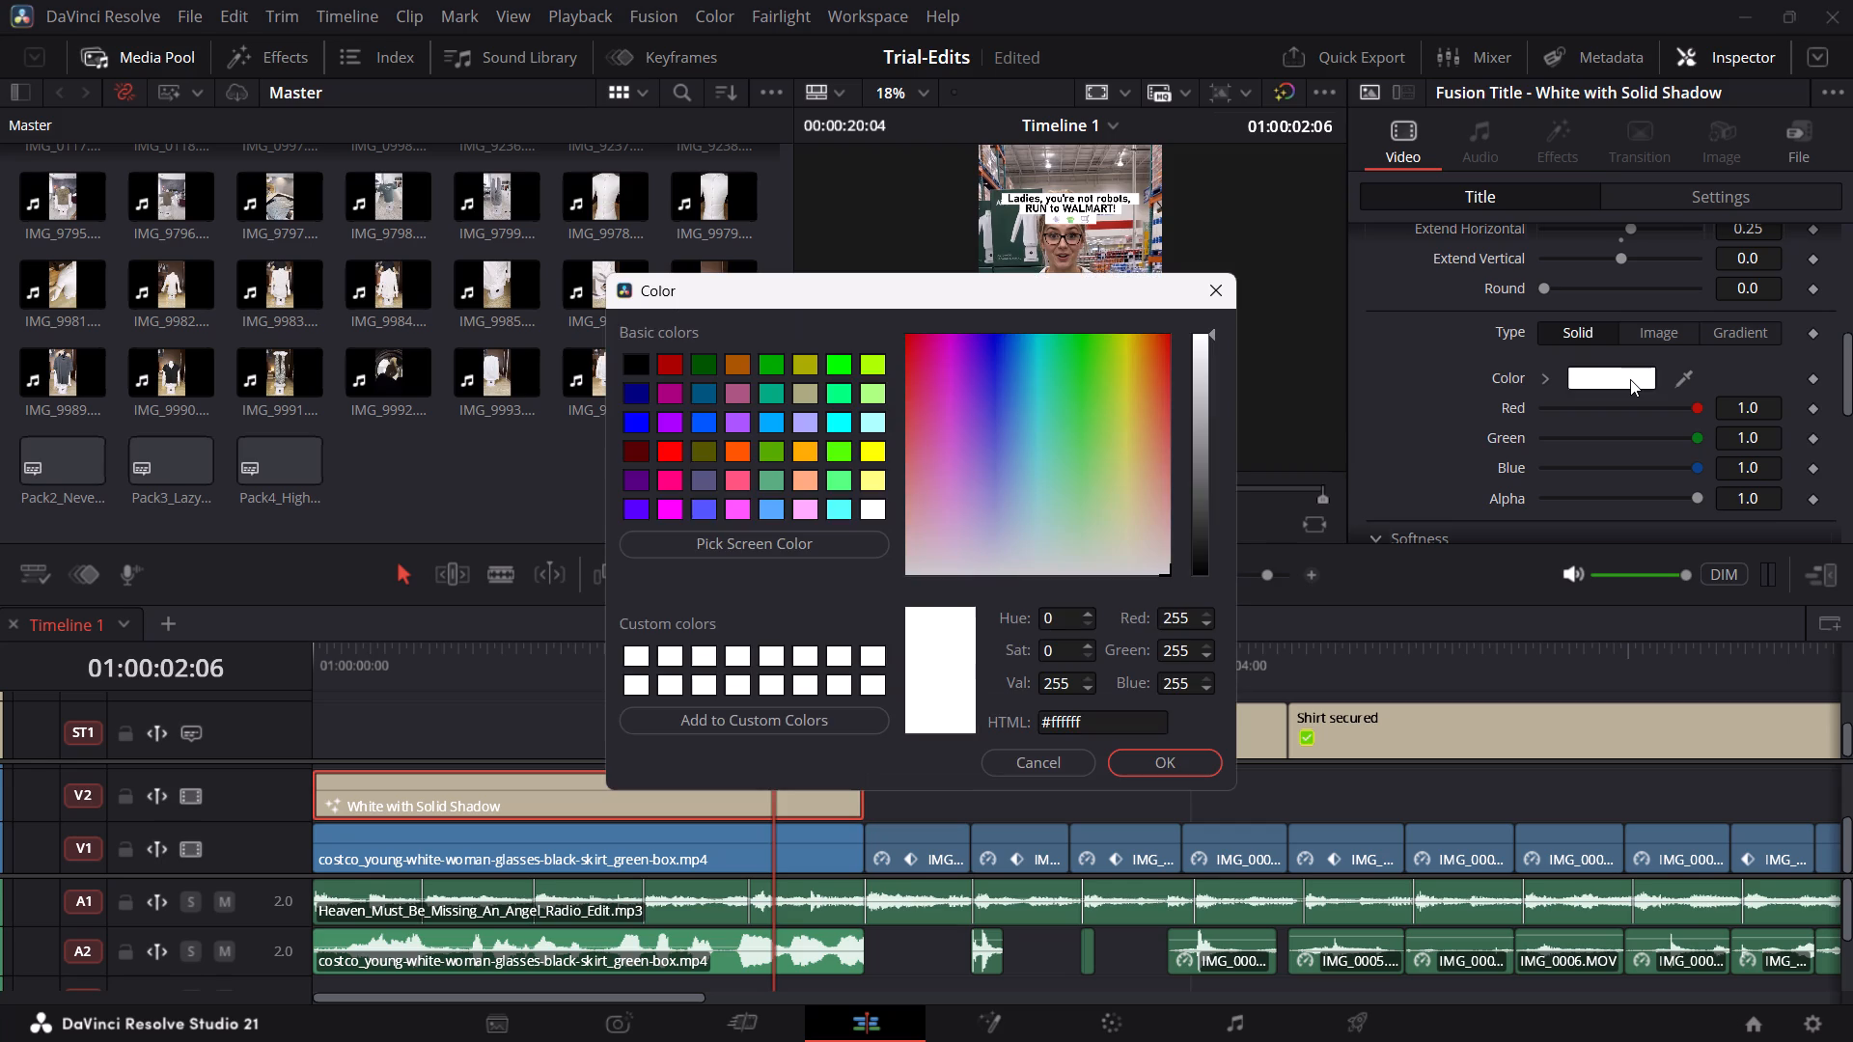
left_click(1215, 288)
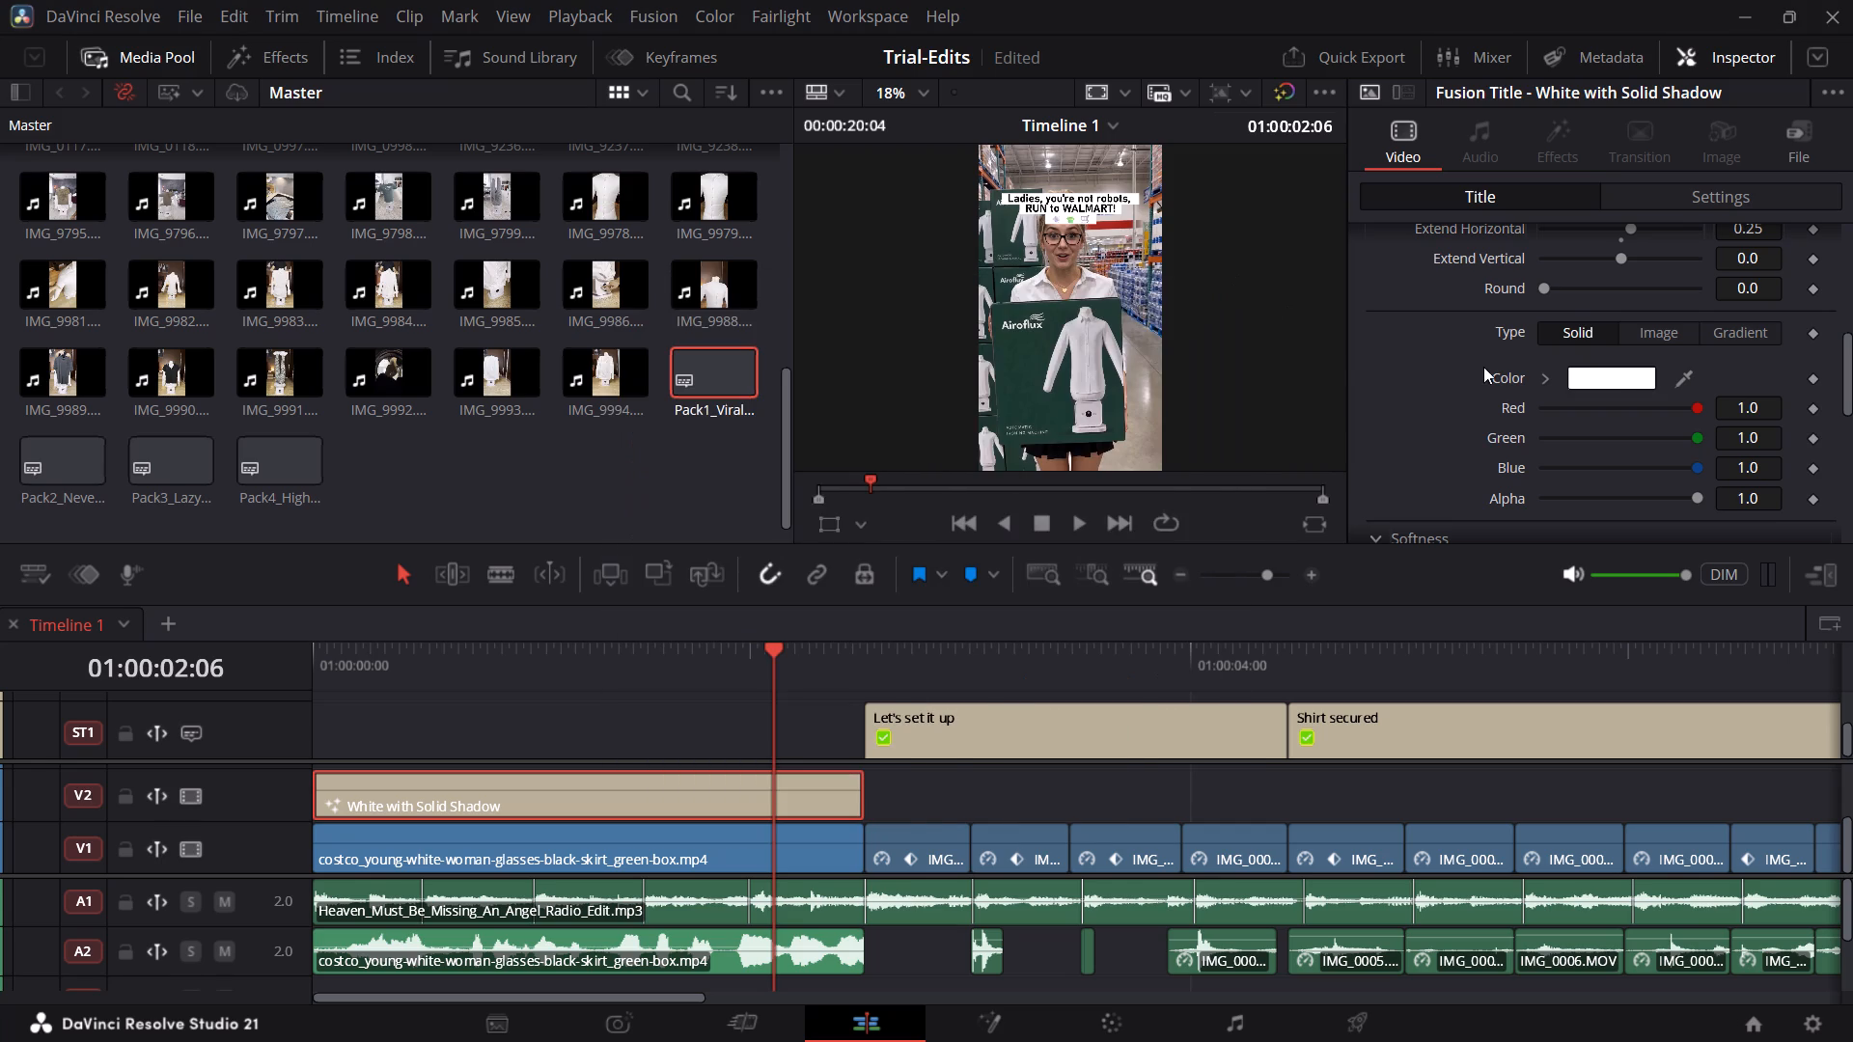
left_click_drag(1543, 286, 1576, 286)
left_click_drag(1576, 286, 1583, 283)
left_click_drag(1583, 283, 1570, 287)
Increase the height of the Background element's line boxes by setting Extend Vertical to 0.1.
scroll(1505, 325, "up", 1)
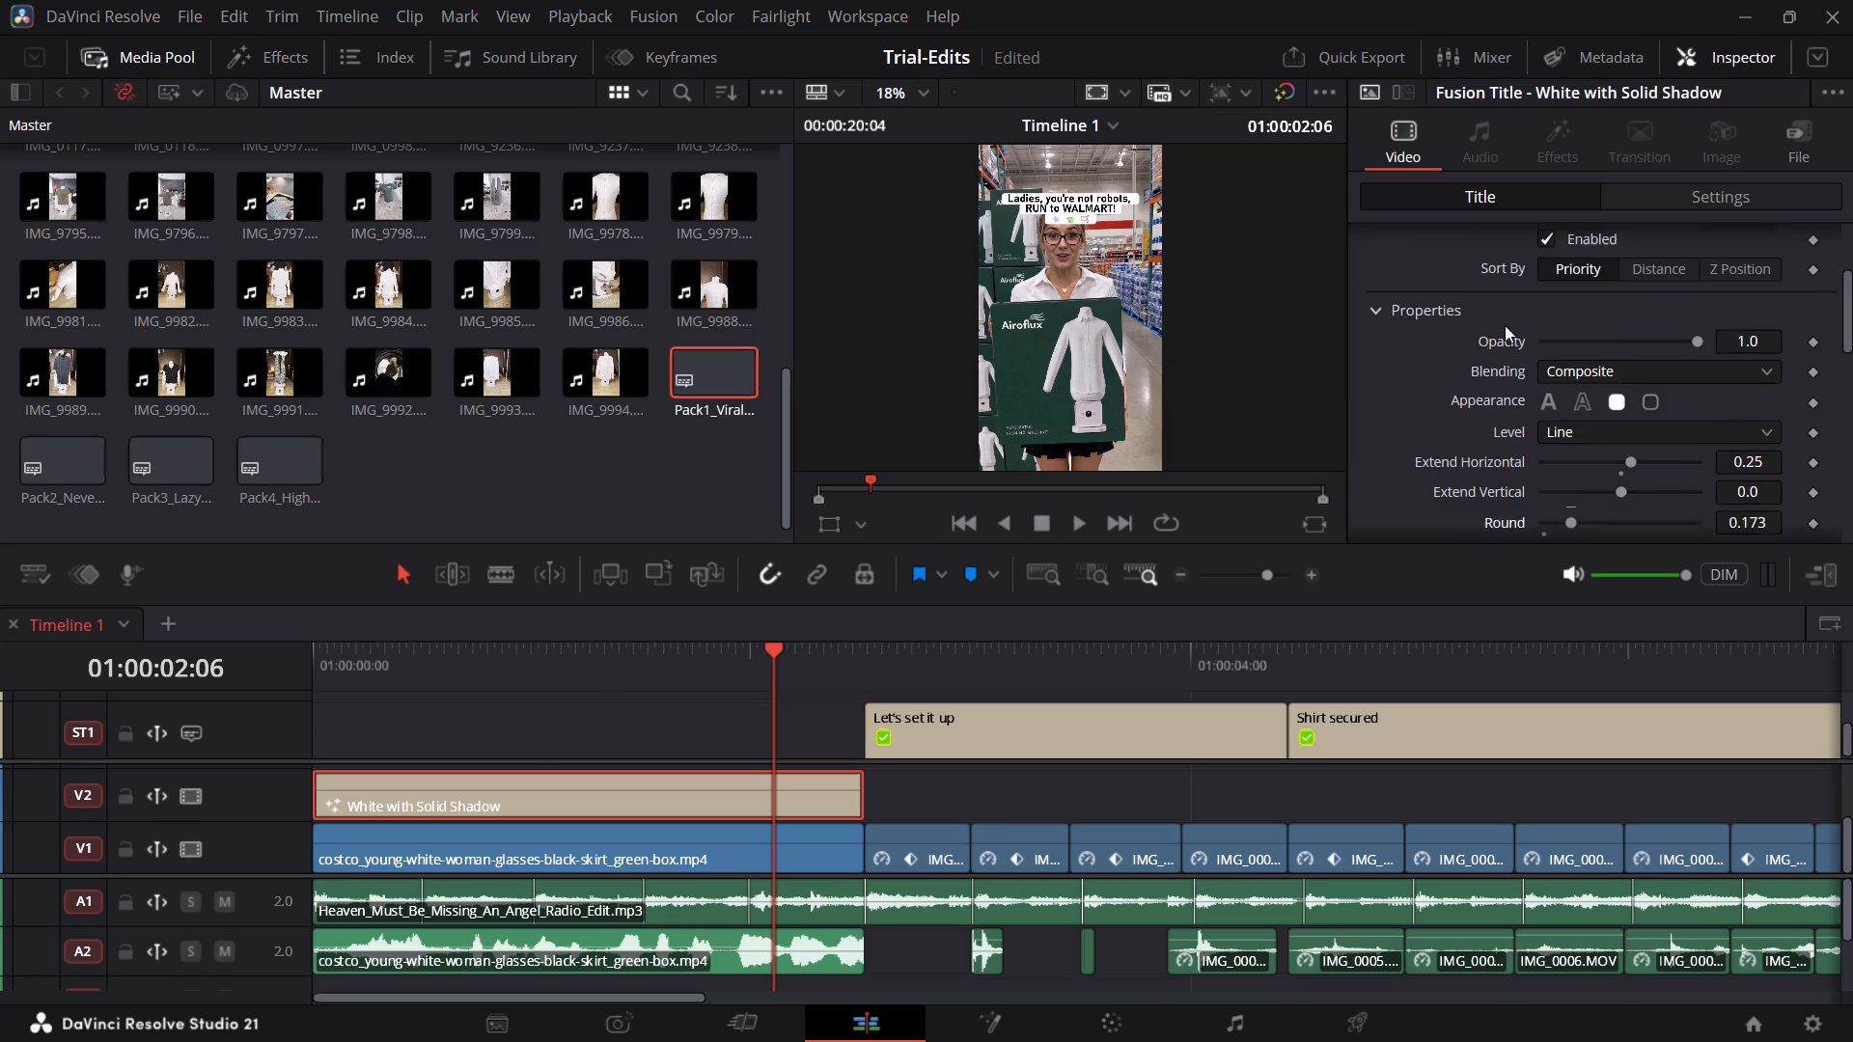
scroll(1505, 325, "up", 1)
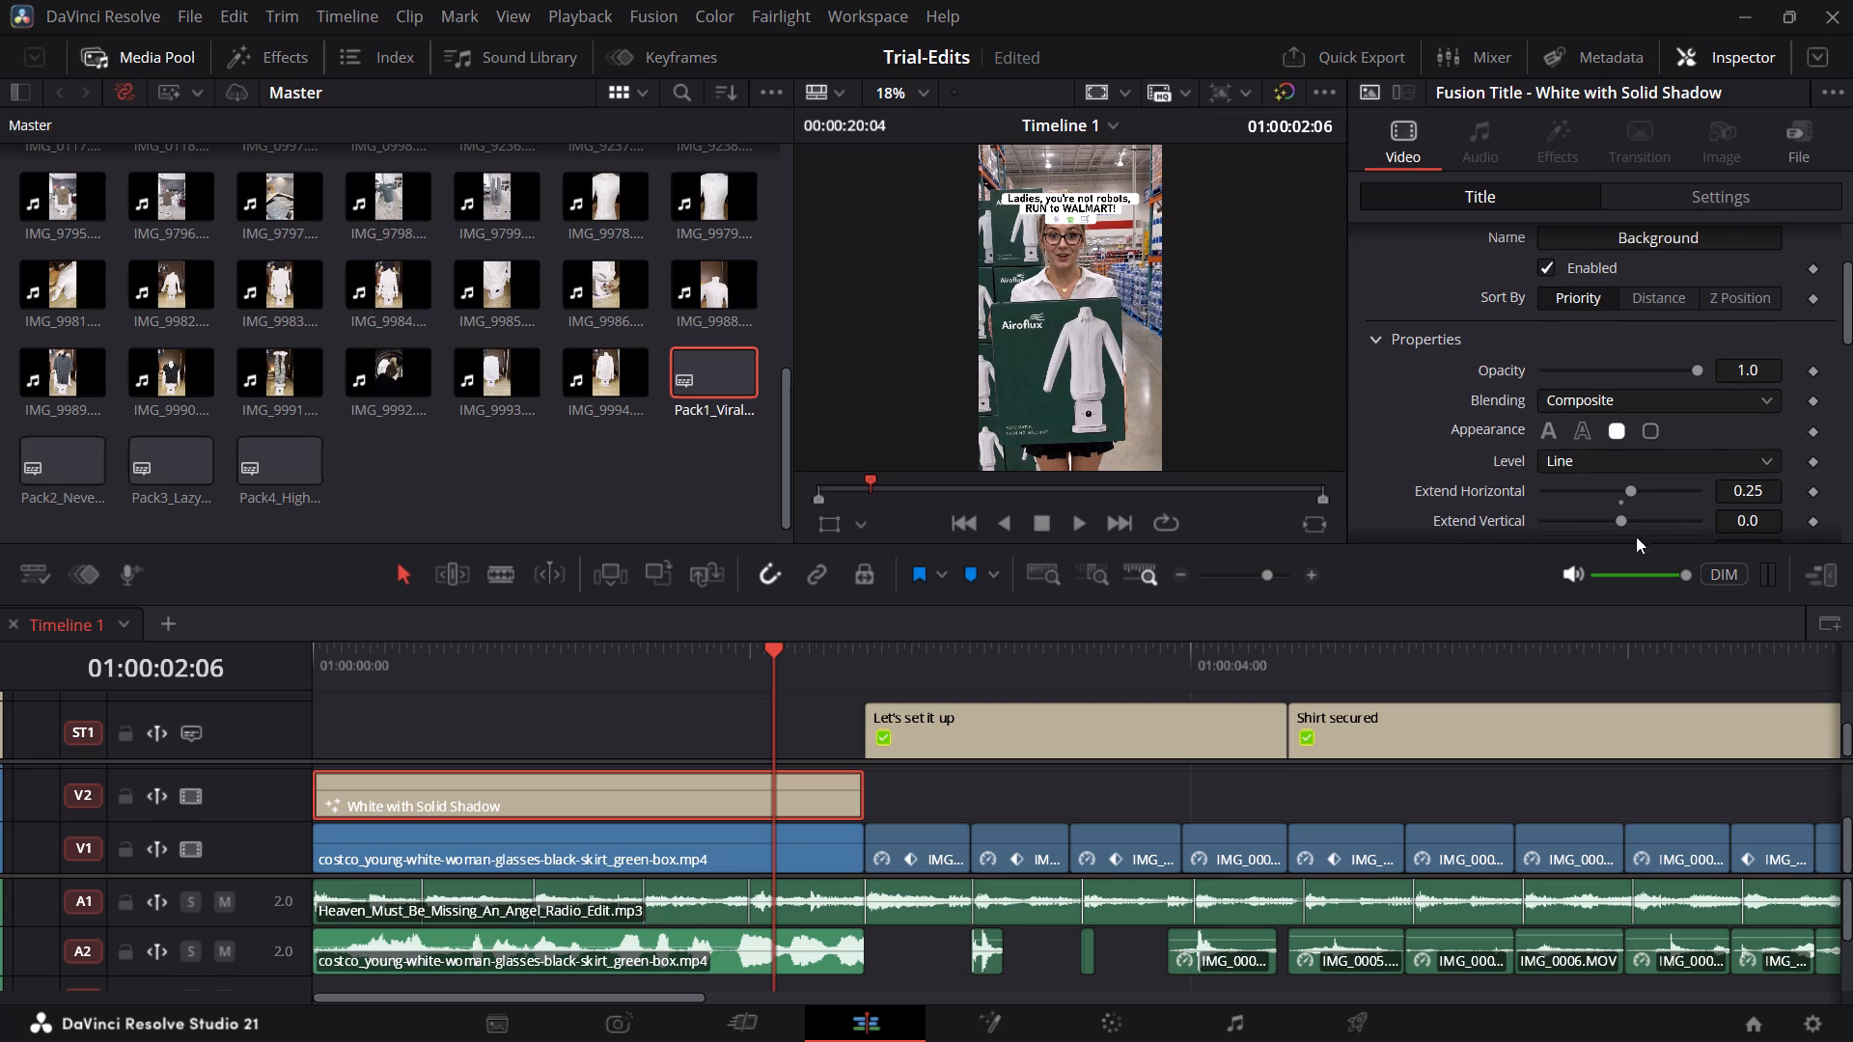
left_click(1616, 519)
Preview the title with its rounded line boxes in full screen.
scroll(1466, 547, "down", 1)
key("ctrl+f")
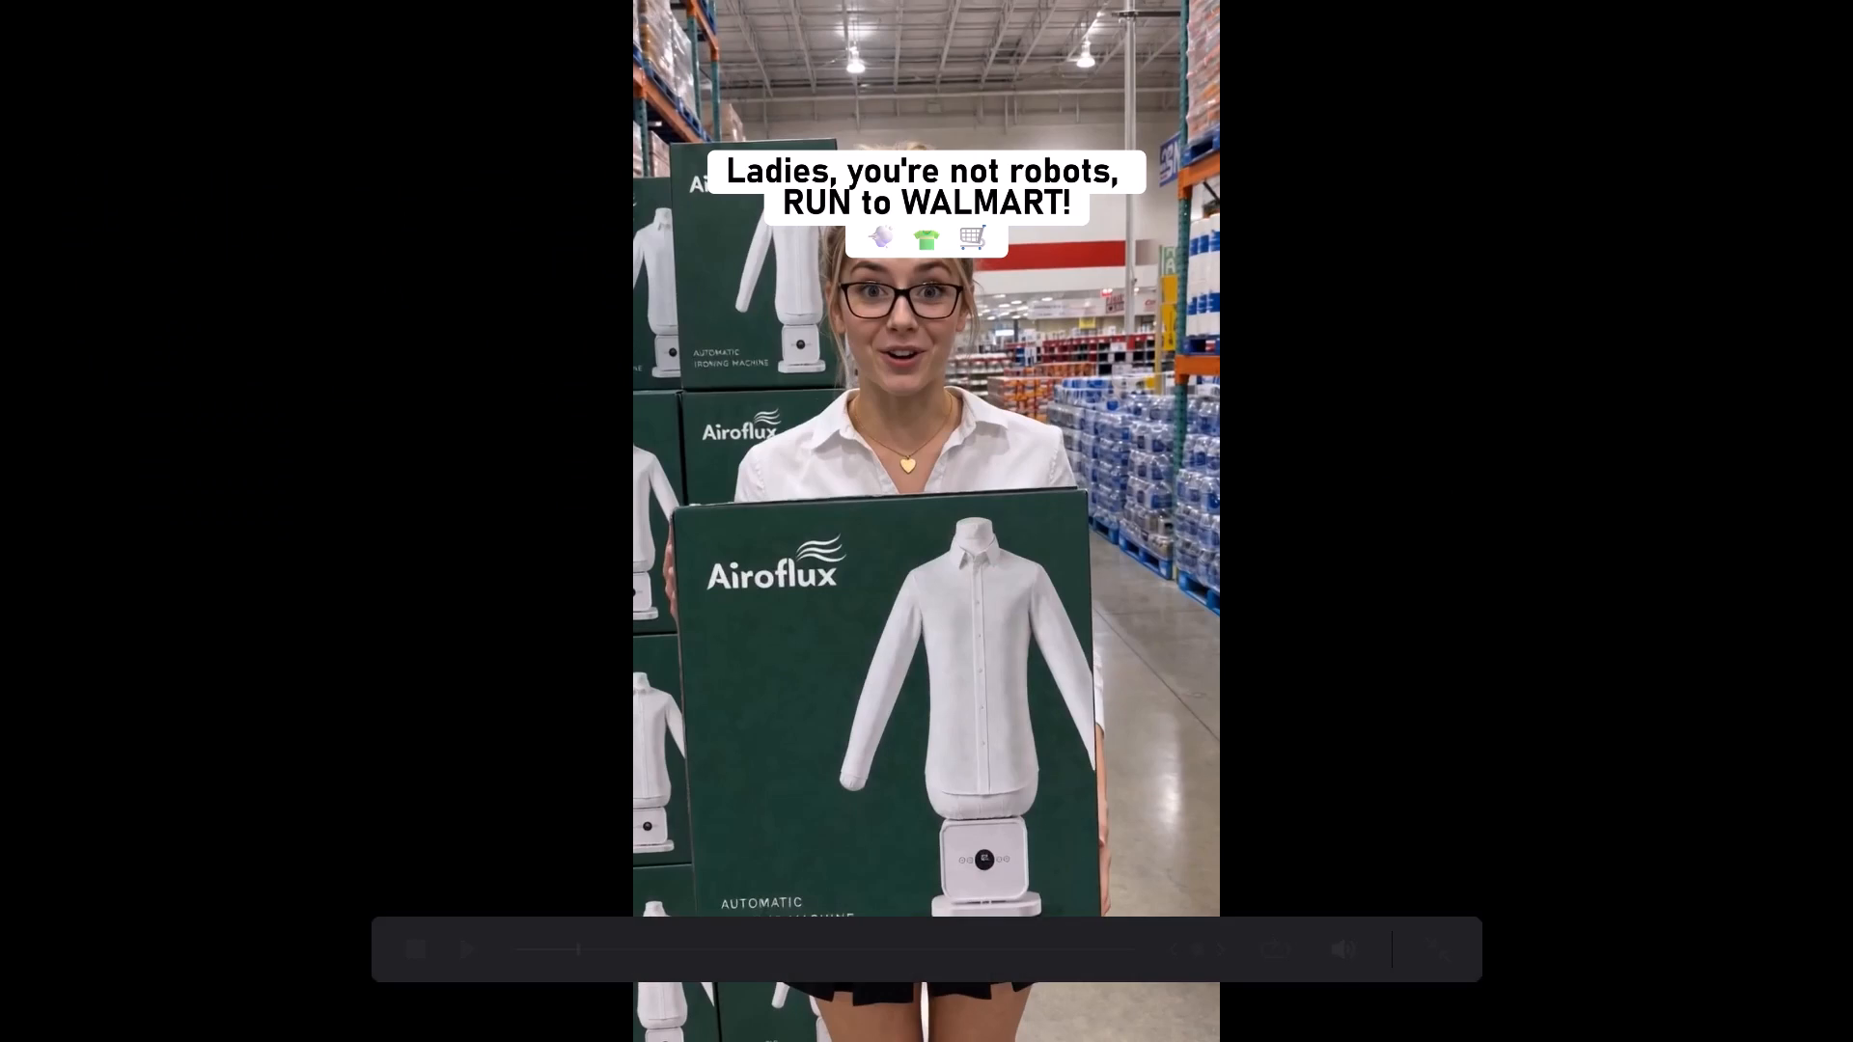
key("alt+Tab")
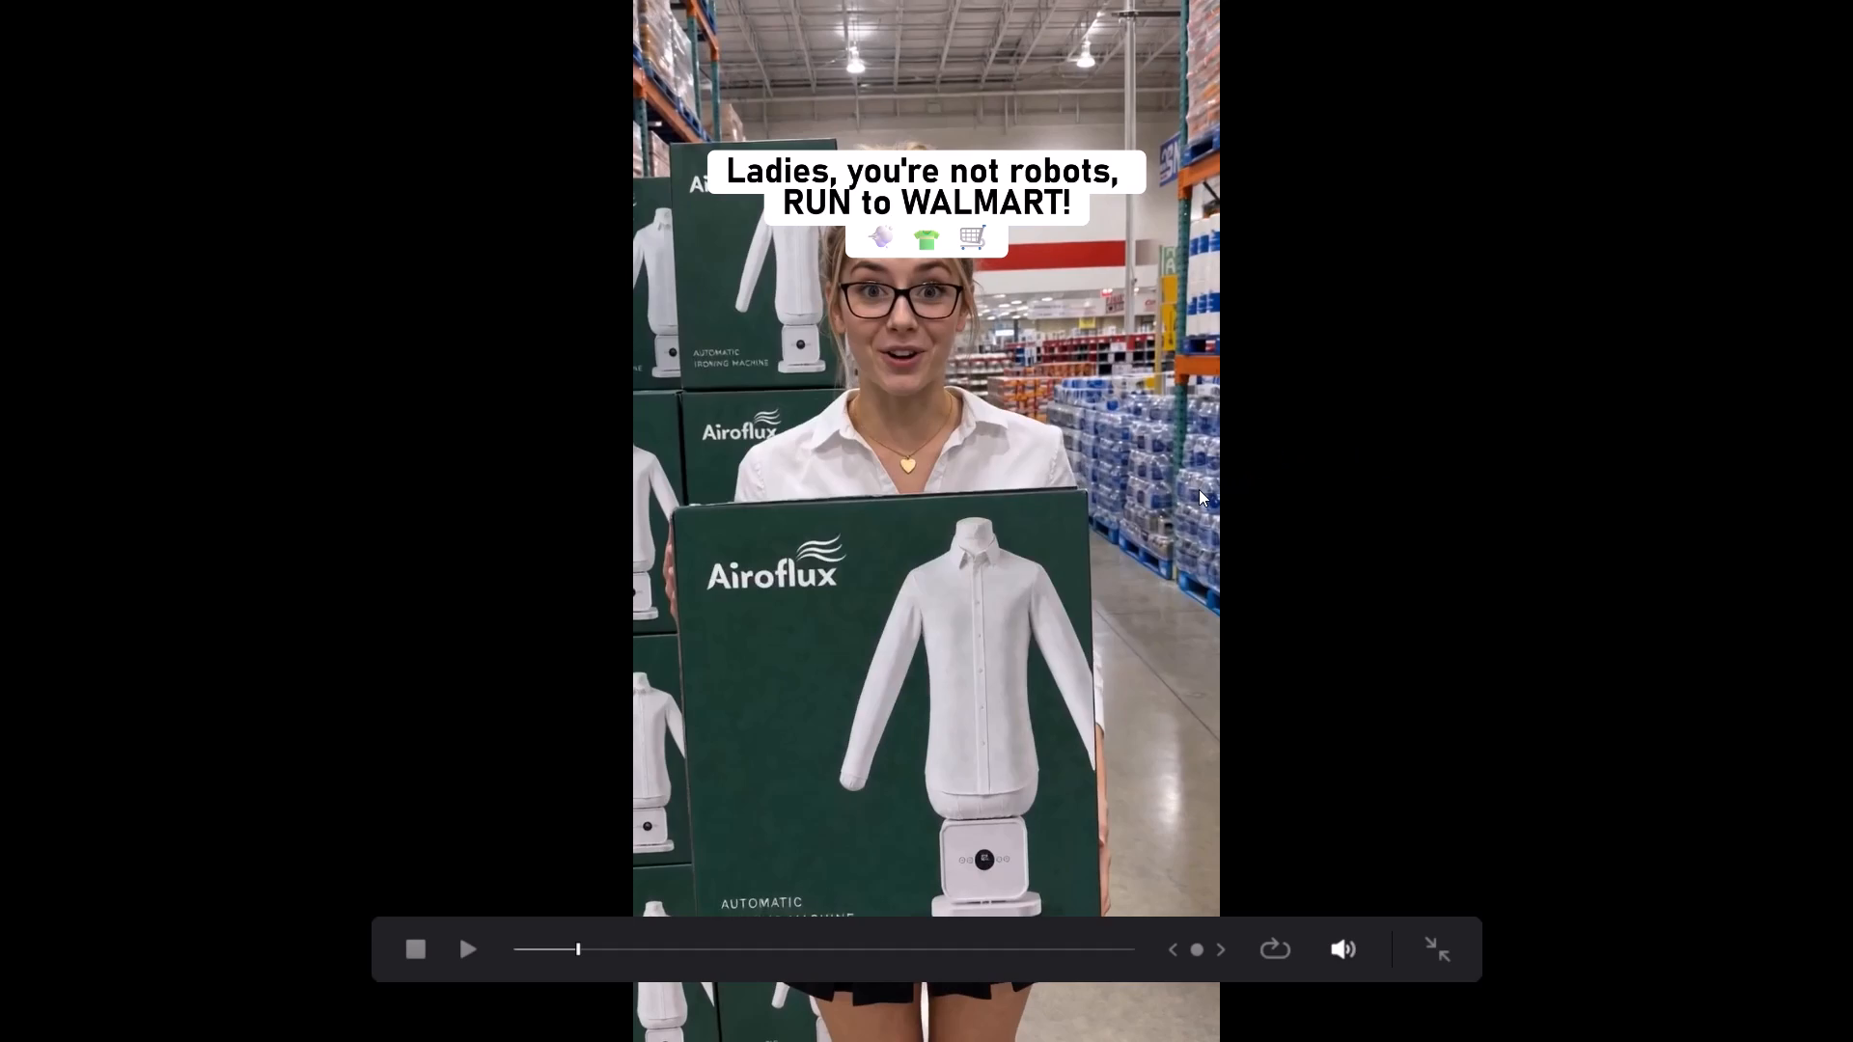
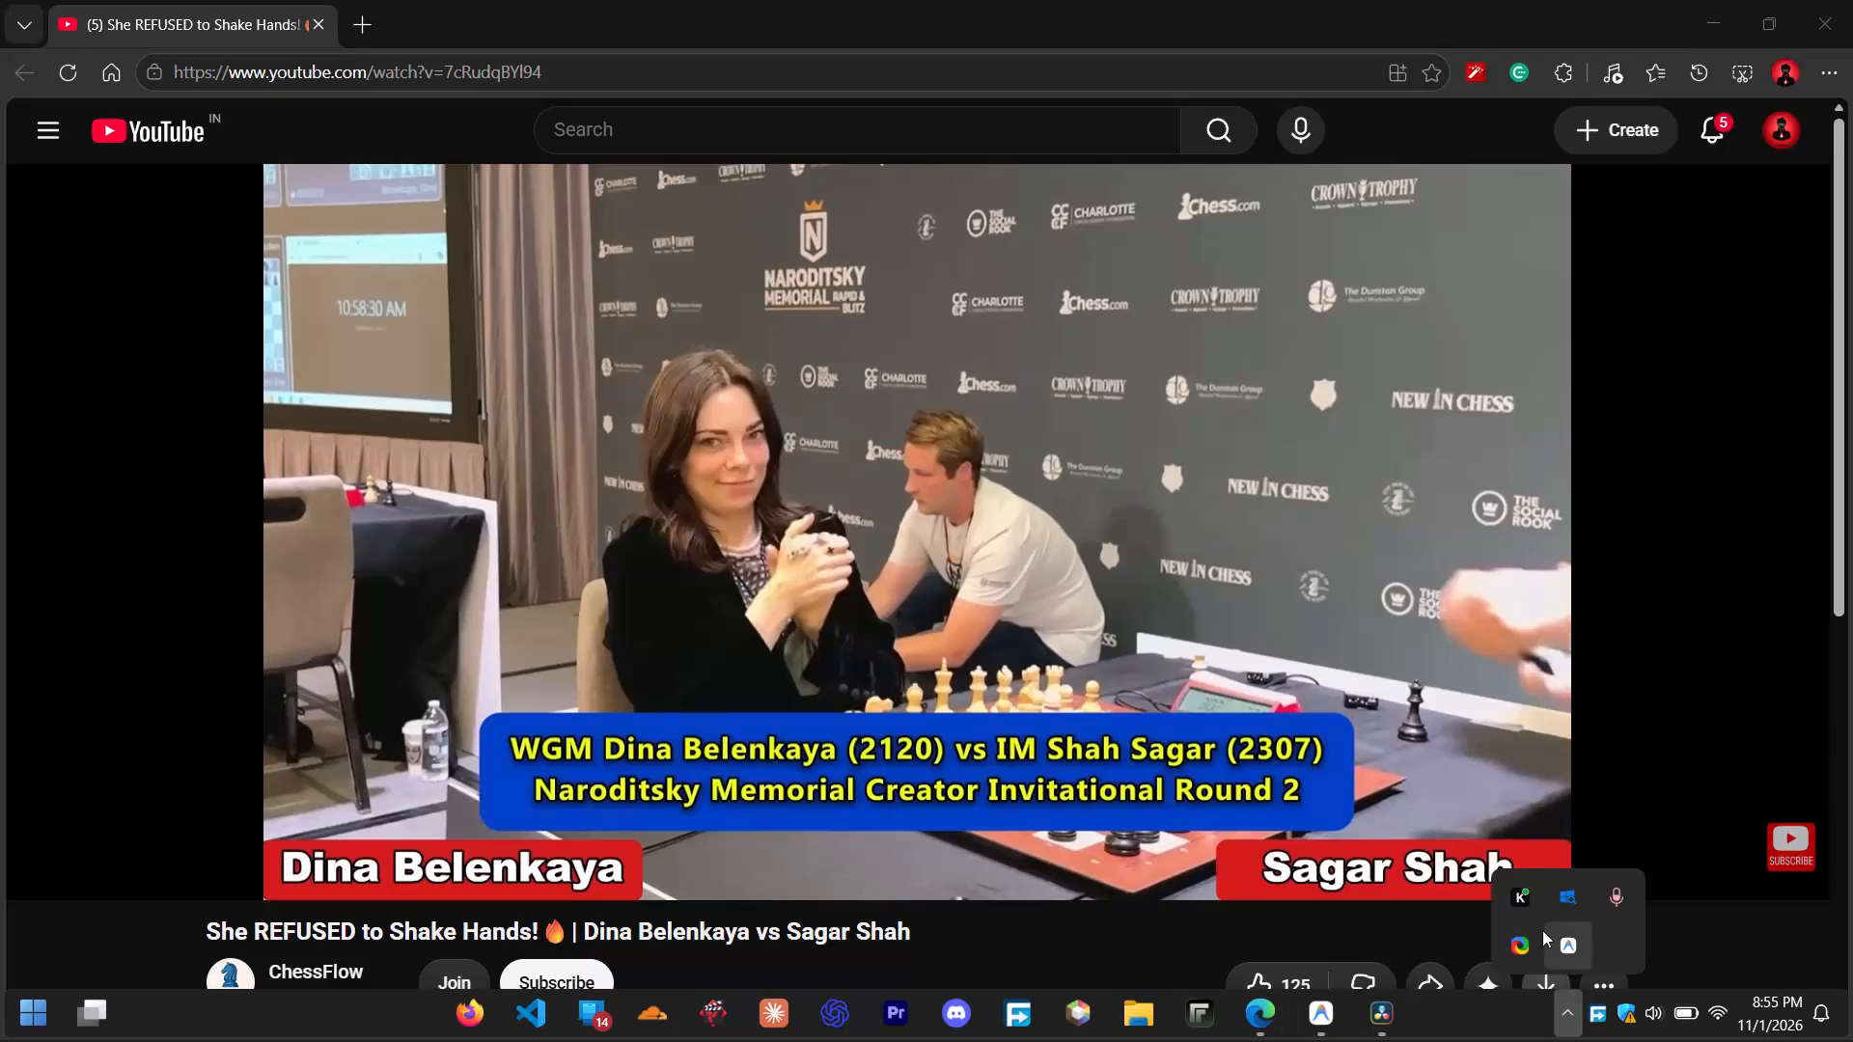
Switch to File Explorer, open the recent AQOV… video from Trial-Edit1, and examine its opening caption's line boxes in full screen.
left_click(1405, 945)
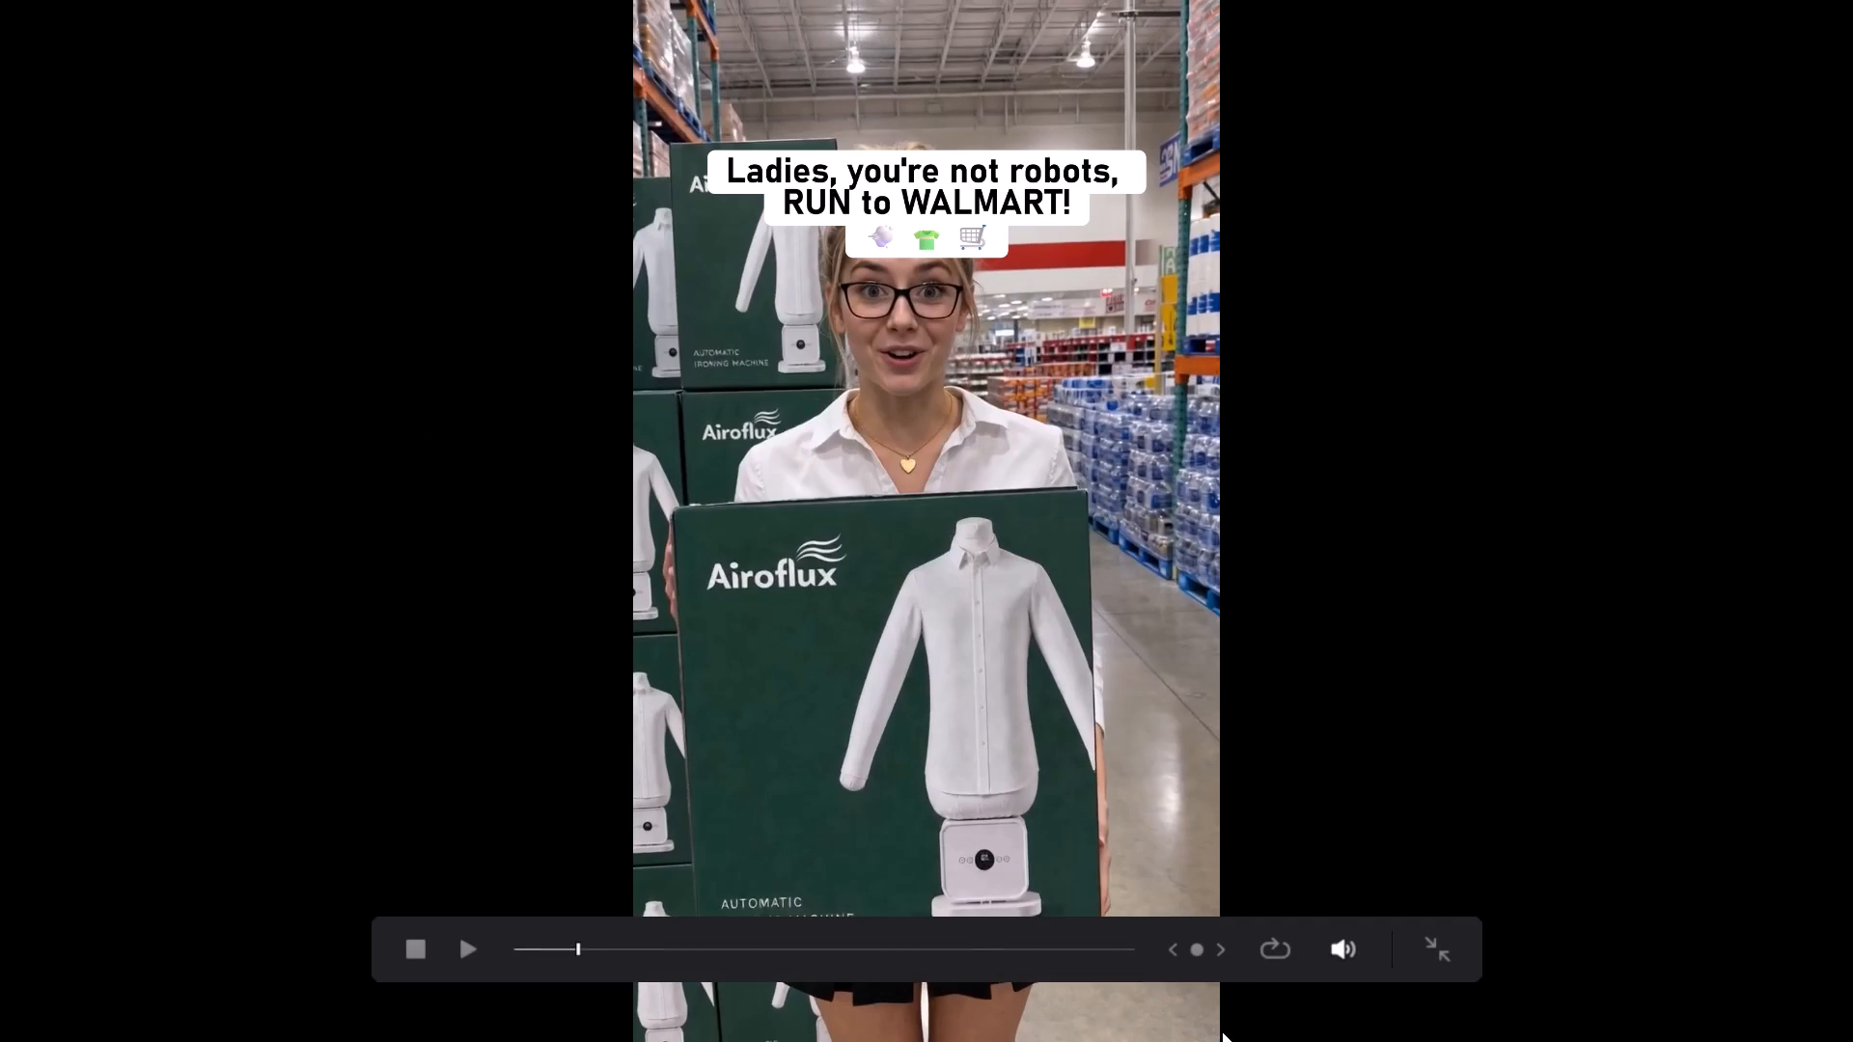
left_click(1146, 1016)
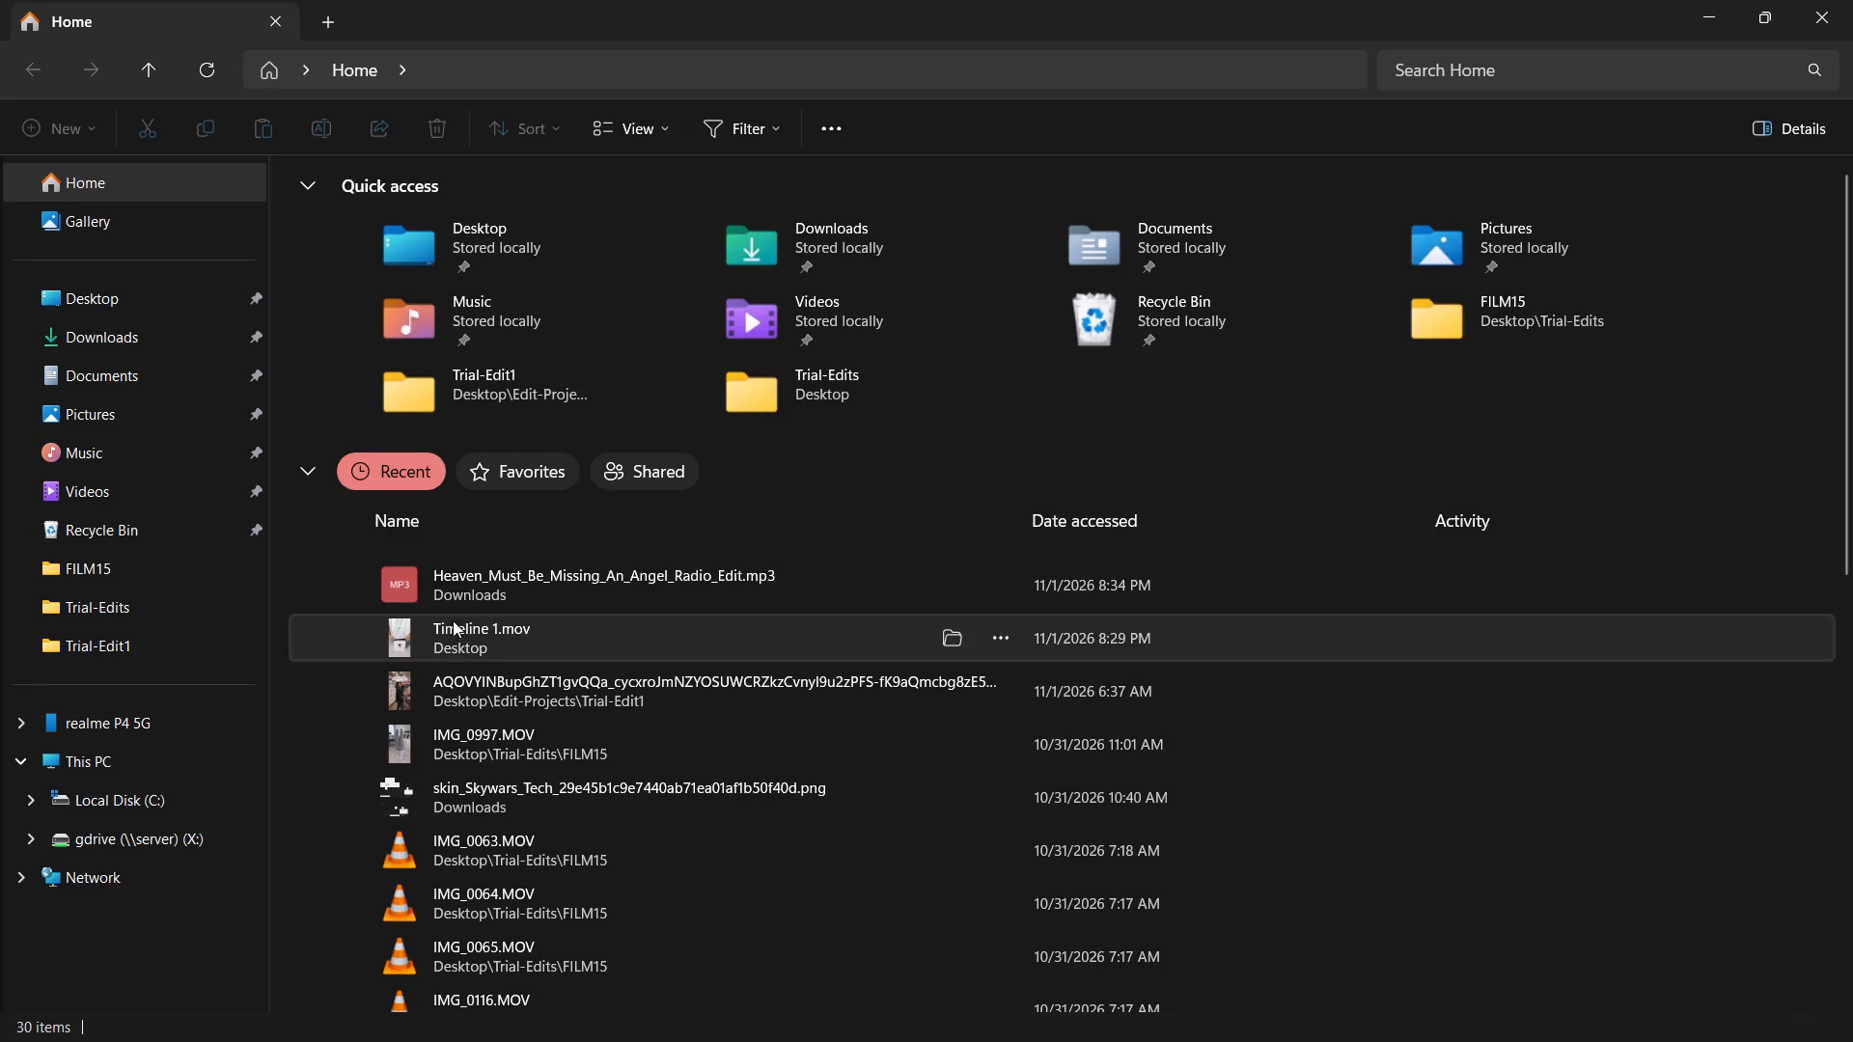
double_click(447, 692)
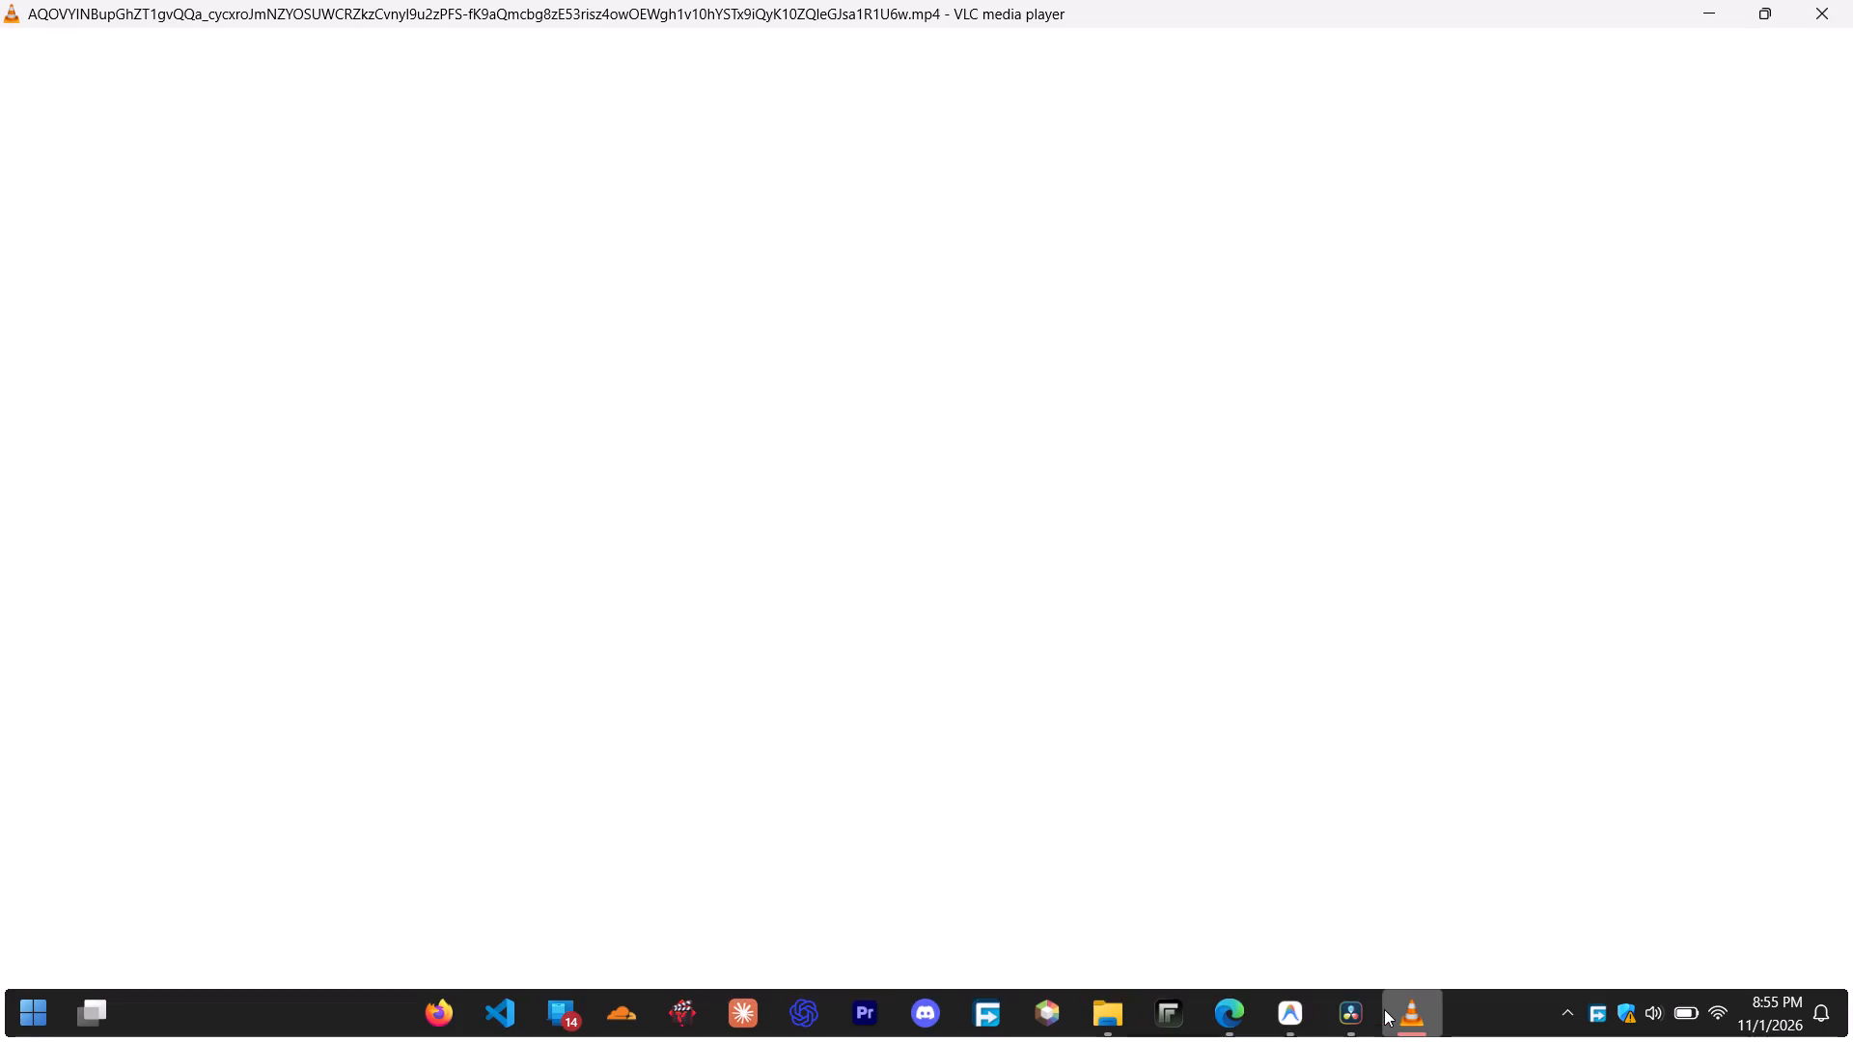
double_click(1163, 761)
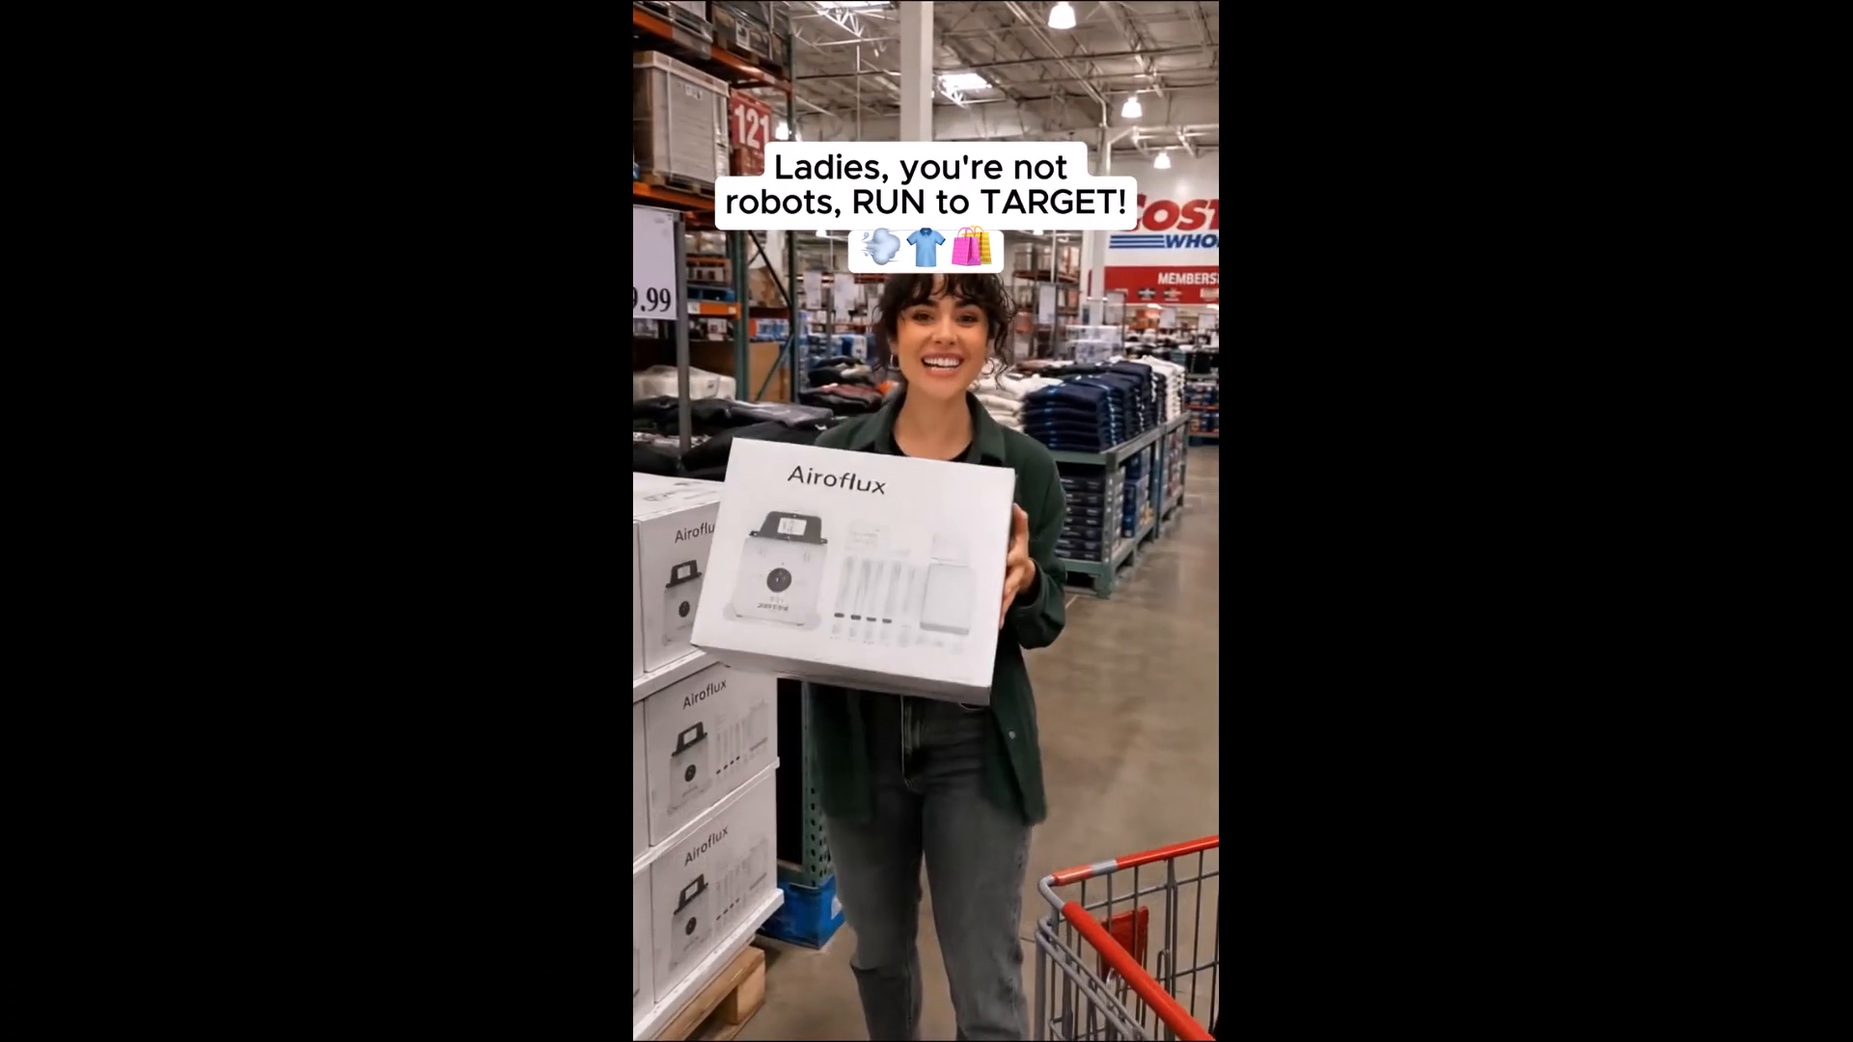
key("space")
key("alt+Tab")
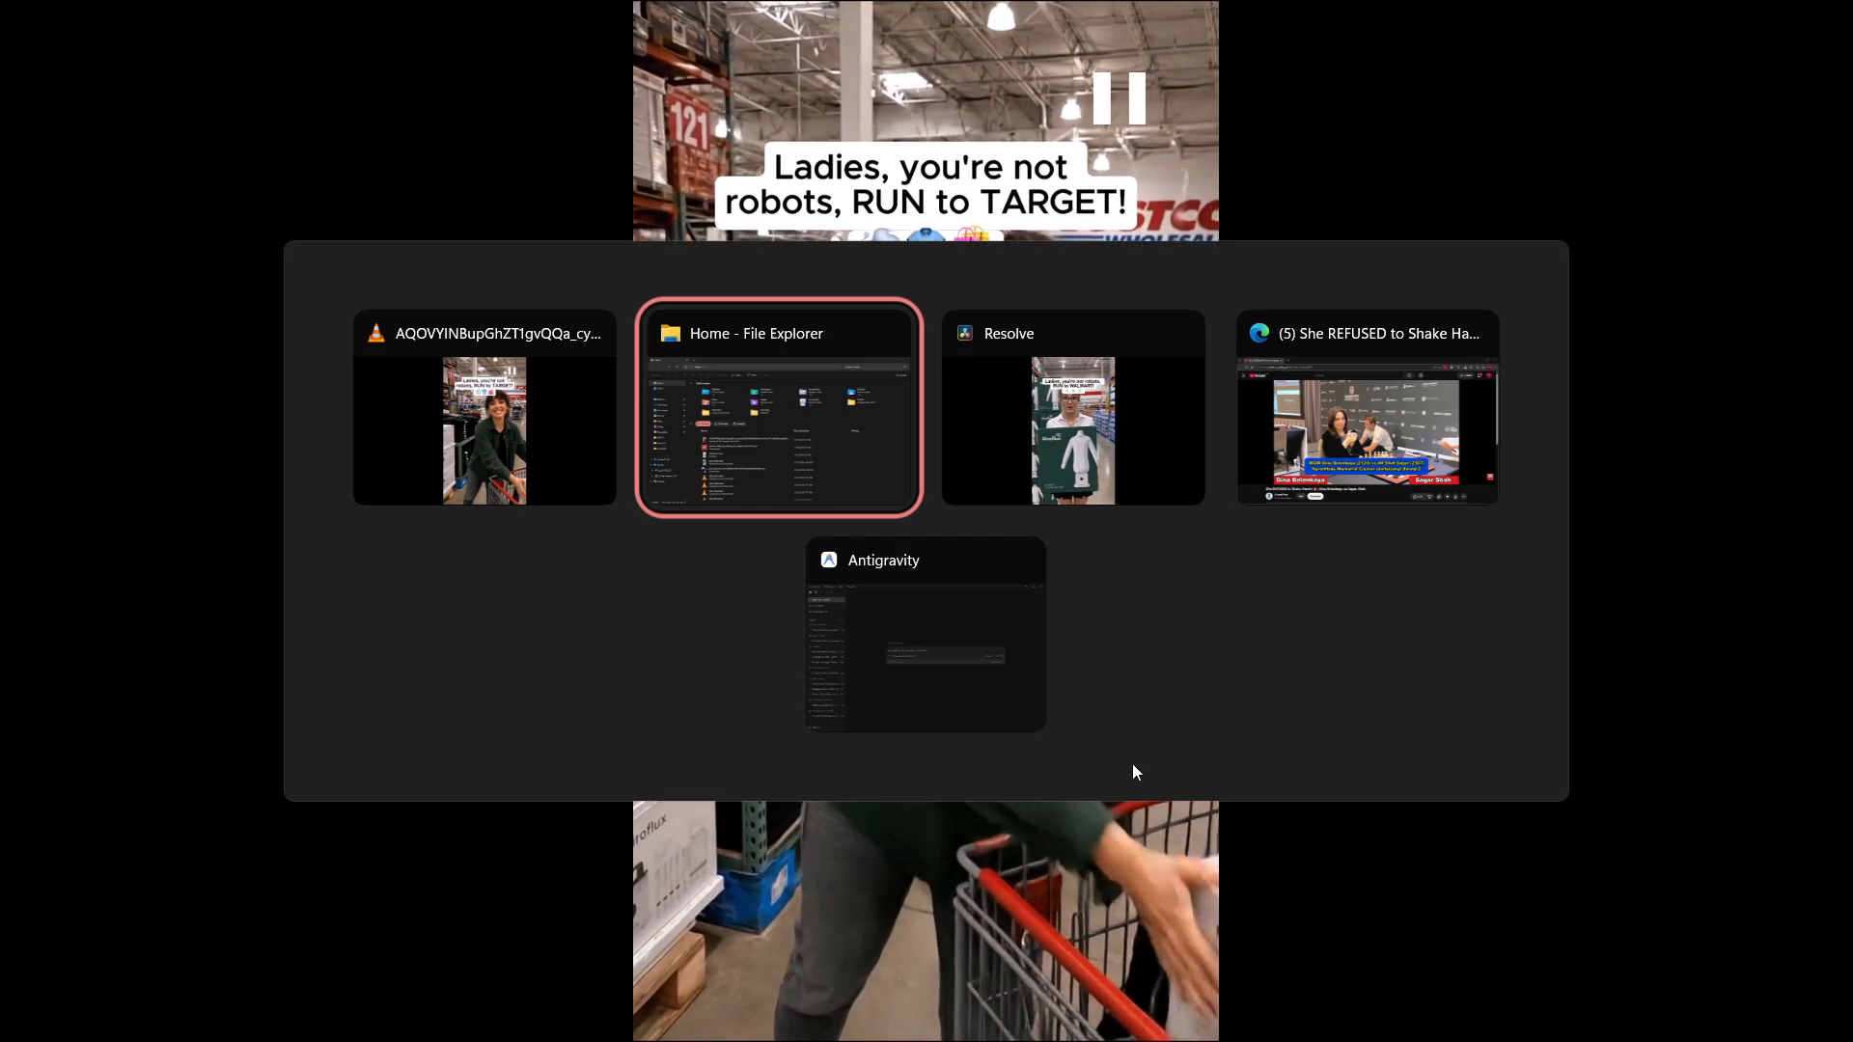
left_click(521, 398, "alt")
key("space")
key("space")
Switch back to DaVinci Resolve and play the White with Solid Shadow title in full screen to compare it with the reference, returning to the timeline.
key("alt+Tab")
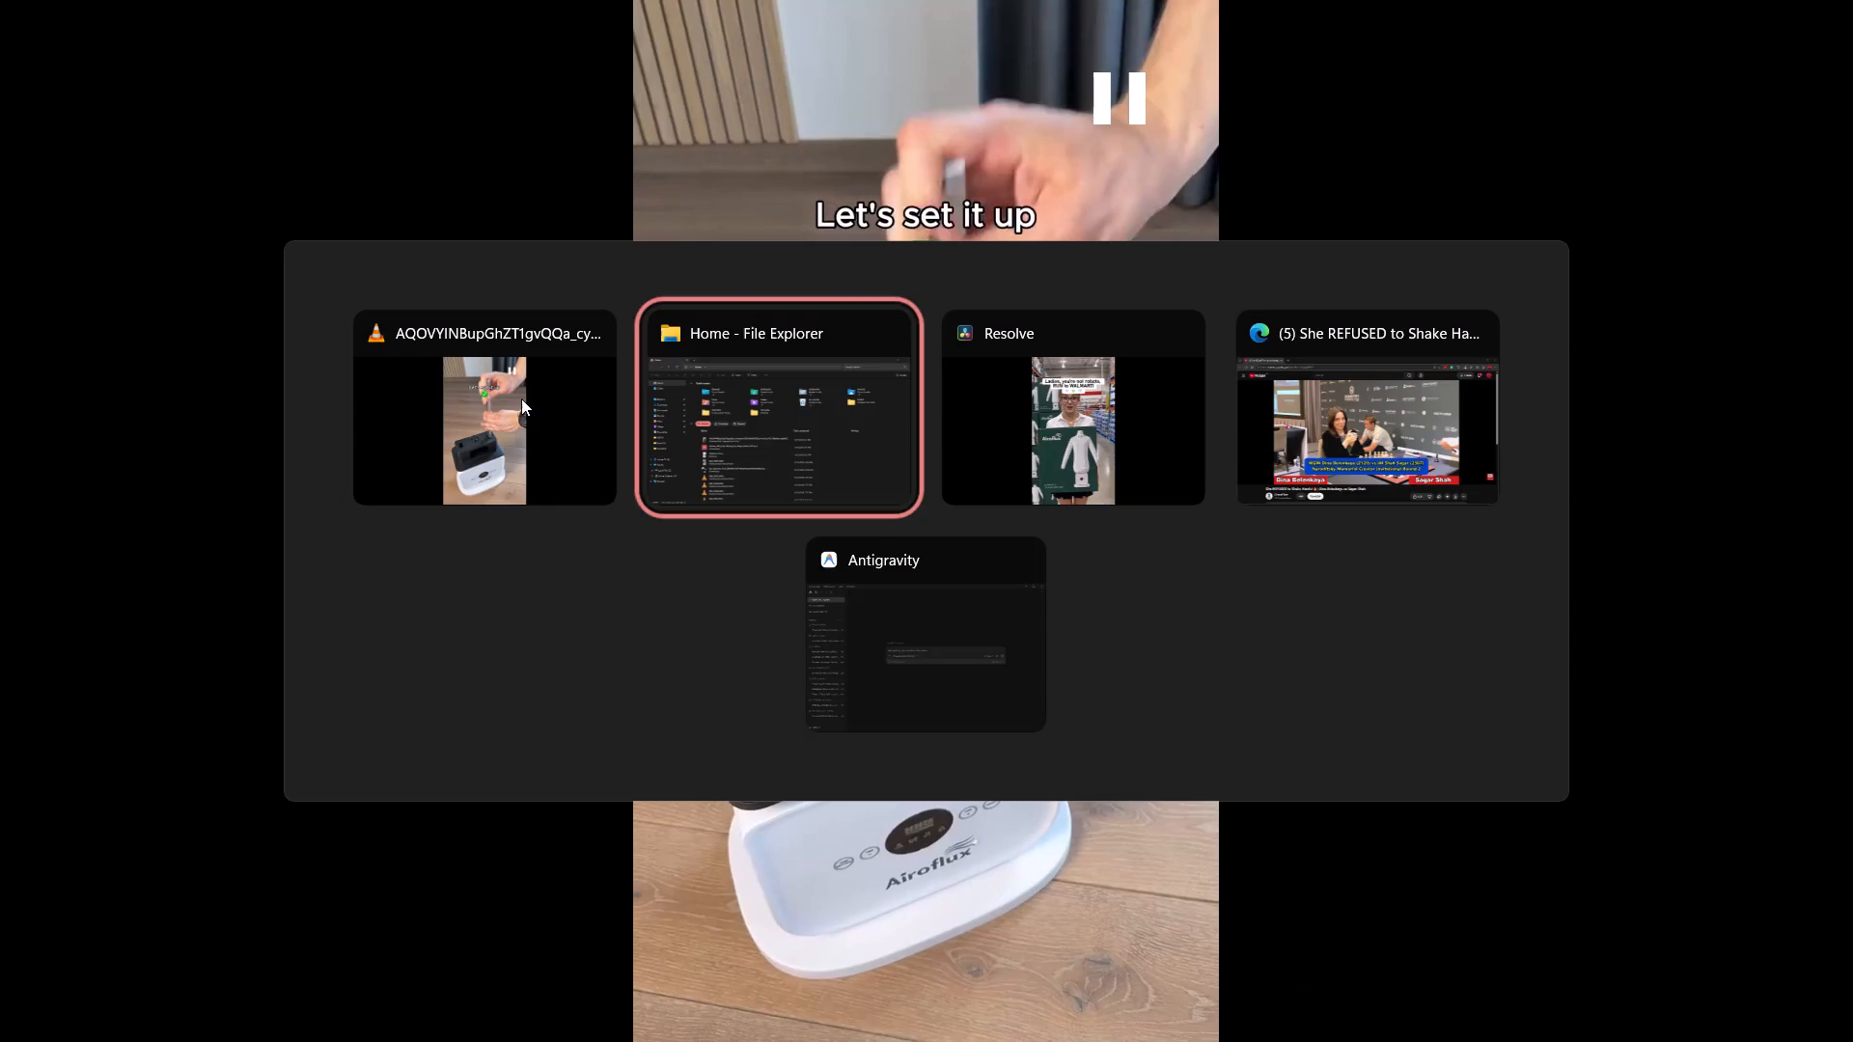
key("alt+Tab")
key("space")
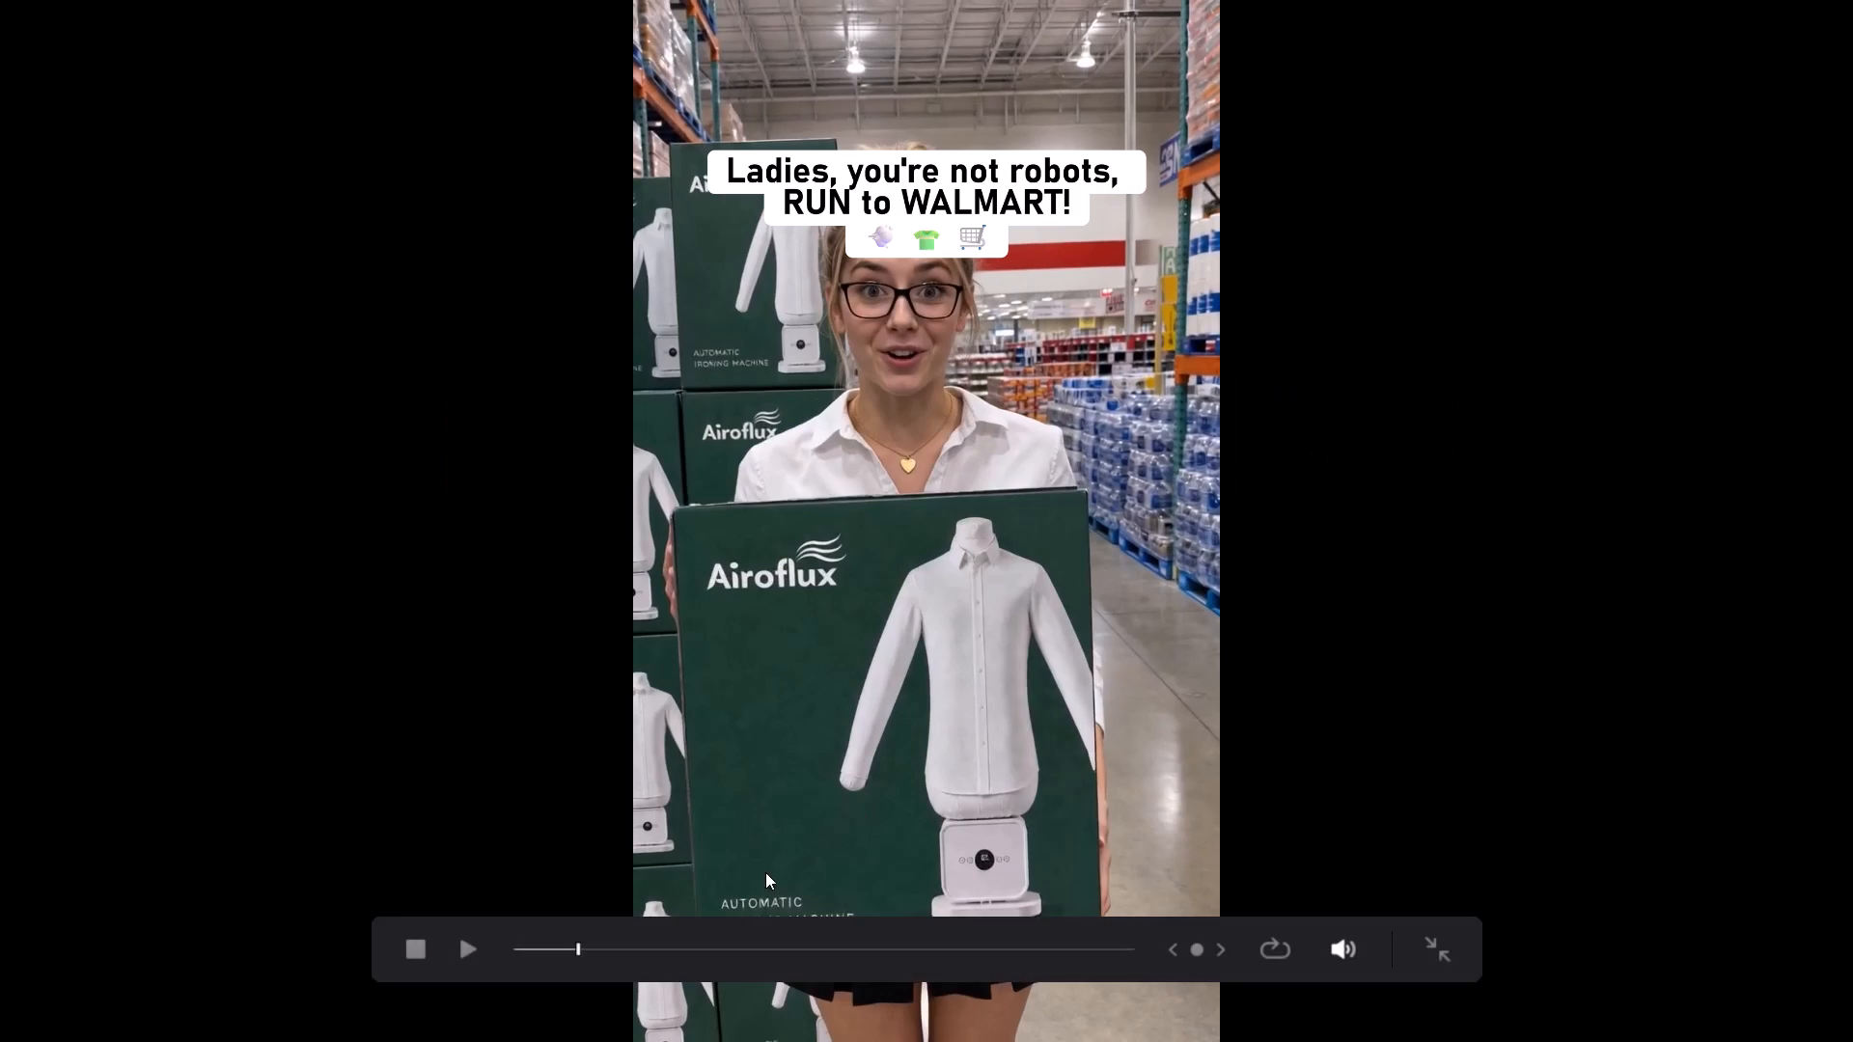
left_click_drag(546, 946, 498, 946)
key("space")
key("space")
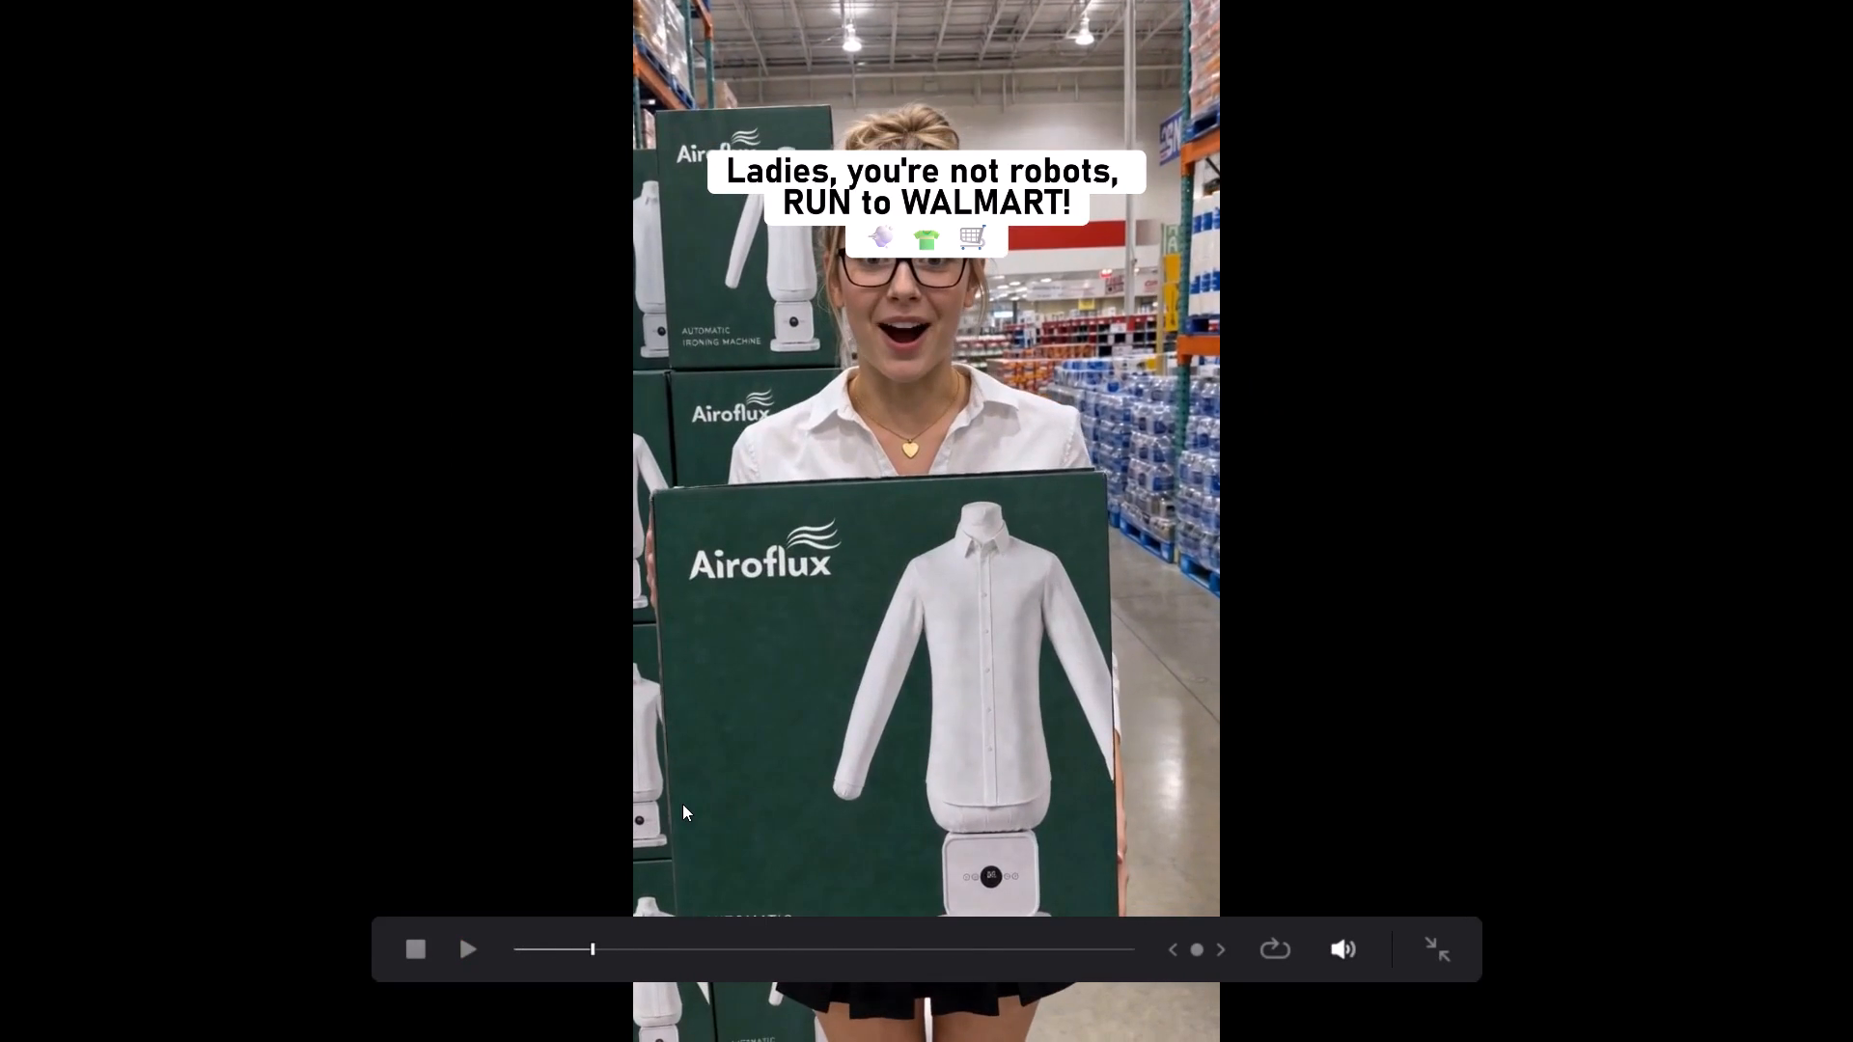
key("Escape")
left_click(770, 672)
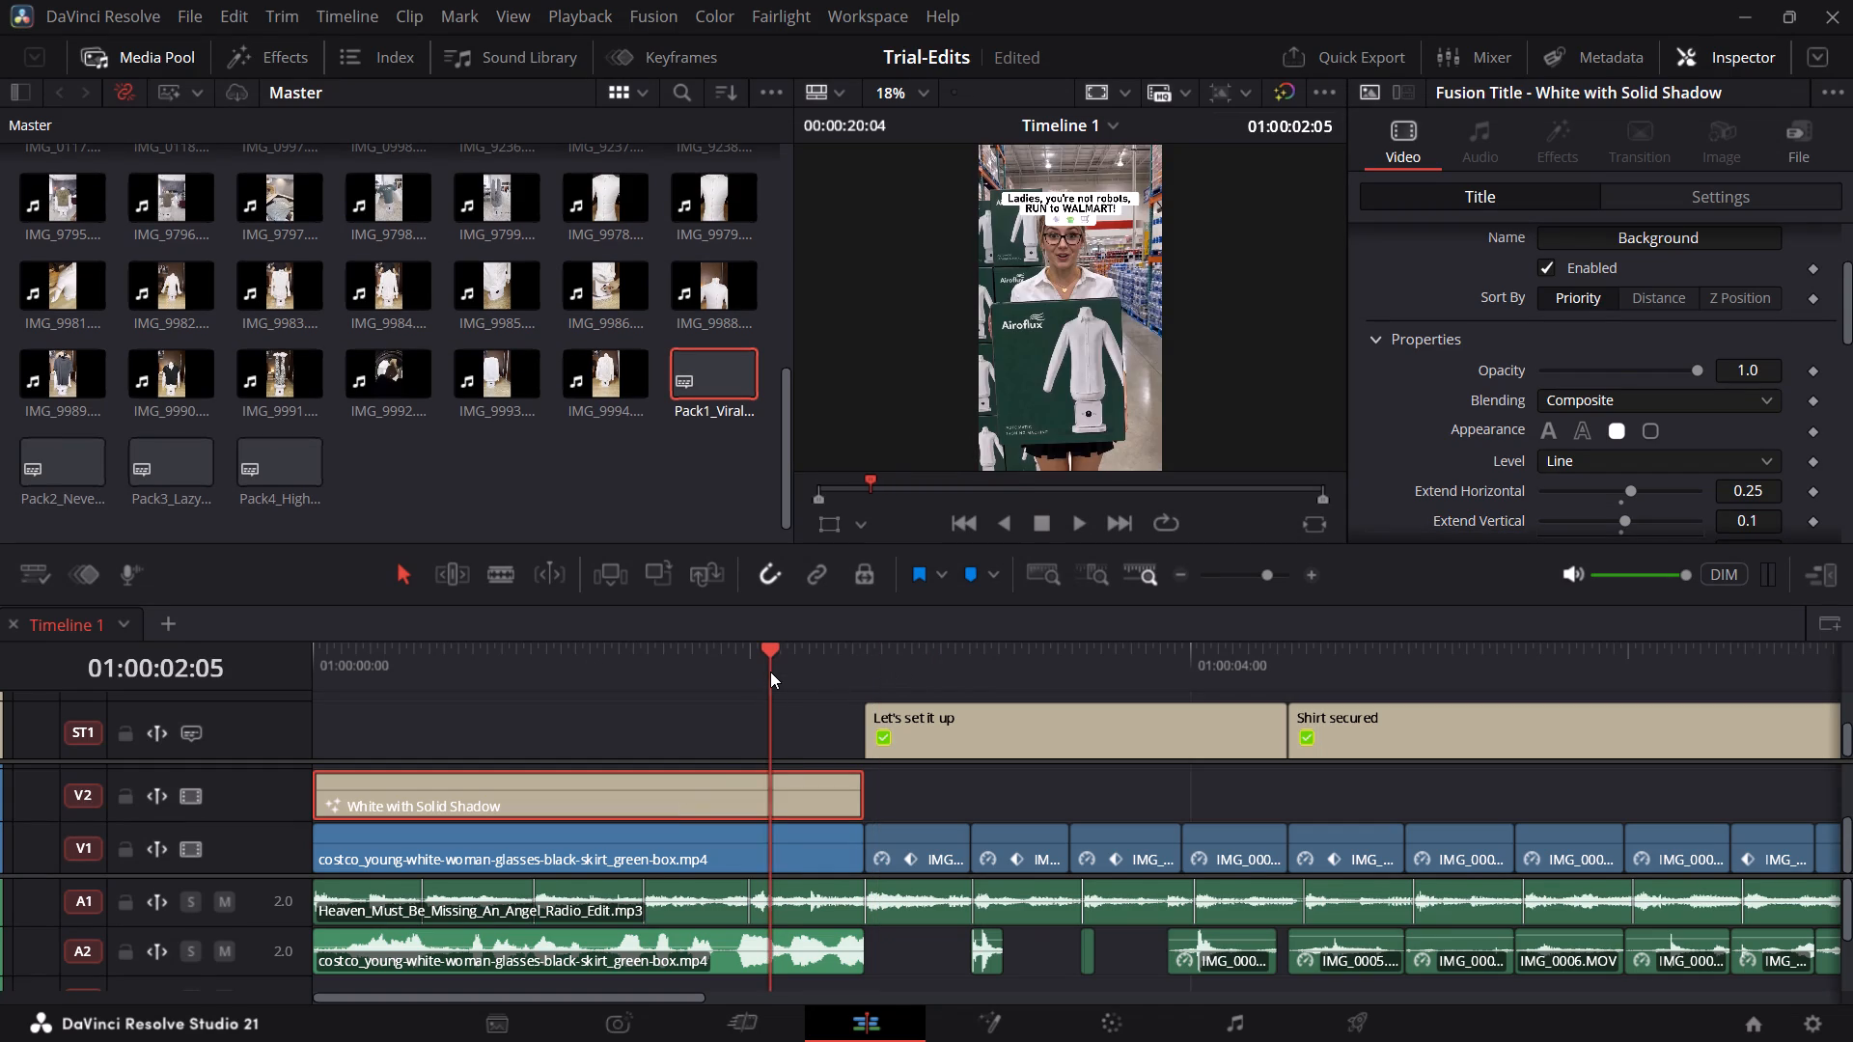
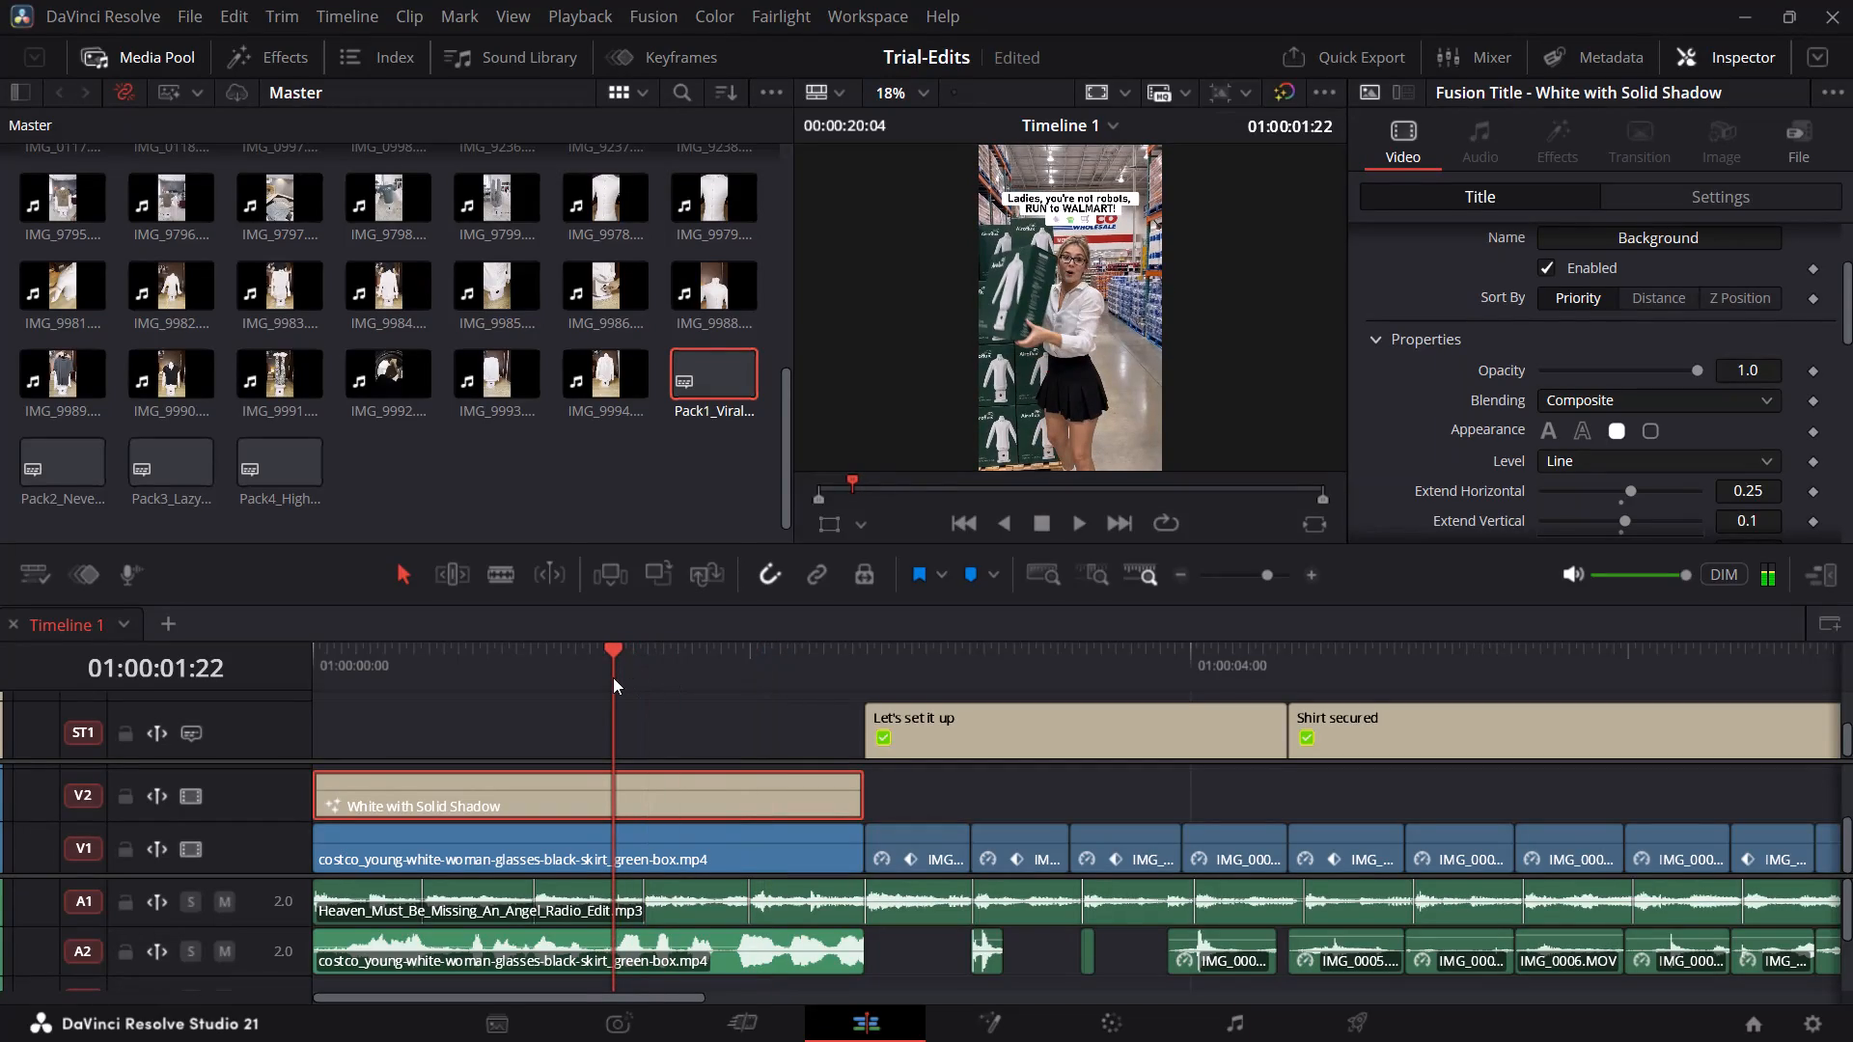
Raise the White with Solid Shadow title above the woman's head, near the top of the frame, by increasing its layout Center Y.
scroll(1391, 402, "up", 1)
scroll(1391, 402, "down", 1, "ctrl")
scroll(1391, 402, "up", 1, "ctrl")
scroll(1511, 368, "up", 2)
key("space")
key("space")
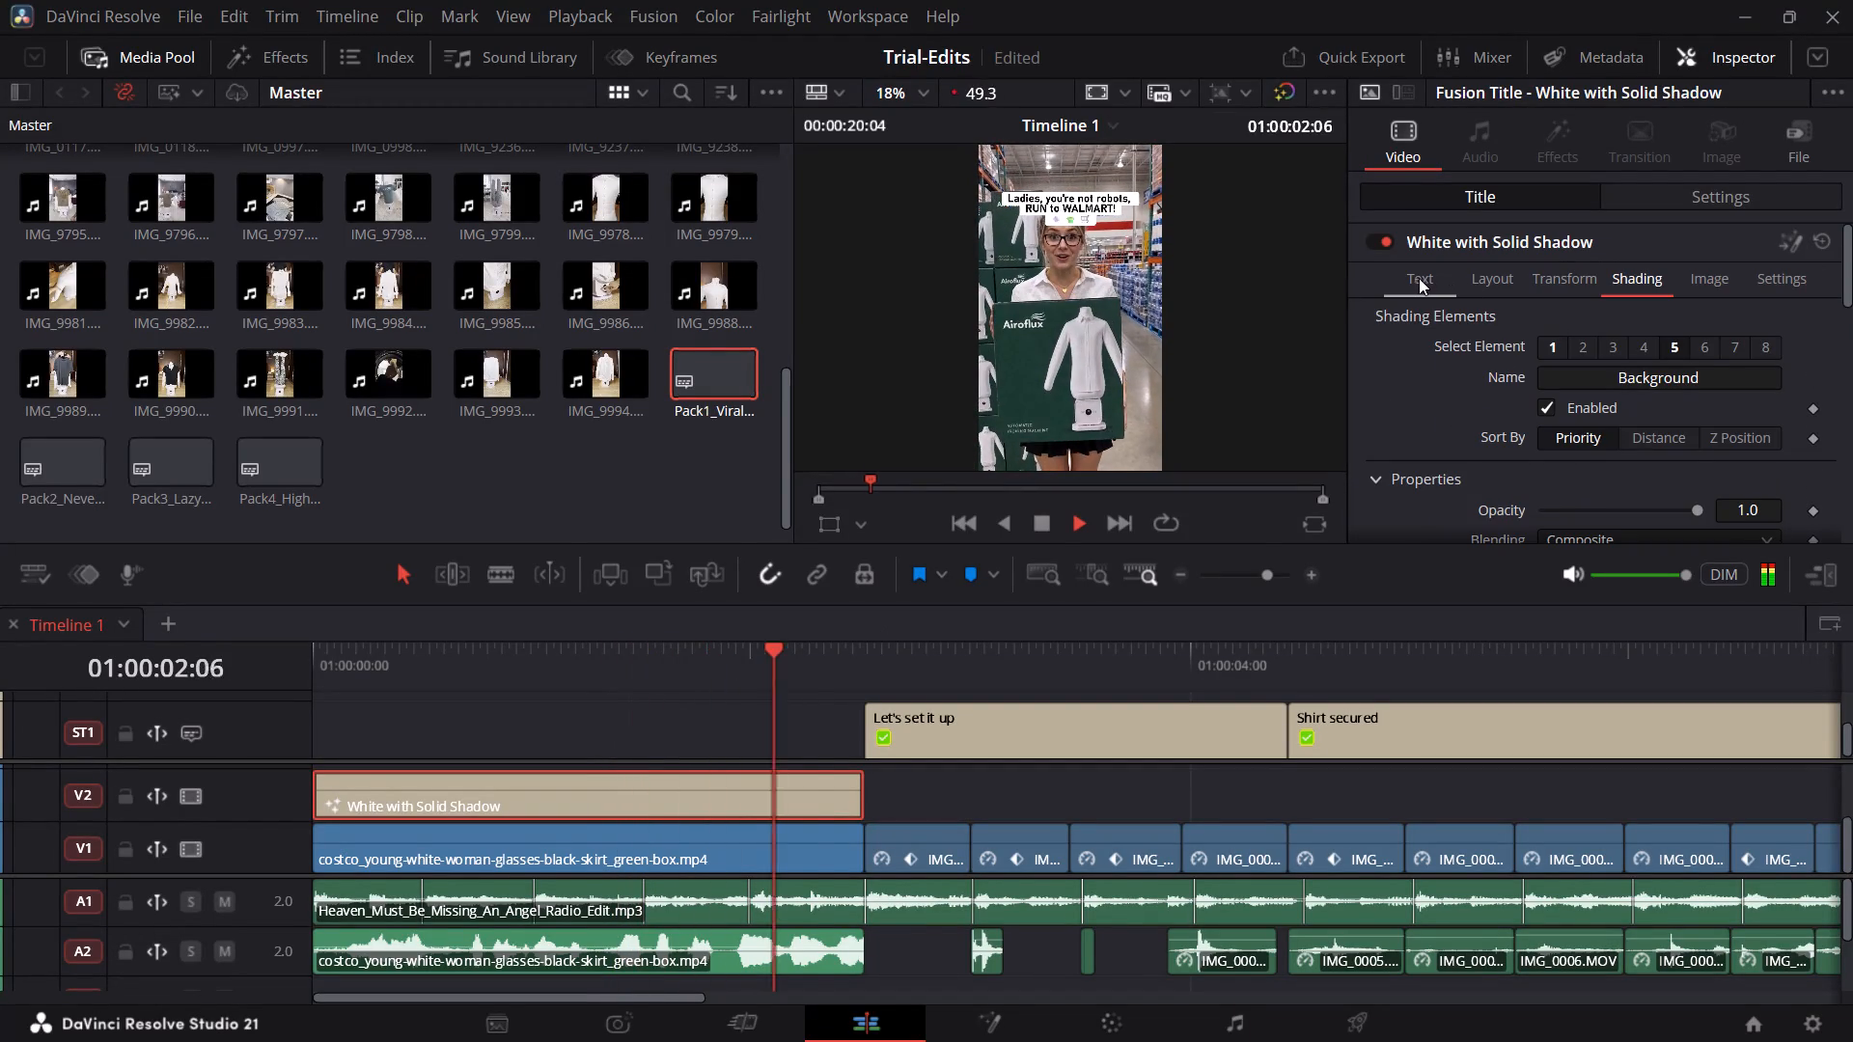
left_click(1425, 278)
left_click(1509, 288)
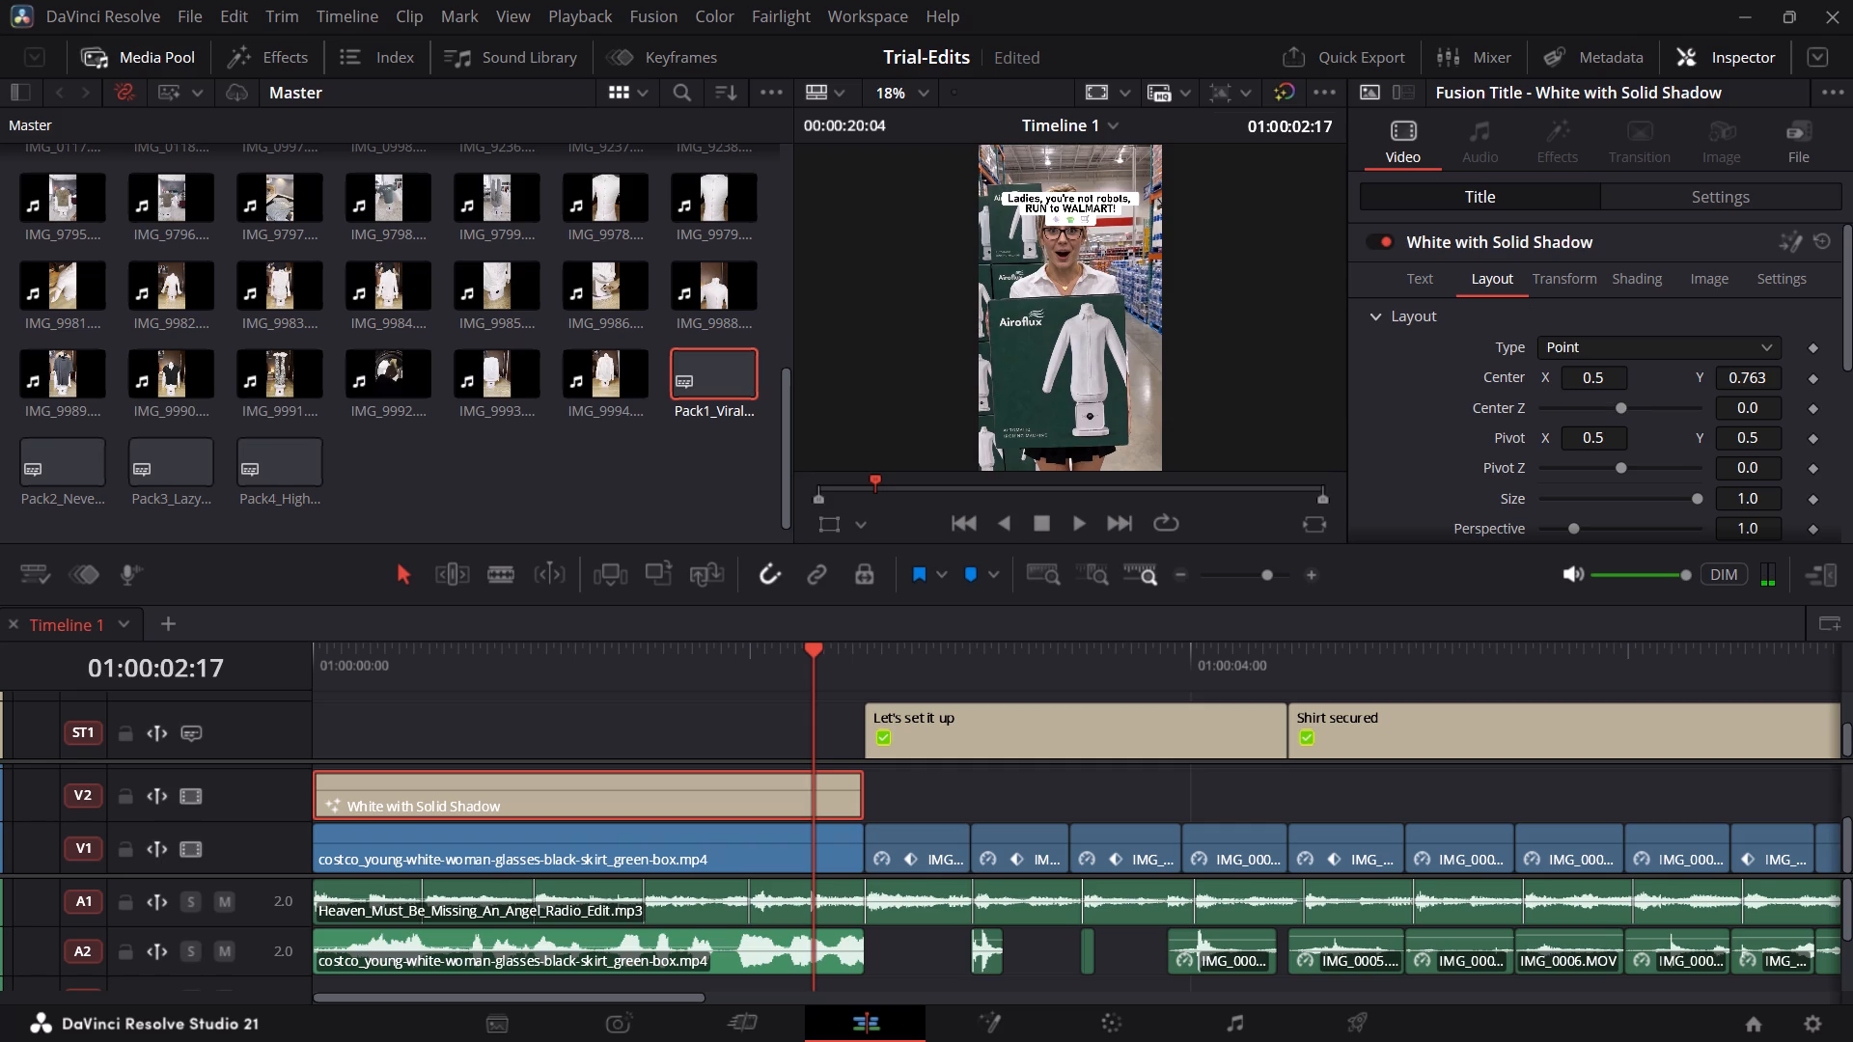
left_click_drag(1742, 373, 982, 421)
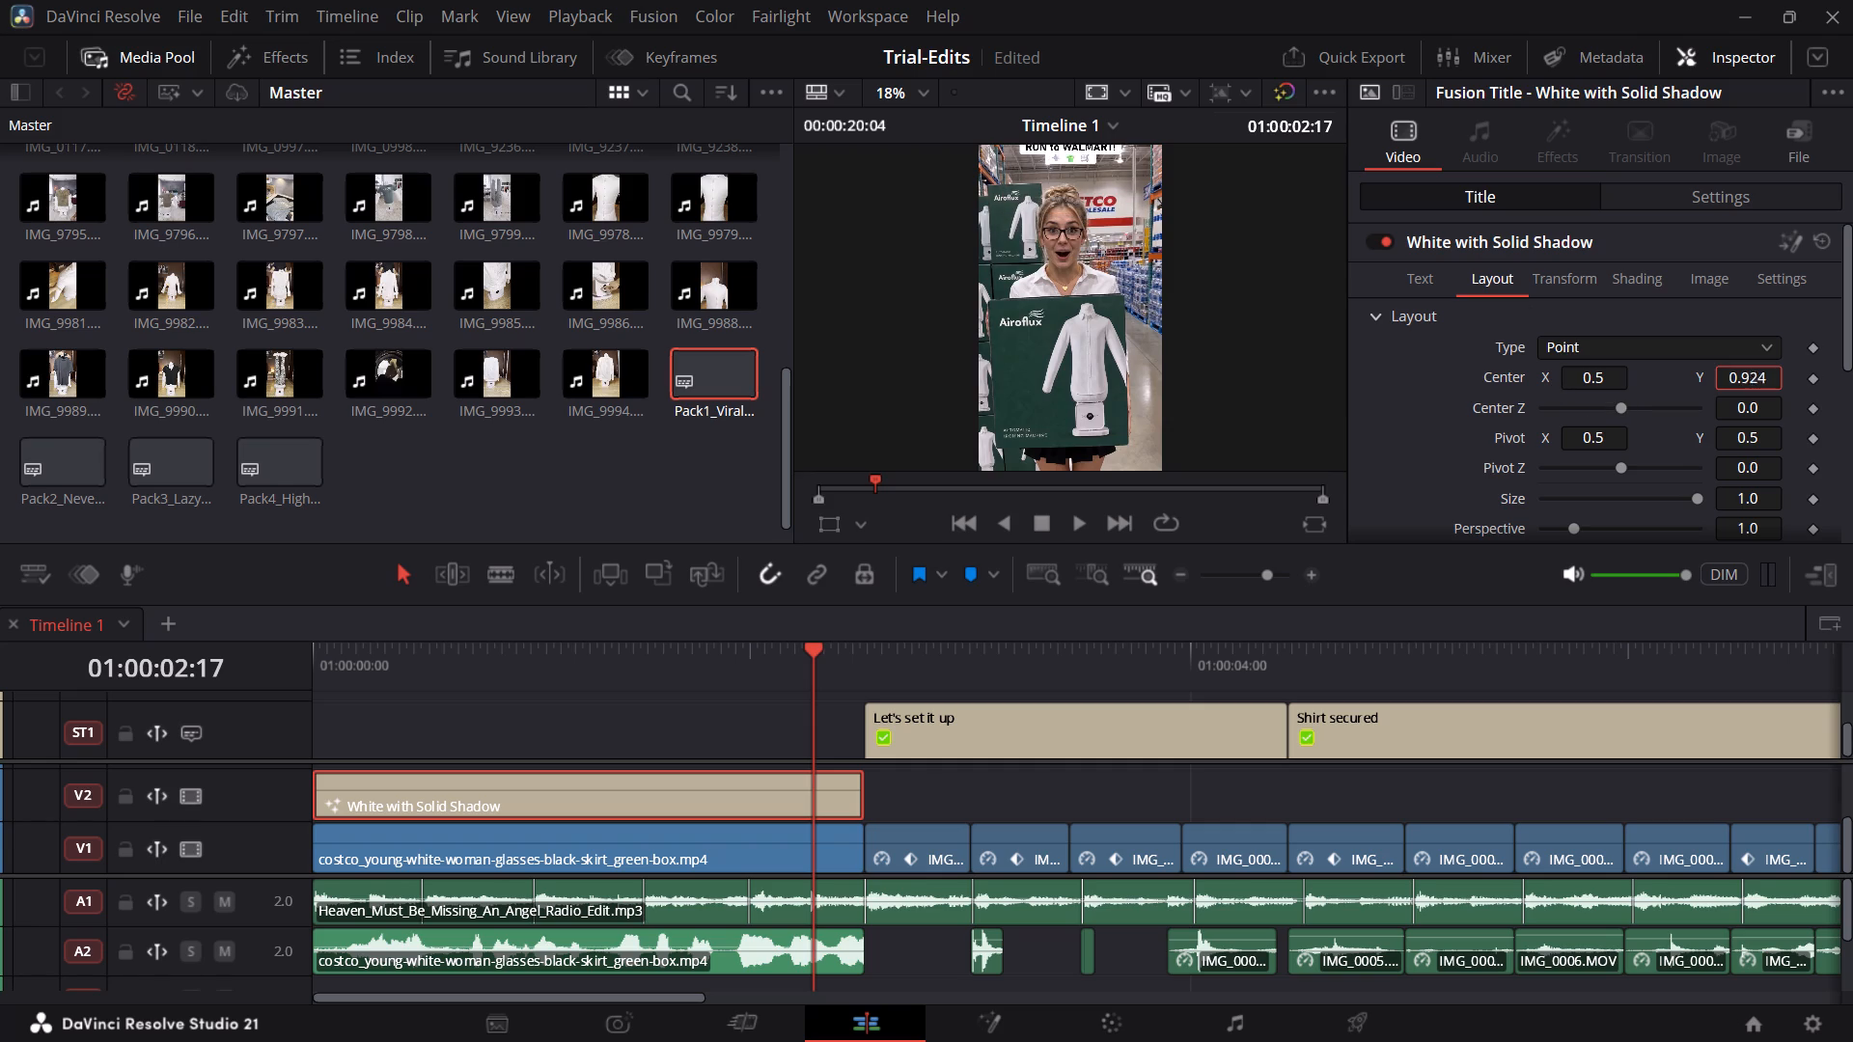
left_click_drag(982, 421, 932, 413)
Play the opening clip from near its start and compare the title's position with the following Let's set it up caption.
left_click_drag(538, 695, 404, 660)
left_click_drag(404, 660, 326, 660)
key("space")
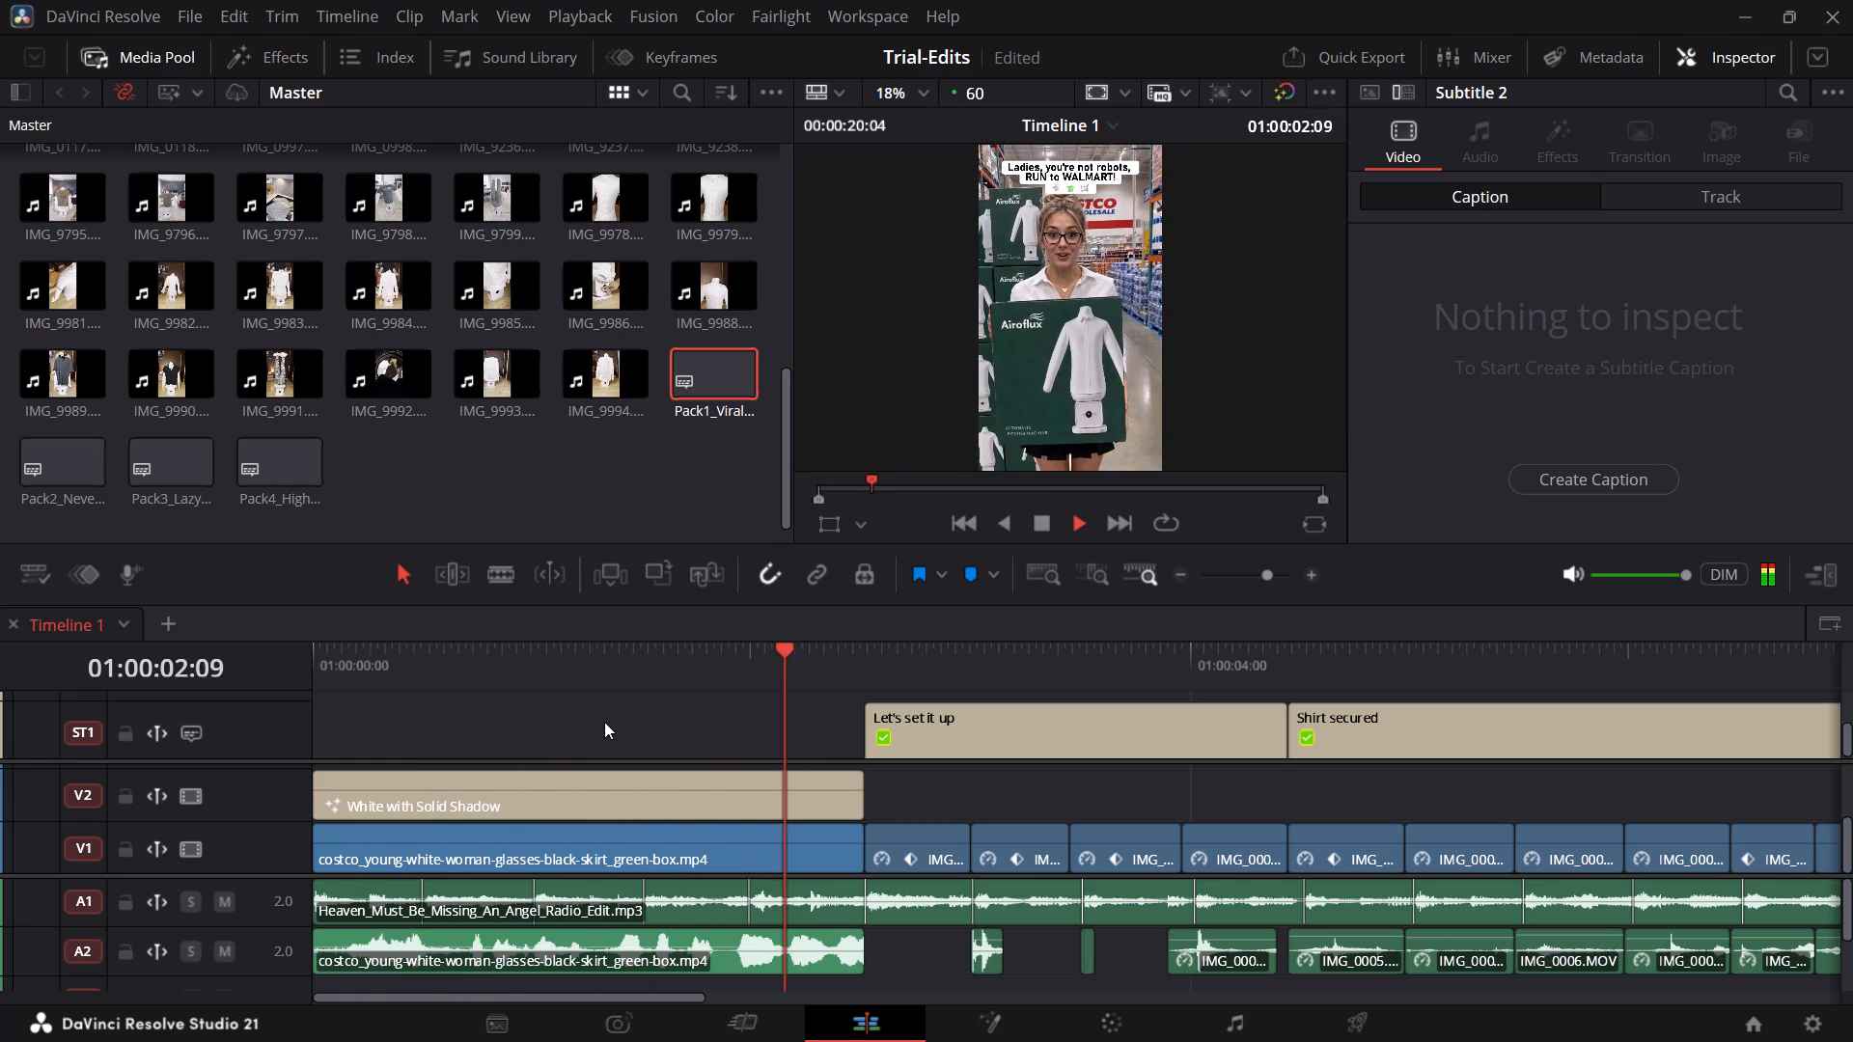
key("space")
left_click_drag(877, 667, 871, 667)
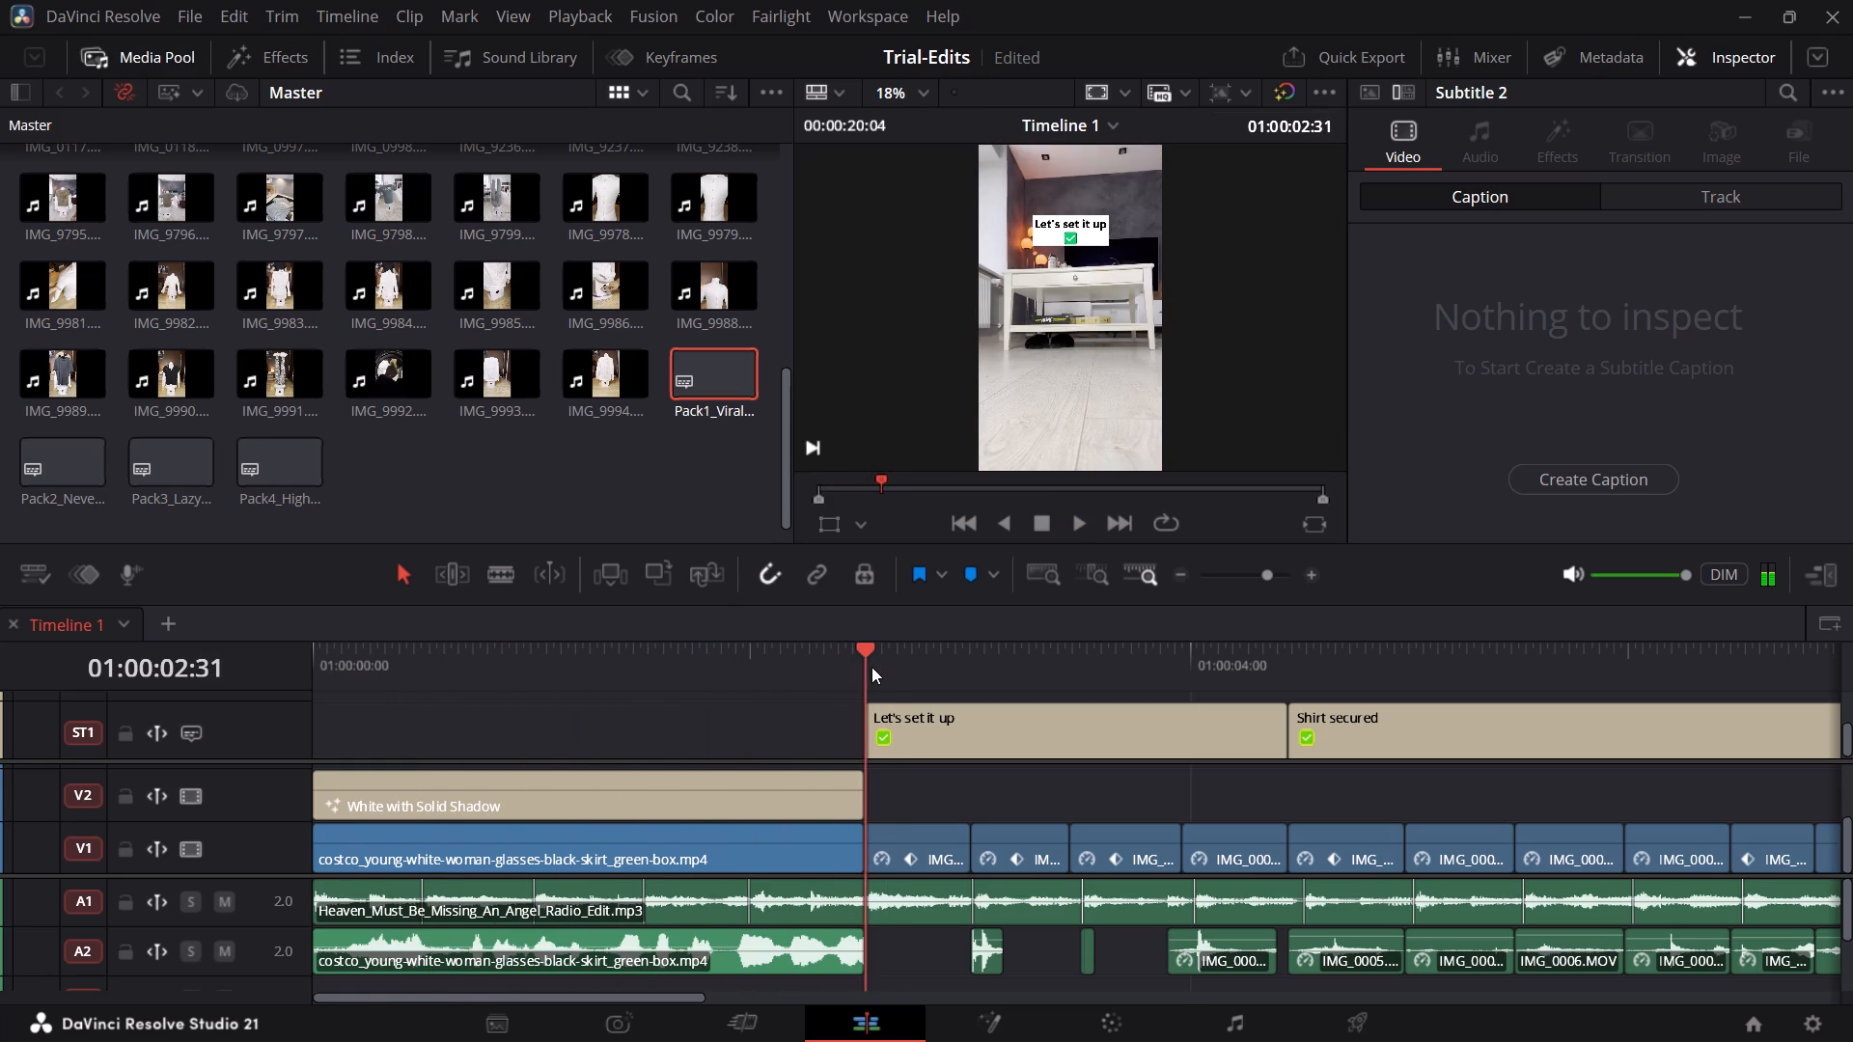
left_click_drag(871, 667, 834, 671)
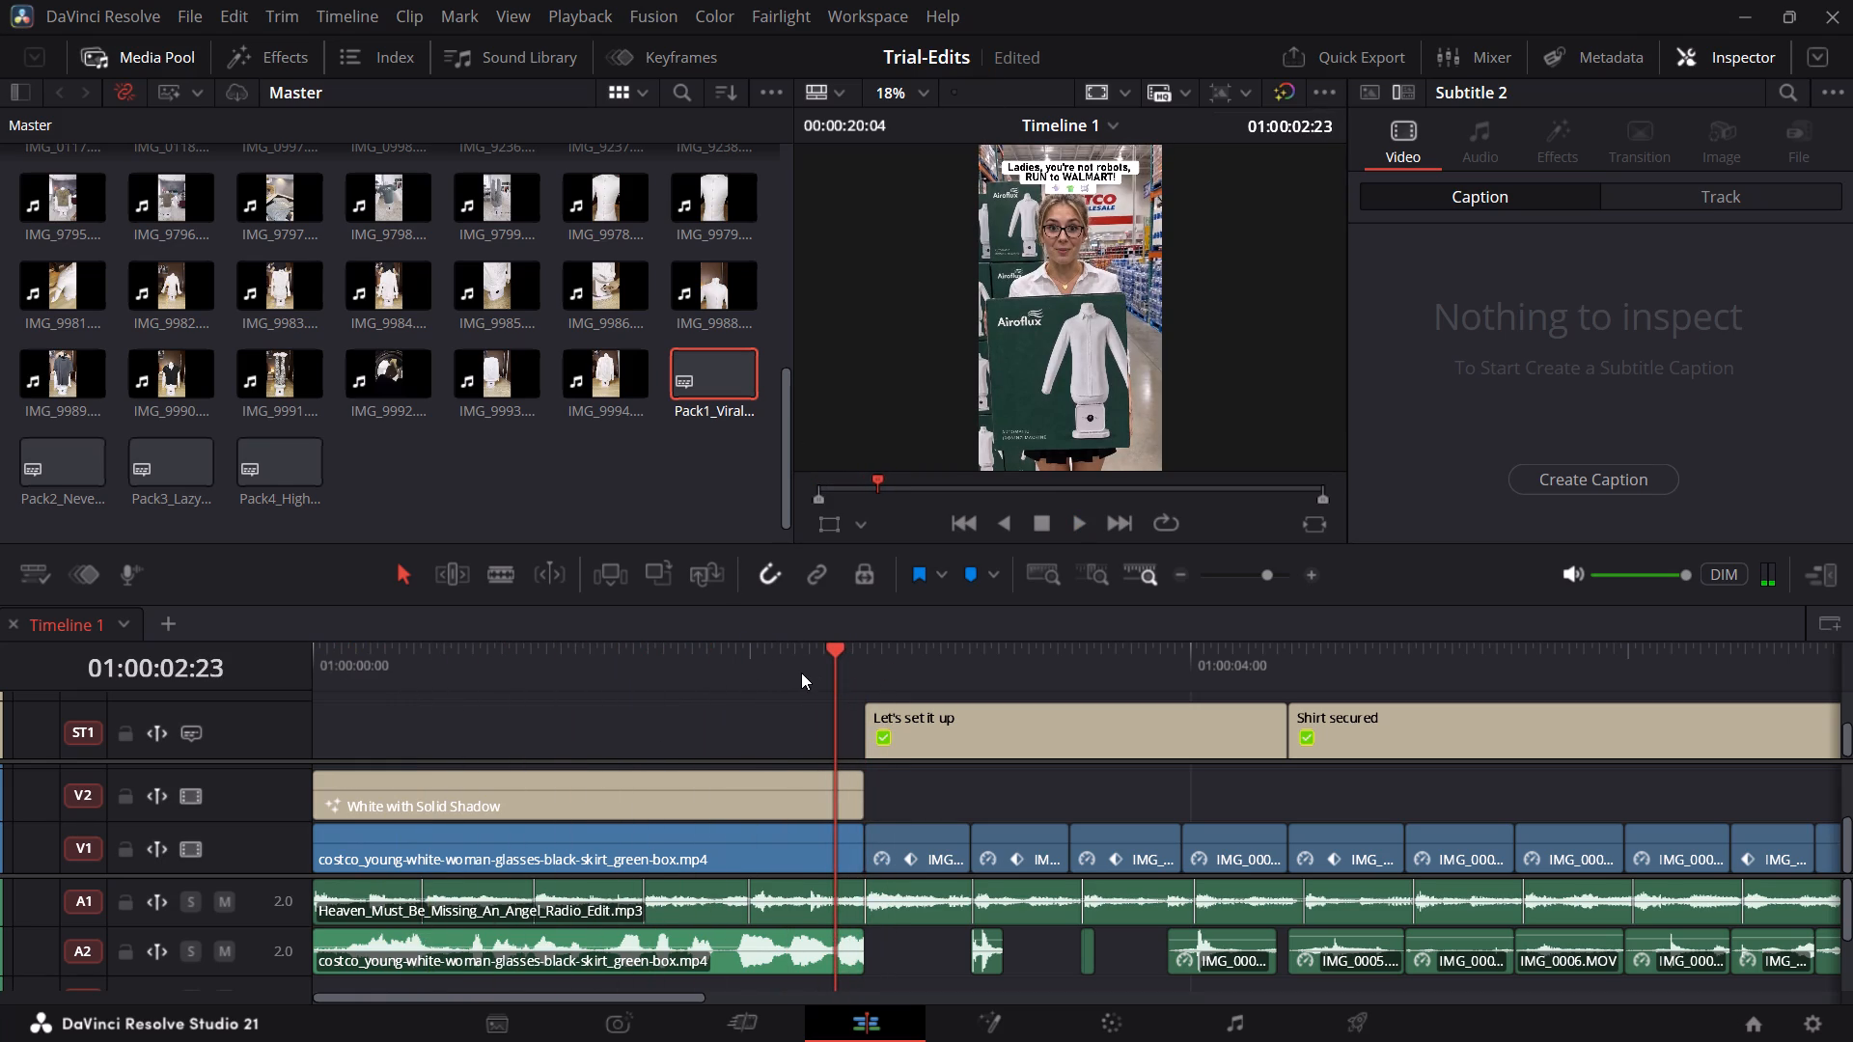
Bring up the Windows taskbar over DaVinci Resolve and show the hidden system tray icons.
key("alt+Tab")
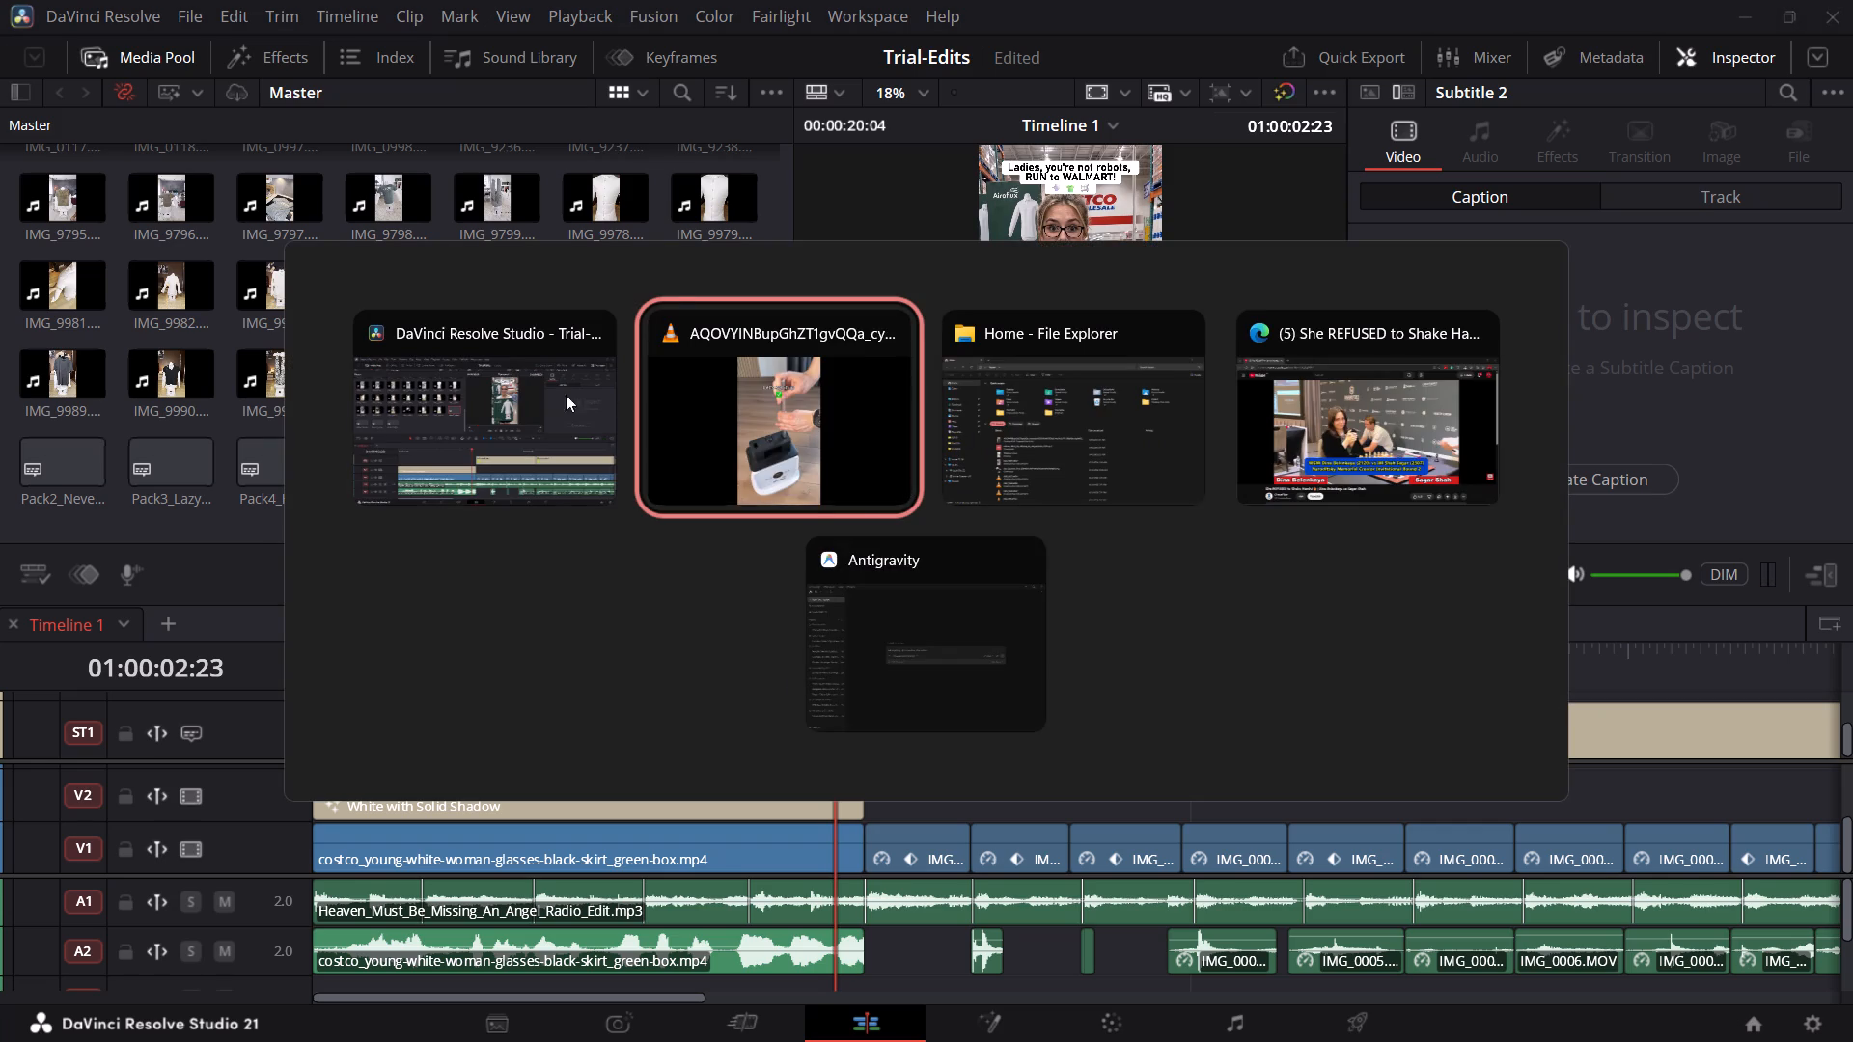
left_click(548, 397, "alt")
left_click(1551, 1013)
left_click(1562, 1026)
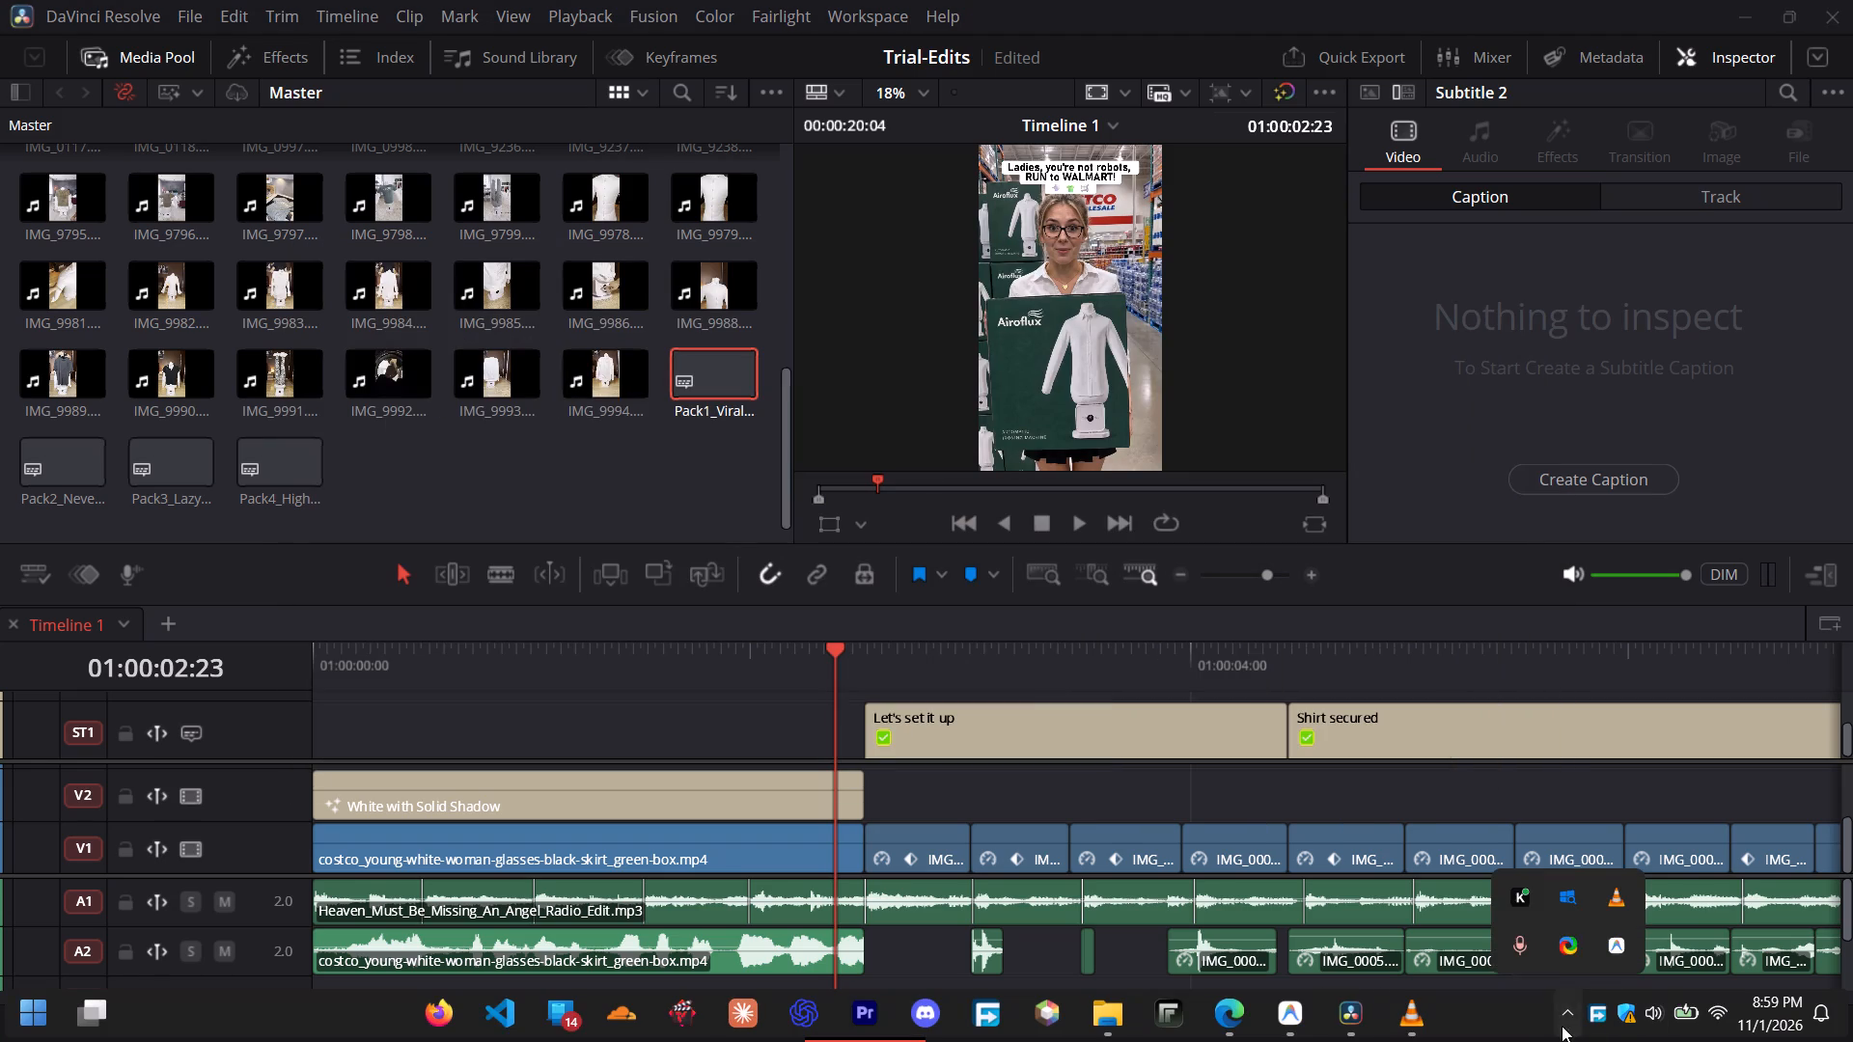
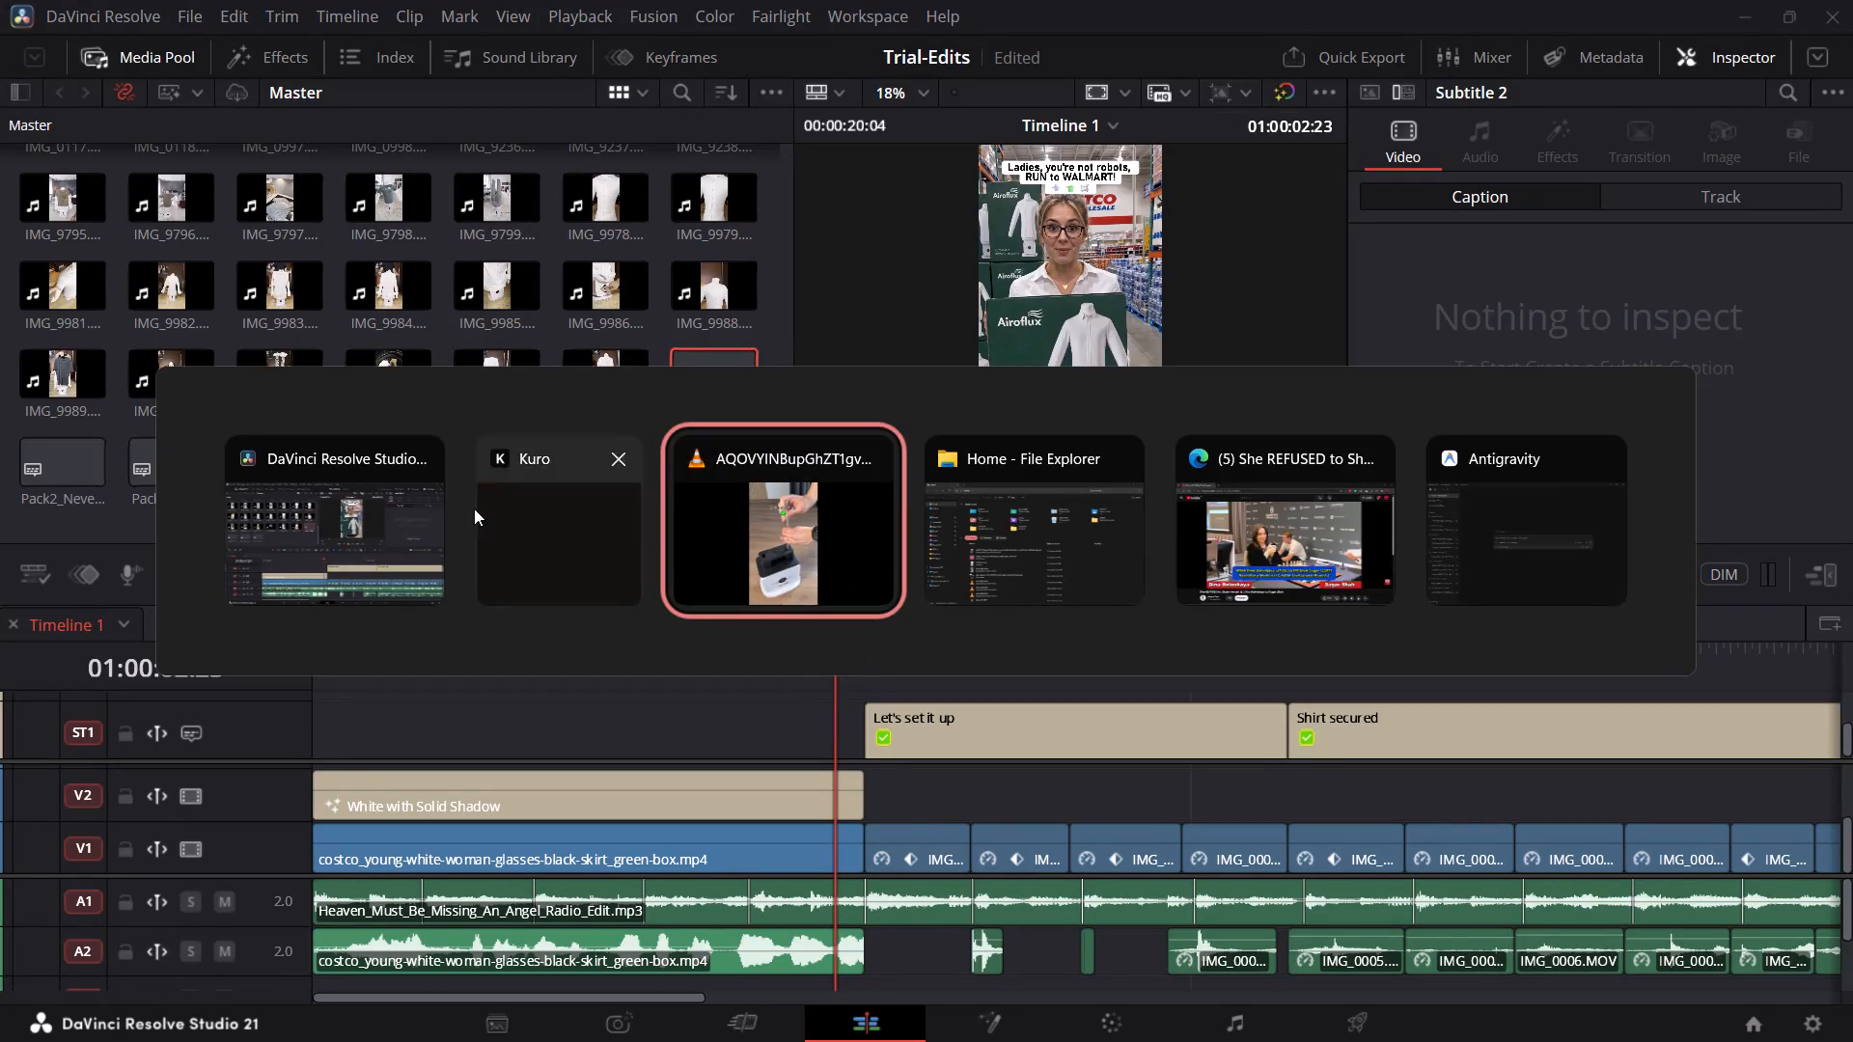
Switch back to DaVinci Resolve and play Timeline 1 from near the end of the opening clip to check the title.
left_click(296, 480)
key("space")
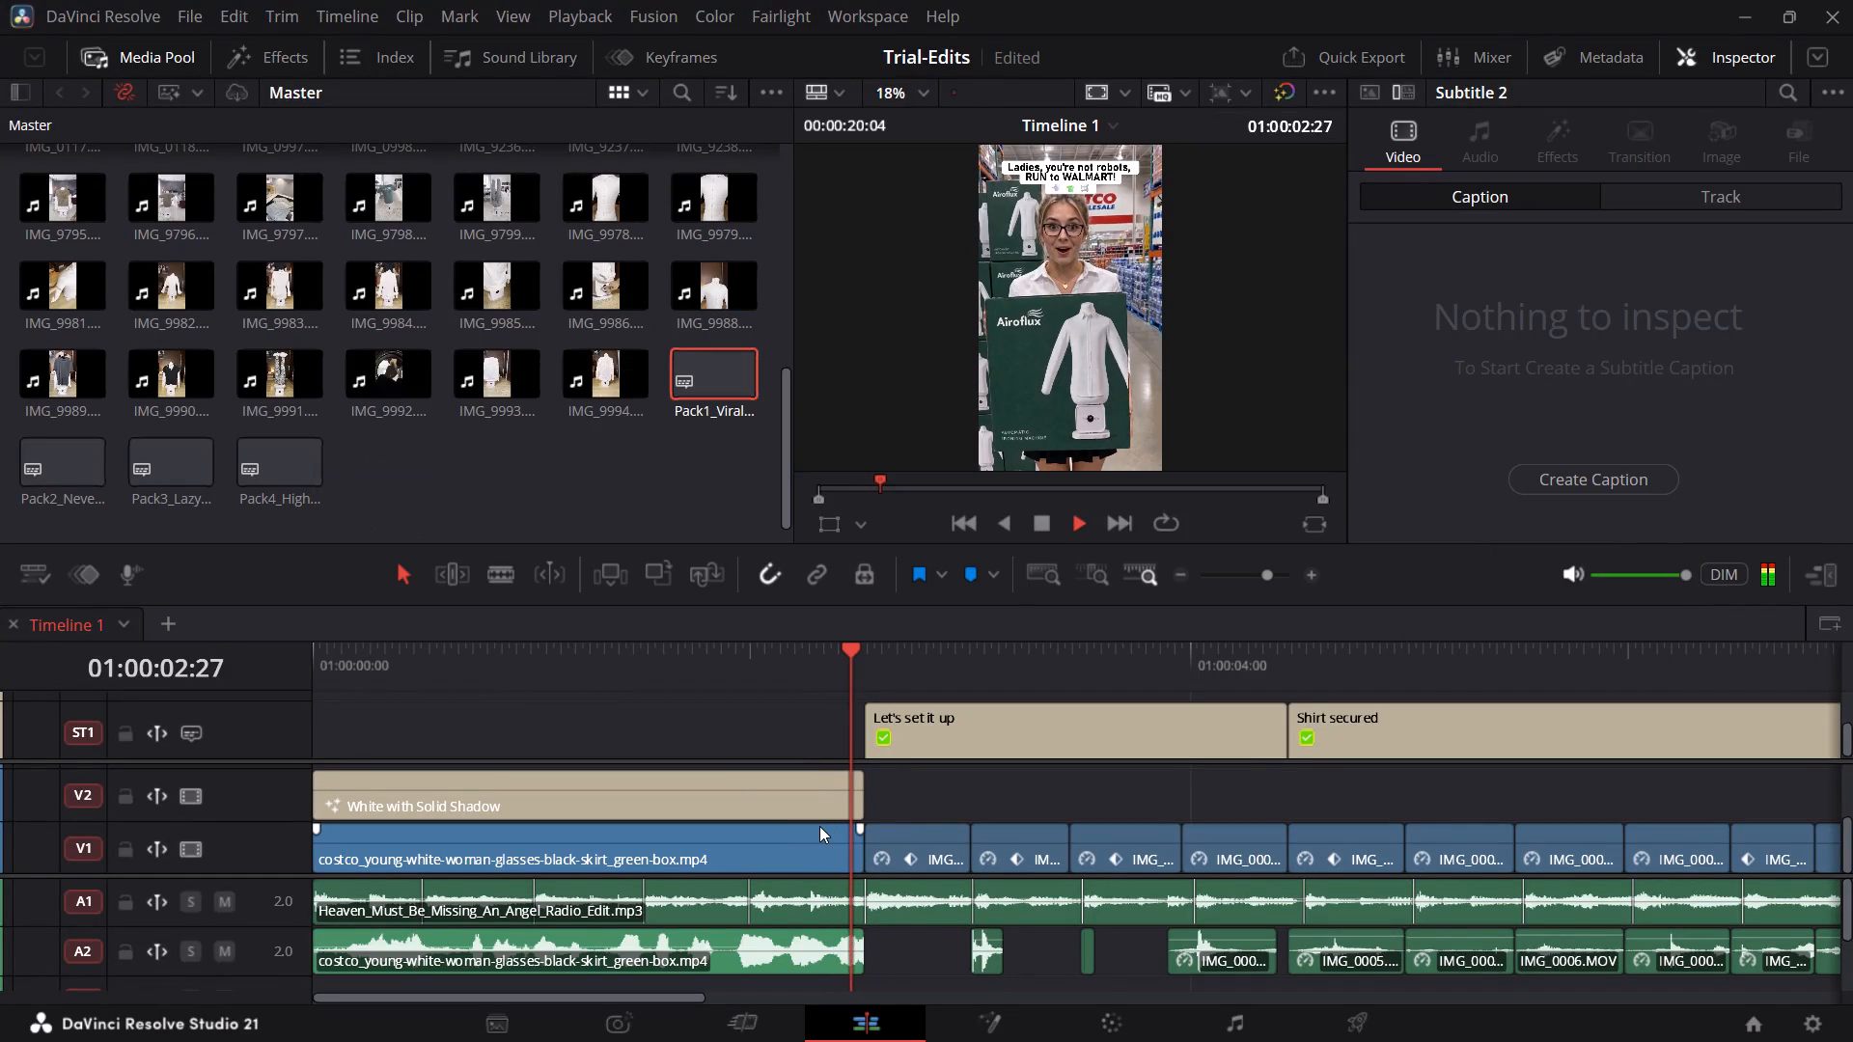
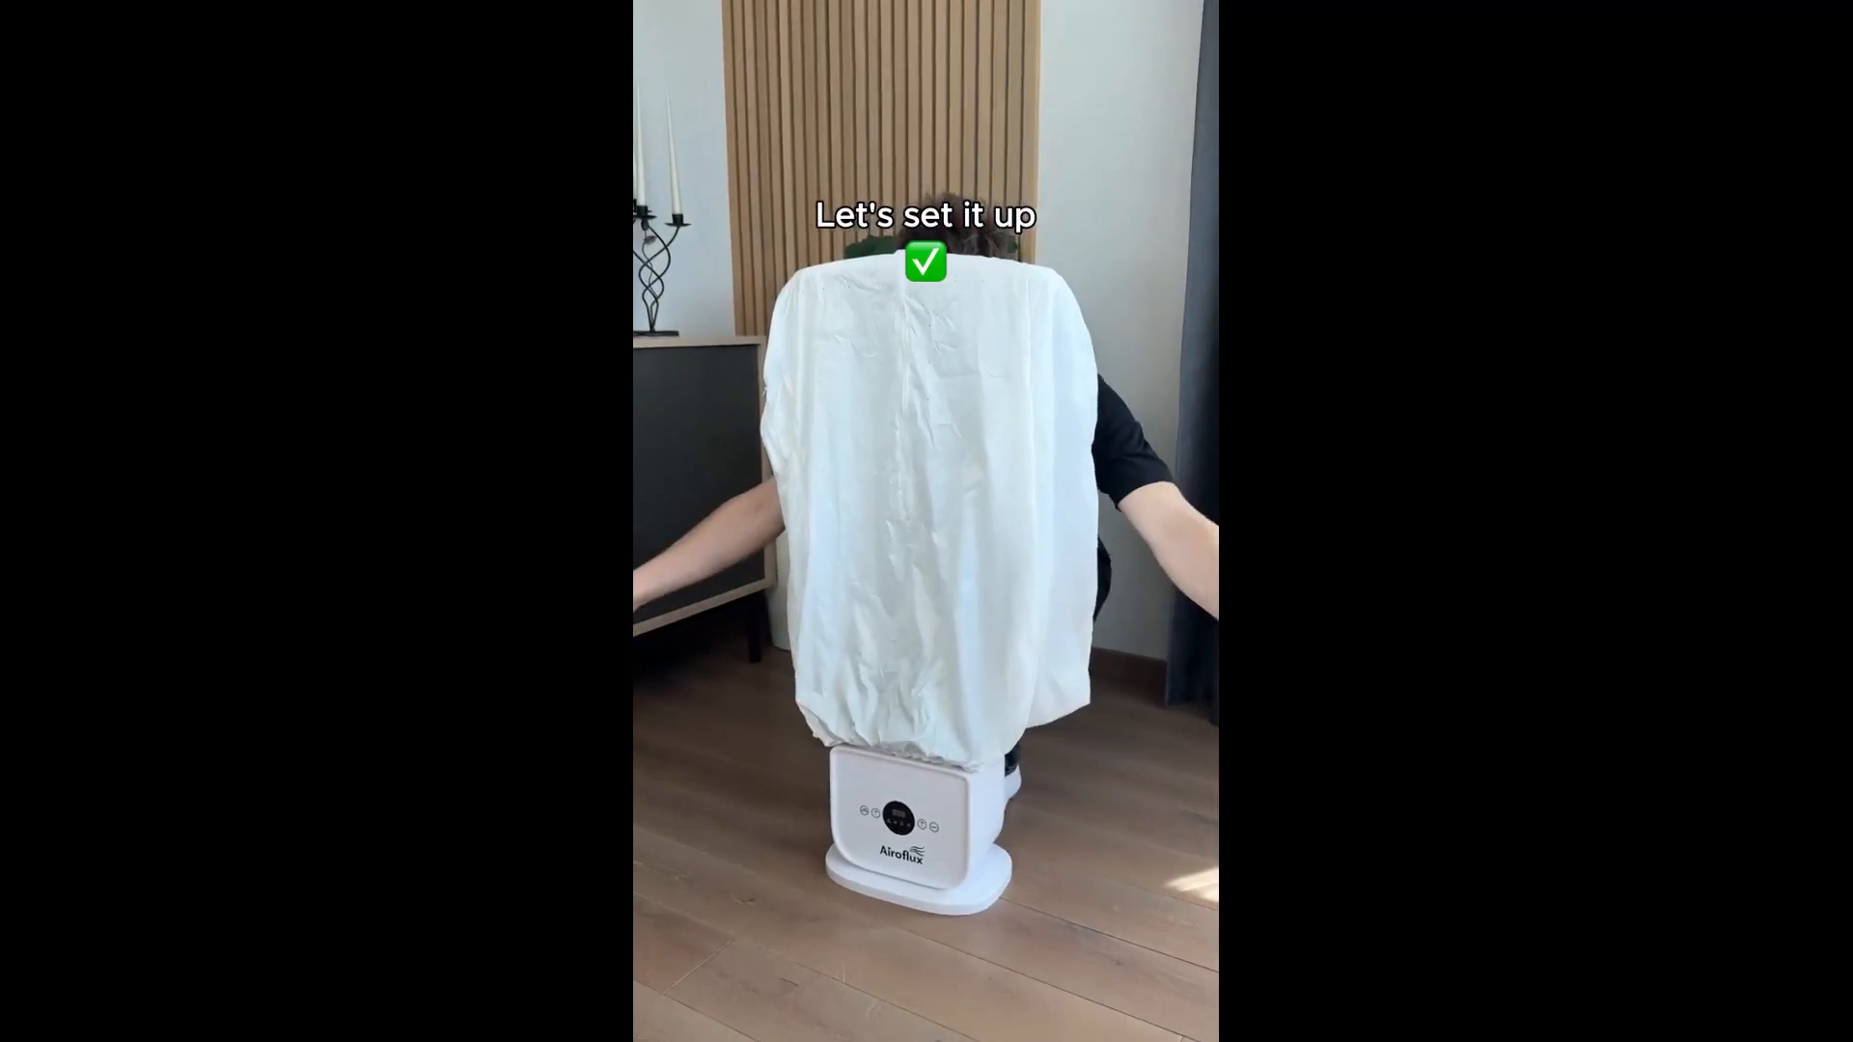
Pause the reference video, switch back to DaVinci Resolve and briefly play Timeline 1 from the end of the opening clip.
key("space")
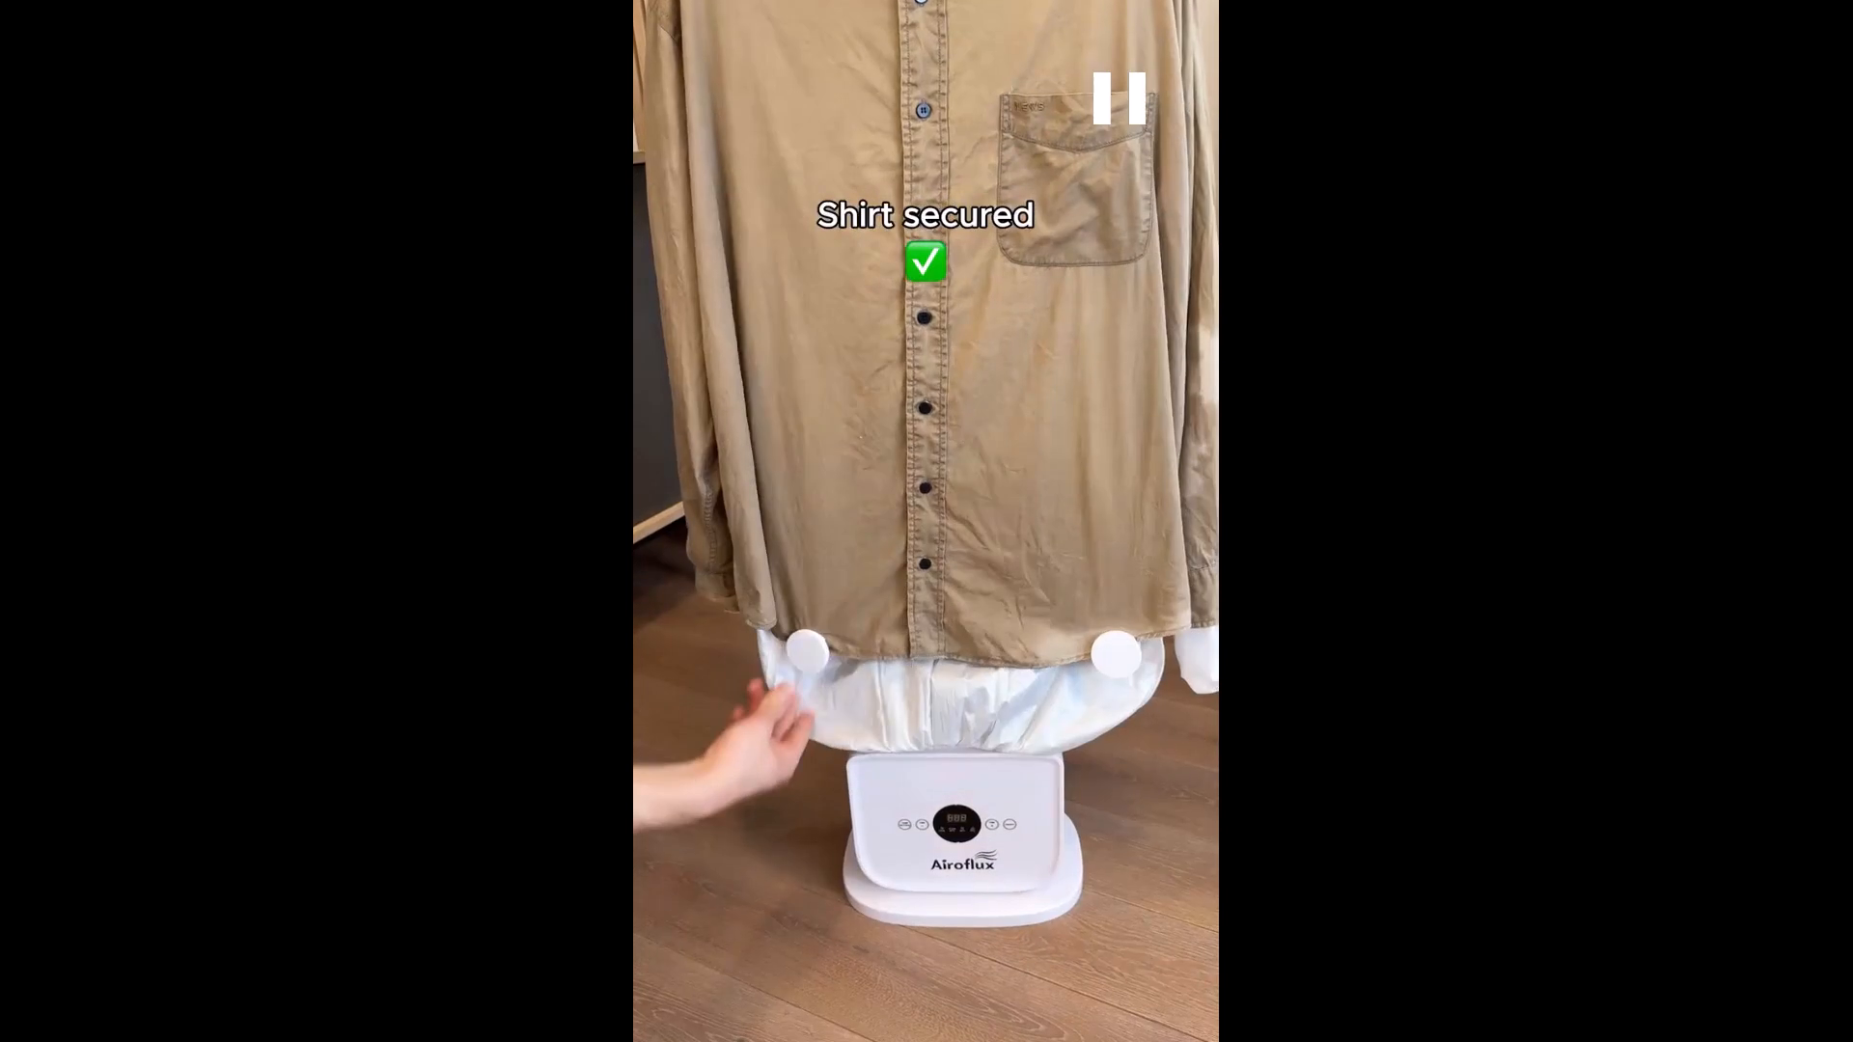
key("alt+Tab")
scroll(985, 697, "left", 1)
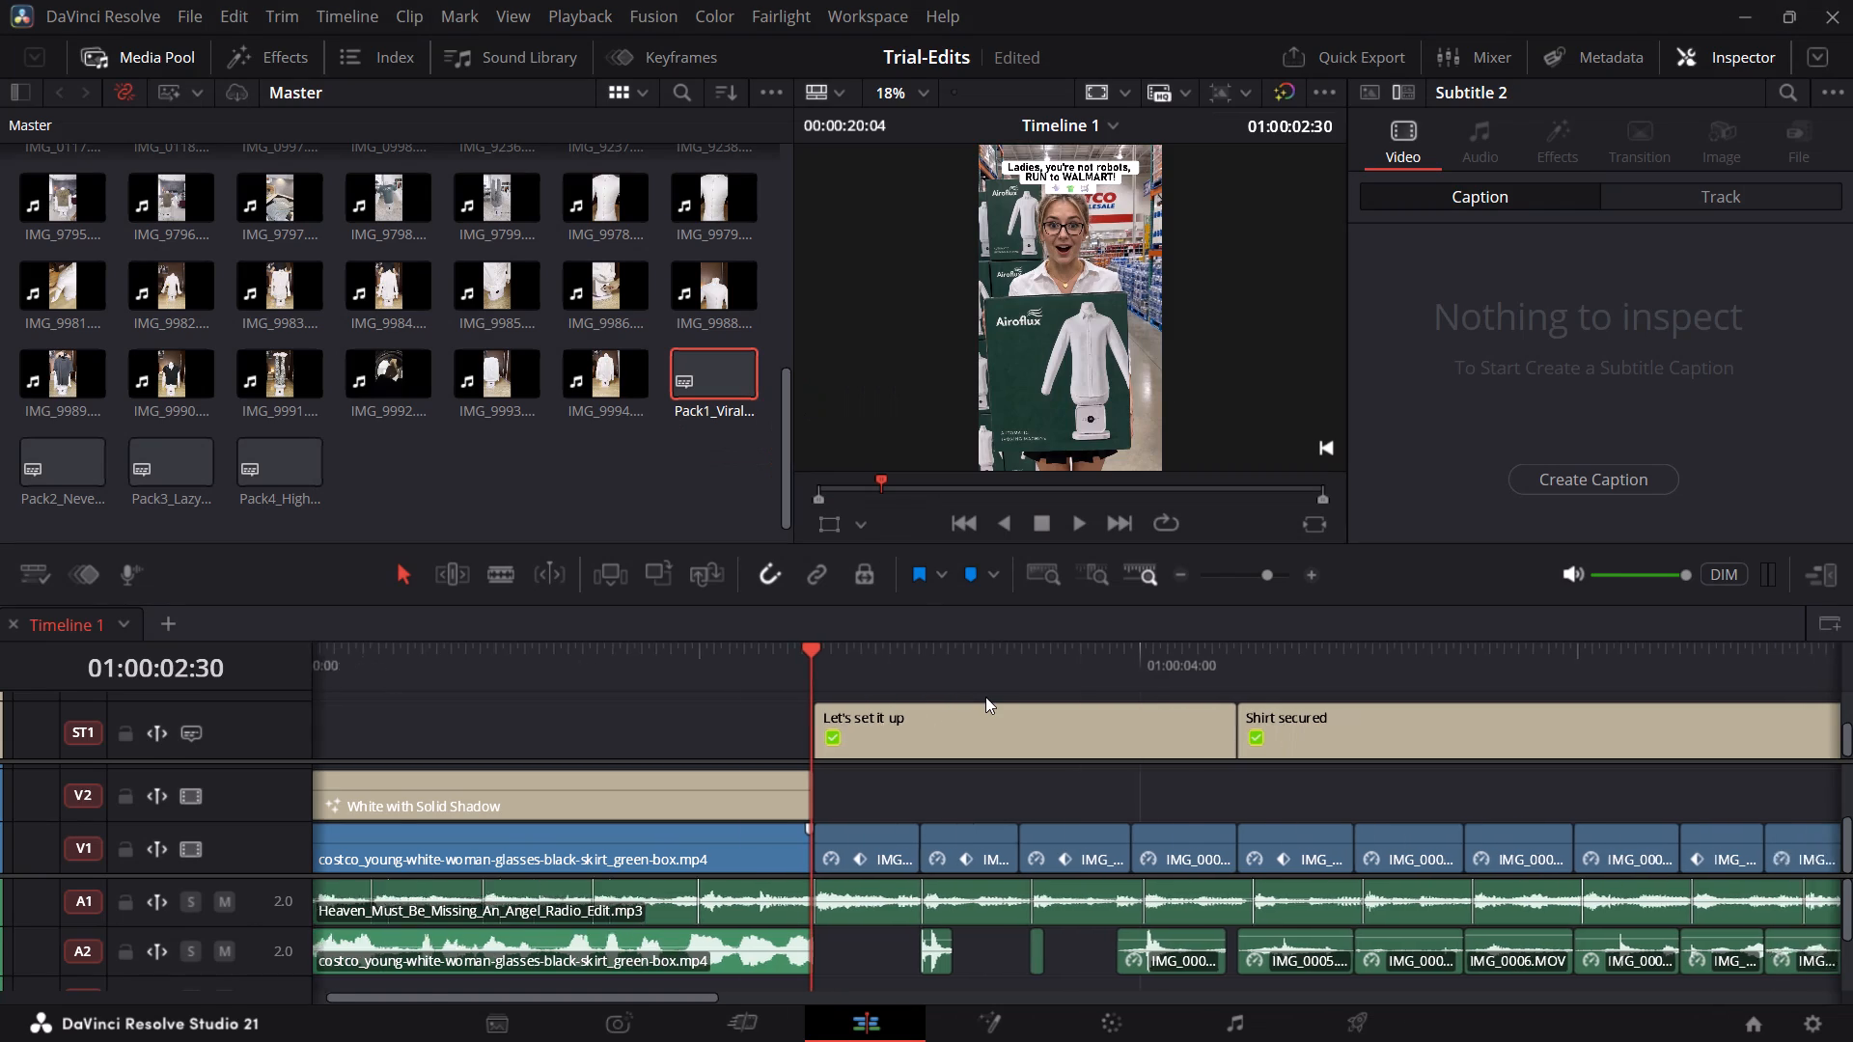
scroll(985, 697, "left", 2)
scroll(985, 697, "right", 2)
key("space")
key("space")
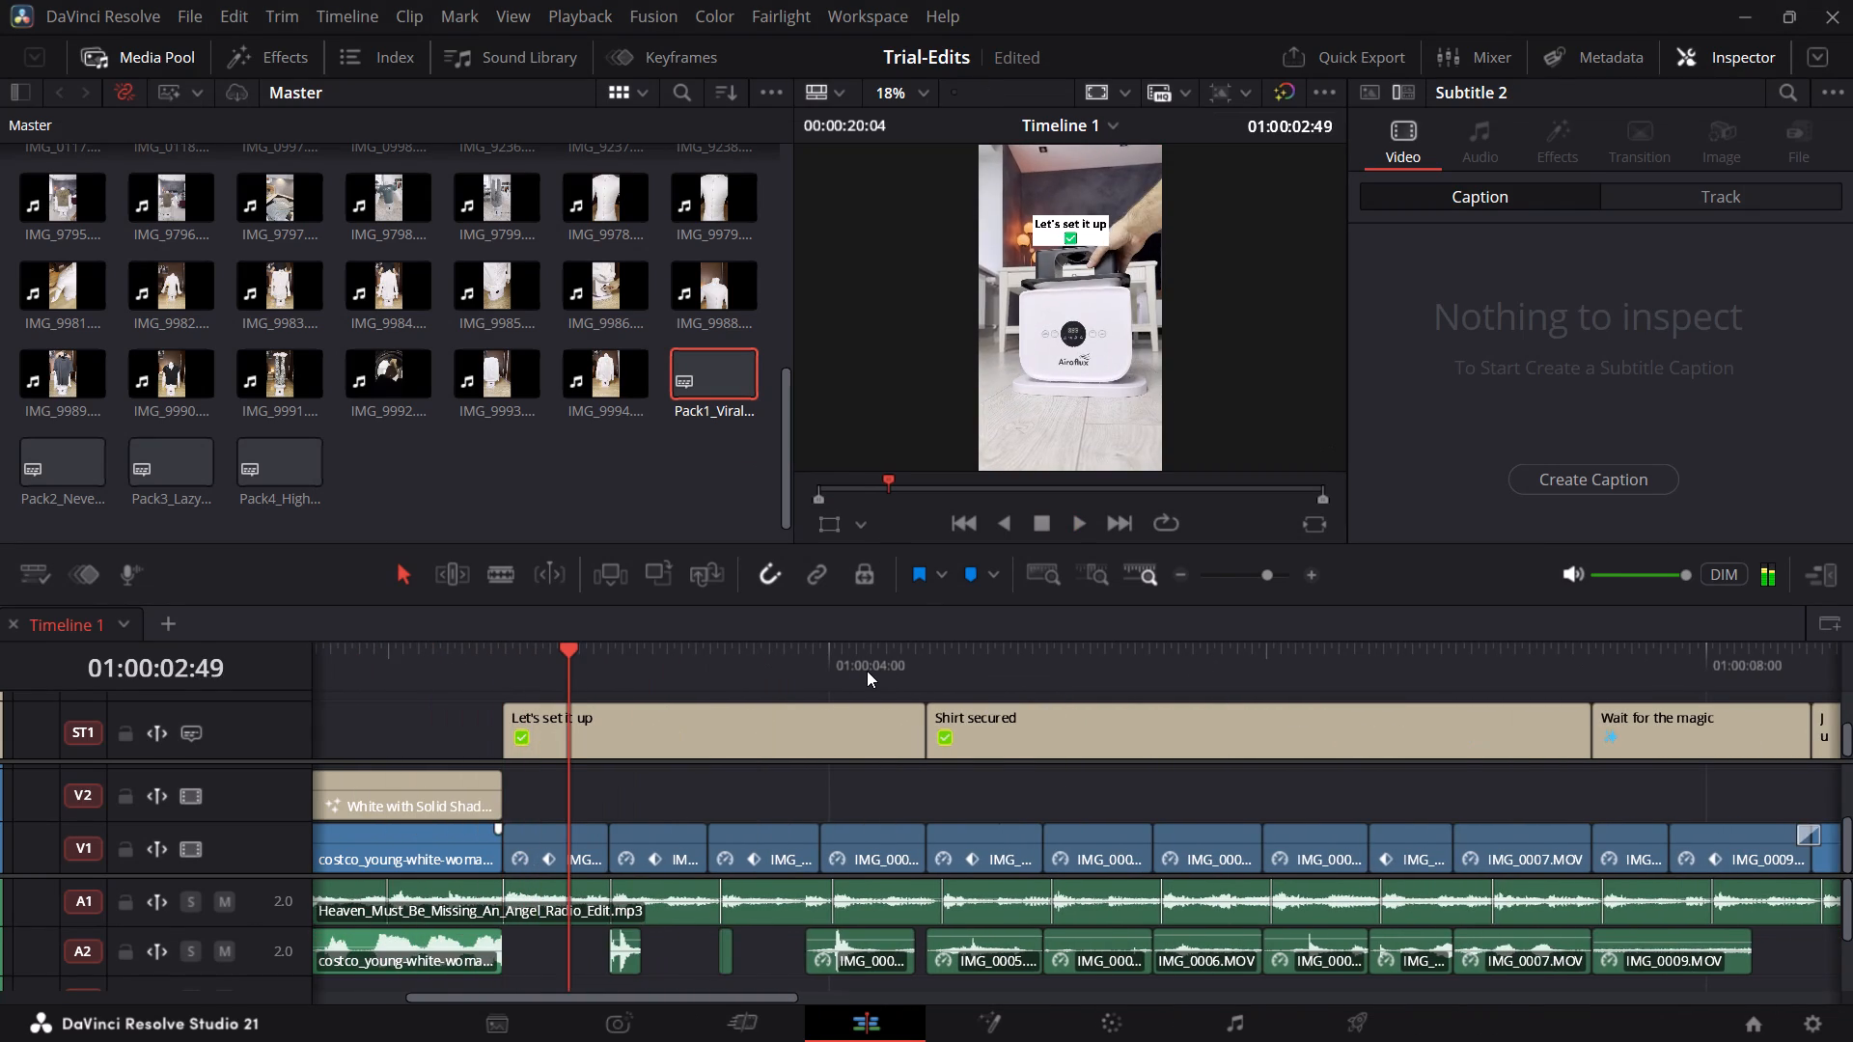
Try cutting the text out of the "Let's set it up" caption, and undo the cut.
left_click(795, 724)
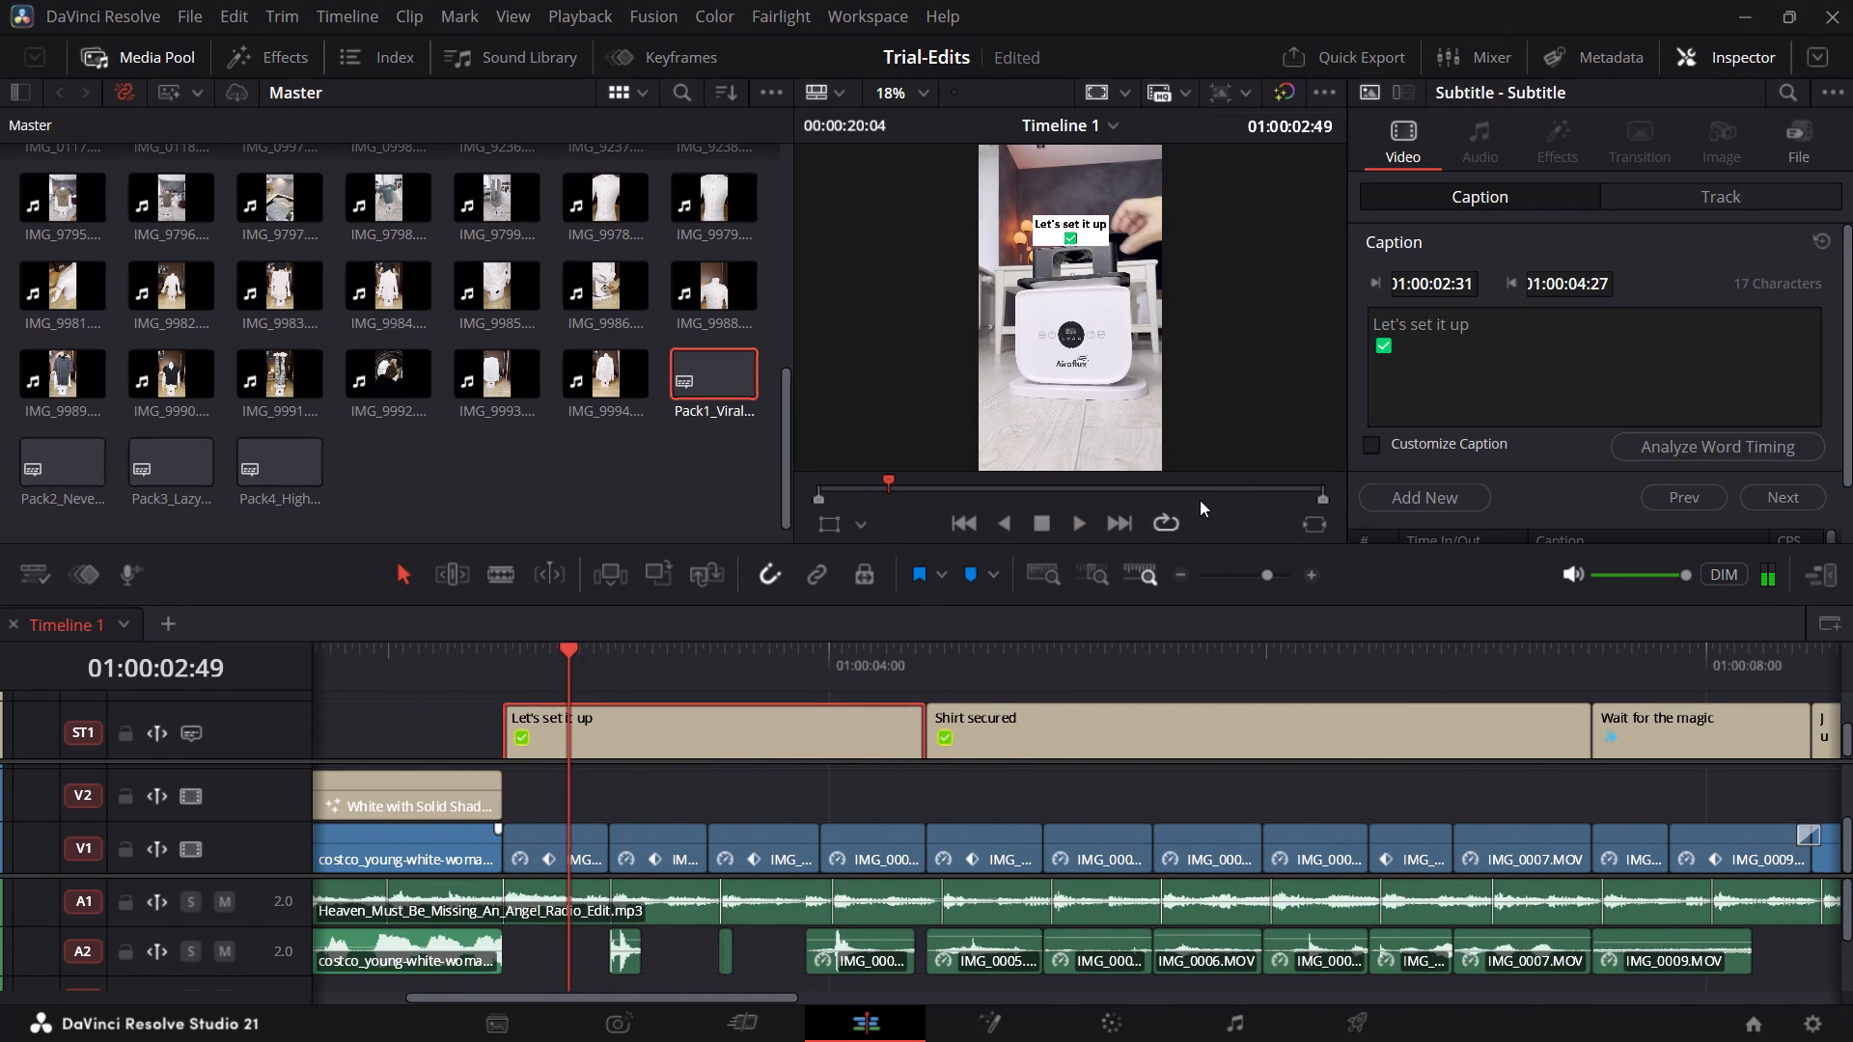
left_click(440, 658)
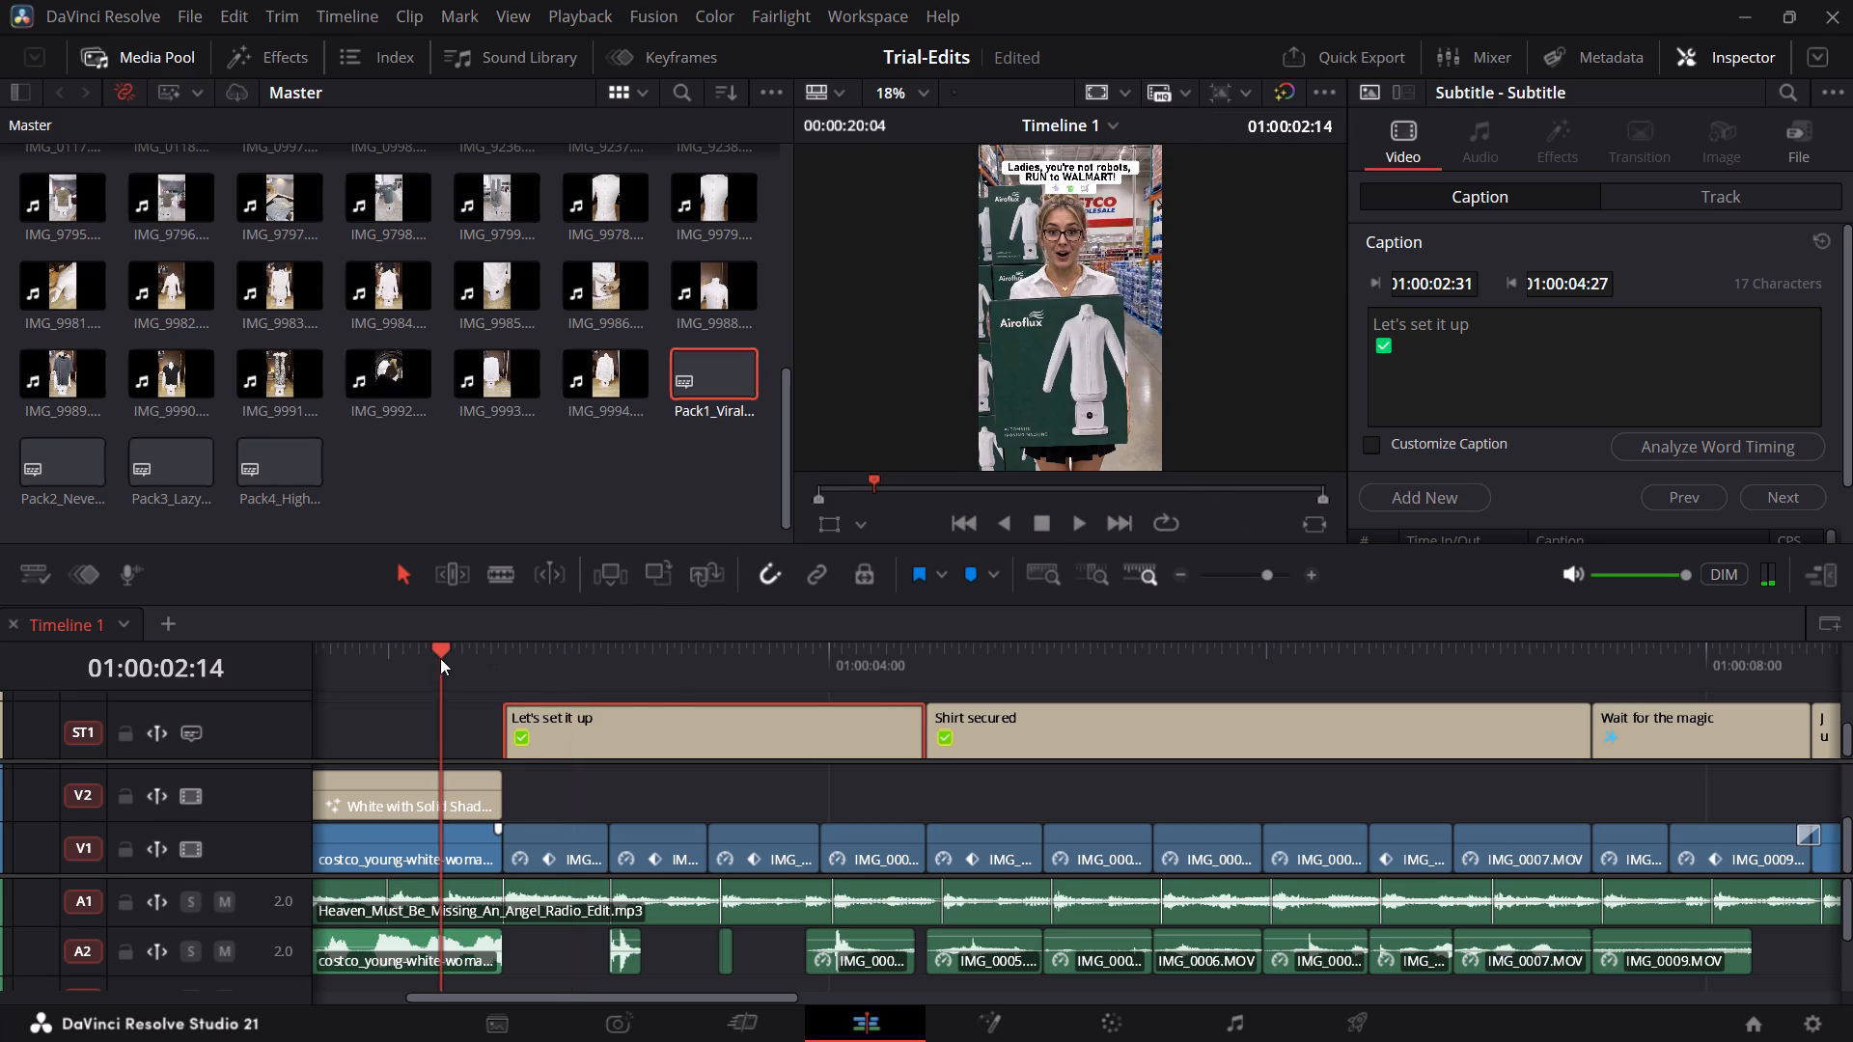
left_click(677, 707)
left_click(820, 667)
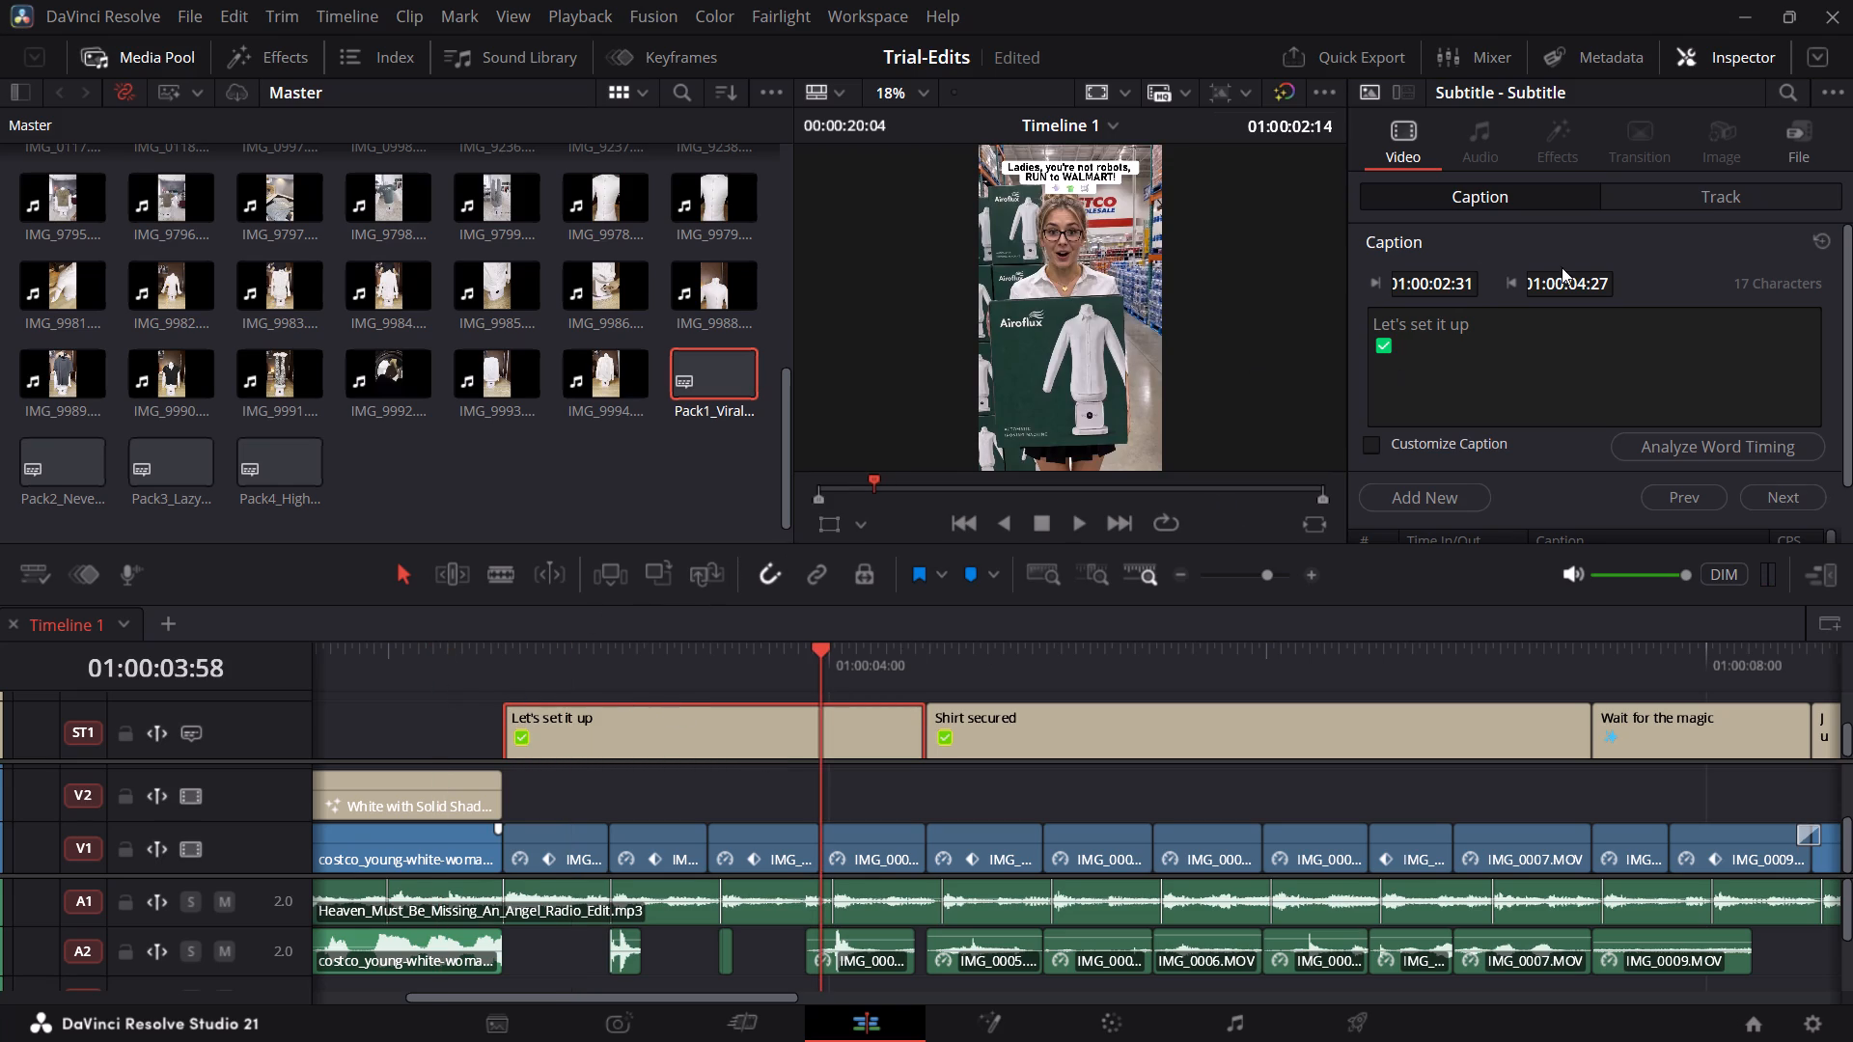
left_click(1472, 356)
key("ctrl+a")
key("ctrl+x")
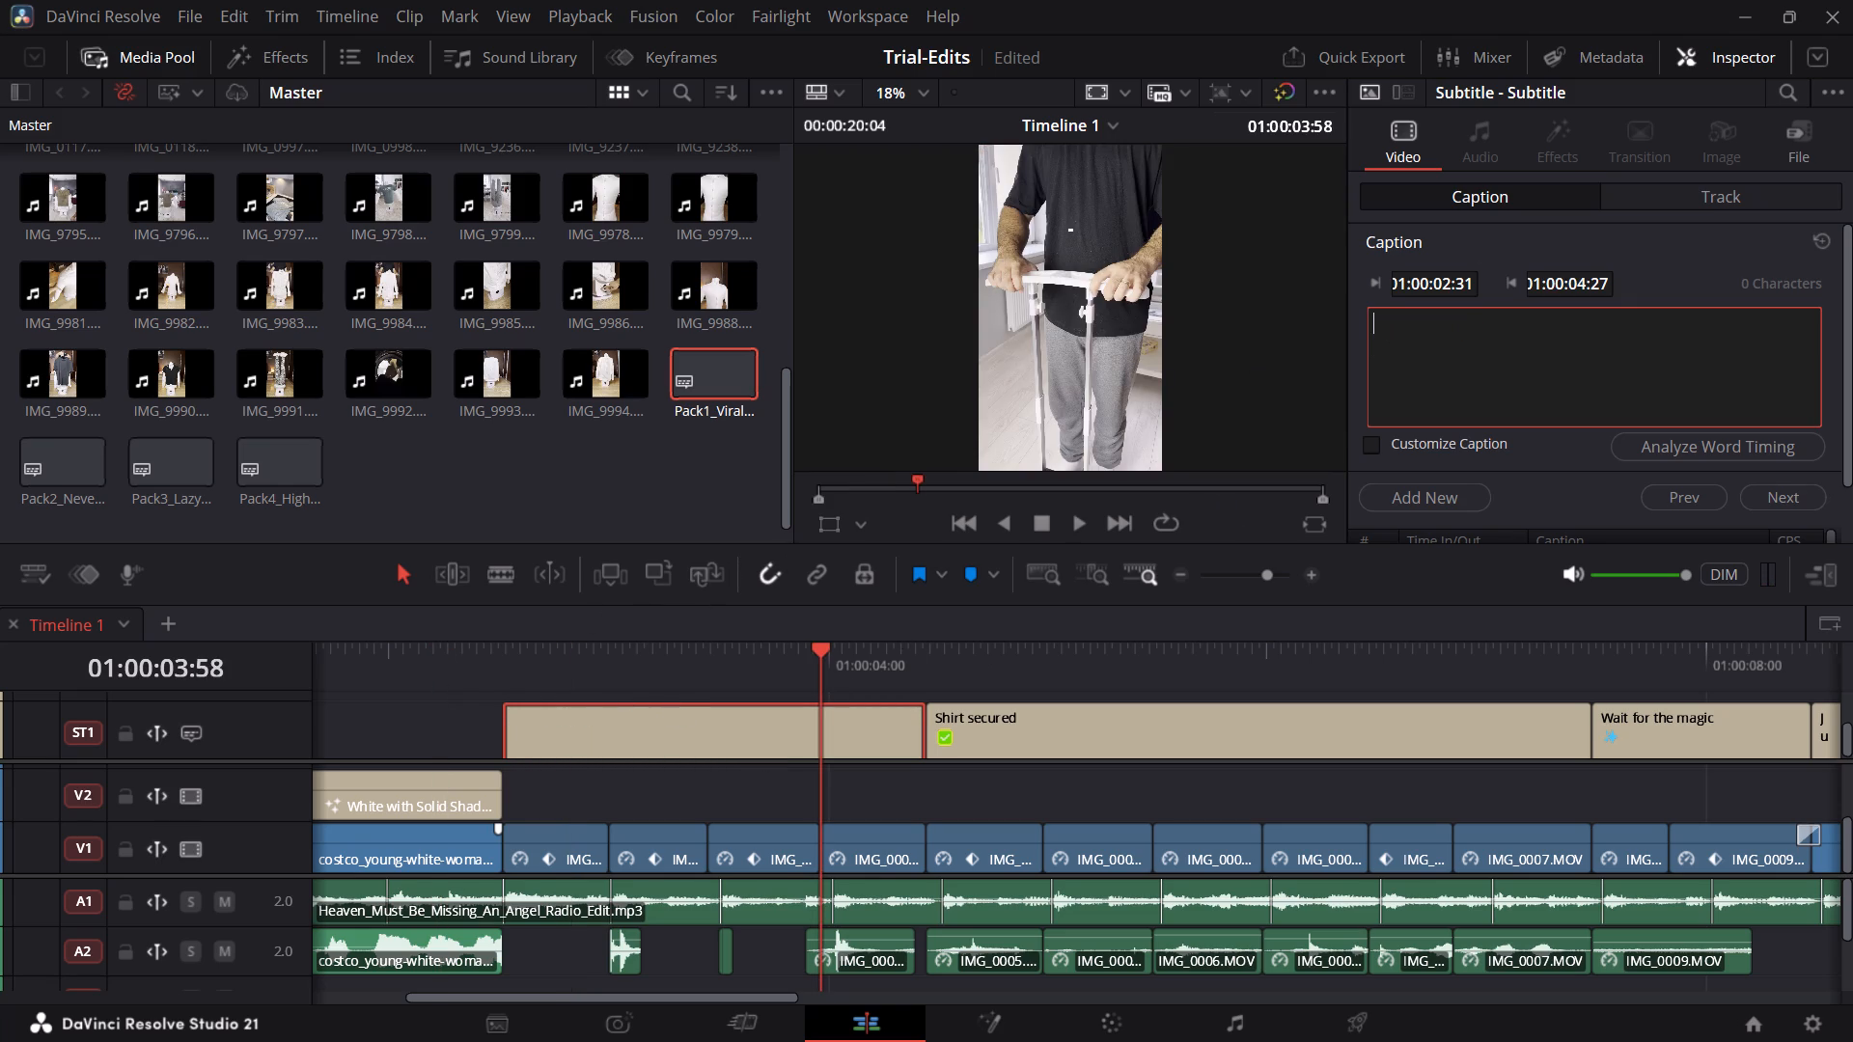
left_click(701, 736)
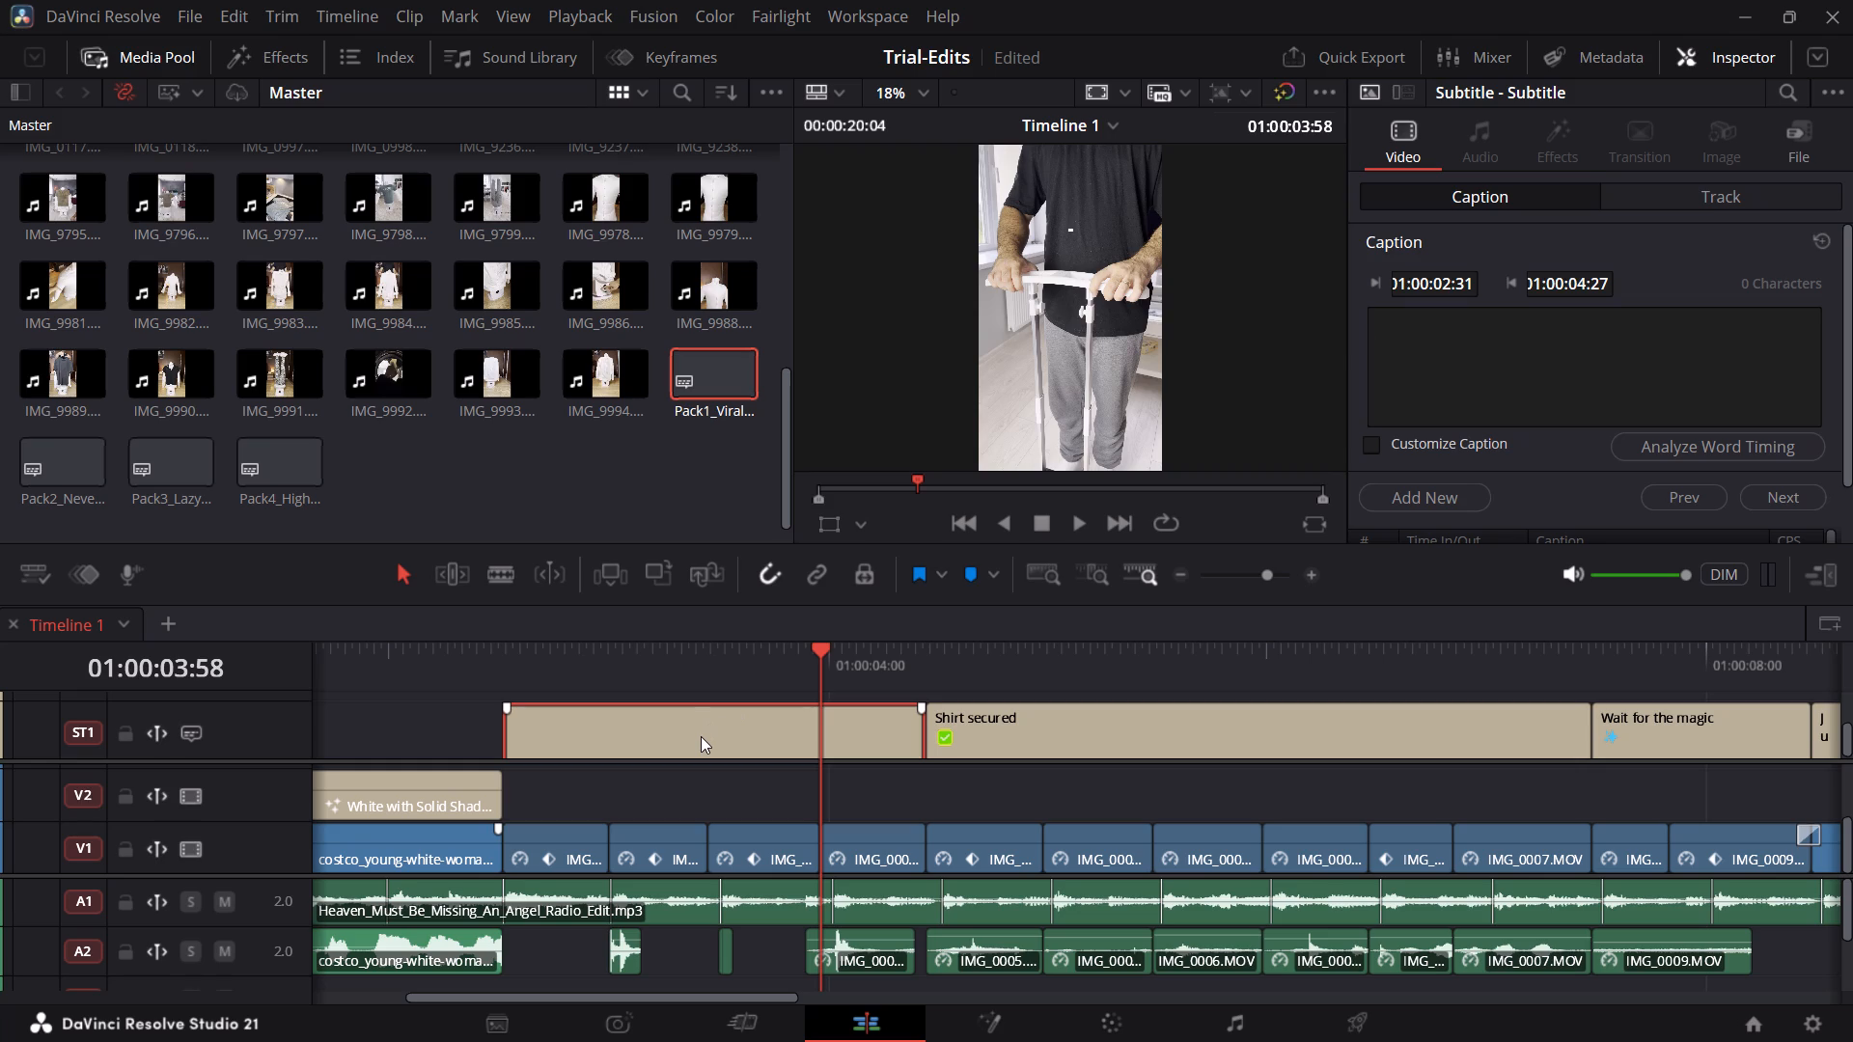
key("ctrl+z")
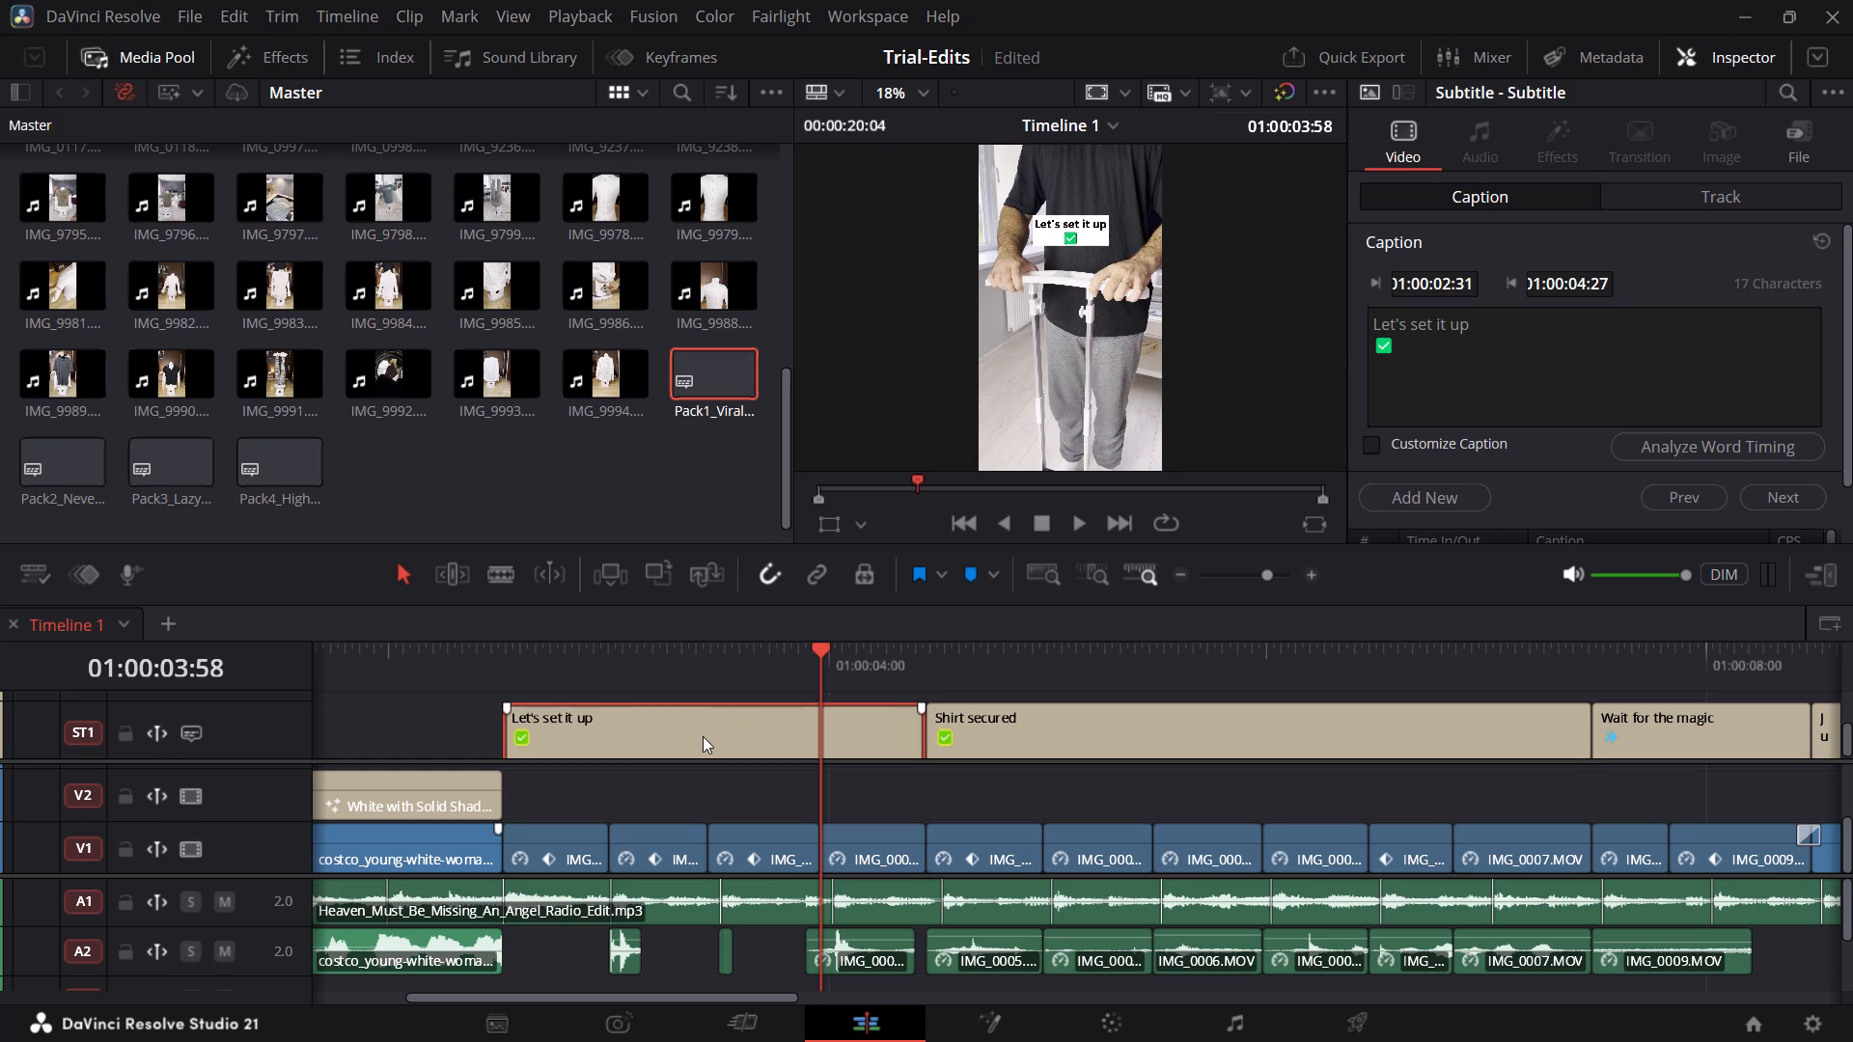
Add a White with Solid Shadow title on V2 directly after the opening title, trimmed to end with the "Let's set it up" caption.
left_click(278, 54)
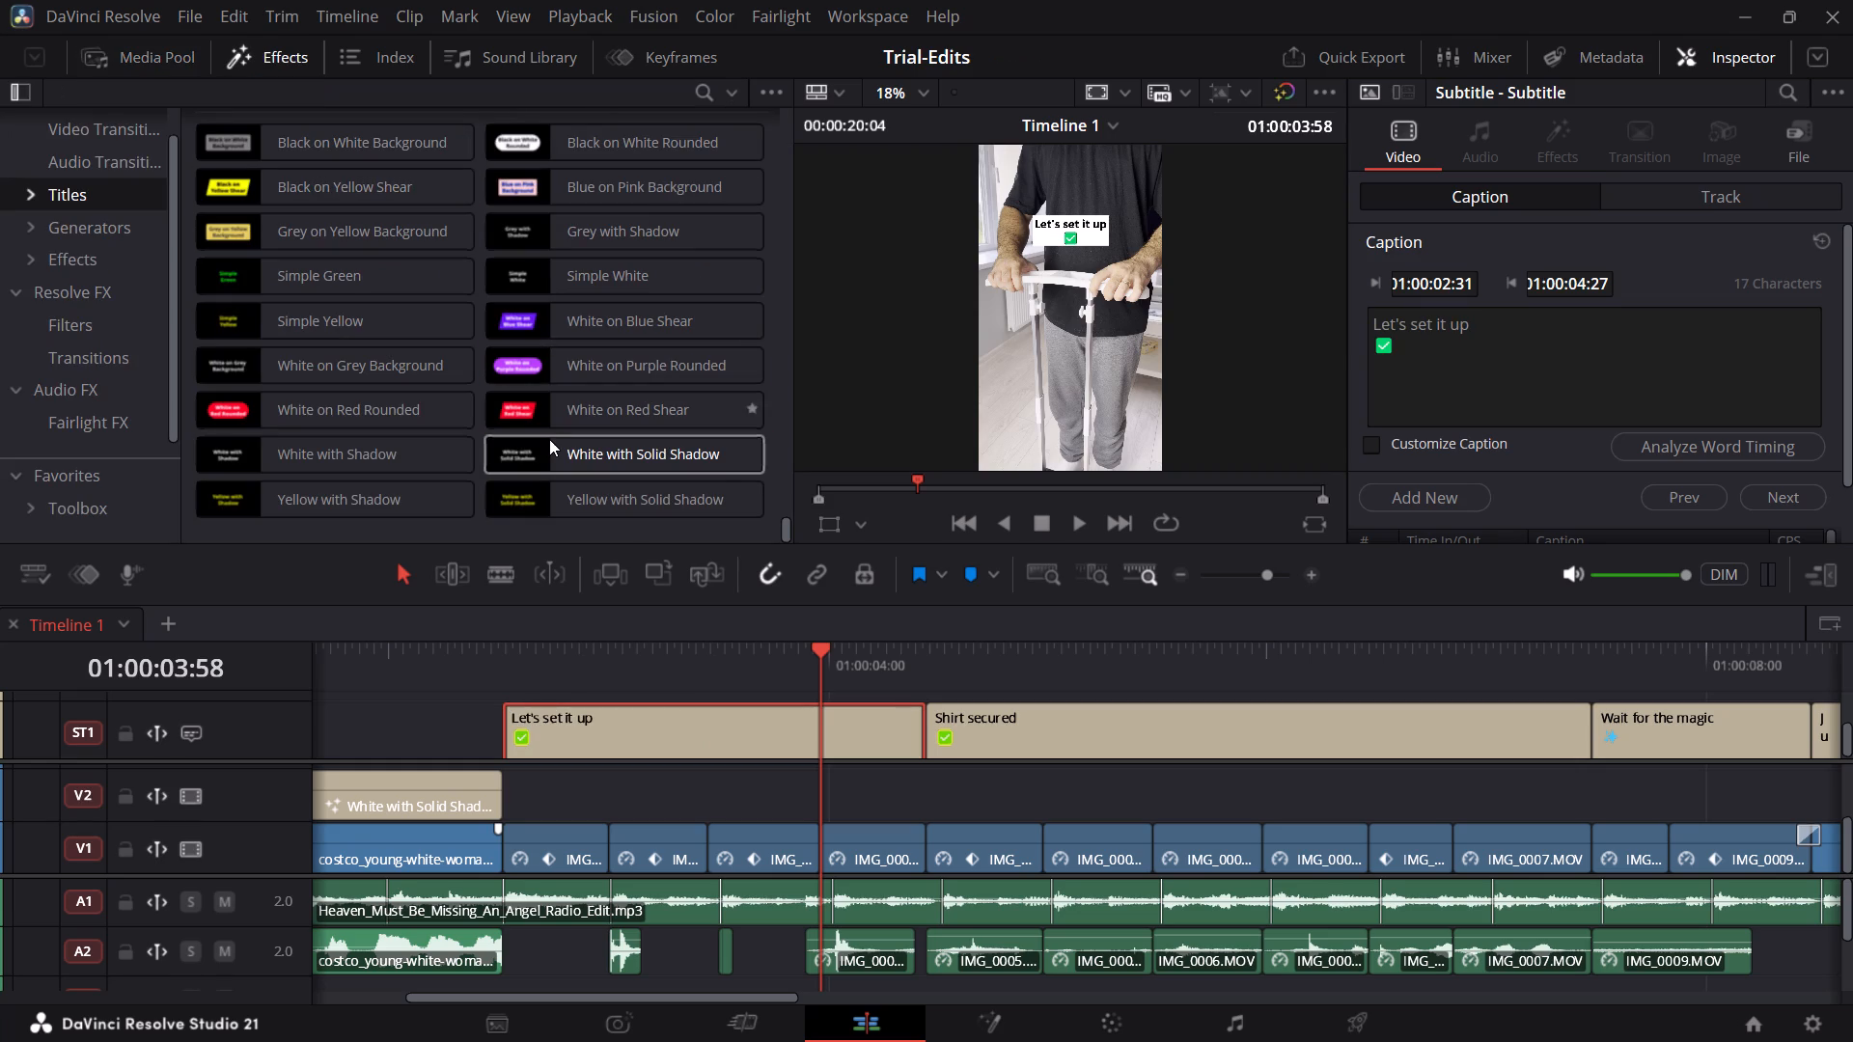
left_click_drag(549, 439, 576, 752)
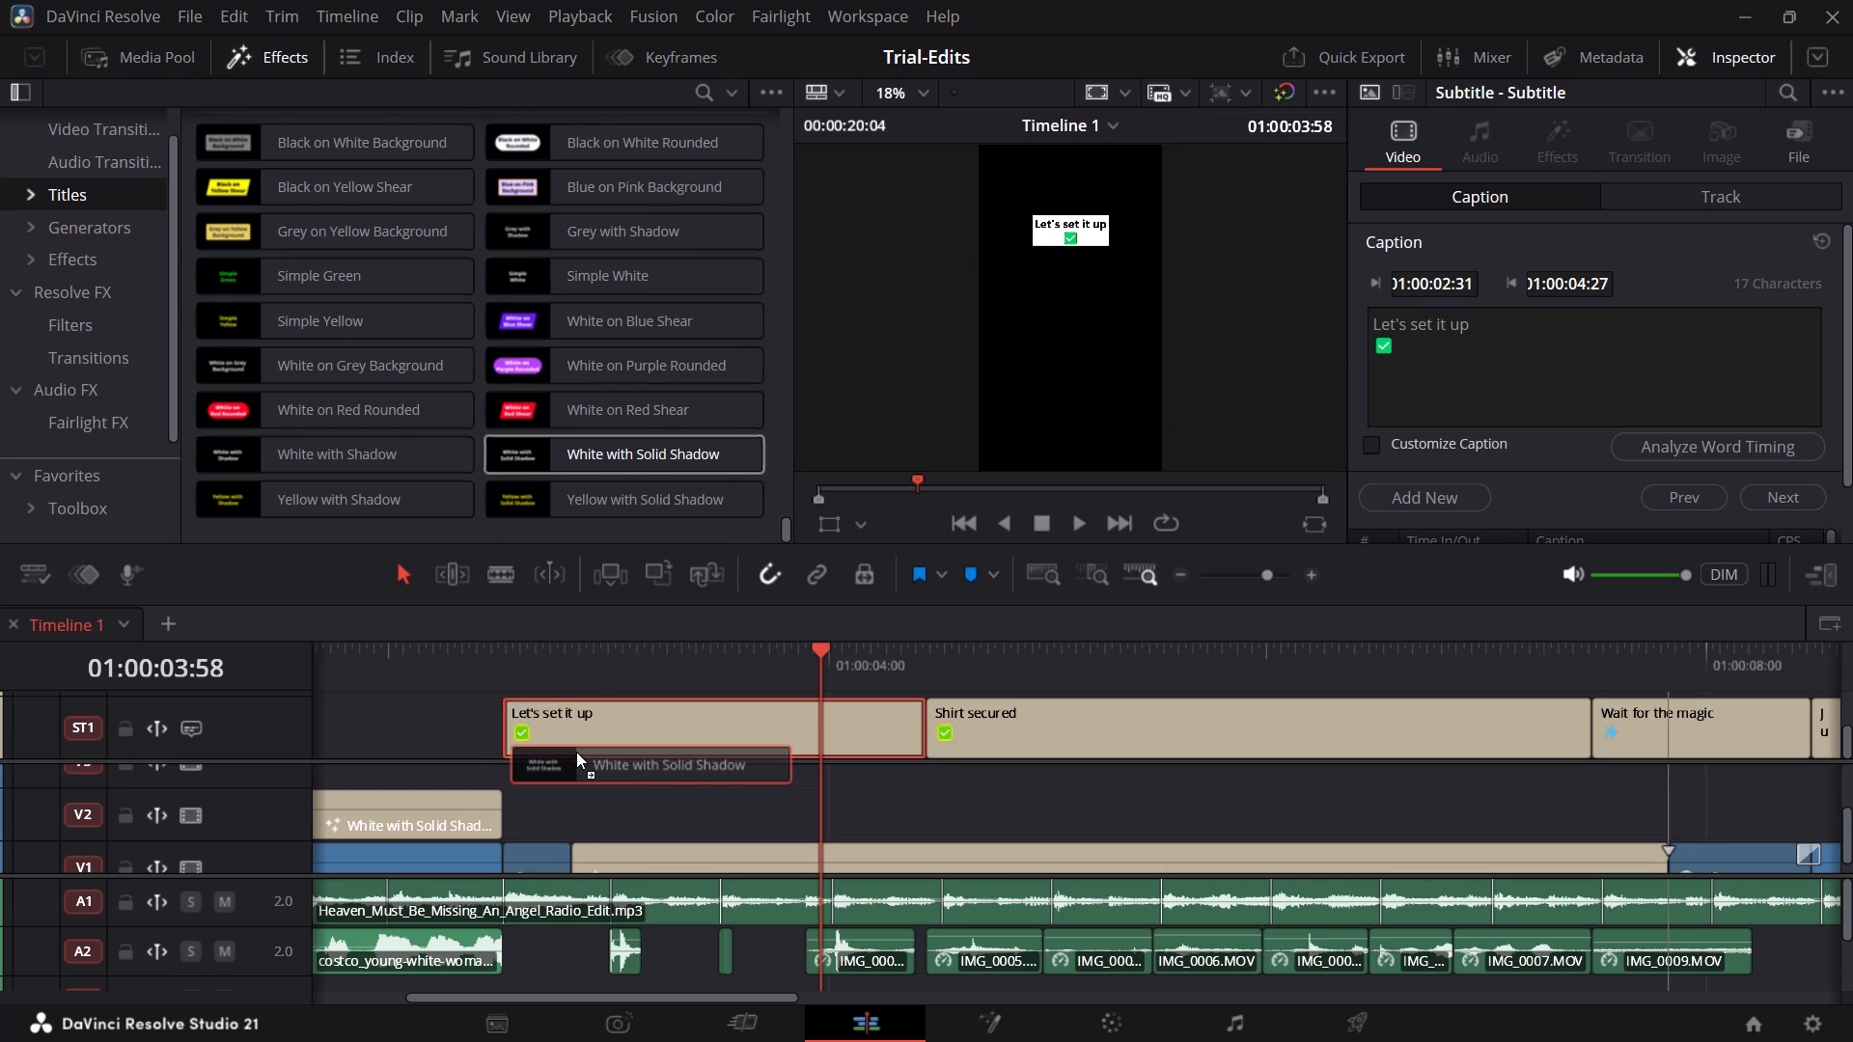
left_click_drag(576, 752, 557, 738)
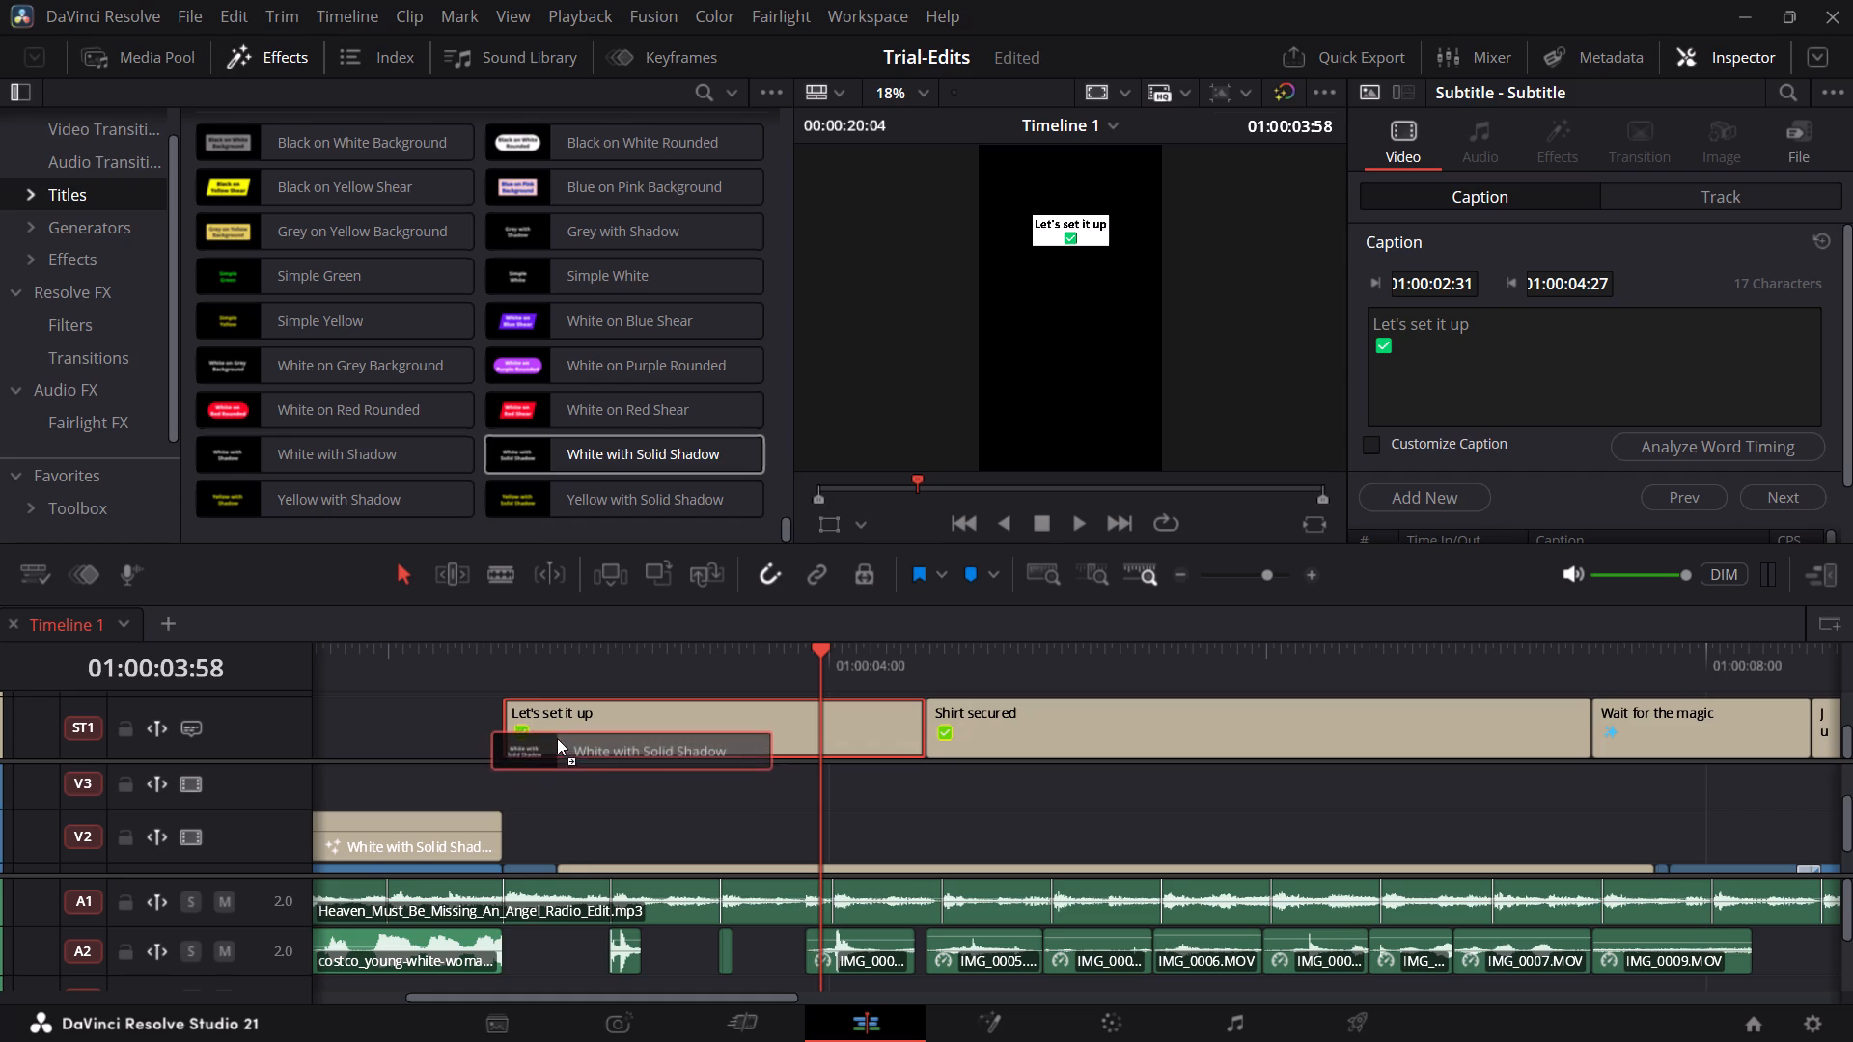
left_click_drag(557, 738, 551, 710)
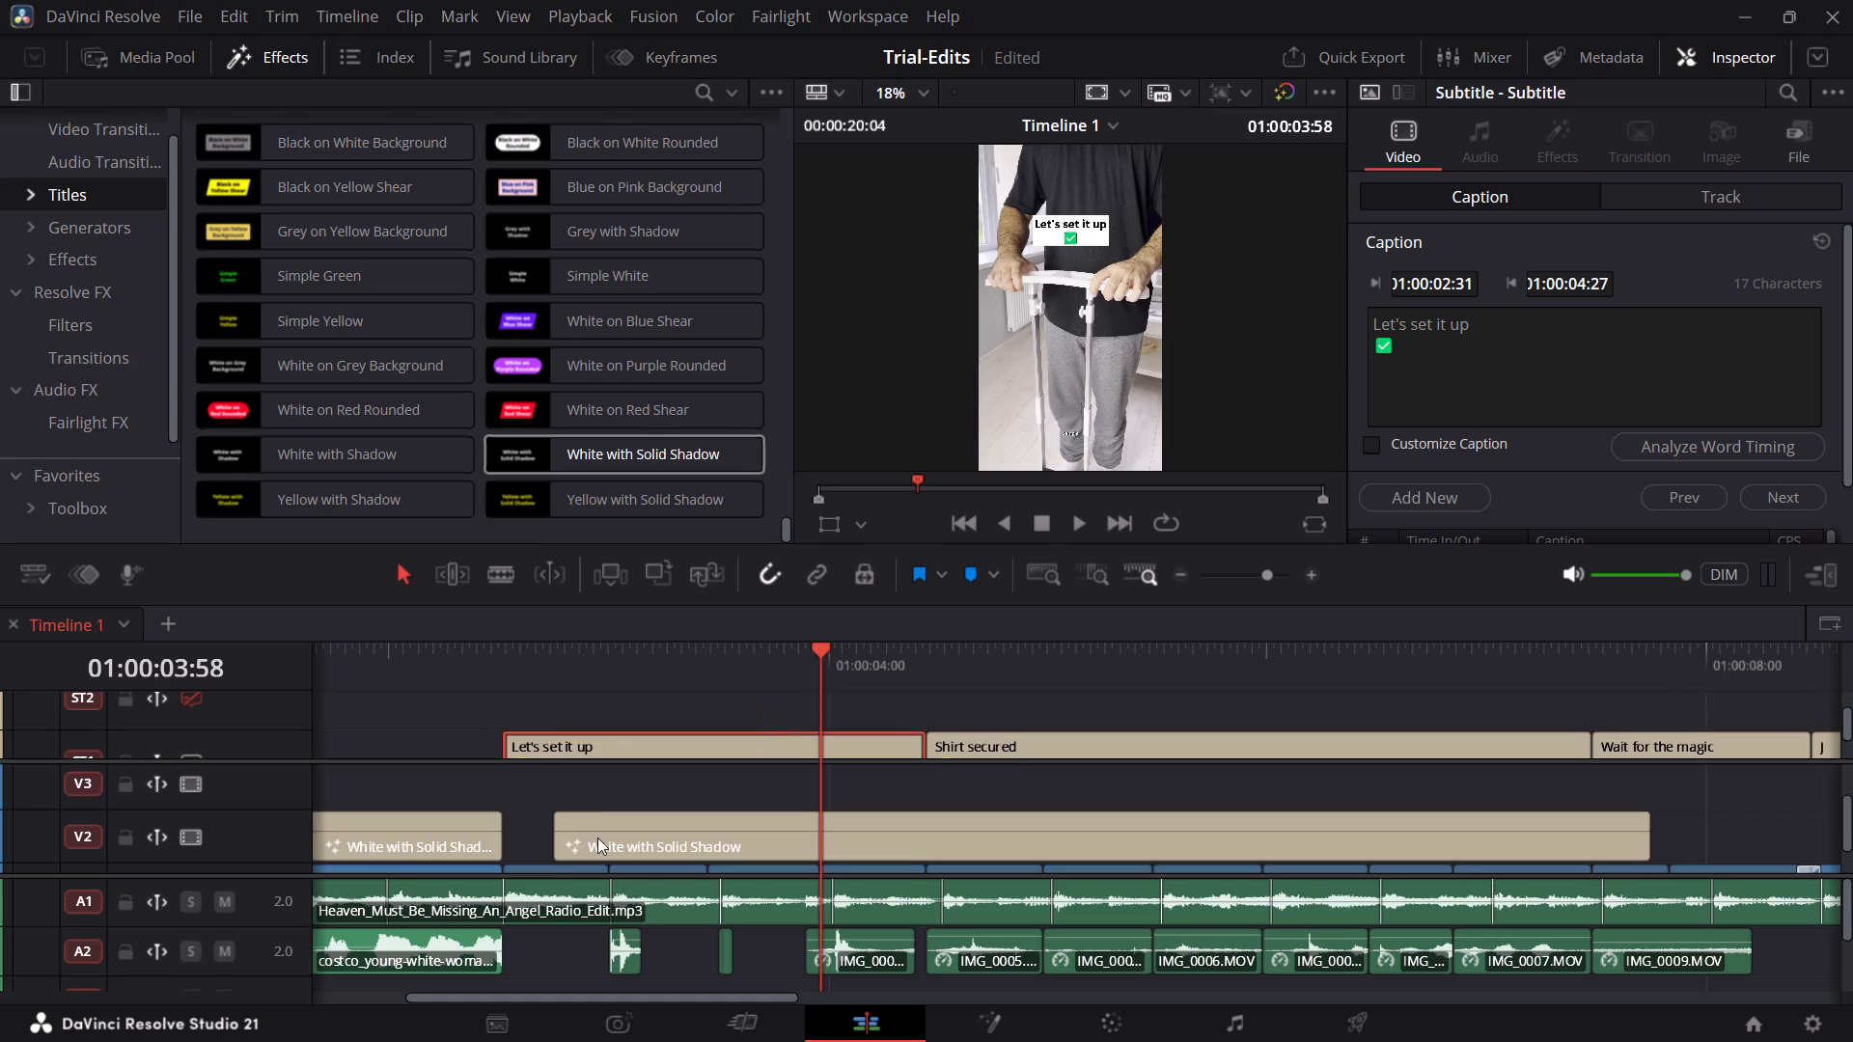
scroll(597, 837, "down", 1)
left_click_drag(642, 803, 589, 793)
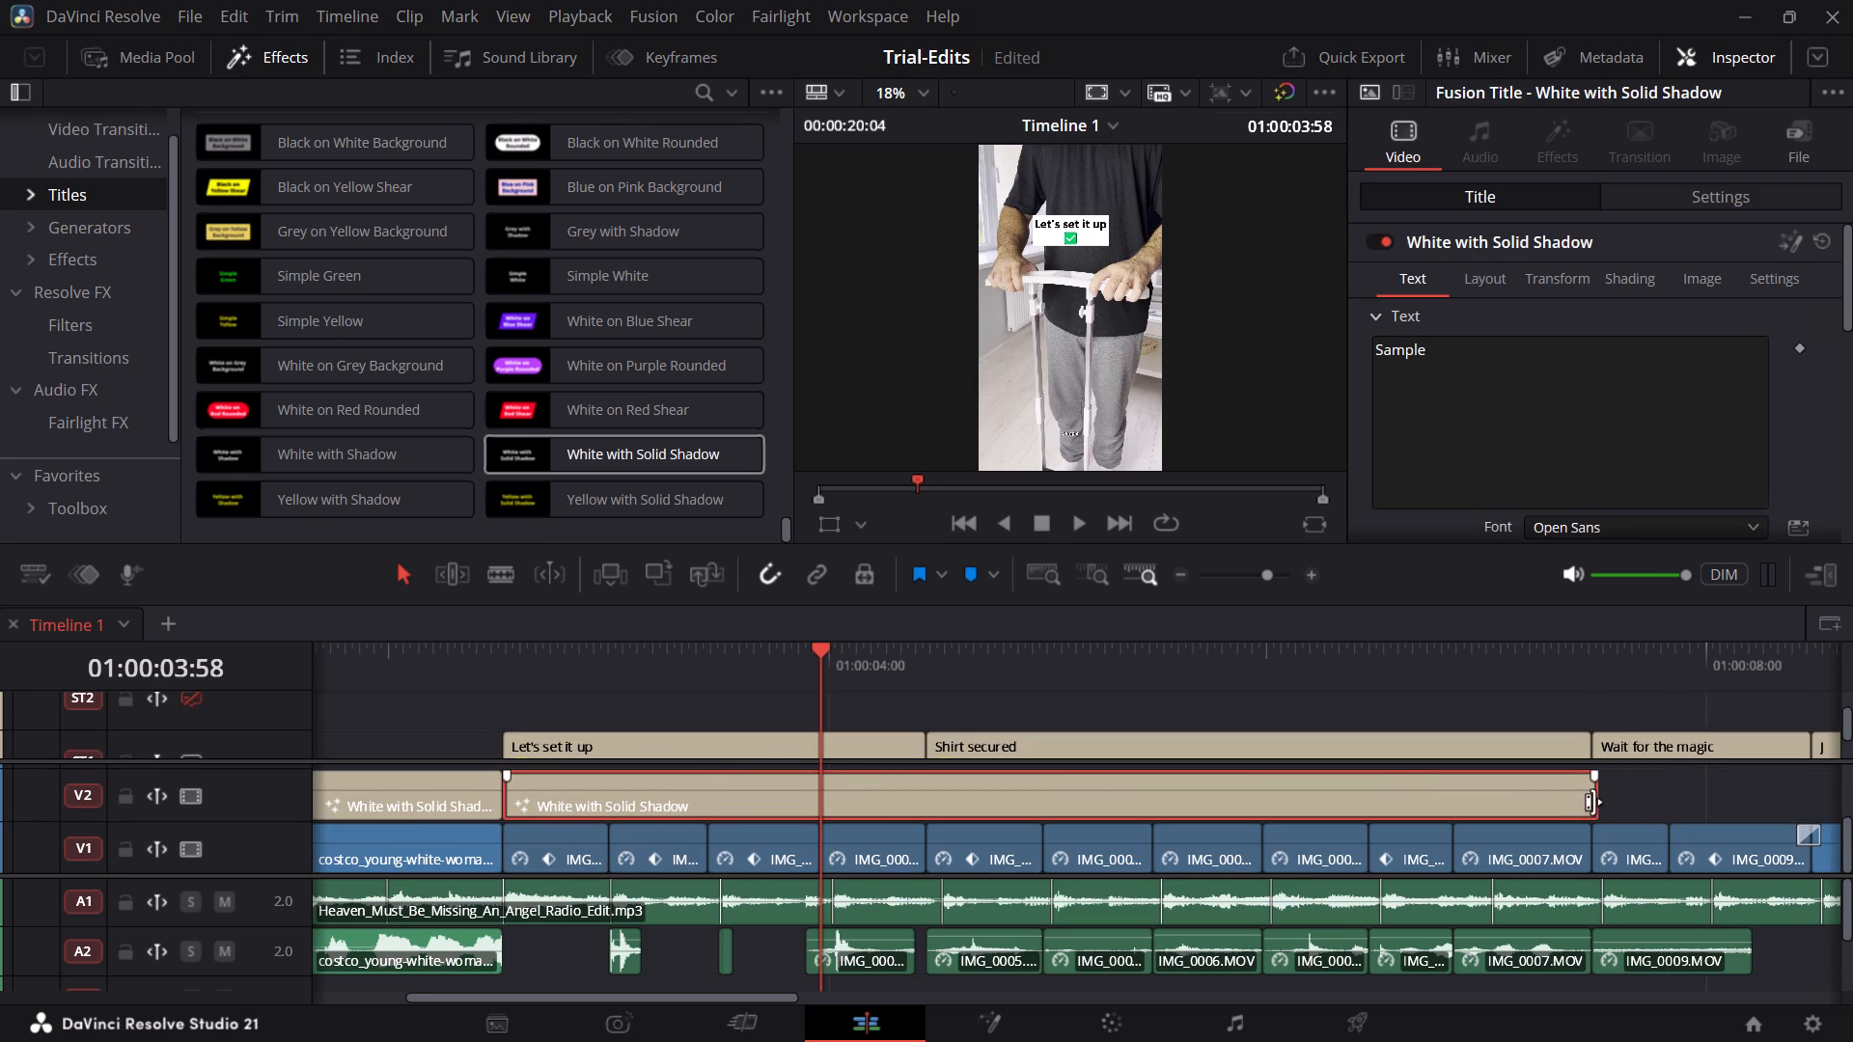
key("ctrl+c")
left_click_drag(1592, 802, 937, 787)
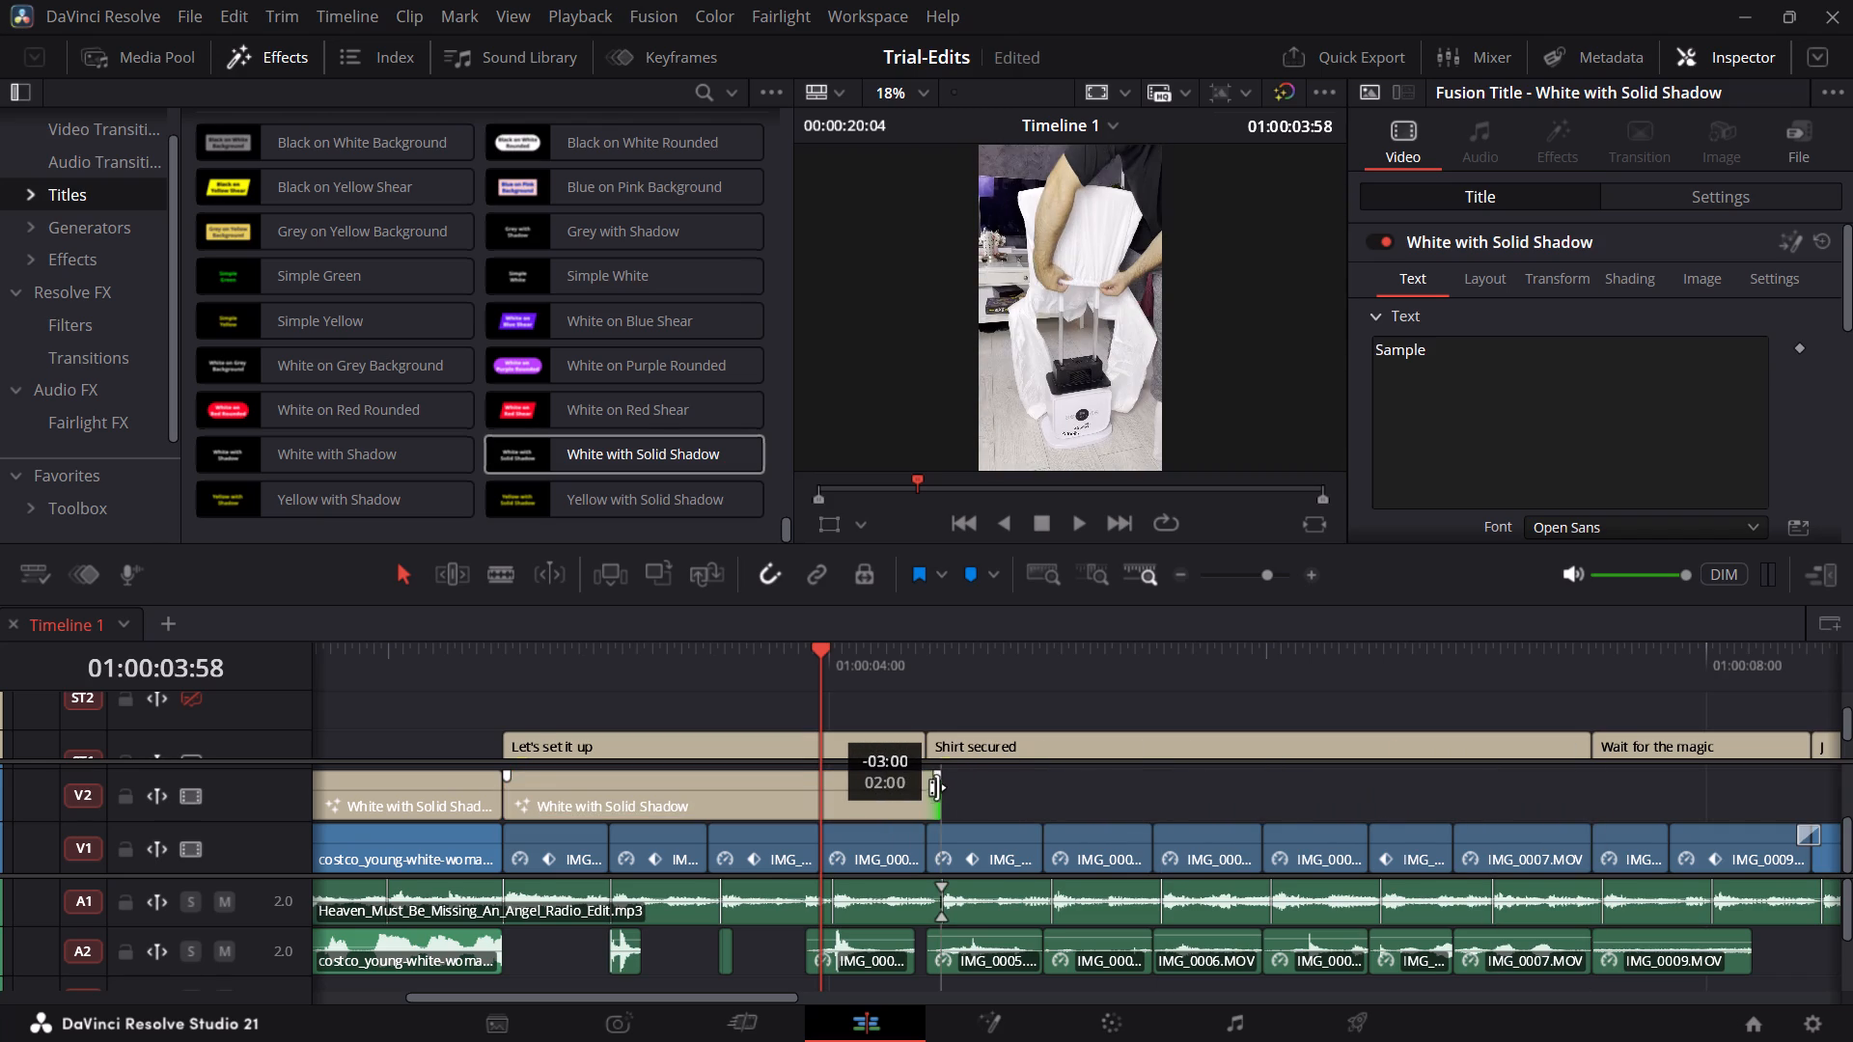
left_click_drag(937, 787, 846, 788)
left_click_drag(846, 788, 911, 795)
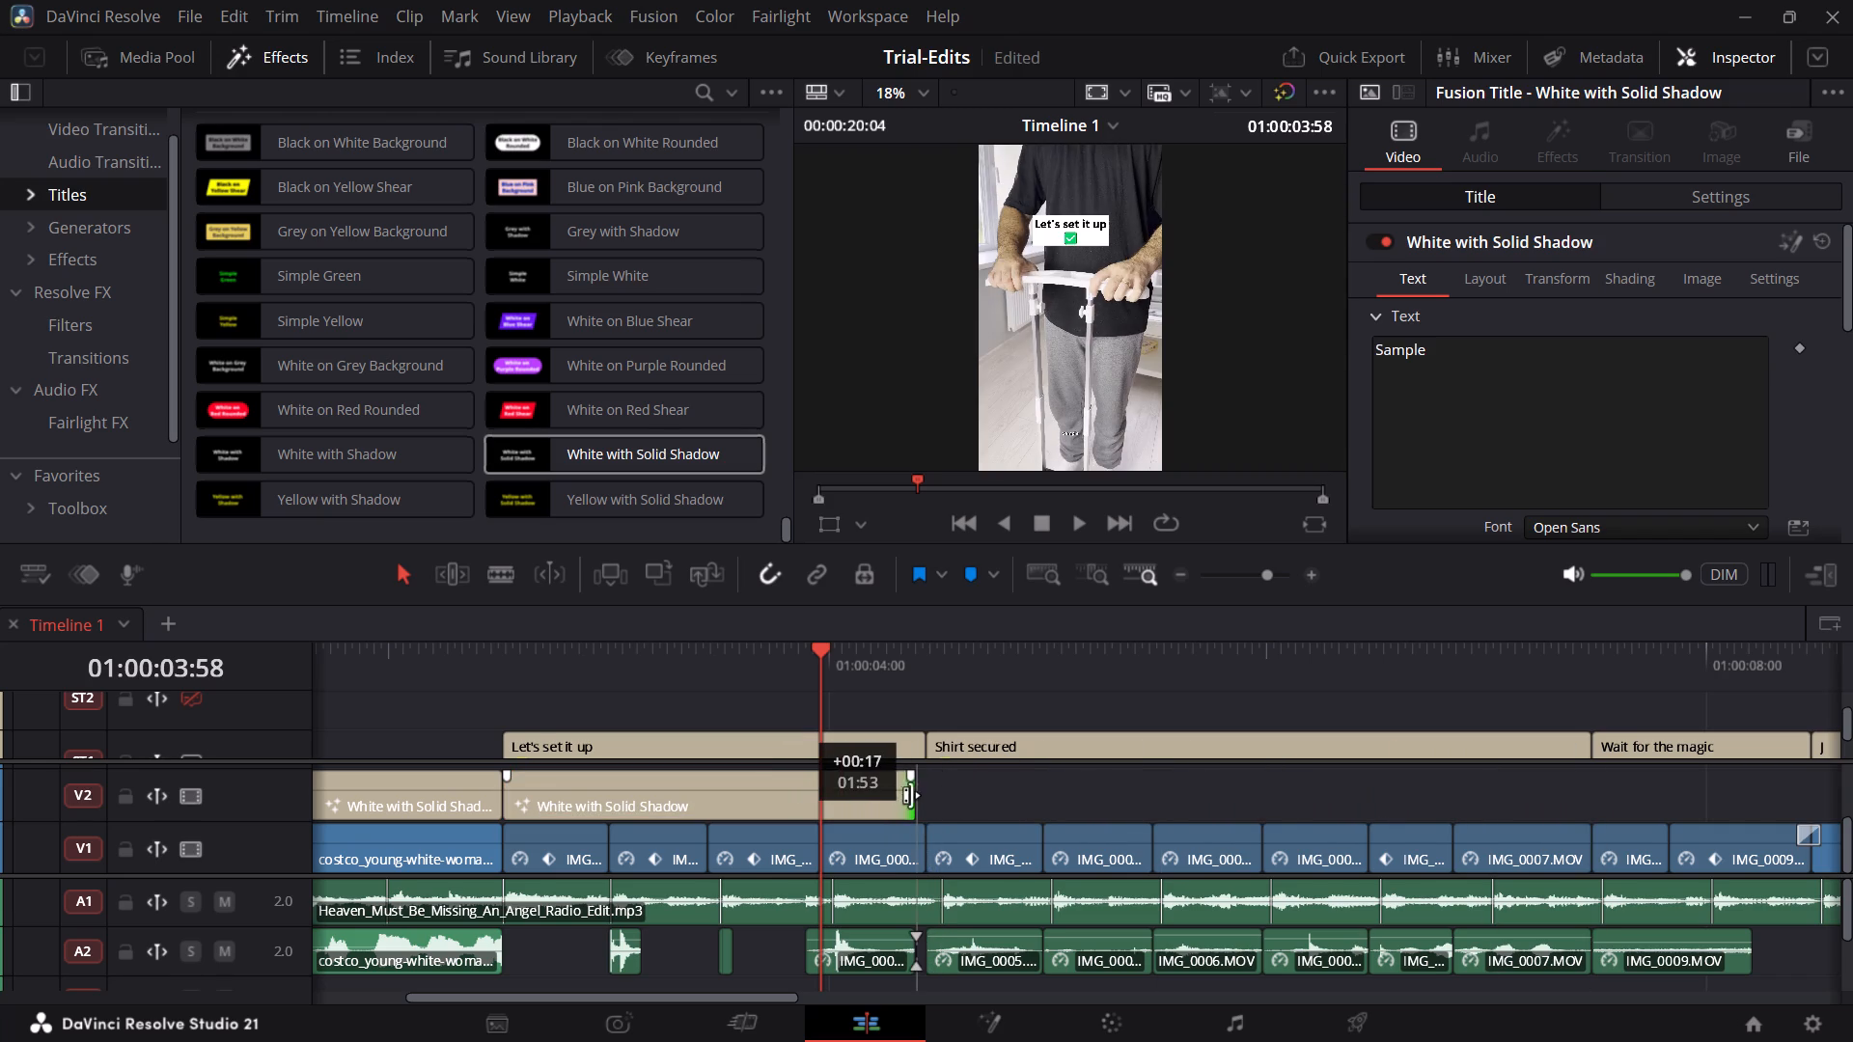
left_click_drag(911, 795, 922, 789)
Paste a copy of the new title on V2 at the "Shirt secured" caption and extend it to that caption's end.
left_click(894, 793)
key("ctrl+c")
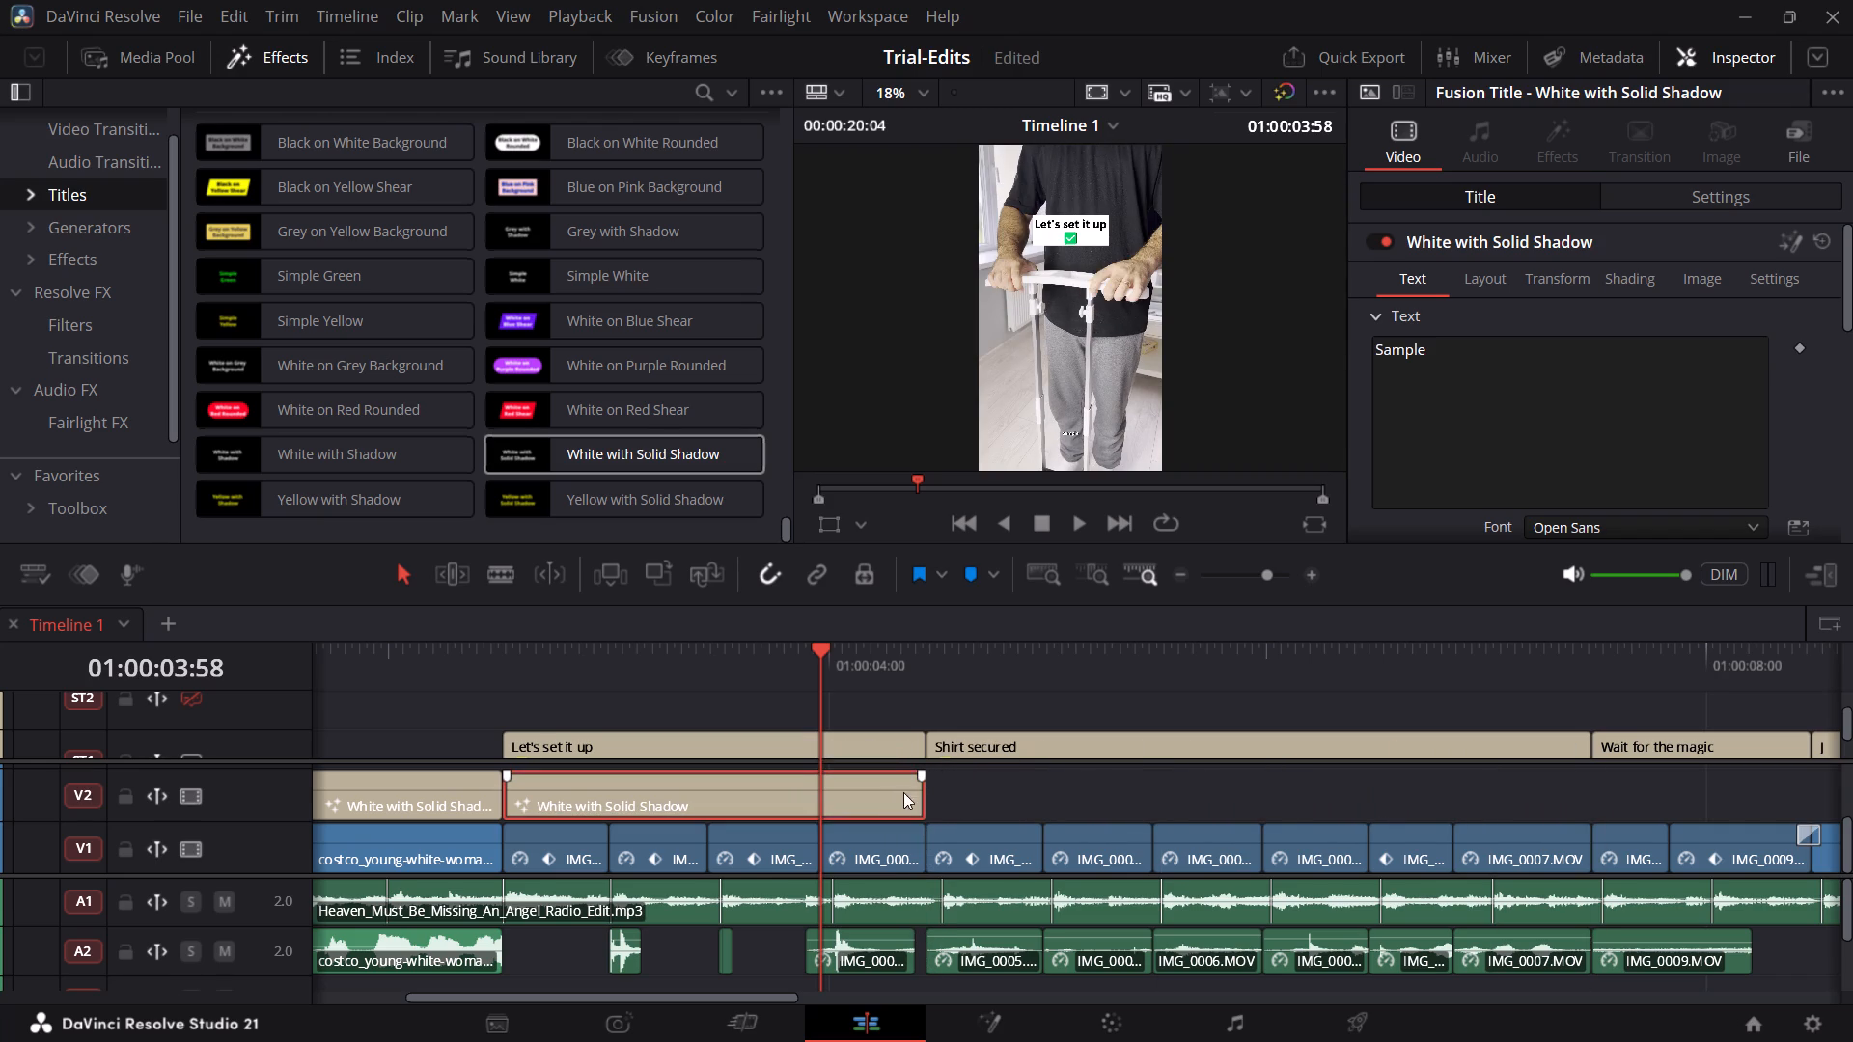
left_click(923, 680)
key("ctrl+v")
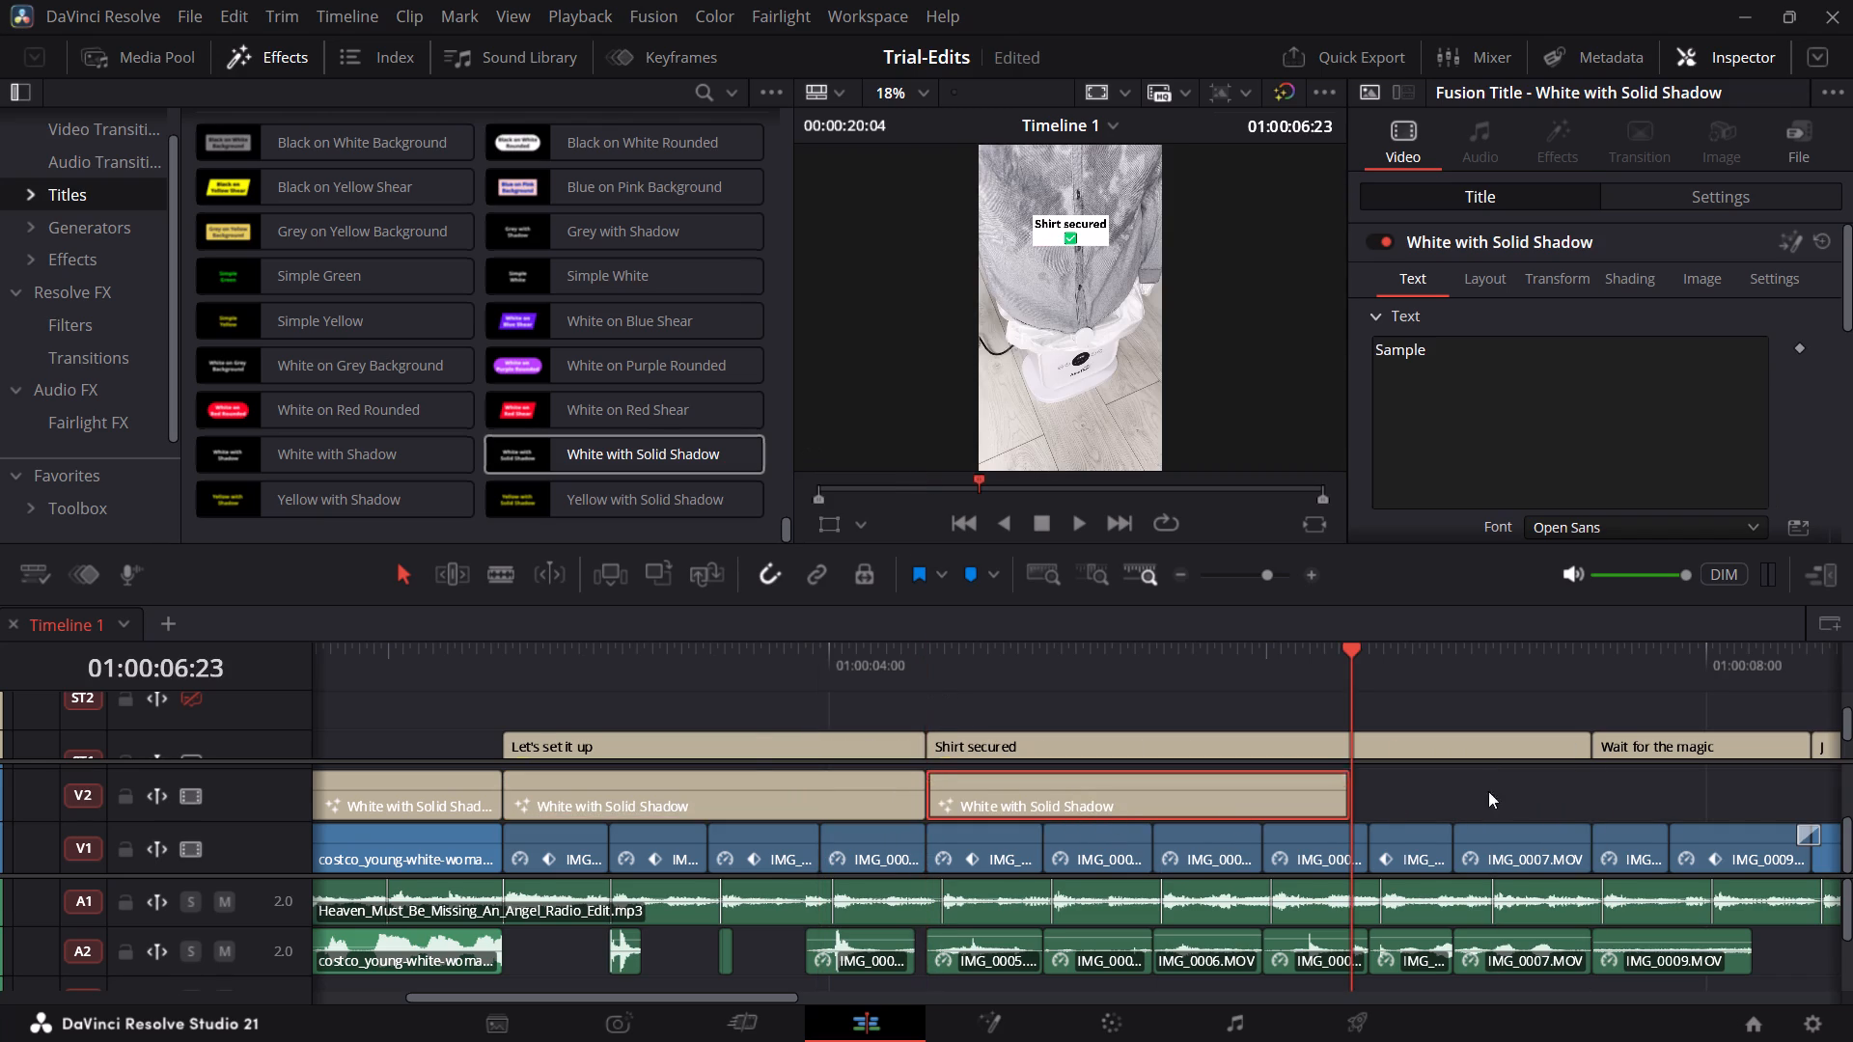
scroll(1421, 799, "left", 1)
left_click_drag(884, 787, 1134, 780)
left_click(1139, 781)
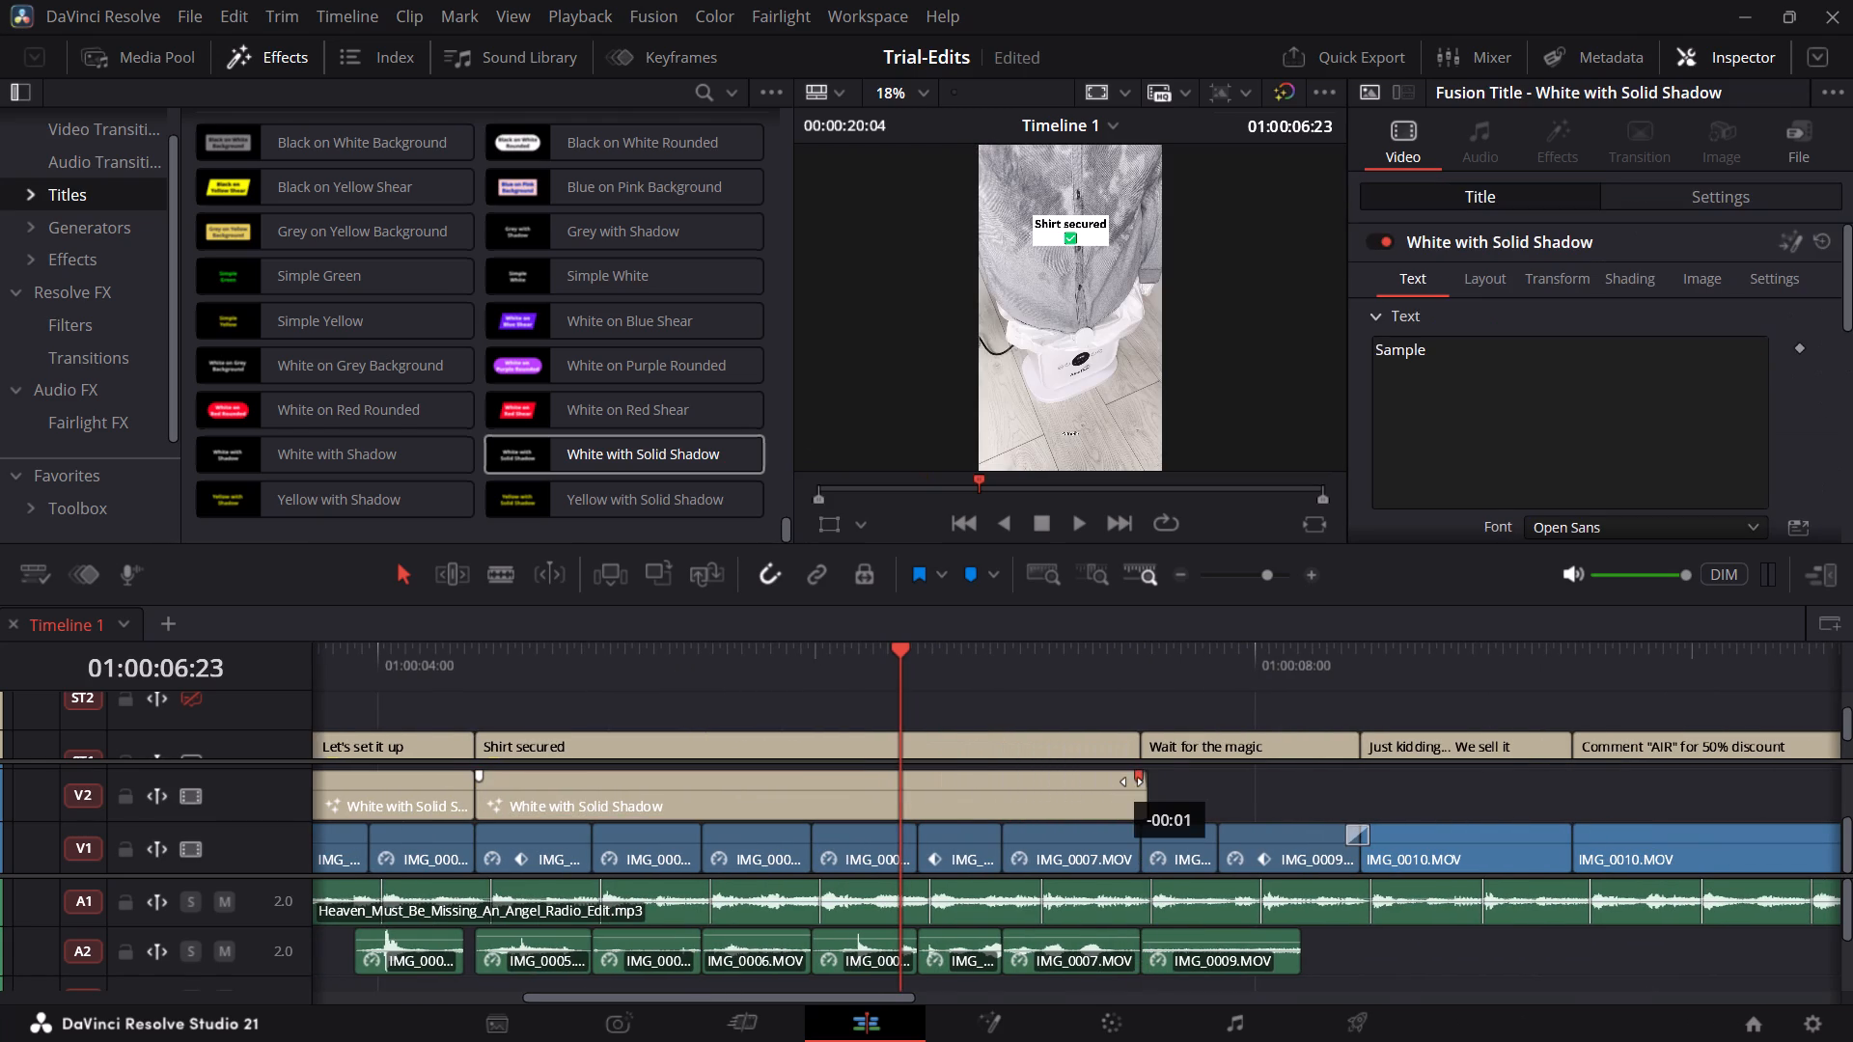
key("ctrl+z")
left_click_drag(1133, 790, 1122, 792)
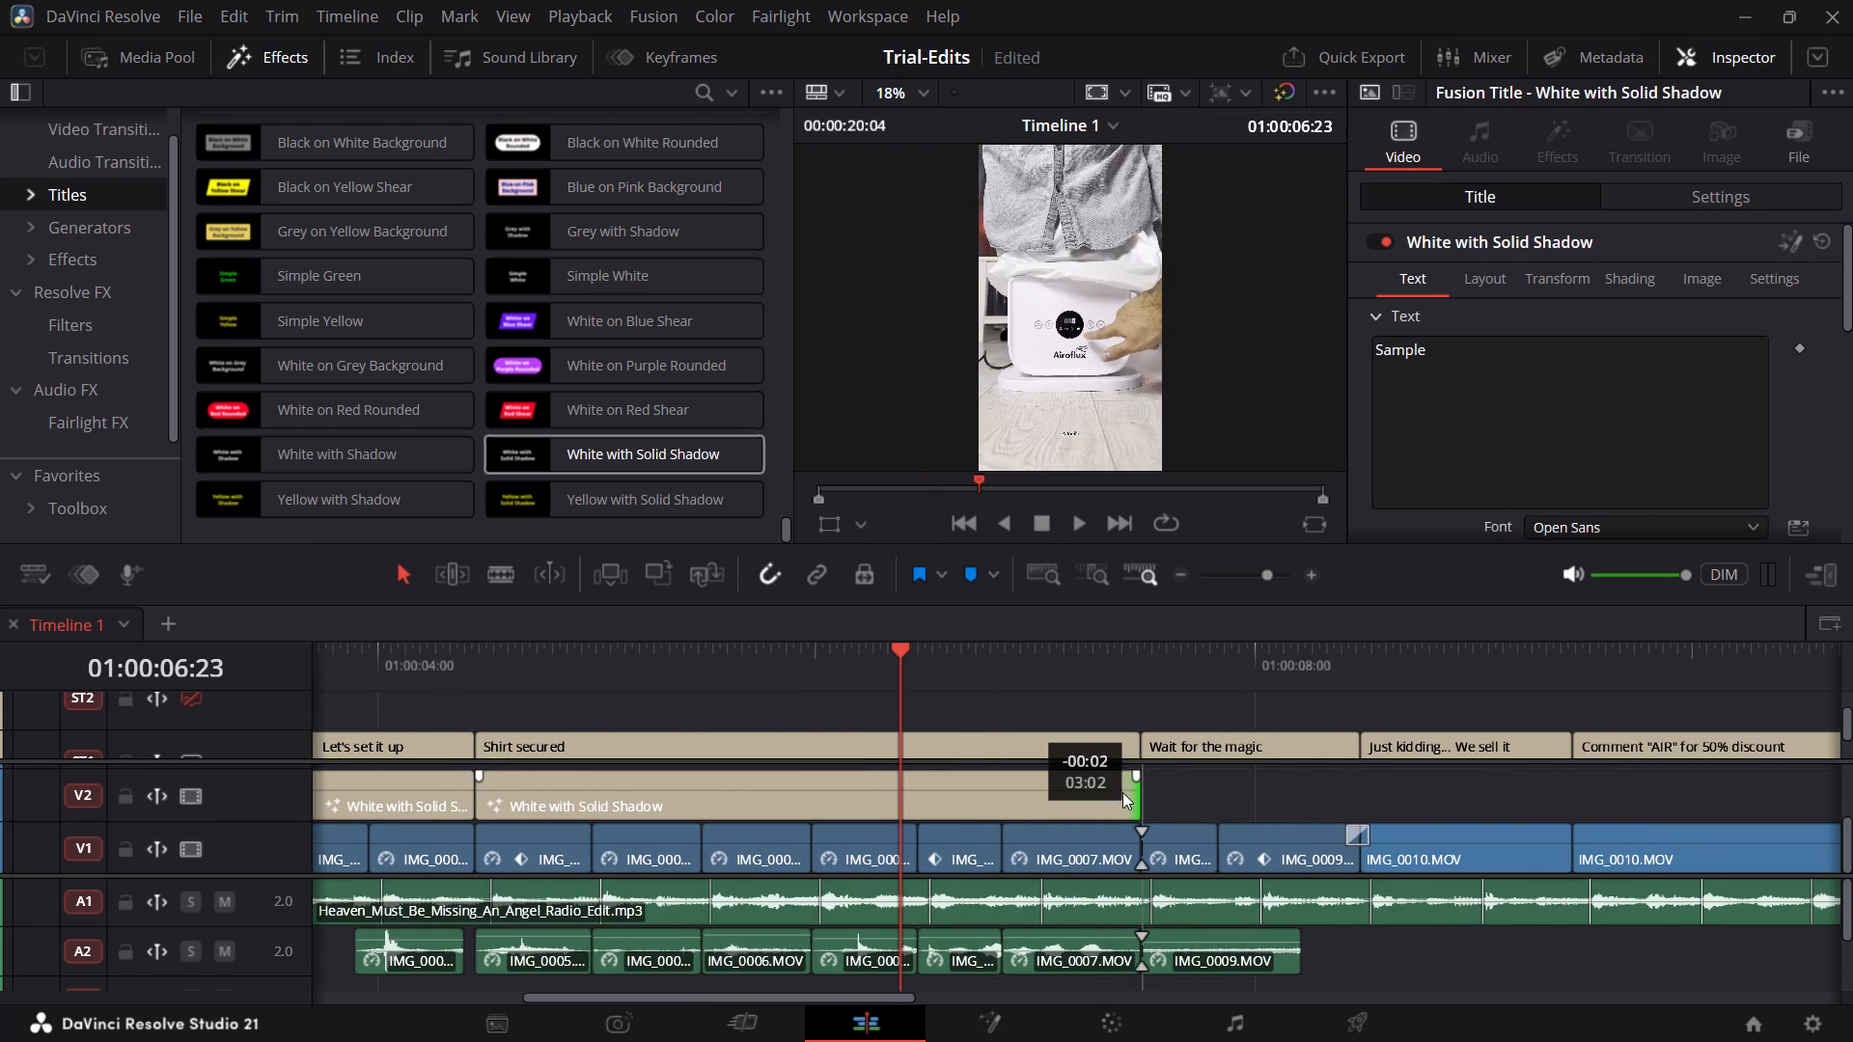
Paste another title copy spanning the "Wait for the magic" and "Just kidding... We sell it" captions, and split it at 01:00:08:29.
left_click(1137, 660)
key("ctrl+v")
scroll(1336, 803, "left", 1)
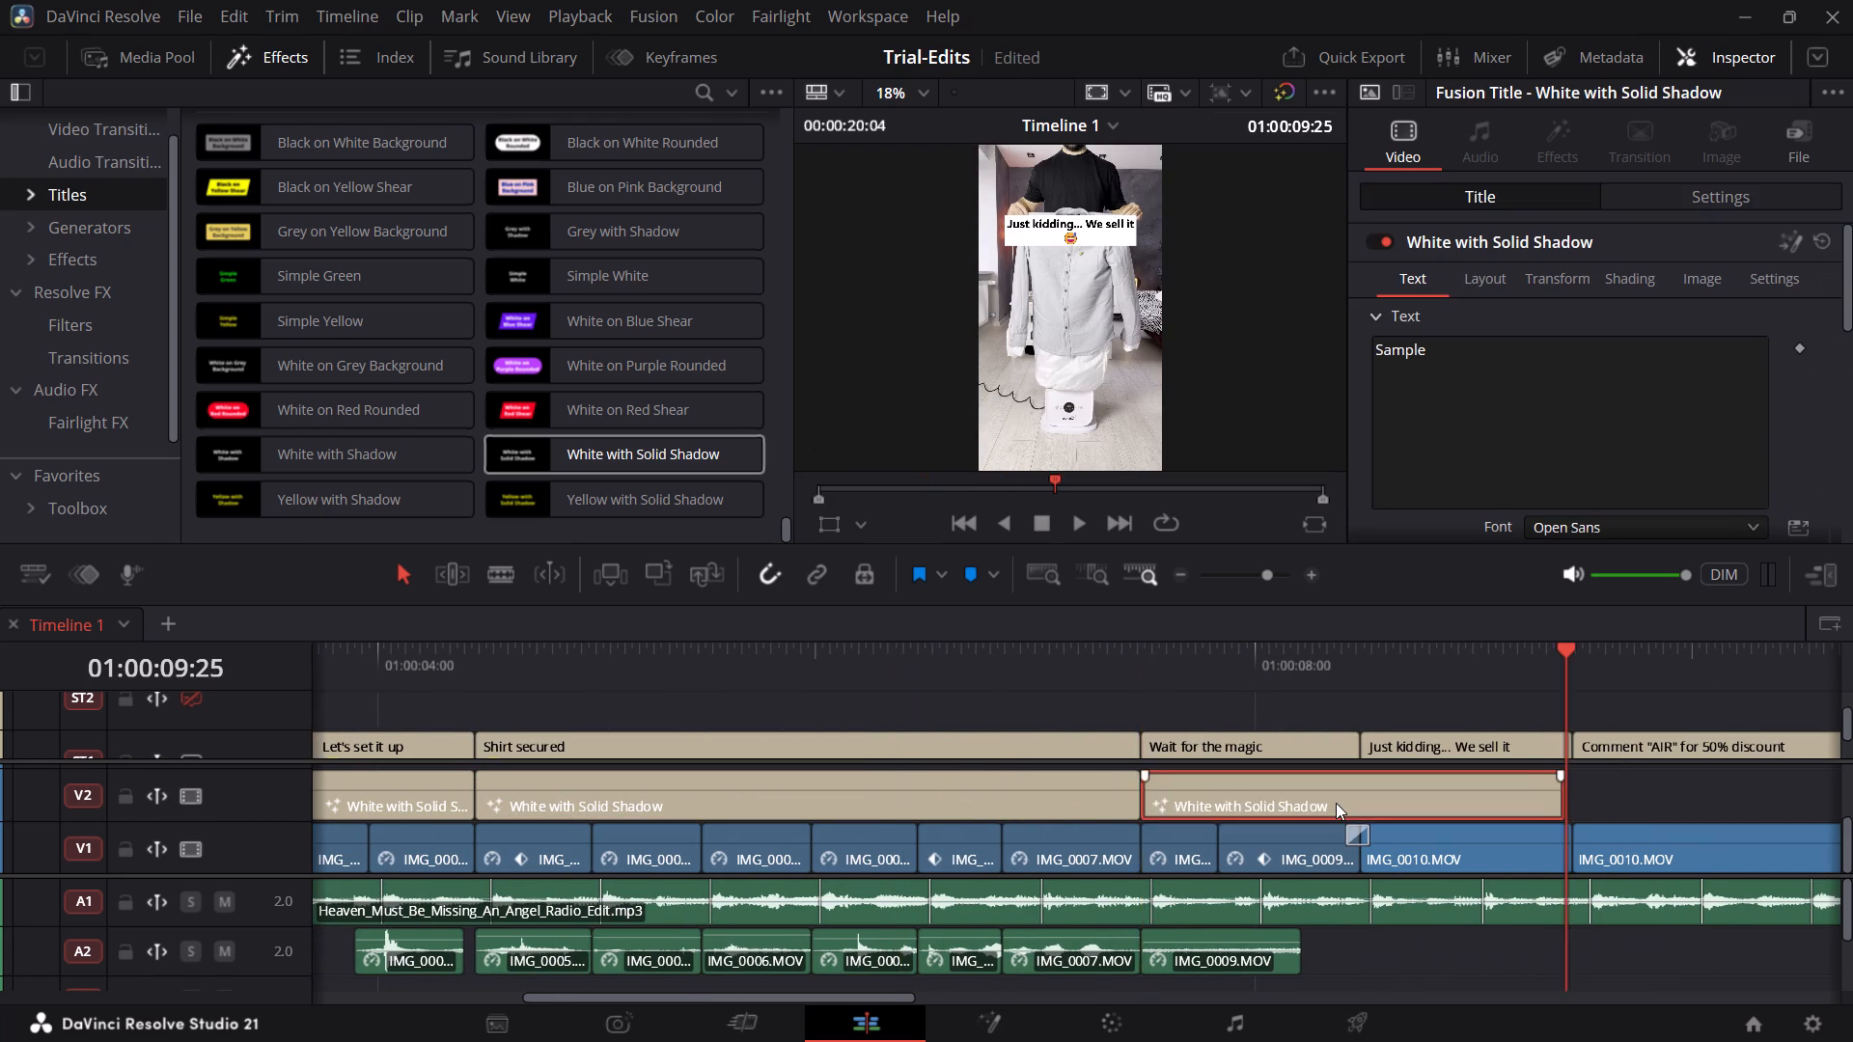
scroll(1336, 803, "left", 1)
left_click_drag(1342, 795, 1356, 795)
key("b")
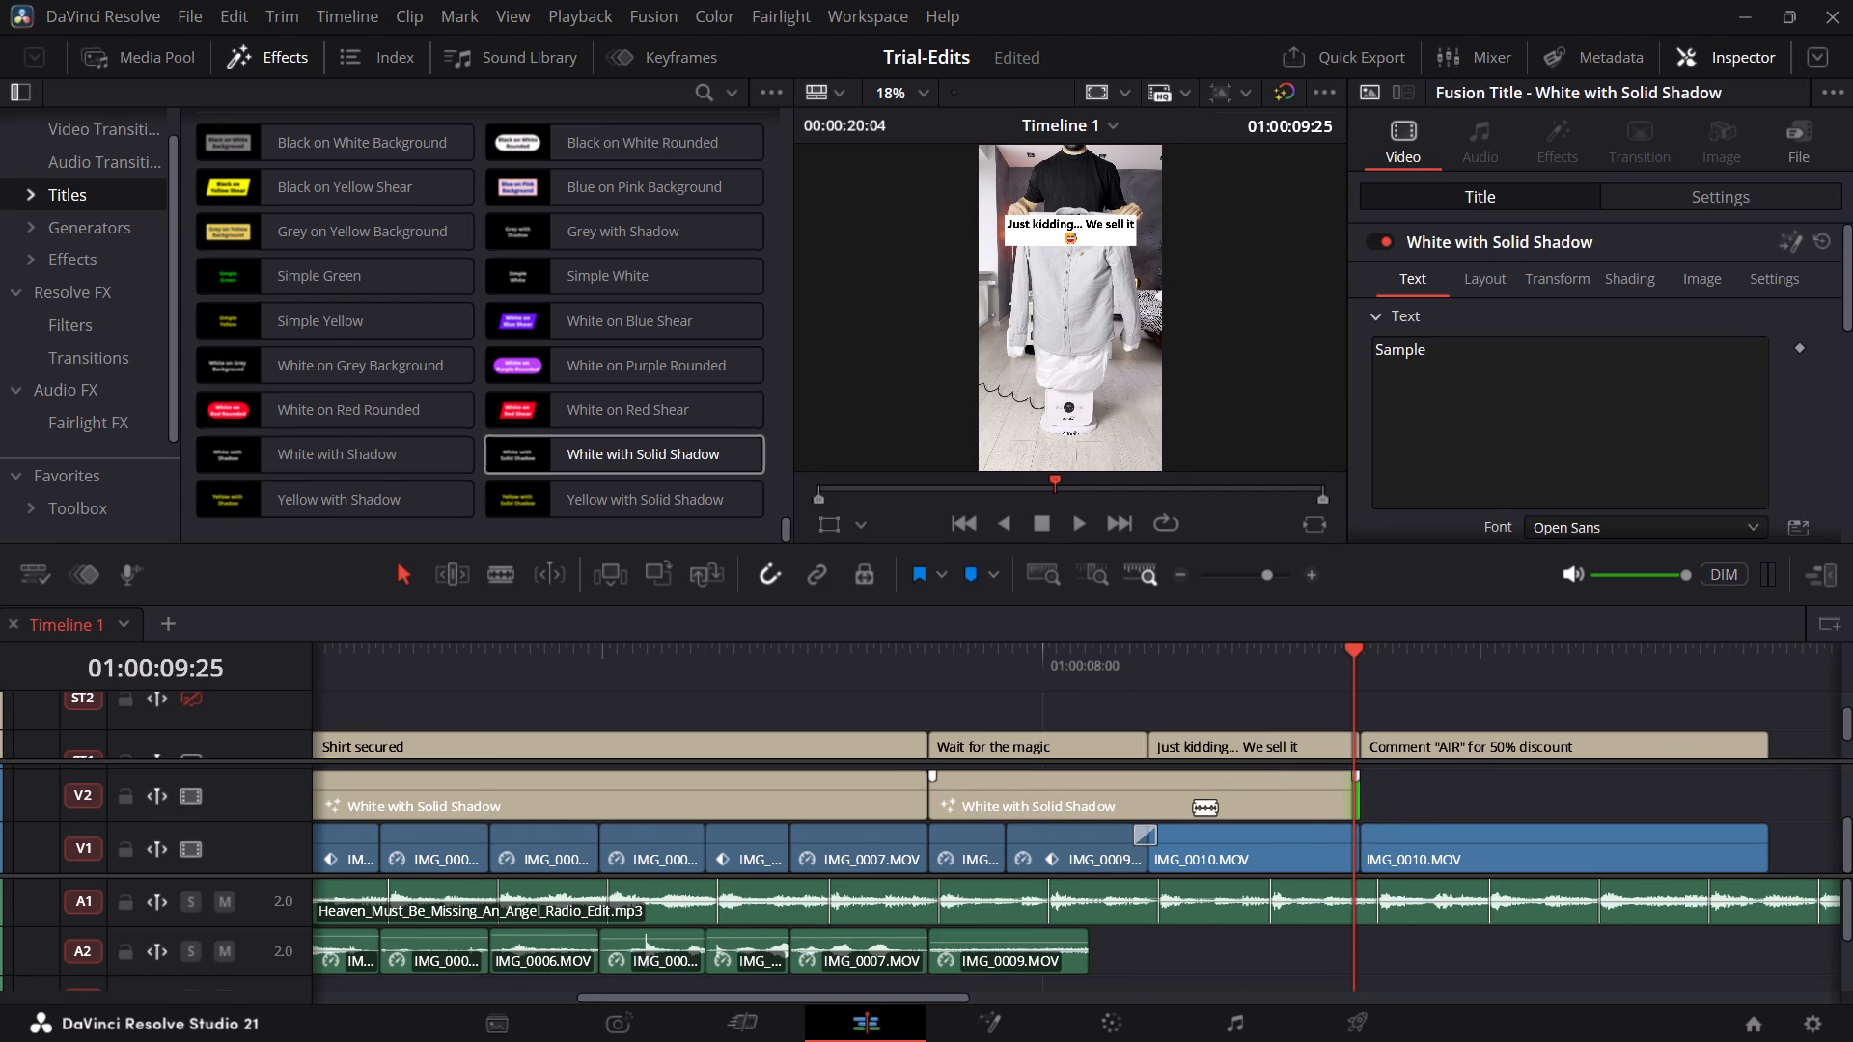
left_click(1150, 807)
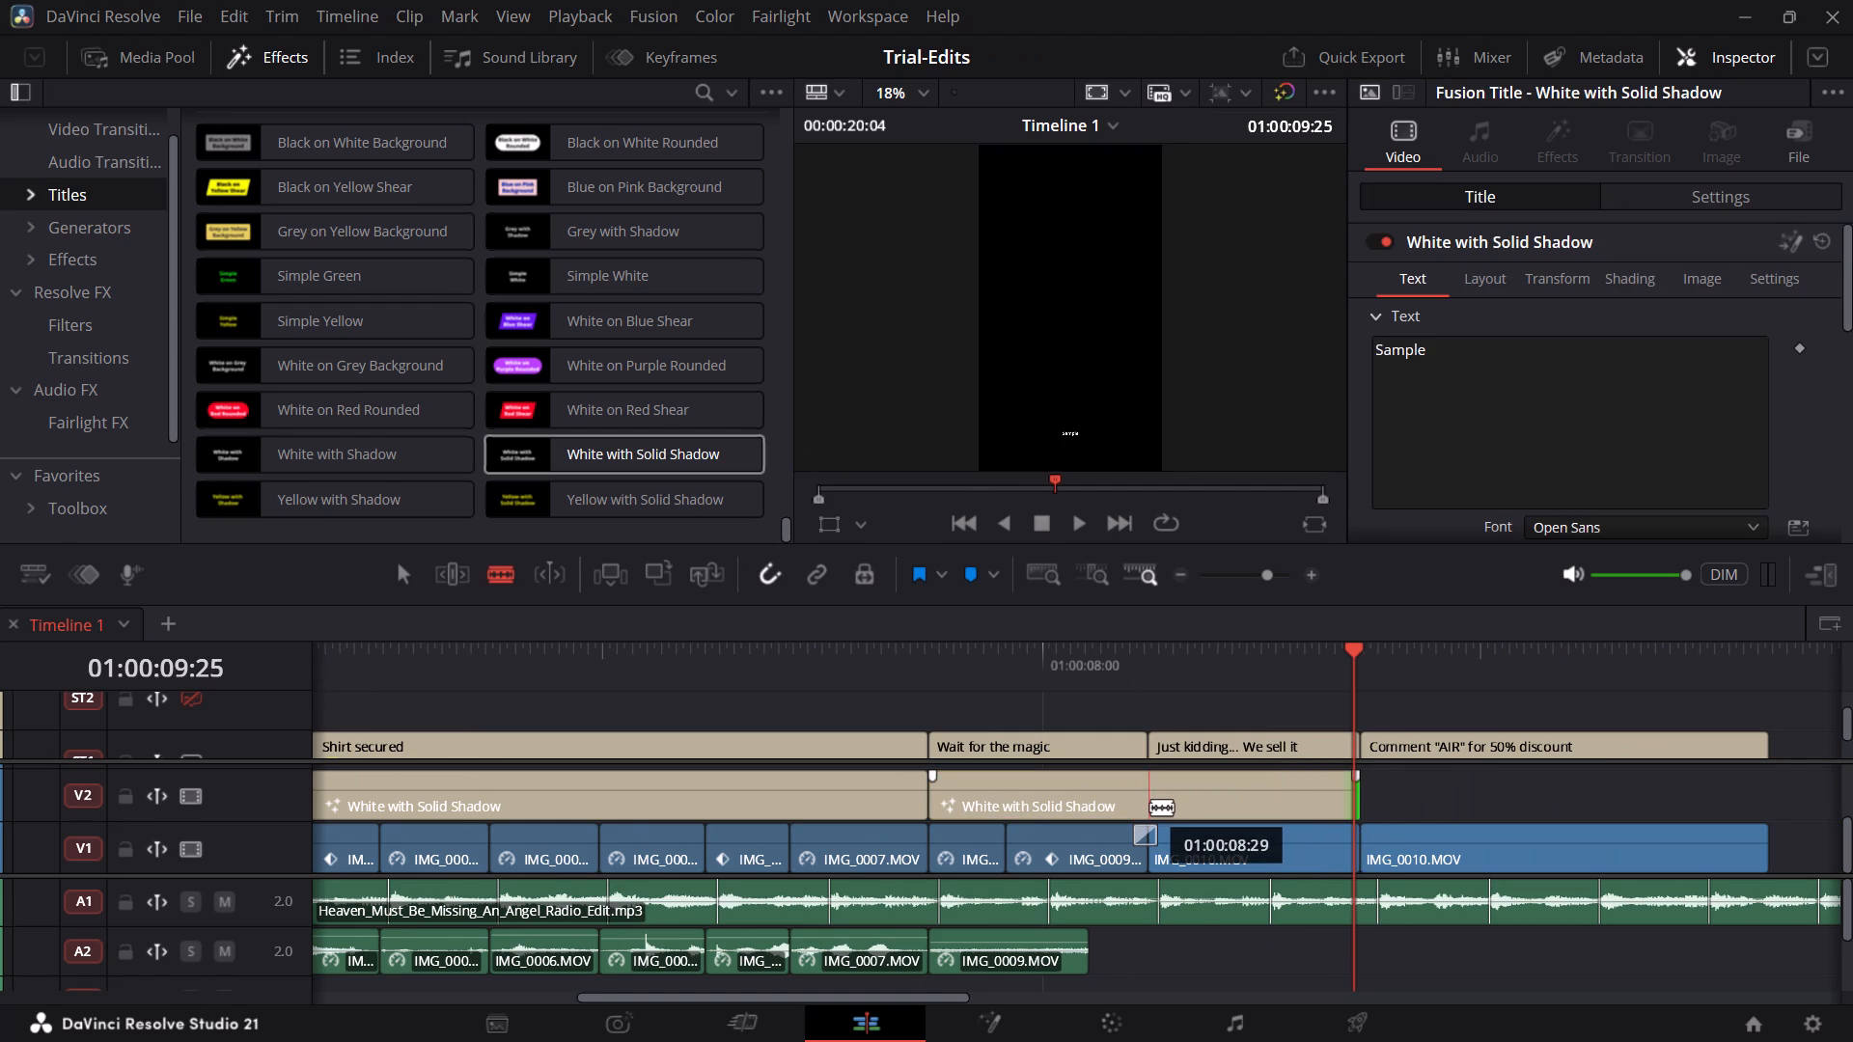
key("a")
left_click(1273, 800)
Paste a title copy at the "Comment "AIR" for 50% discount" caption and trim its end to match that caption.
scroll(1386, 802, "left", 1)
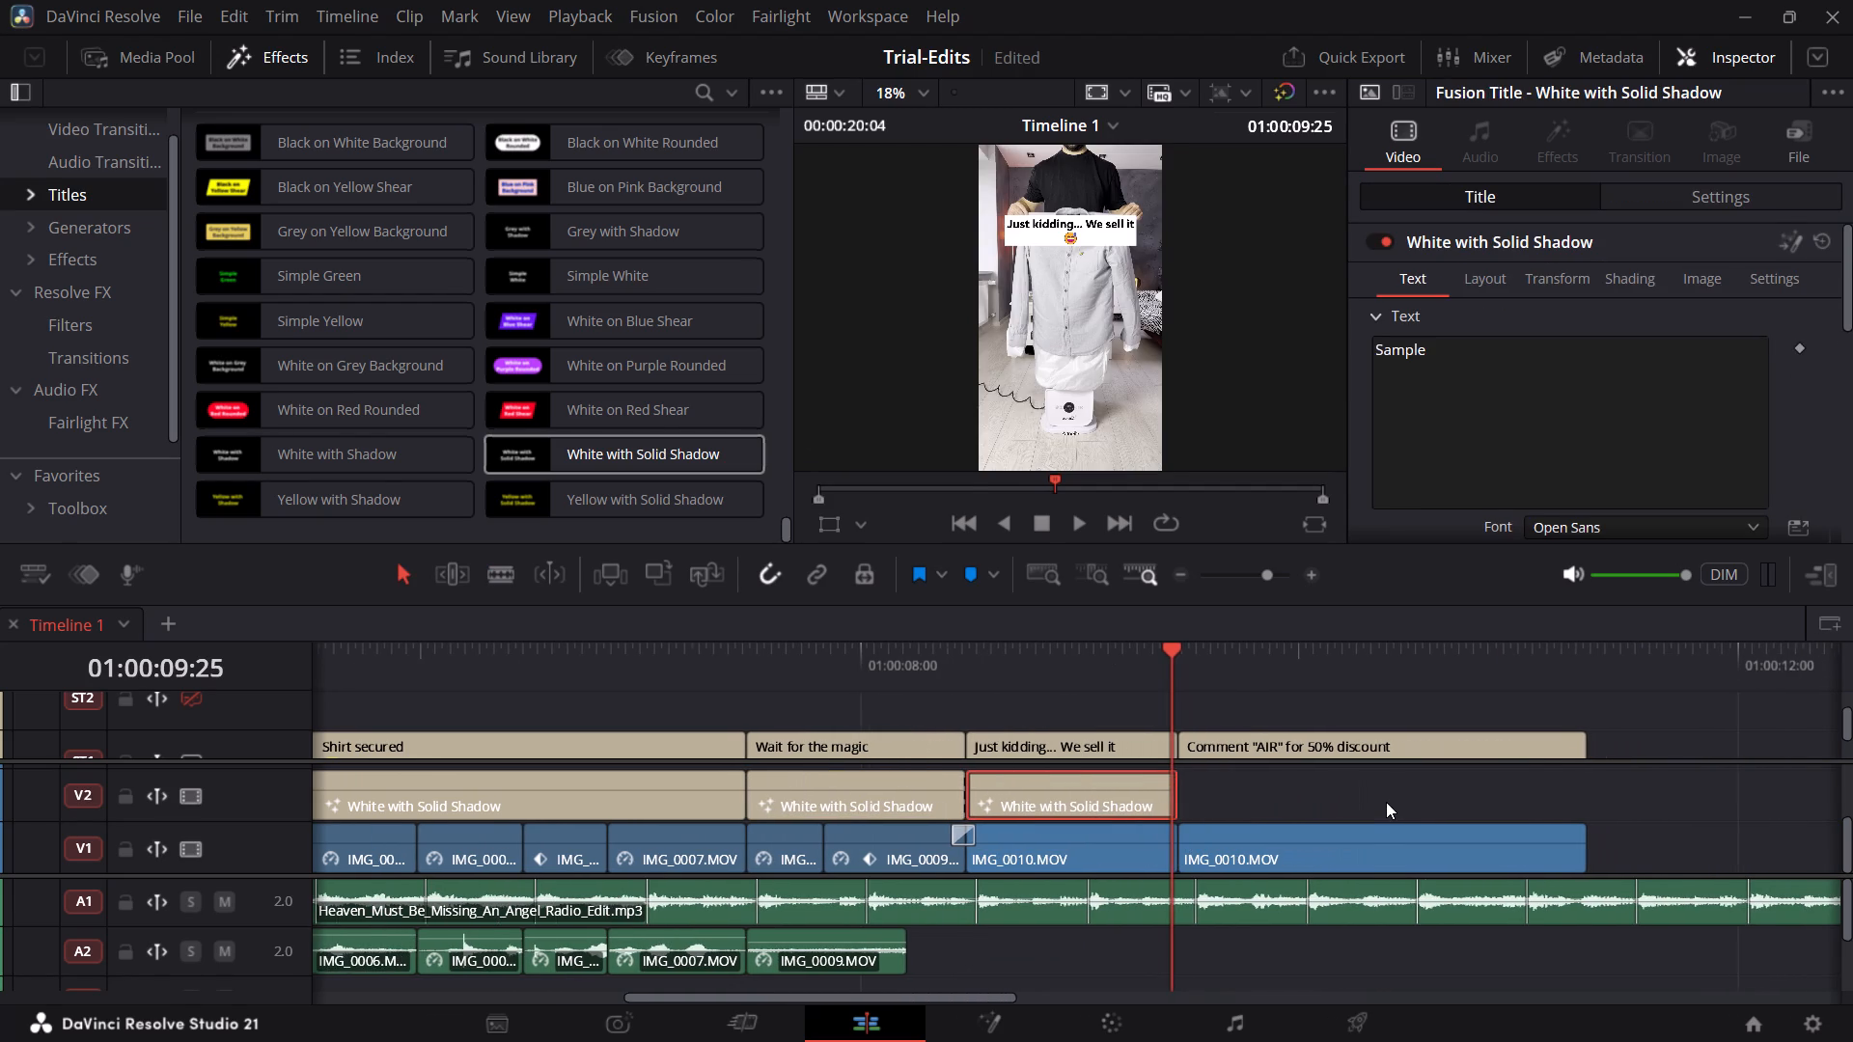
left_click_drag(1221, 677, 1169, 675)
key("ctrl+v")
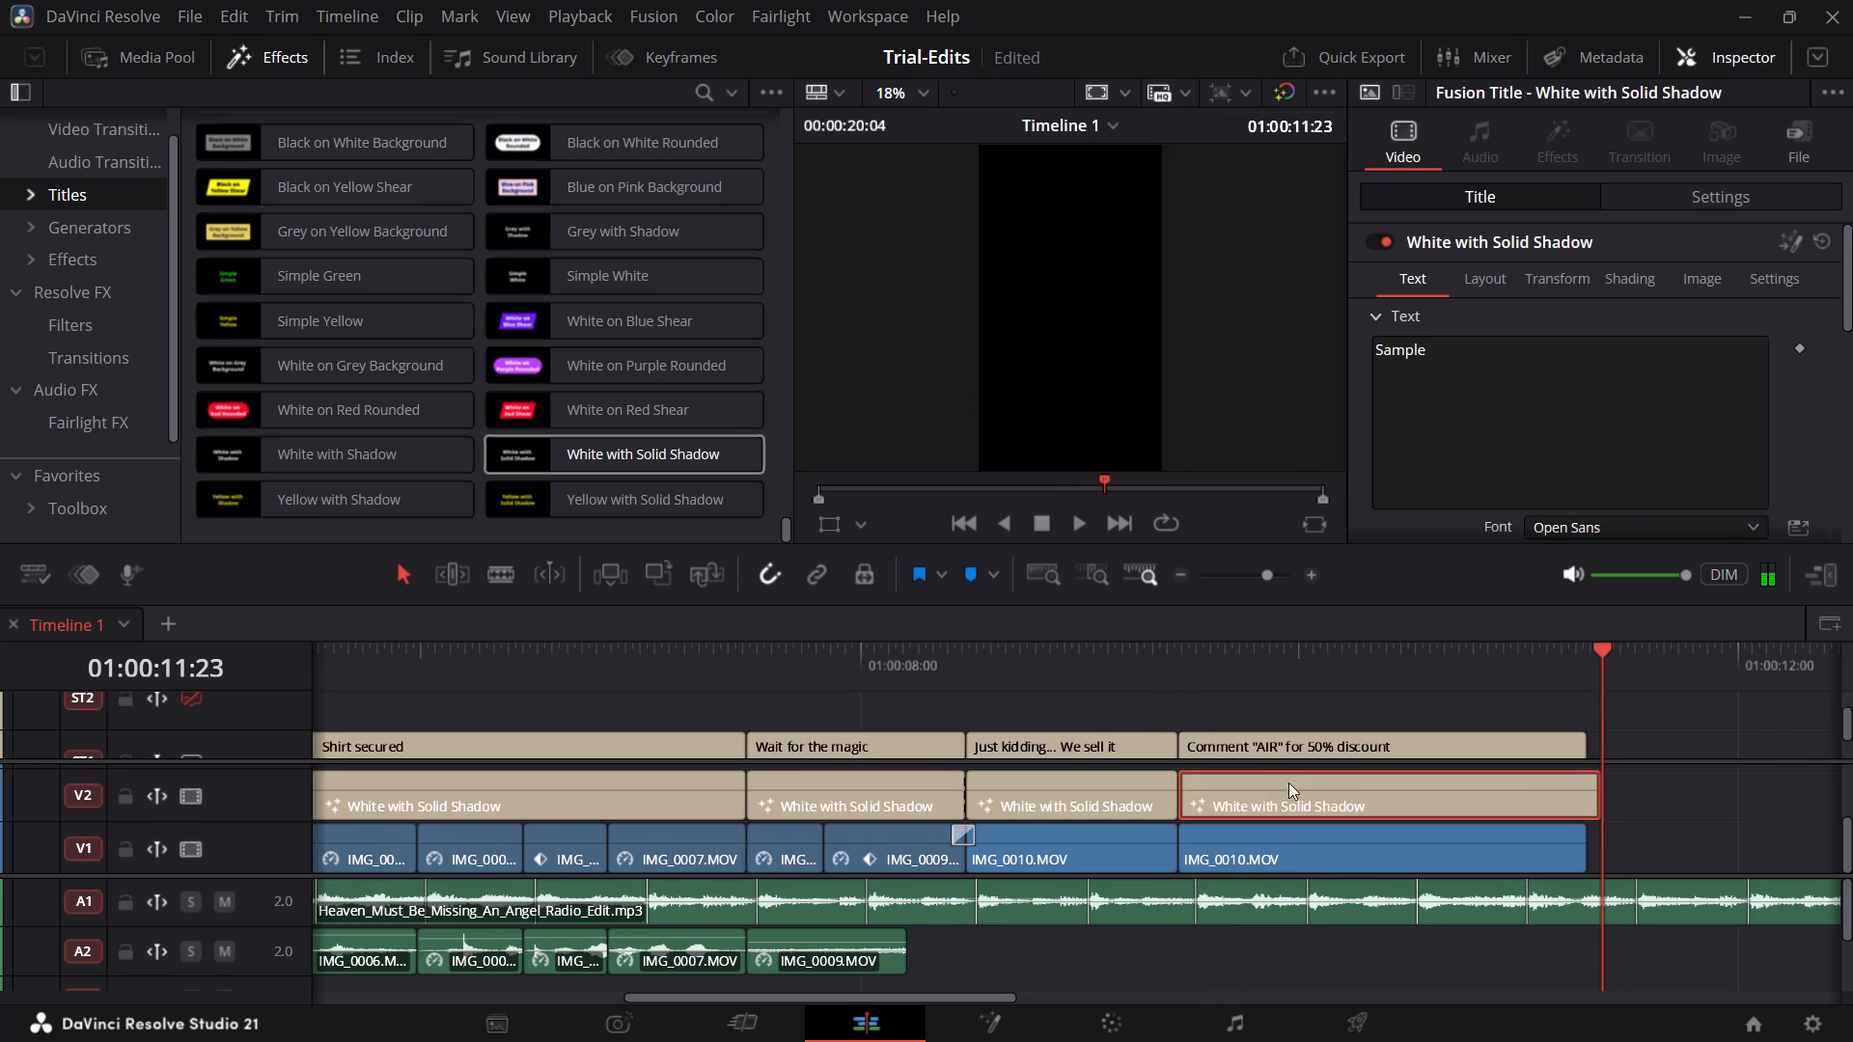
left_click_drag(1590, 802, 1584, 802)
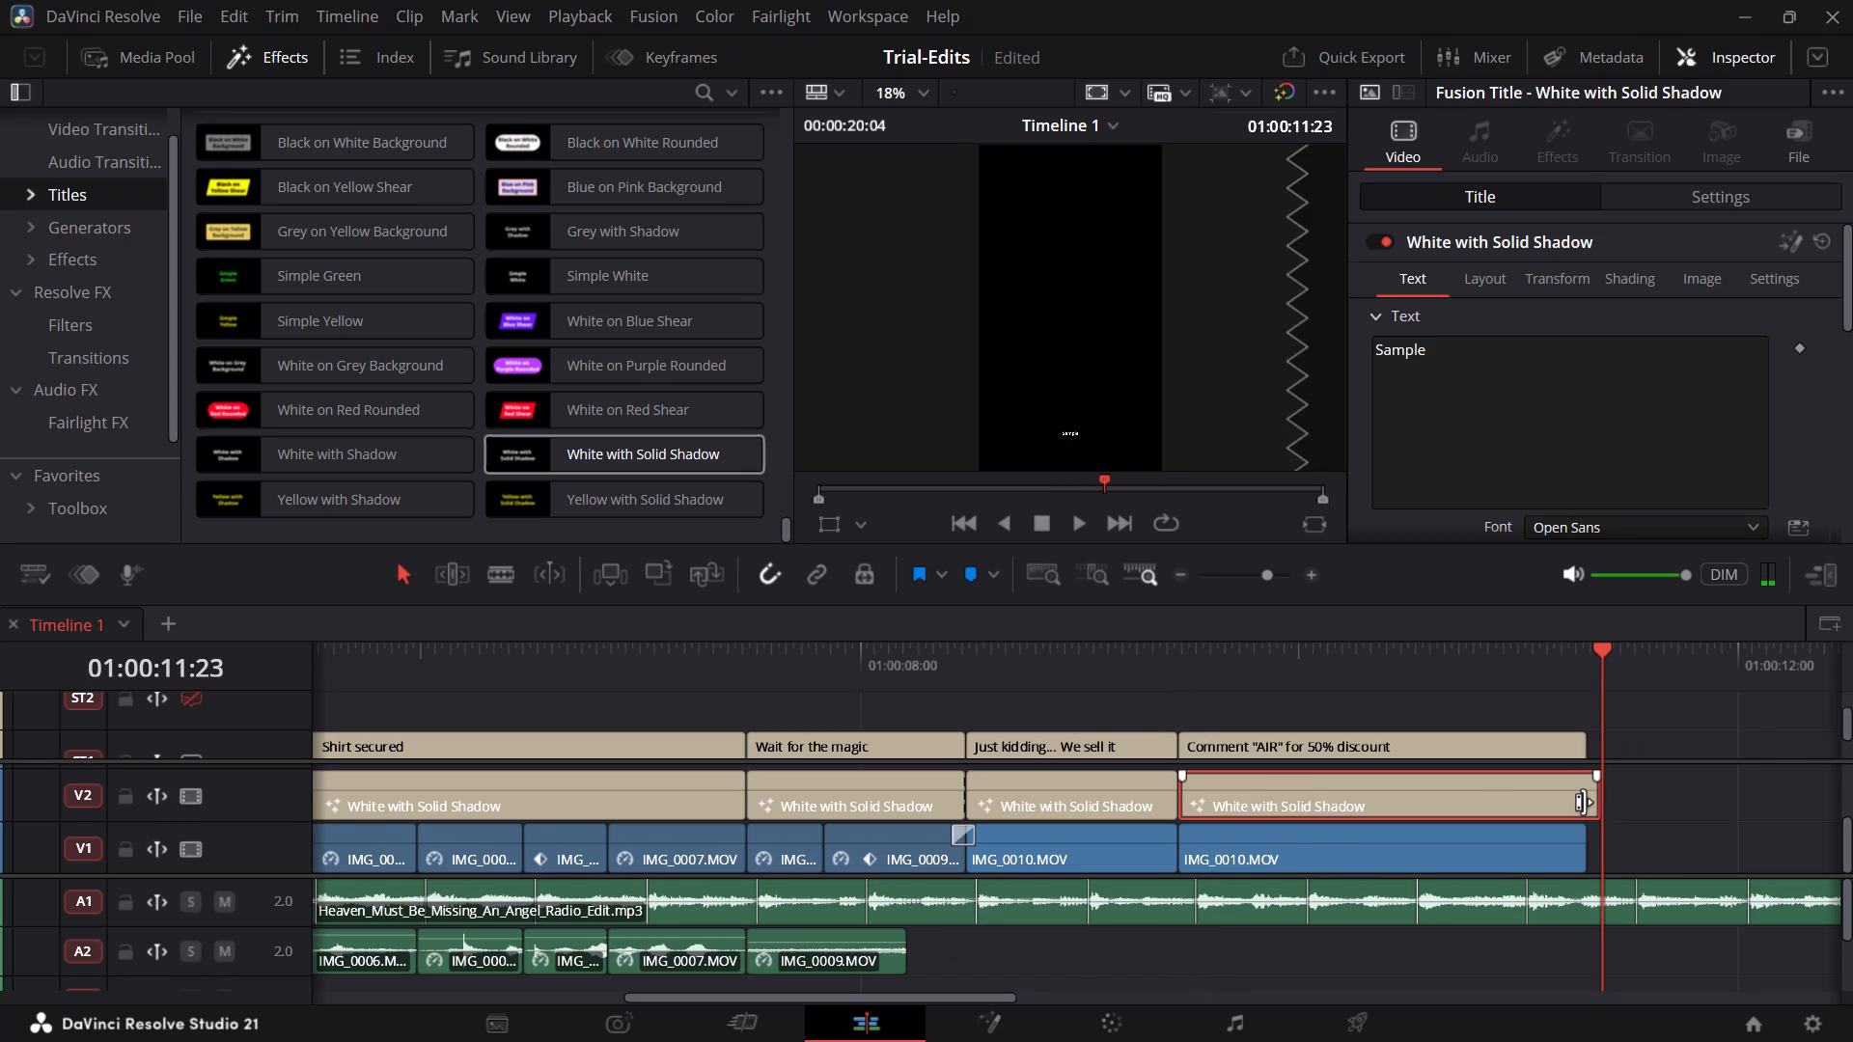
left_click_drag(1584, 802, 1571, 803)
Replace the sample text in the title under the "Let's set it up" caption with that caption's text, "Let's set it up ✅".
scroll(1559, 809, "left", 1)
scroll(1559, 809, "right", 1)
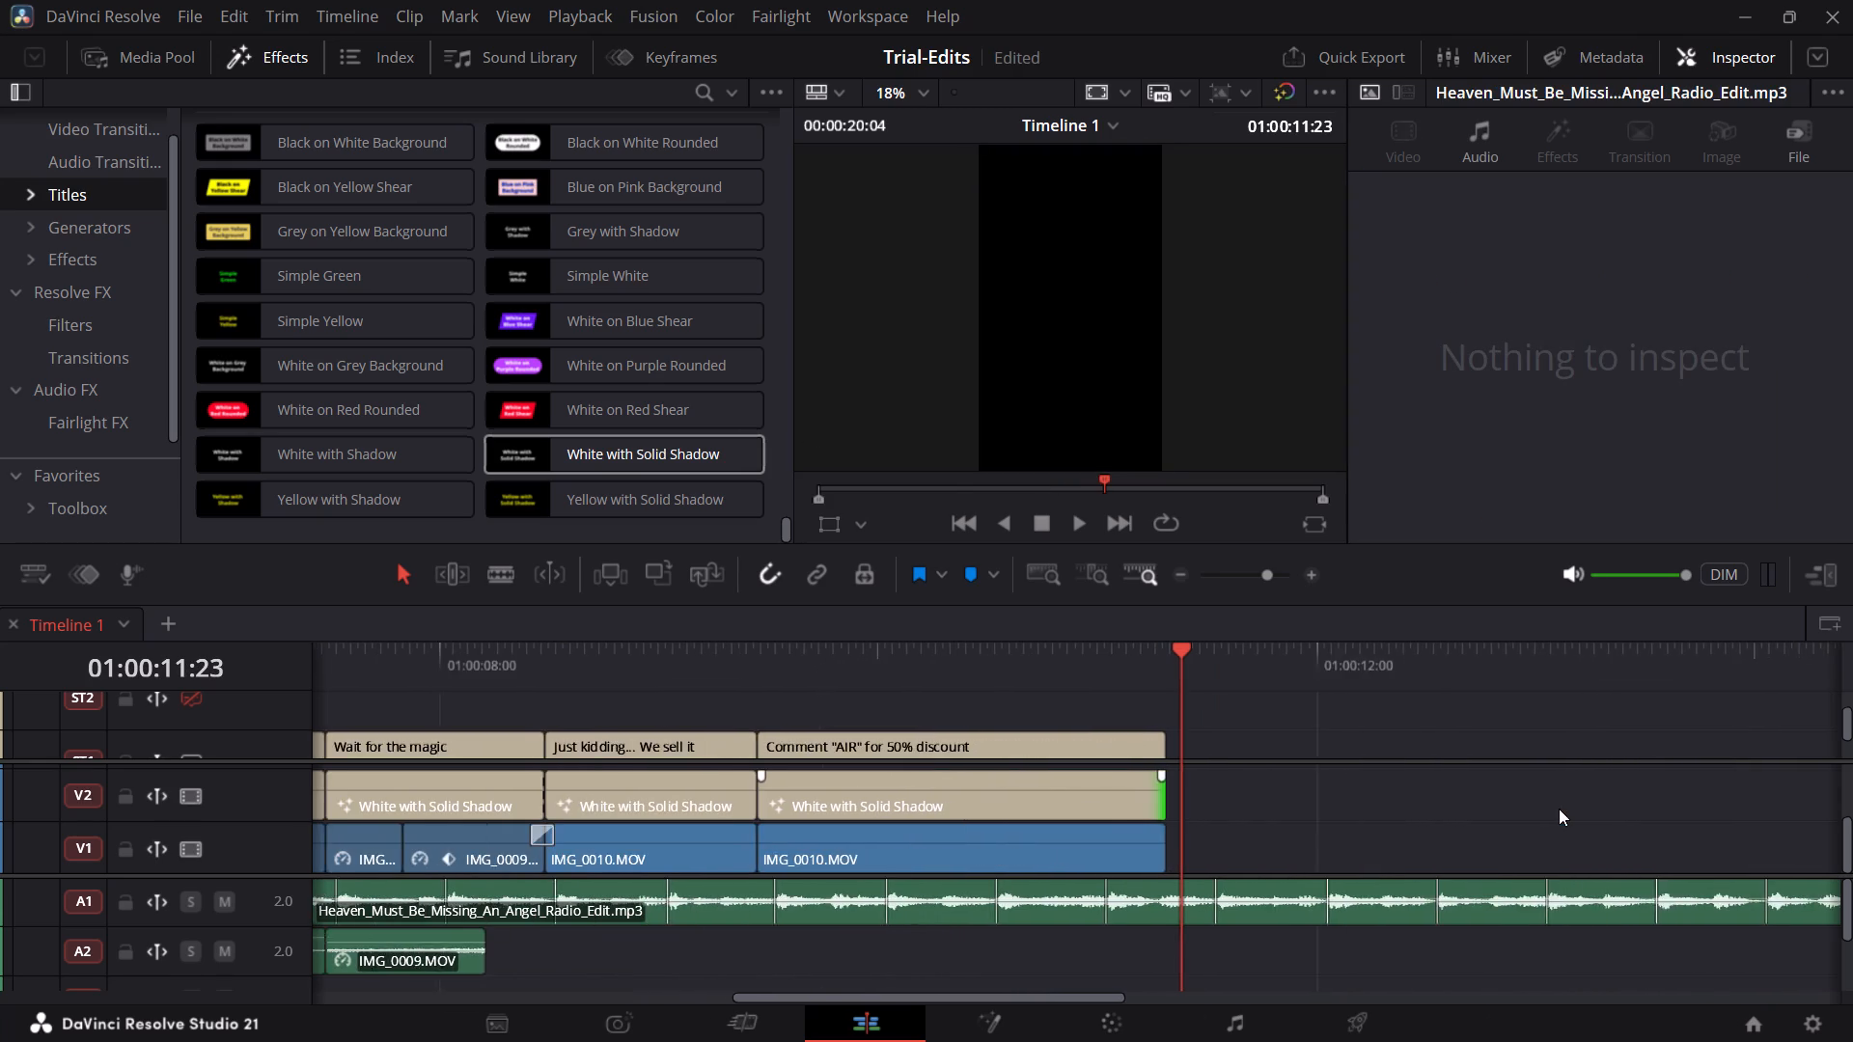
scroll(1559, 809, "right", 1)
left_click(668, 736)
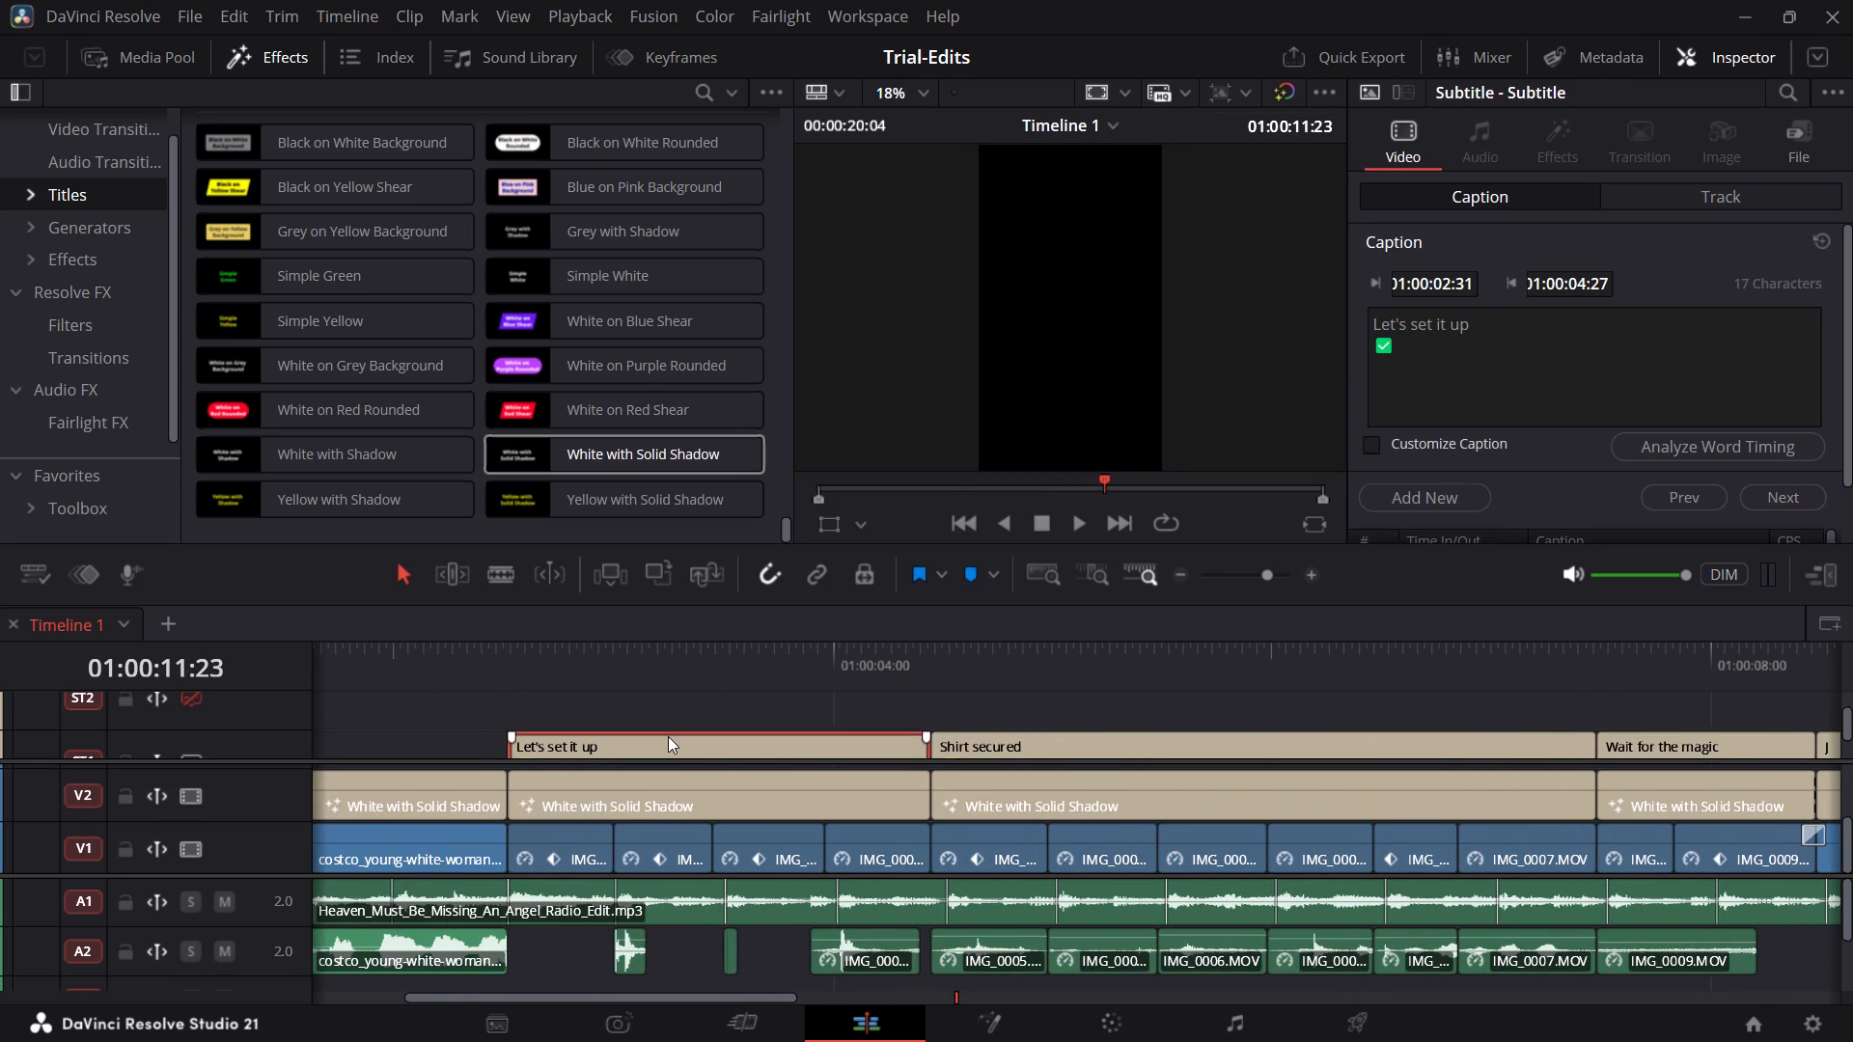
left_click(1573, 337)
key("ctrl+a")
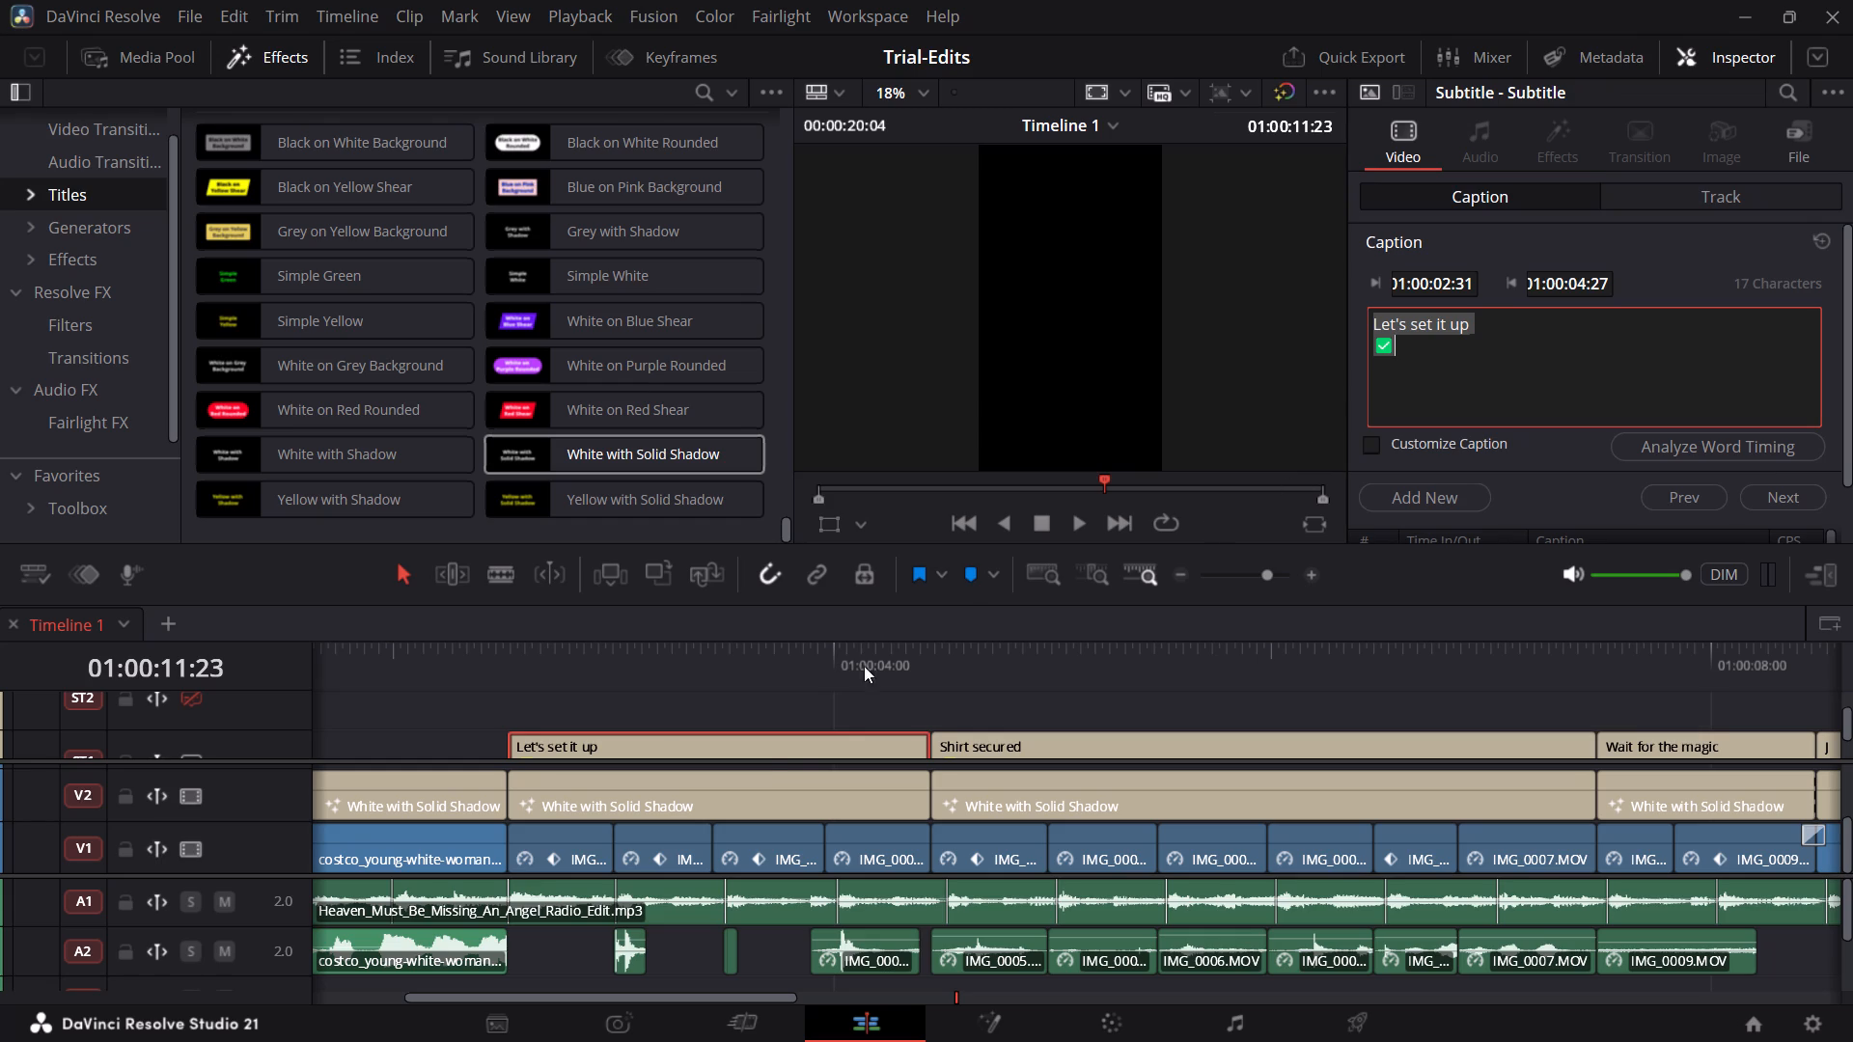
key("ctrl+c")
left_click(754, 793)
left_click_drag(802, 665, 790, 665)
left_click(1416, 427)
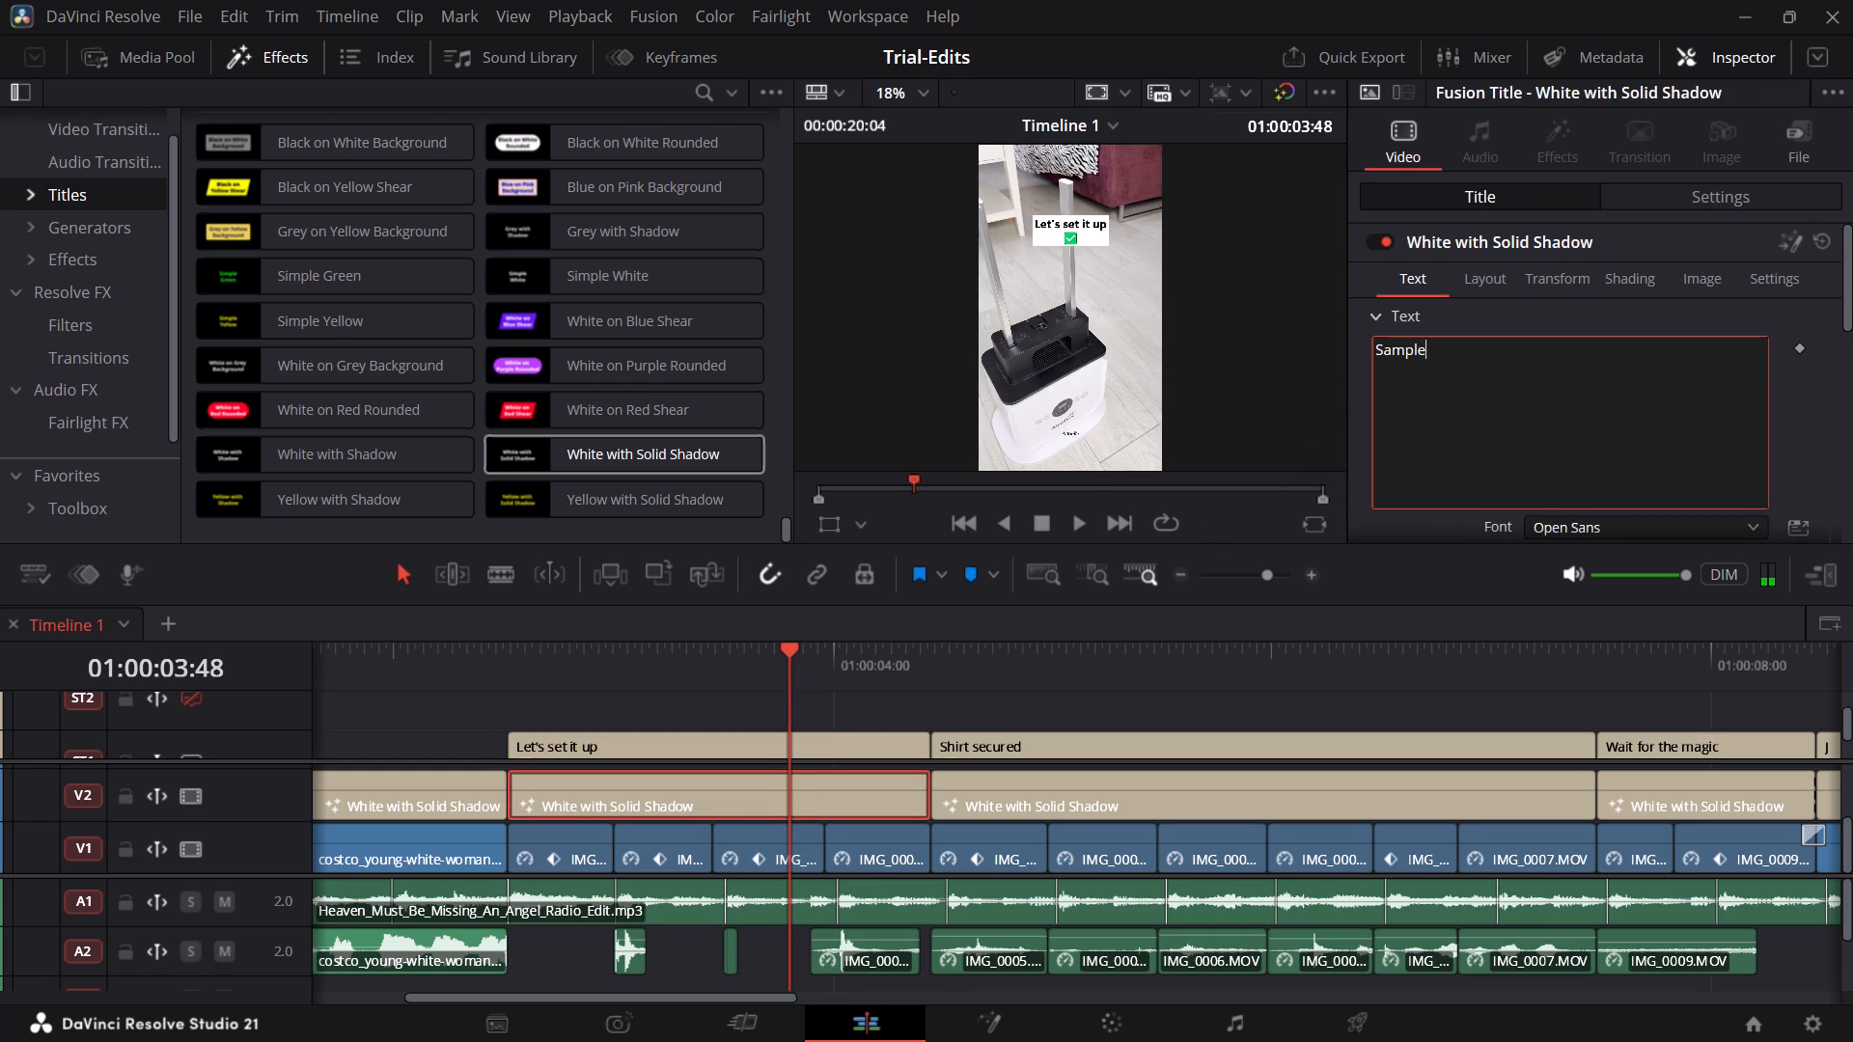
key("ctrl+a")
key("ctrl+v")
Delete the "Let's set it up" caption from the subtitle track.
left_click(873, 753)
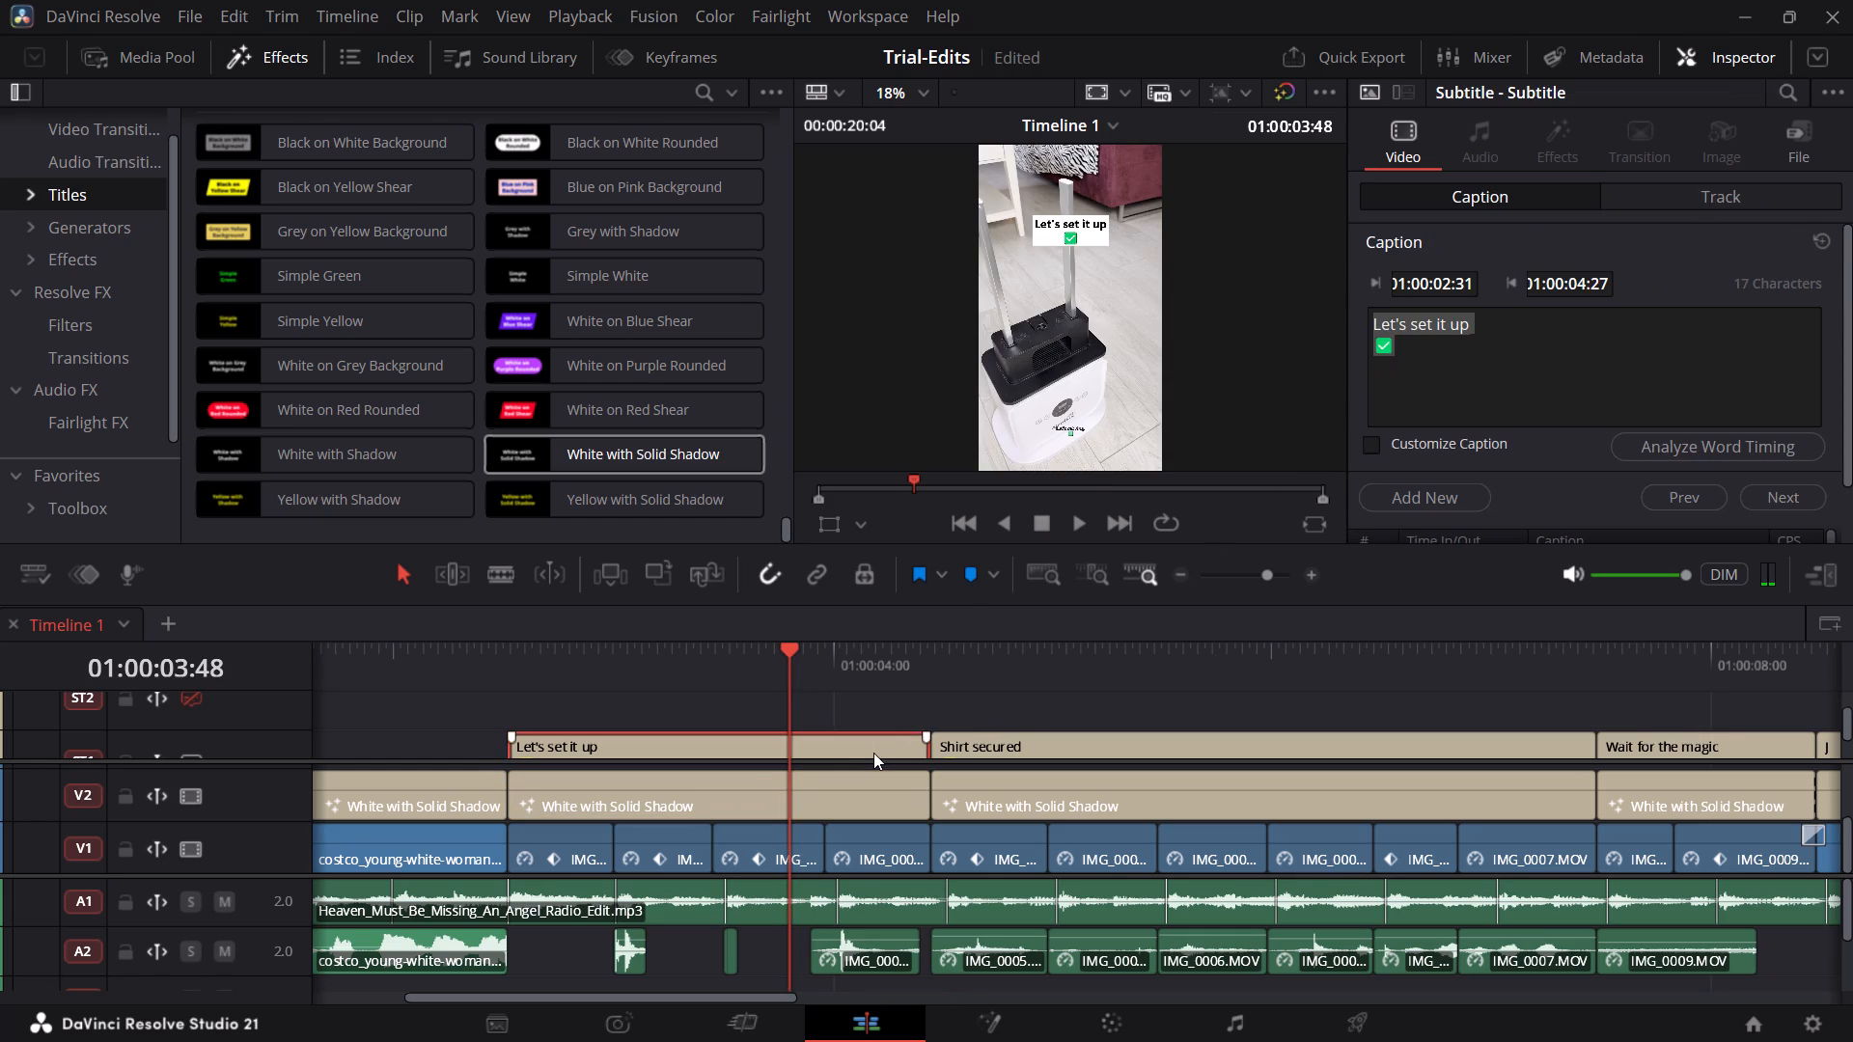
key("BackSpace")
Move the text "Shirt secured ✅" from its caption into the title below, replacing the sample text, and save the project.
left_click(1055, 746)
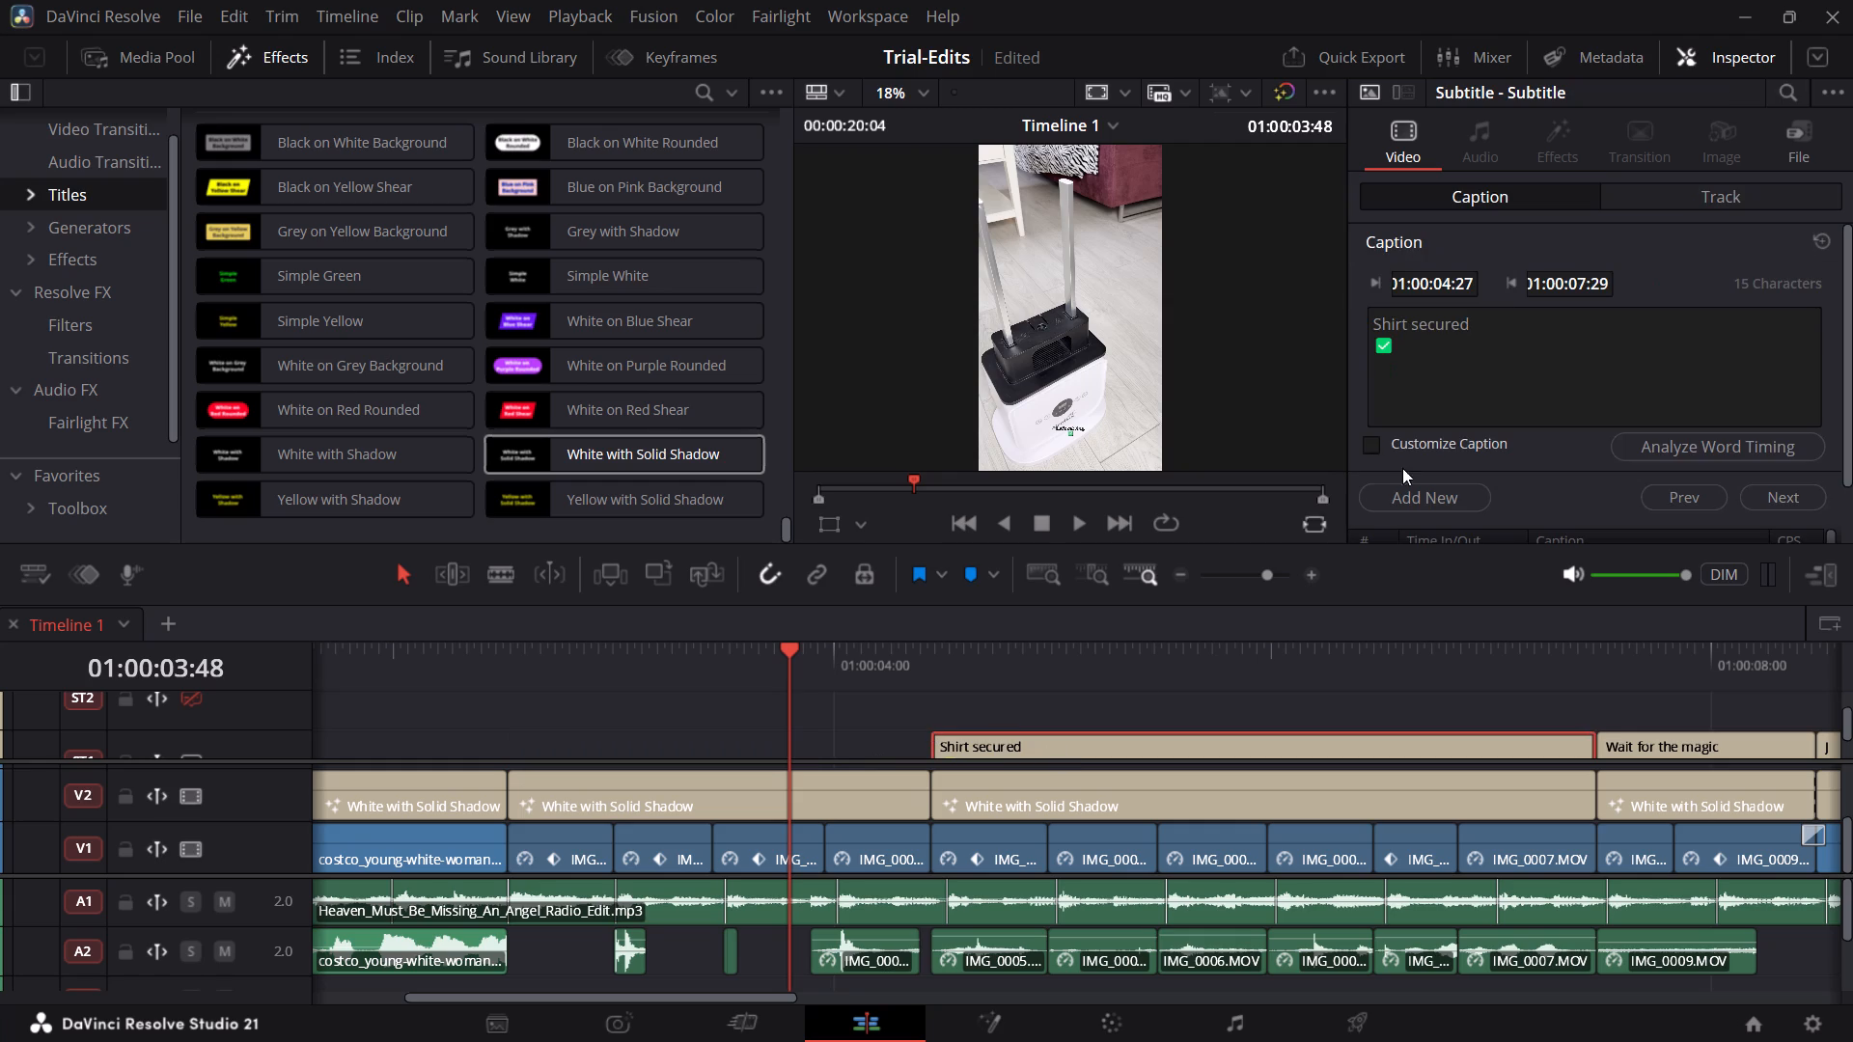
left_click(1502, 370)
key("ctrl+a")
key("ctrl+x")
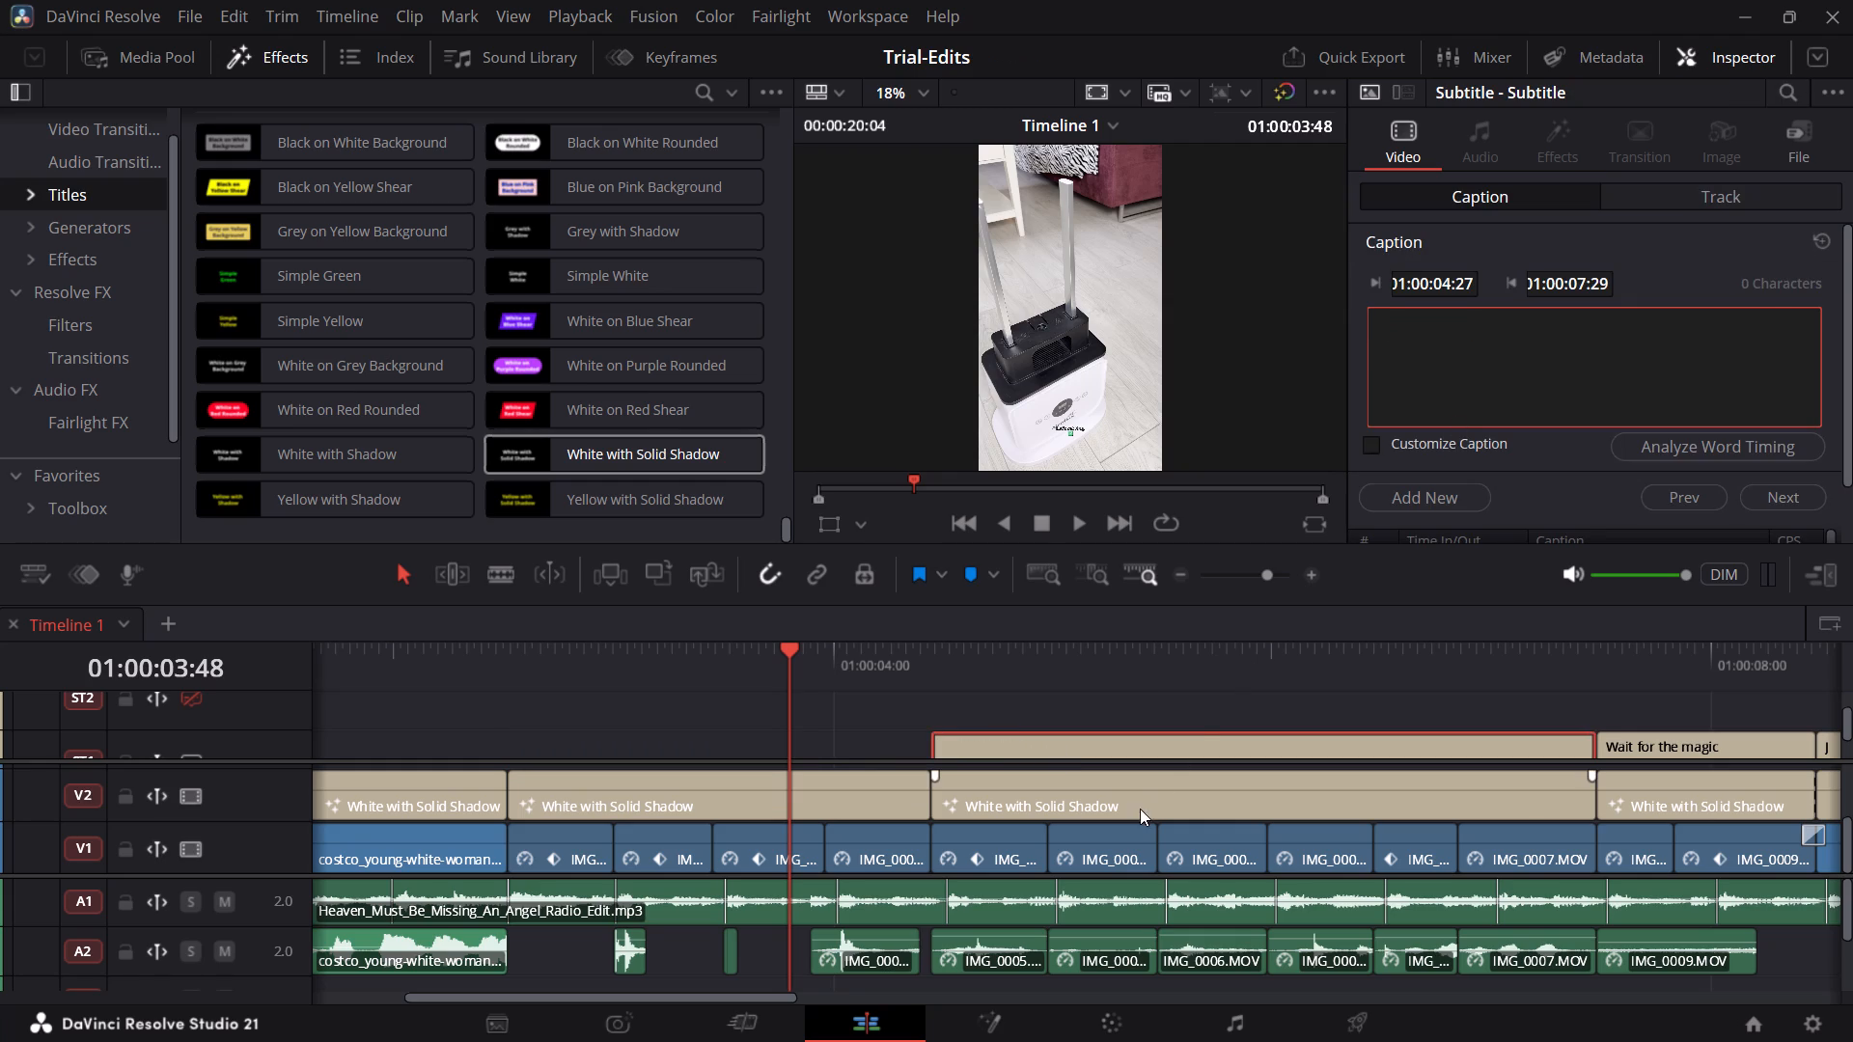
left_click(1134, 812)
left_click(1458, 416)
key("ctrl+s")
key("ctrl+a")
key("ctrl+v")
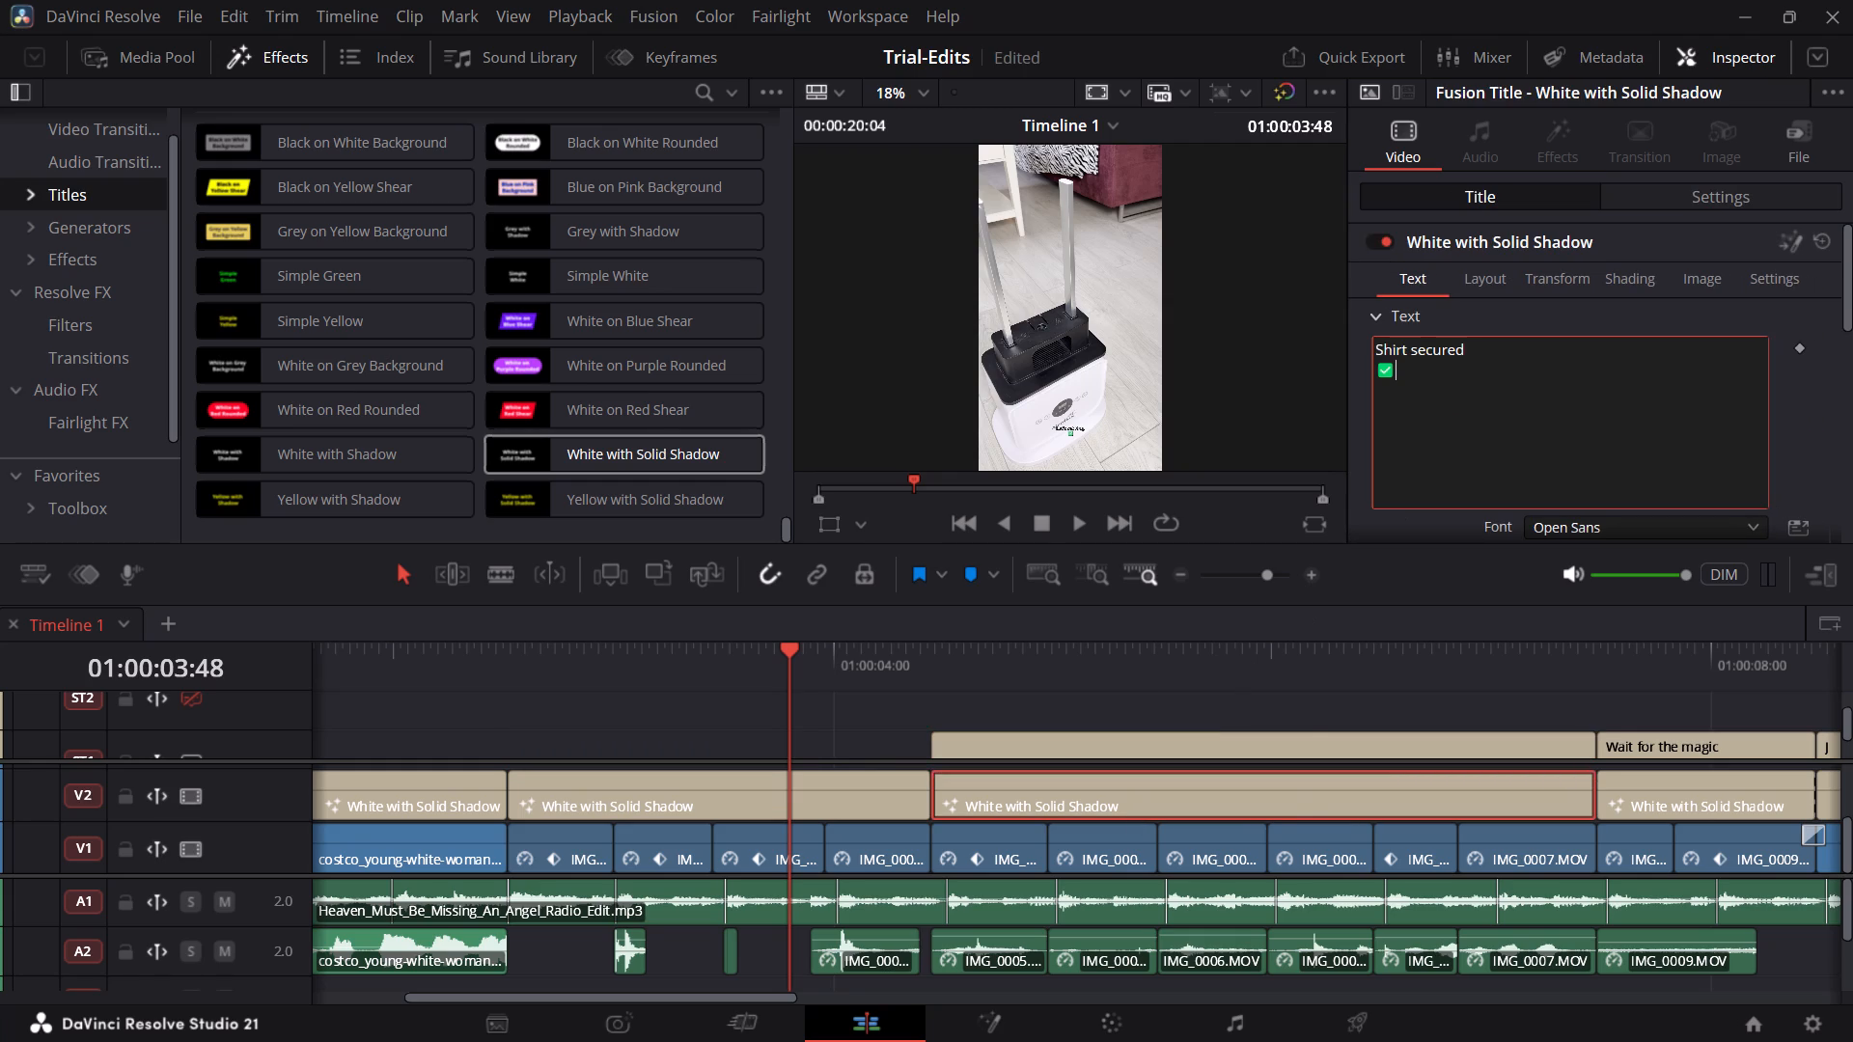
Delete the emptied "Shirt secured" caption from the subtitle track.
left_click(1353, 727)
left_click(1352, 744)
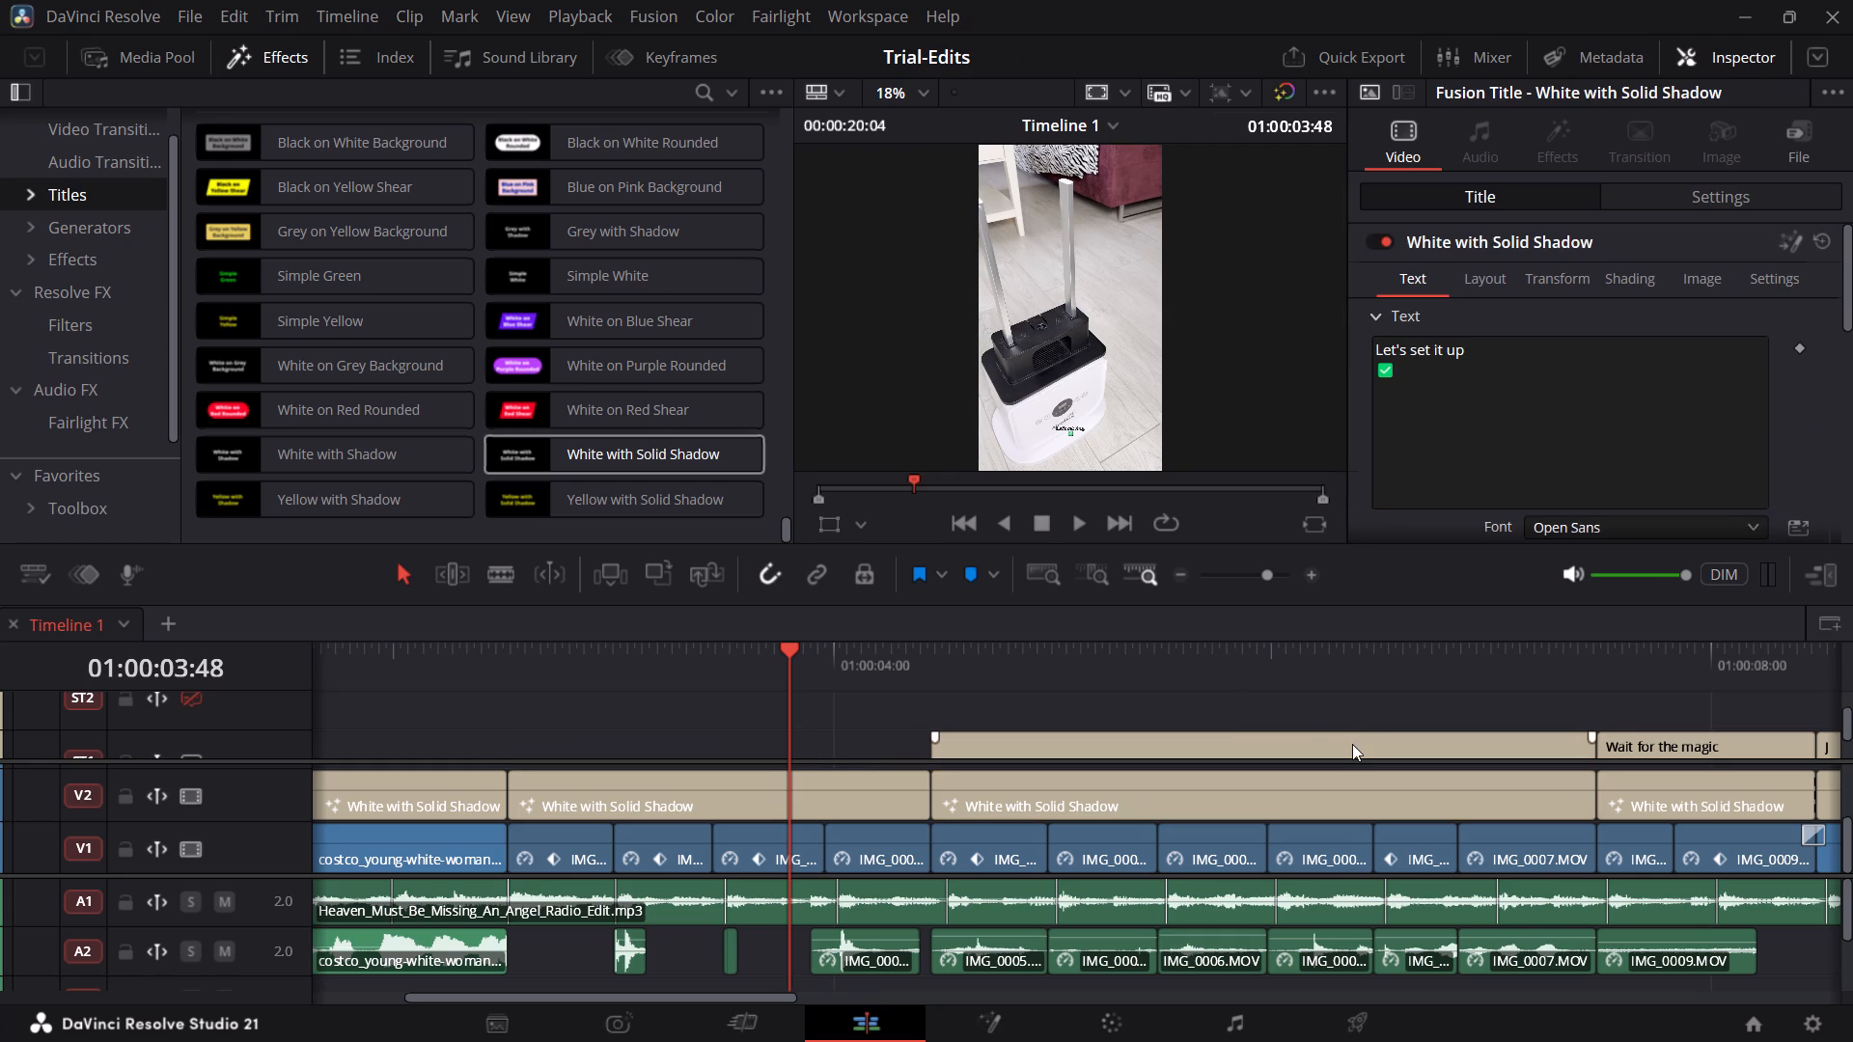
key("BackSpace")
Move the text "Wait for the magic ✨" from its caption into the title below, replacing the sample text, and delete the emptied caption.
scroll(1352, 744, "left", 1)
left_click(1352, 744)
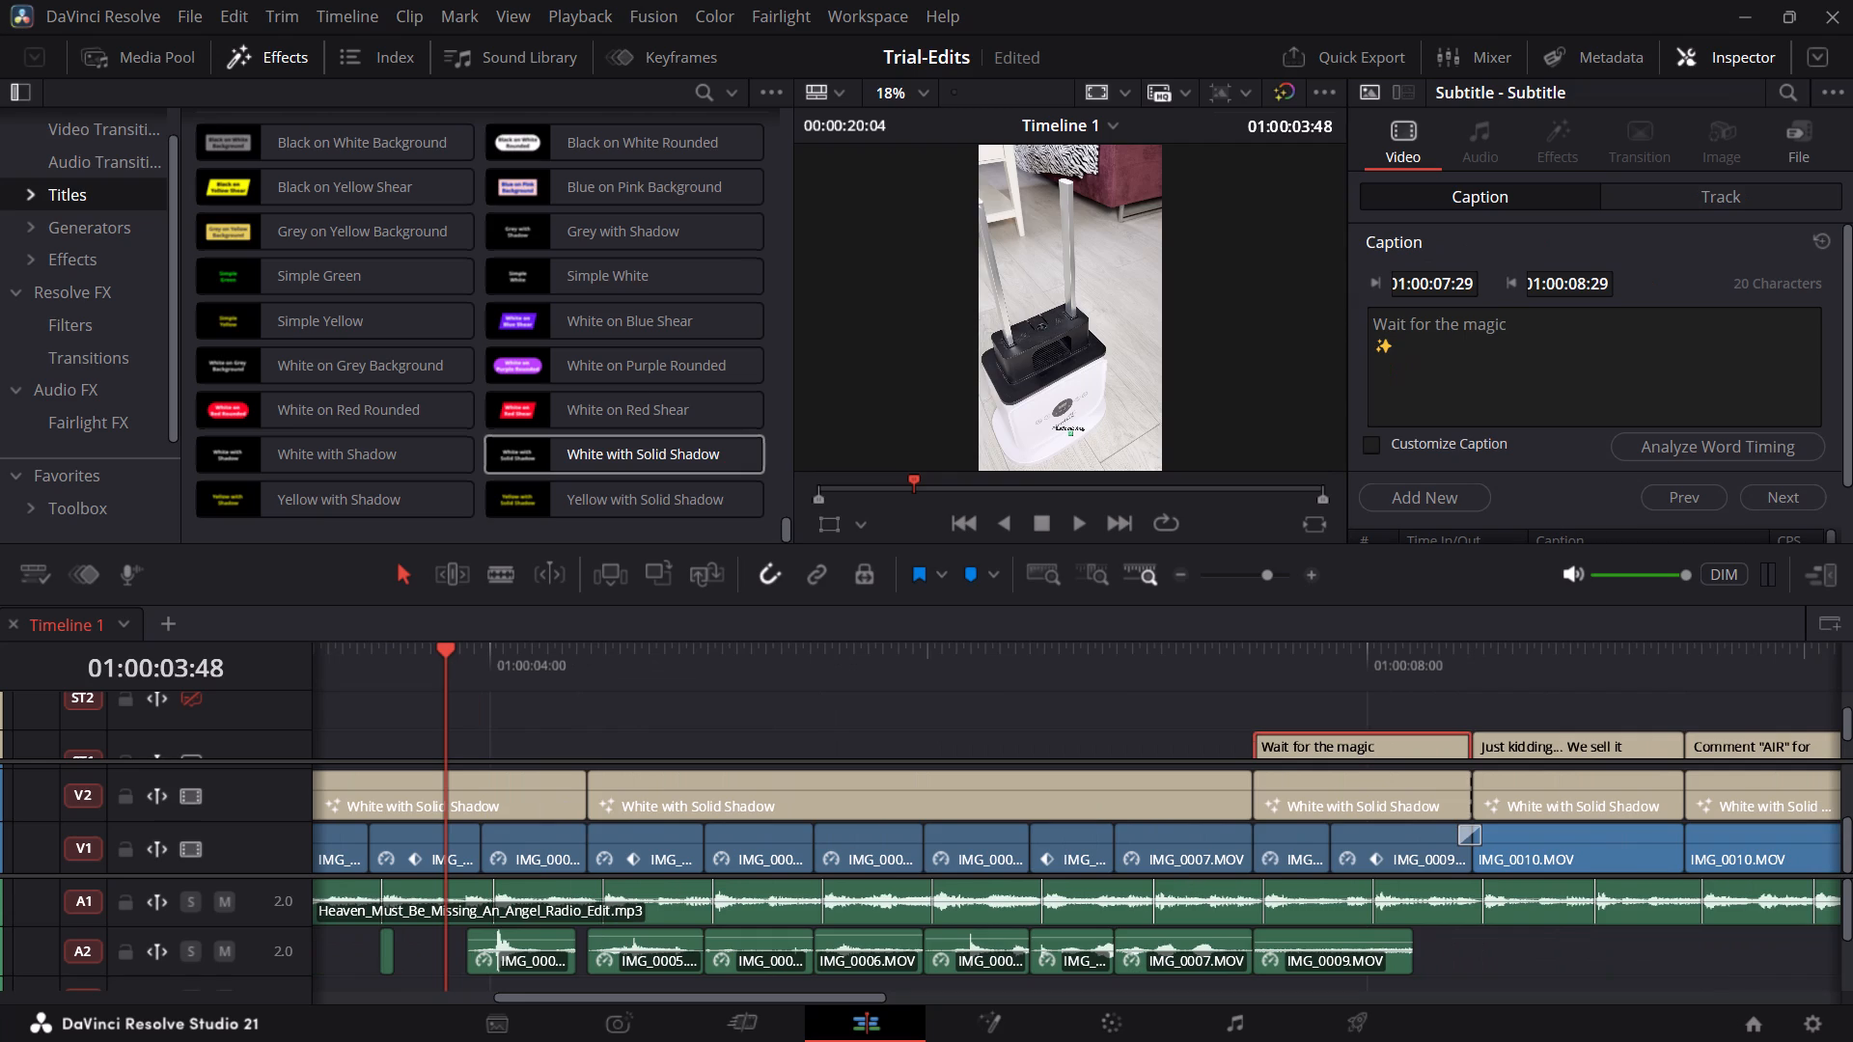
left_click(1527, 357)
key("ctrl+a")
key("ctrl+x")
left_click(1365, 791)
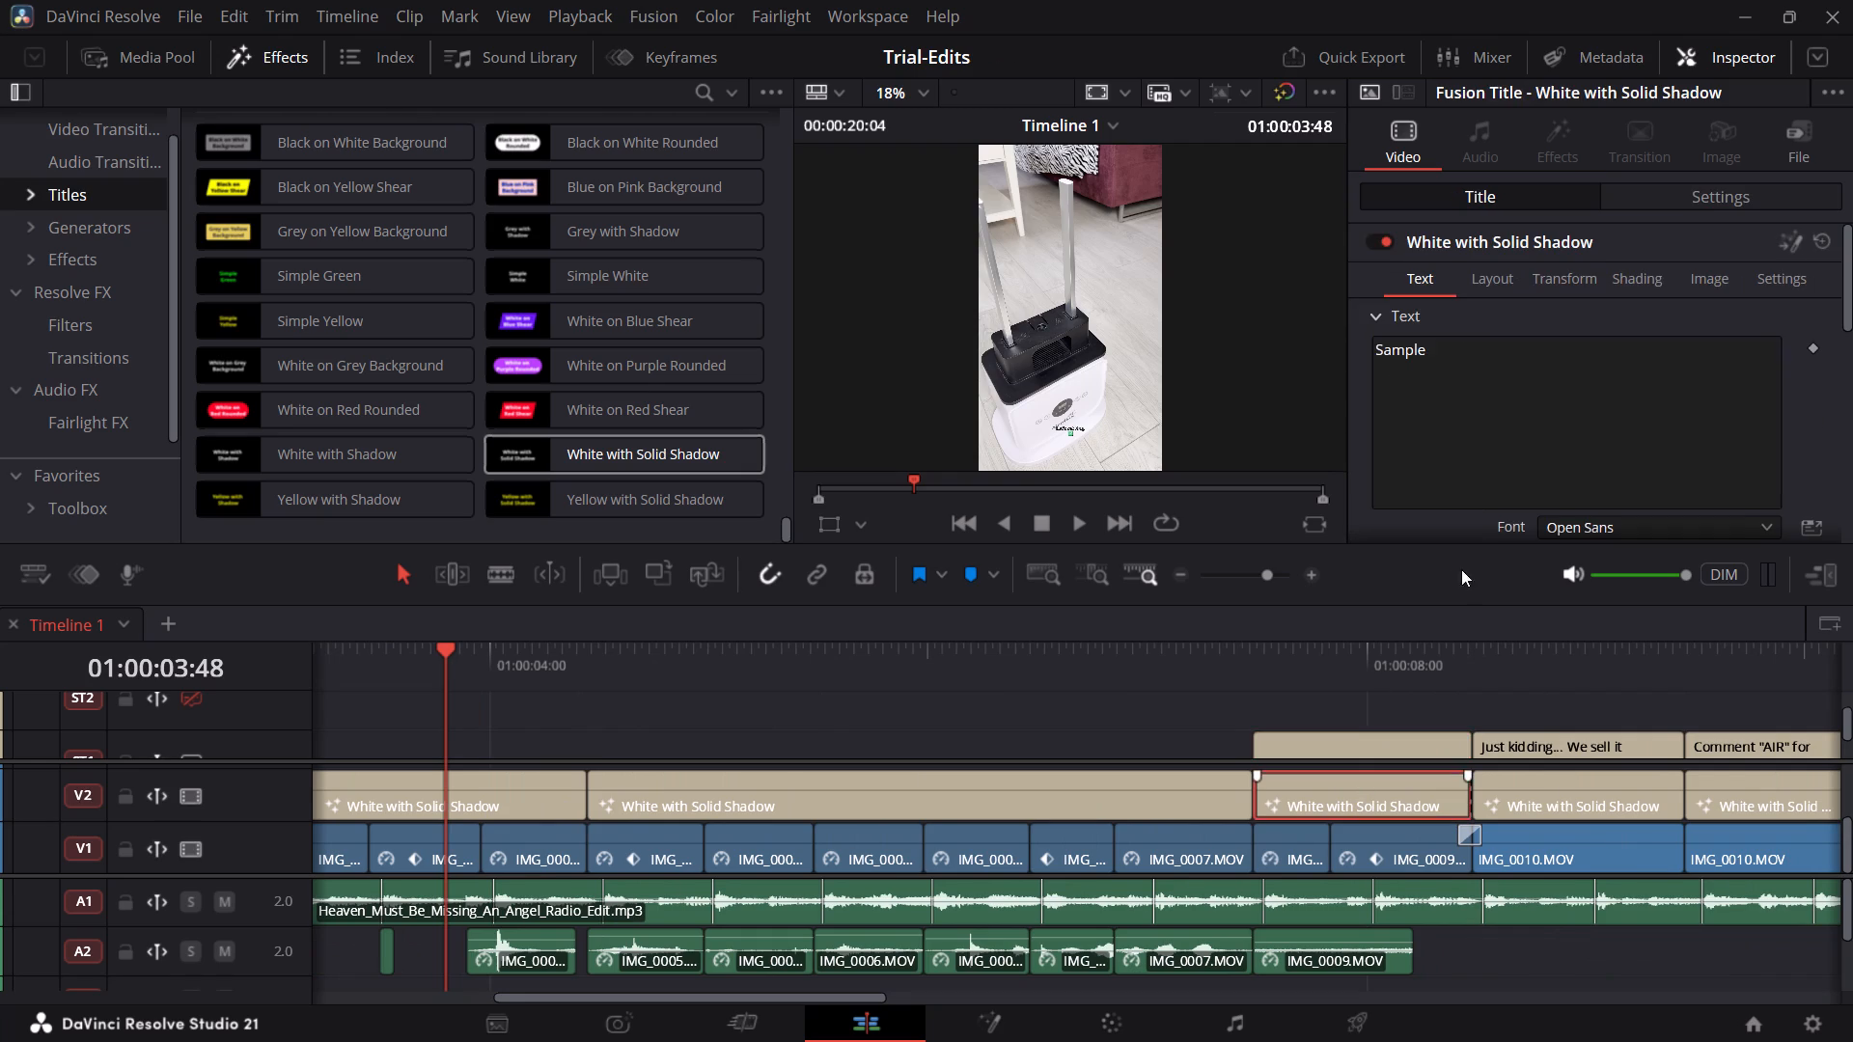
left_click(1529, 439)
key("ctrl+a")
key("ctrl+v")
left_click(1386, 749)
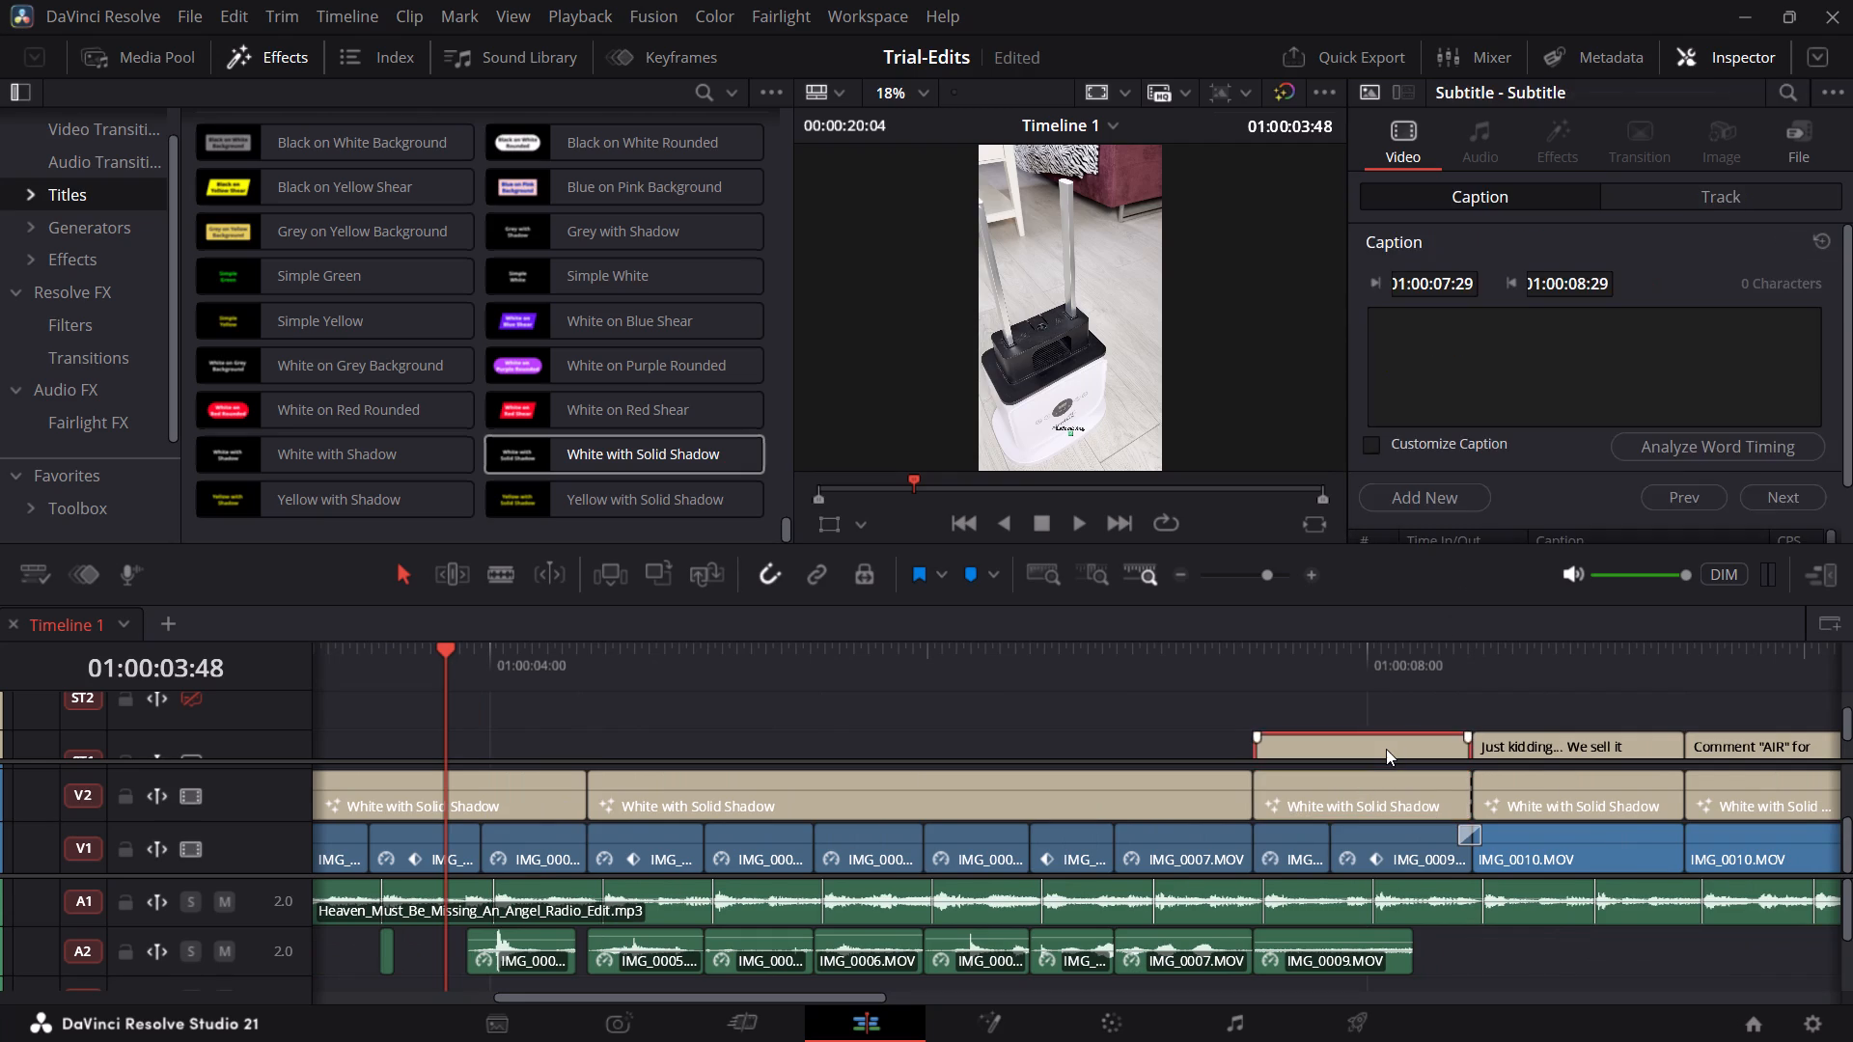
key("BackSpace")
Move the text "Just kidding... We sell it" with its emoji from its caption into the title below and delete the emptied caption.
scroll(1386, 749, "up", 1)
scroll(1438, 741, "left", 1)
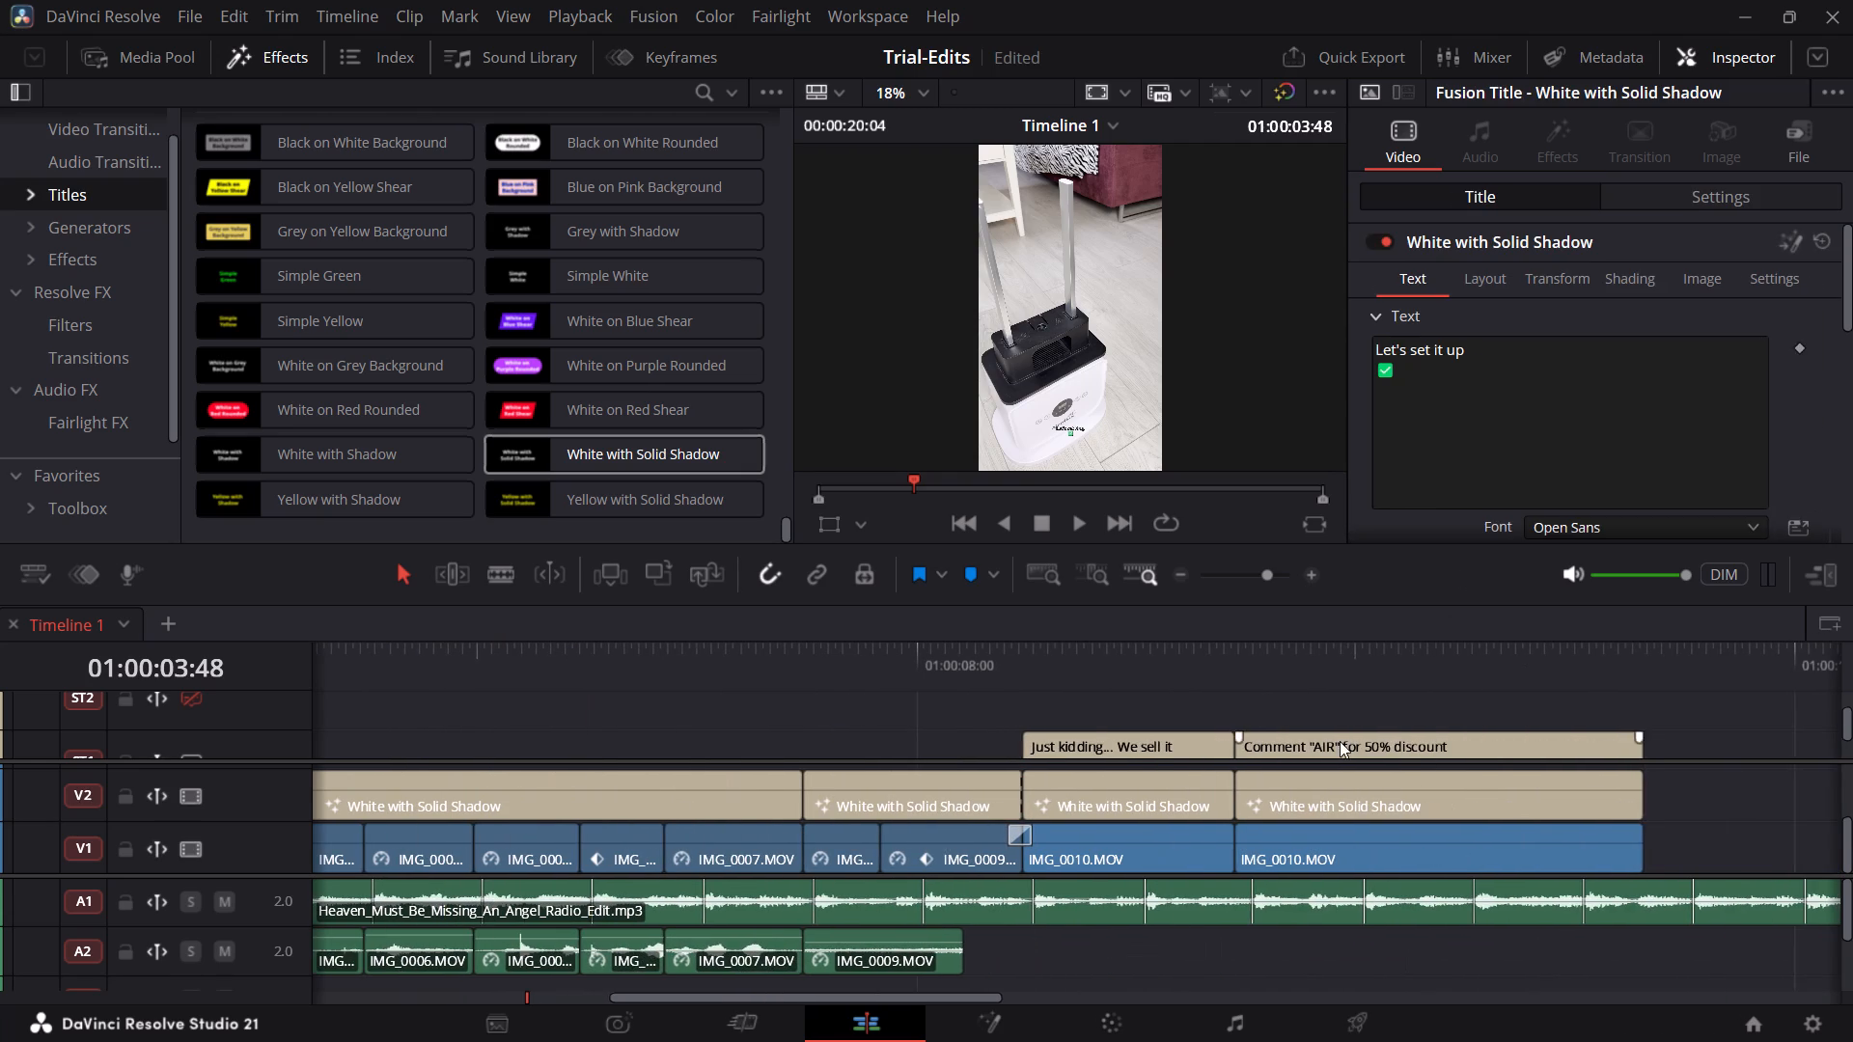
left_click(1149, 743)
left_click(1514, 392)
key("ctrl+a")
key("ctrl+x")
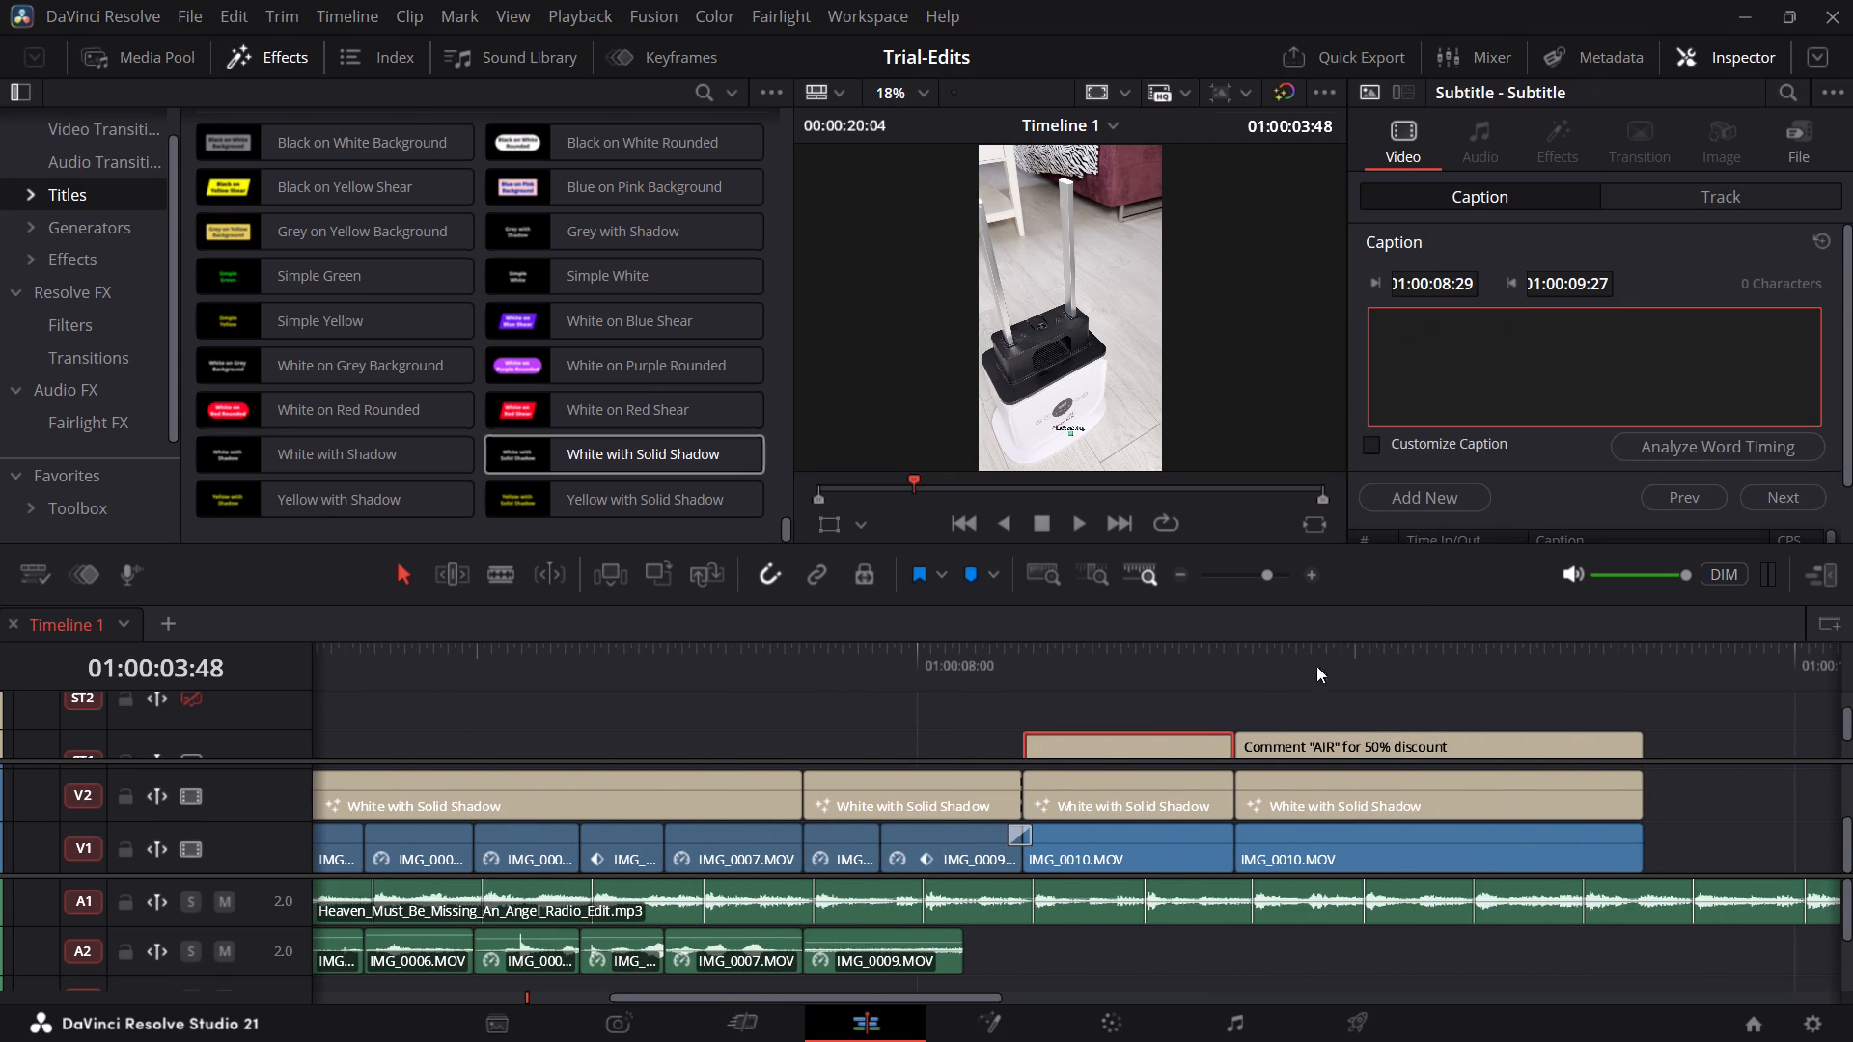
left_click(1169, 800)
left_click(1502, 385)
key("ctrl+a")
key("ctrl+v")
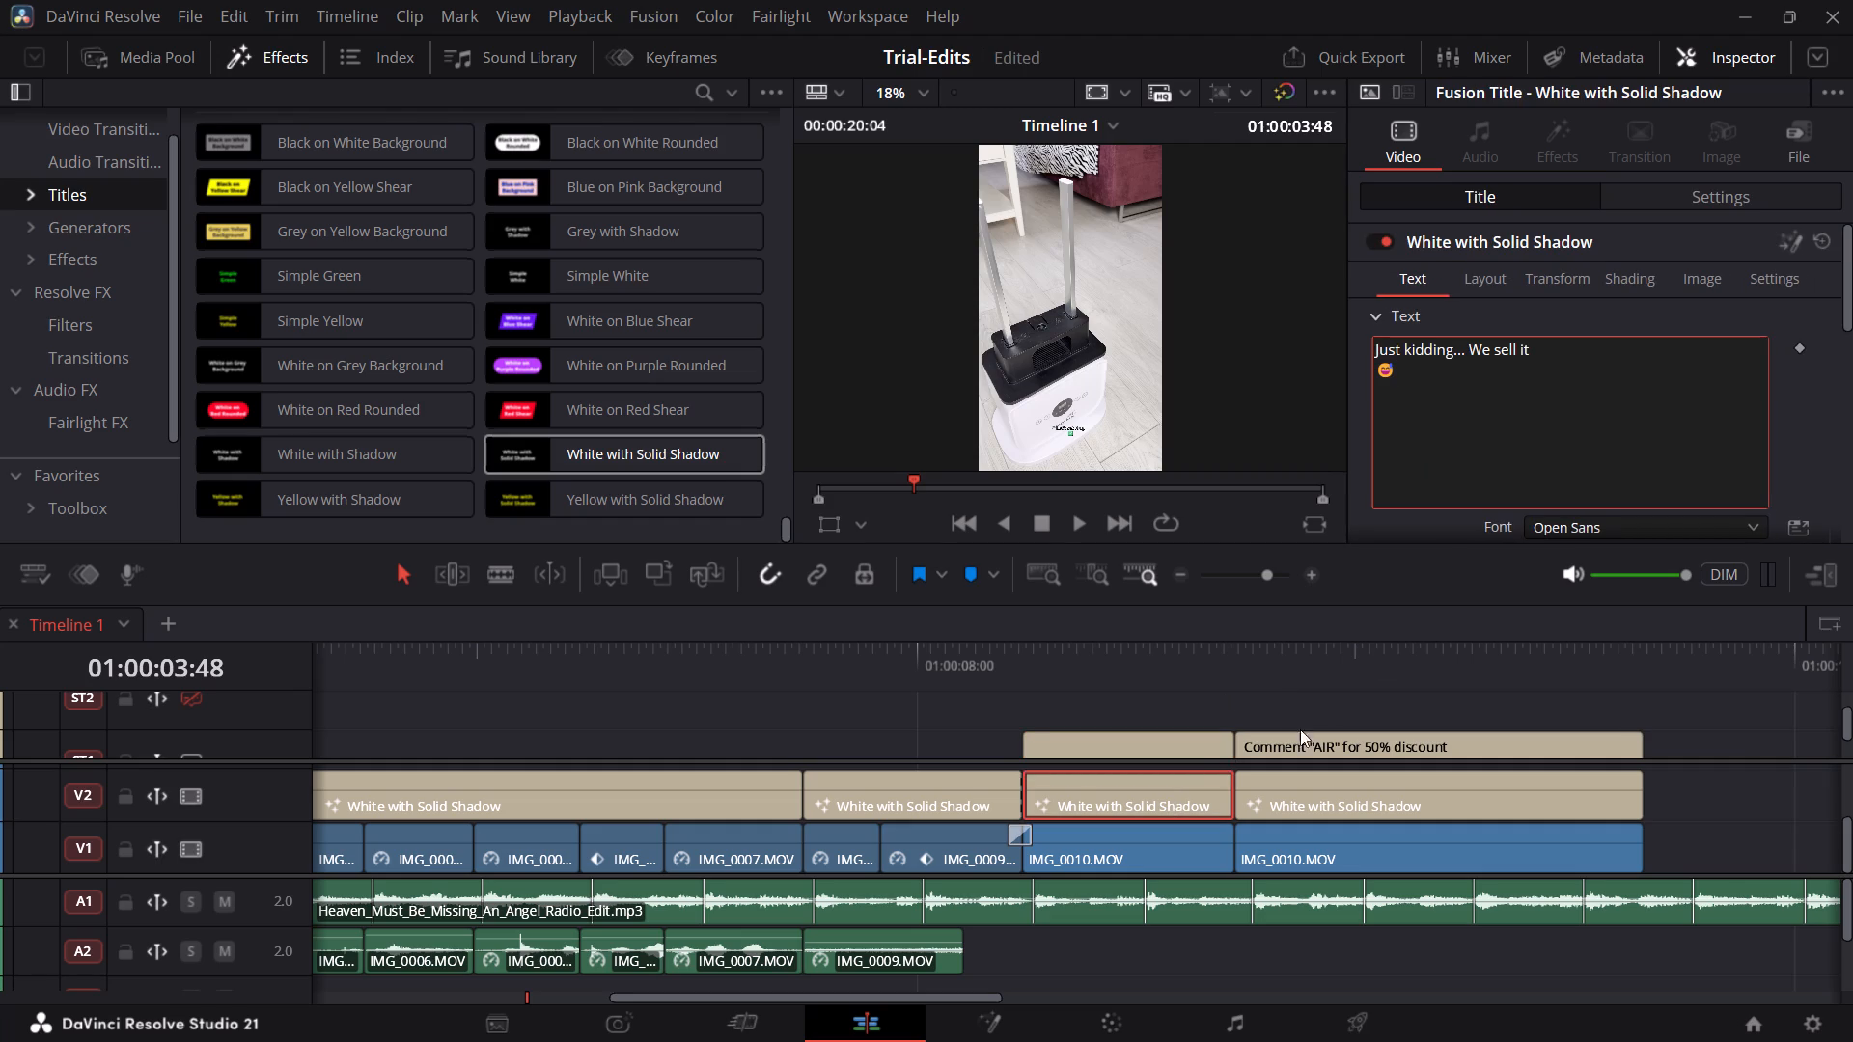
left_click(1215, 754)
key("BackSpace")
Move the text "Comment "AIR" for 50% discount airoflux.com" from the last caption into the title below and delete the emptied caption.
left_click(1279, 744)
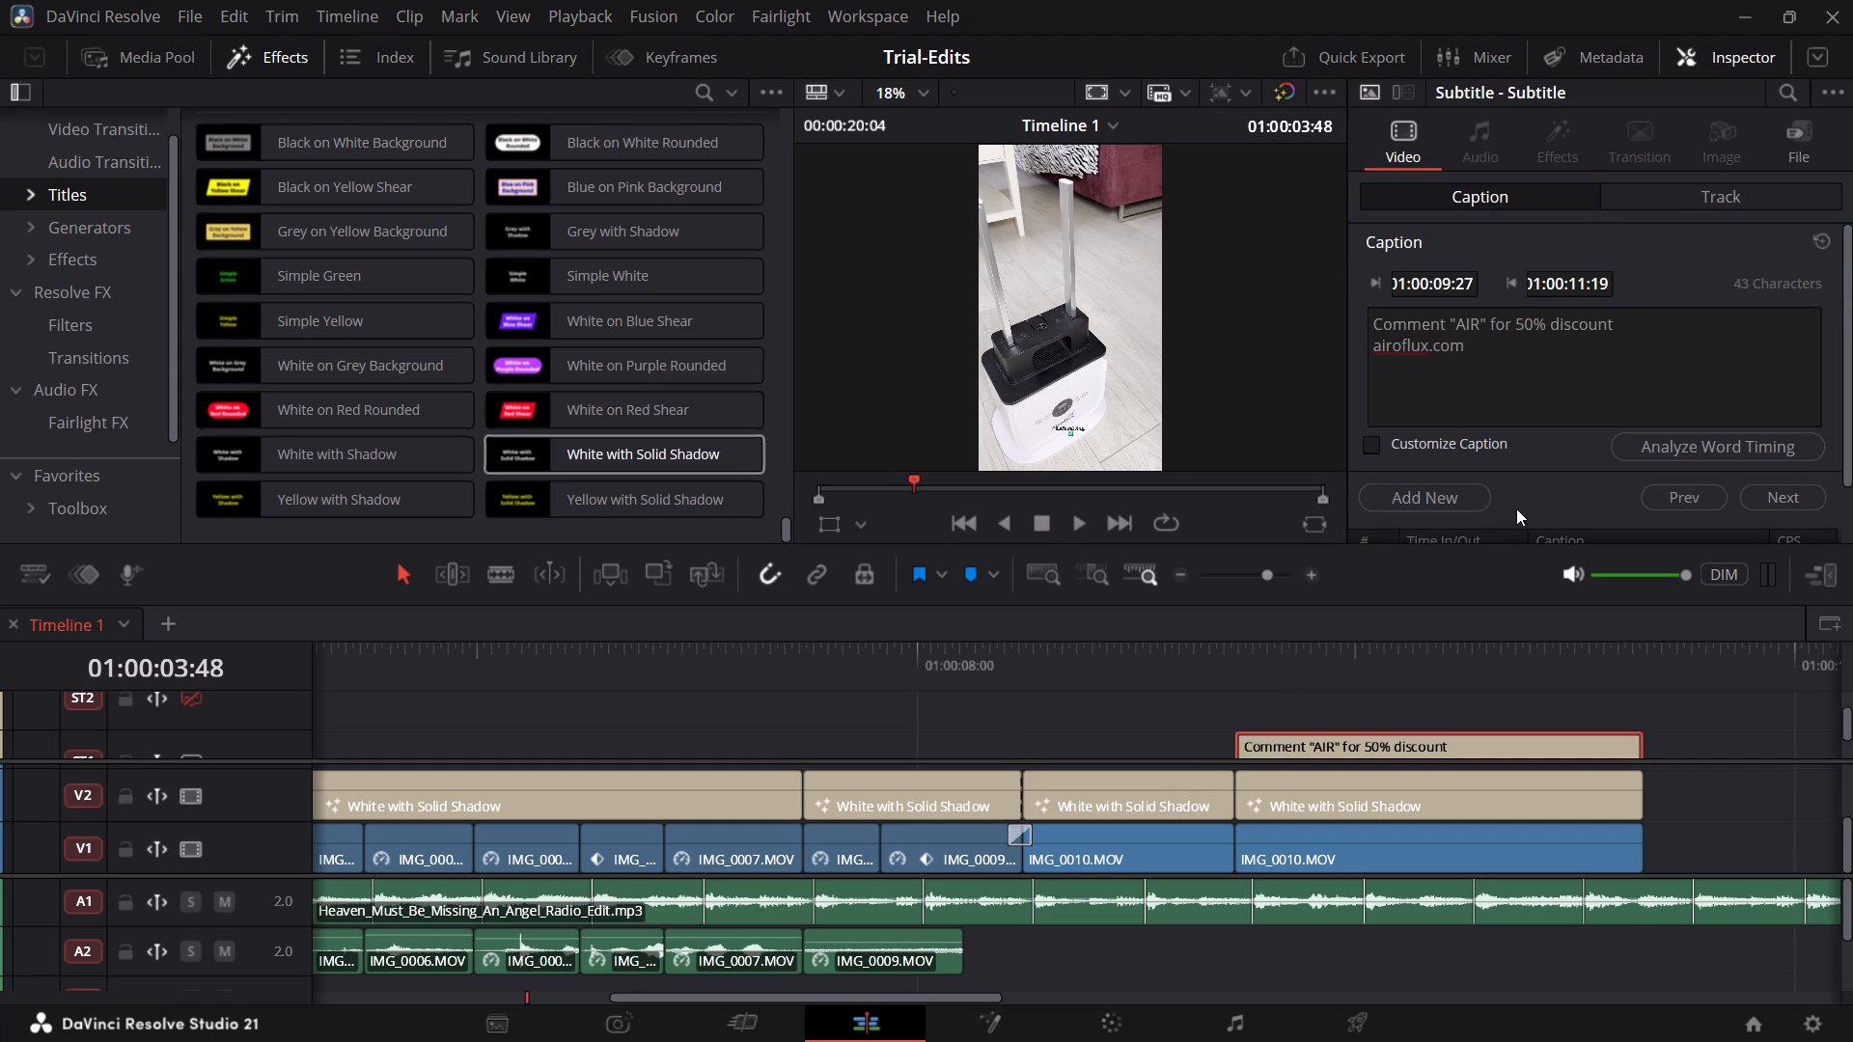
left_click(1571, 386)
key("ctrl+a")
key("ctrl+x")
left_click(1378, 787)
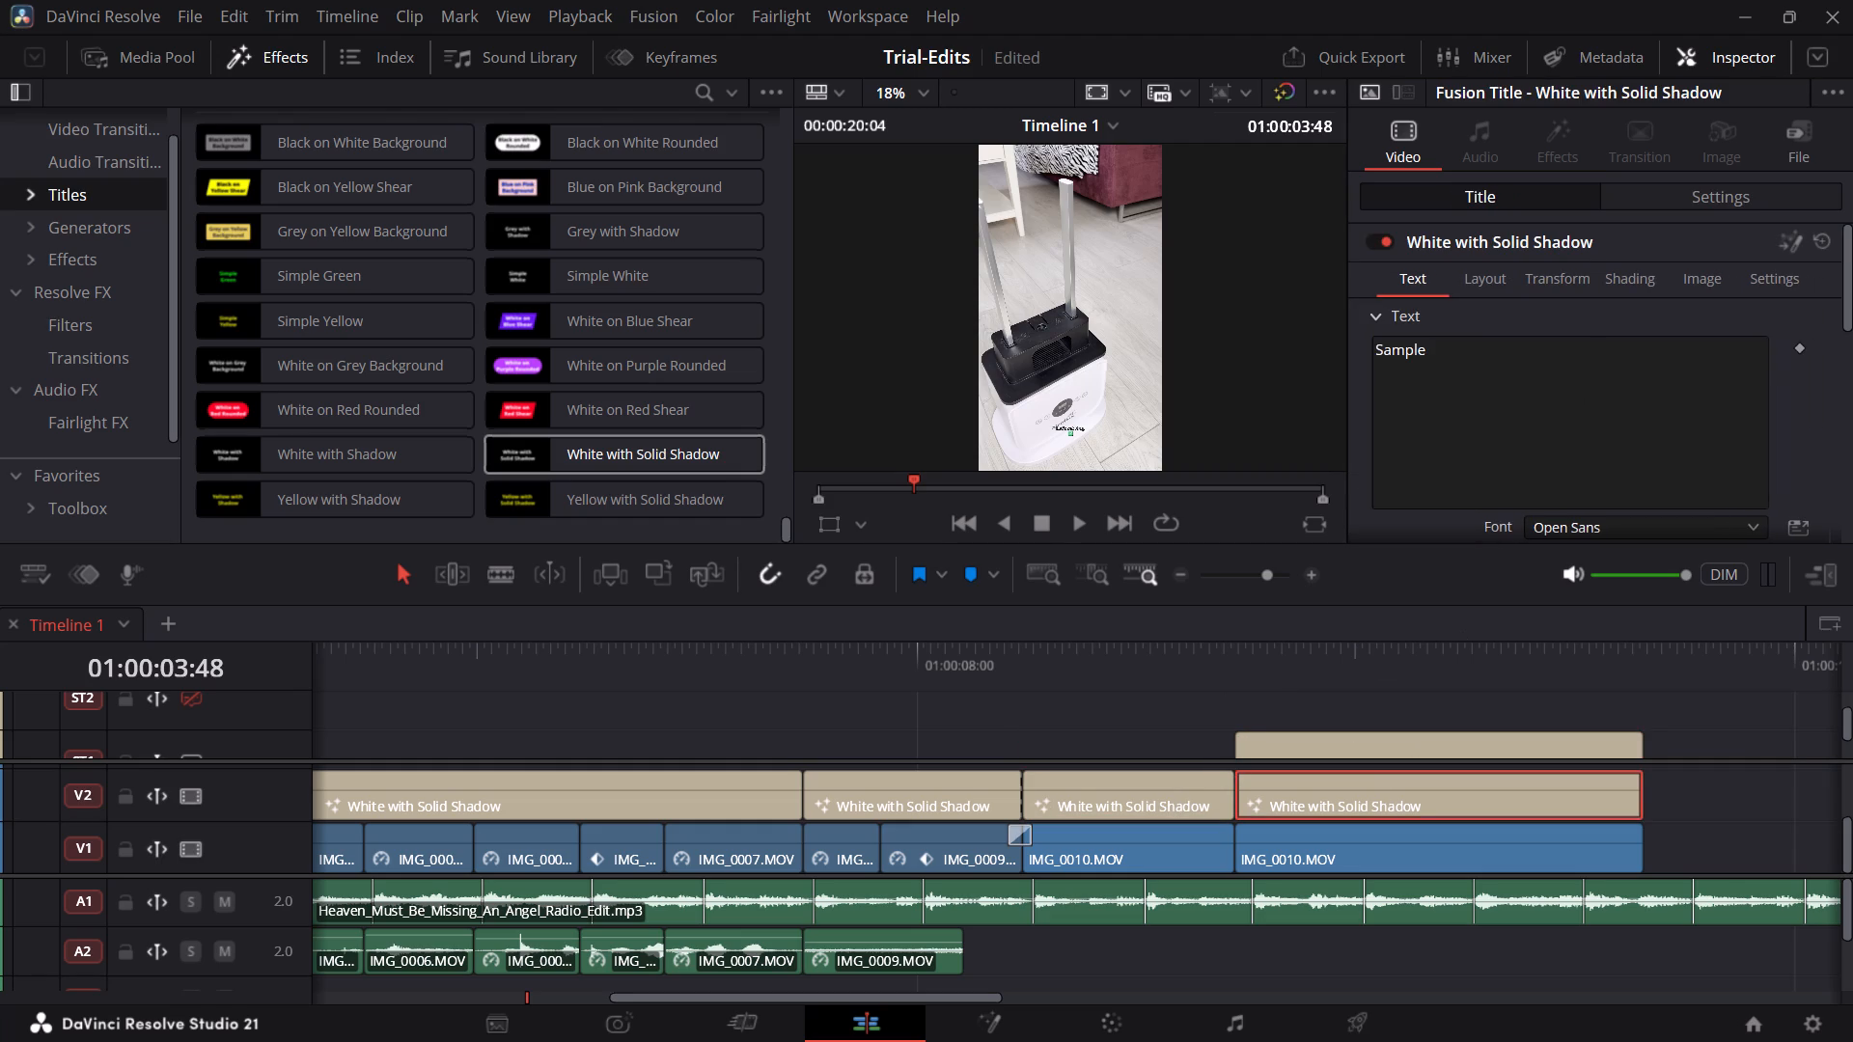
left_click(1541, 426)
key("ctrl+a")
key("ctrl+v")
left_click(1420, 728)
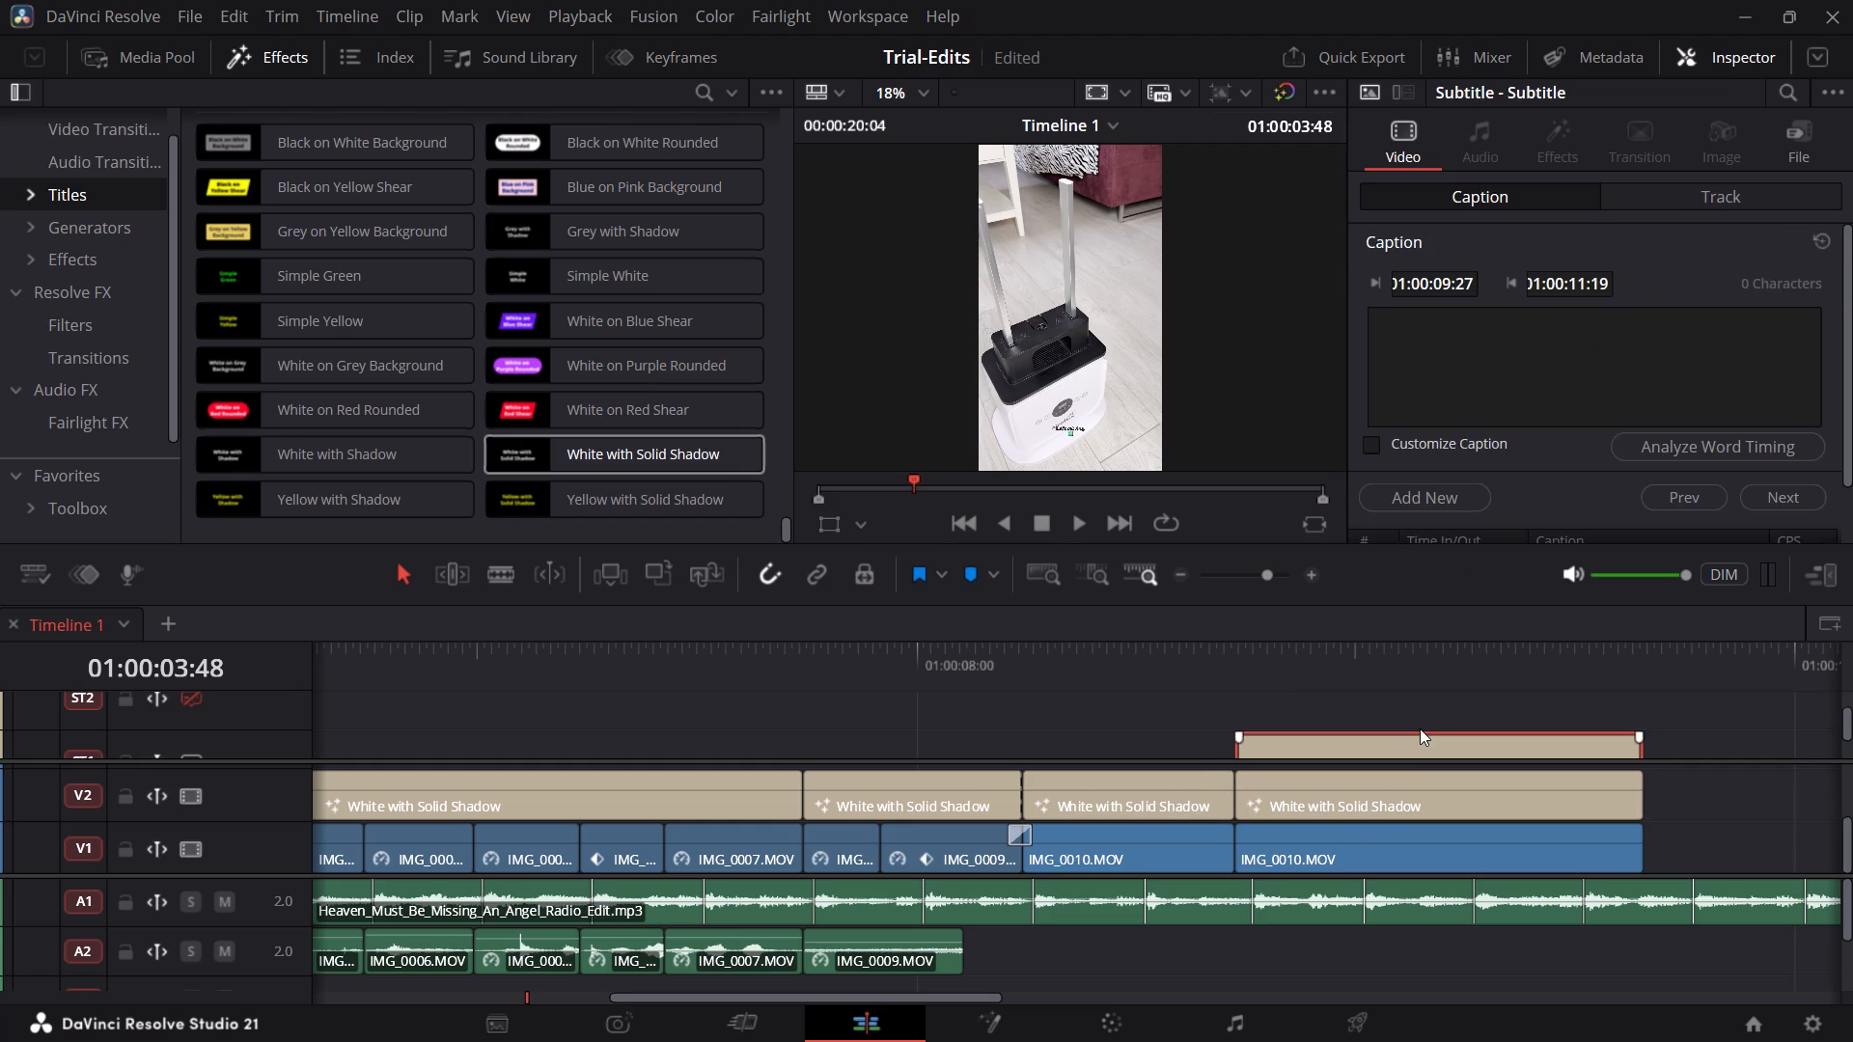
key("BackSpace")
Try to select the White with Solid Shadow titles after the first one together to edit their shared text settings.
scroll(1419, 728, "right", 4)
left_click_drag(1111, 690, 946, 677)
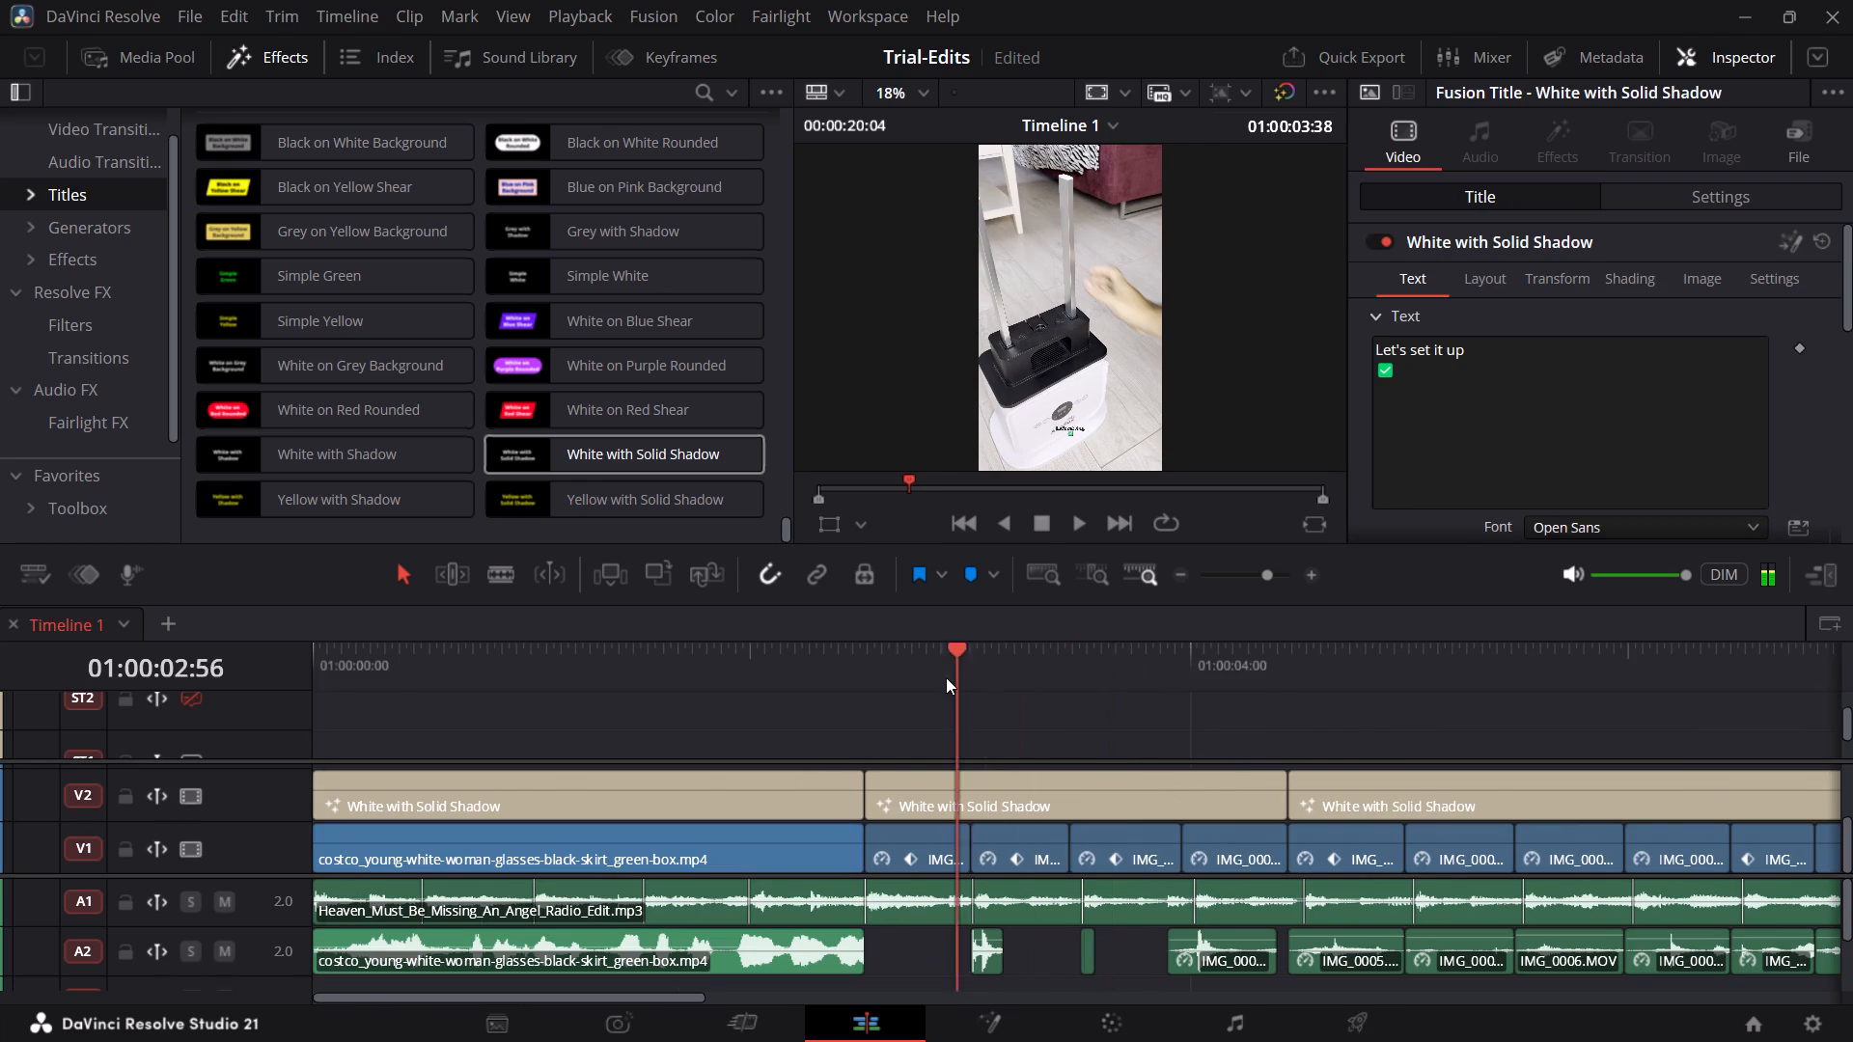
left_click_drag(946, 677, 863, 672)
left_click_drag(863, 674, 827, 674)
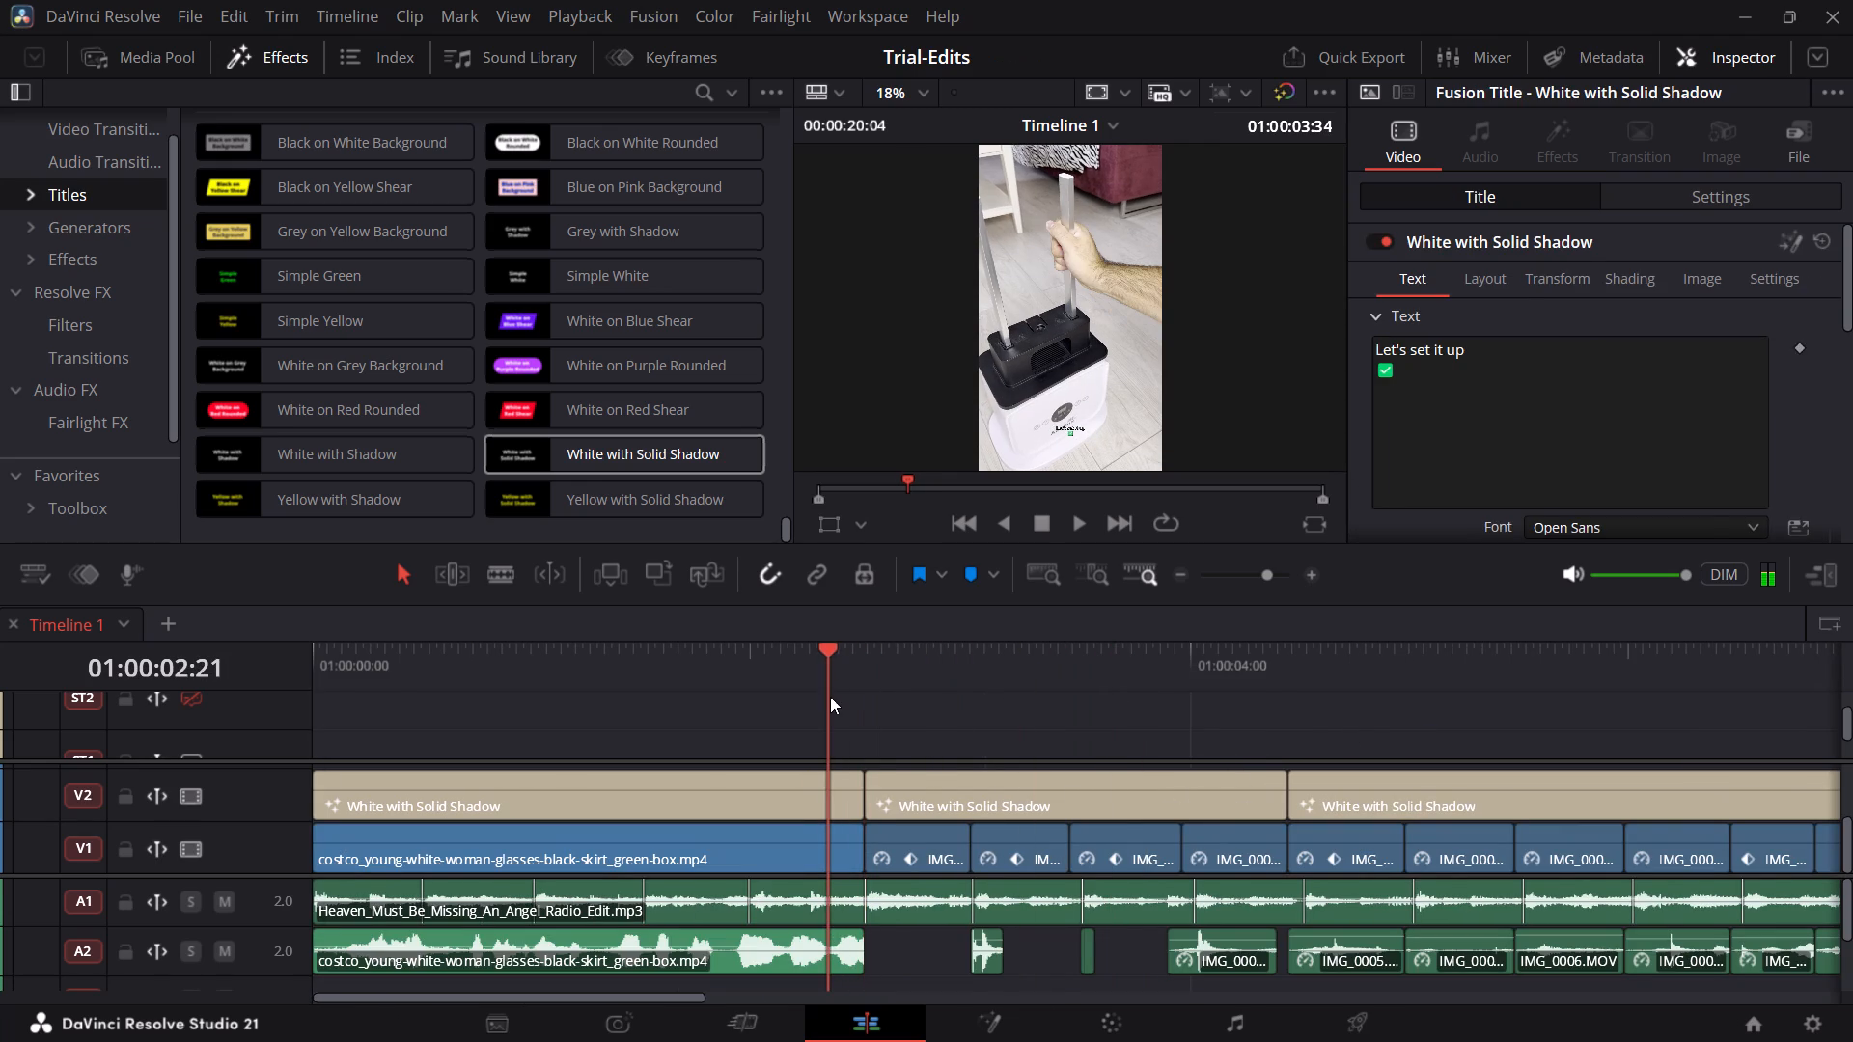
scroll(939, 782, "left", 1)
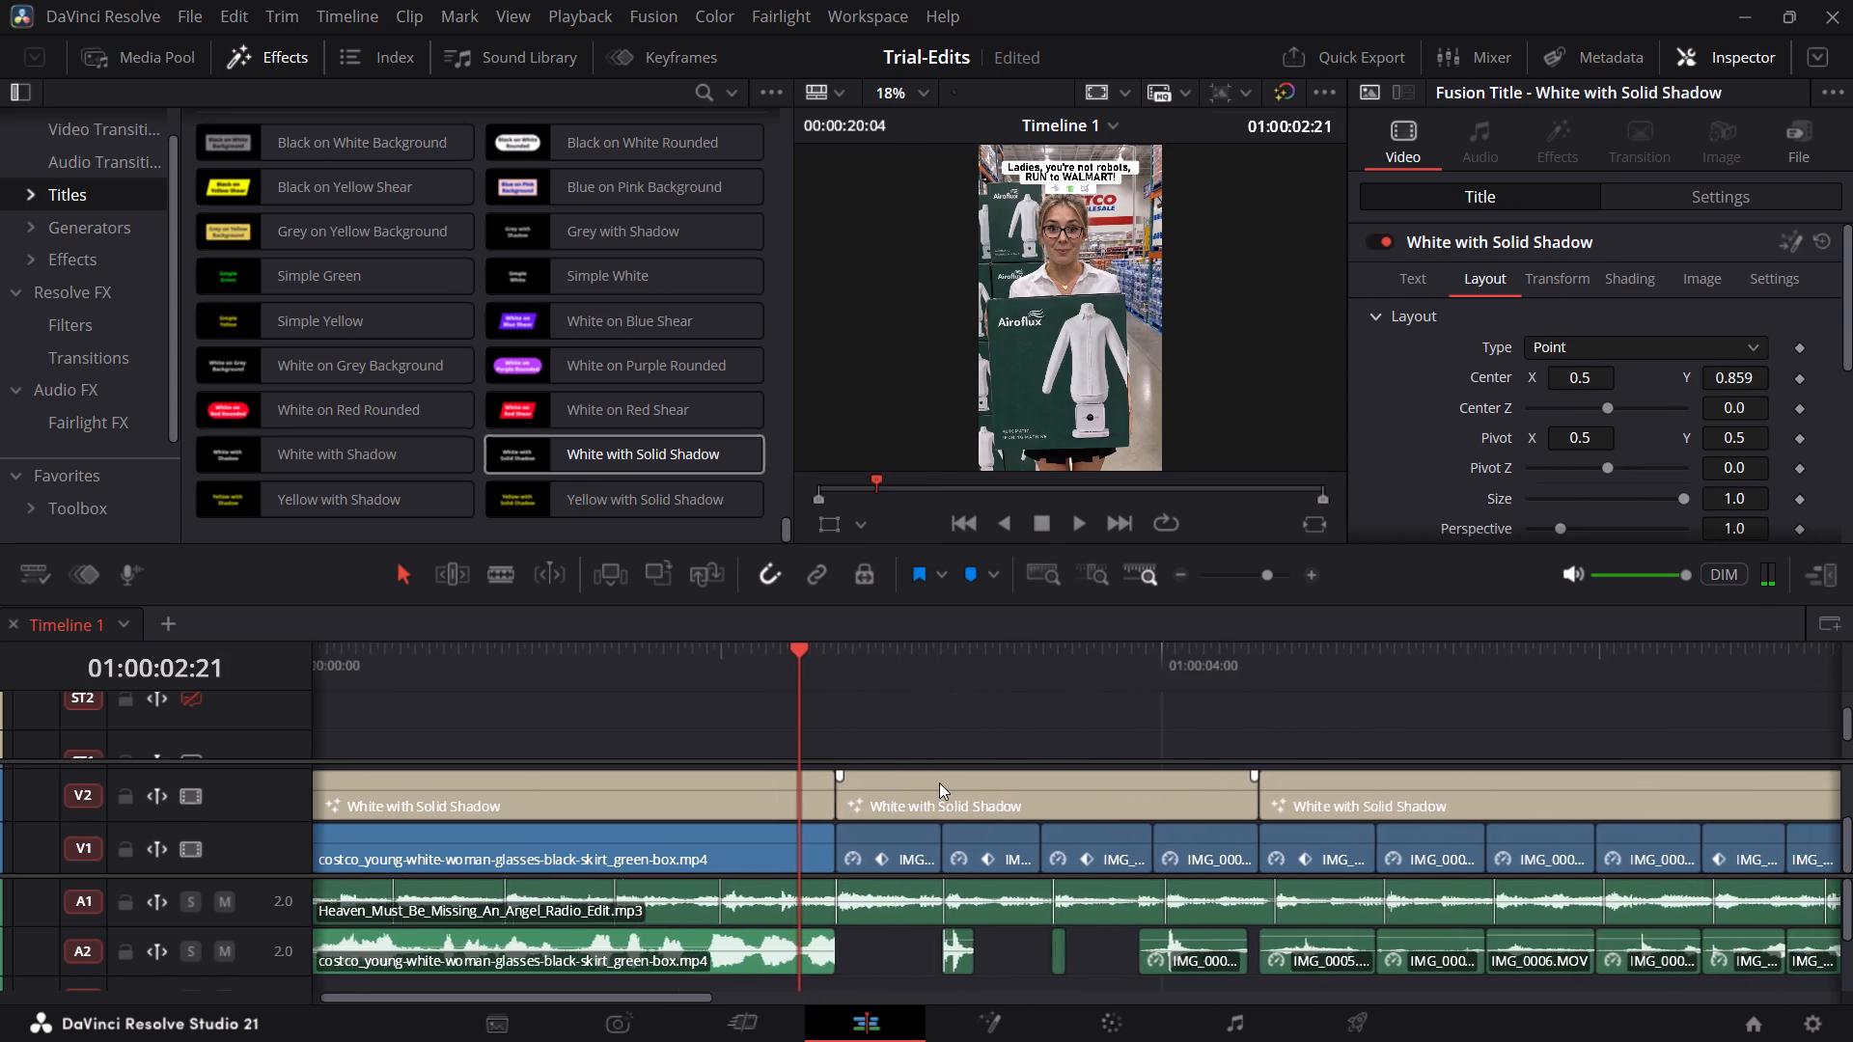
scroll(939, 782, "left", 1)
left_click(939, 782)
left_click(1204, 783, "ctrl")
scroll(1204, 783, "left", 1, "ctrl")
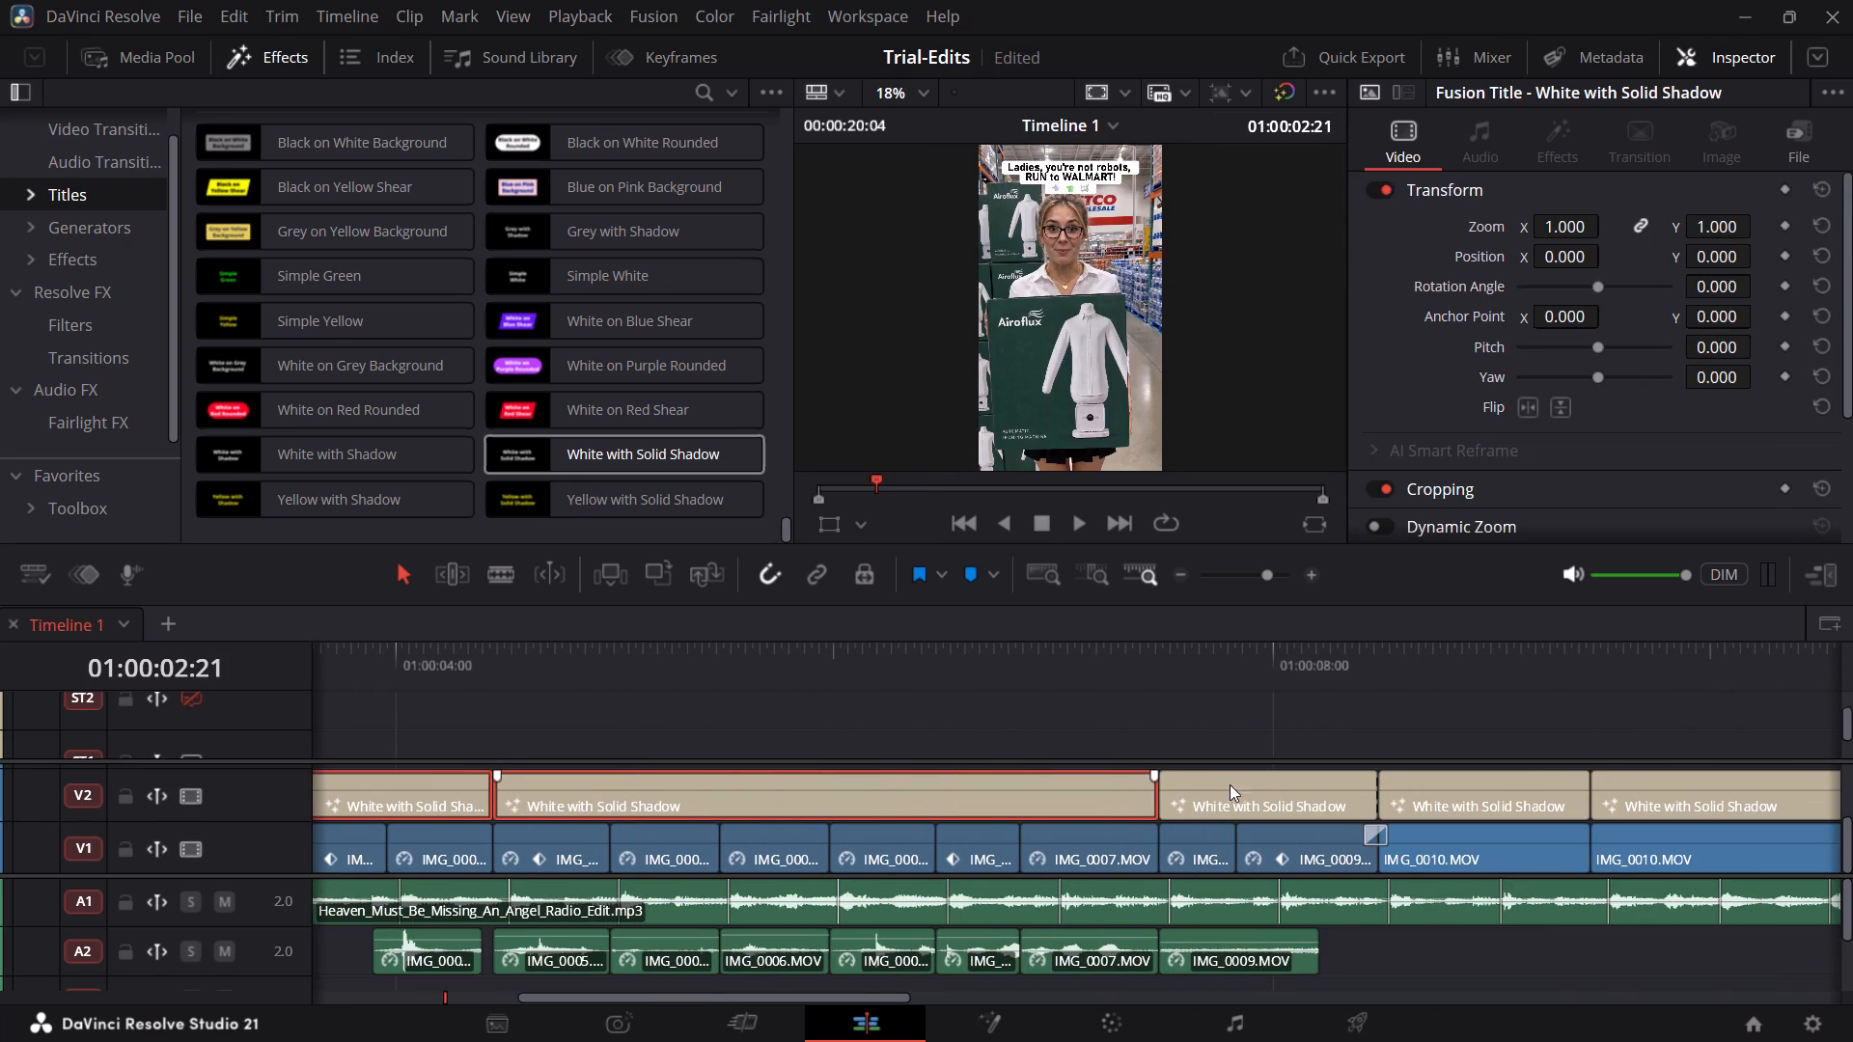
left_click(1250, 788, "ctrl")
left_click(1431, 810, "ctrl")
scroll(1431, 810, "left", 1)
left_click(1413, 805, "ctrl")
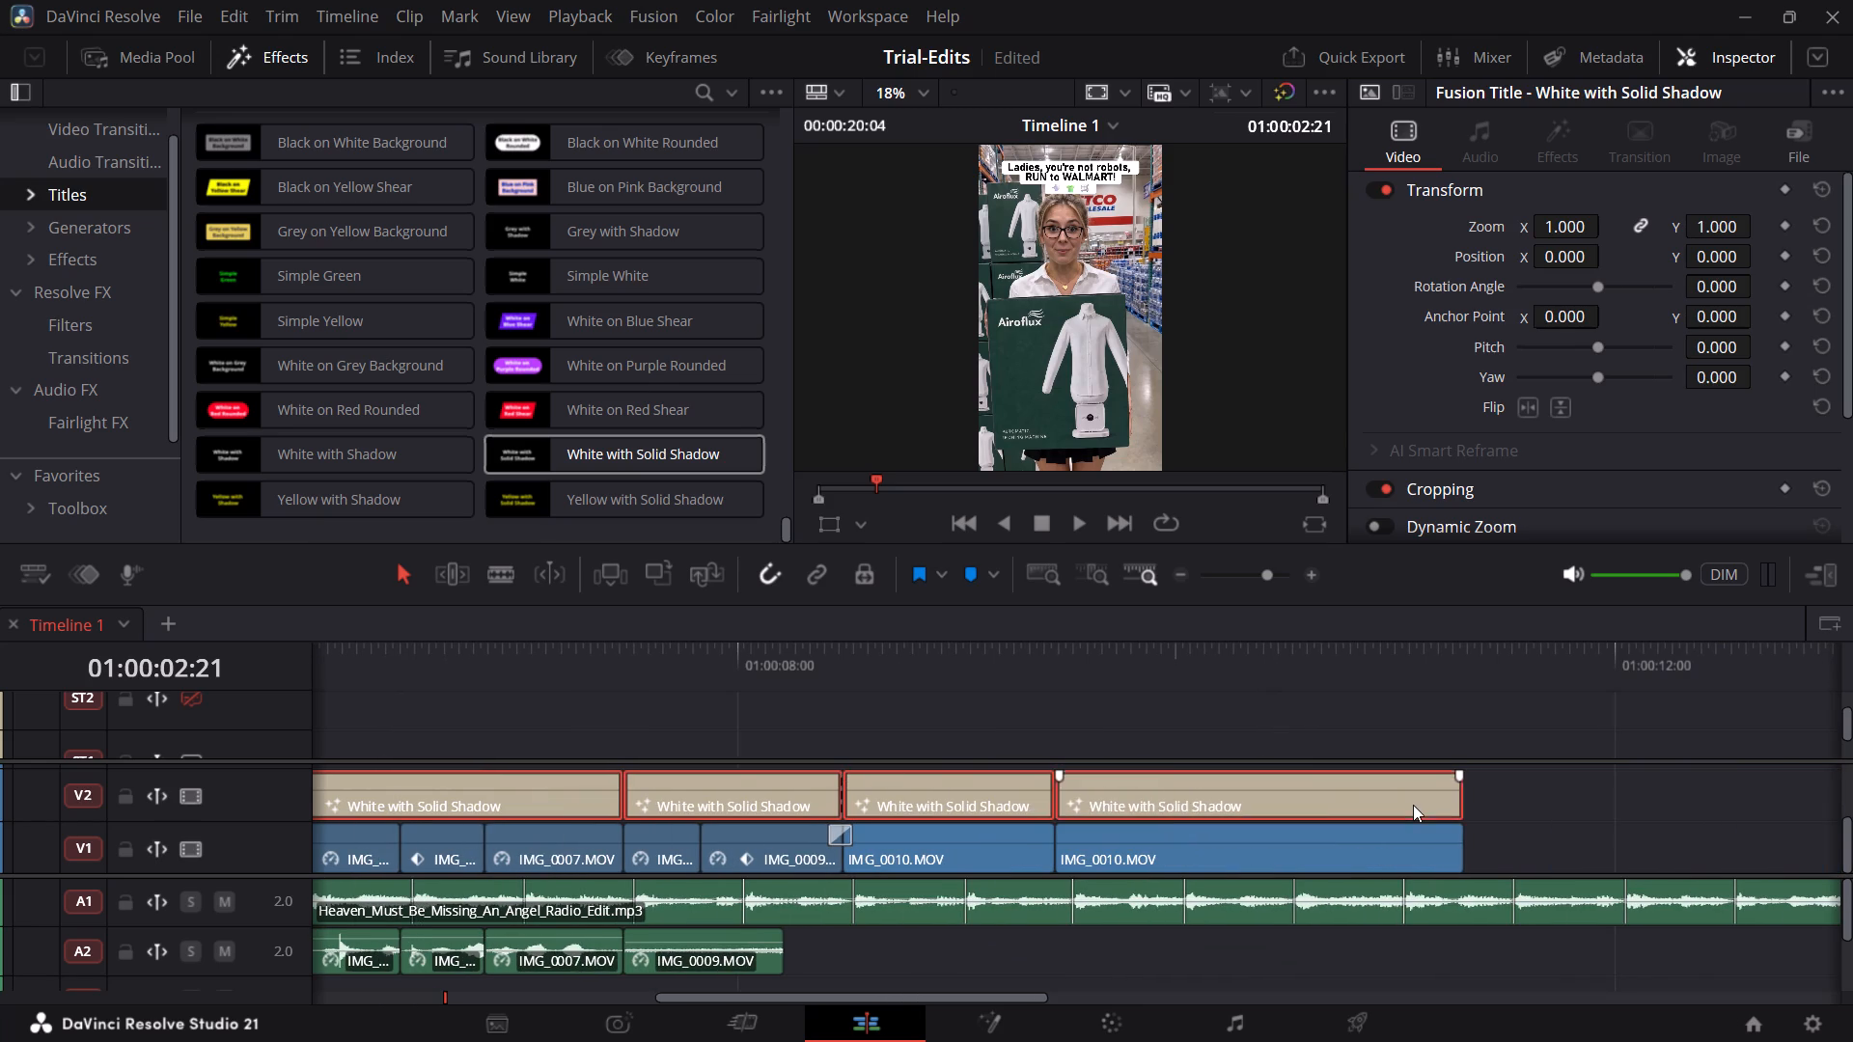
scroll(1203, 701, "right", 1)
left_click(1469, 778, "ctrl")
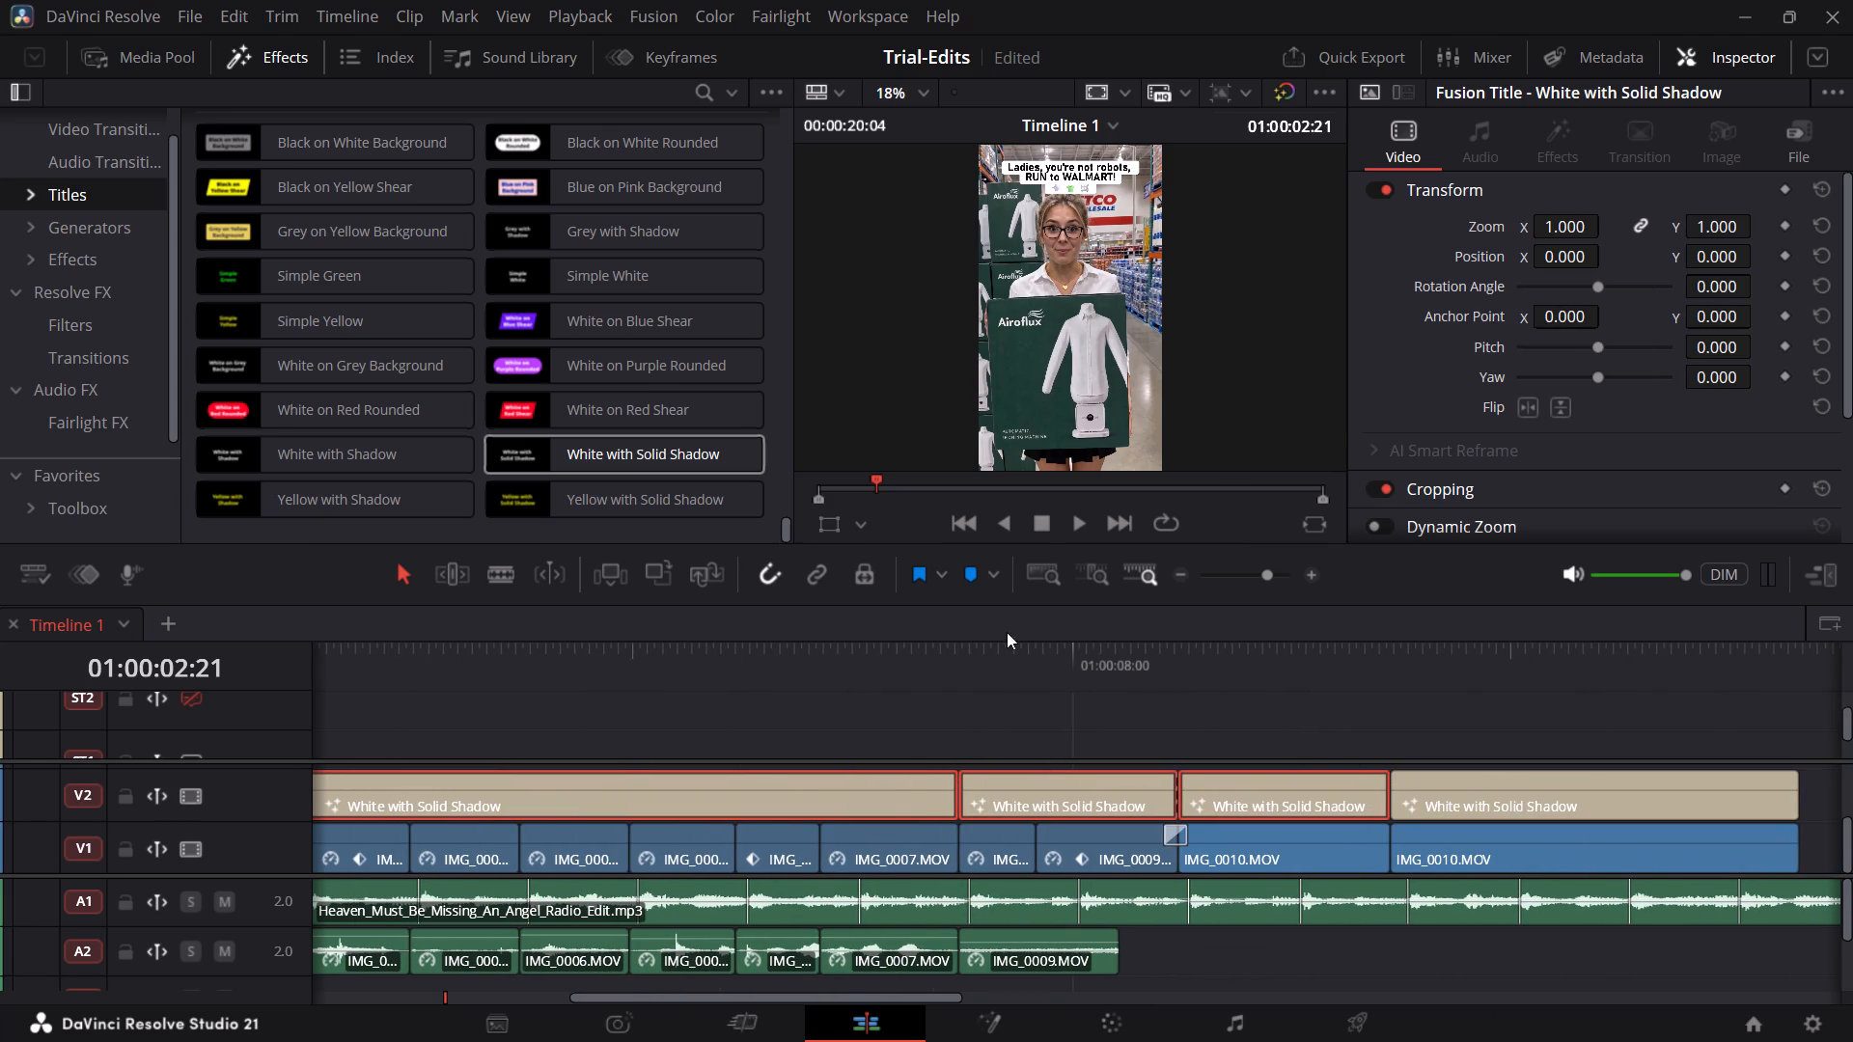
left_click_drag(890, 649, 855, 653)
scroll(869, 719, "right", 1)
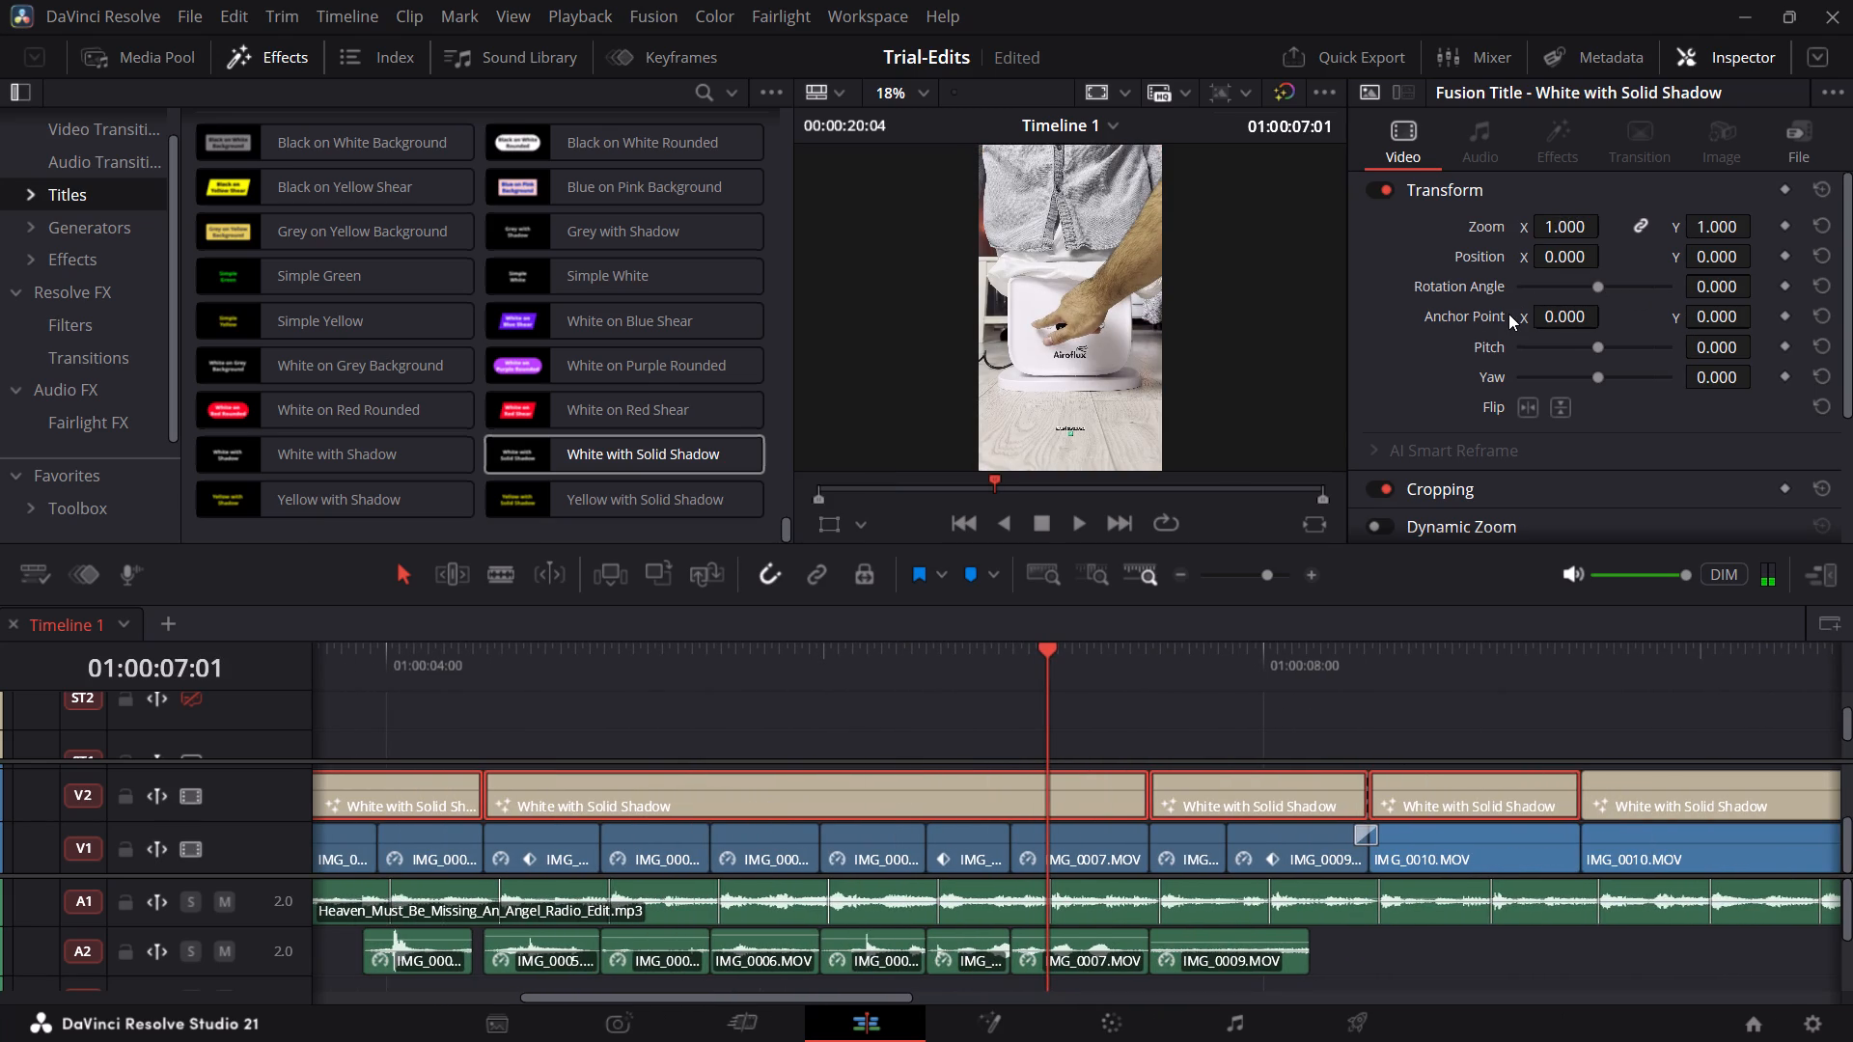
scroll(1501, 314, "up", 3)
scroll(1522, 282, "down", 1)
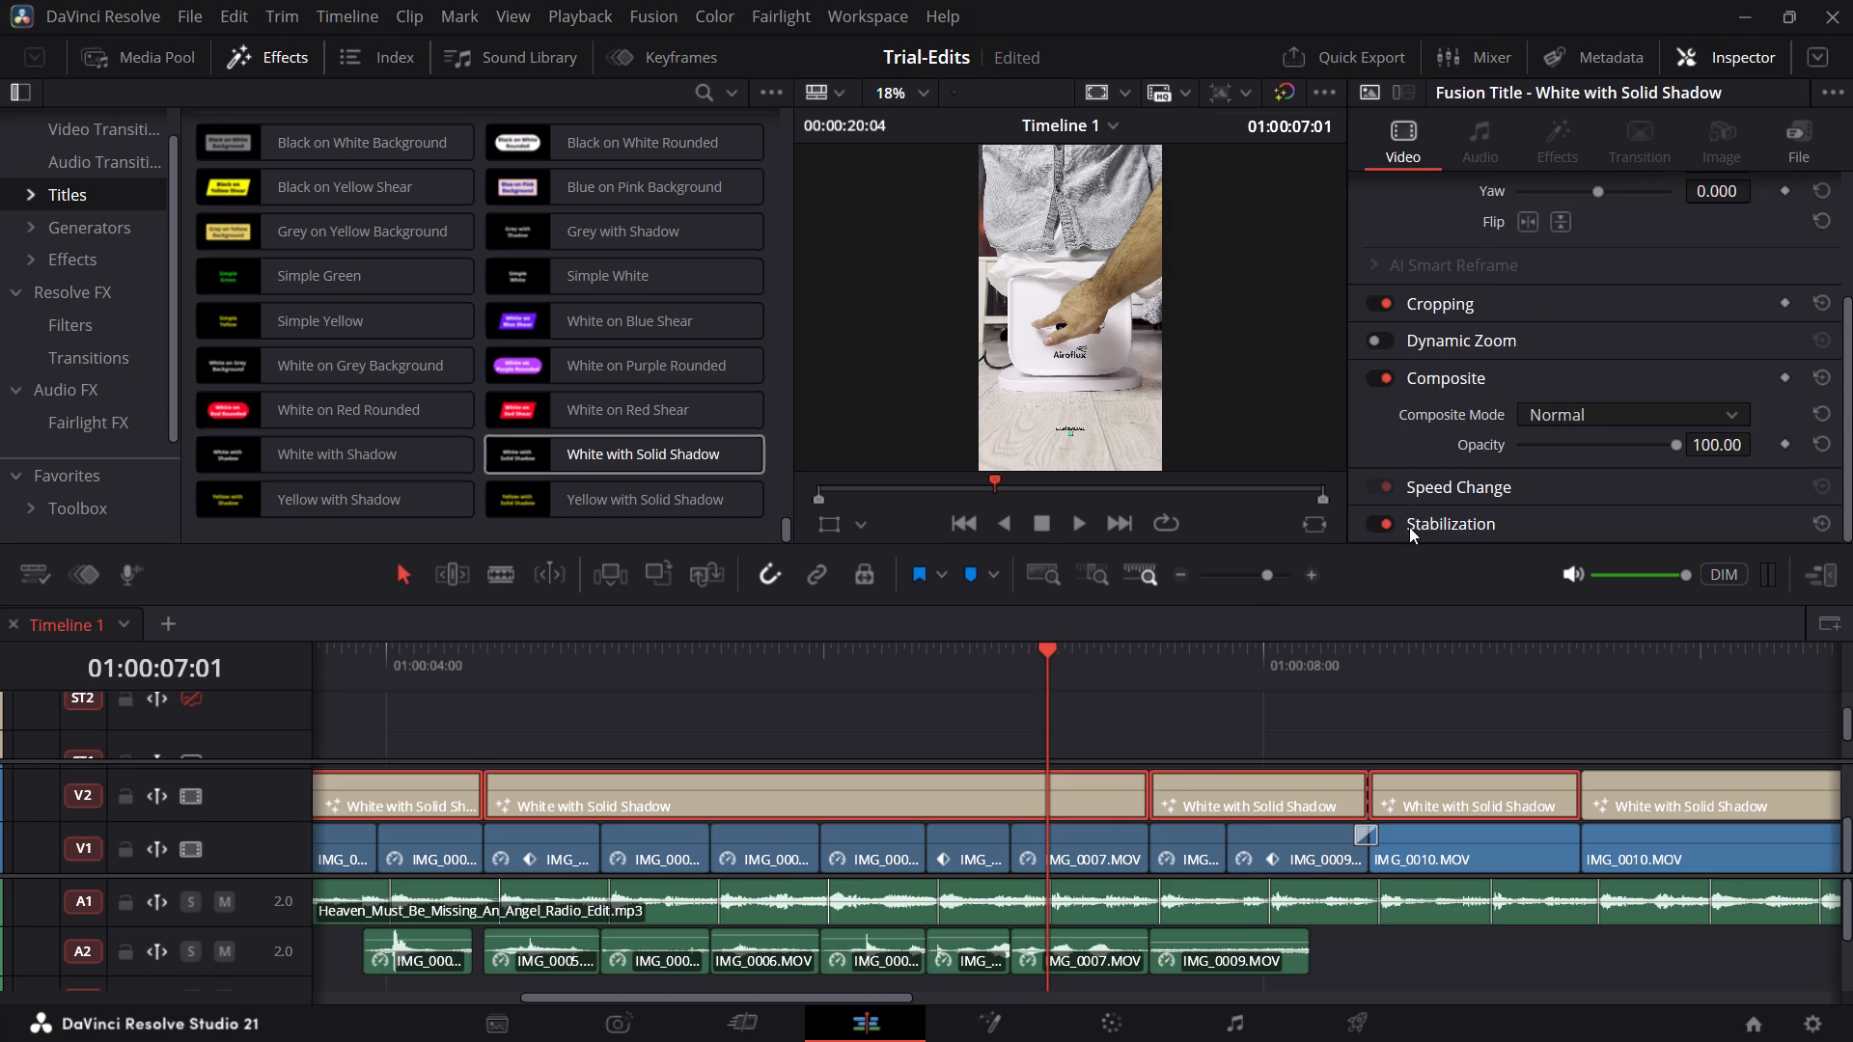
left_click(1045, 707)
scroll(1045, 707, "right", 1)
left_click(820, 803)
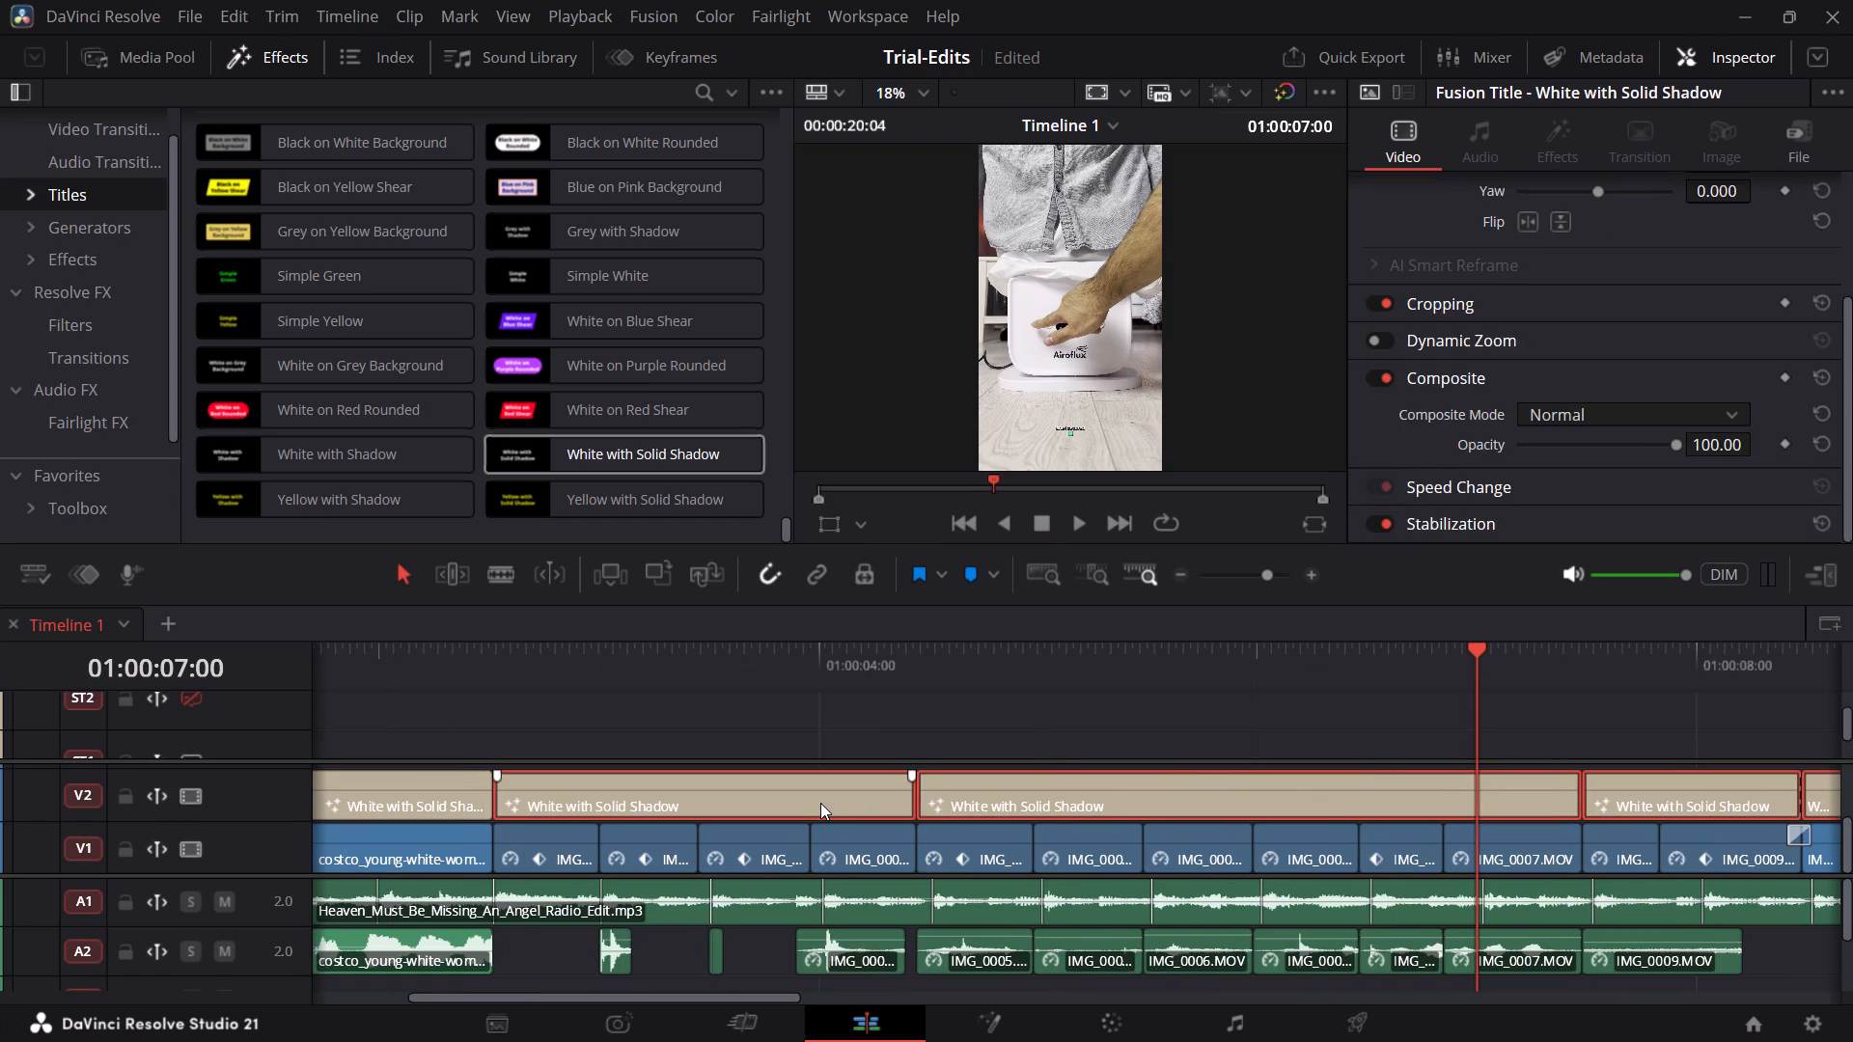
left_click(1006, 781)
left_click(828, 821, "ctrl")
Set the text size of the "Let's set it up" title to 0.0984, checking it against the full-screen preview.
left_click(862, 800, "ctrl")
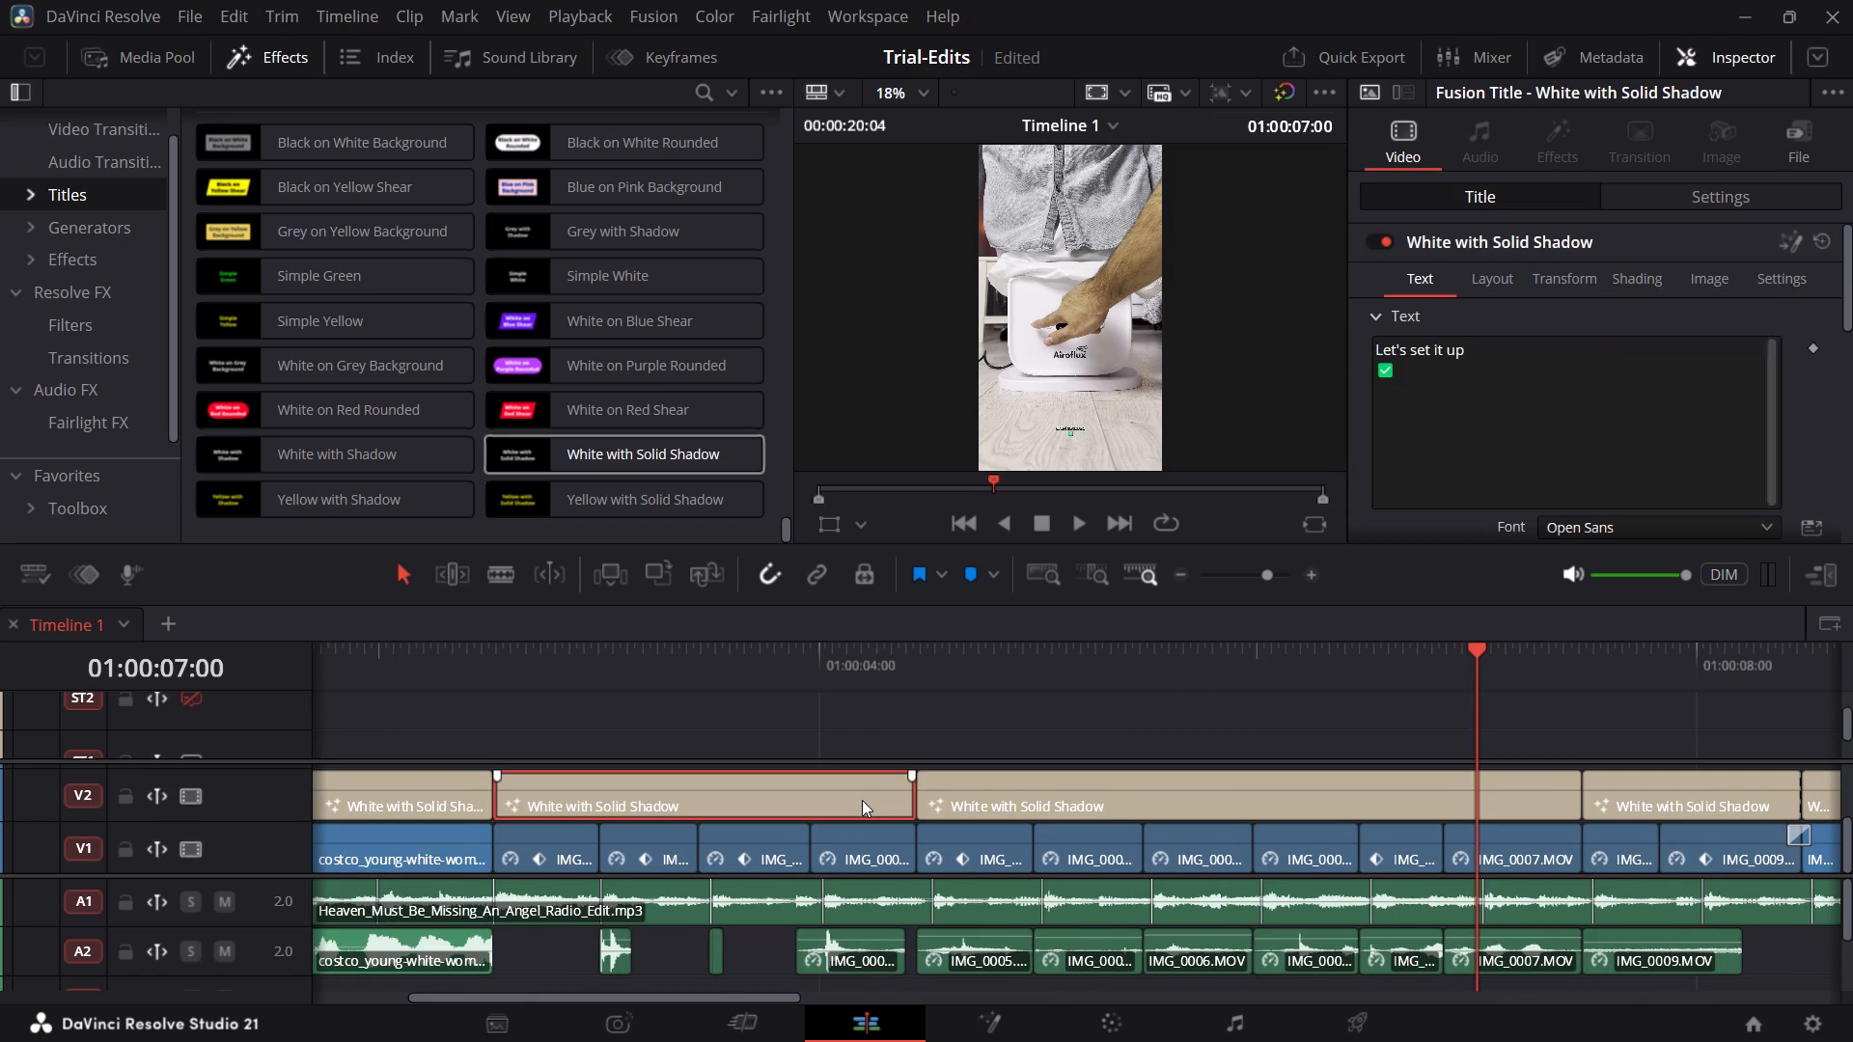
right_click(1397, 539)
left_click(1315, 793, "ctrl")
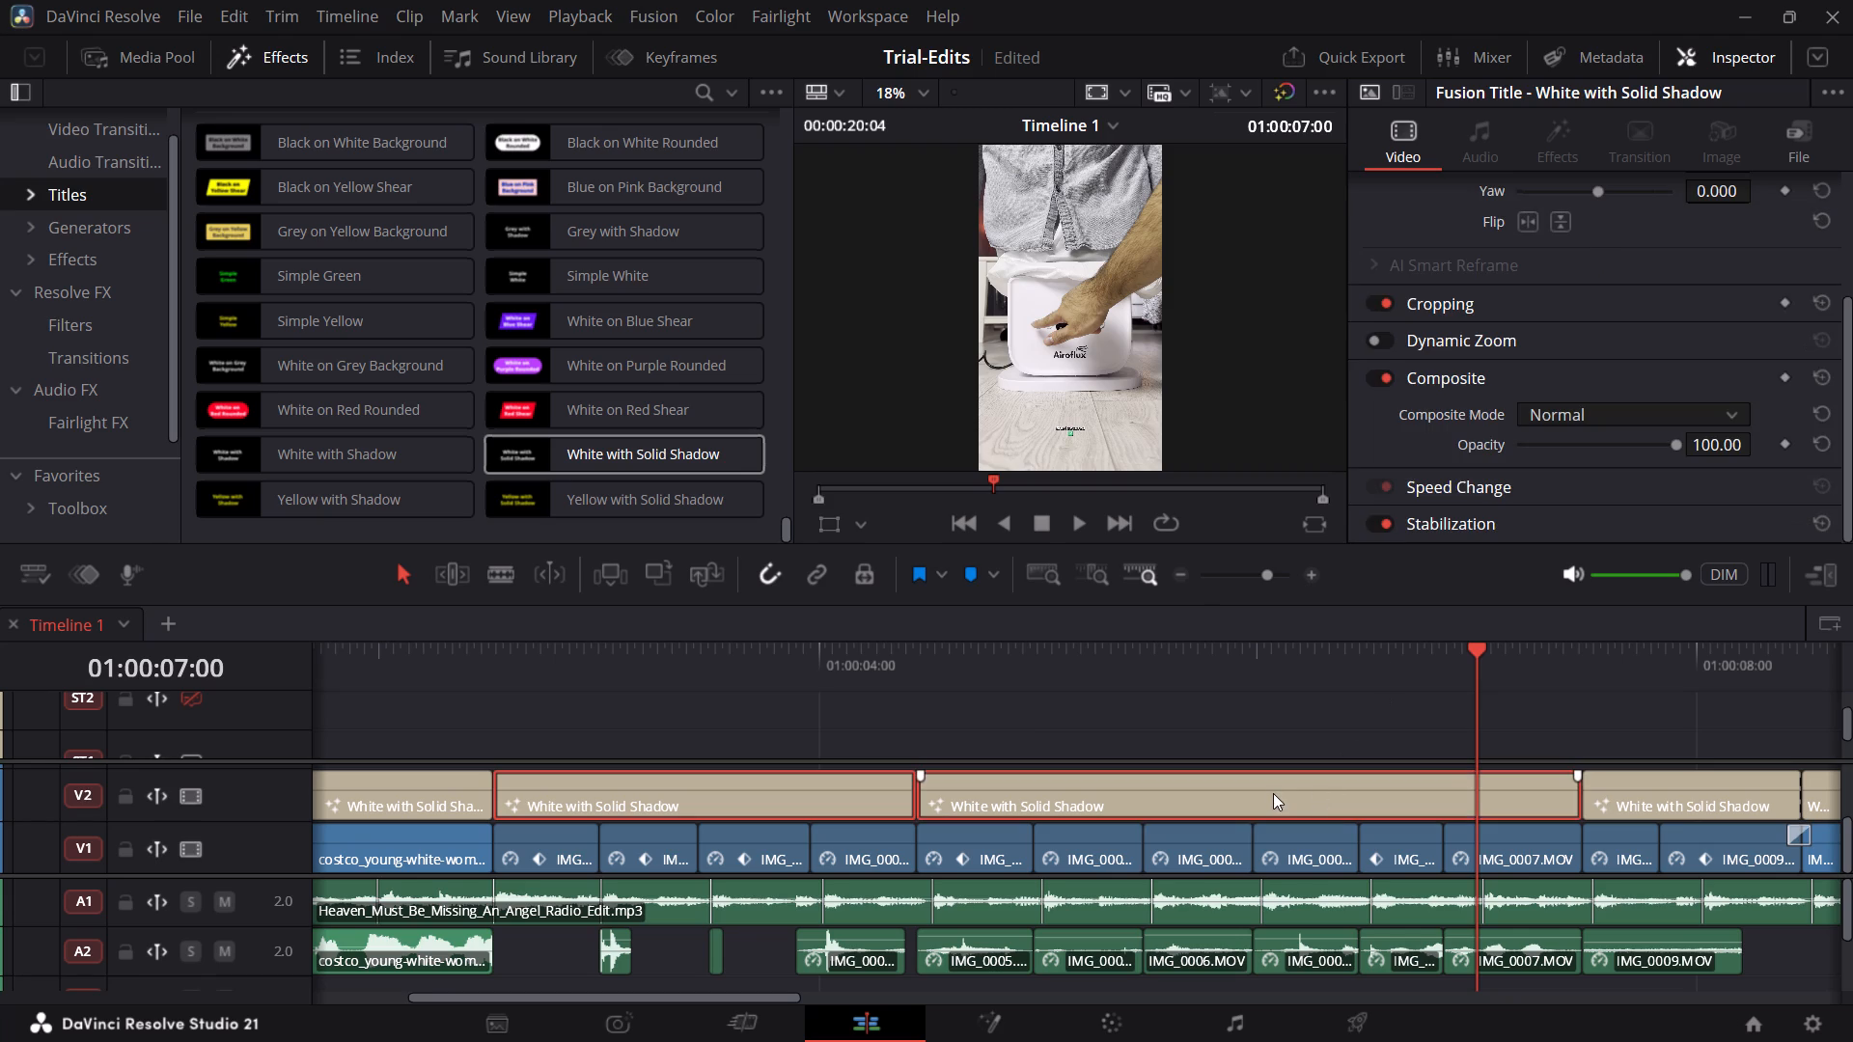
left_click(1258, 794, "ctrl")
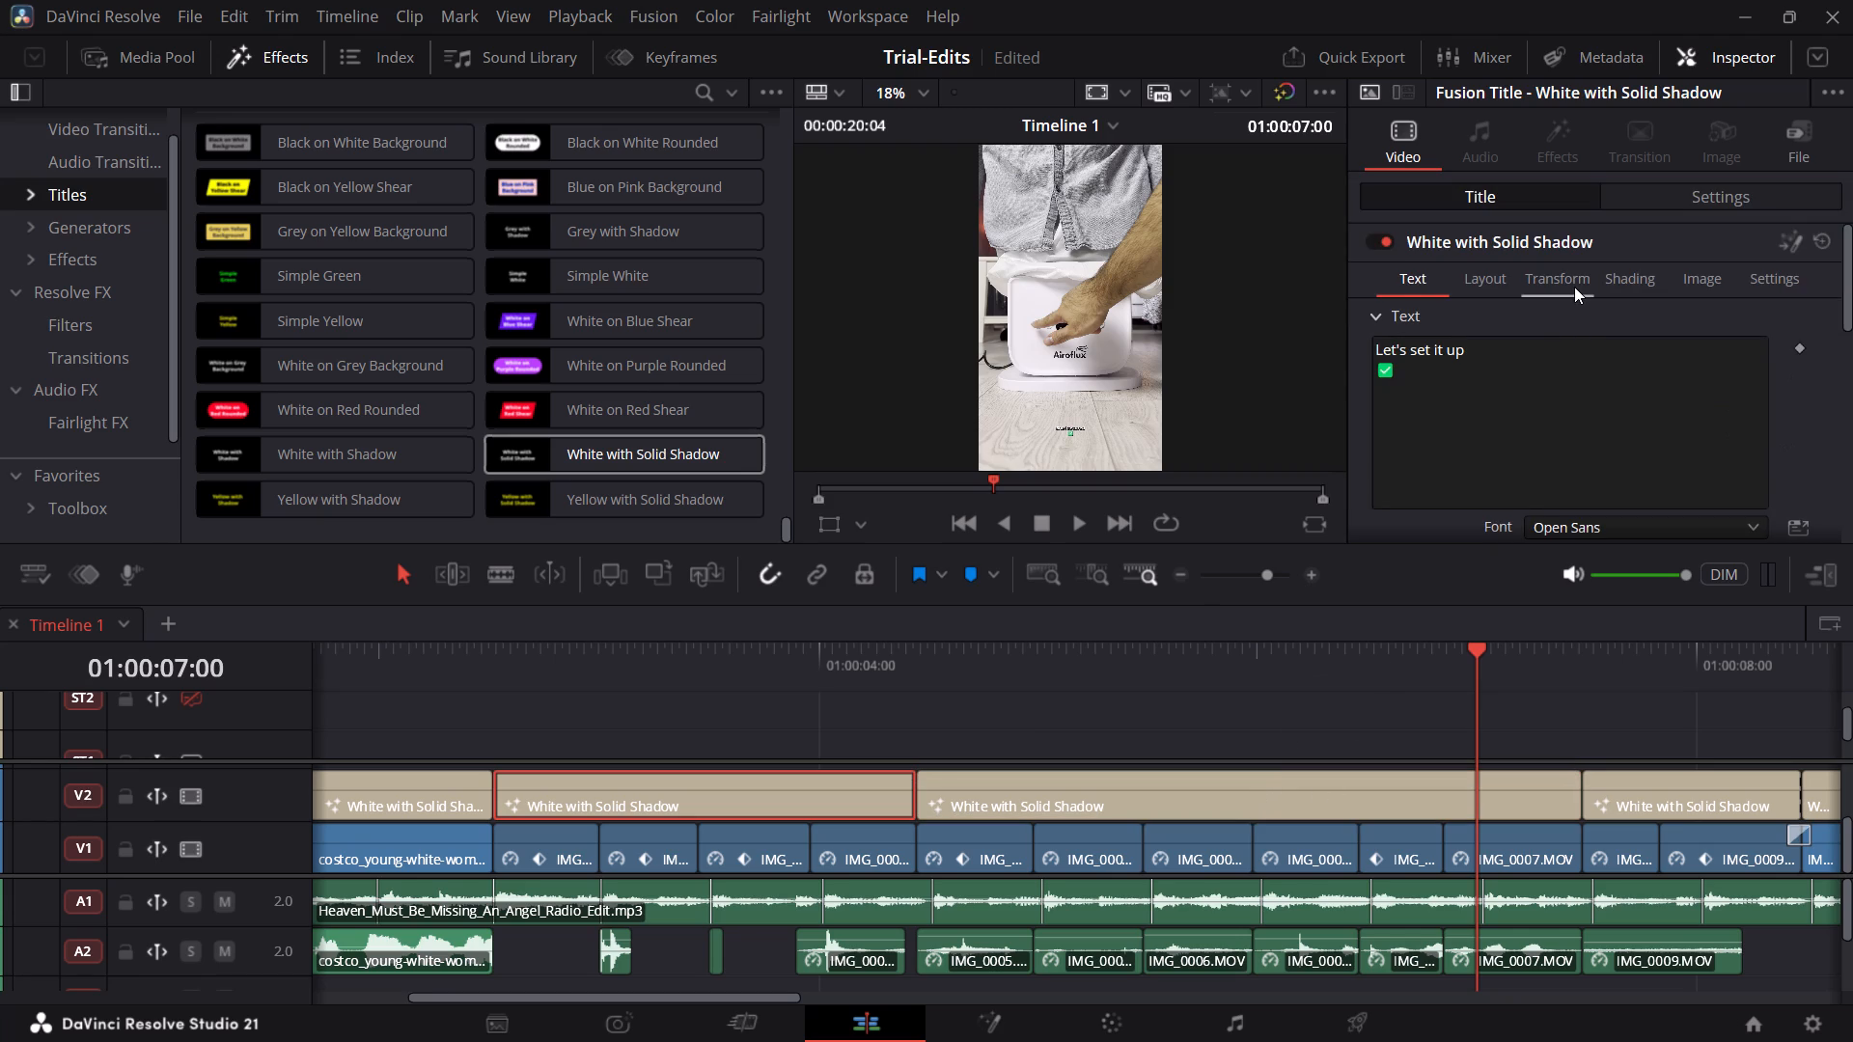
scroll(1574, 287, "down", 2)
left_click_drag(1553, 419, 1563, 420)
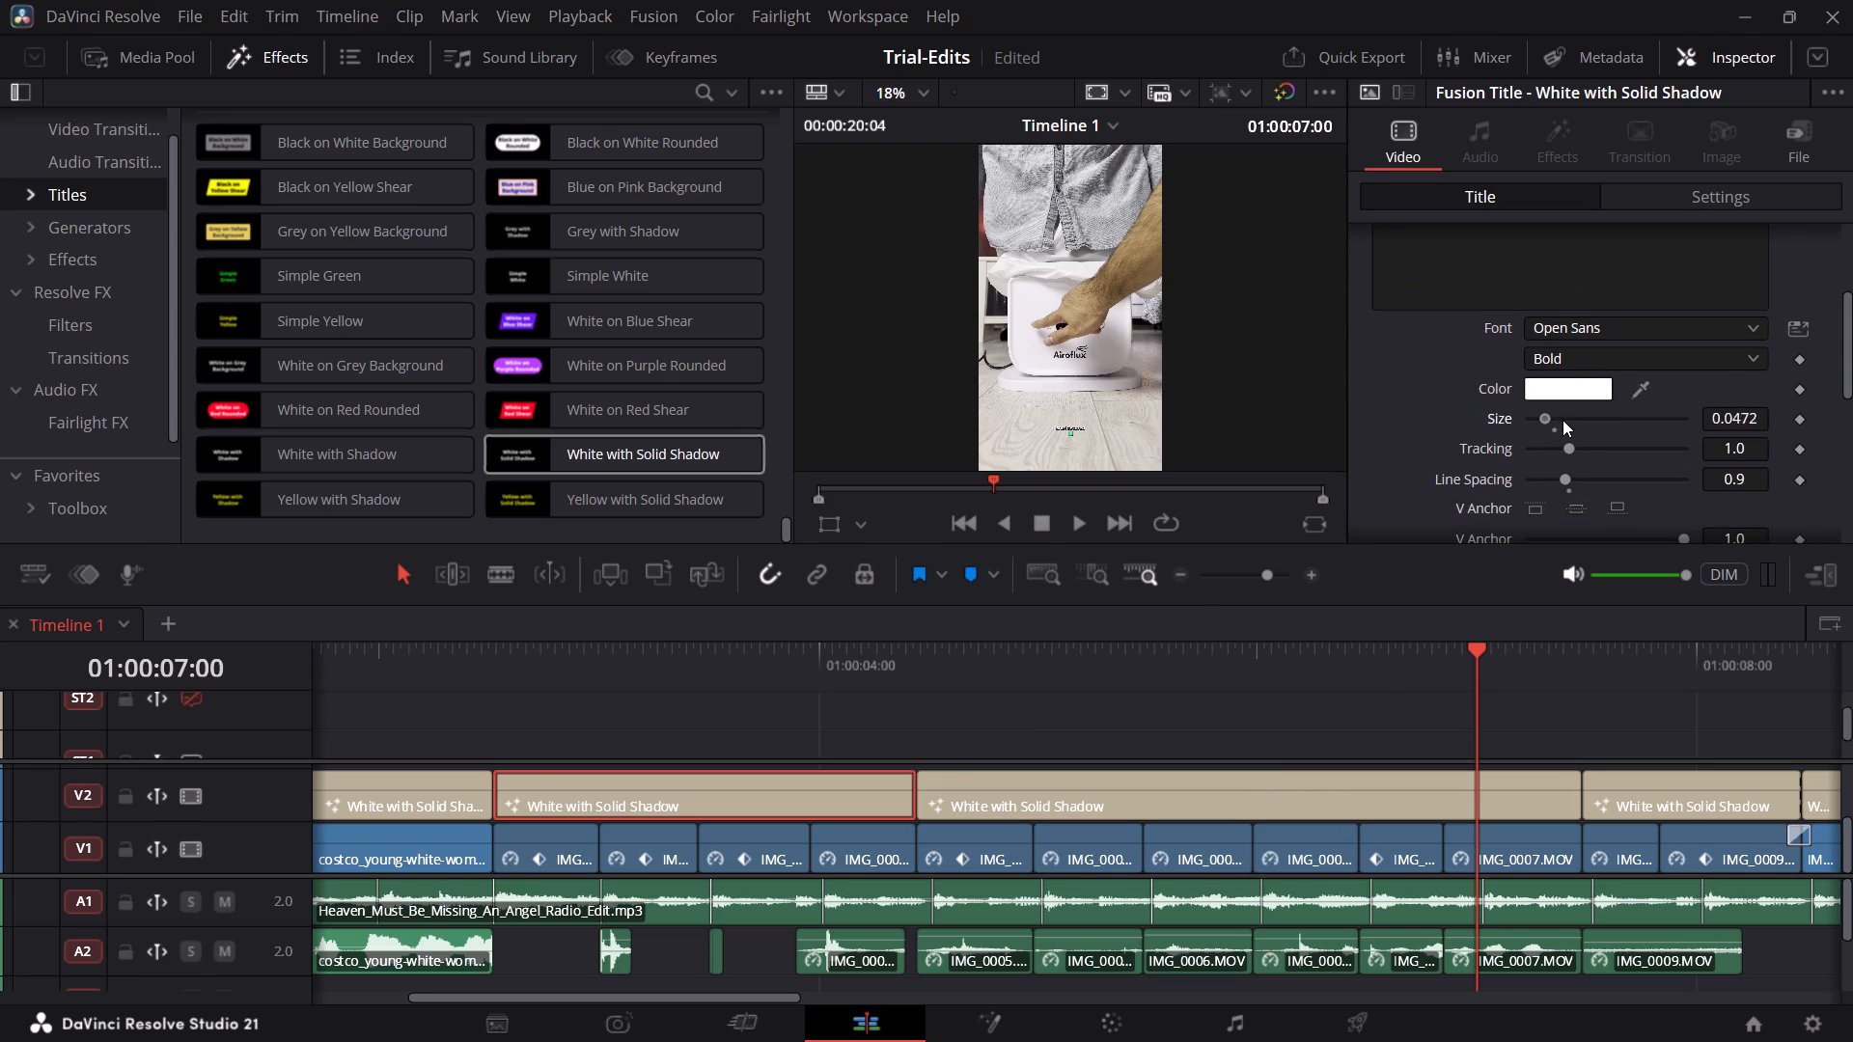
left_click_drag(1563, 420, 1601, 420)
left_click(855, 662)
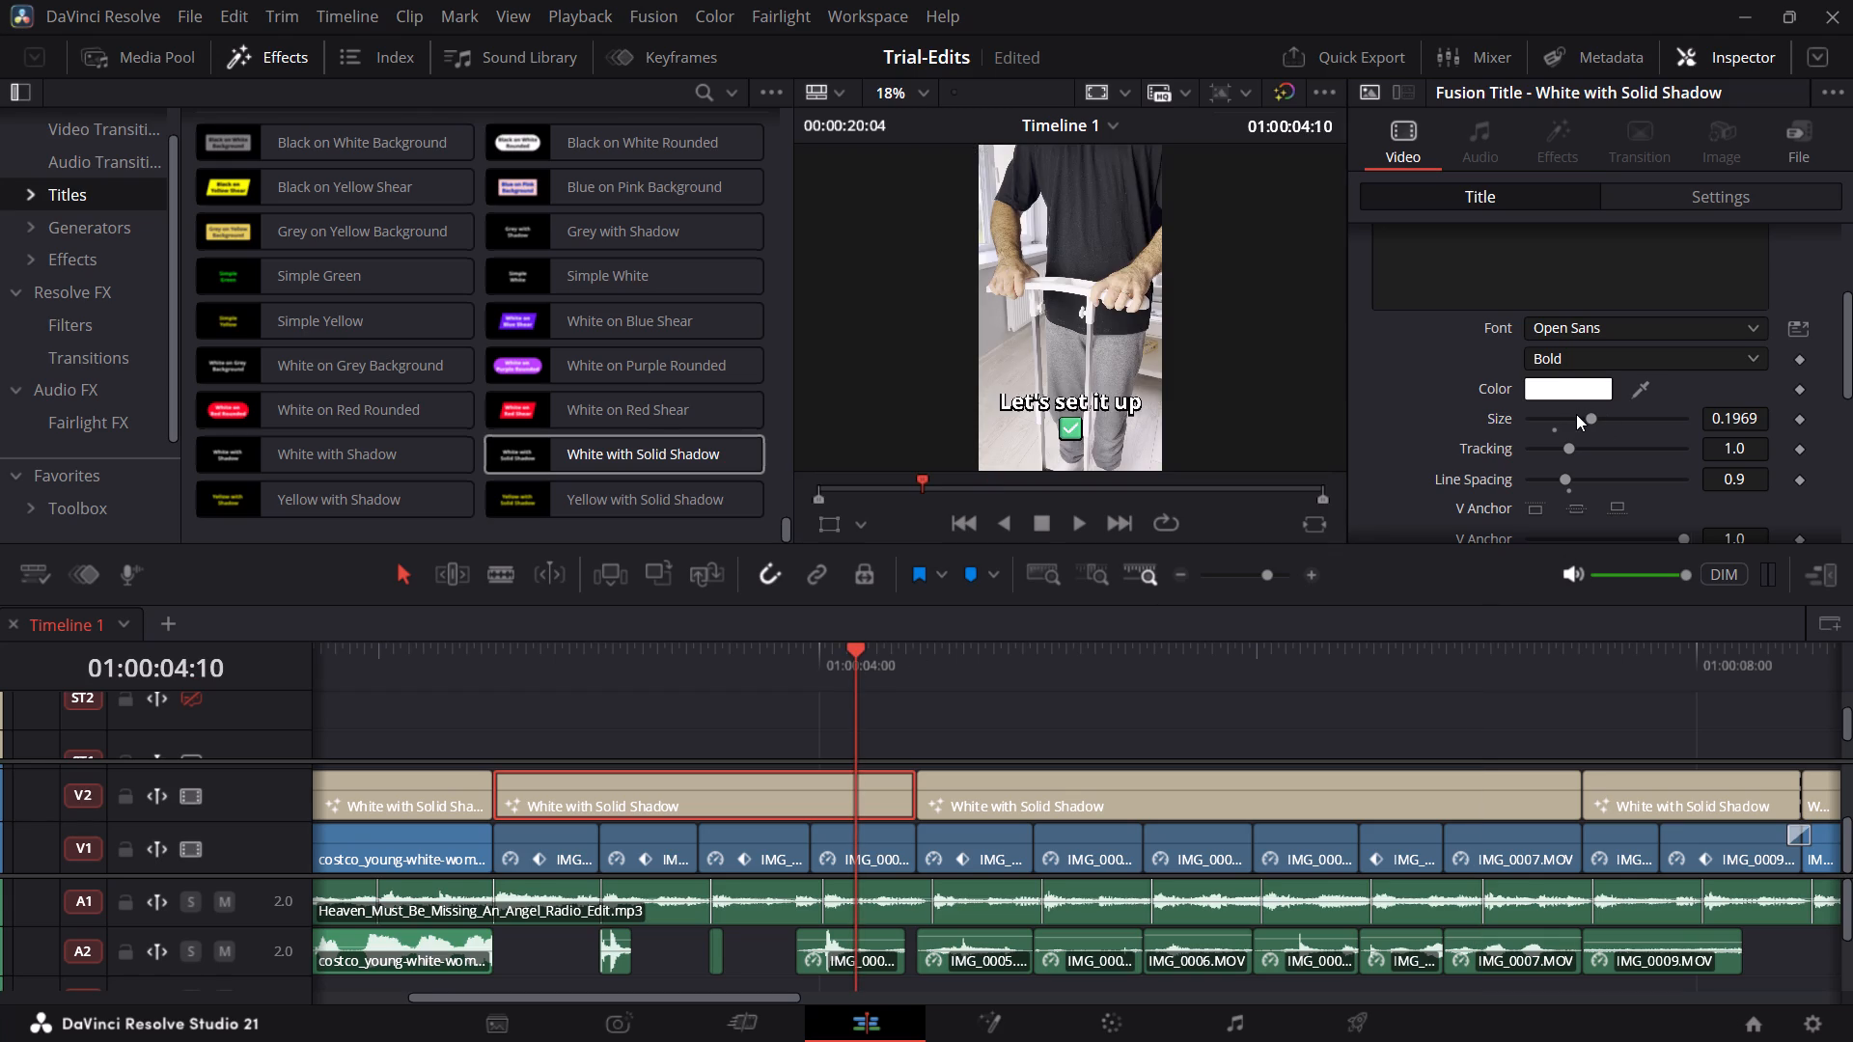
left_click_drag(1579, 415, 1545, 423)
key("ctrl+f")
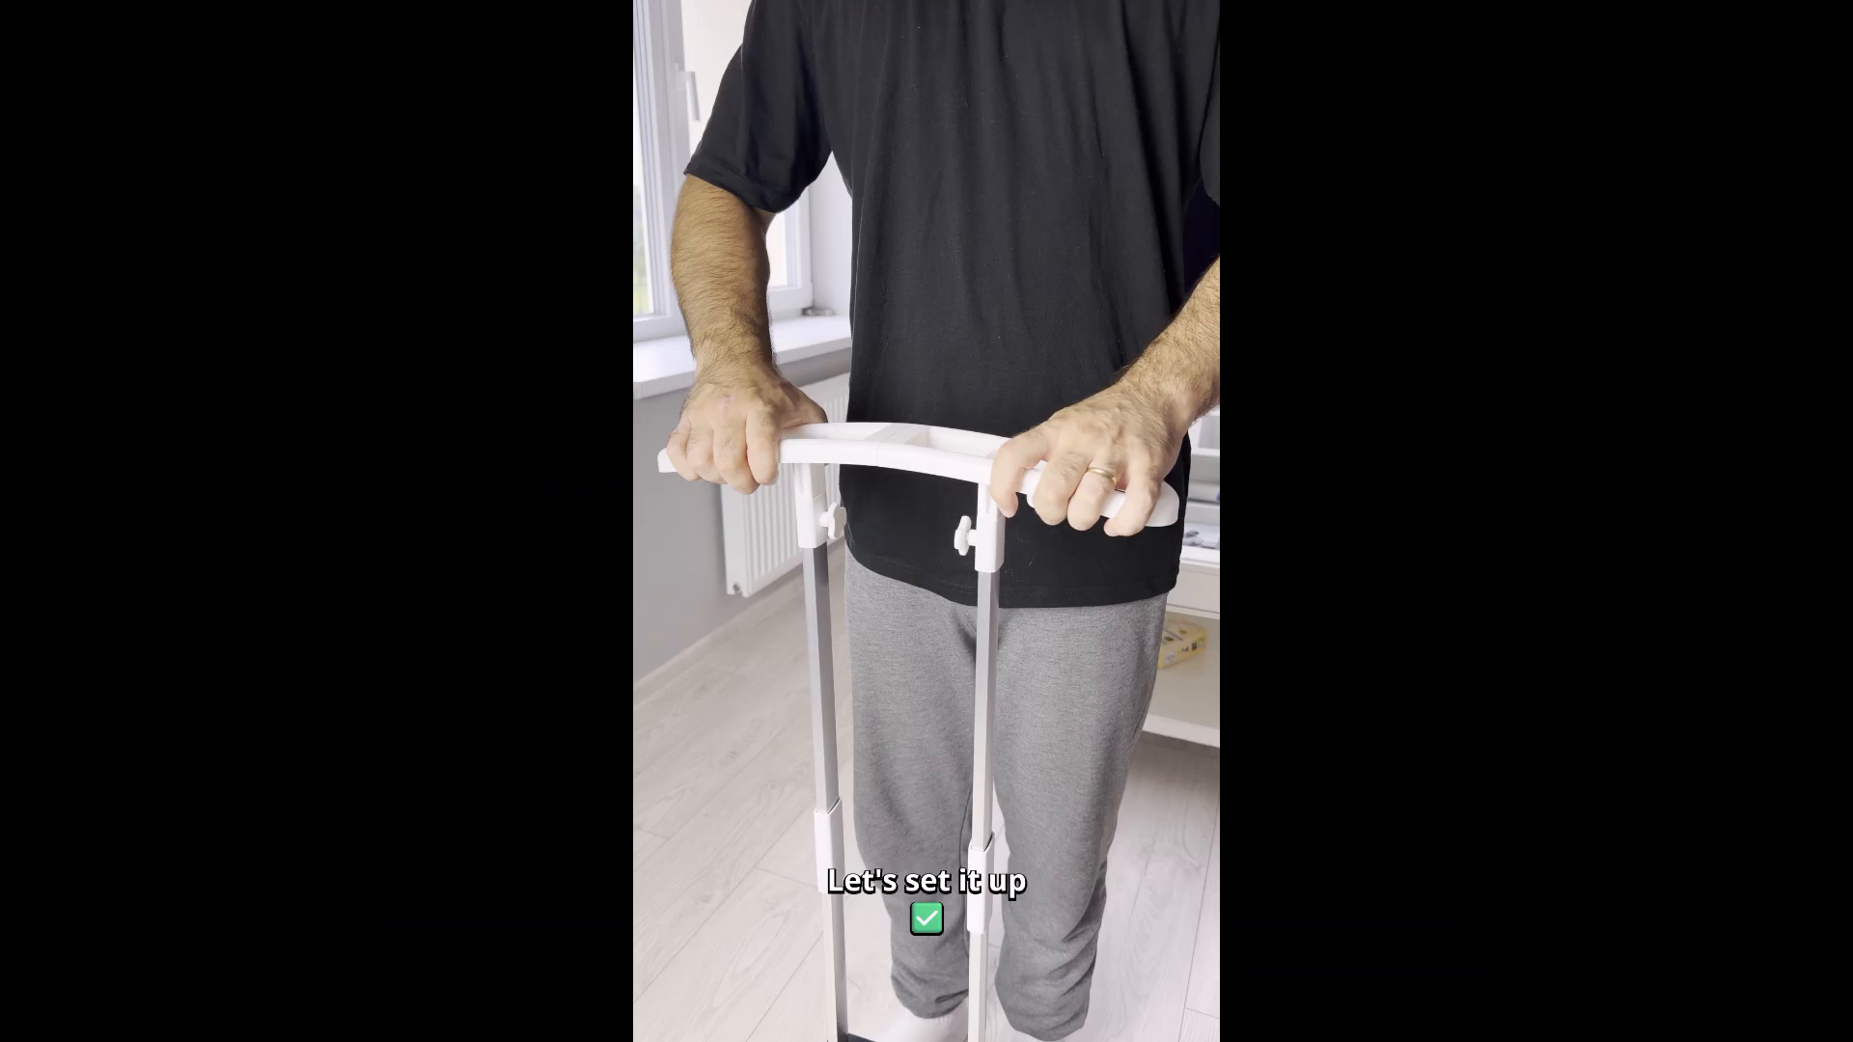
key("Escape")
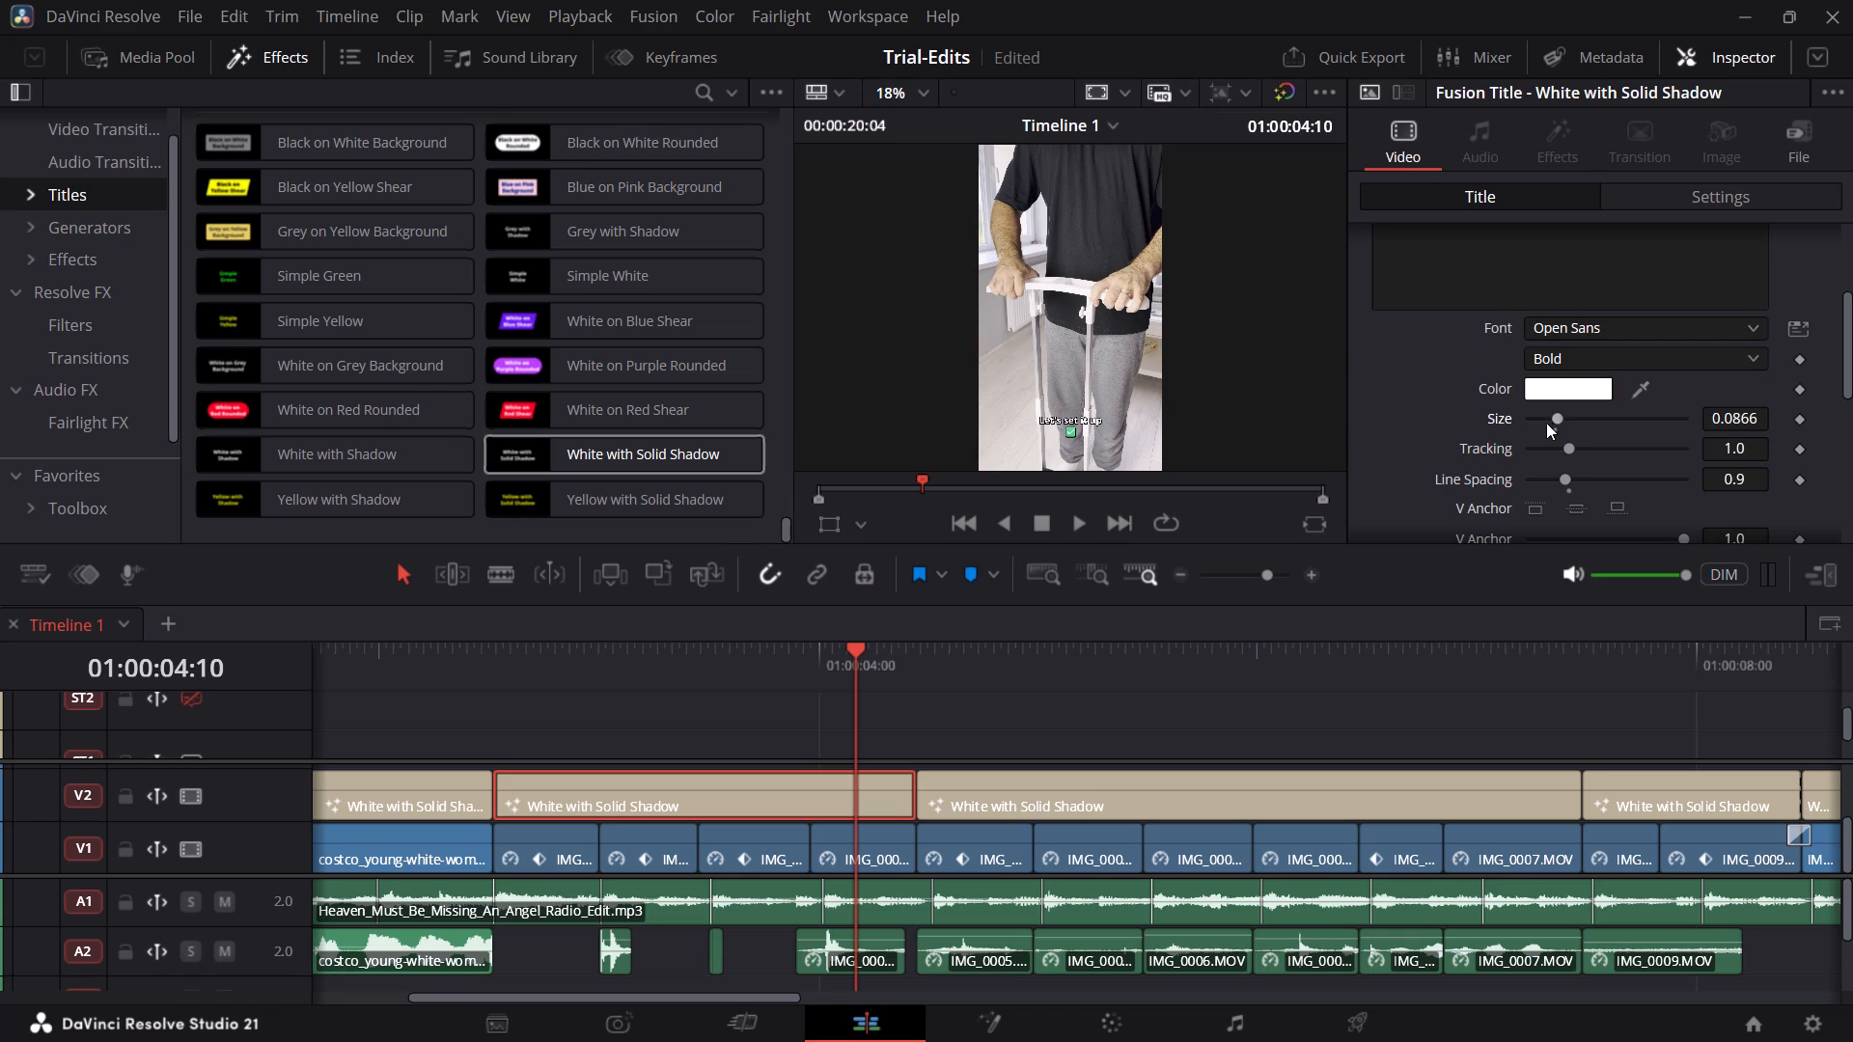
left_click(1552, 423)
Raise the "Let's set it up" title in the frame by setting its layout Center Y to about 0.647.
scroll(1468, 465, "down", 1)
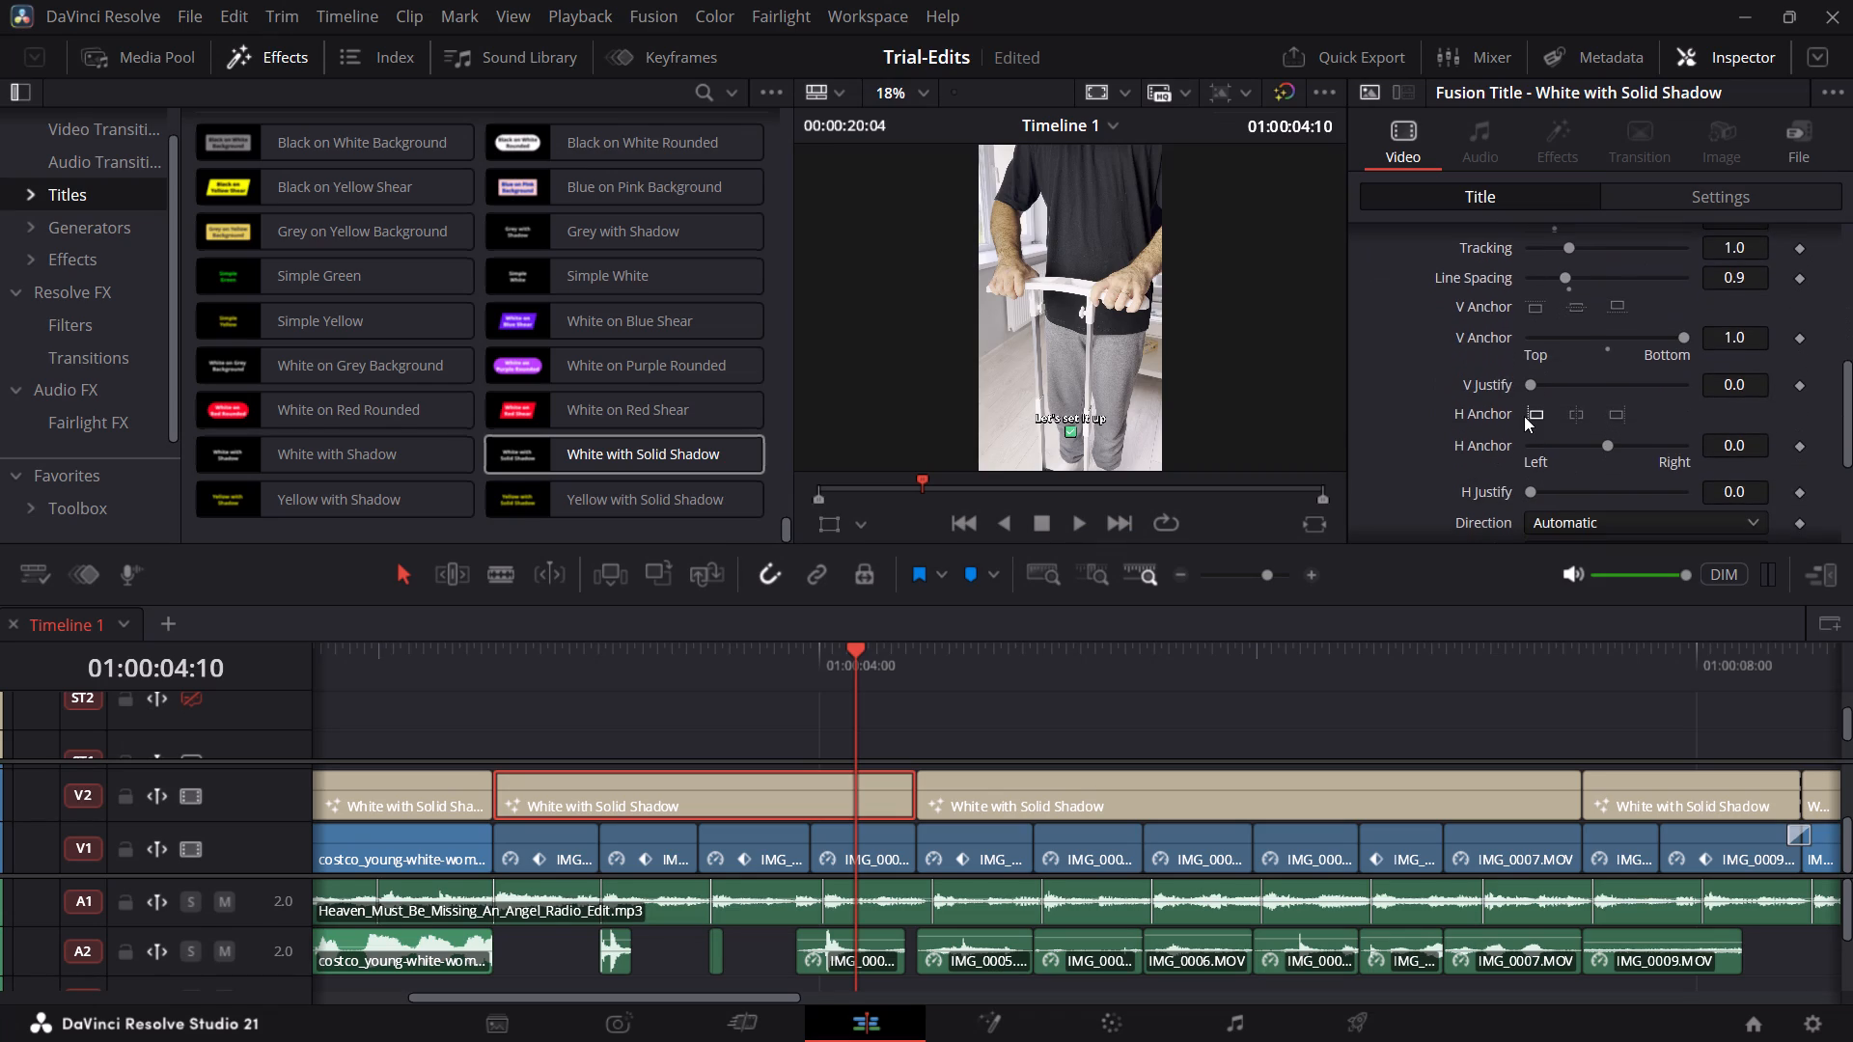
scroll(1524, 416, "down", 2)
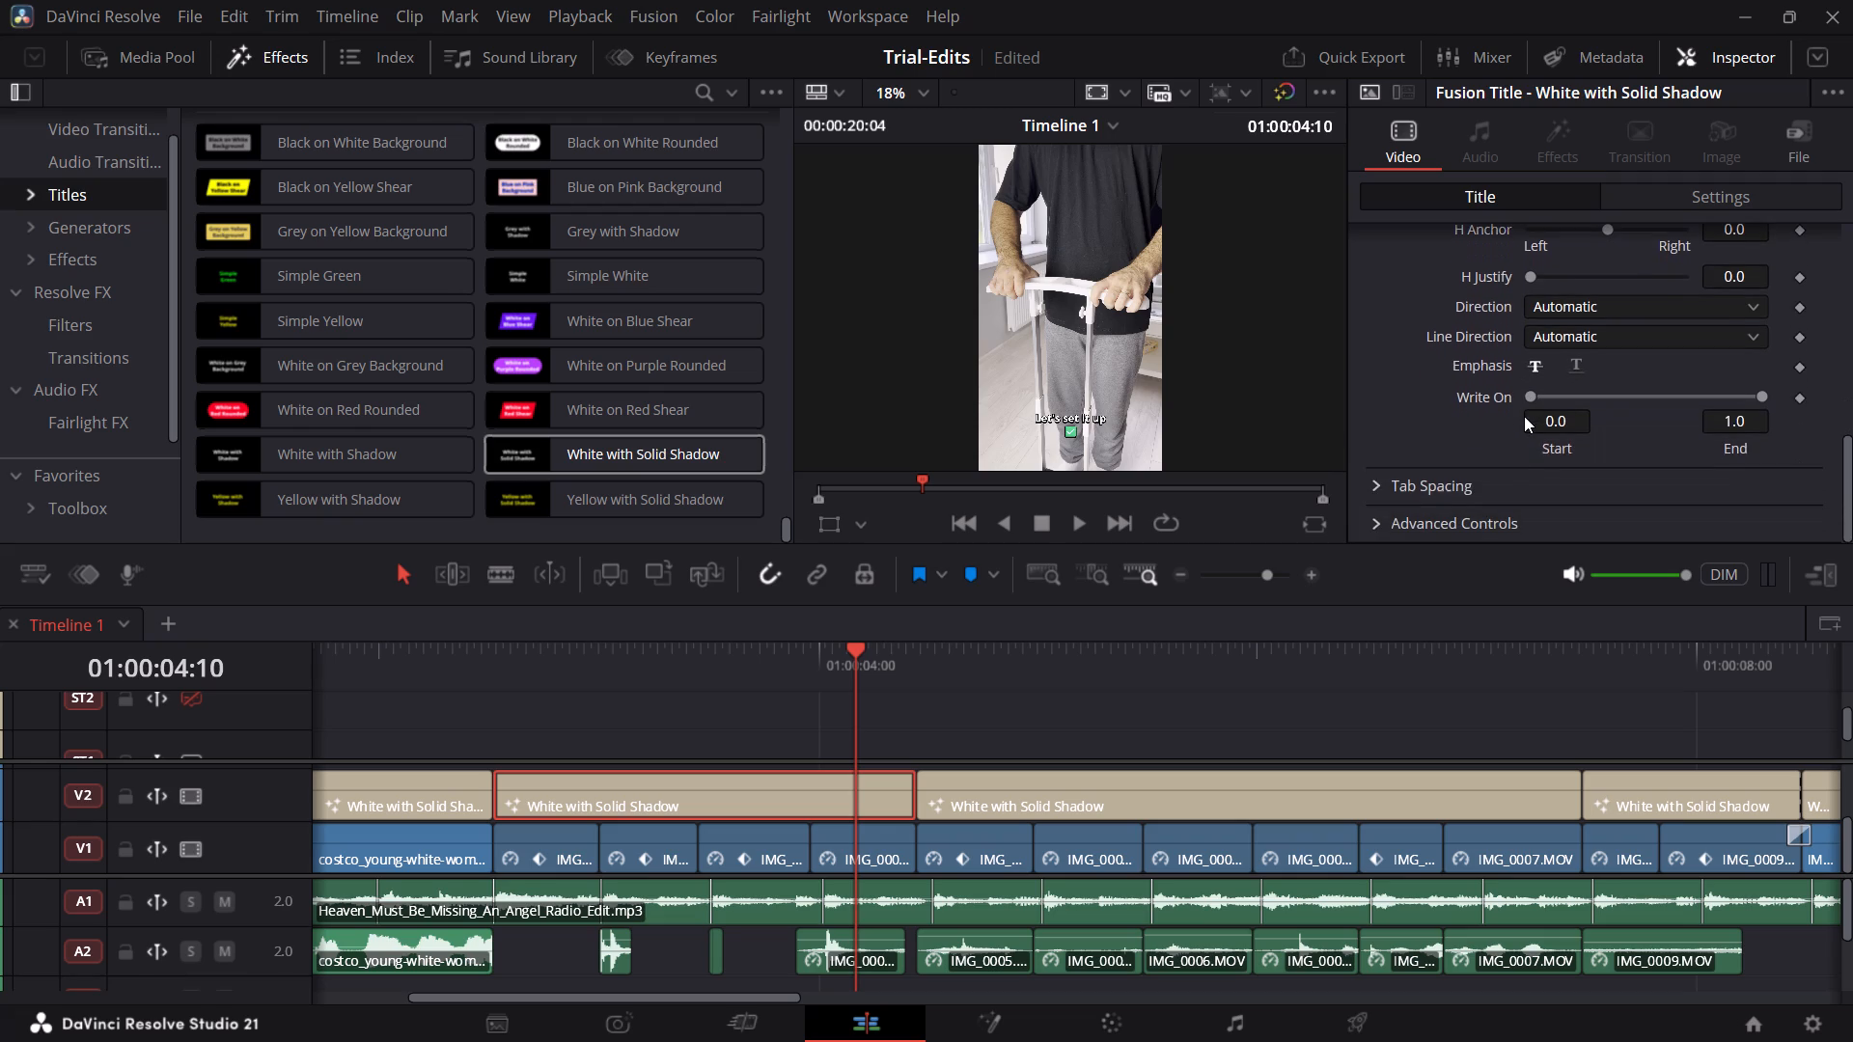
scroll(1524, 416, "down", 1)
scroll(1524, 416, "up", 4)
left_click(1478, 263)
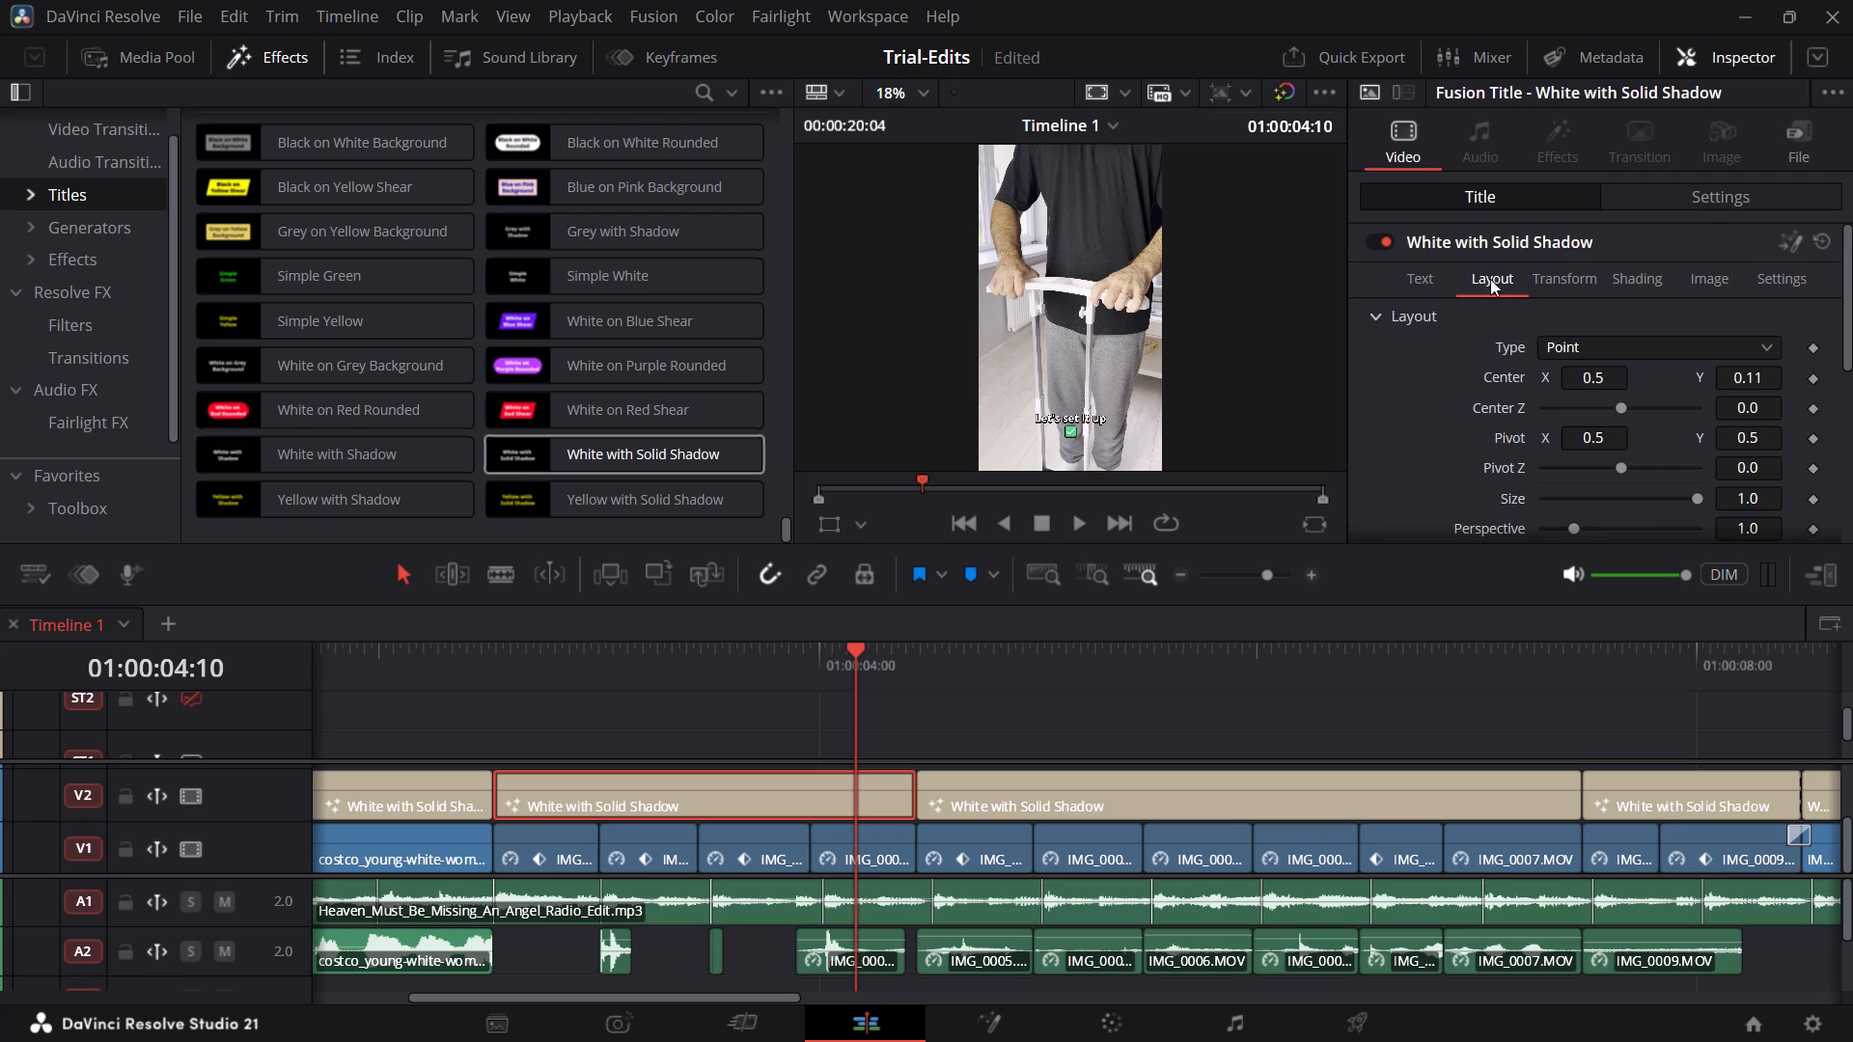
left_click(1580, 384)
left_click(1580, 384)
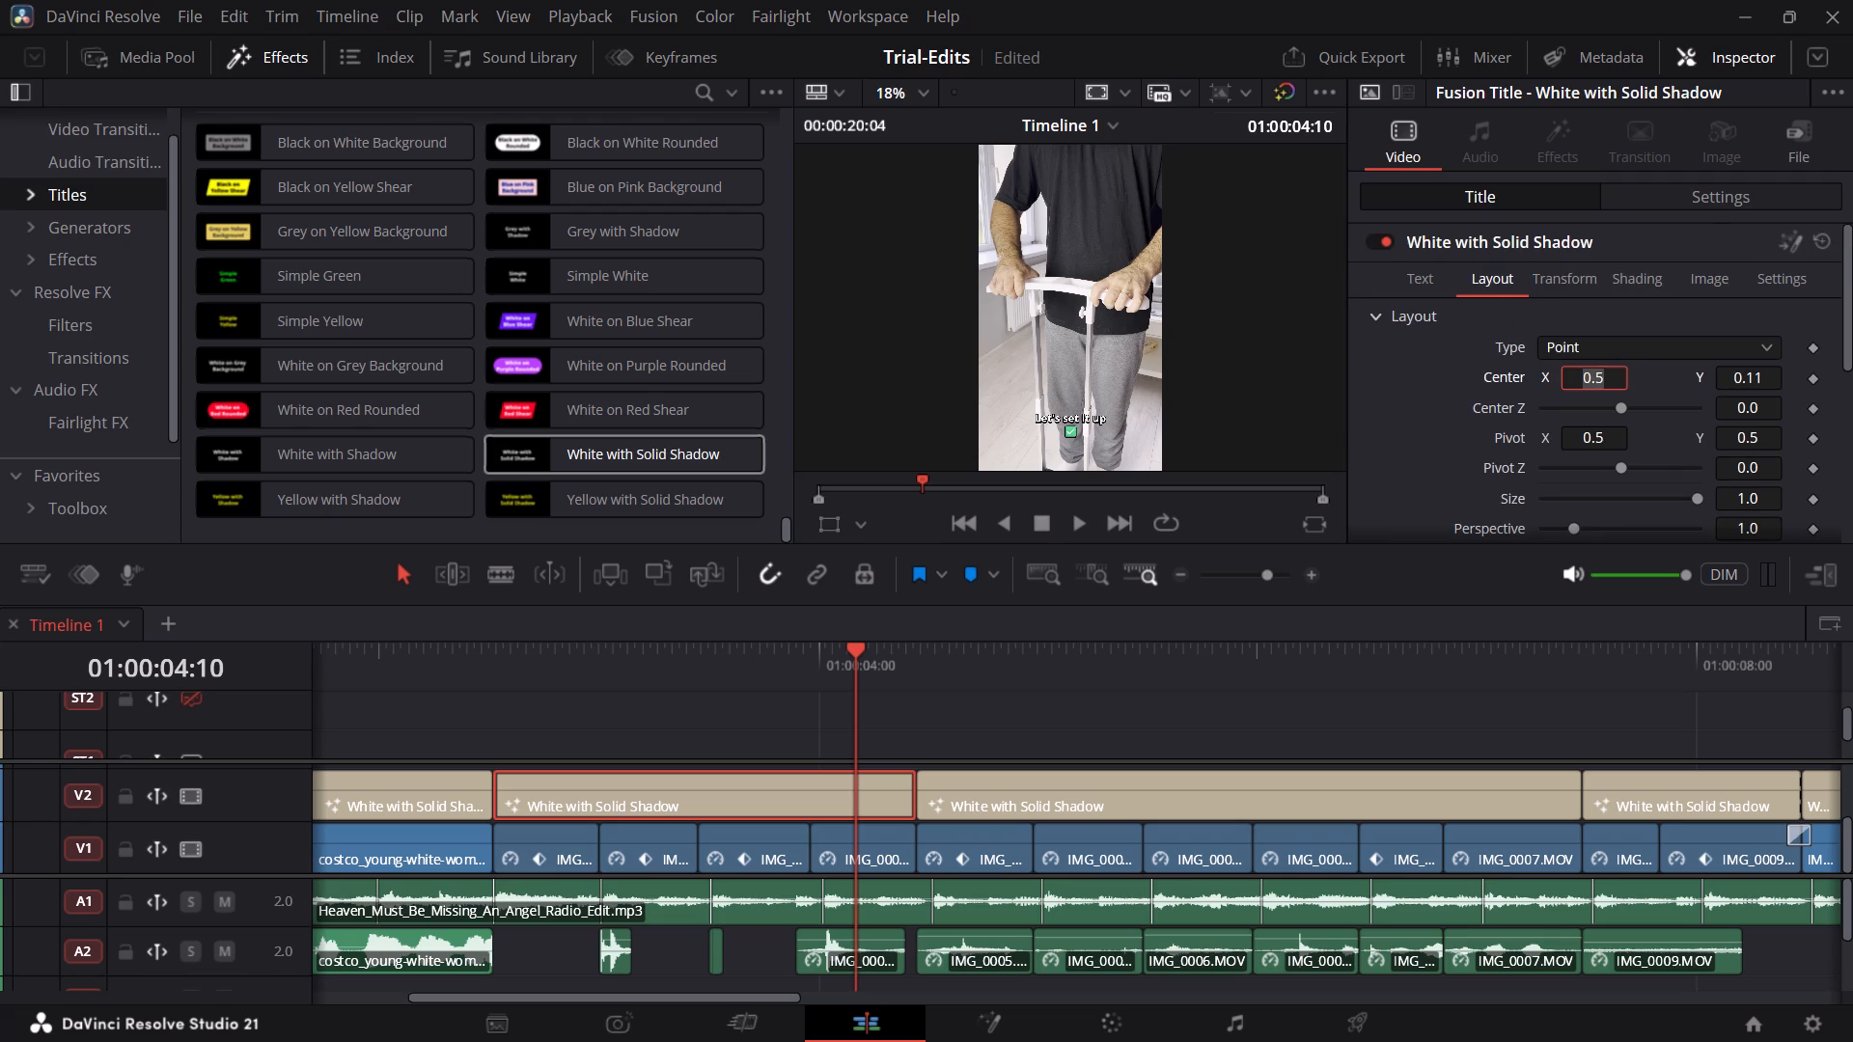
left_click_drag(1756, 377, 1421, 397)
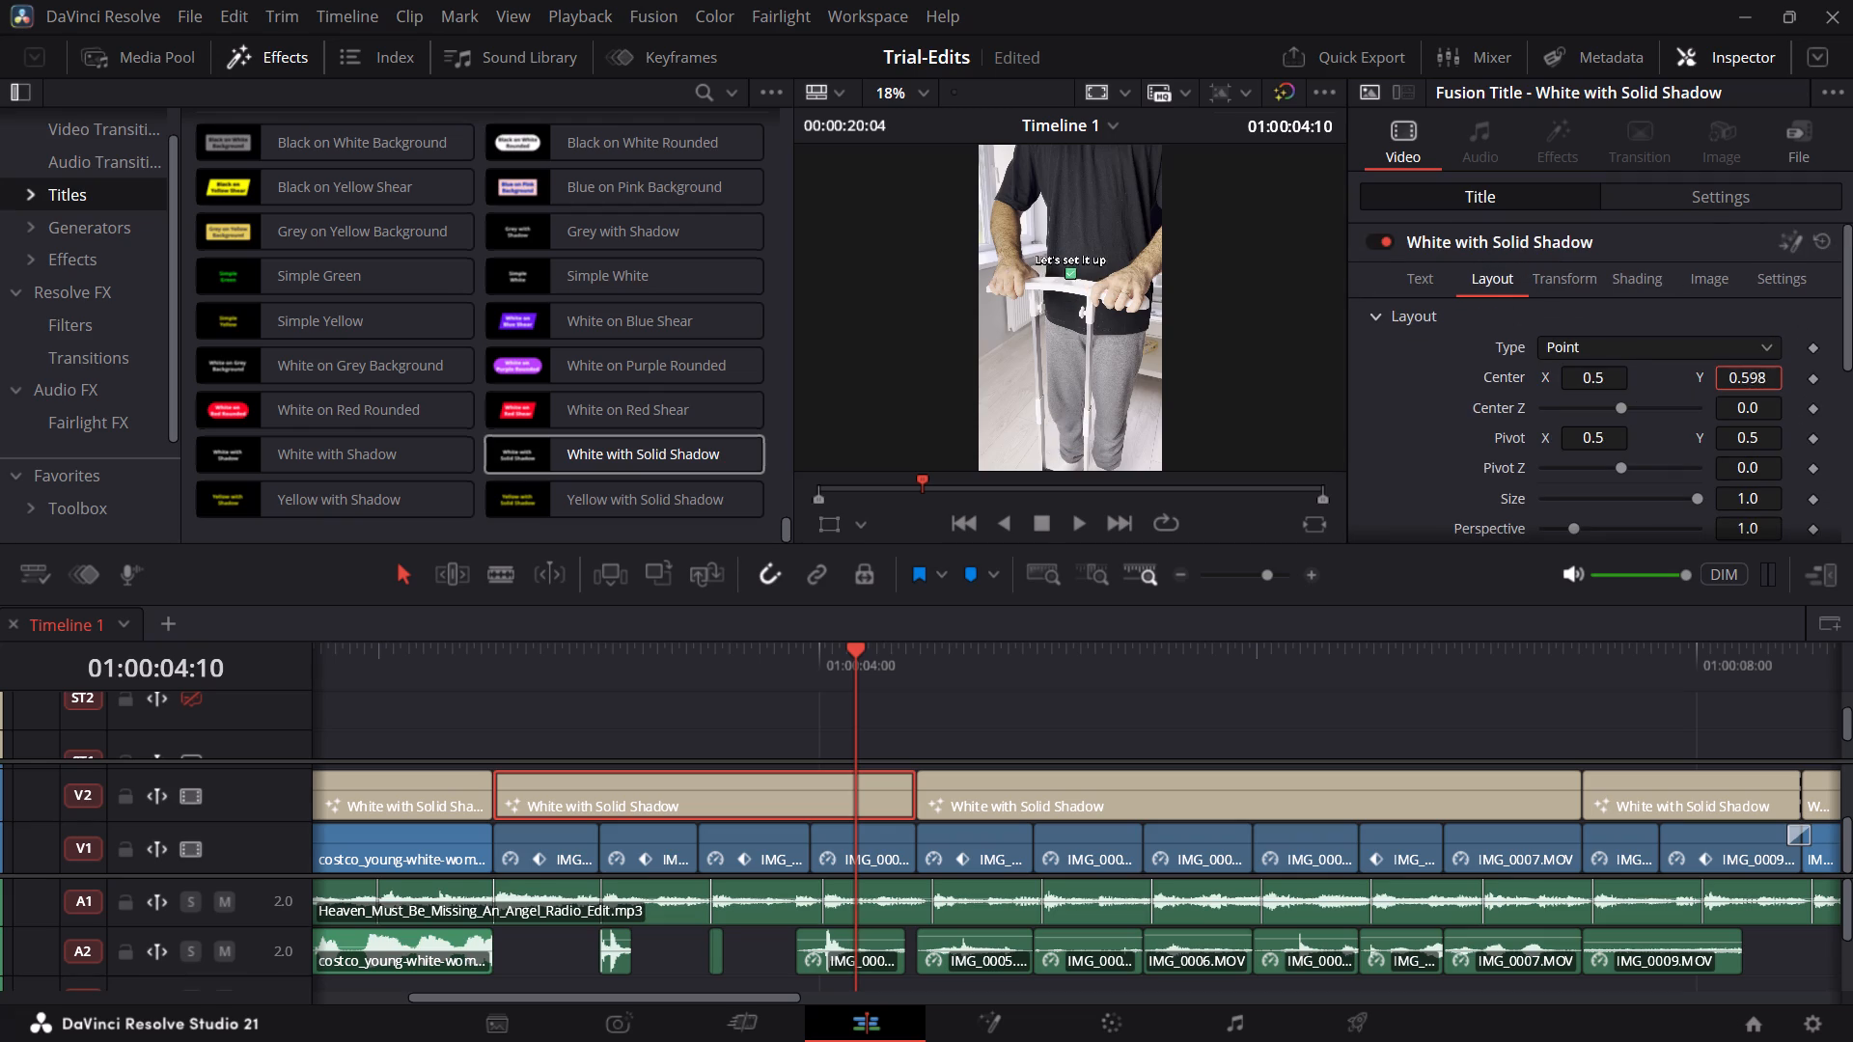
left_click_drag(1421, 397, 1479, 361)
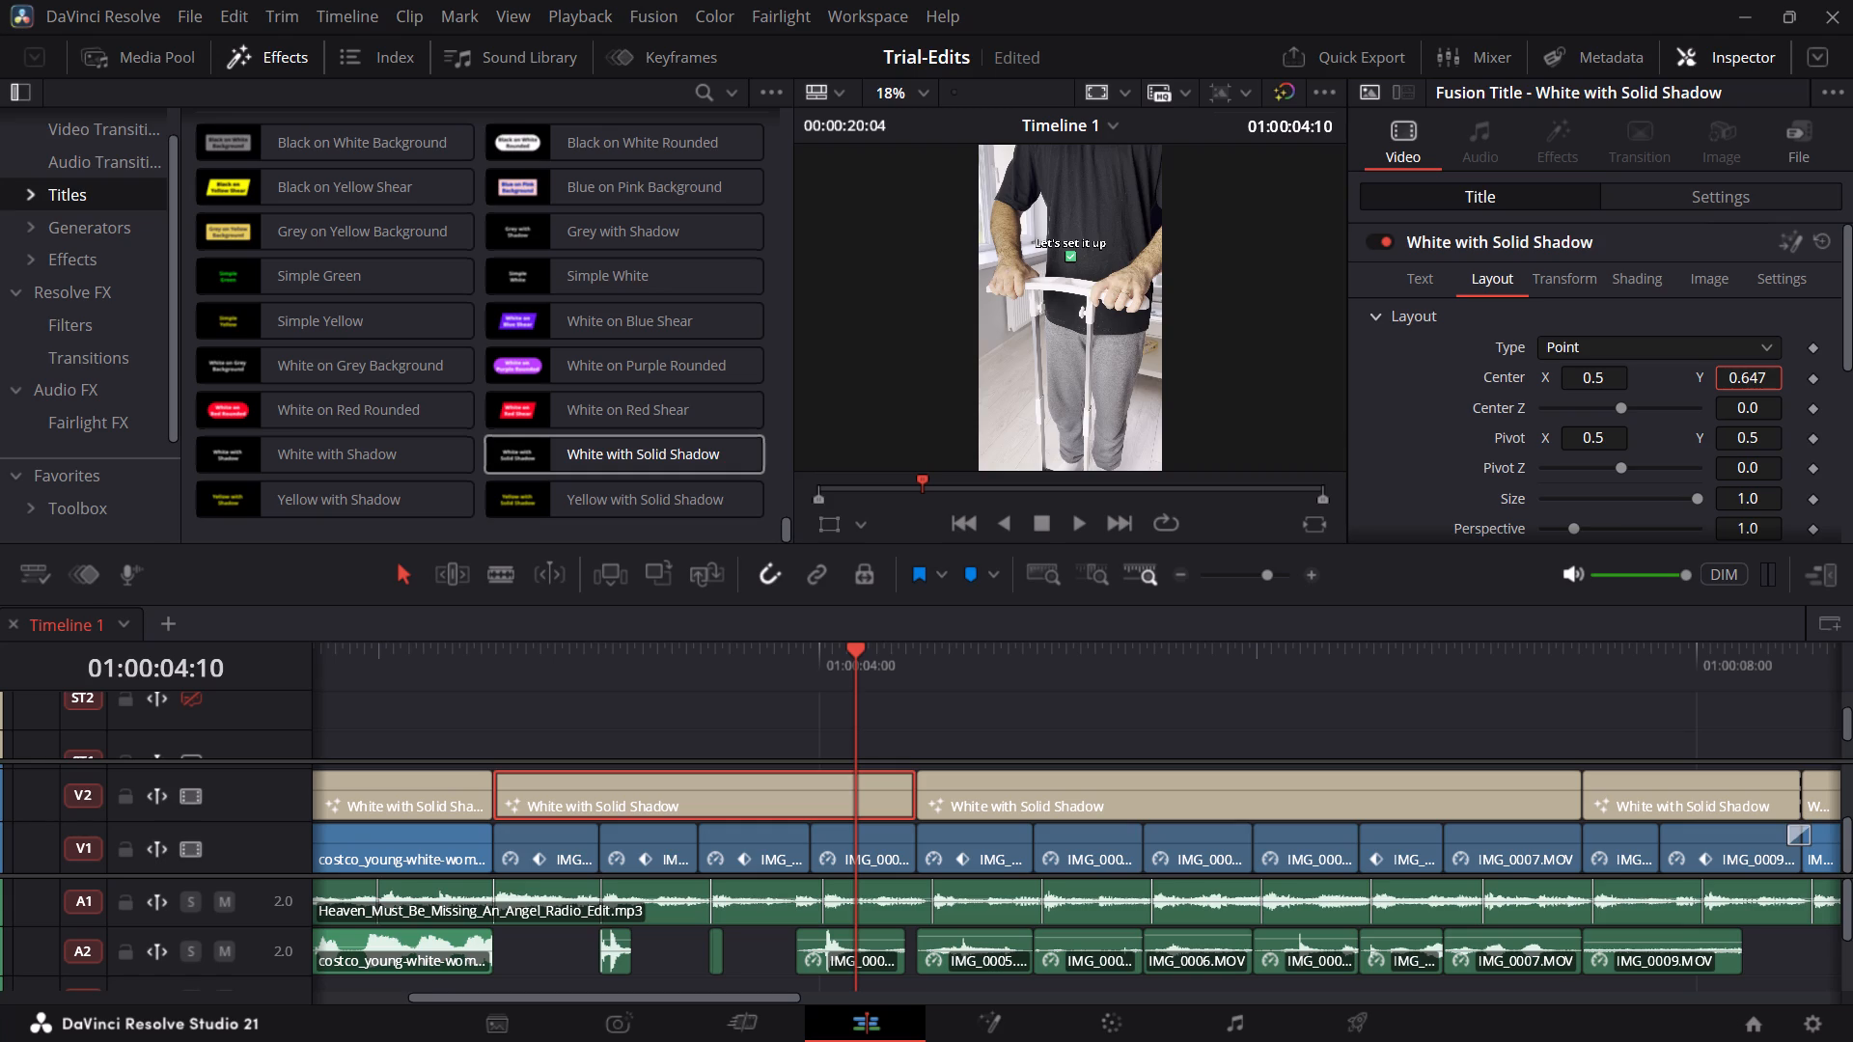
Raise the "Let's set it up" title further in the frame, to a layout Center Y of about 0.856.
left_click_drag(1479, 361, 1642, 386)
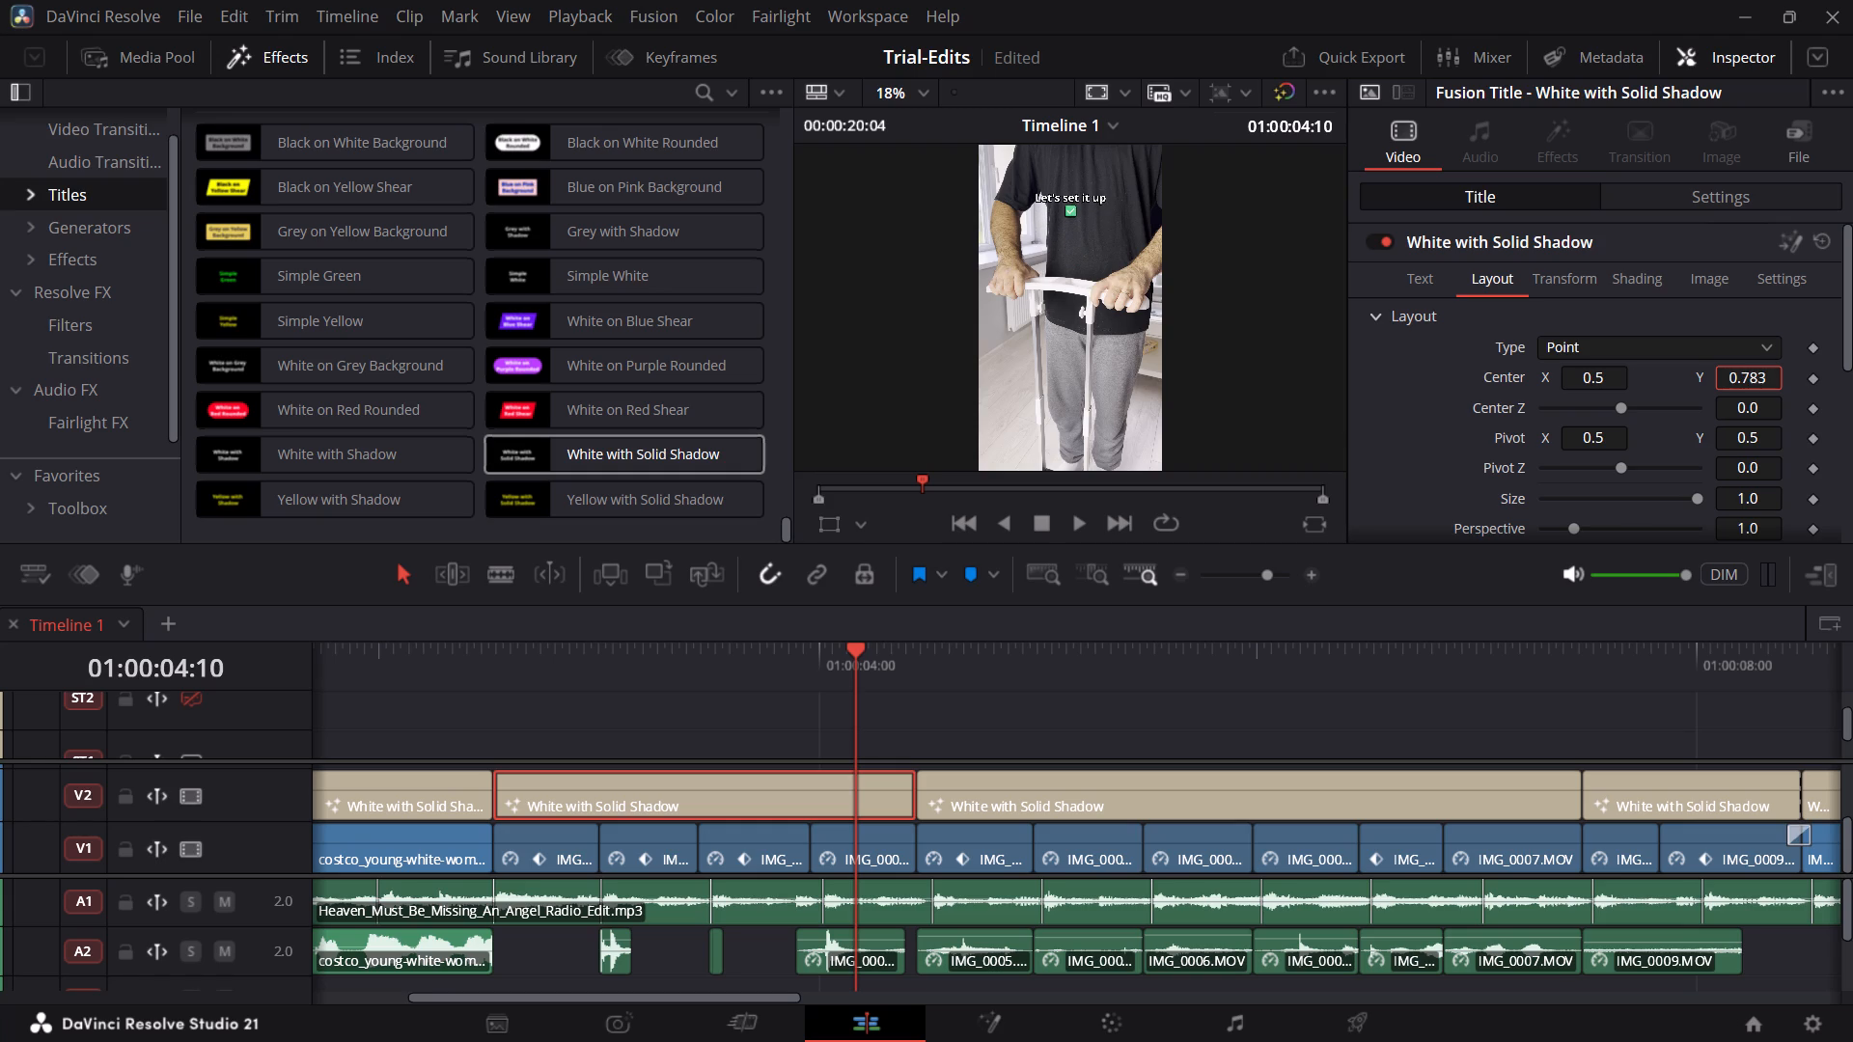
left_click_drag(1642, 386, 826, 384)
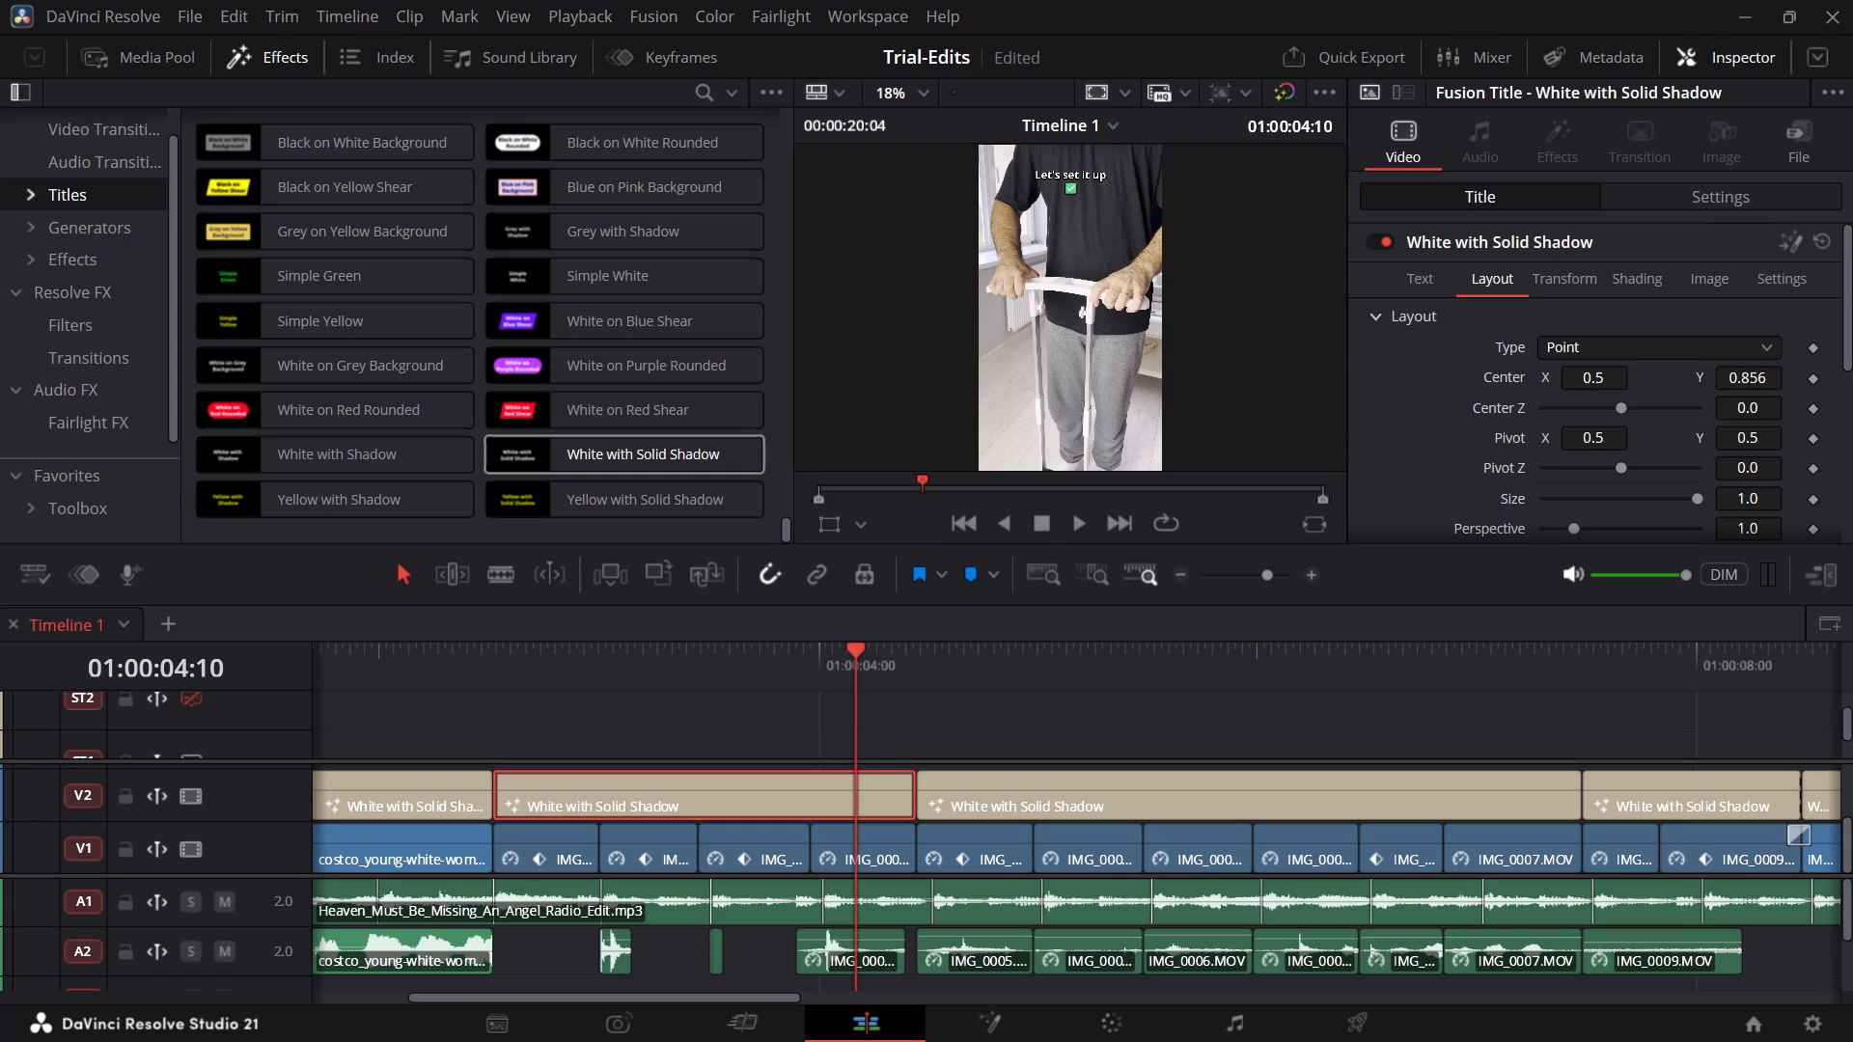
Copy the "Let's set it up" title's Center Y value of 0.856 to the "Shirt secured" title's layout.
triple_click(1747, 377)
key("ctrl+c")
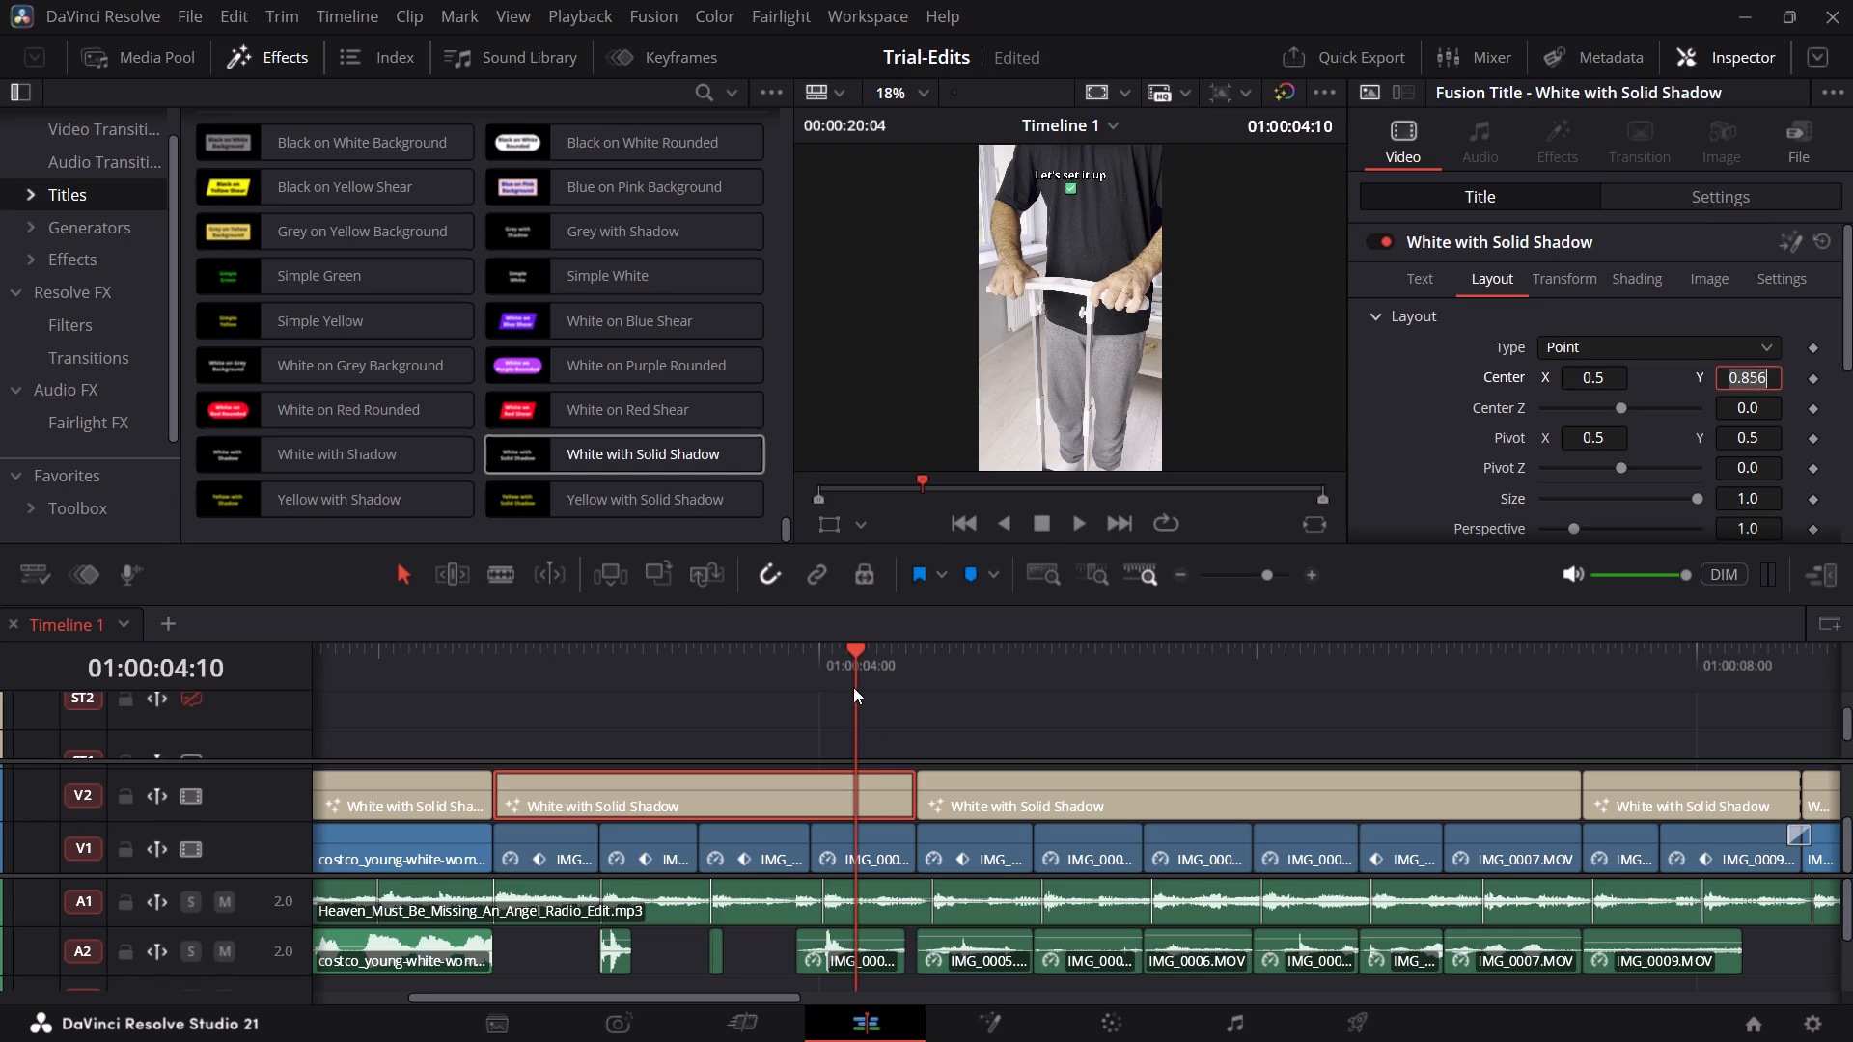
left_click(852, 684)
left_click(958, 793)
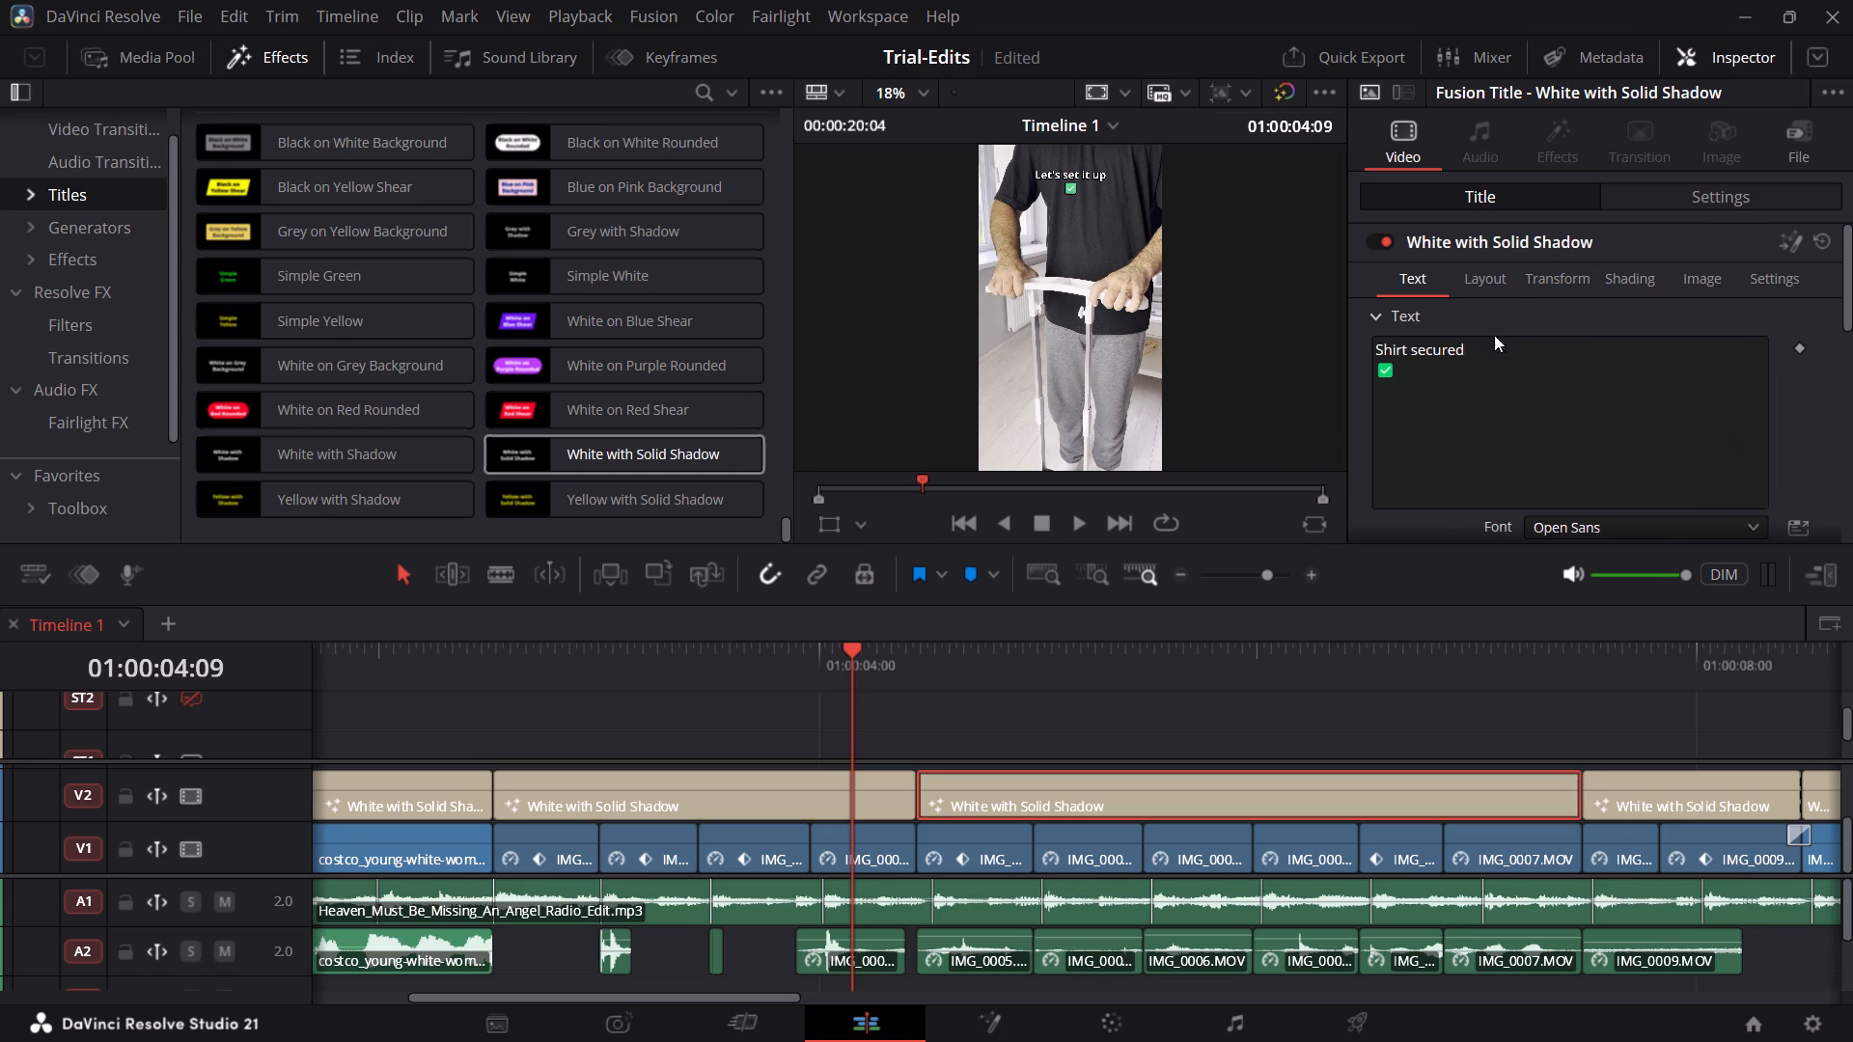
key("space")
key("space")
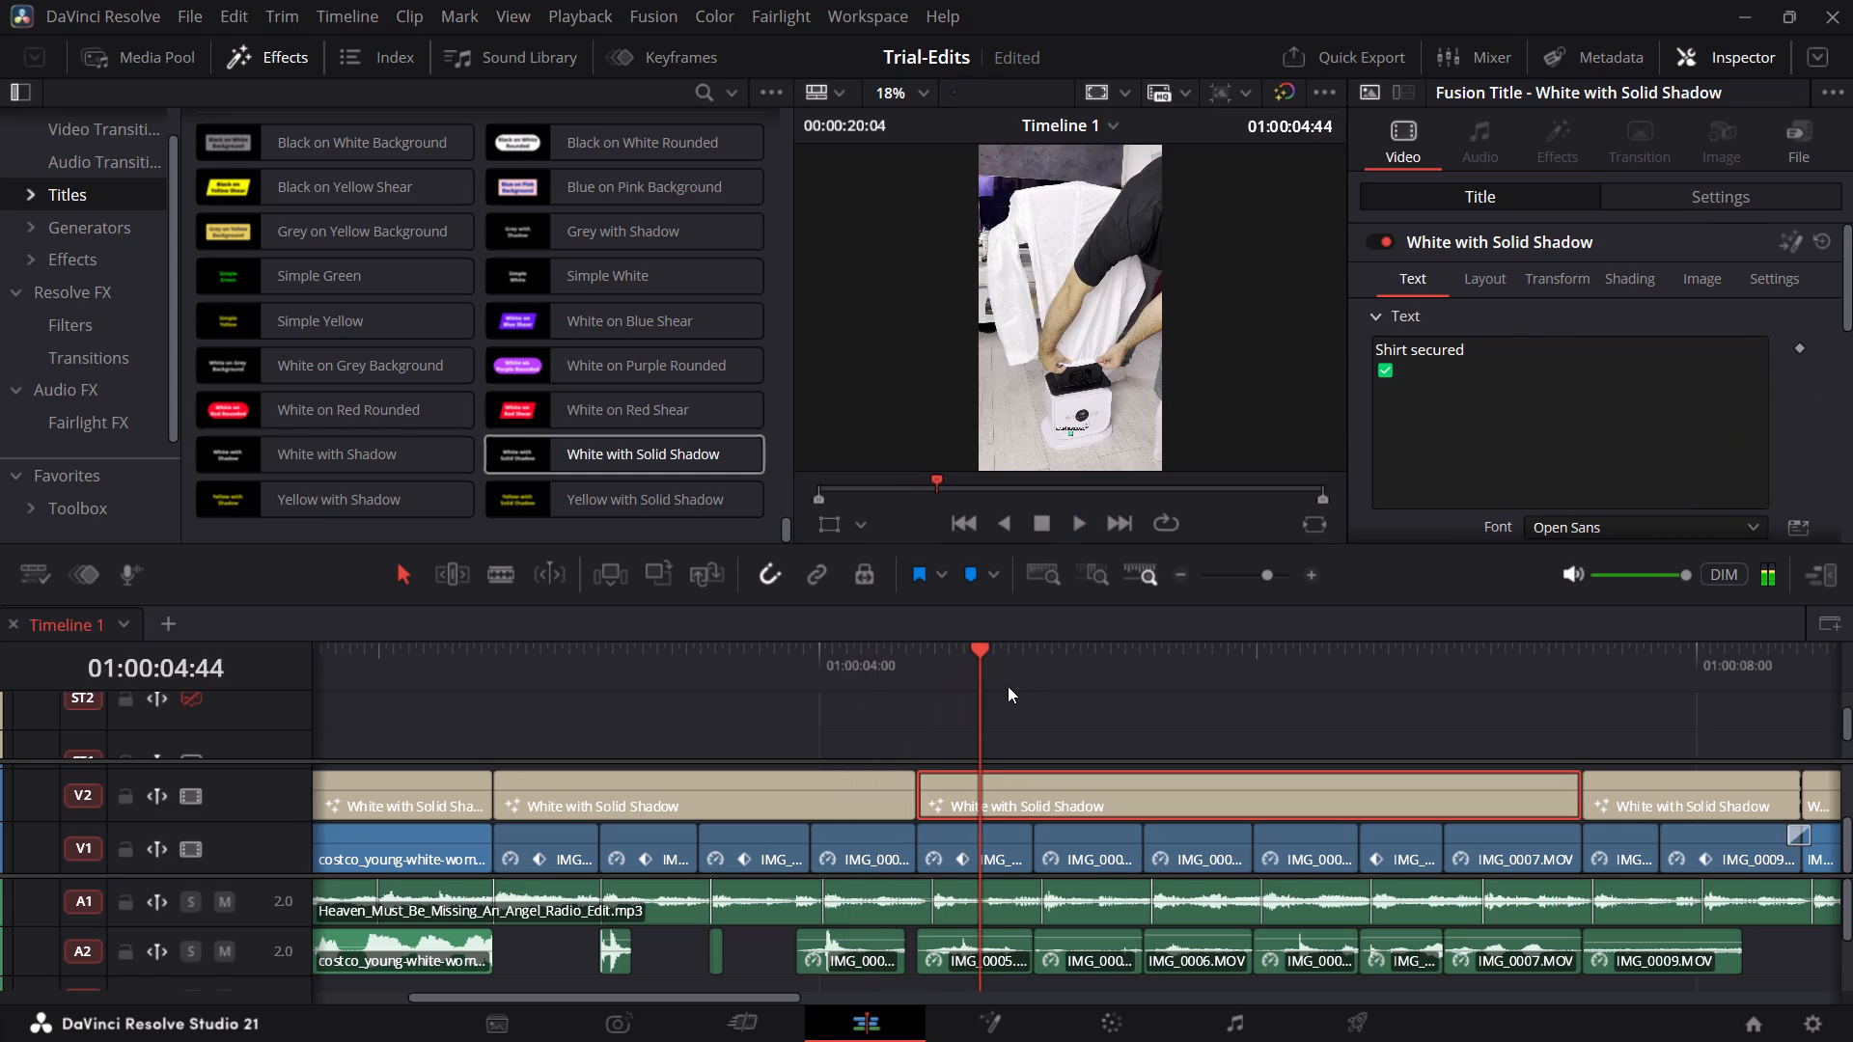
left_click(1473, 283)
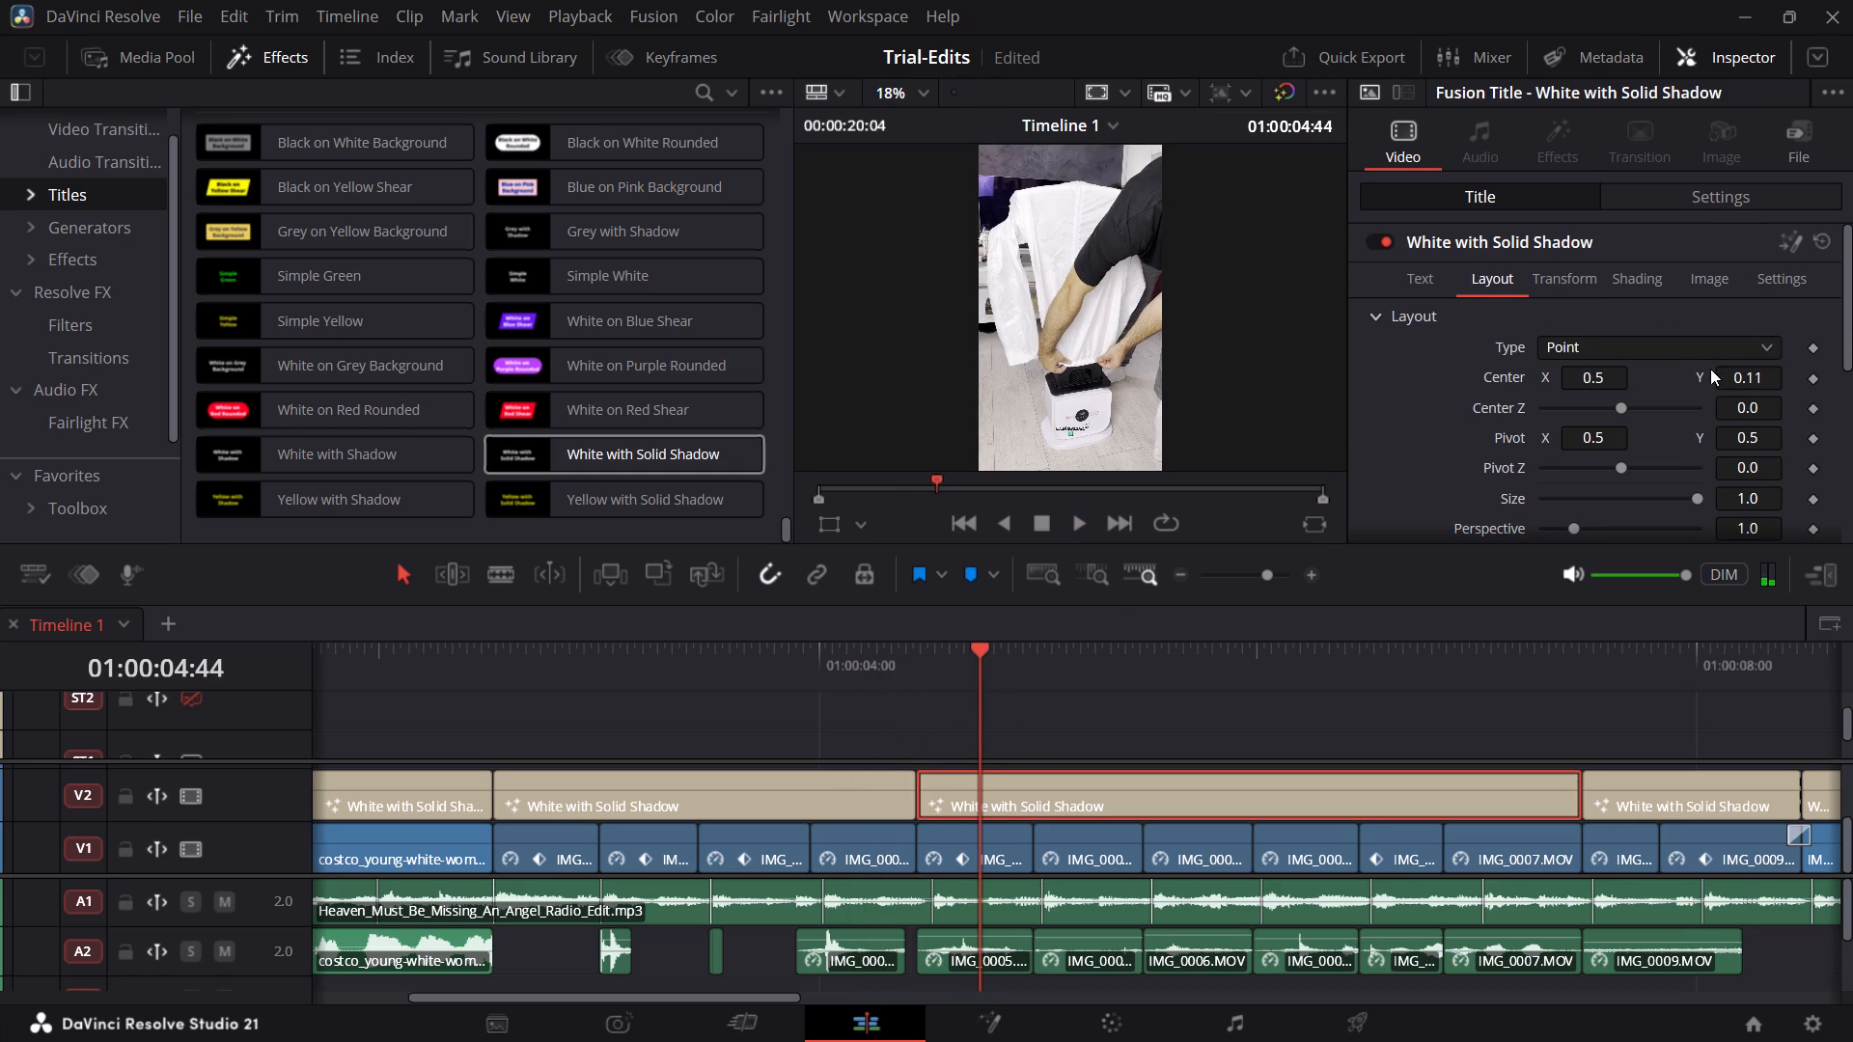
double_click(1741, 376)
key("ctrl+v")
left_click(1420, 410)
Copy the "Let's set it up" title's text size of 0.0984 to the "Shirt secured" title and check it in the preview.
left_click(840, 678)
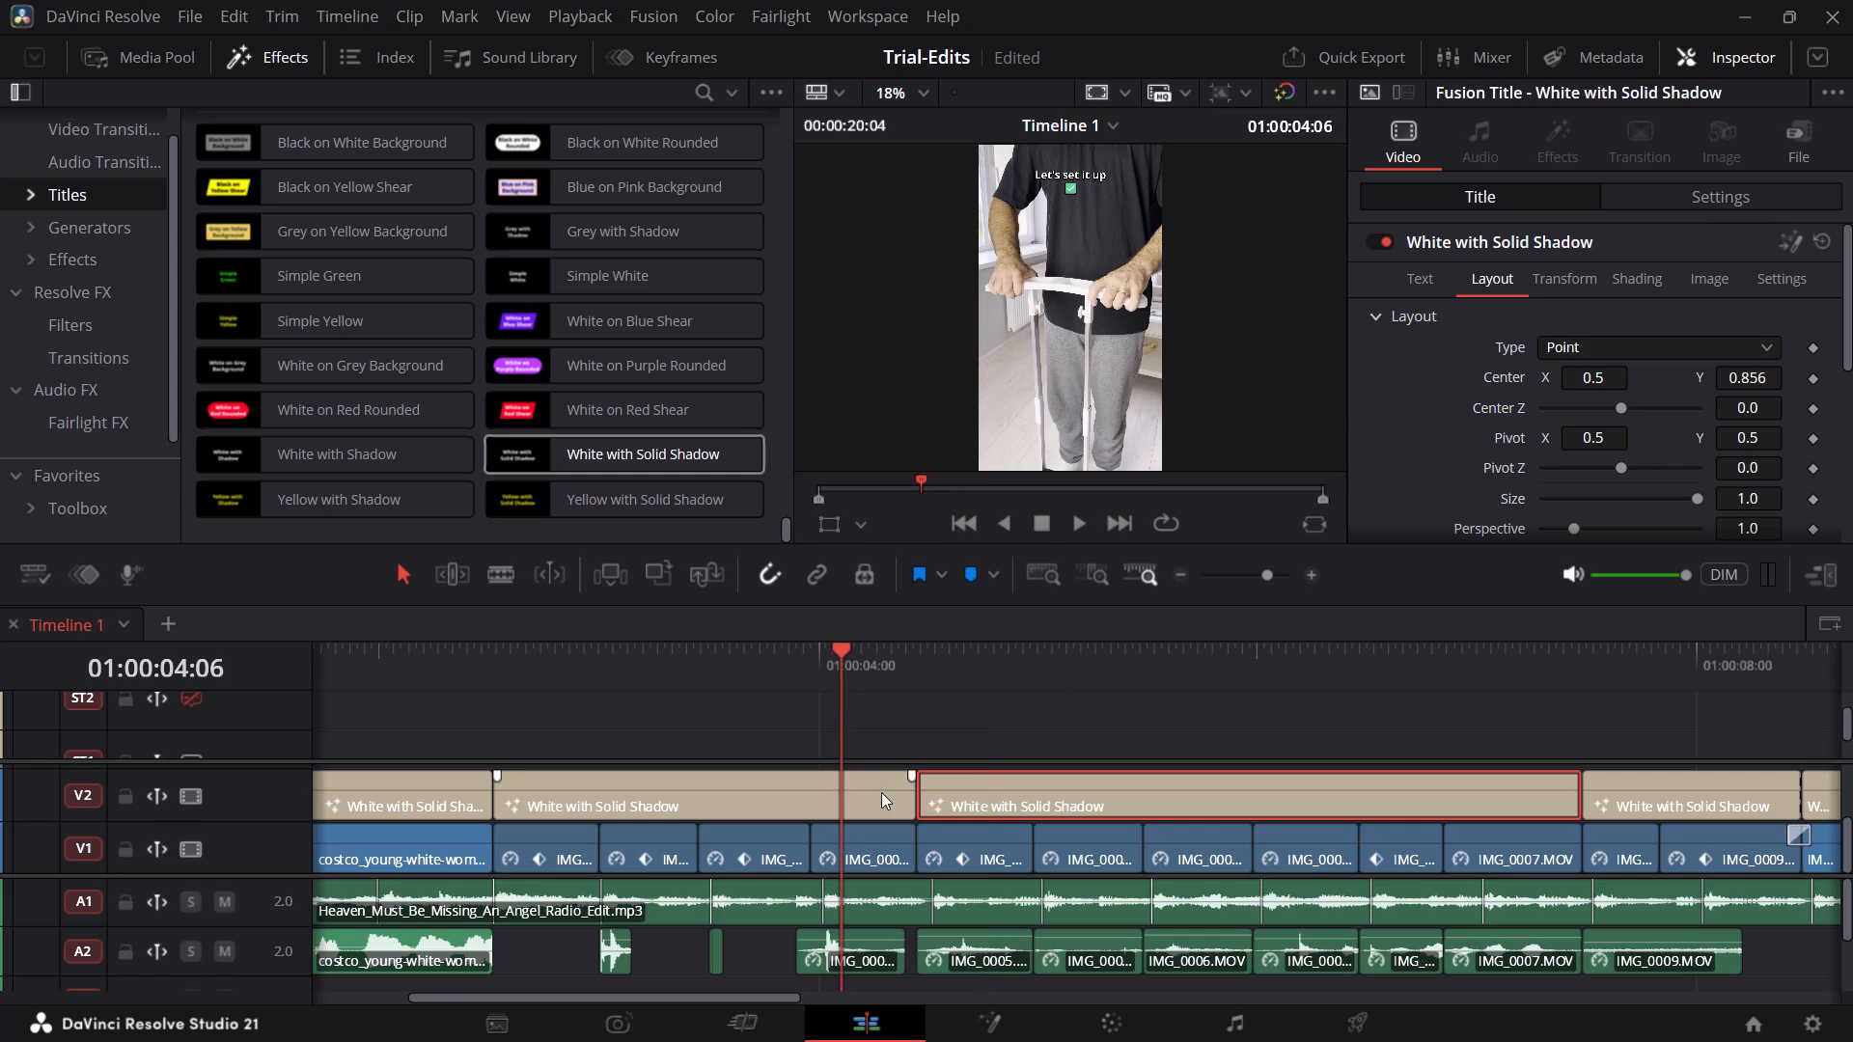
left_click(882, 790)
left_click(1385, 287)
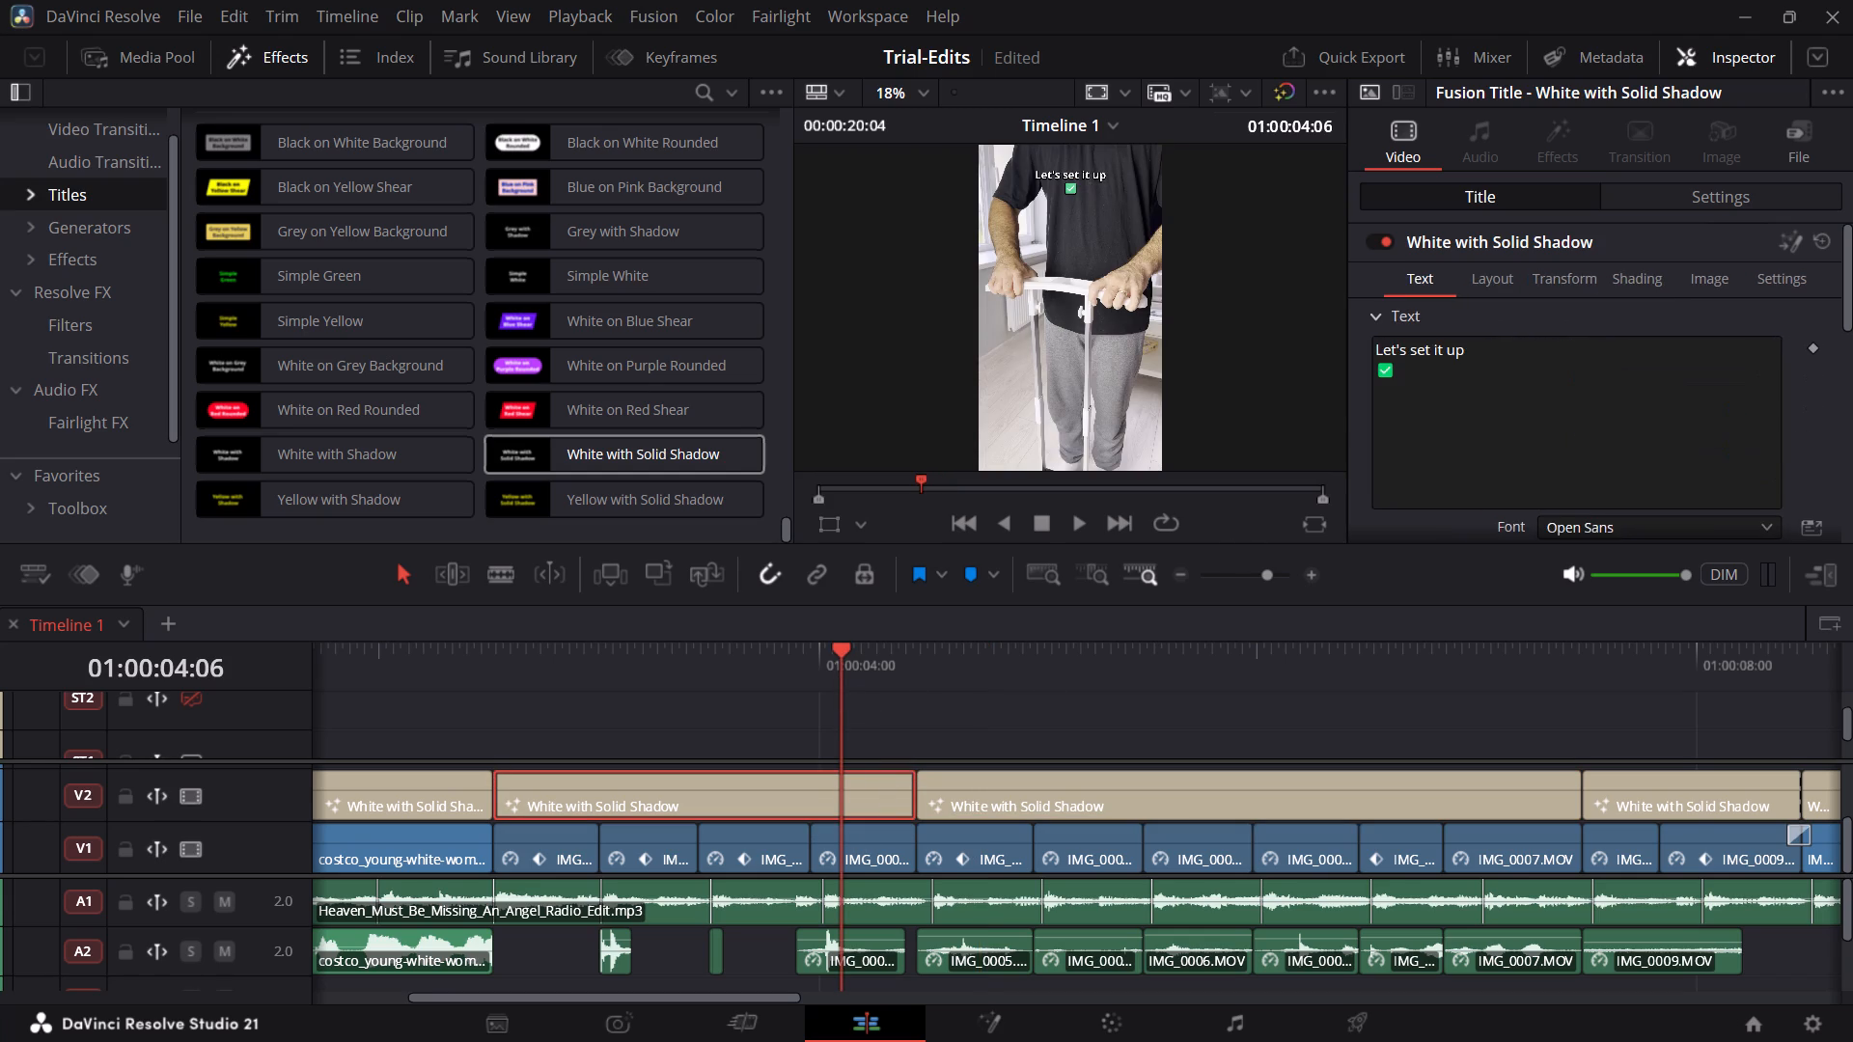
scroll(1474, 433, "down", 2)
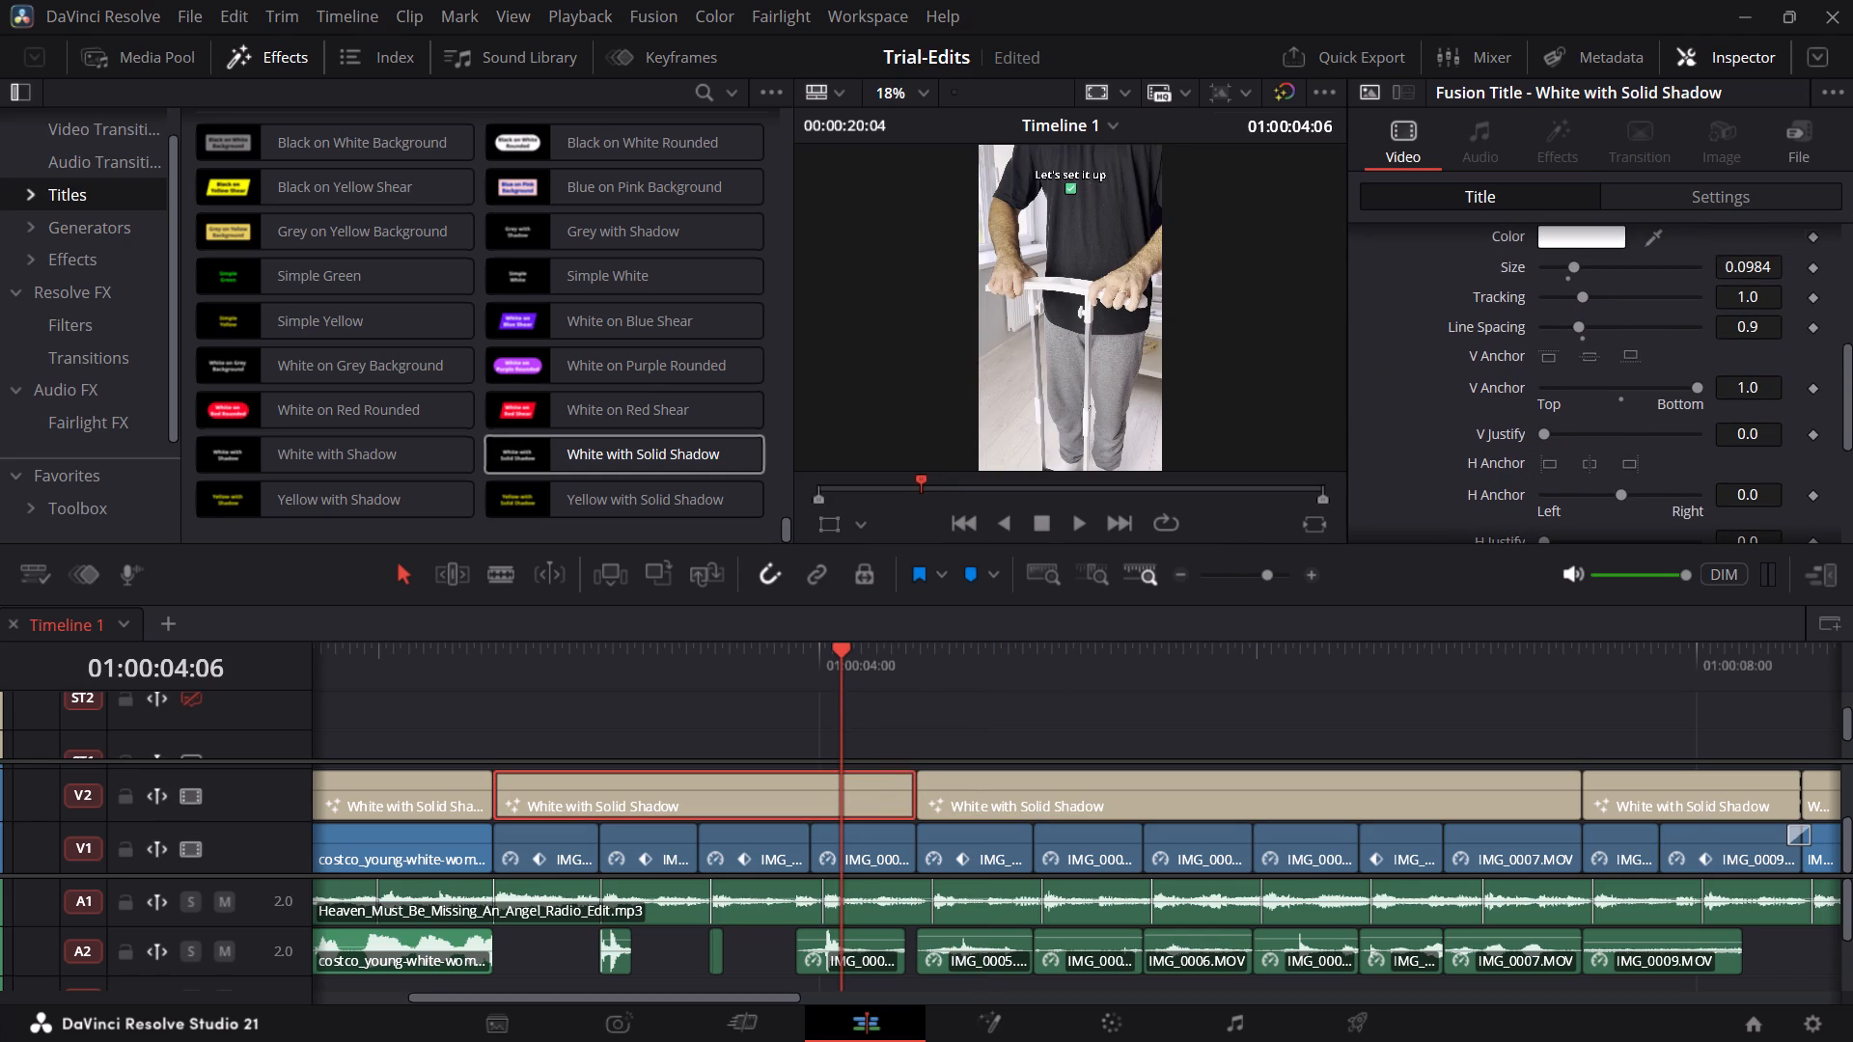
double_click(1749, 273)
key("ctrl+c")
left_click(1198, 777)
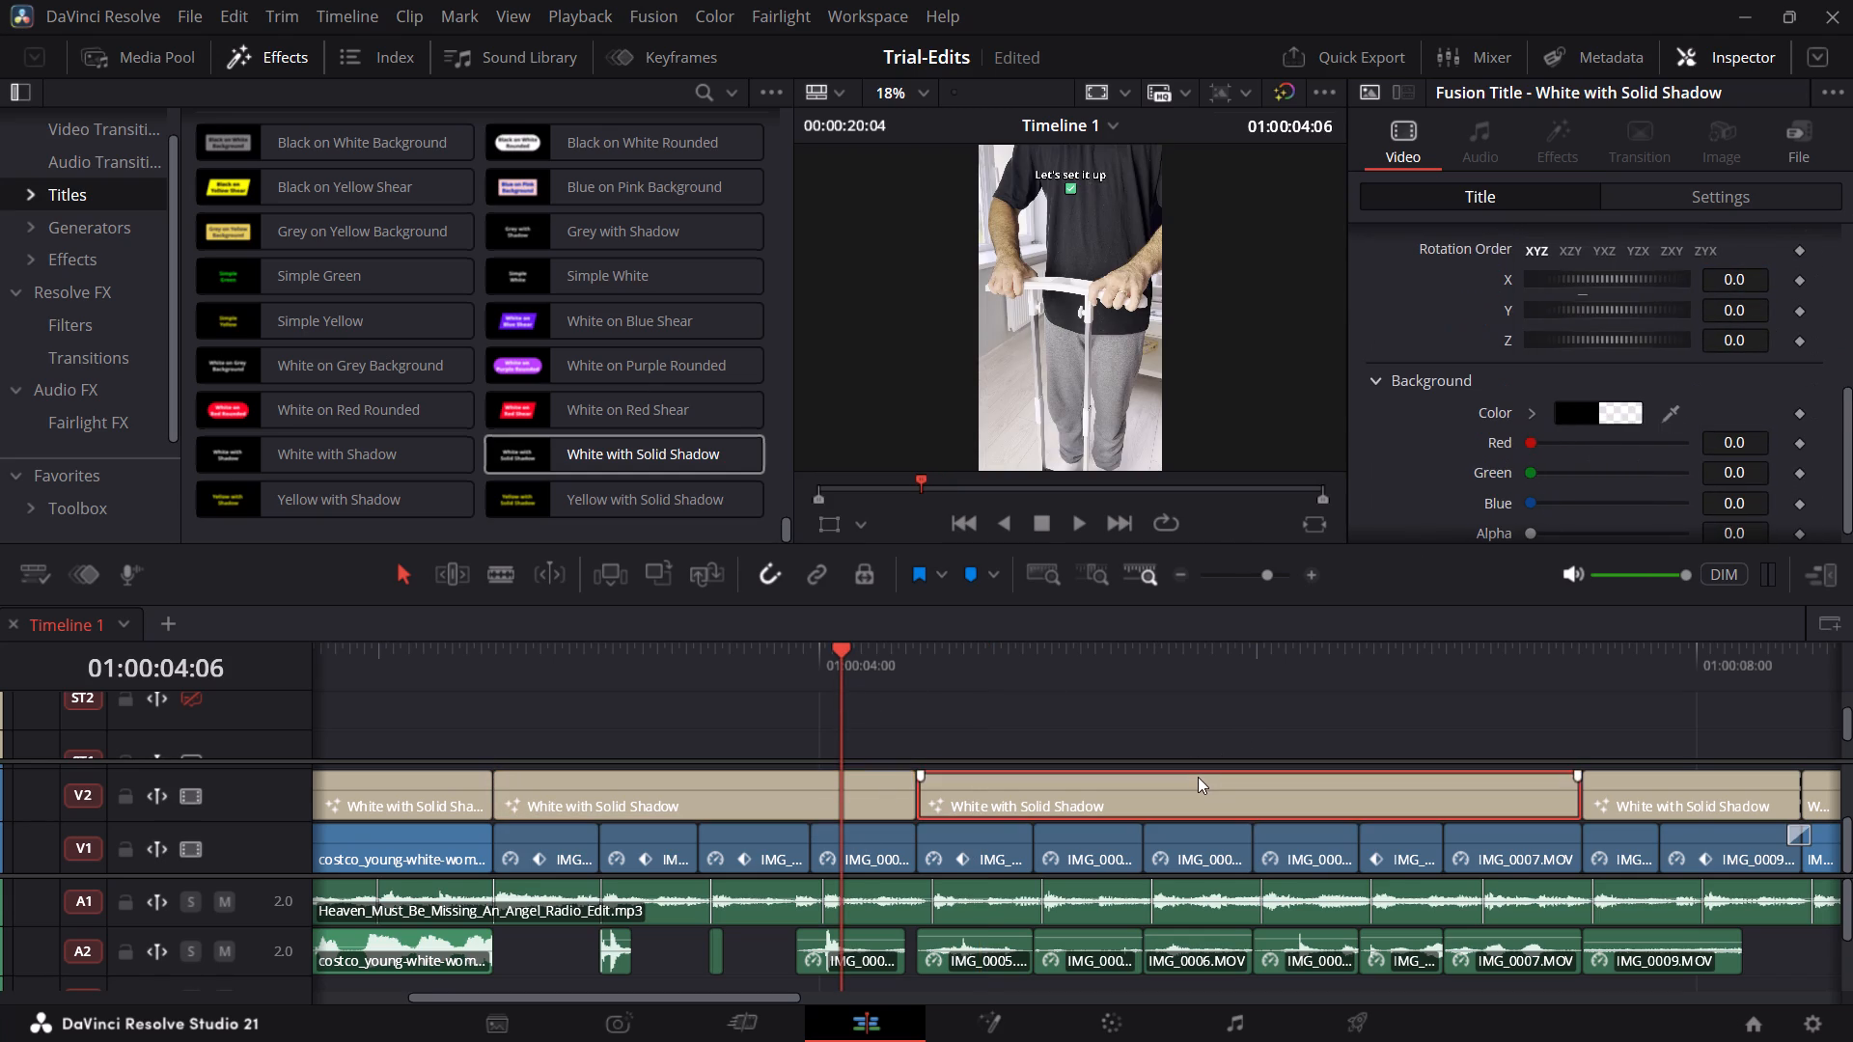
scroll(1425, 241, "up", 2)
left_click(1413, 281)
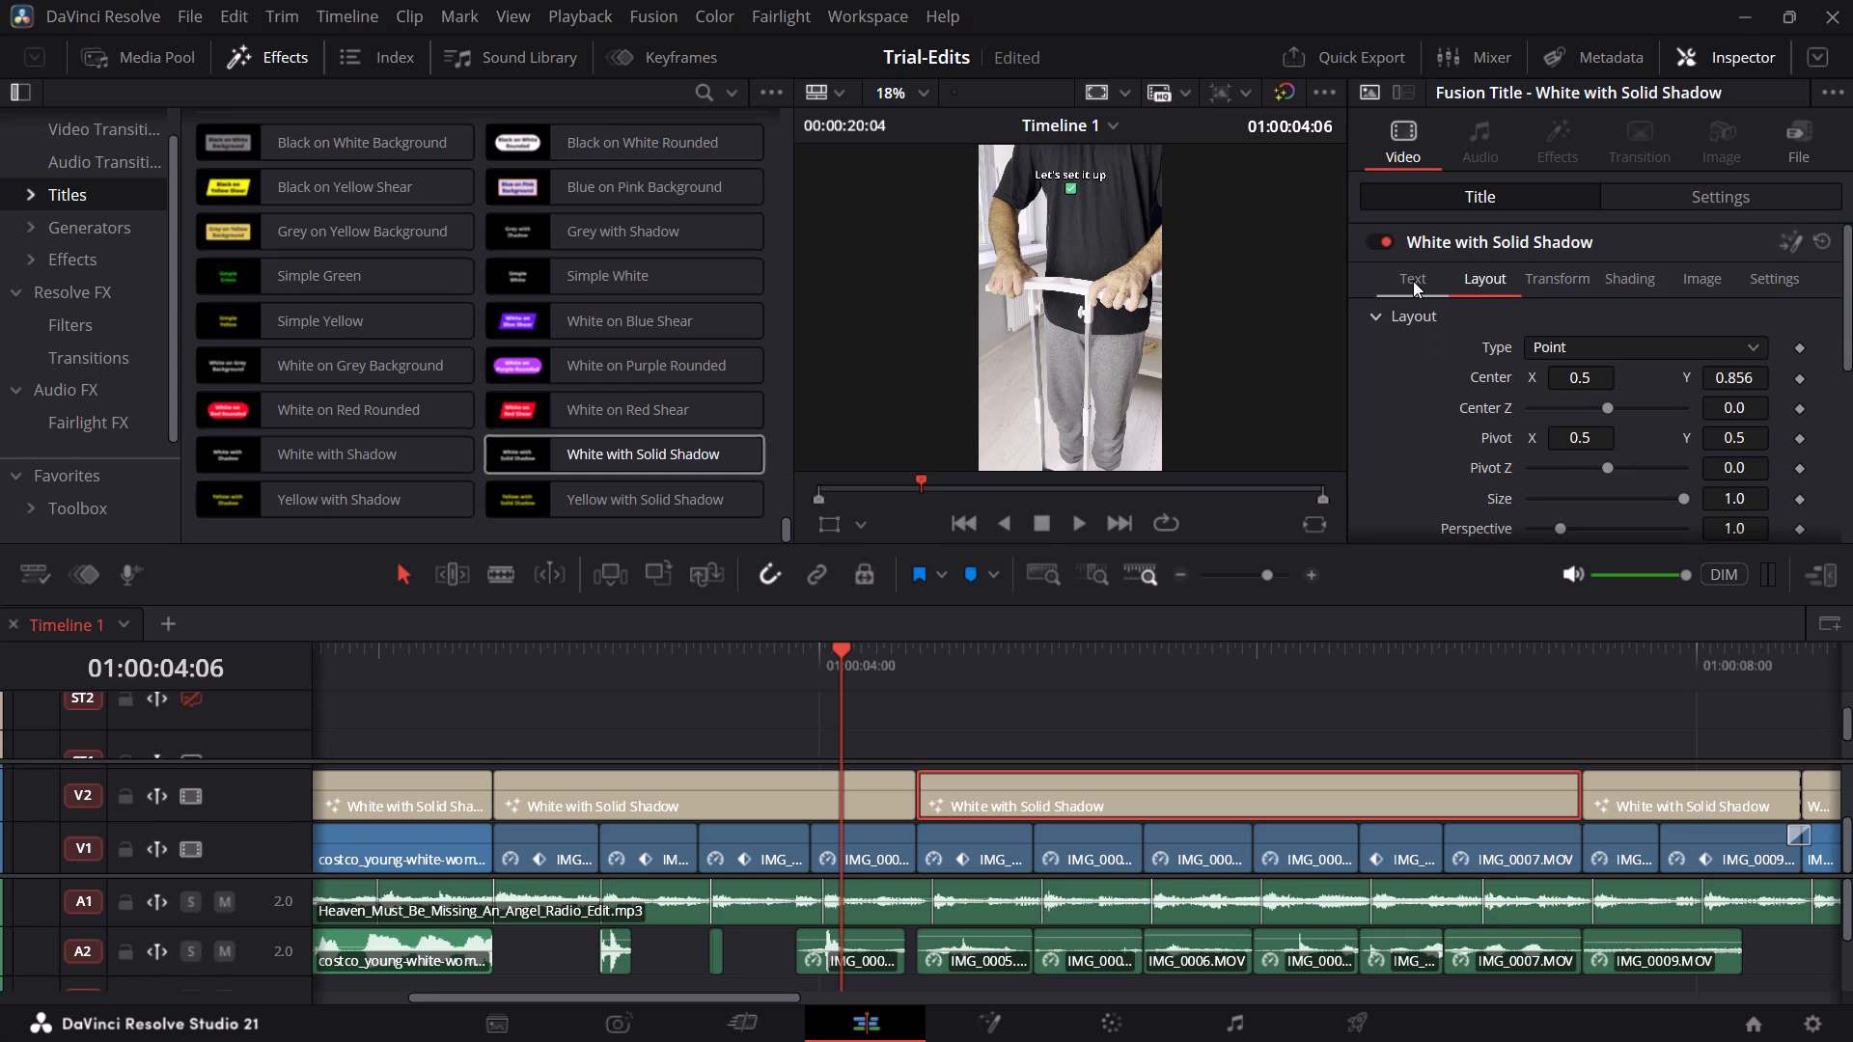
scroll(1475, 408, "down", 1)
scroll(1697, 293, "up", 1)
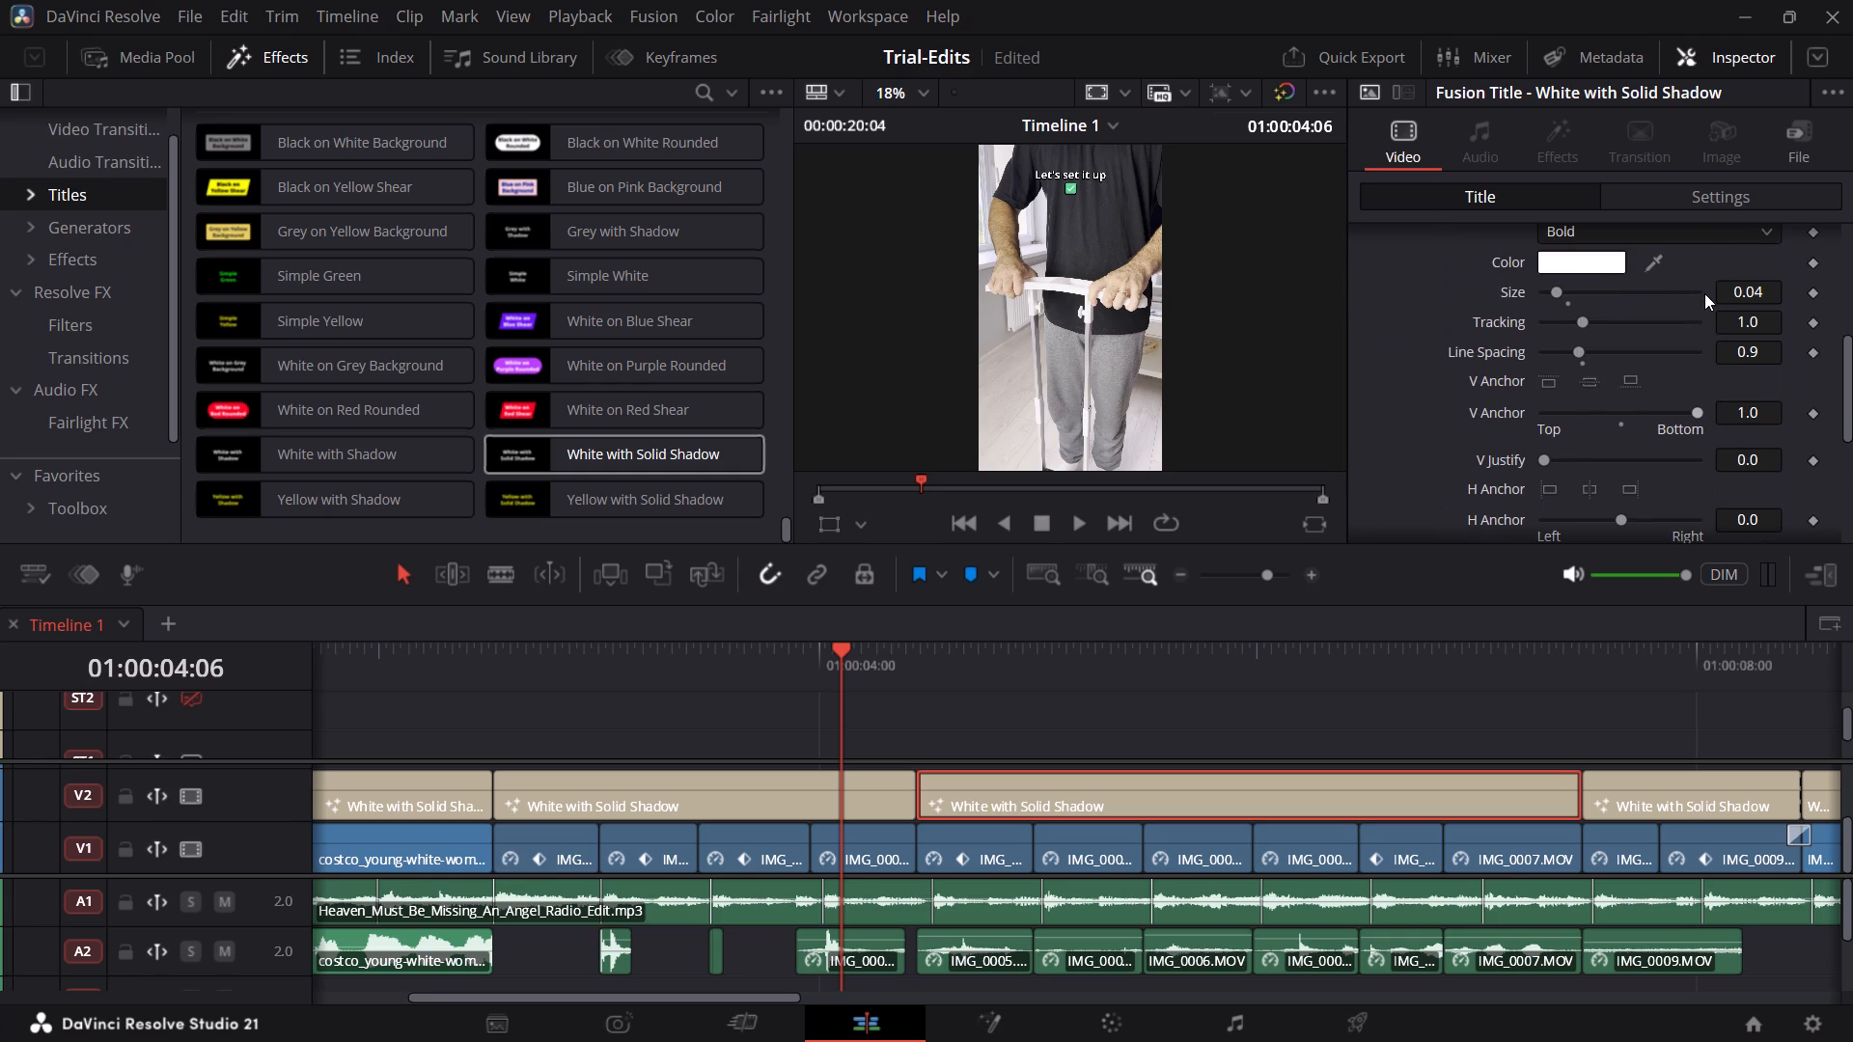
triple_click(1722, 291)
key("ctrl+v")
left_click(1722, 291, "ctrl")
left_click(1182, 705)
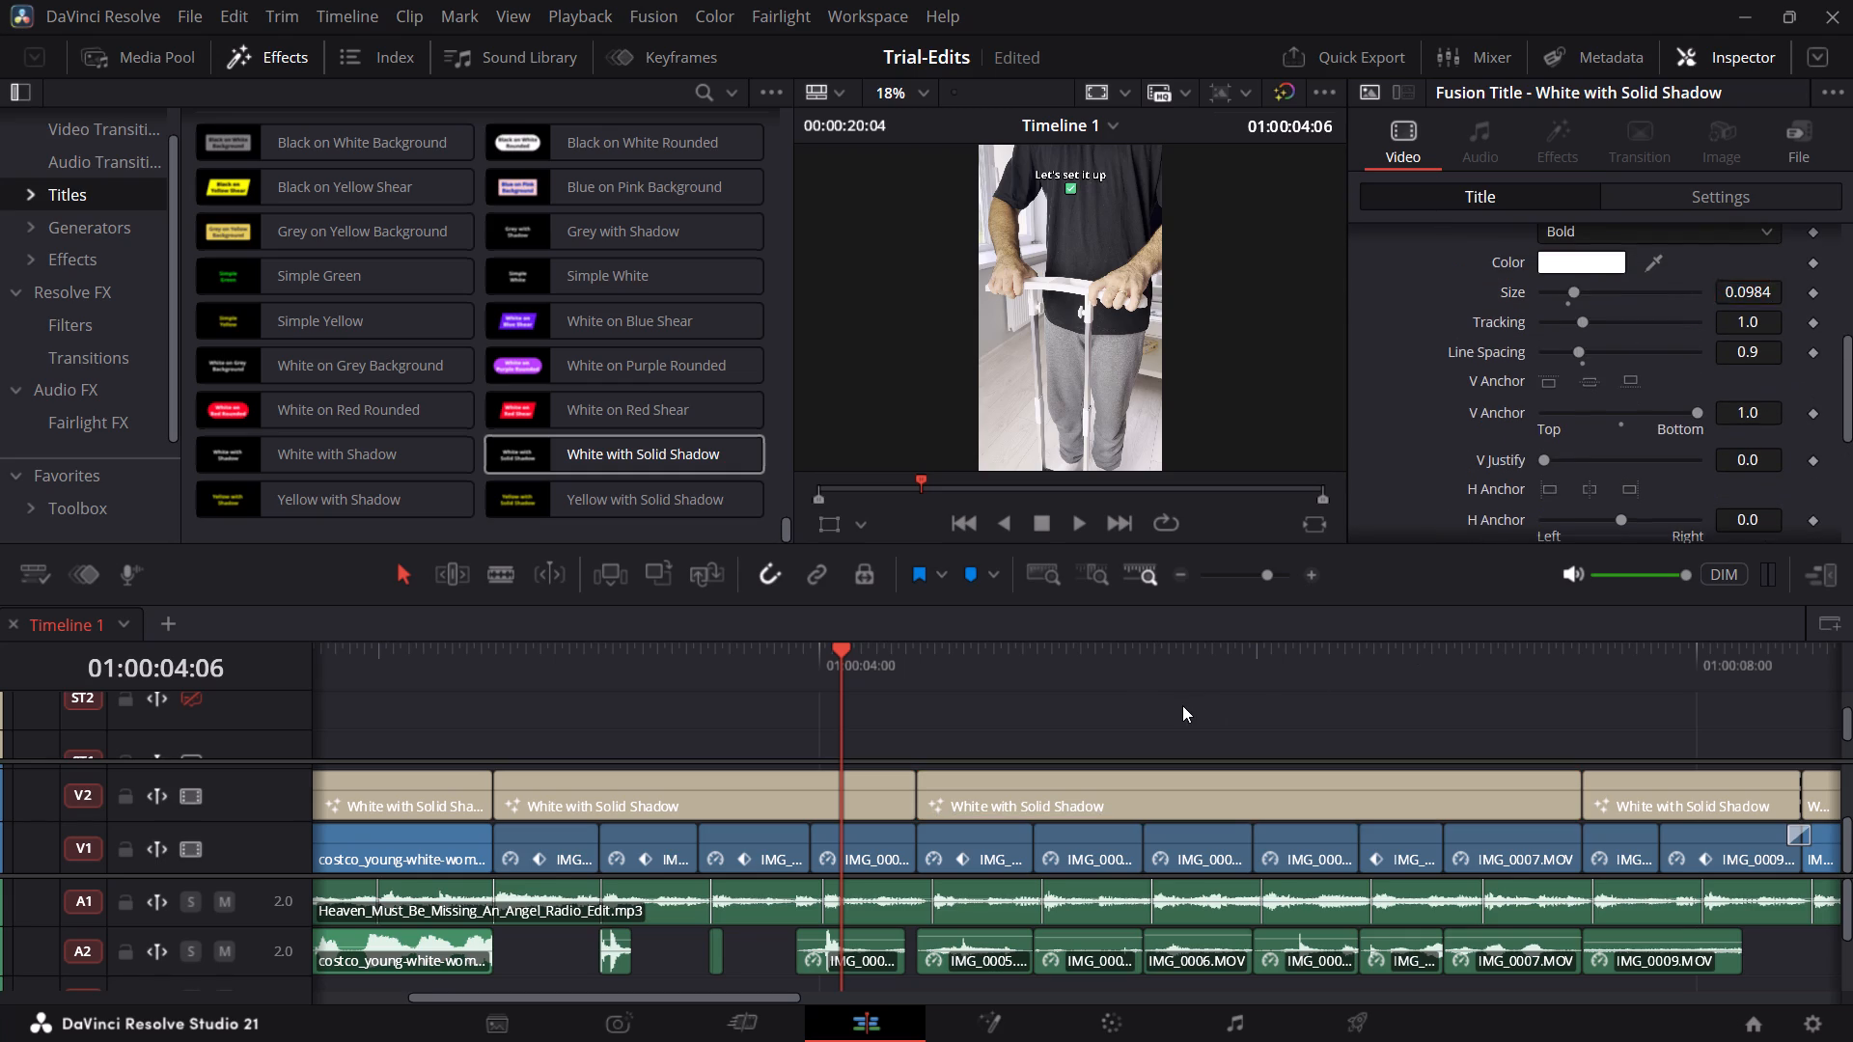
left_click(1123, 685)
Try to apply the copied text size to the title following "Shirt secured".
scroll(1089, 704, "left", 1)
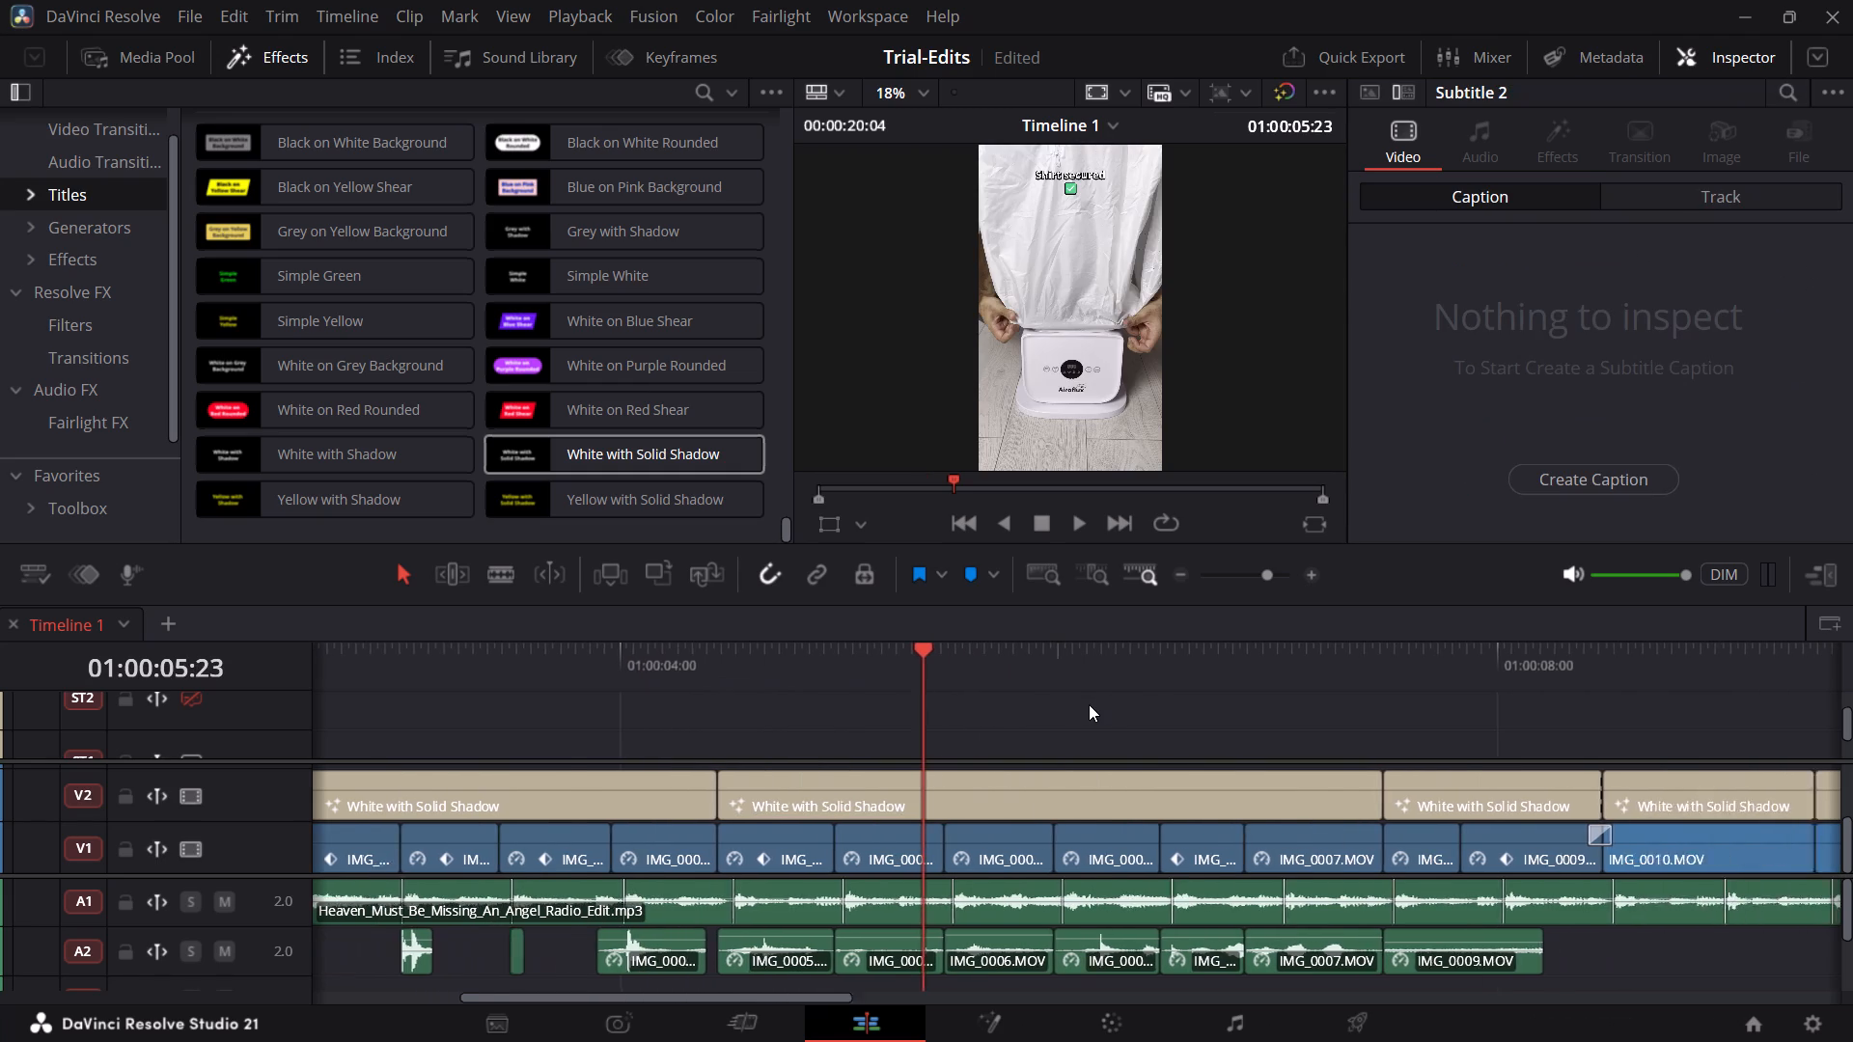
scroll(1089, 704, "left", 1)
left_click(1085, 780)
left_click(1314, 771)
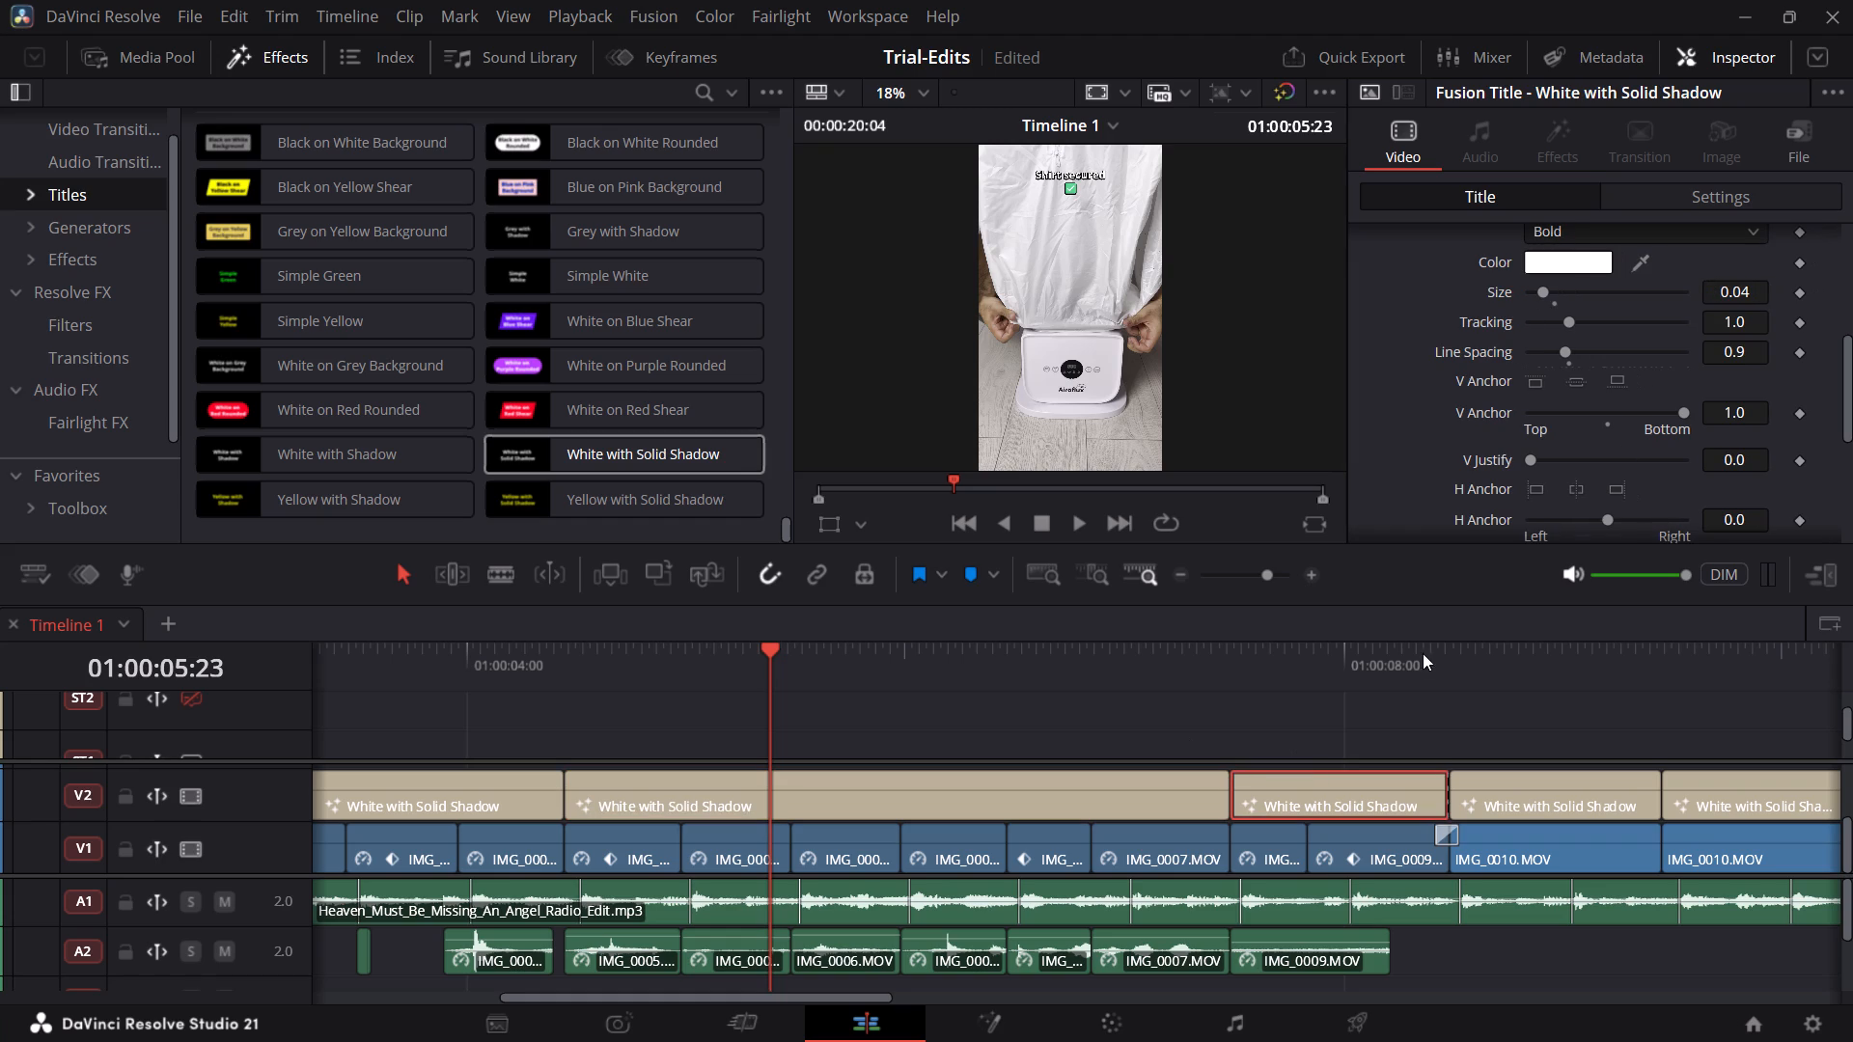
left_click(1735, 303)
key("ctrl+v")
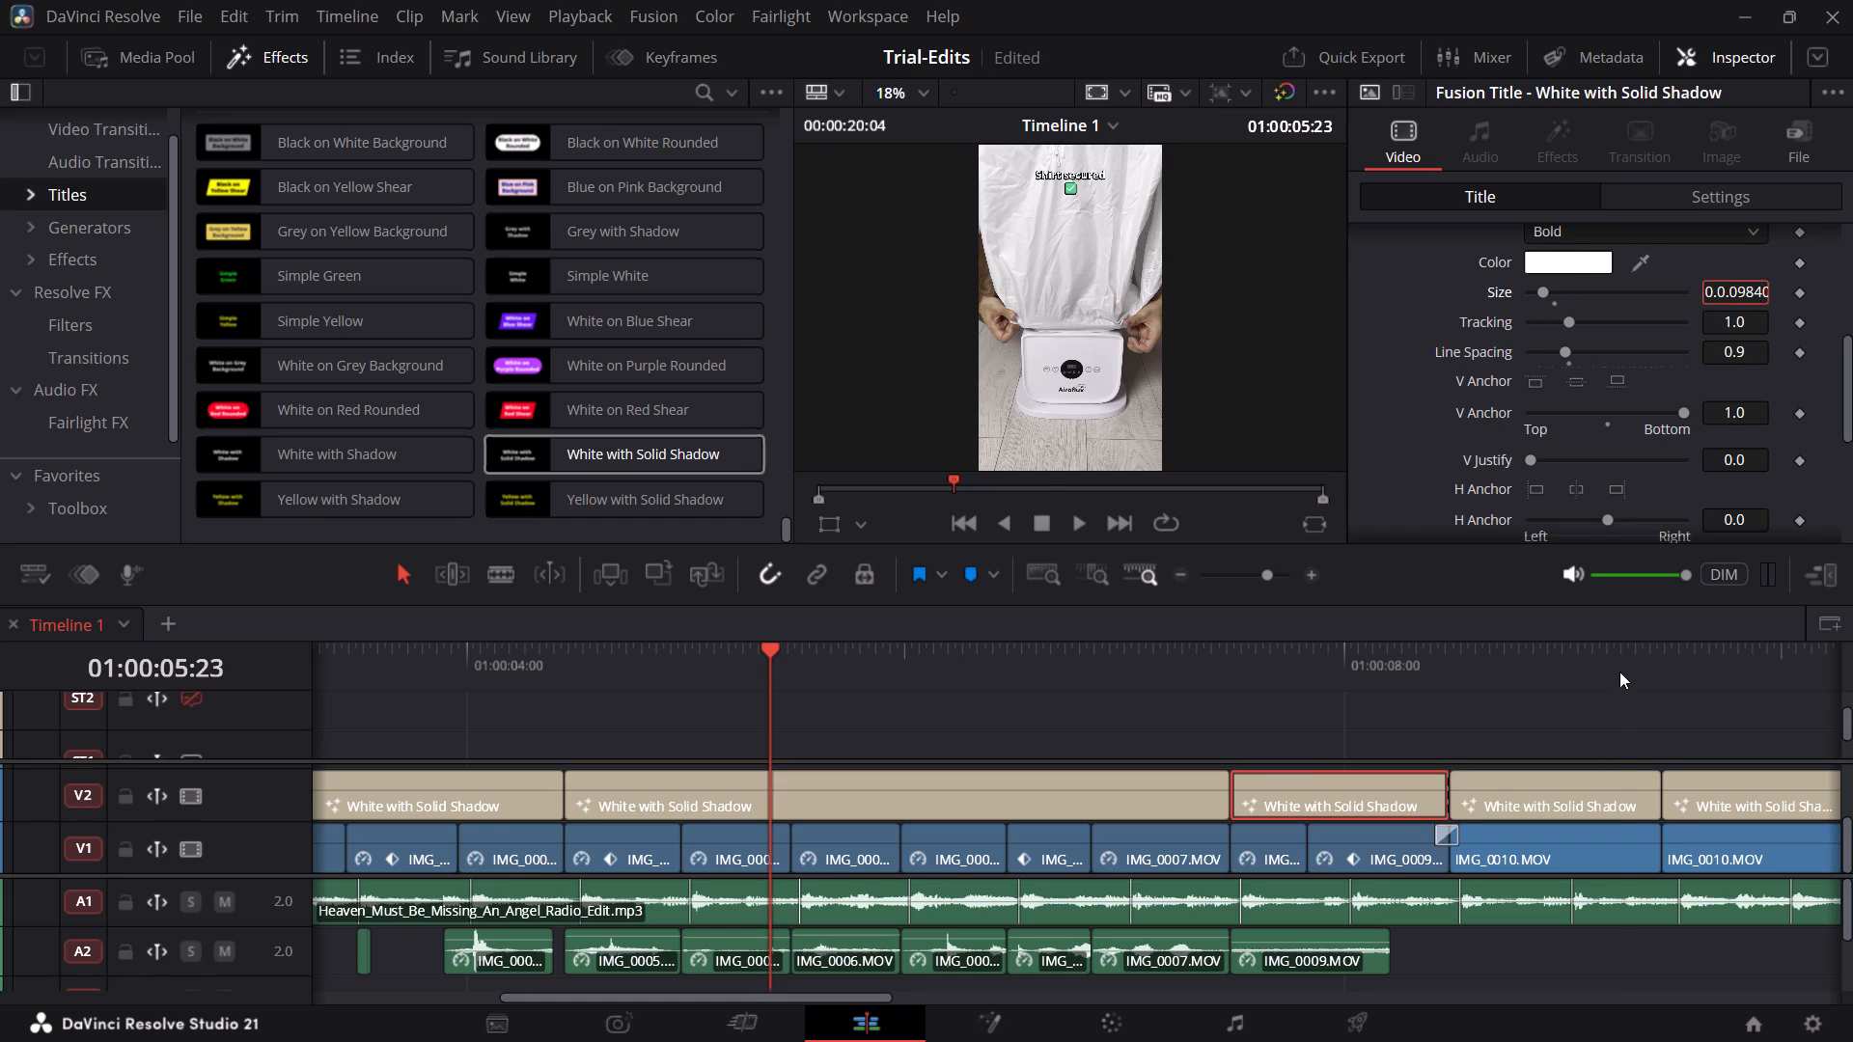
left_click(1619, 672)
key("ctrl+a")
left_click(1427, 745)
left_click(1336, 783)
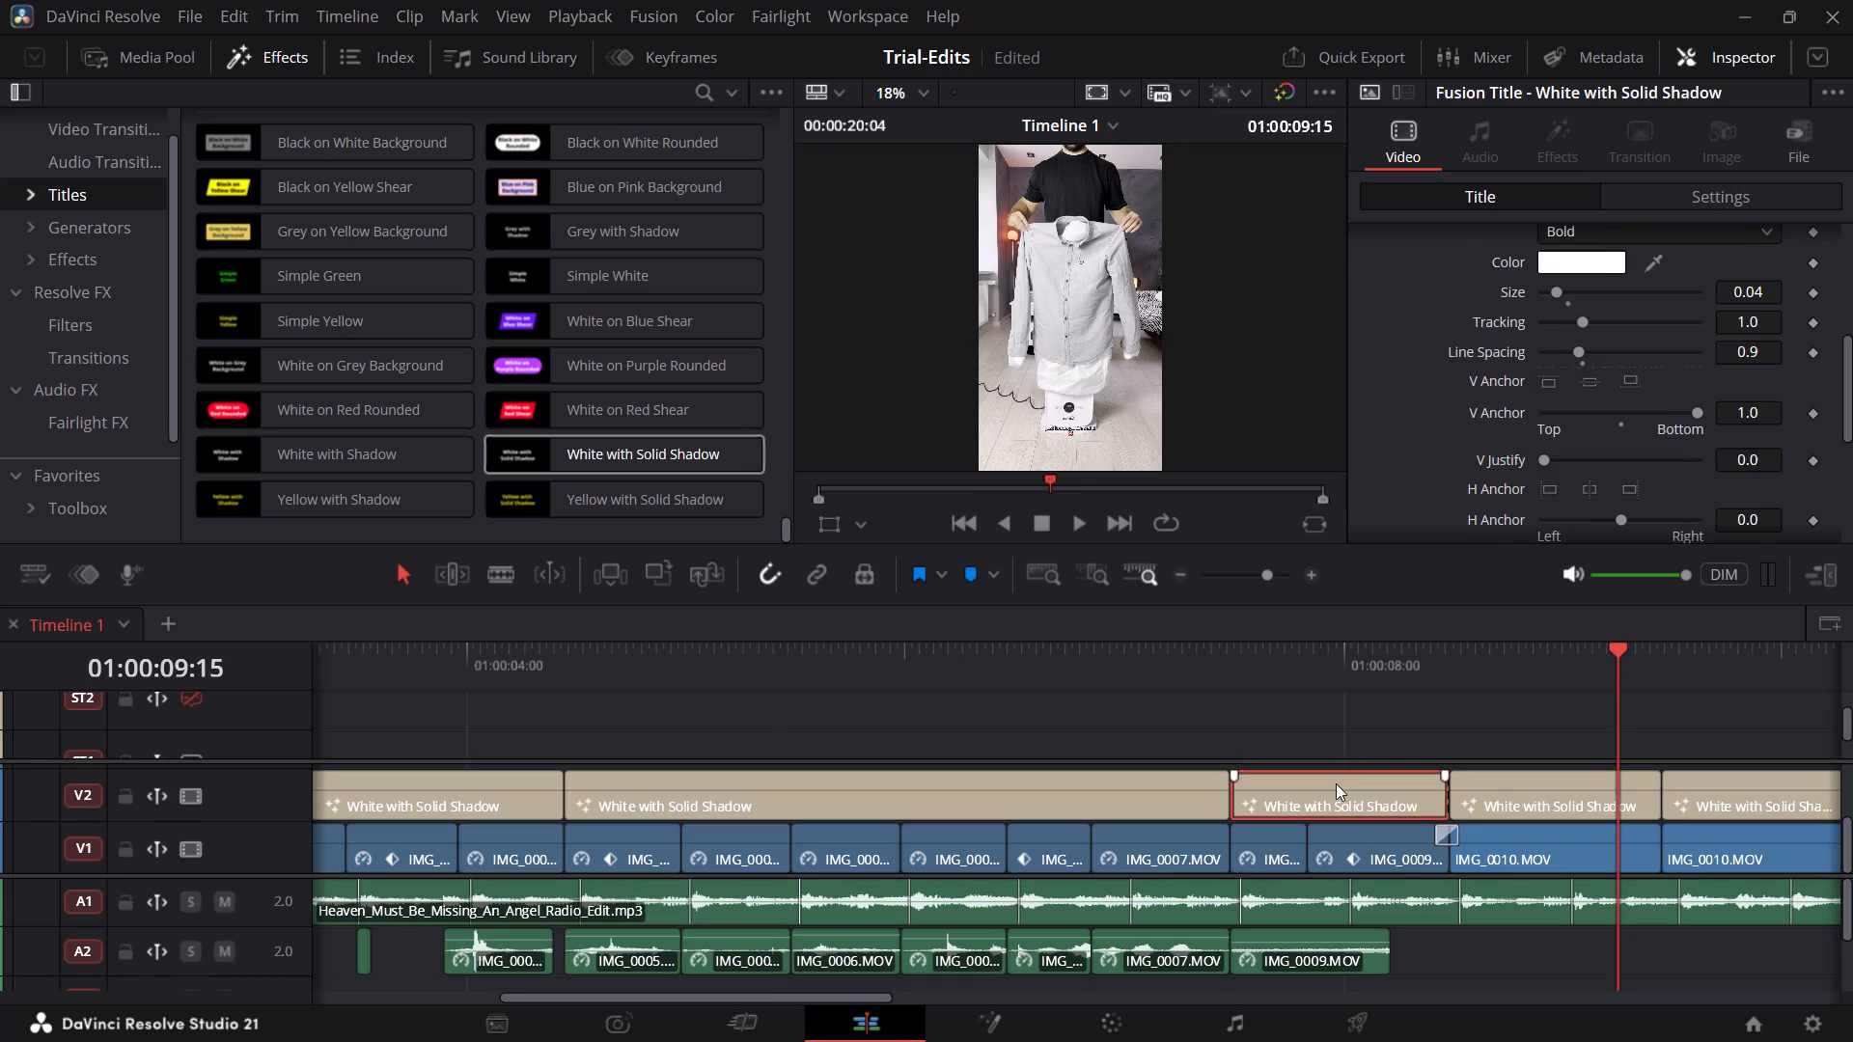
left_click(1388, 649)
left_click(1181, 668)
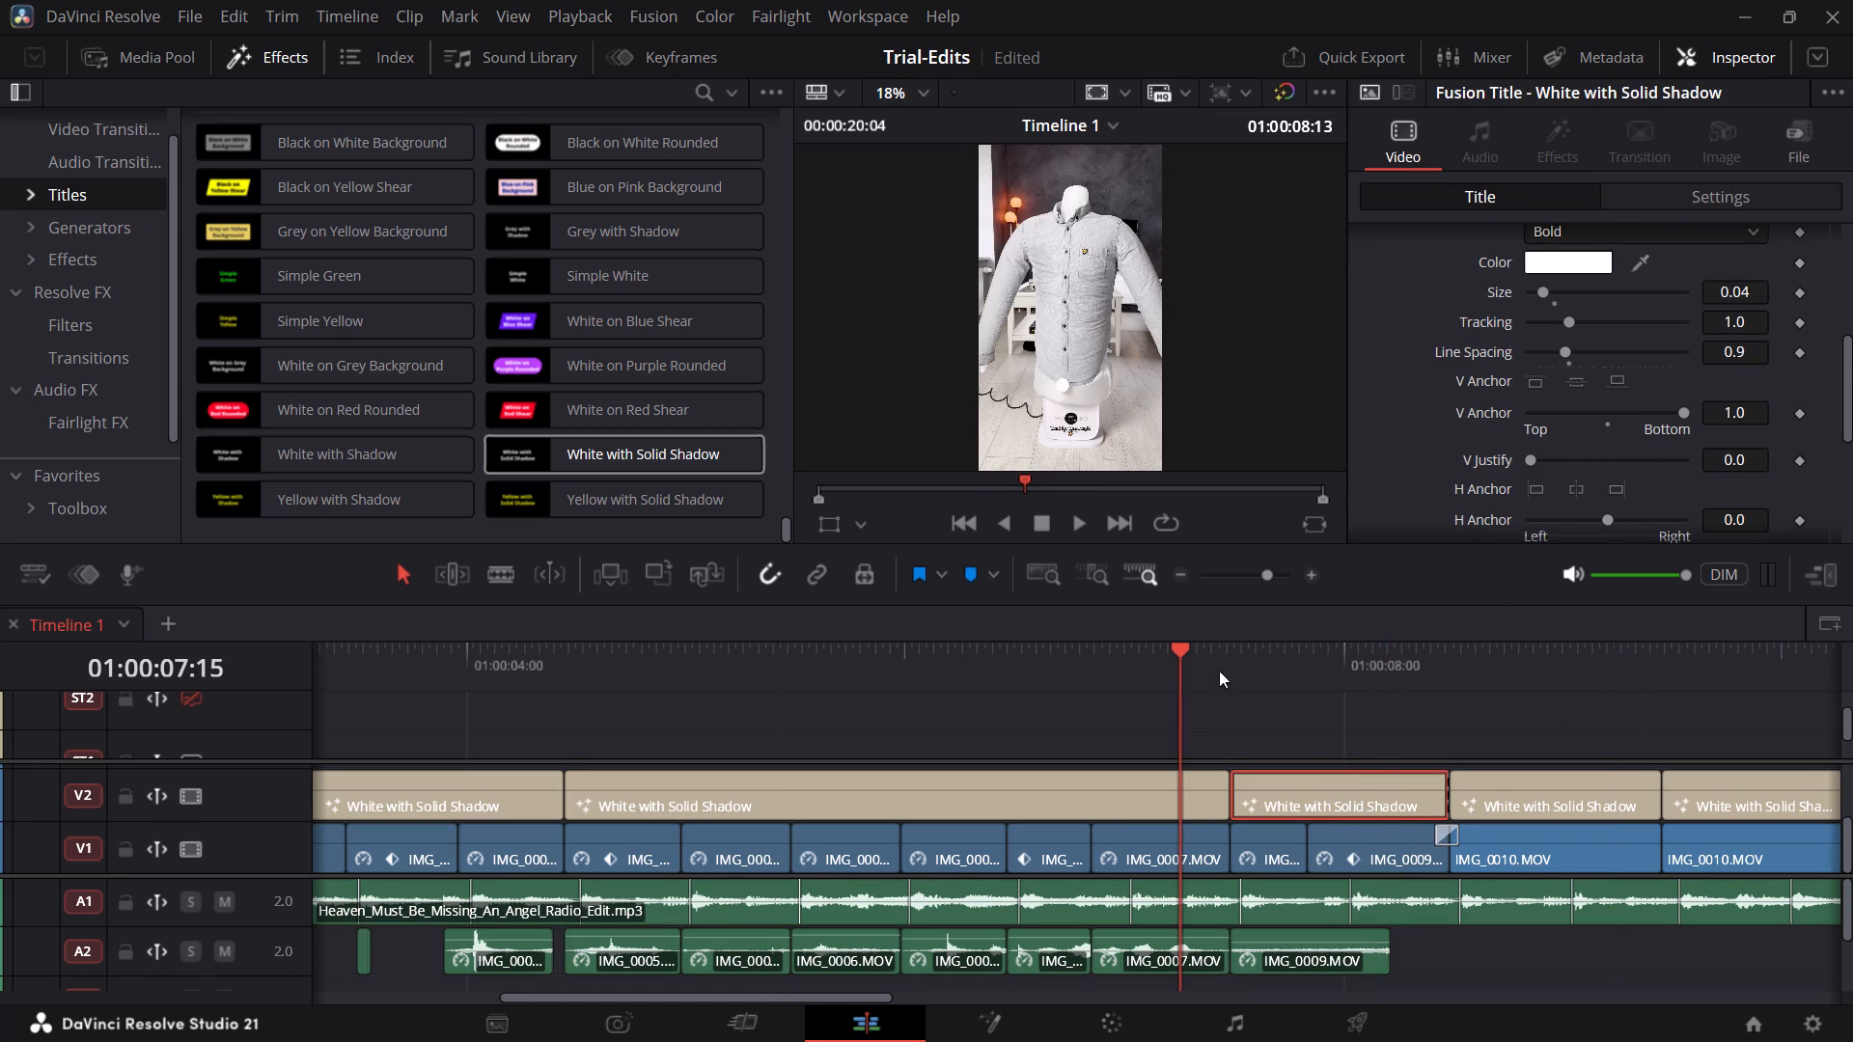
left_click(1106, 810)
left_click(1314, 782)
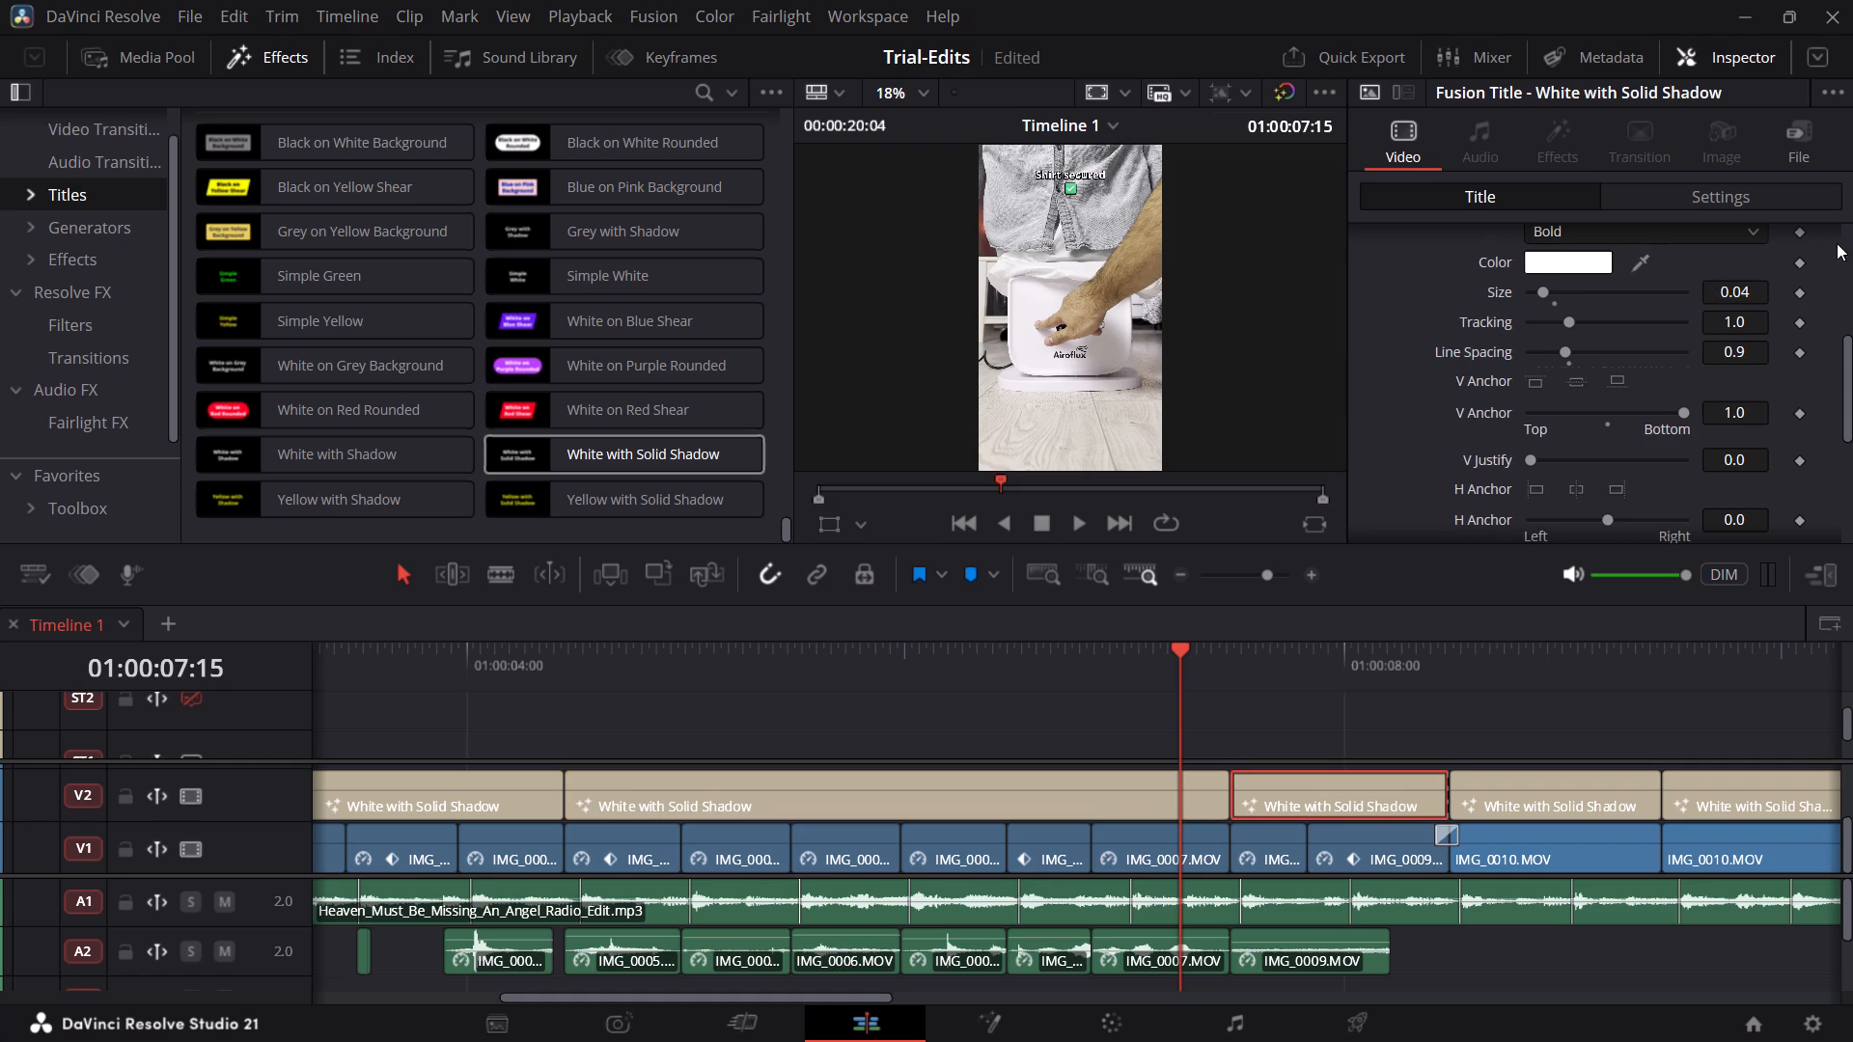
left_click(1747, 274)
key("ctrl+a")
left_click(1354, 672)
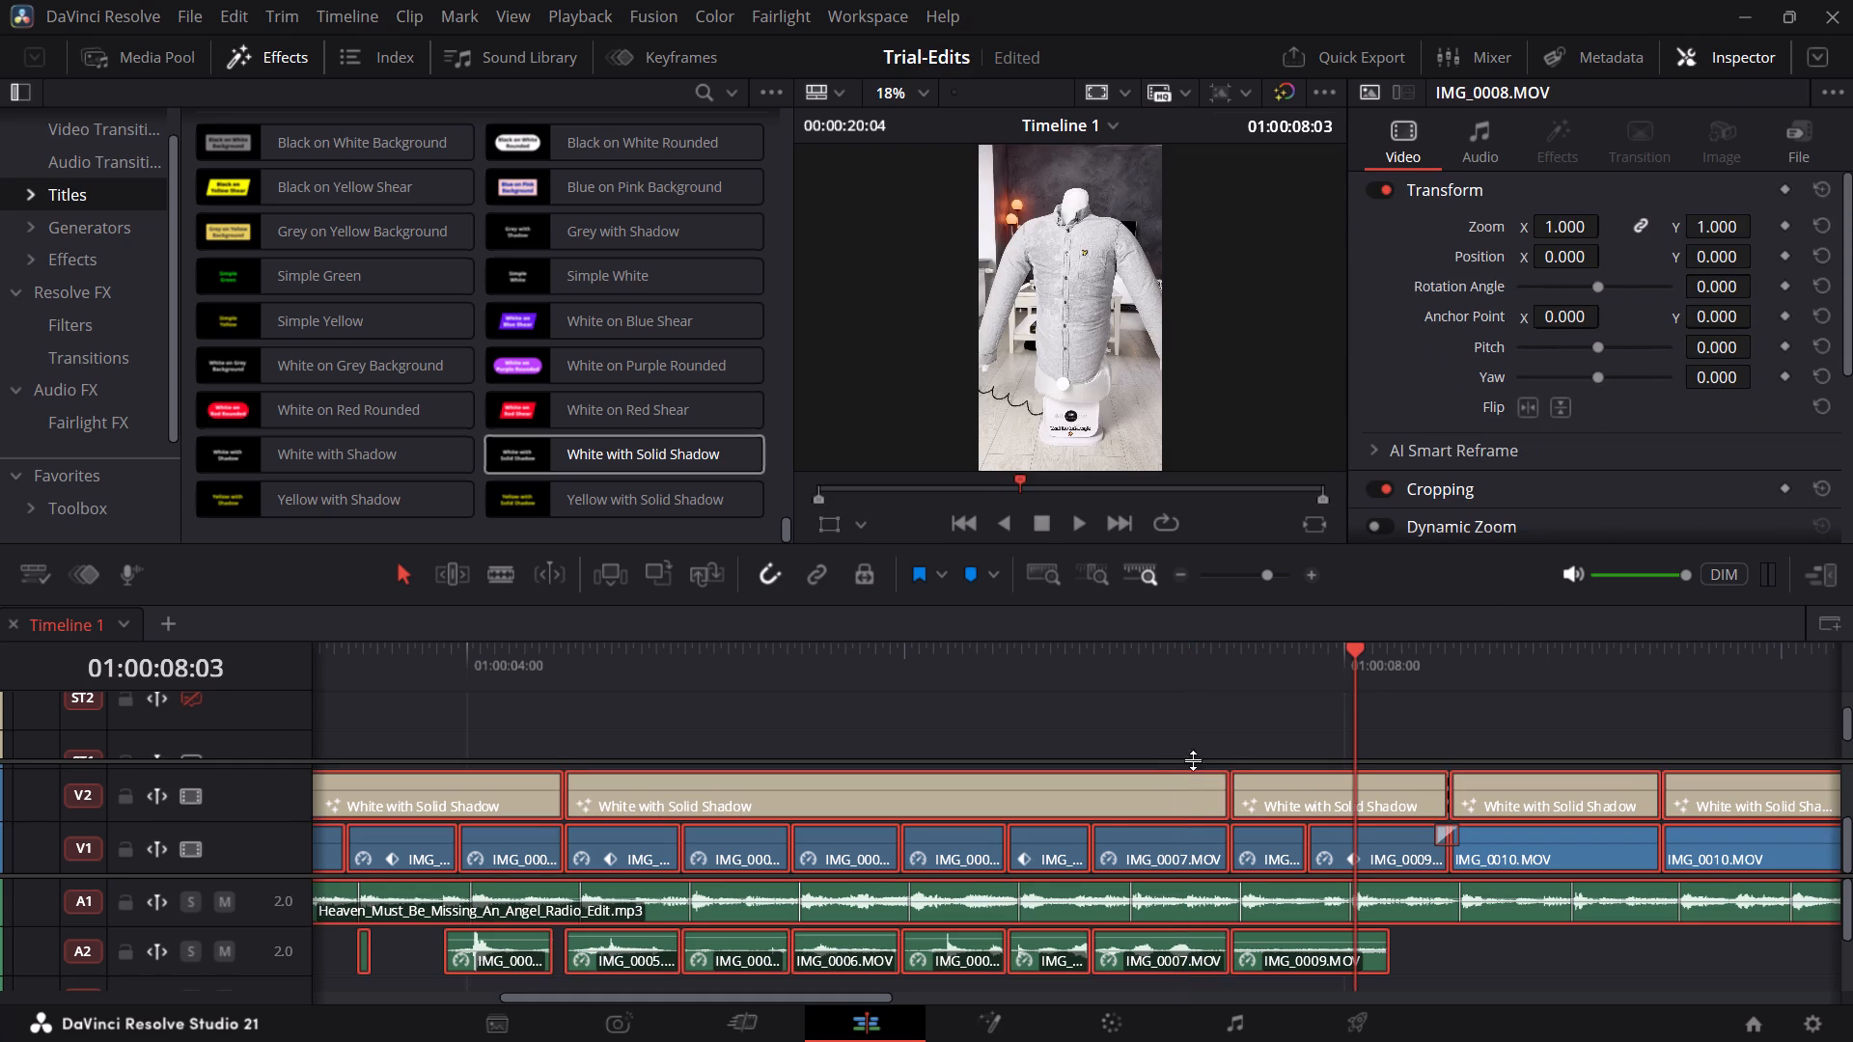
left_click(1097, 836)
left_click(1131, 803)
Set the text size to 0.0984 on the "Wait for the magic" title and on each of the two titles after it.
left_click(1338, 796)
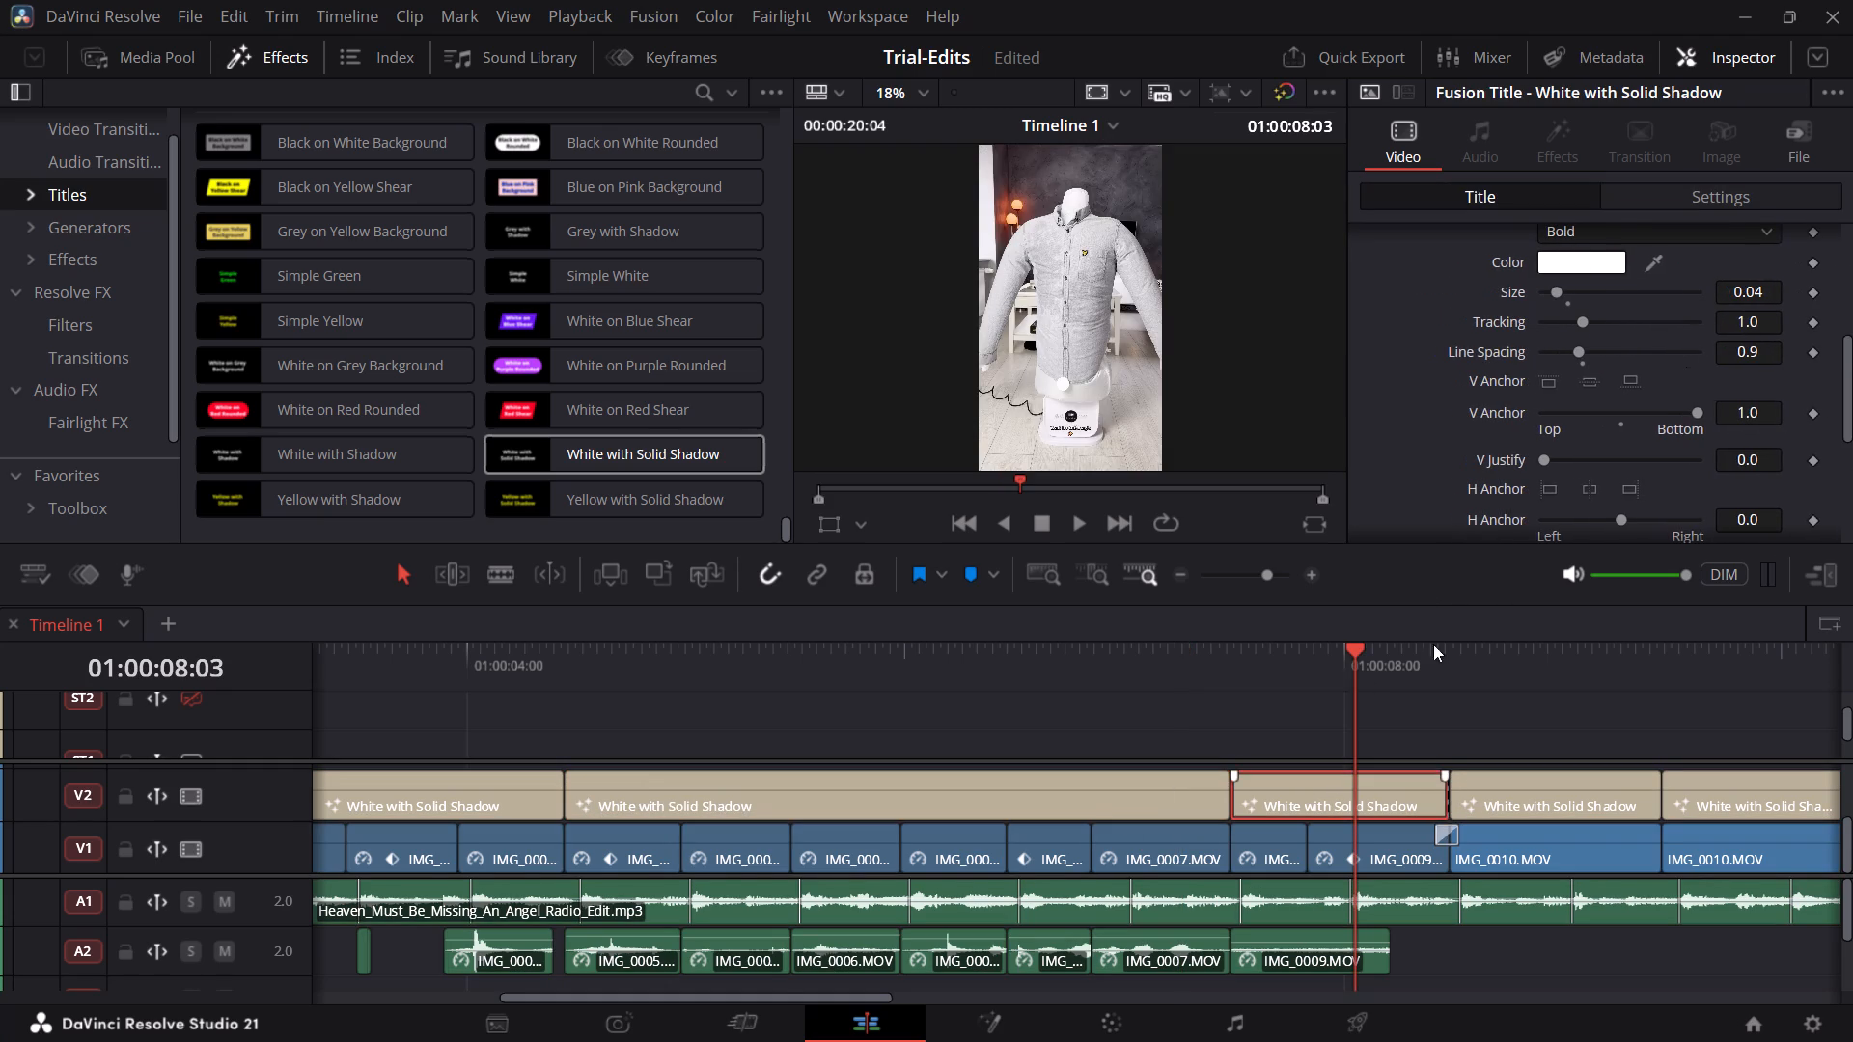
left_click(1717, 292)
key("ctrl+a")
key("ctrl+v")
left_click(1528, 789)
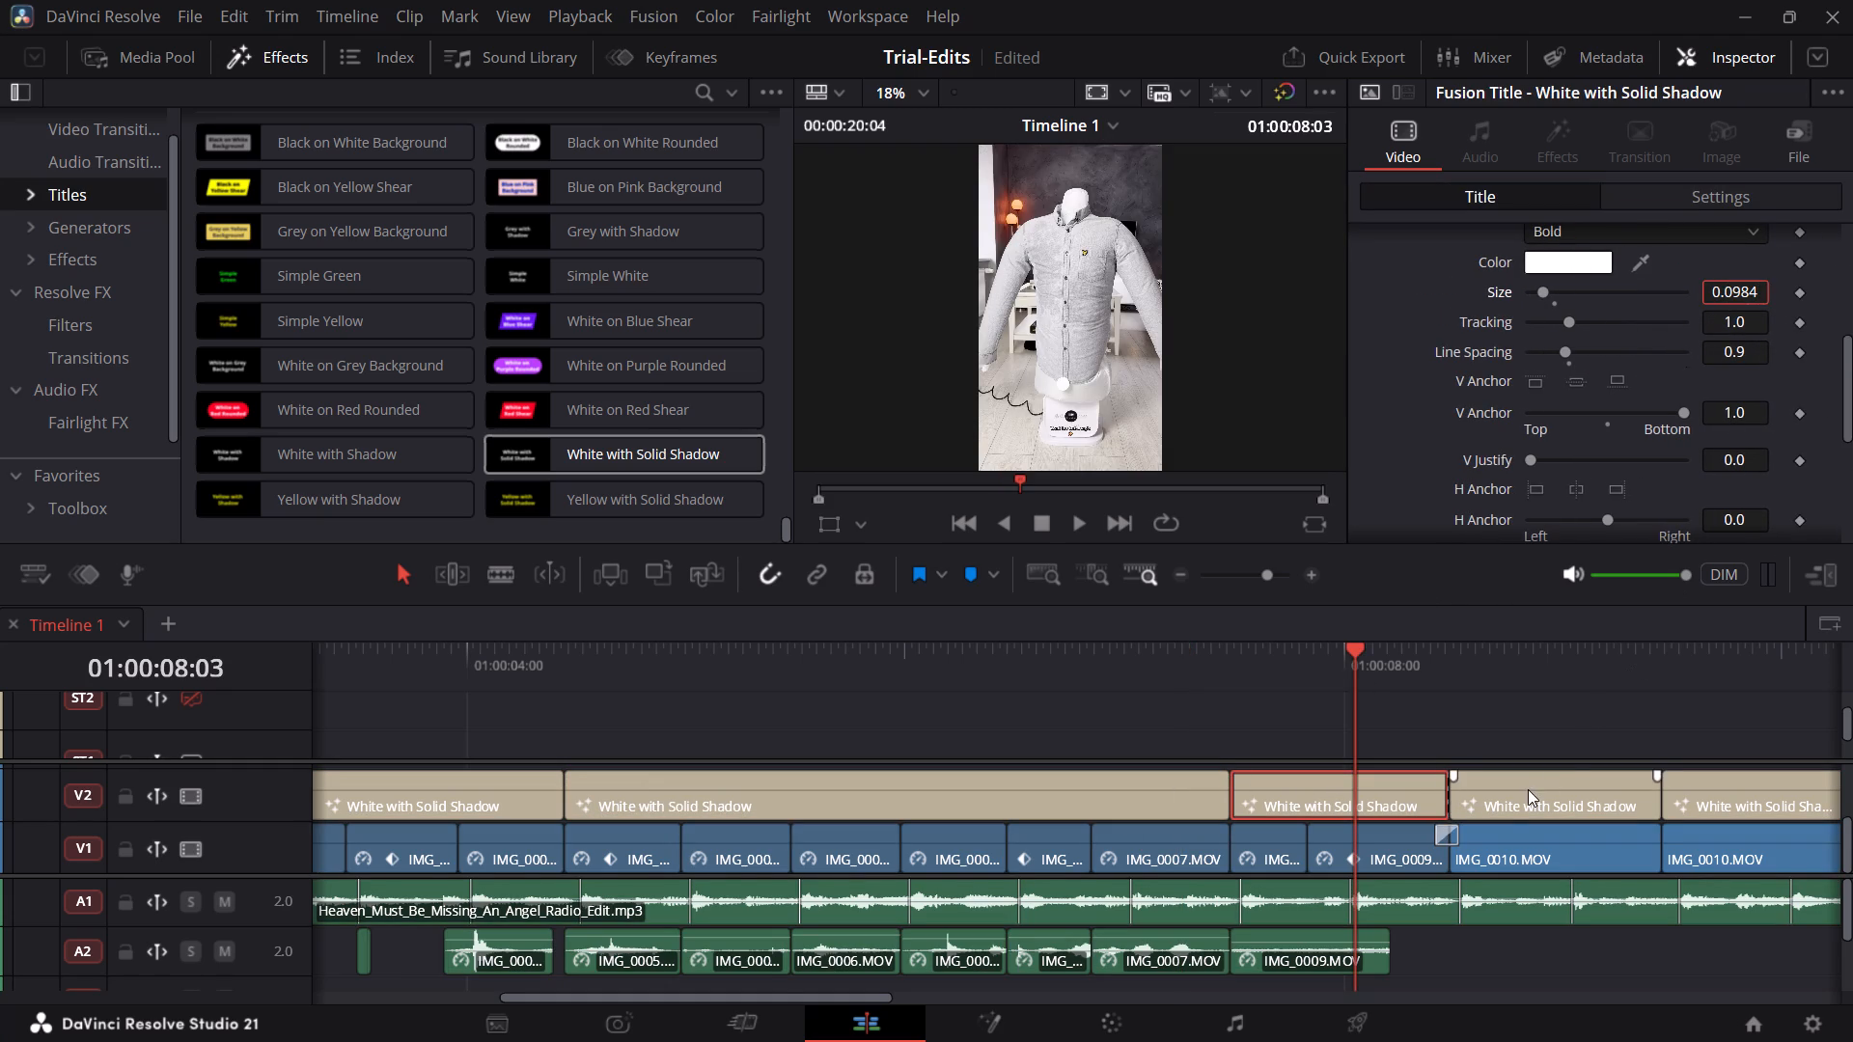
left_click(1741, 289)
key("ctrl+a")
key("ctrl+v")
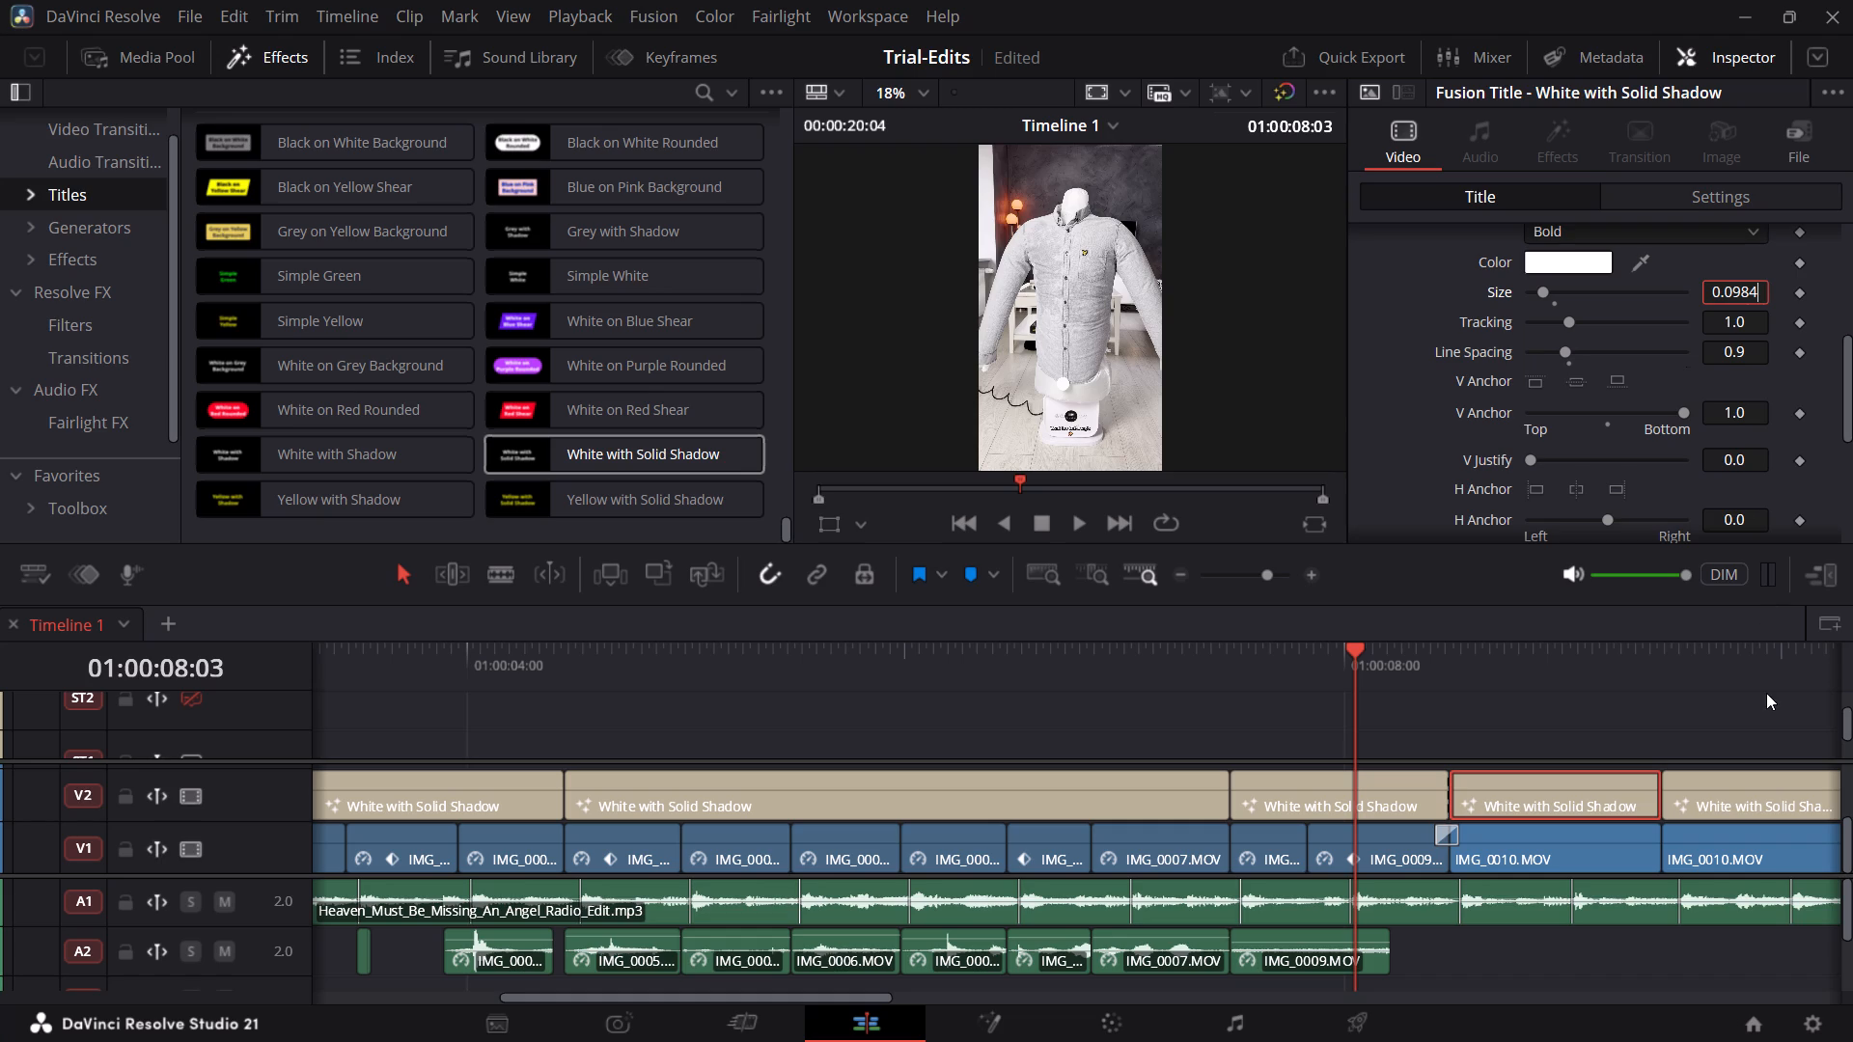
left_click(1709, 801)
scroll(1731, 701, "left", 1)
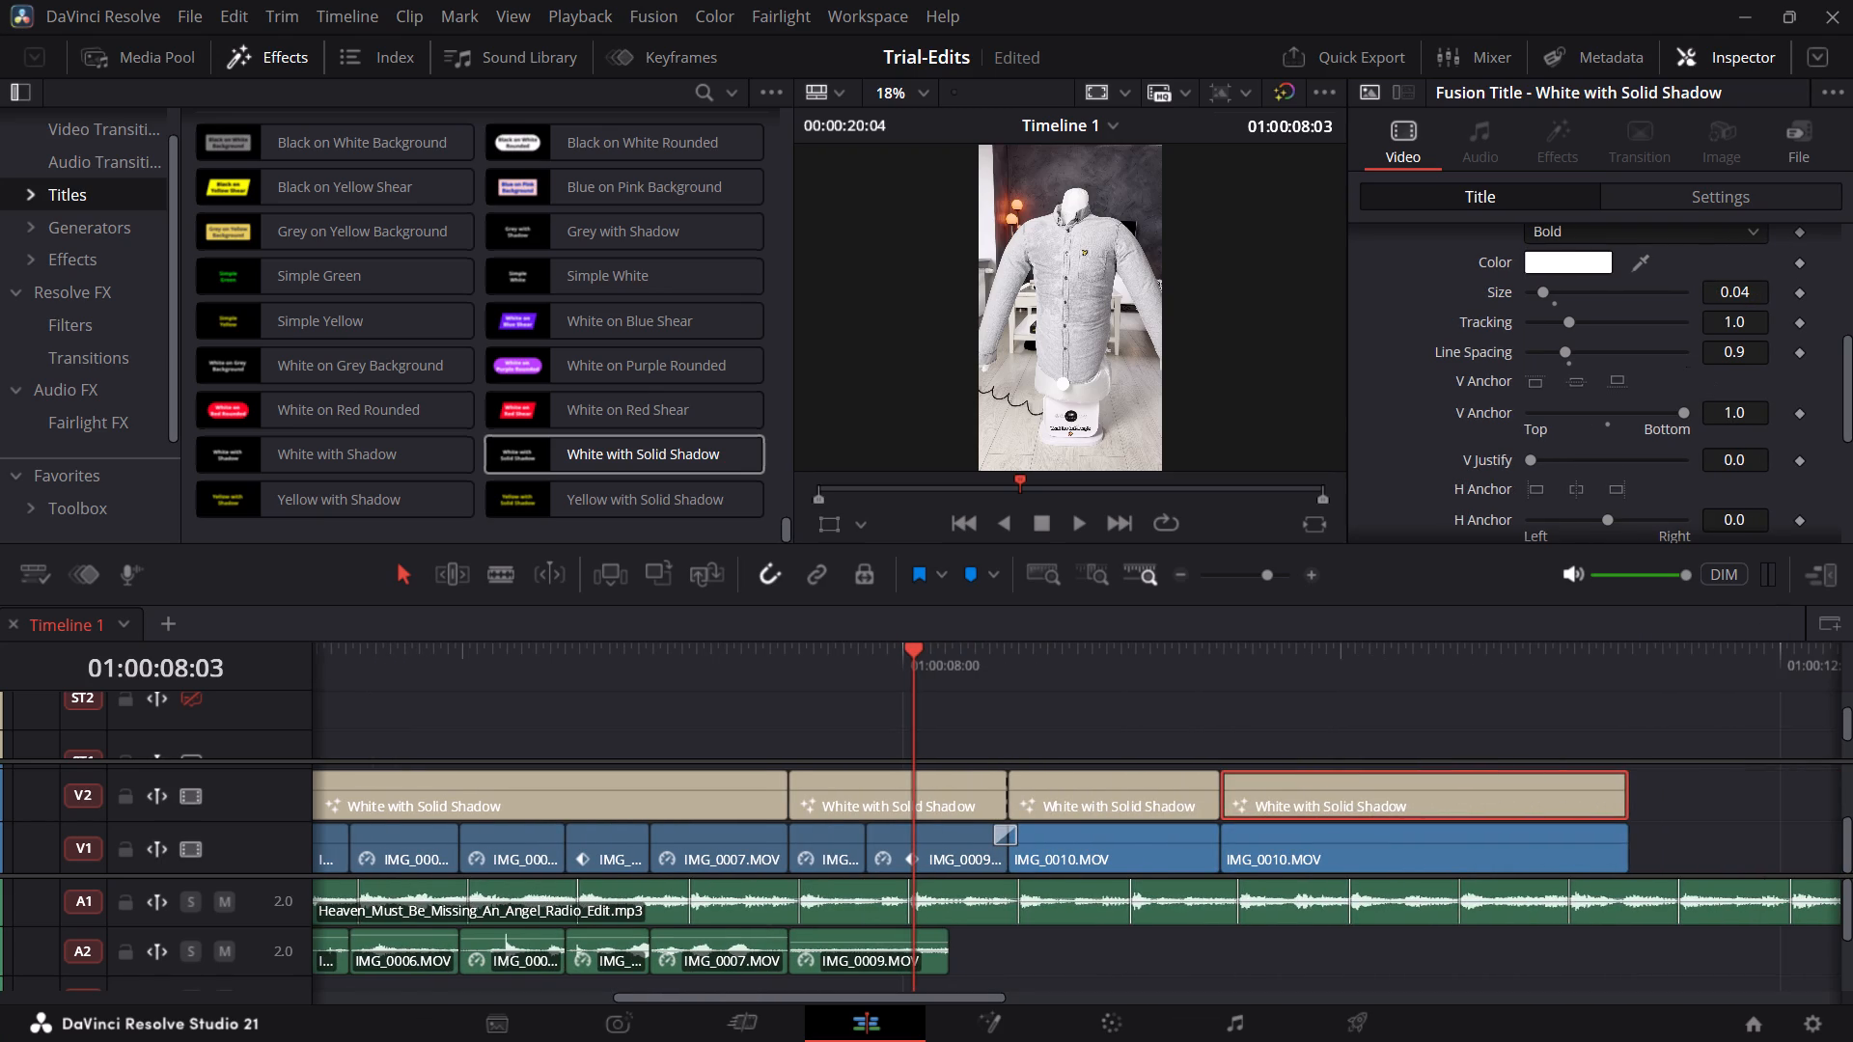
left_click(1755, 302)
key("ctrl+a")
key("ctrl+v")
scroll(788, 794, "right", 2)
left_click(844, 727)
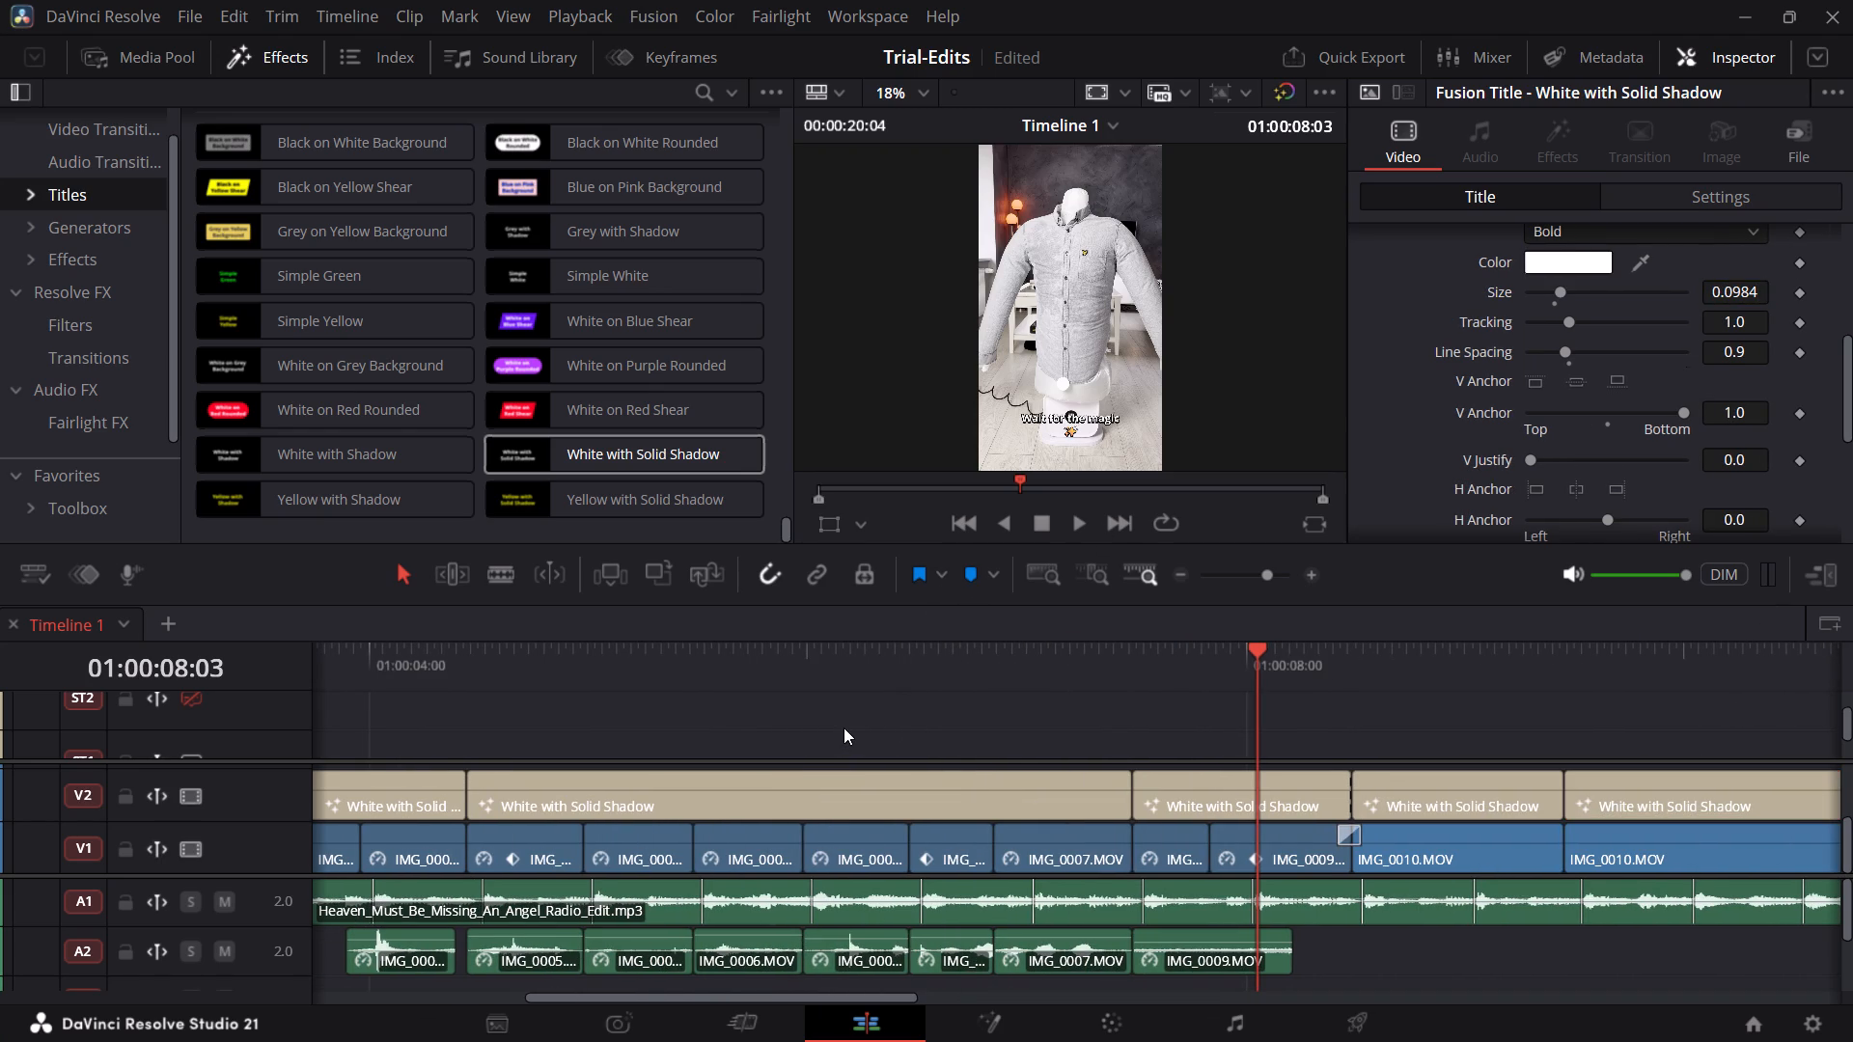
Copy the "Shirt secured" title's Center Y value of 0.856 to the "Wait for the magic" title's layout.
left_click_drag(1075, 674, 954, 686)
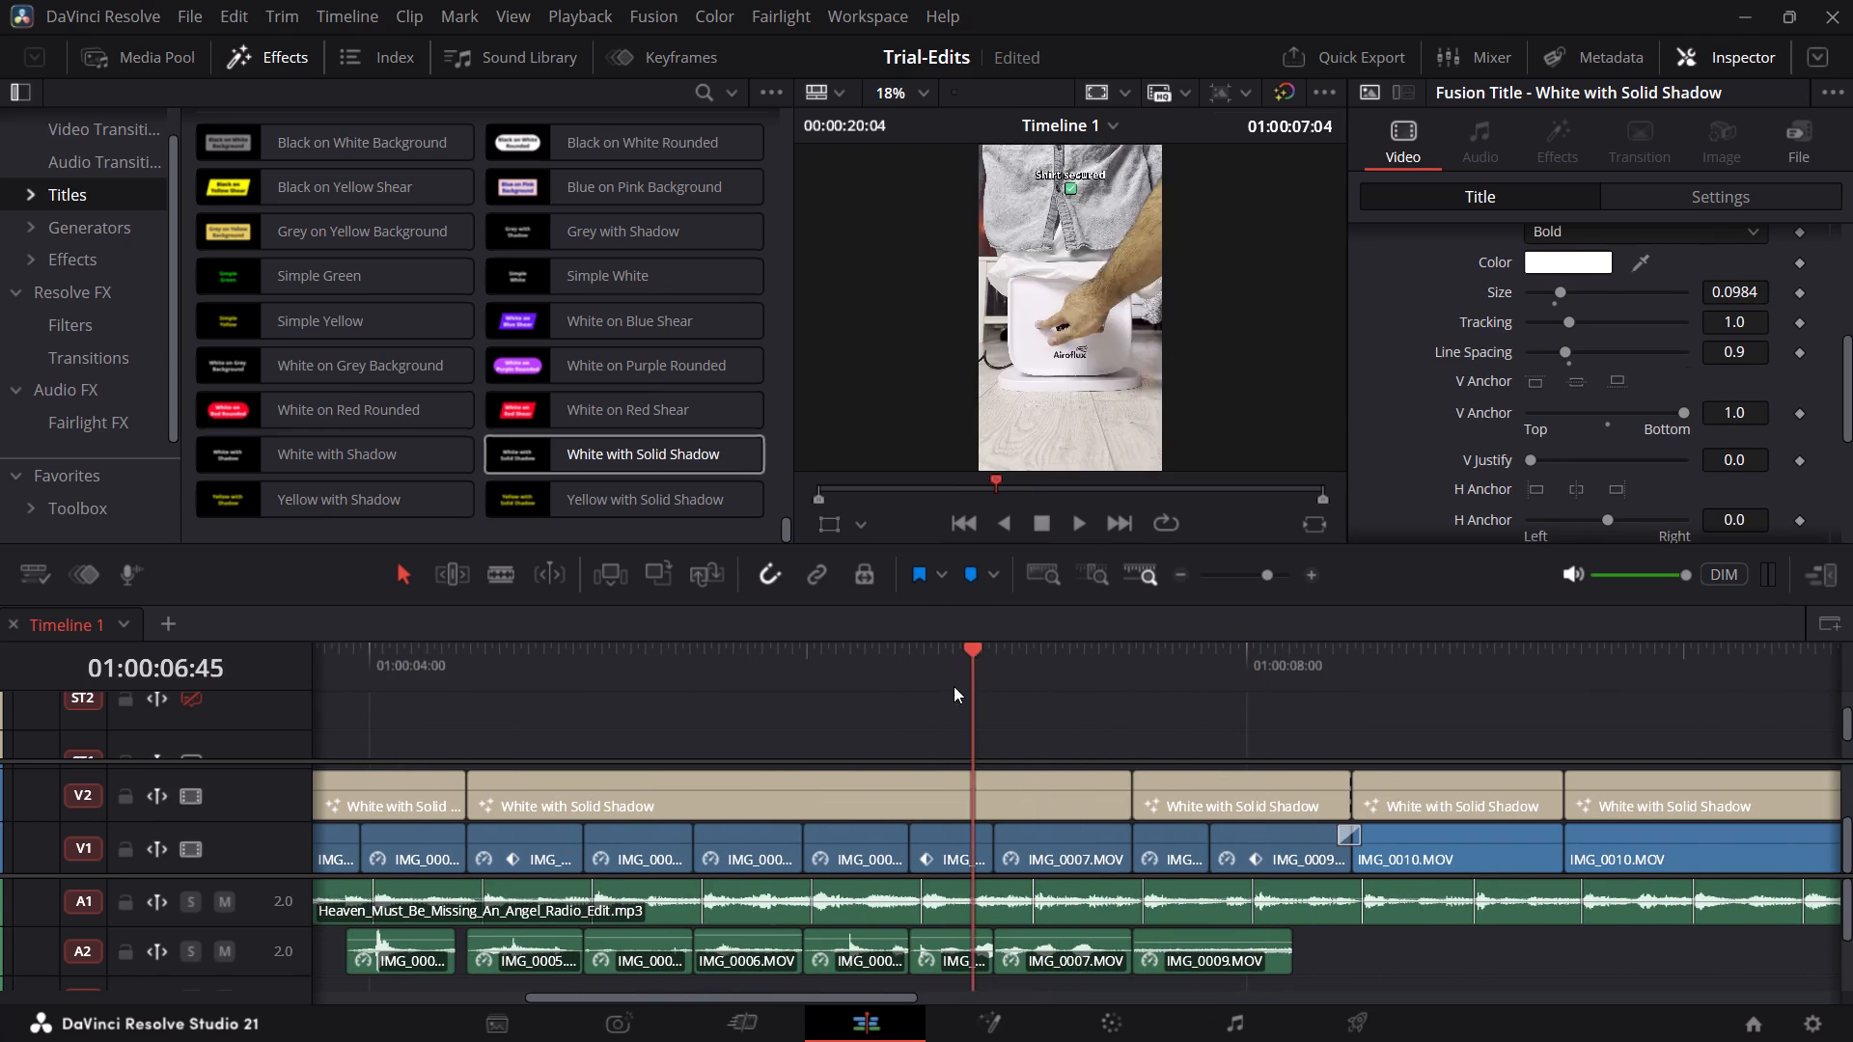
left_click_drag(954, 686, 1161, 710)
left_click(1054, 824)
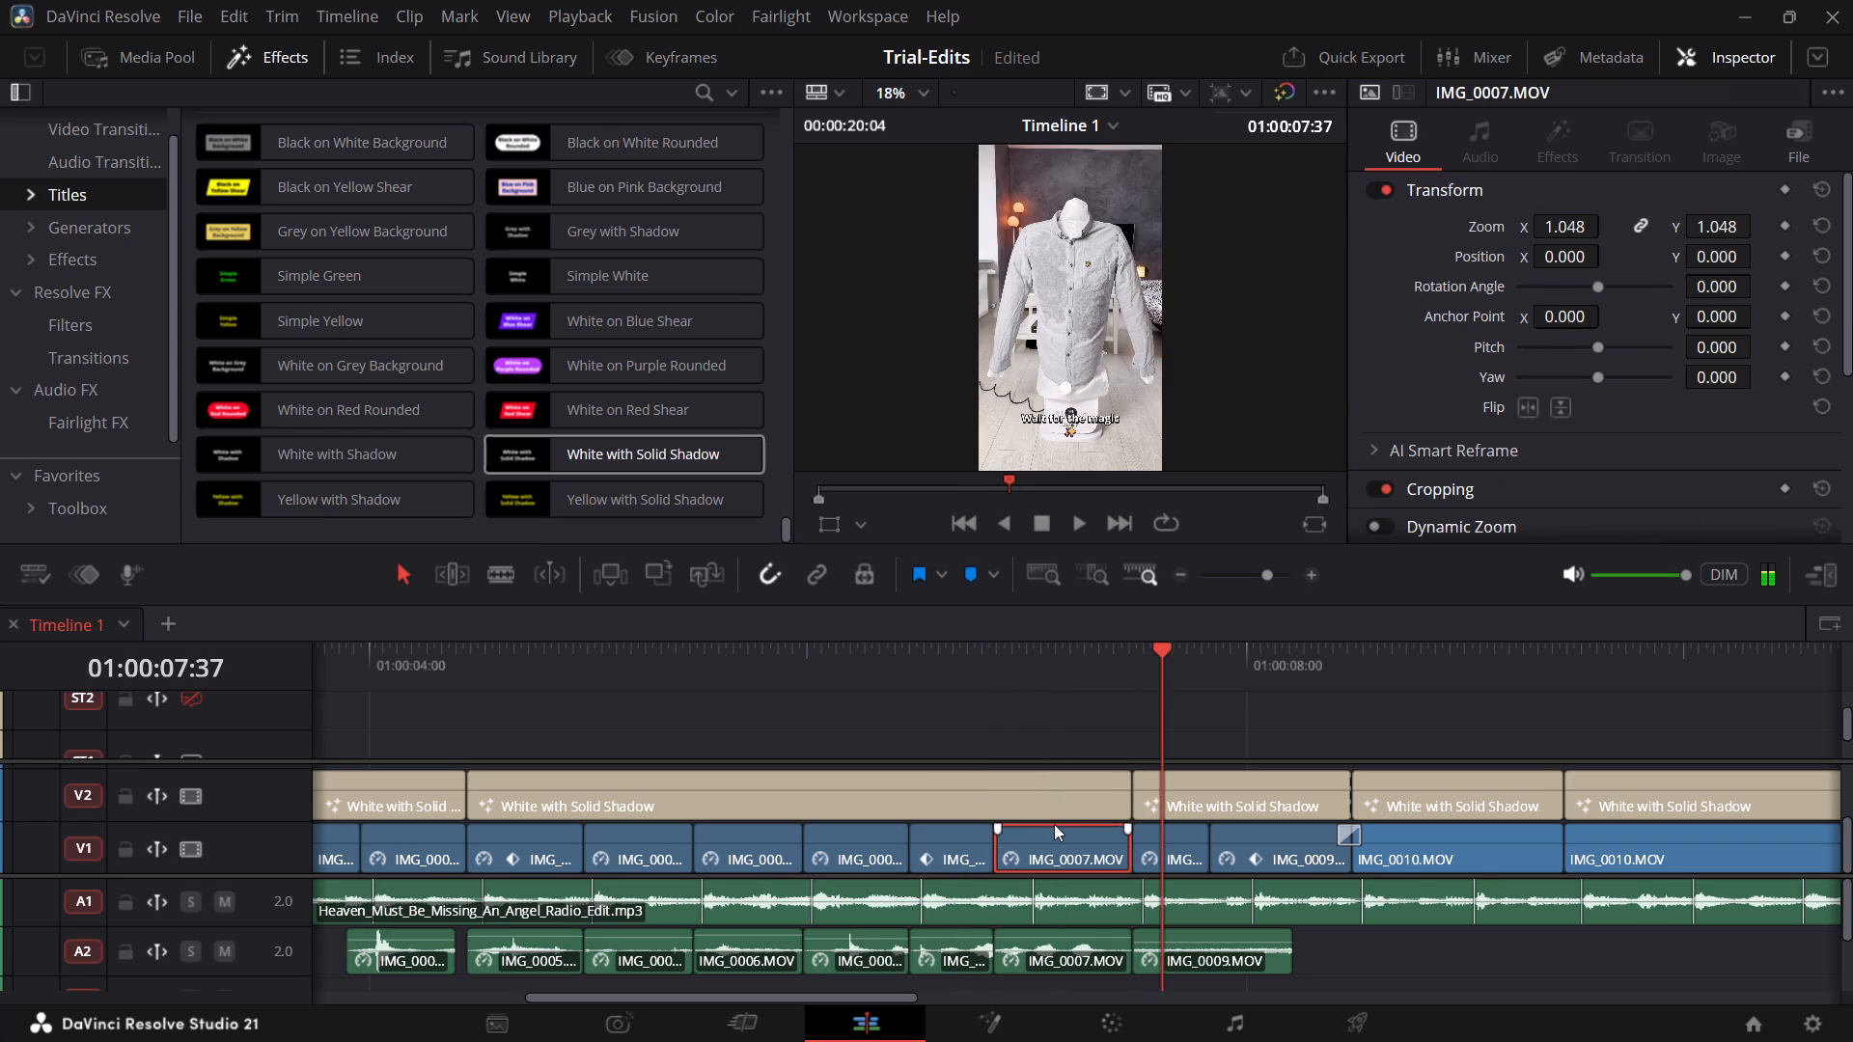
left_click(1080, 797)
left_click(1676, 190)
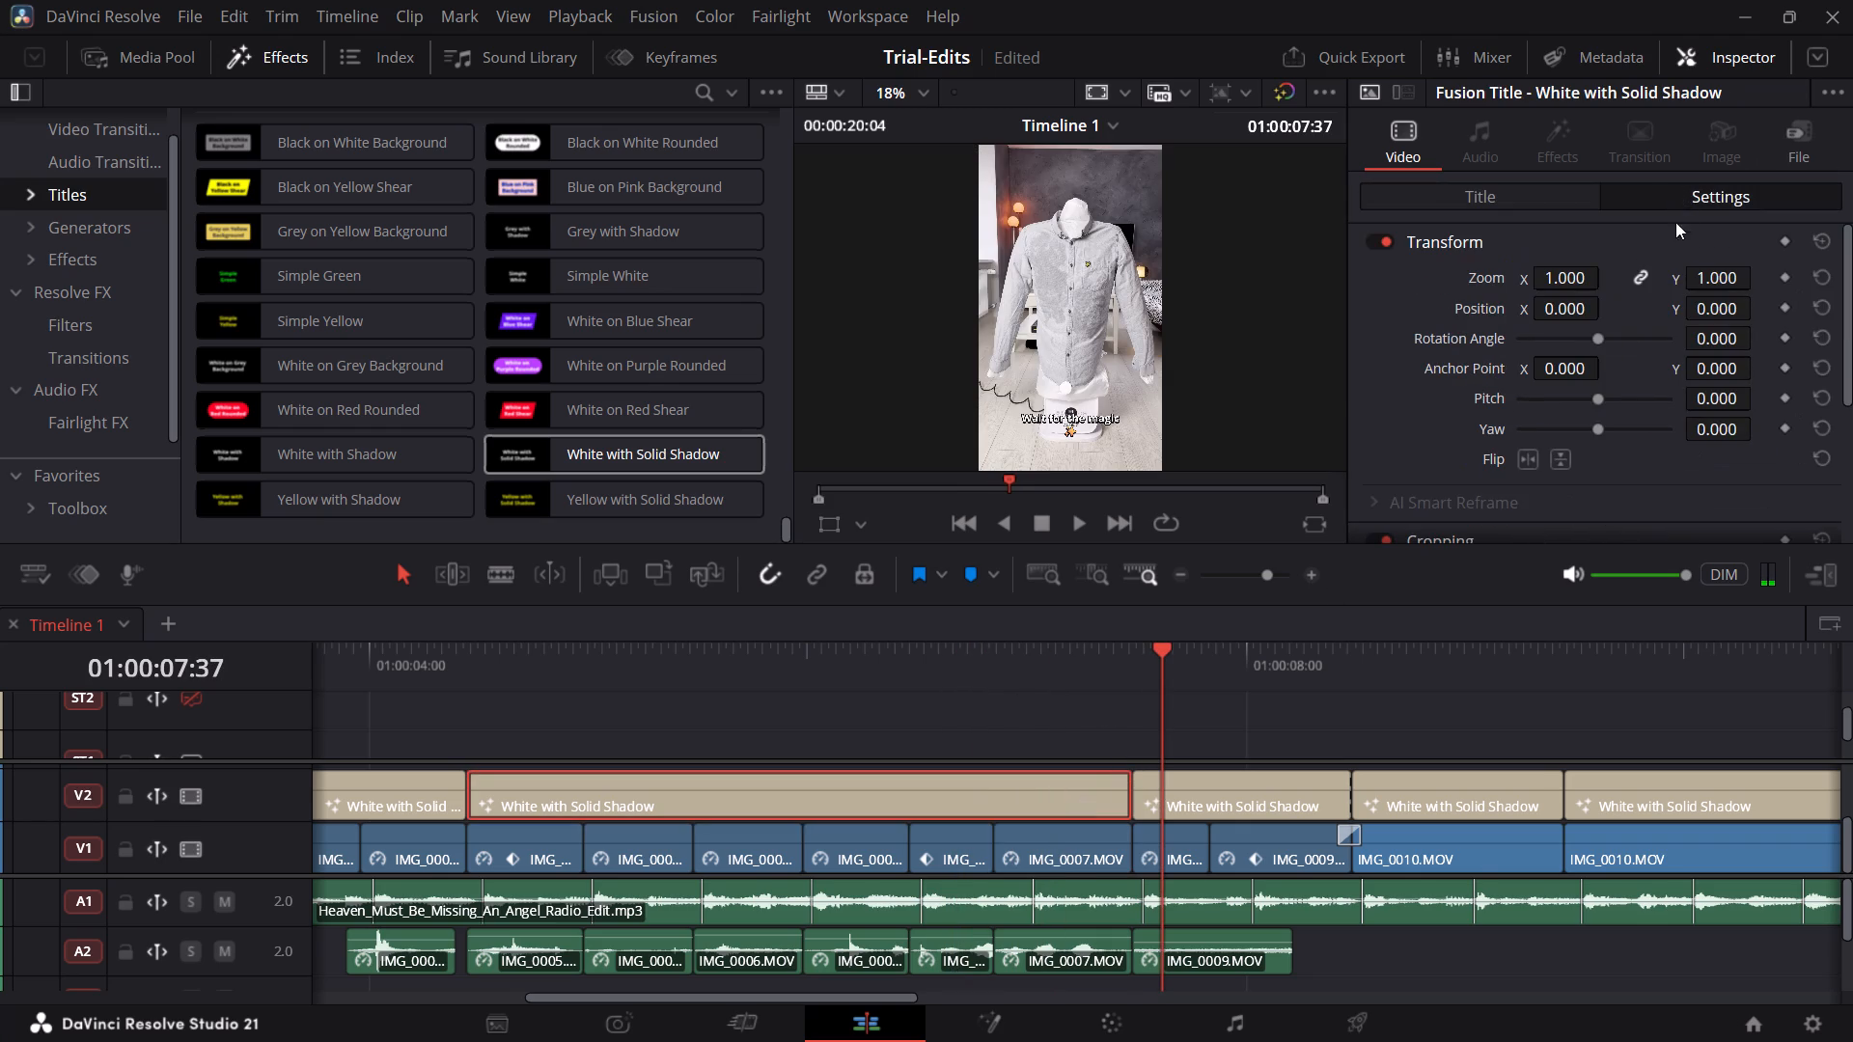
left_click(1505, 193)
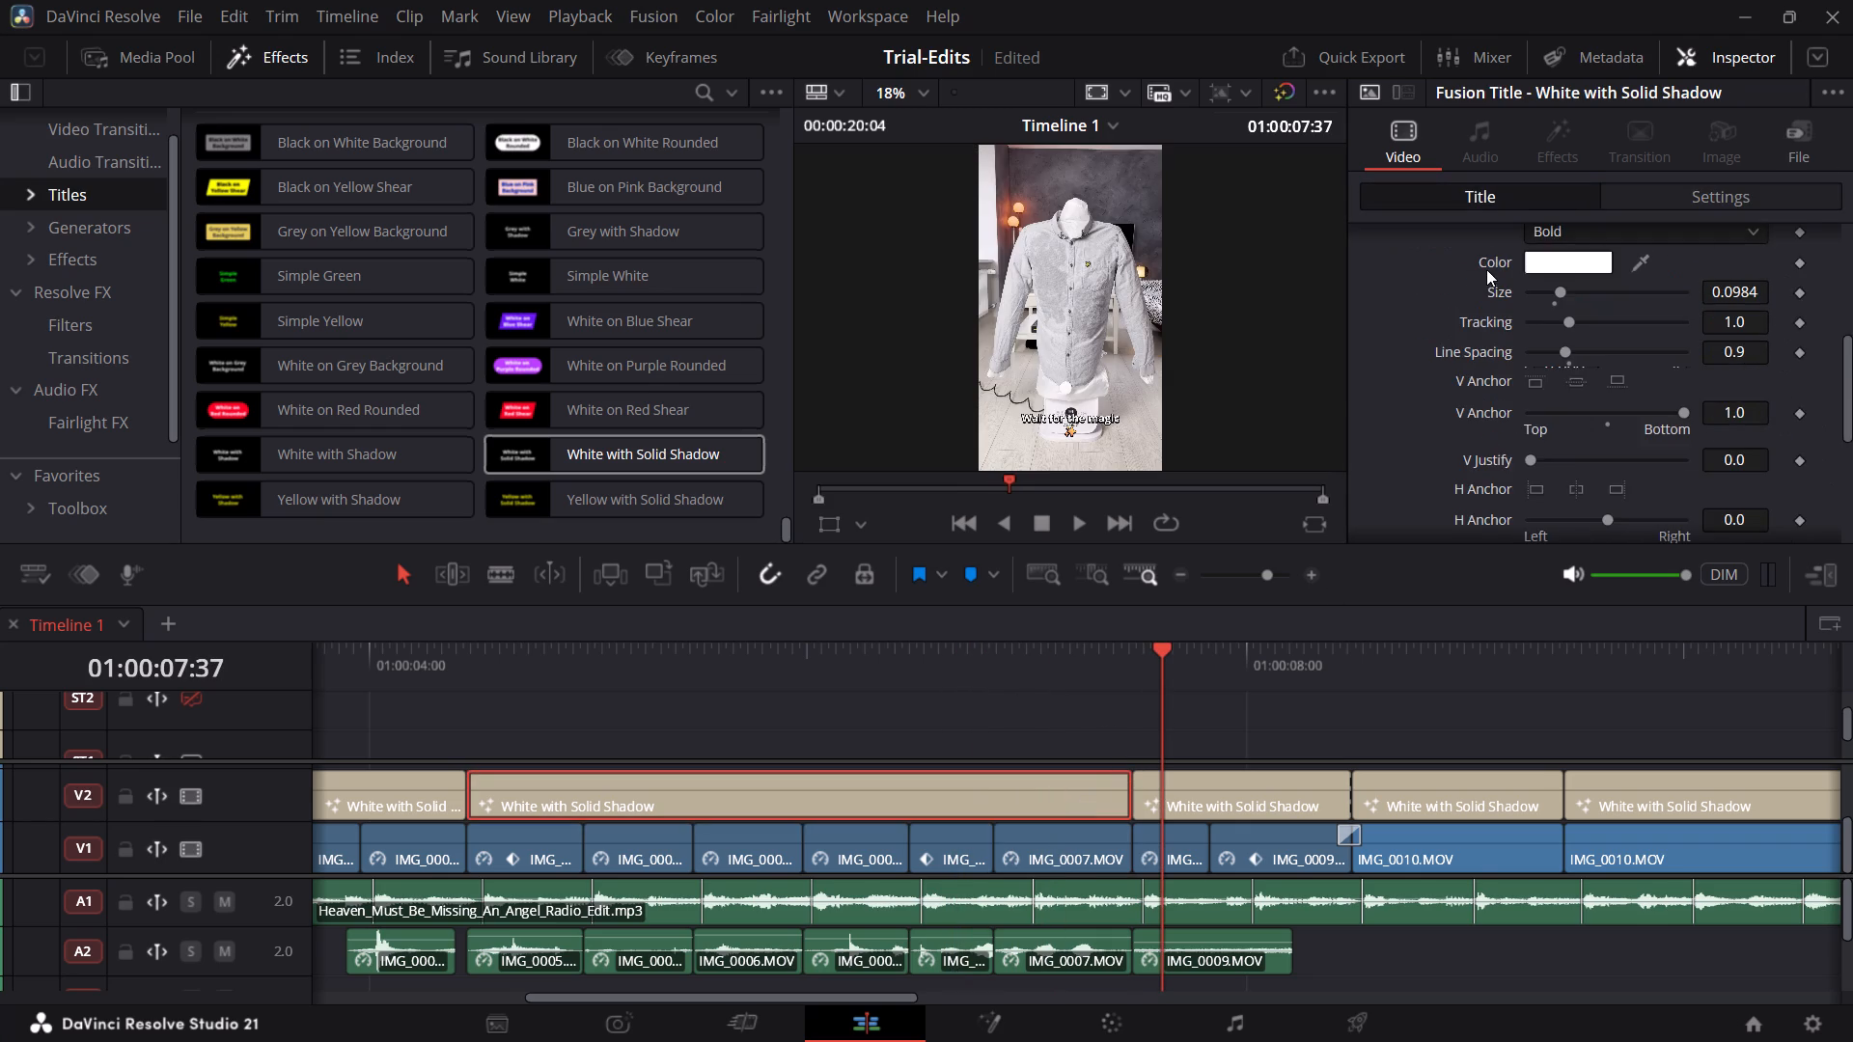
scroll(1486, 271, "up", 1)
left_click(1478, 283)
triple_click(1737, 379)
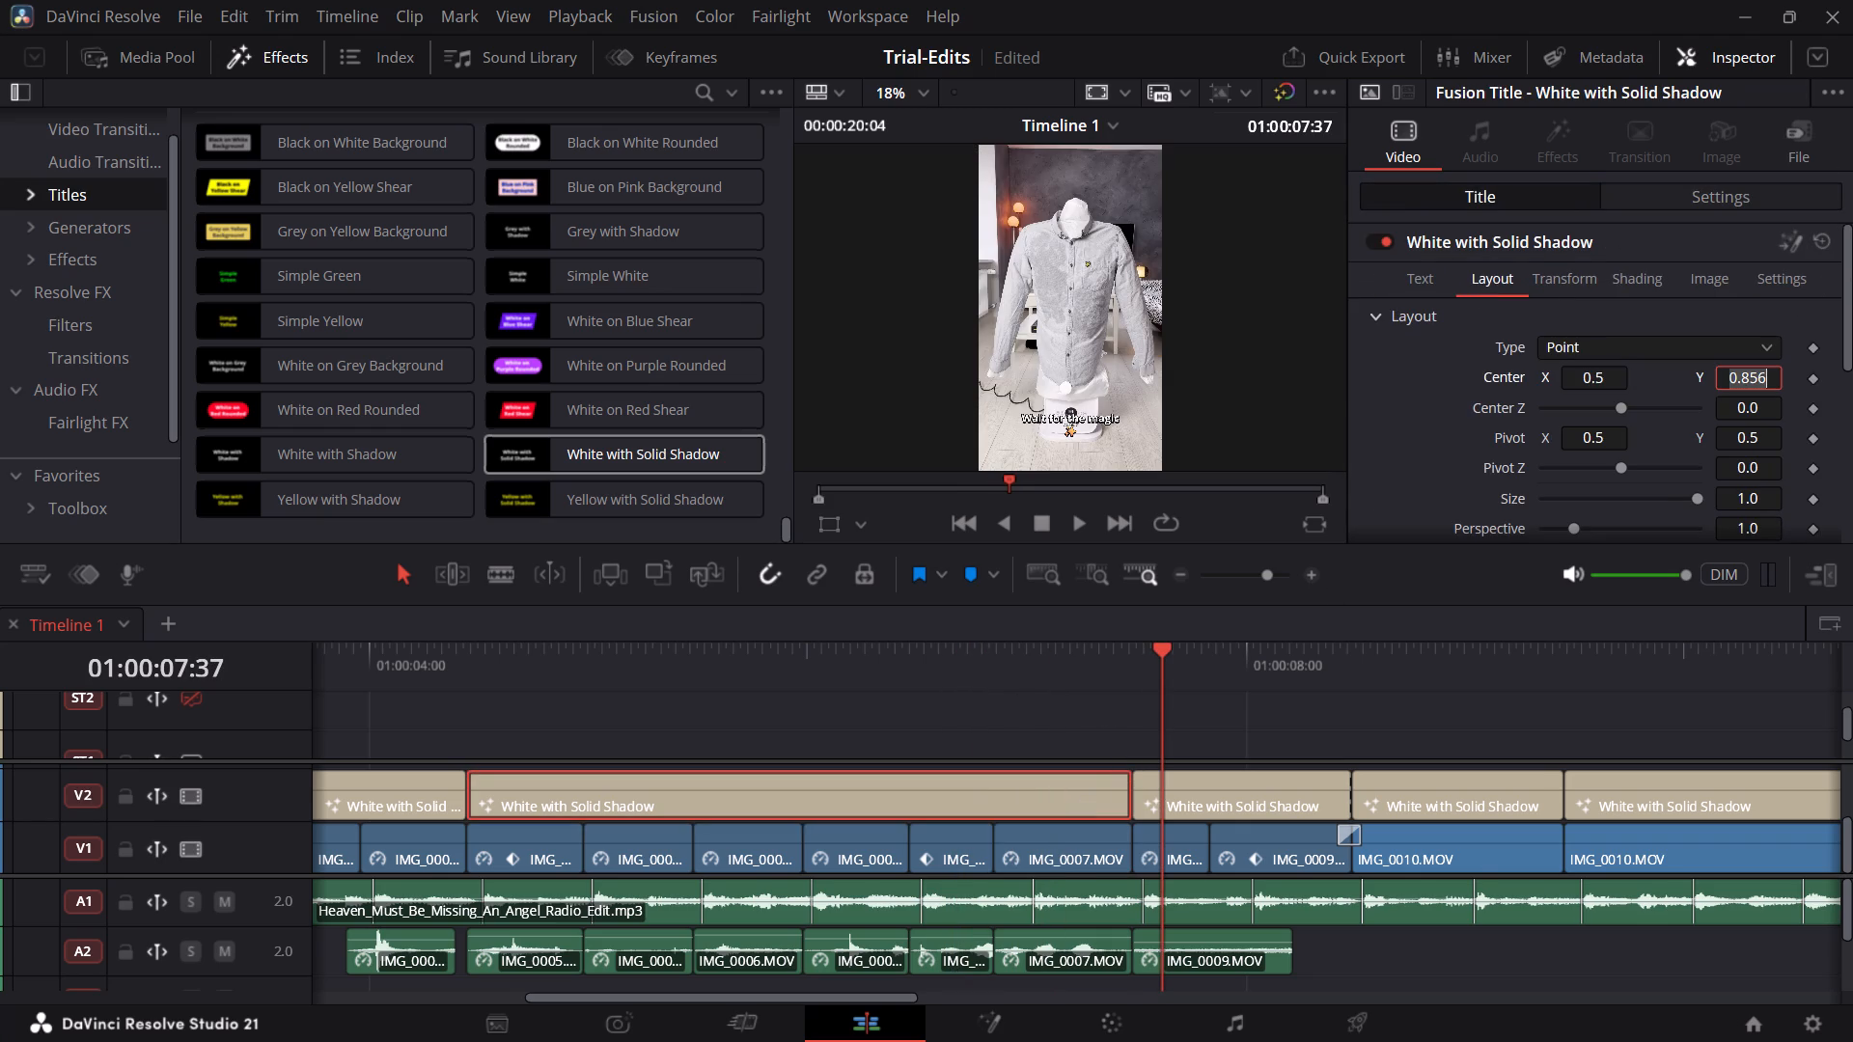
key("ctrl+c")
left_click(1271, 782)
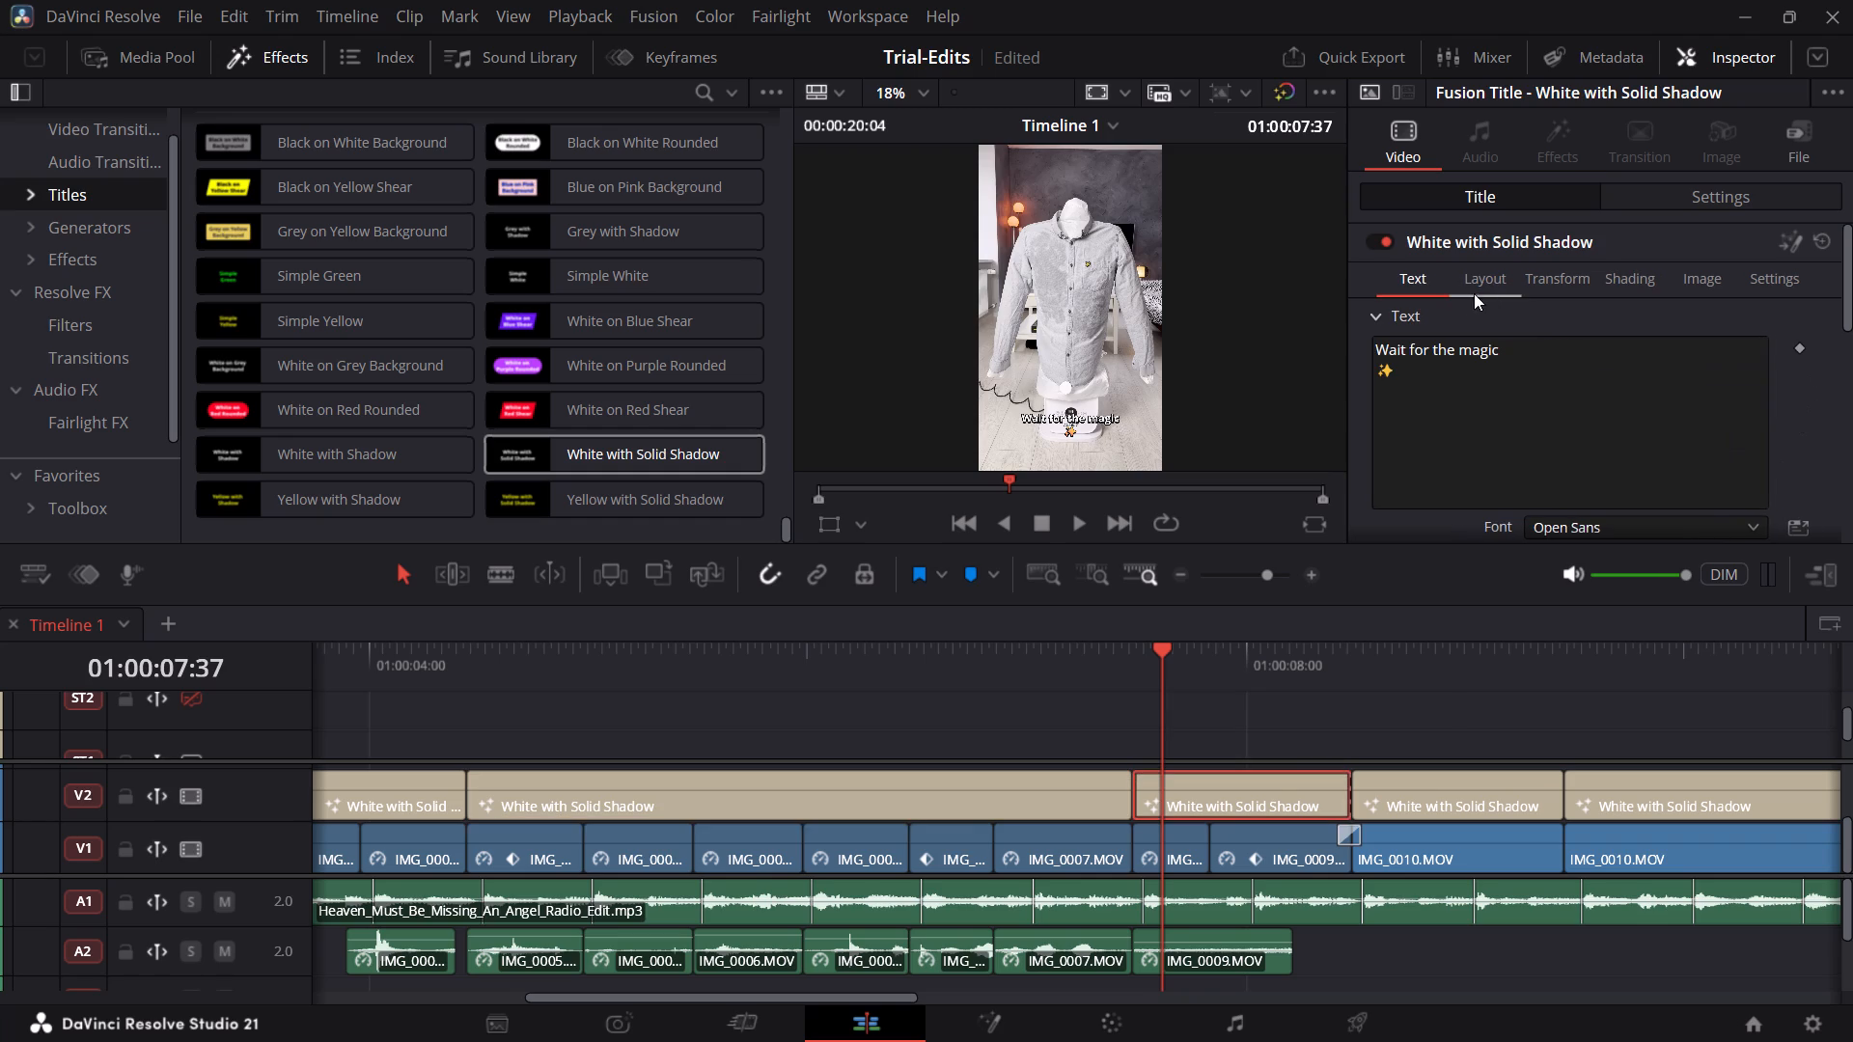
left_click(1467, 288)
triple_click(1726, 378)
key("ctrl+c")
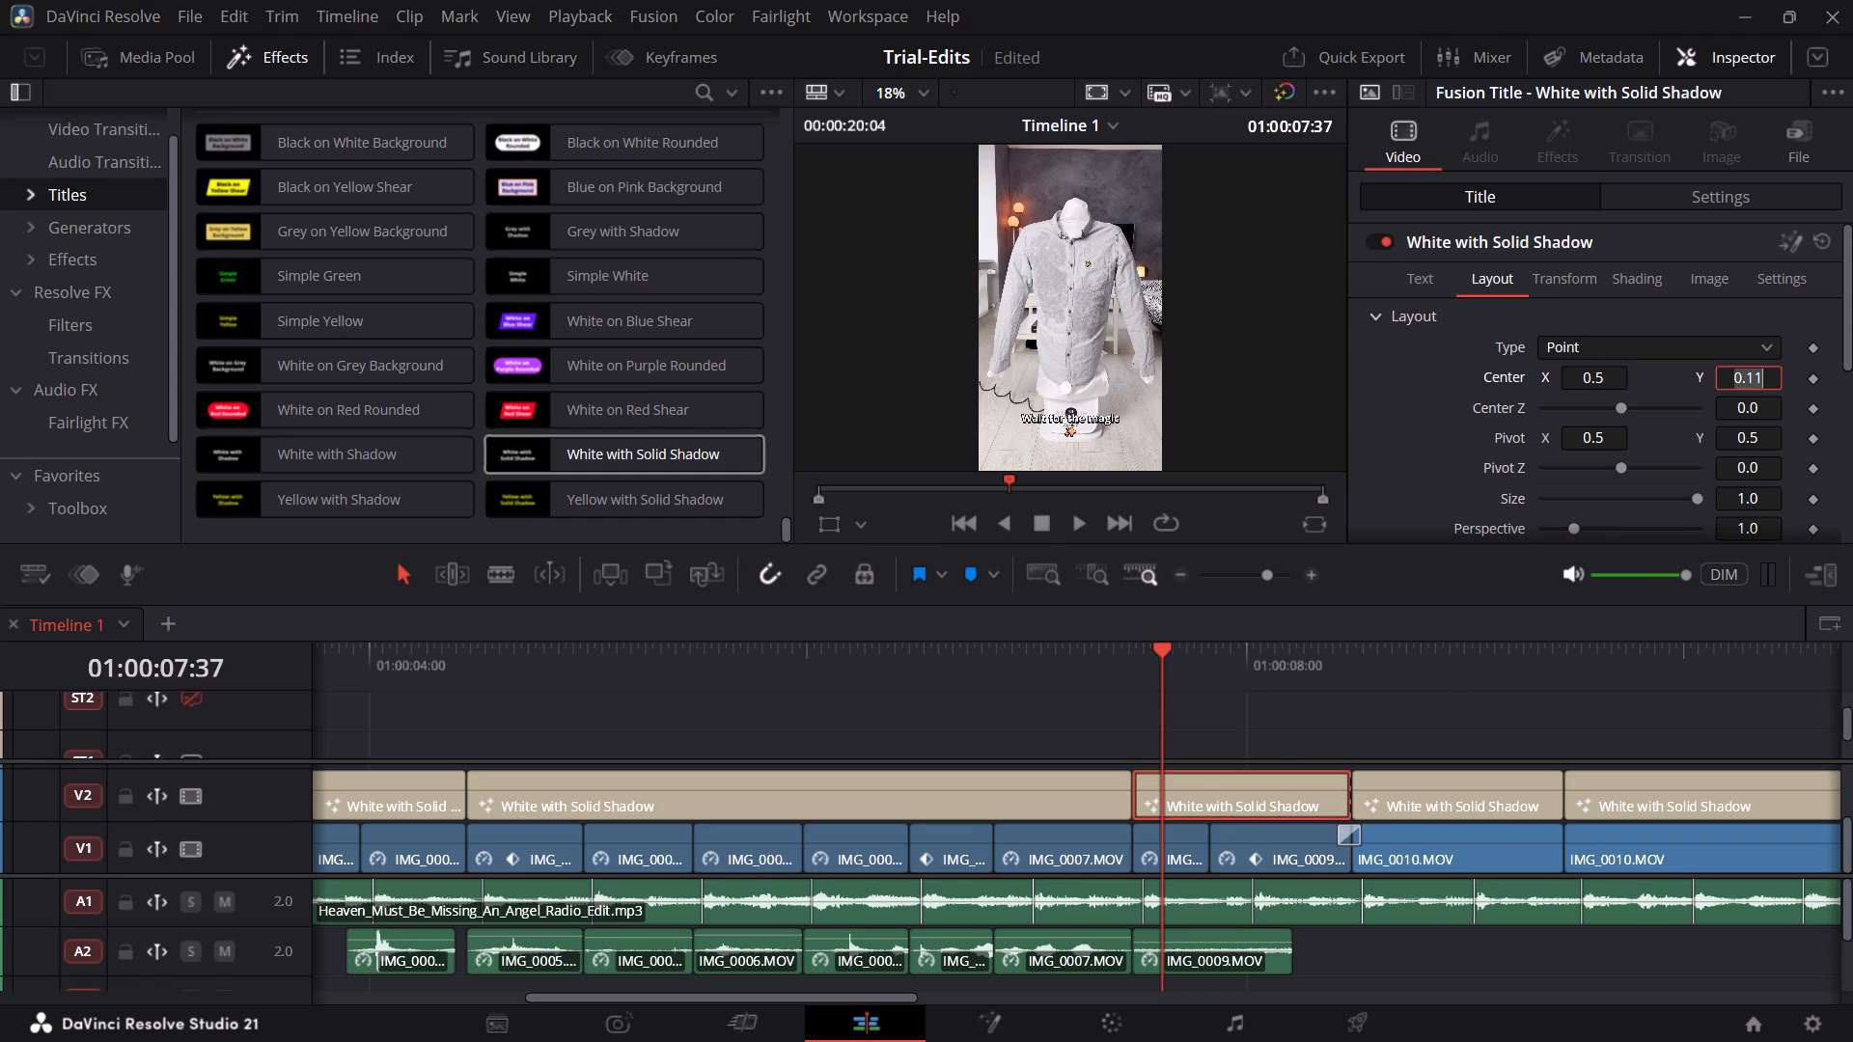
key("super+v")
left_click(1569, 686)
key("ctrl+v")
Set Center Y to 0.856 on each of the two titles following "Wait for the magic".
left_click(1407, 809)
left_click(1490, 288)
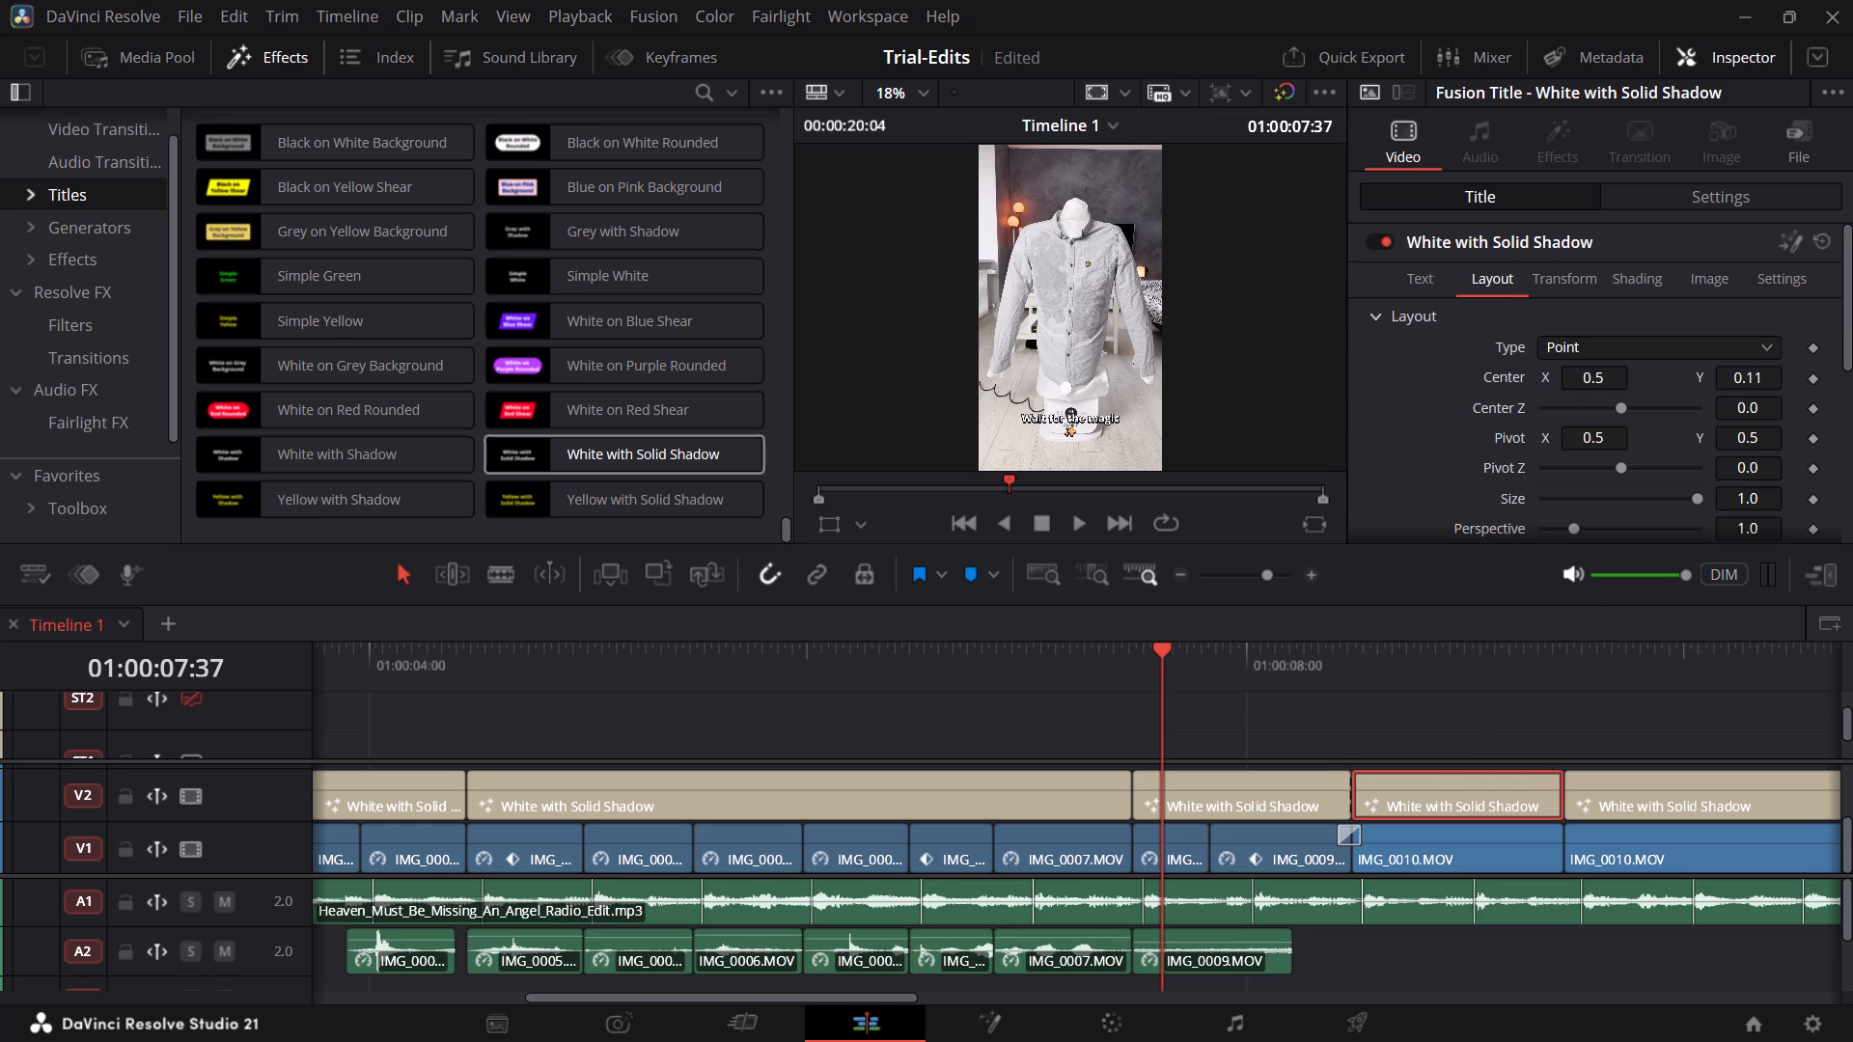
triple_click(1730, 371)
key("ctrl+v")
left_click(1665, 809)
left_click(1474, 273)
triple_click(1741, 377)
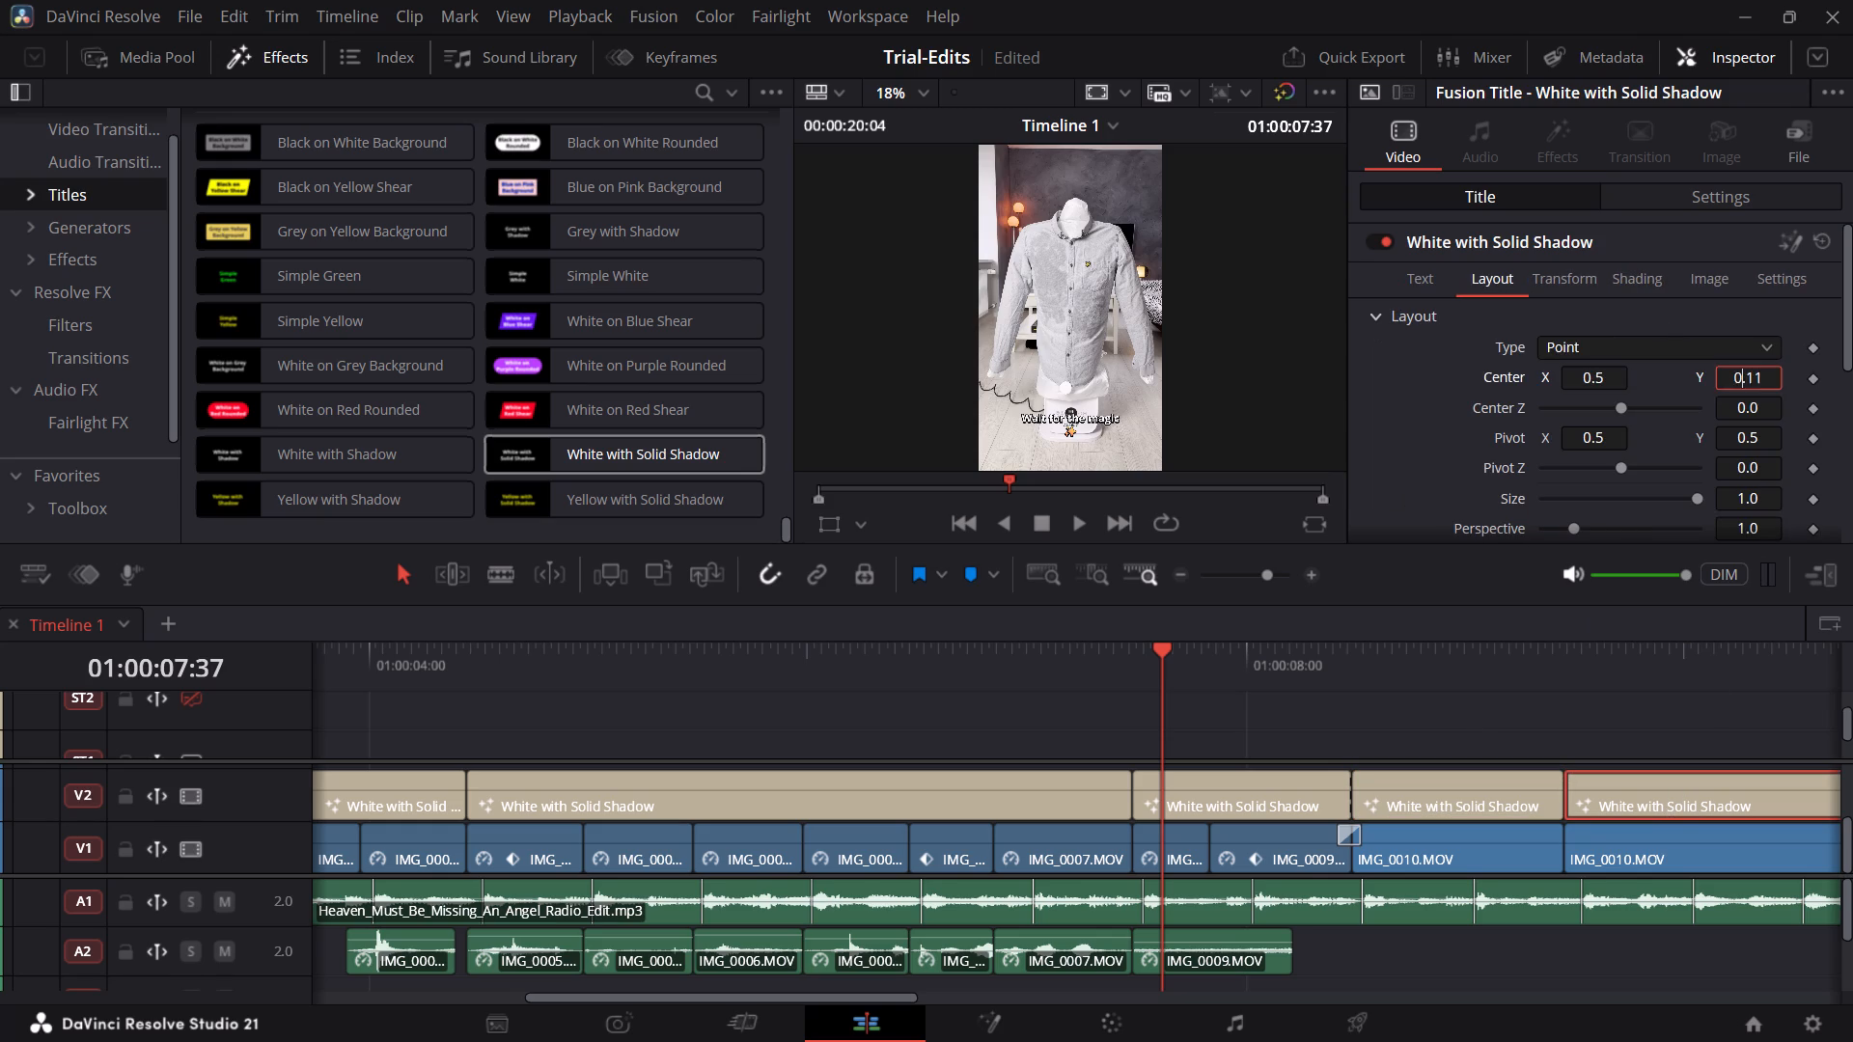
key("ctrl+v")
left_click(1513, 715)
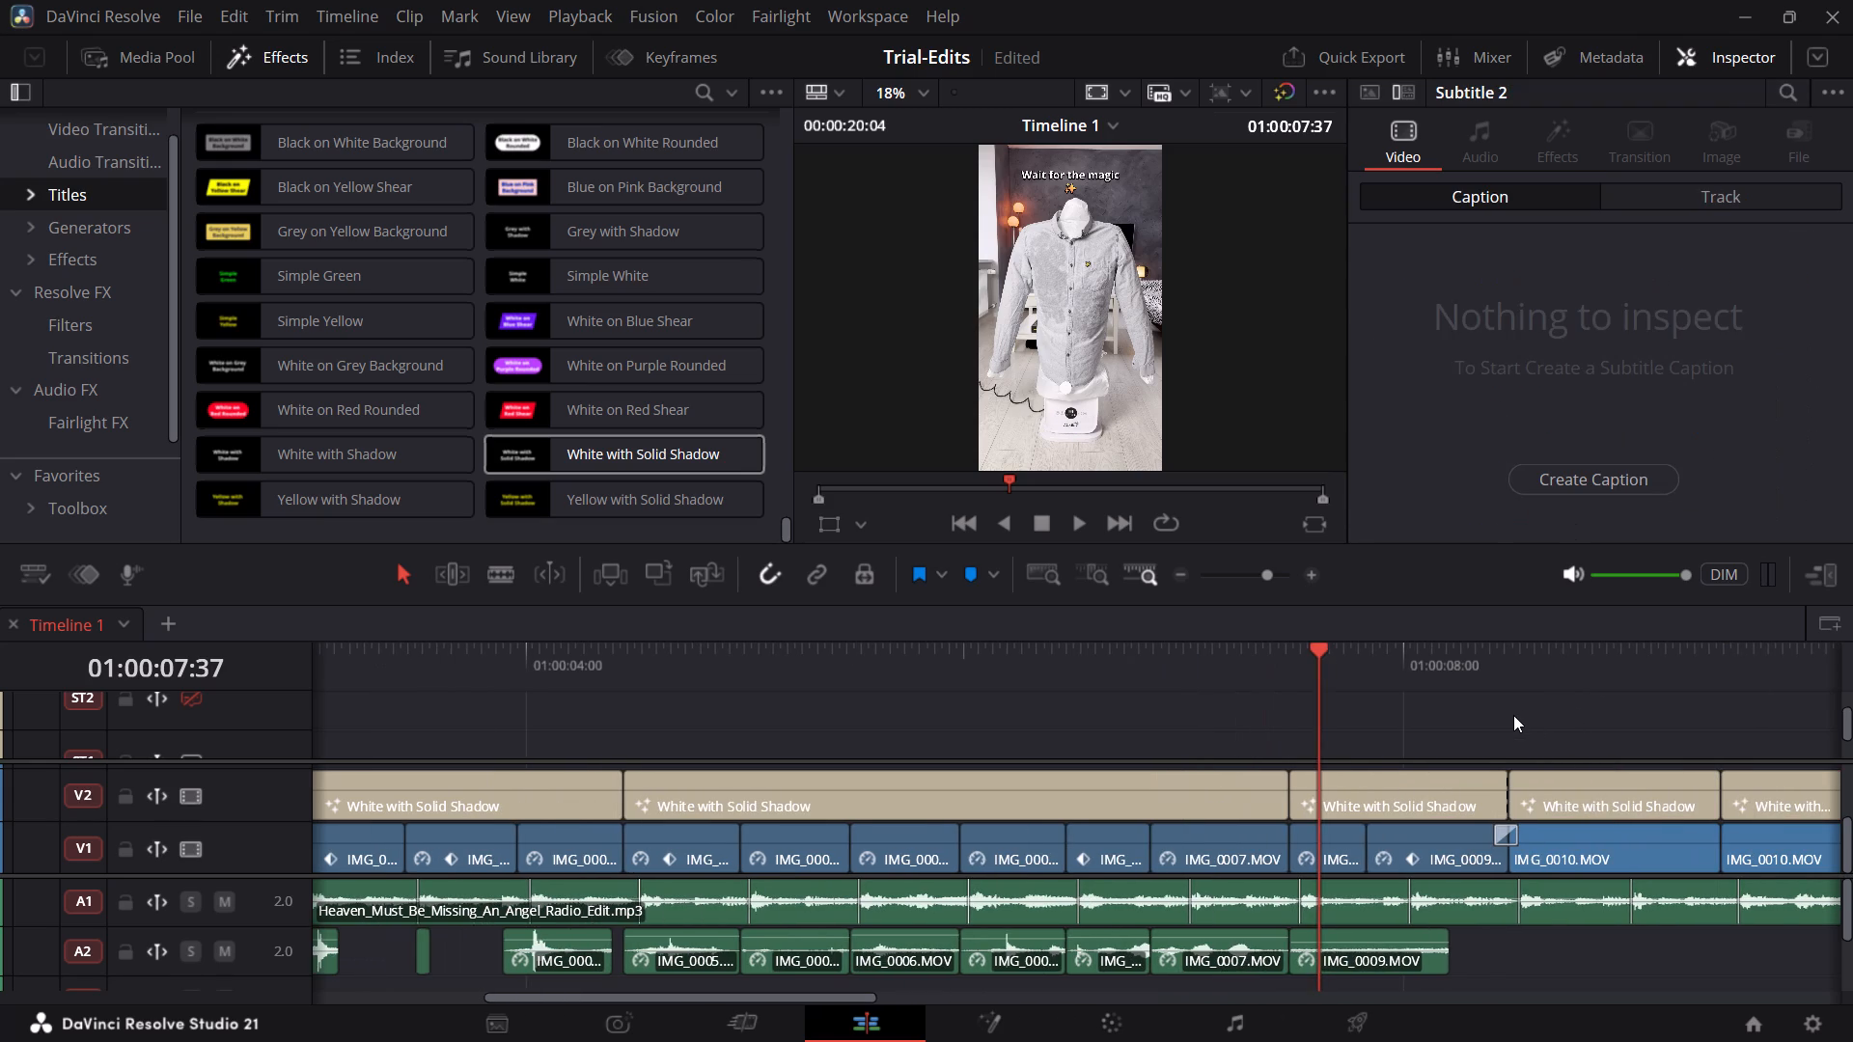
Play the timeline from the "Shirt secured" section through the closing title to check the size and position of the captions.
left_click(1107, 673)
left_click(526, 669)
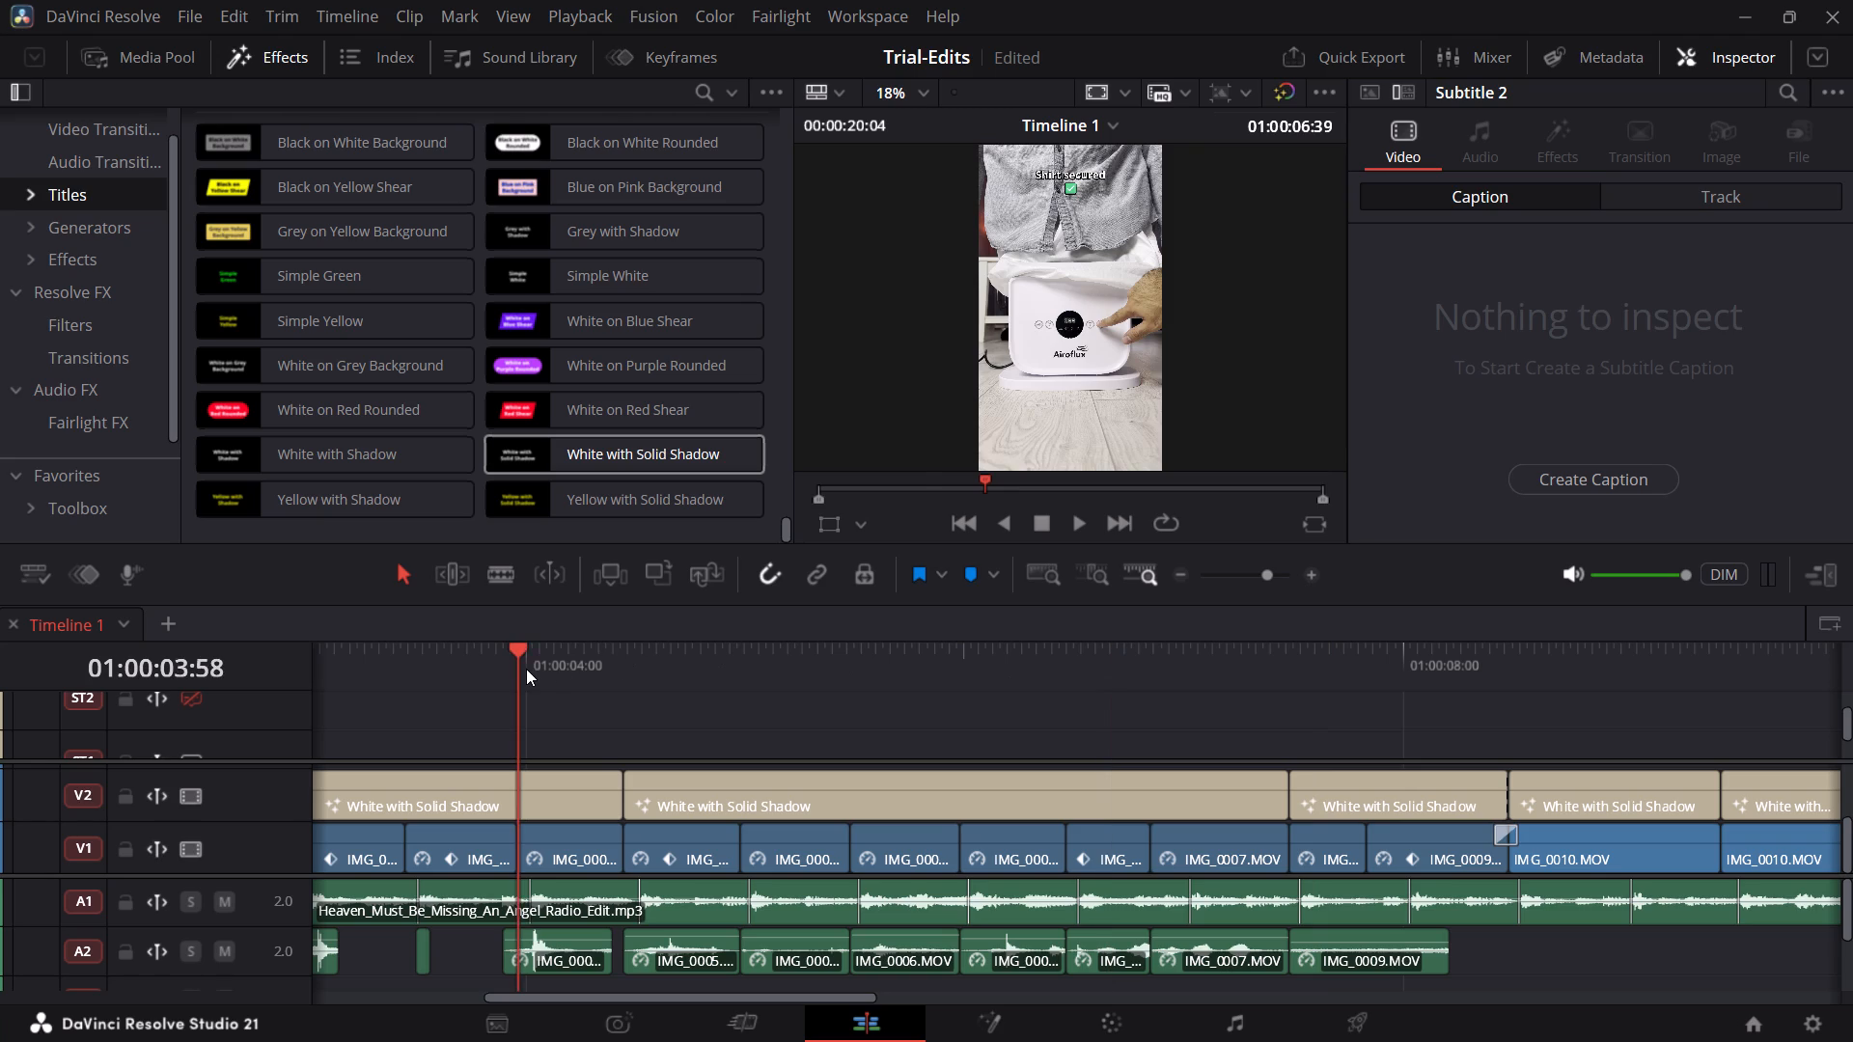
key("space")
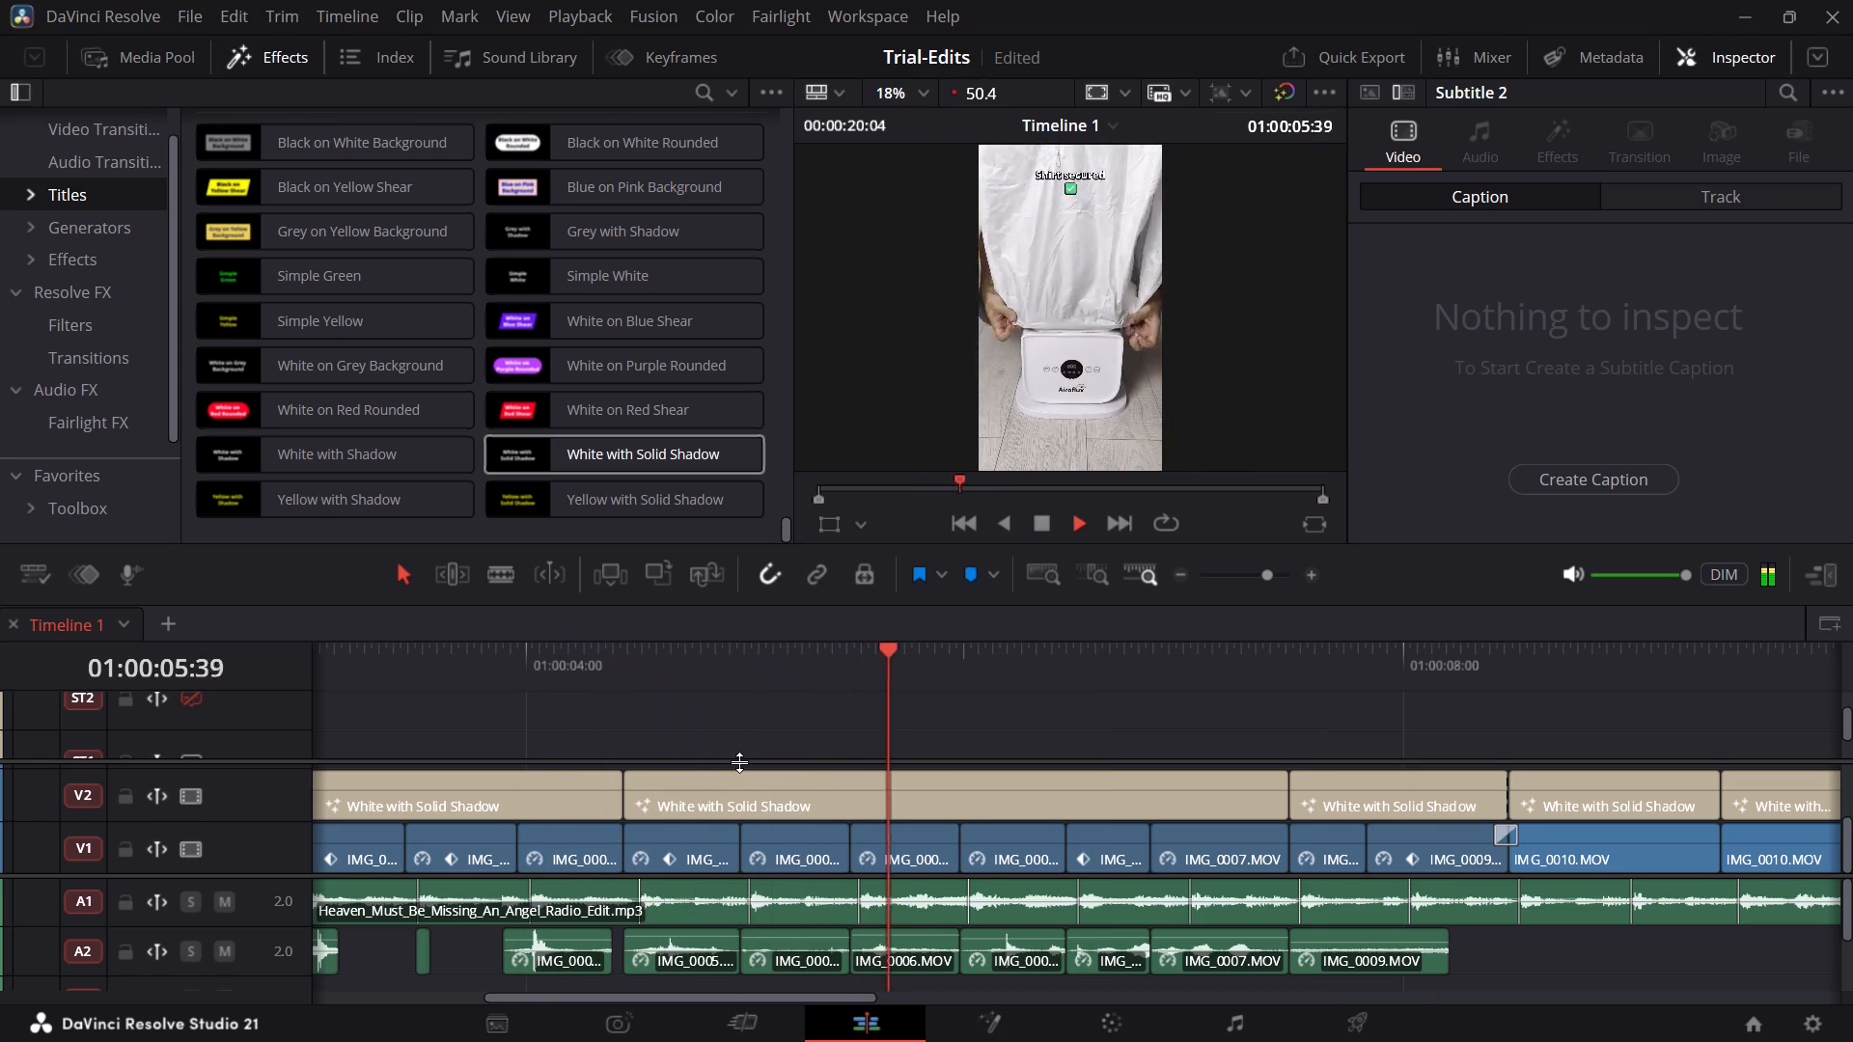
scroll(739, 762, "left", 1)
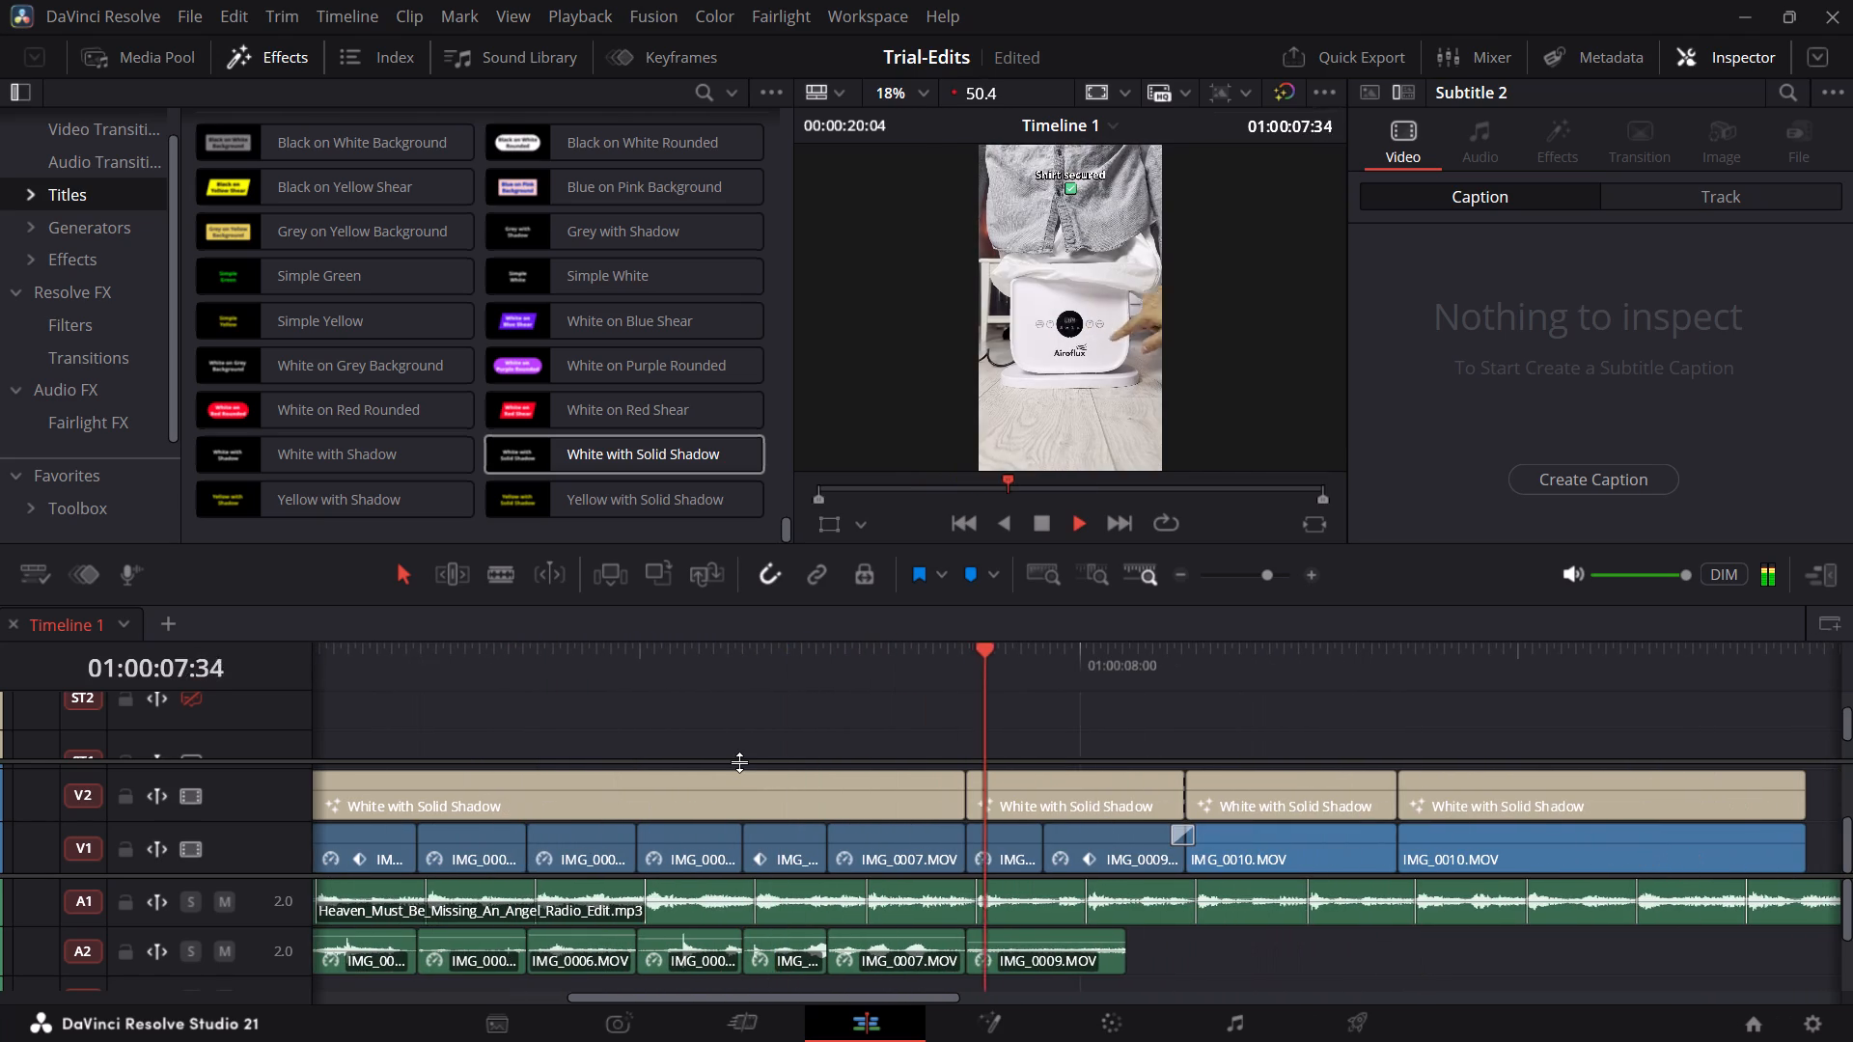
scroll(739, 762, "left", 1)
key("space")
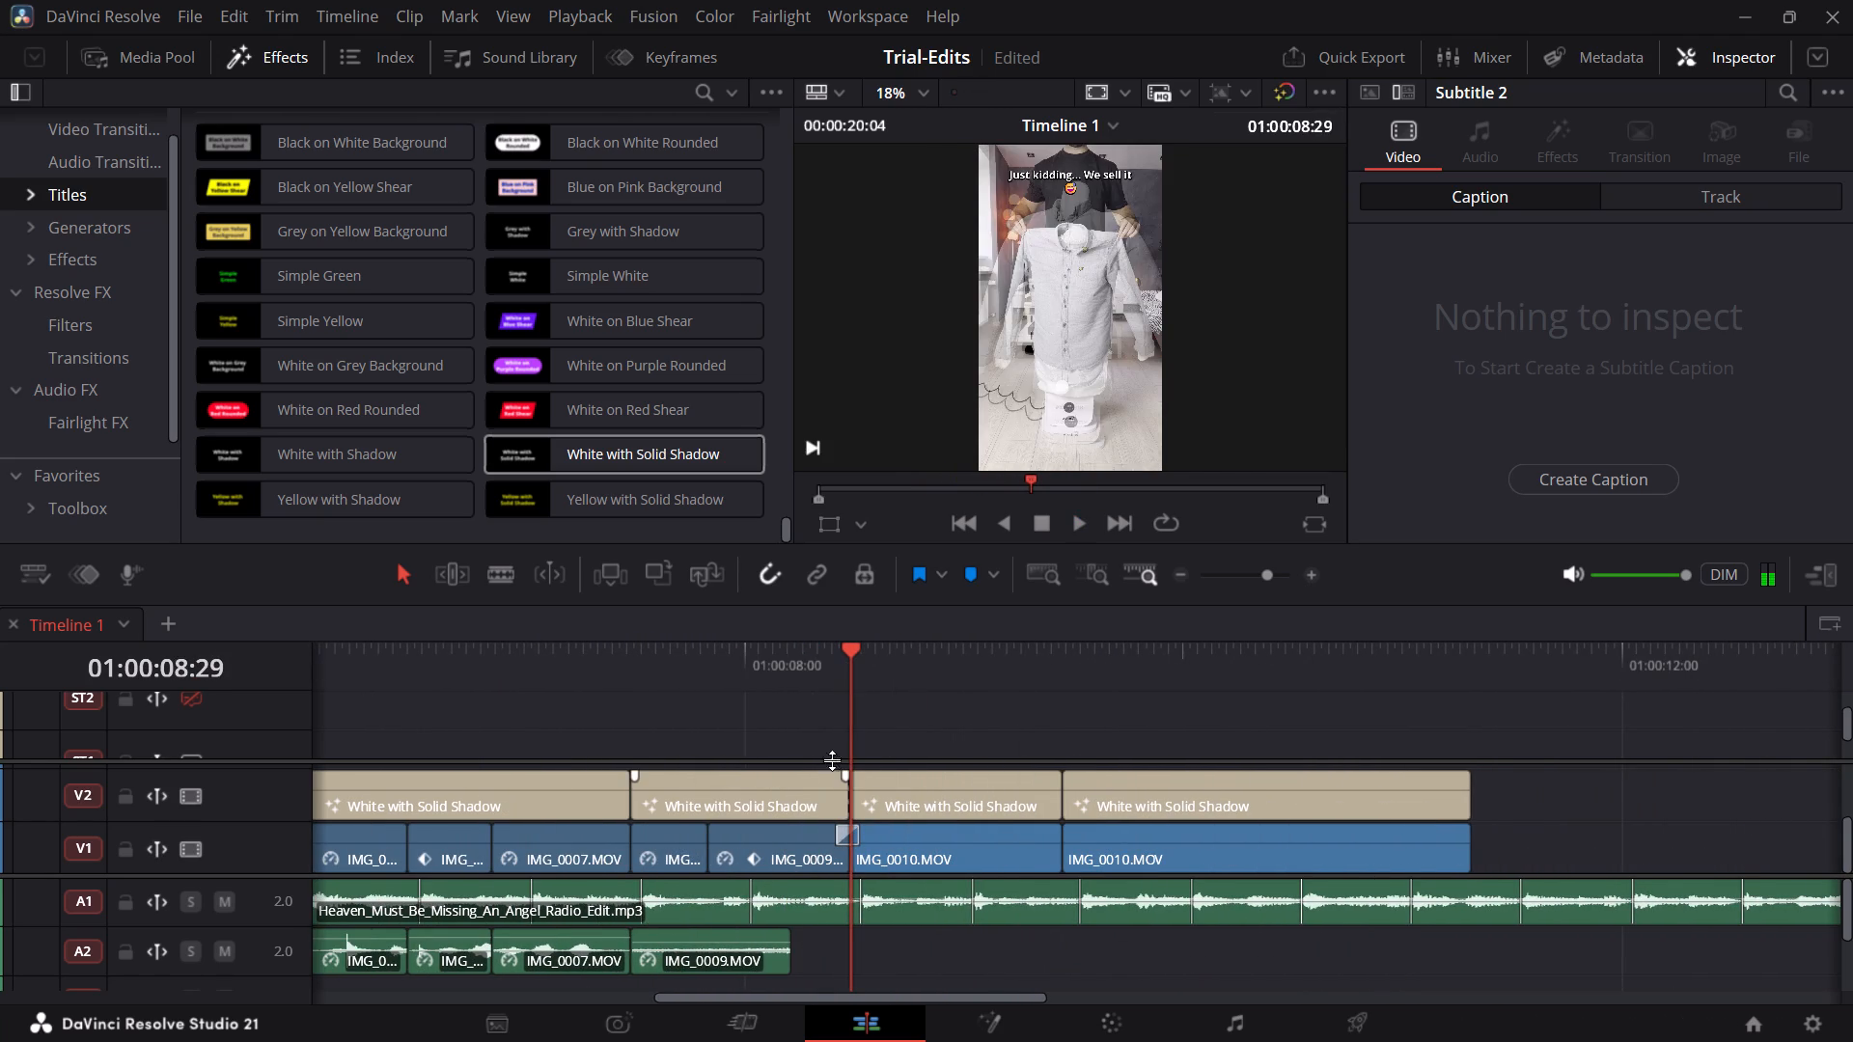
left_click_drag(824, 670, 744, 672)
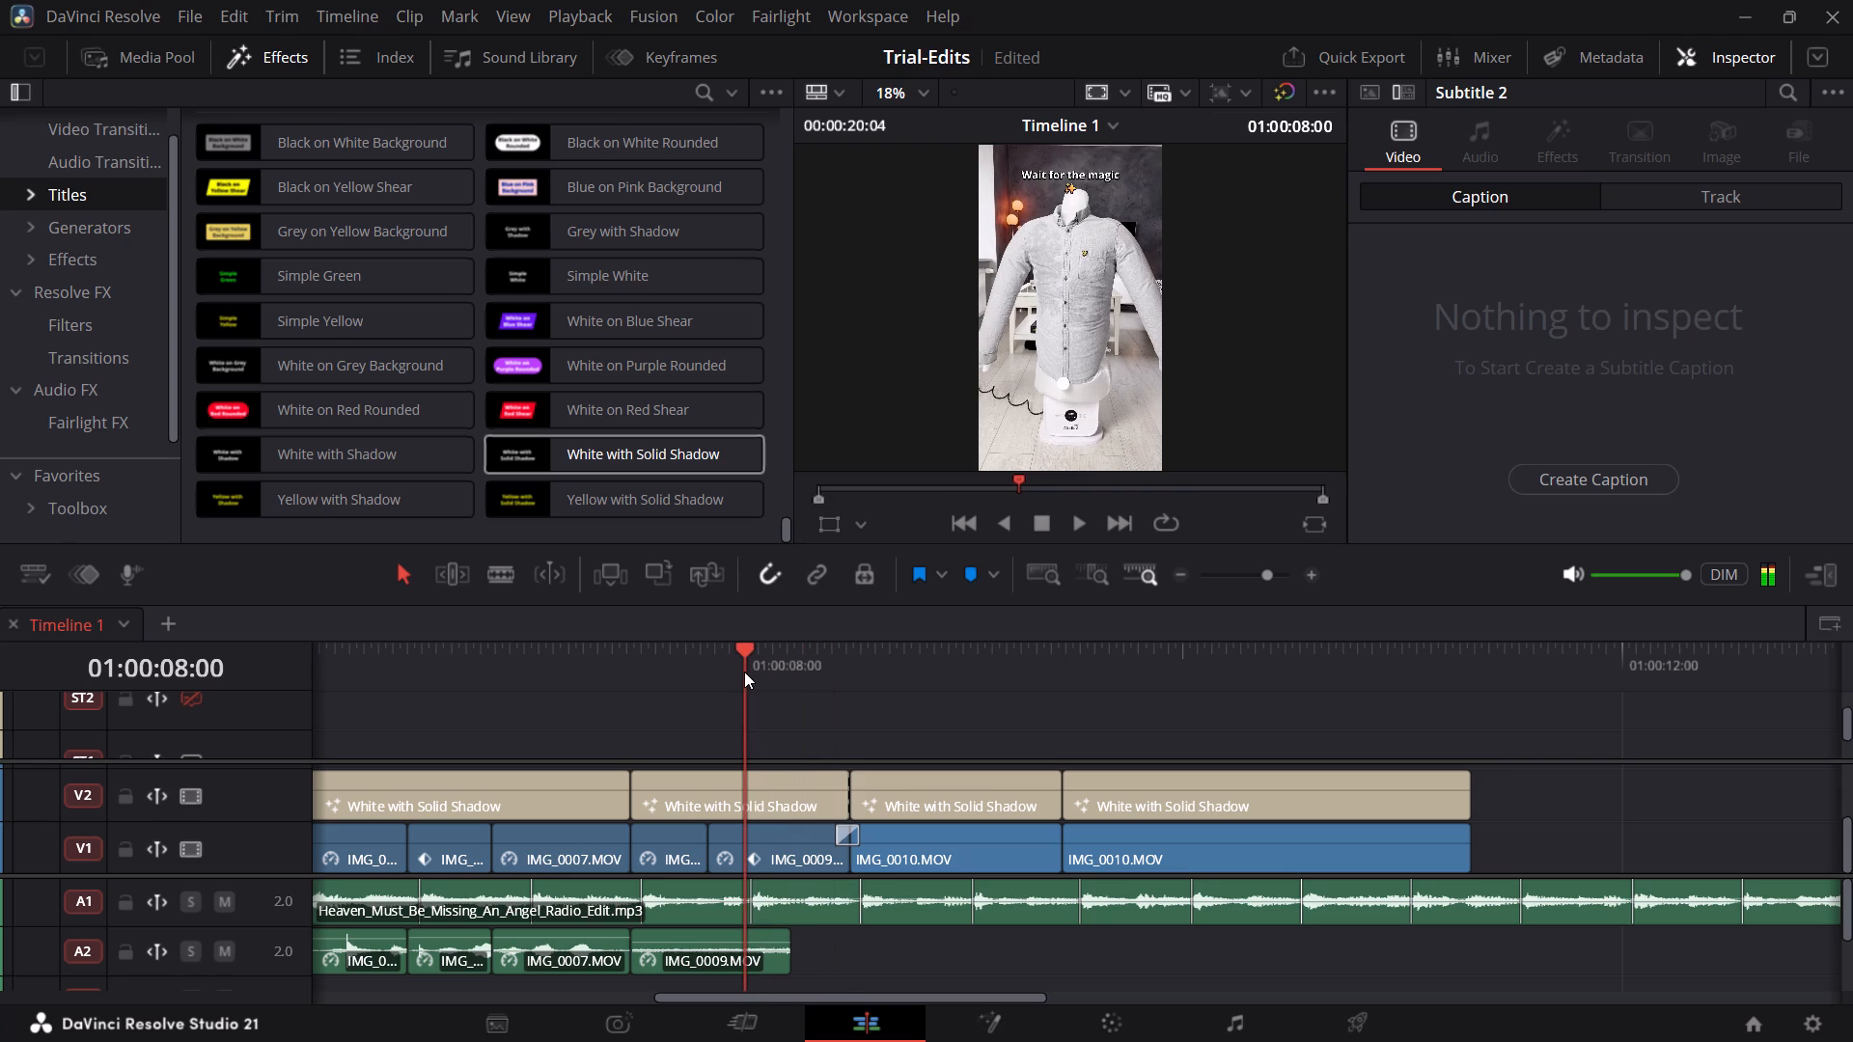
key("space")
key("space")
left_click(664, 655)
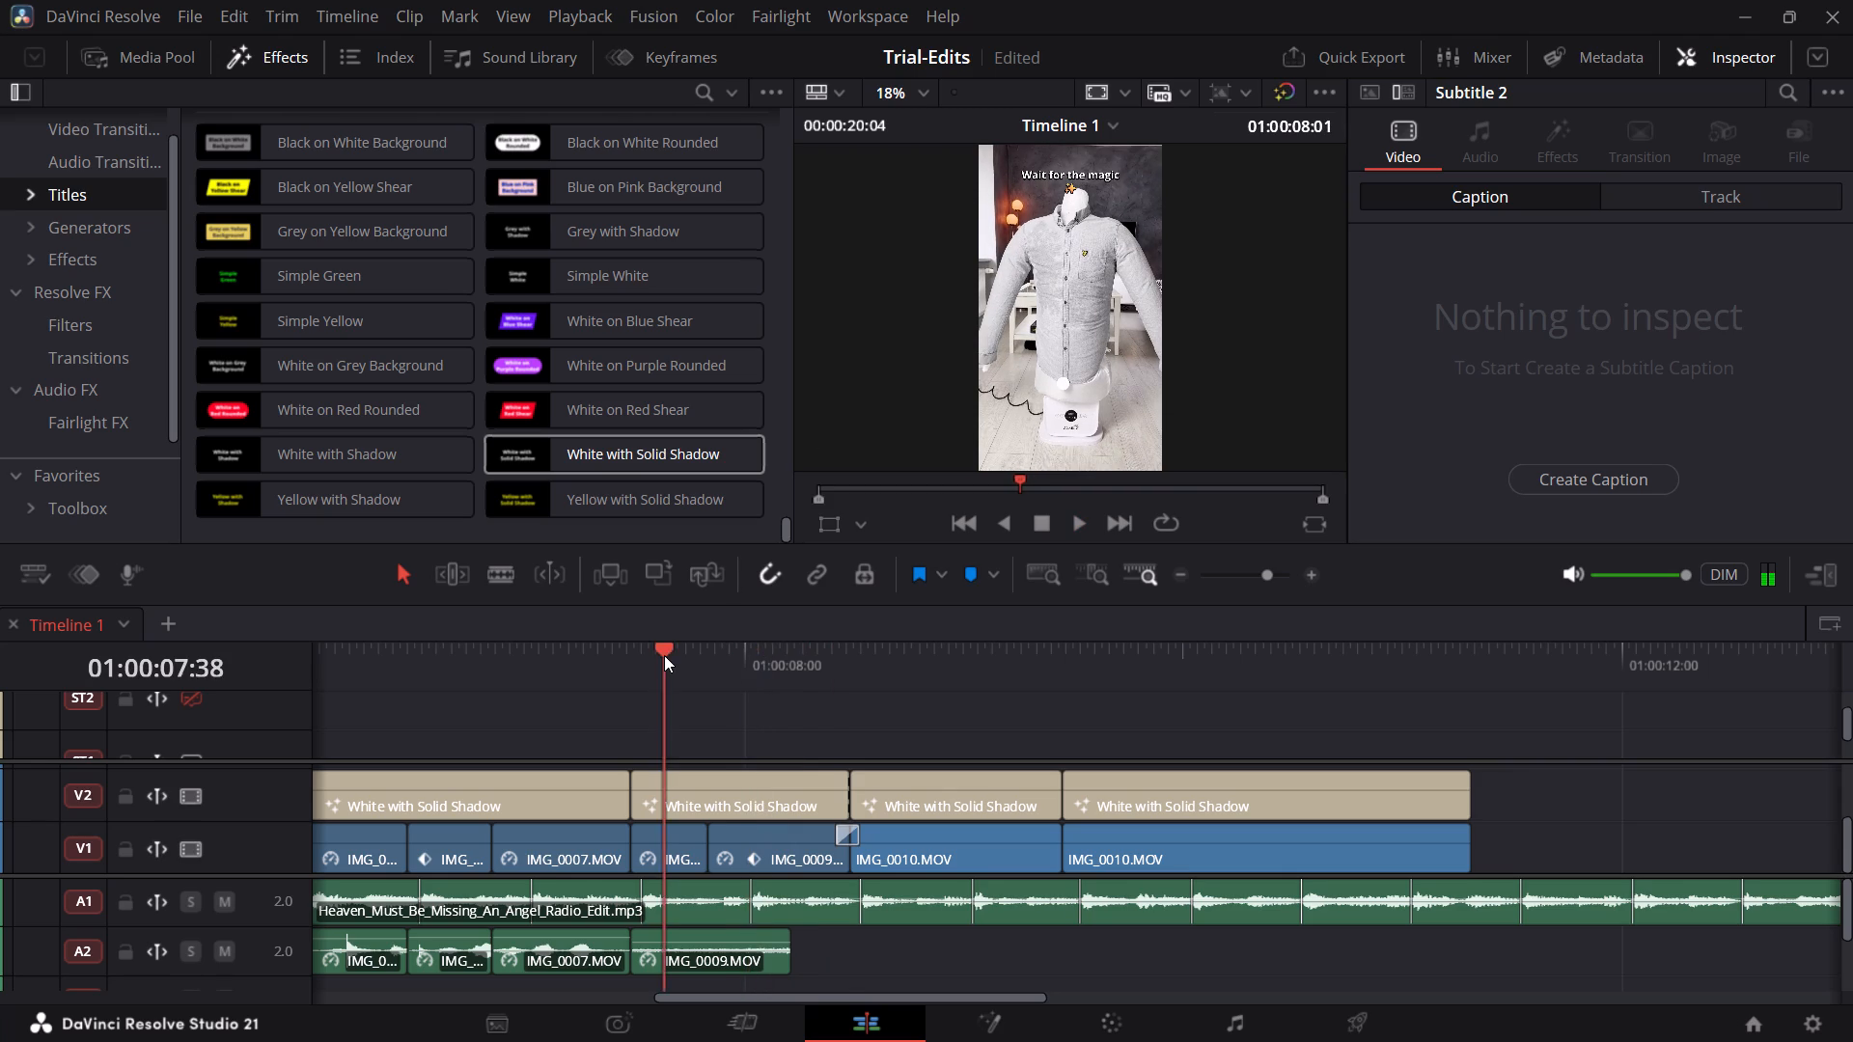
key("space")
key("space")
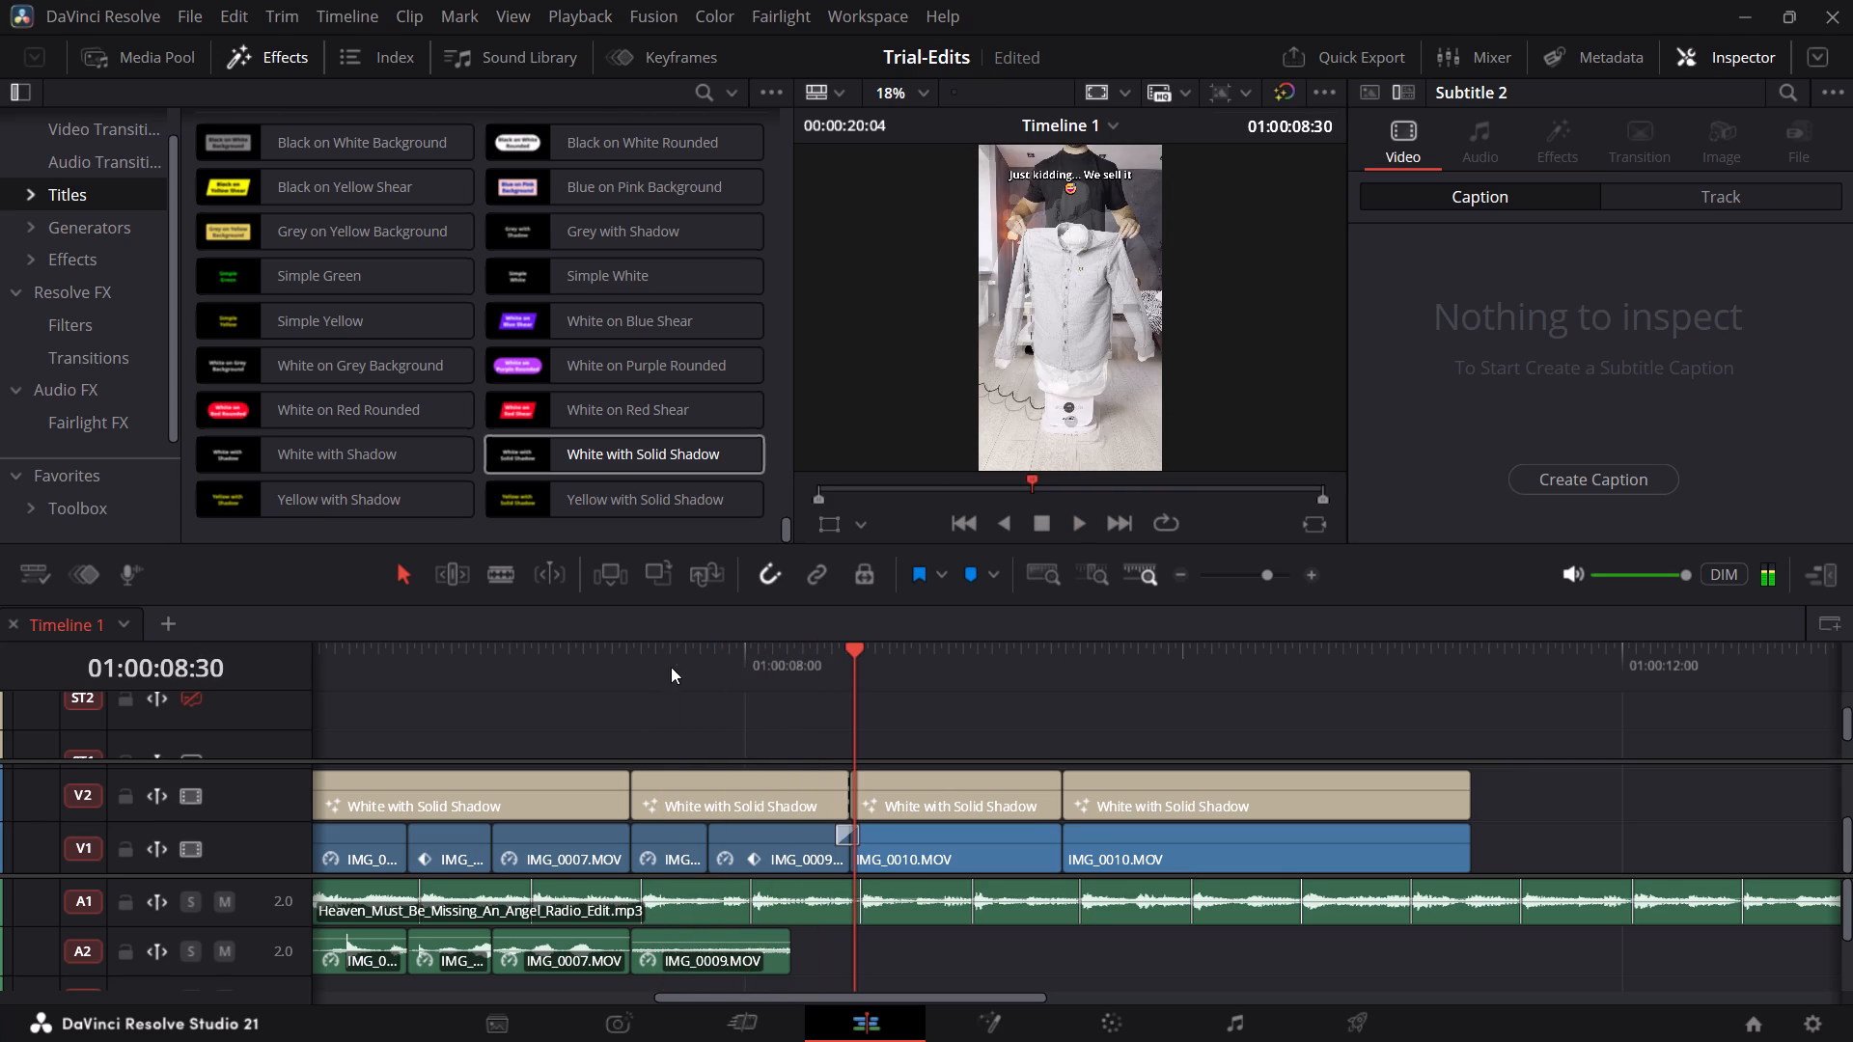
scroll(777, 742, "left", 1)
key("space")
key("space")
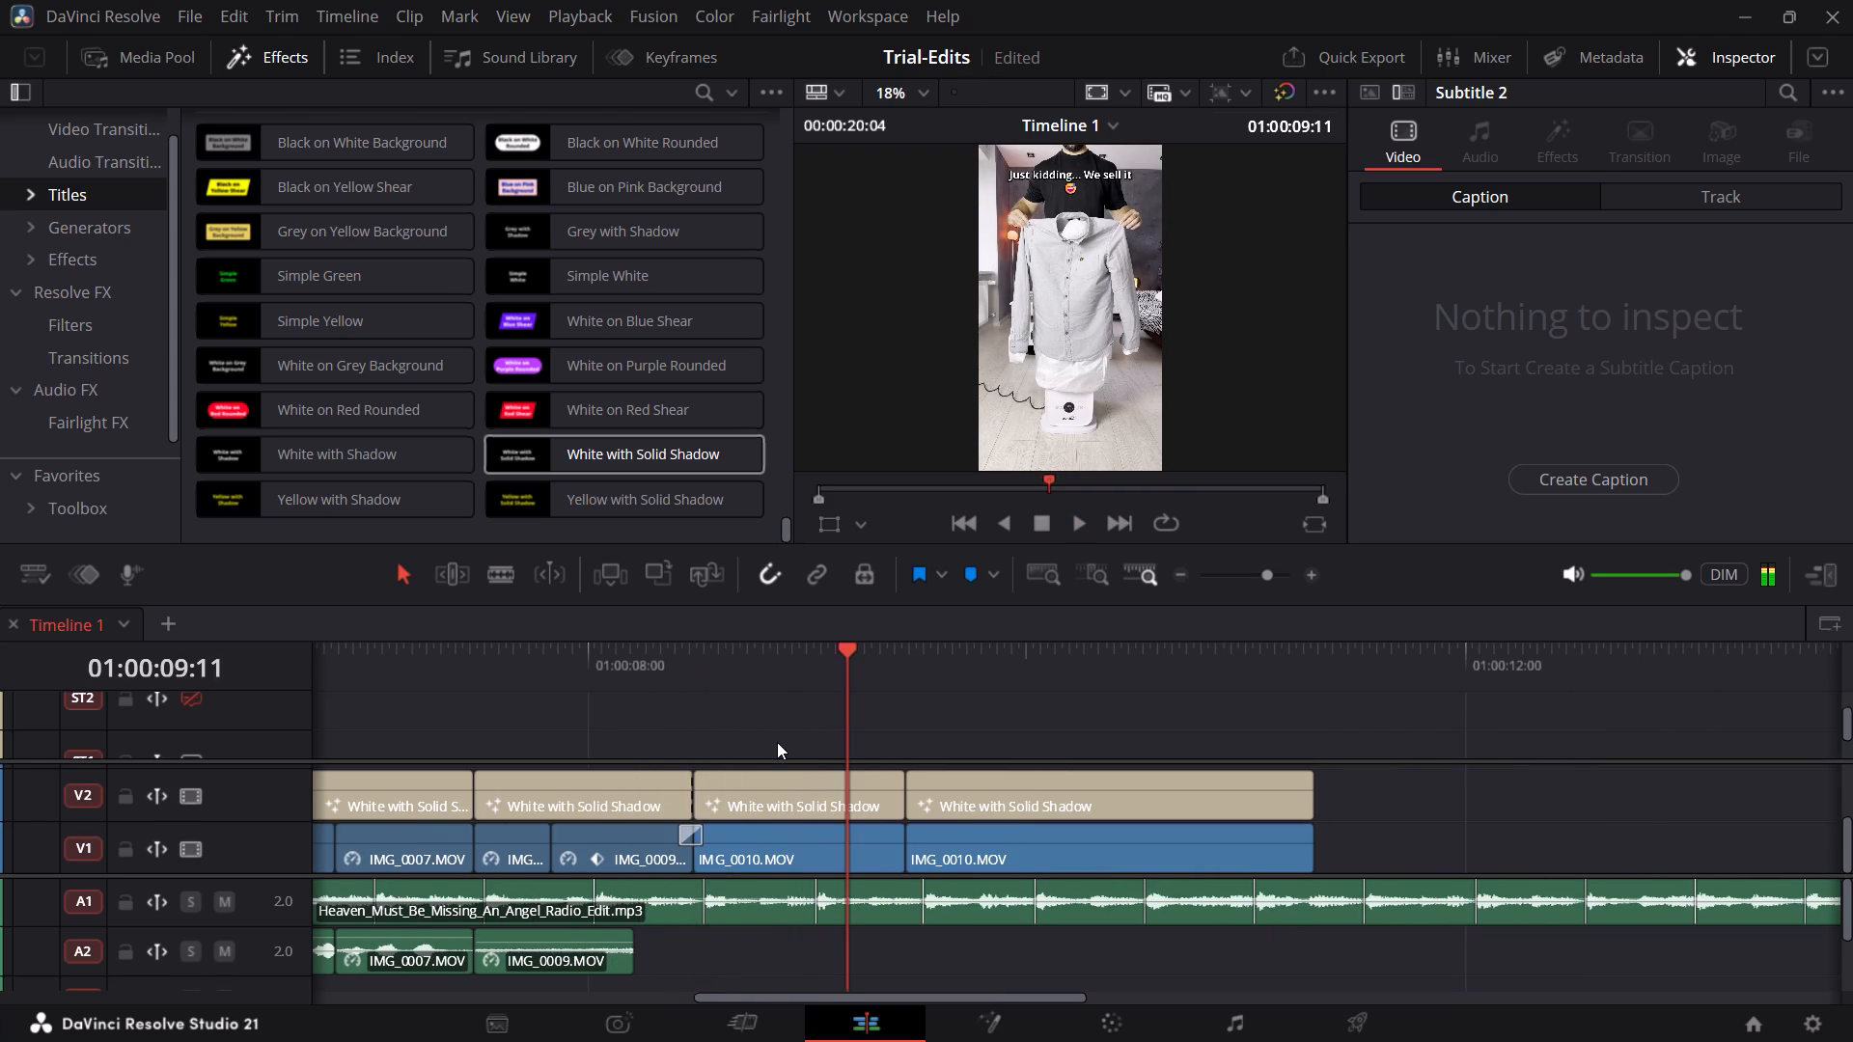
scroll(777, 742, "left", 1)
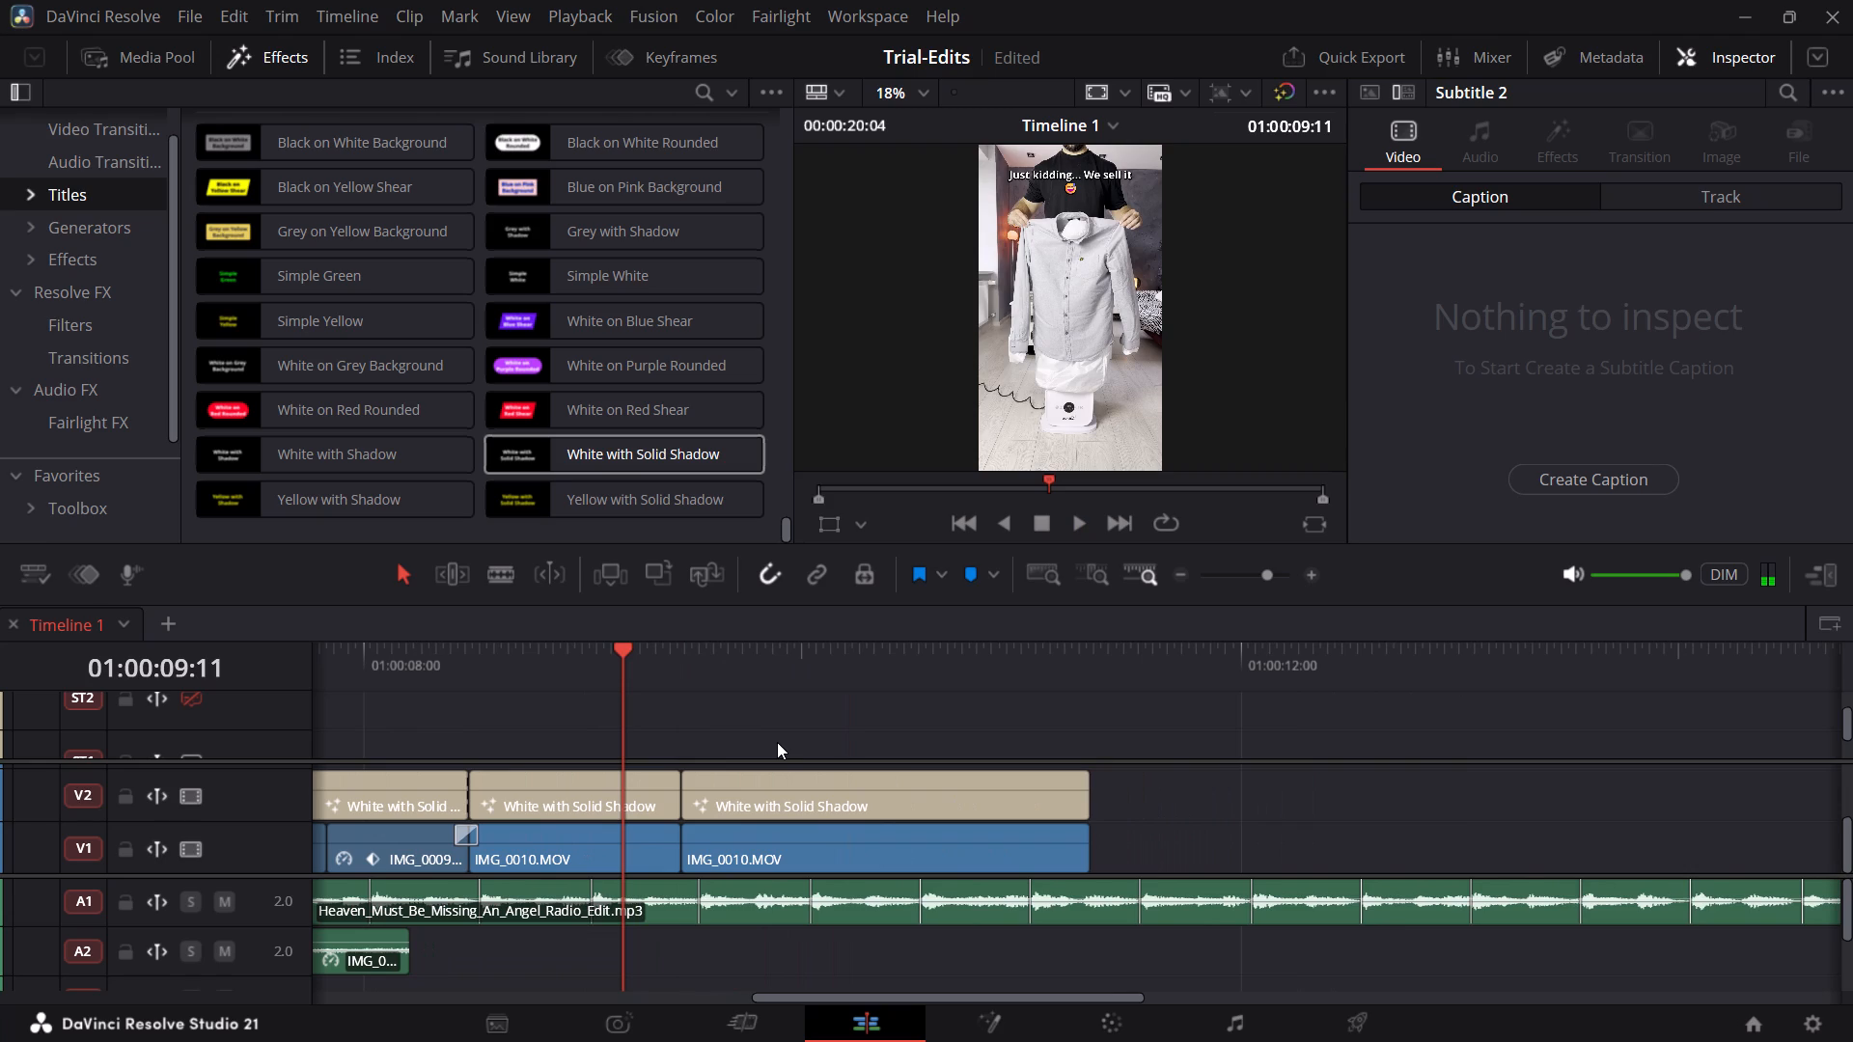
key("space")
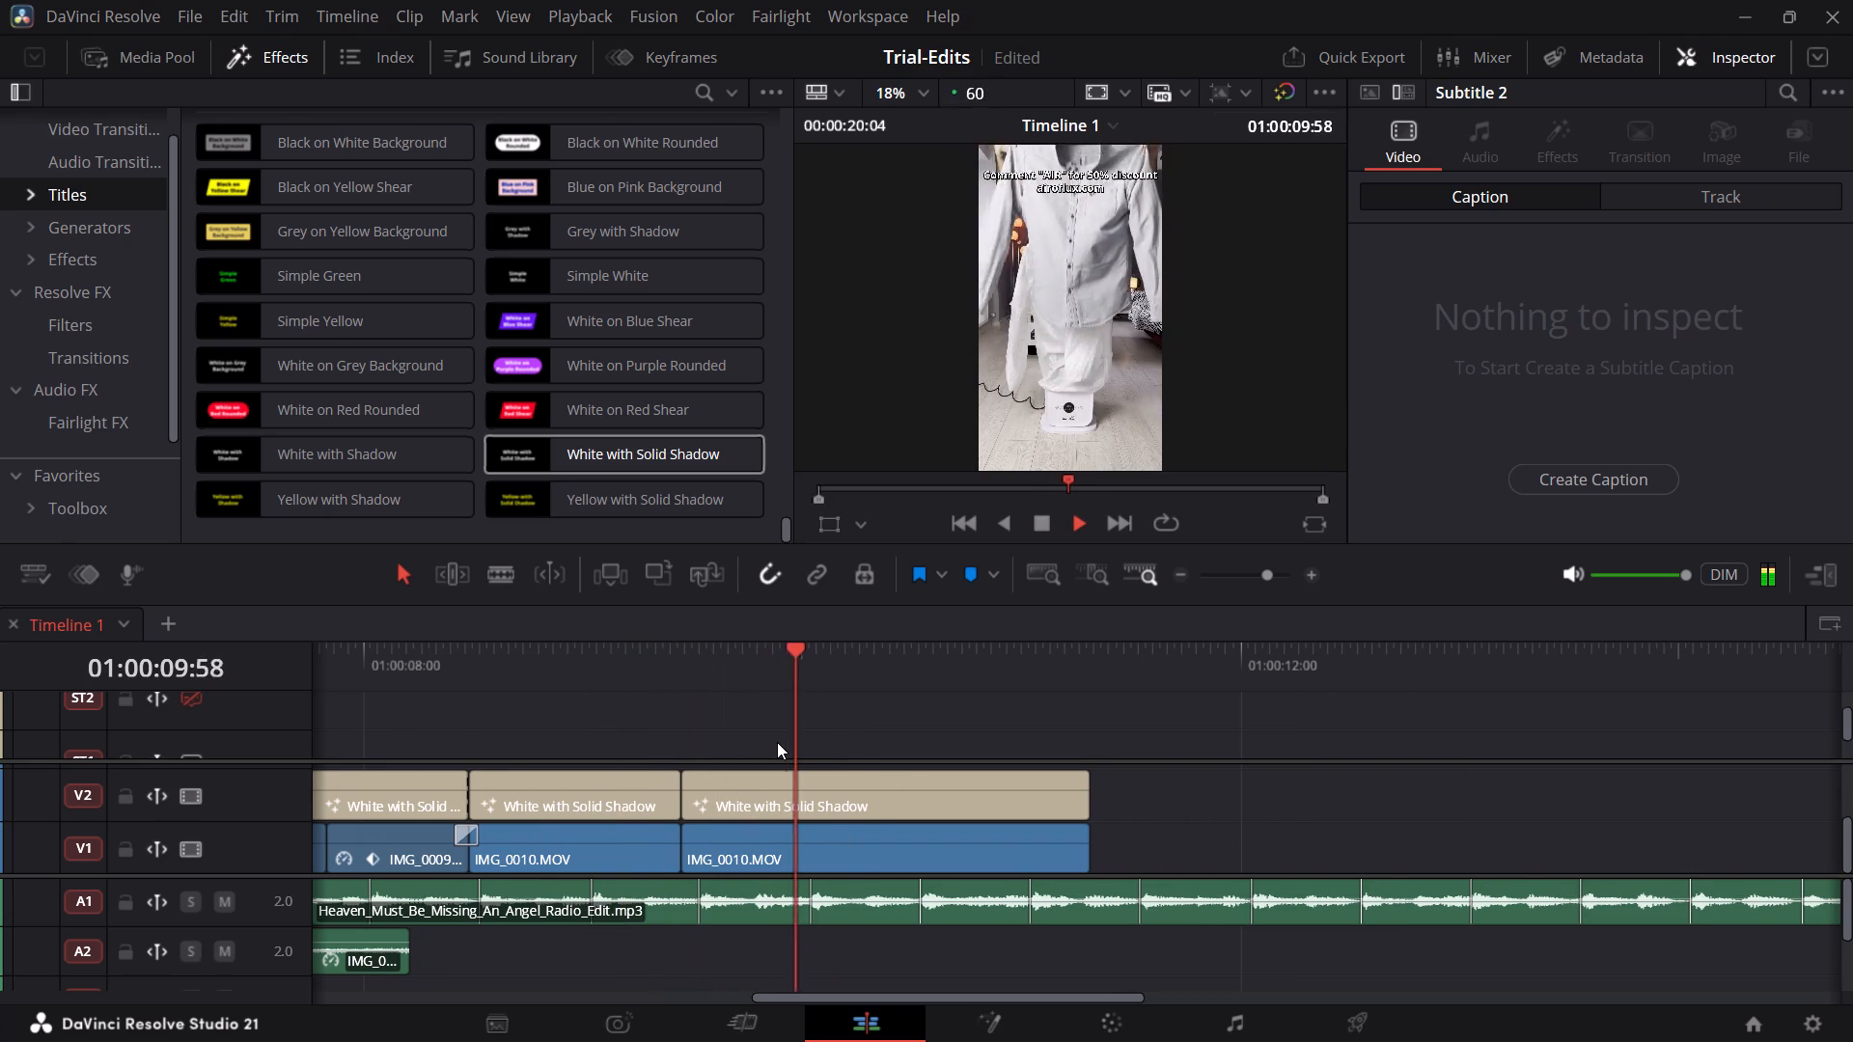
key("space")
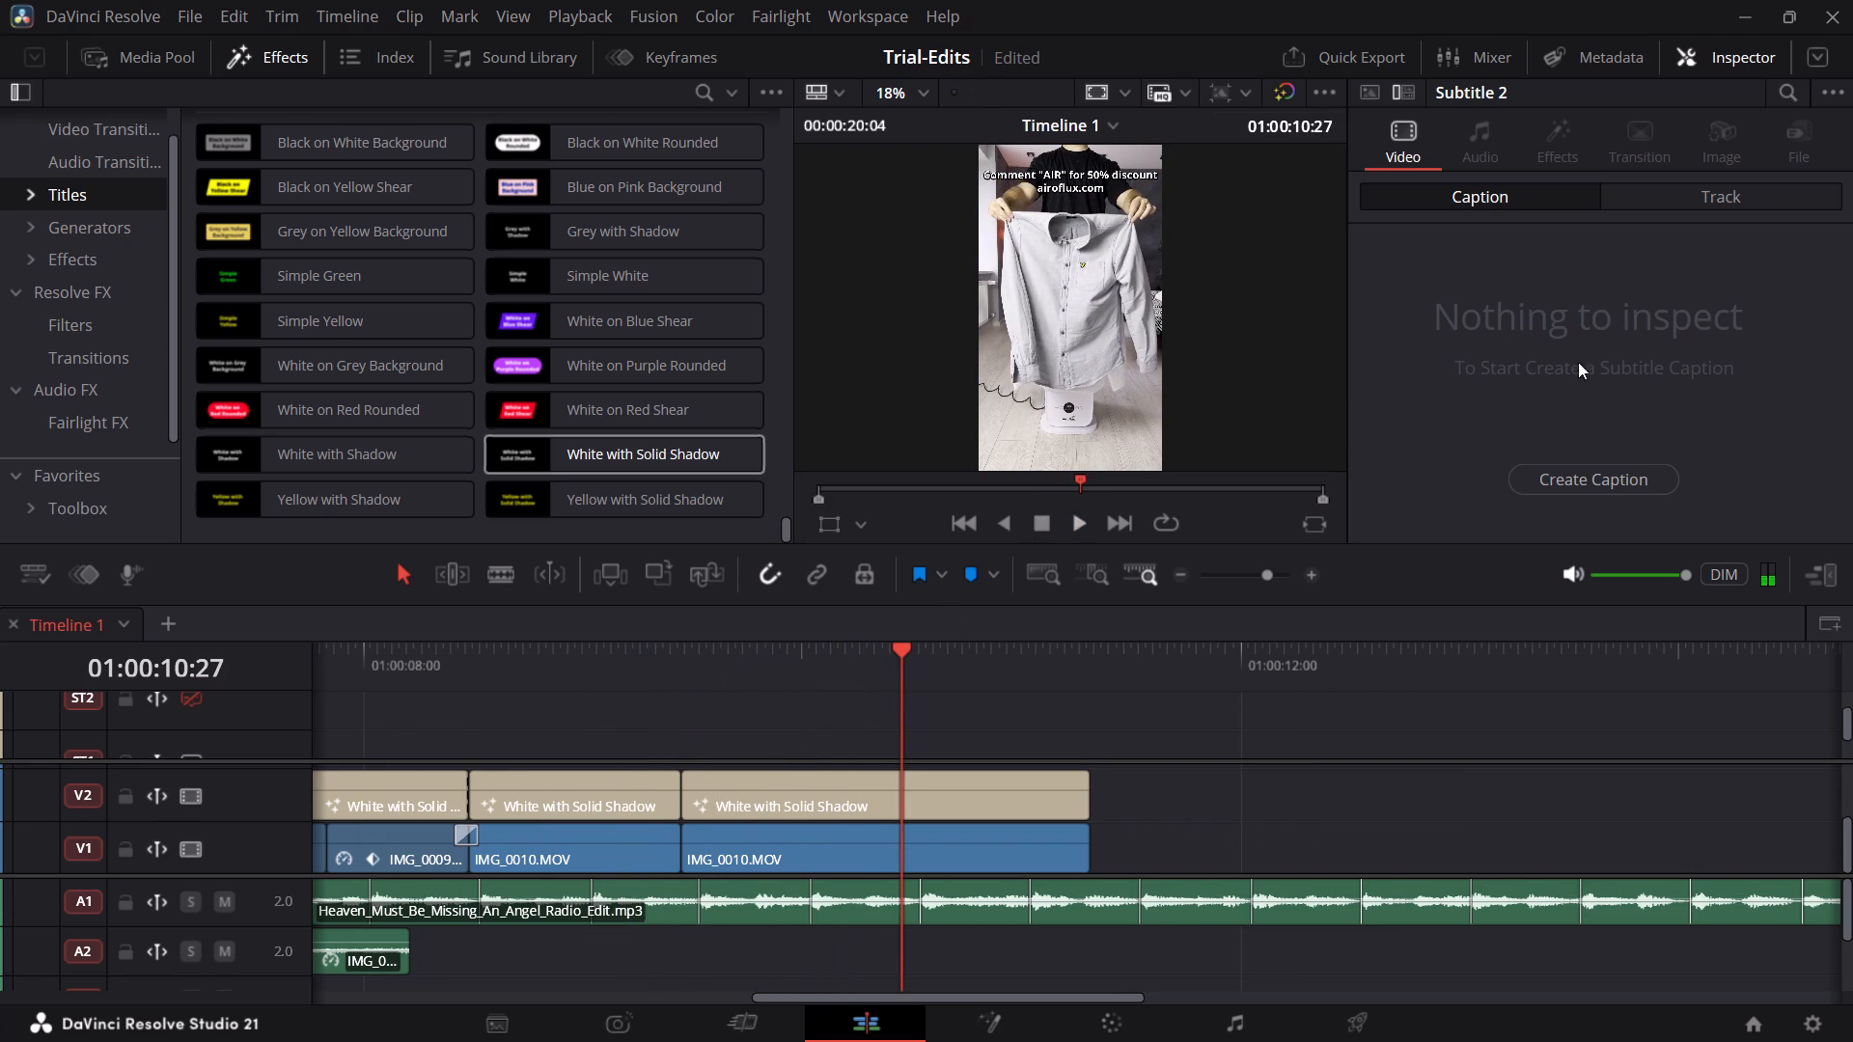
Insert four blank lines between "Comment "AIR" for 50% discount" and "airoflux.com" in the closing title, consulting the reference video in VLC.
left_click(927, 805)
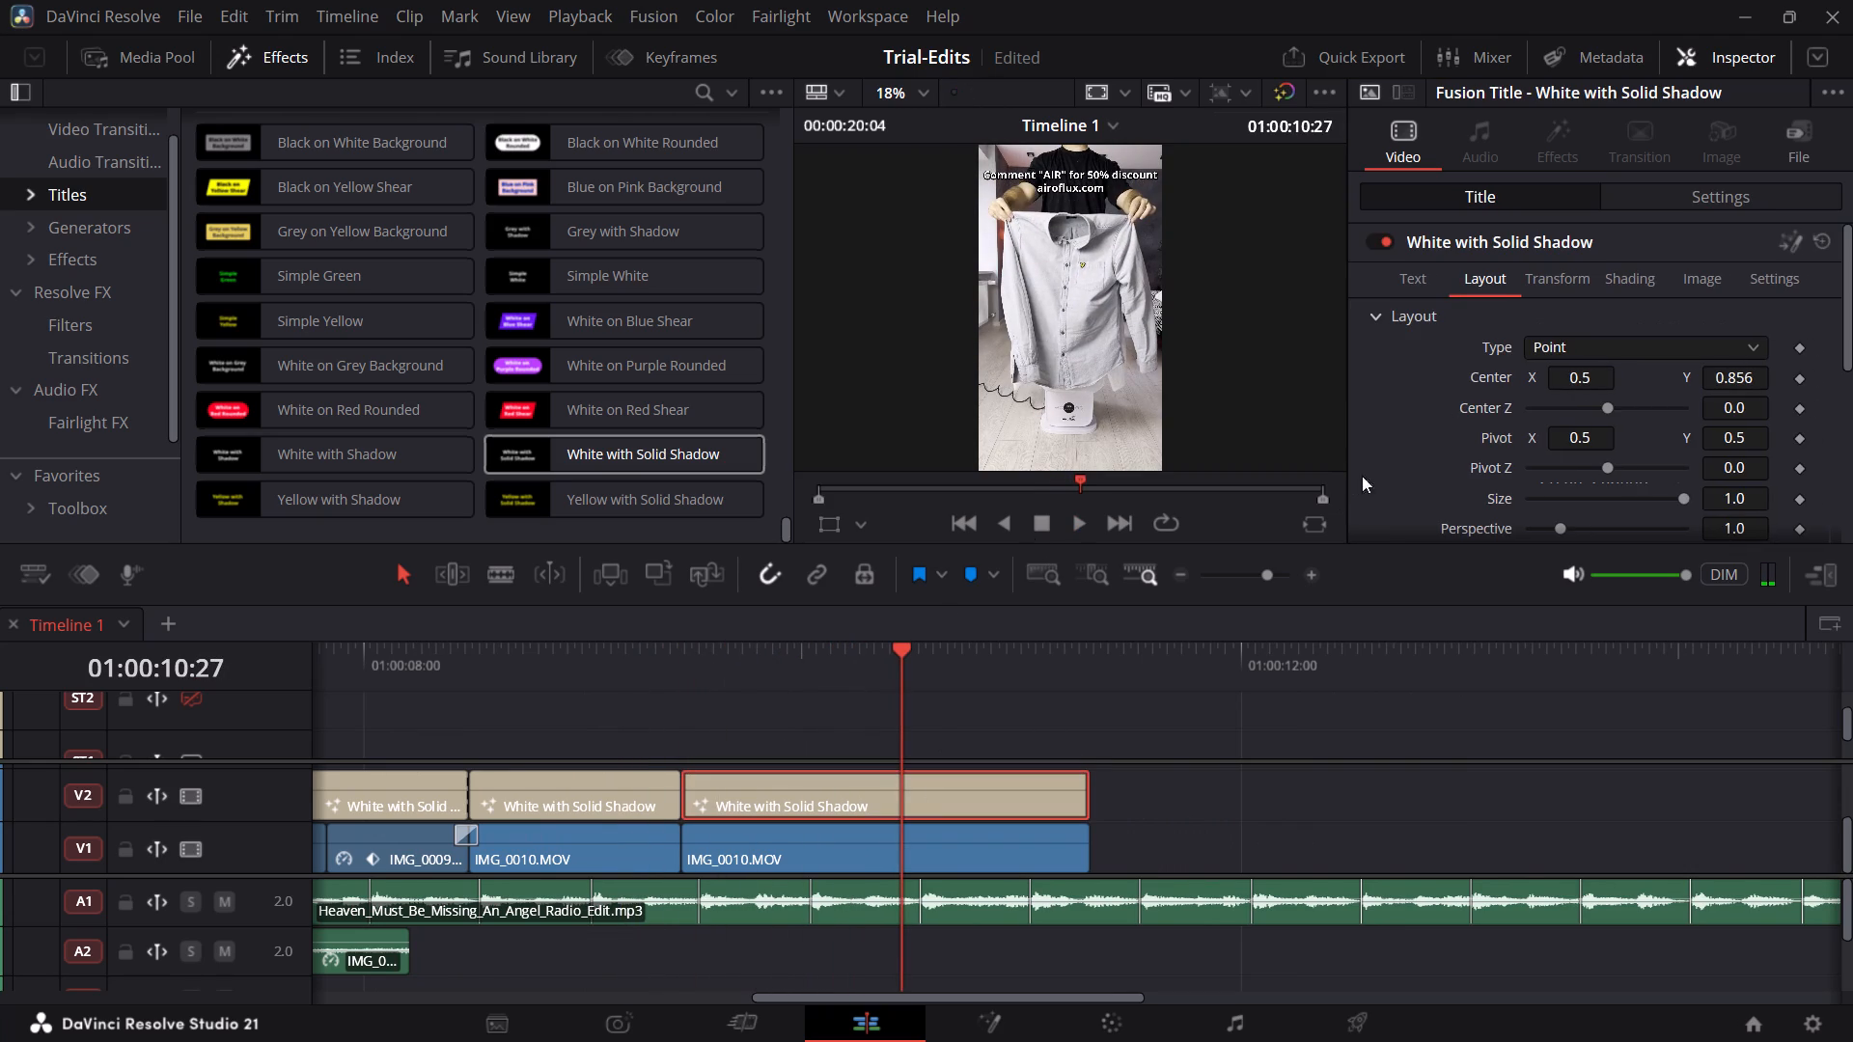
scroll(1545, 328, "up", 1)
left_click(1421, 285)
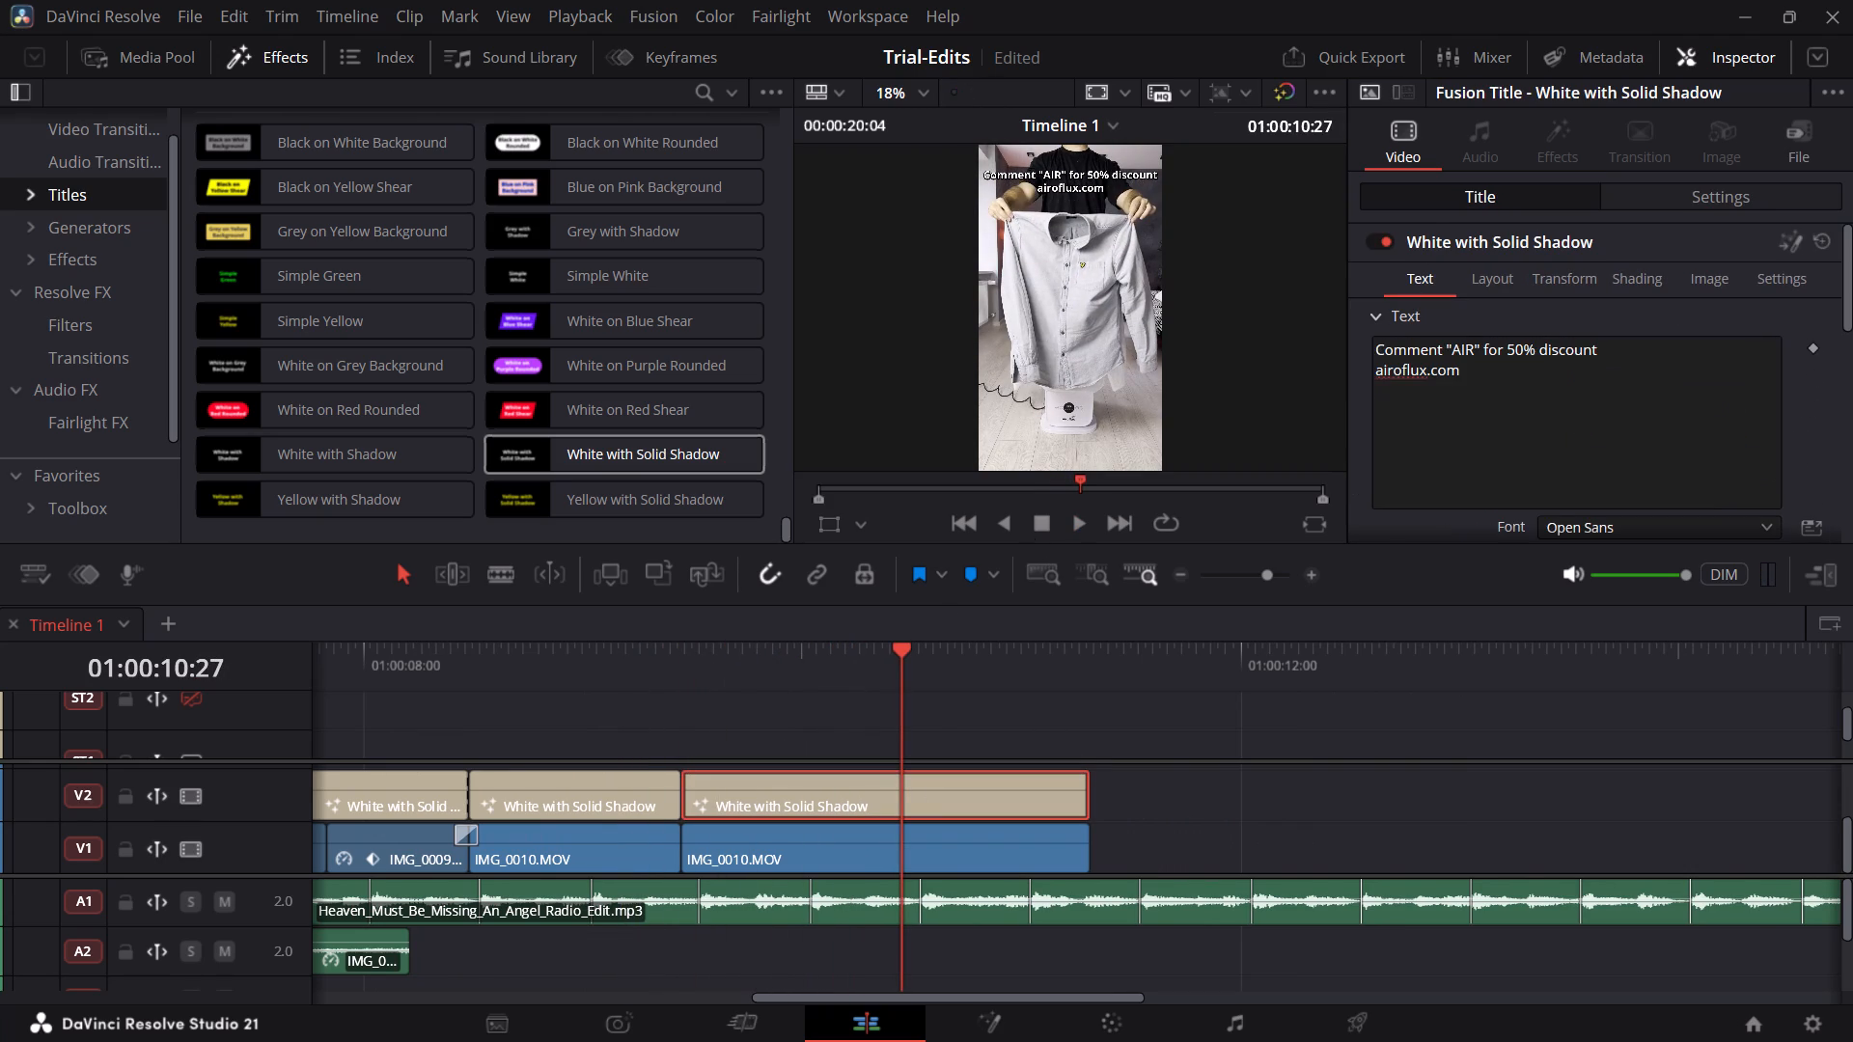
left_click(1626, 355)
key("shift+Return")
key("alt+Tab")
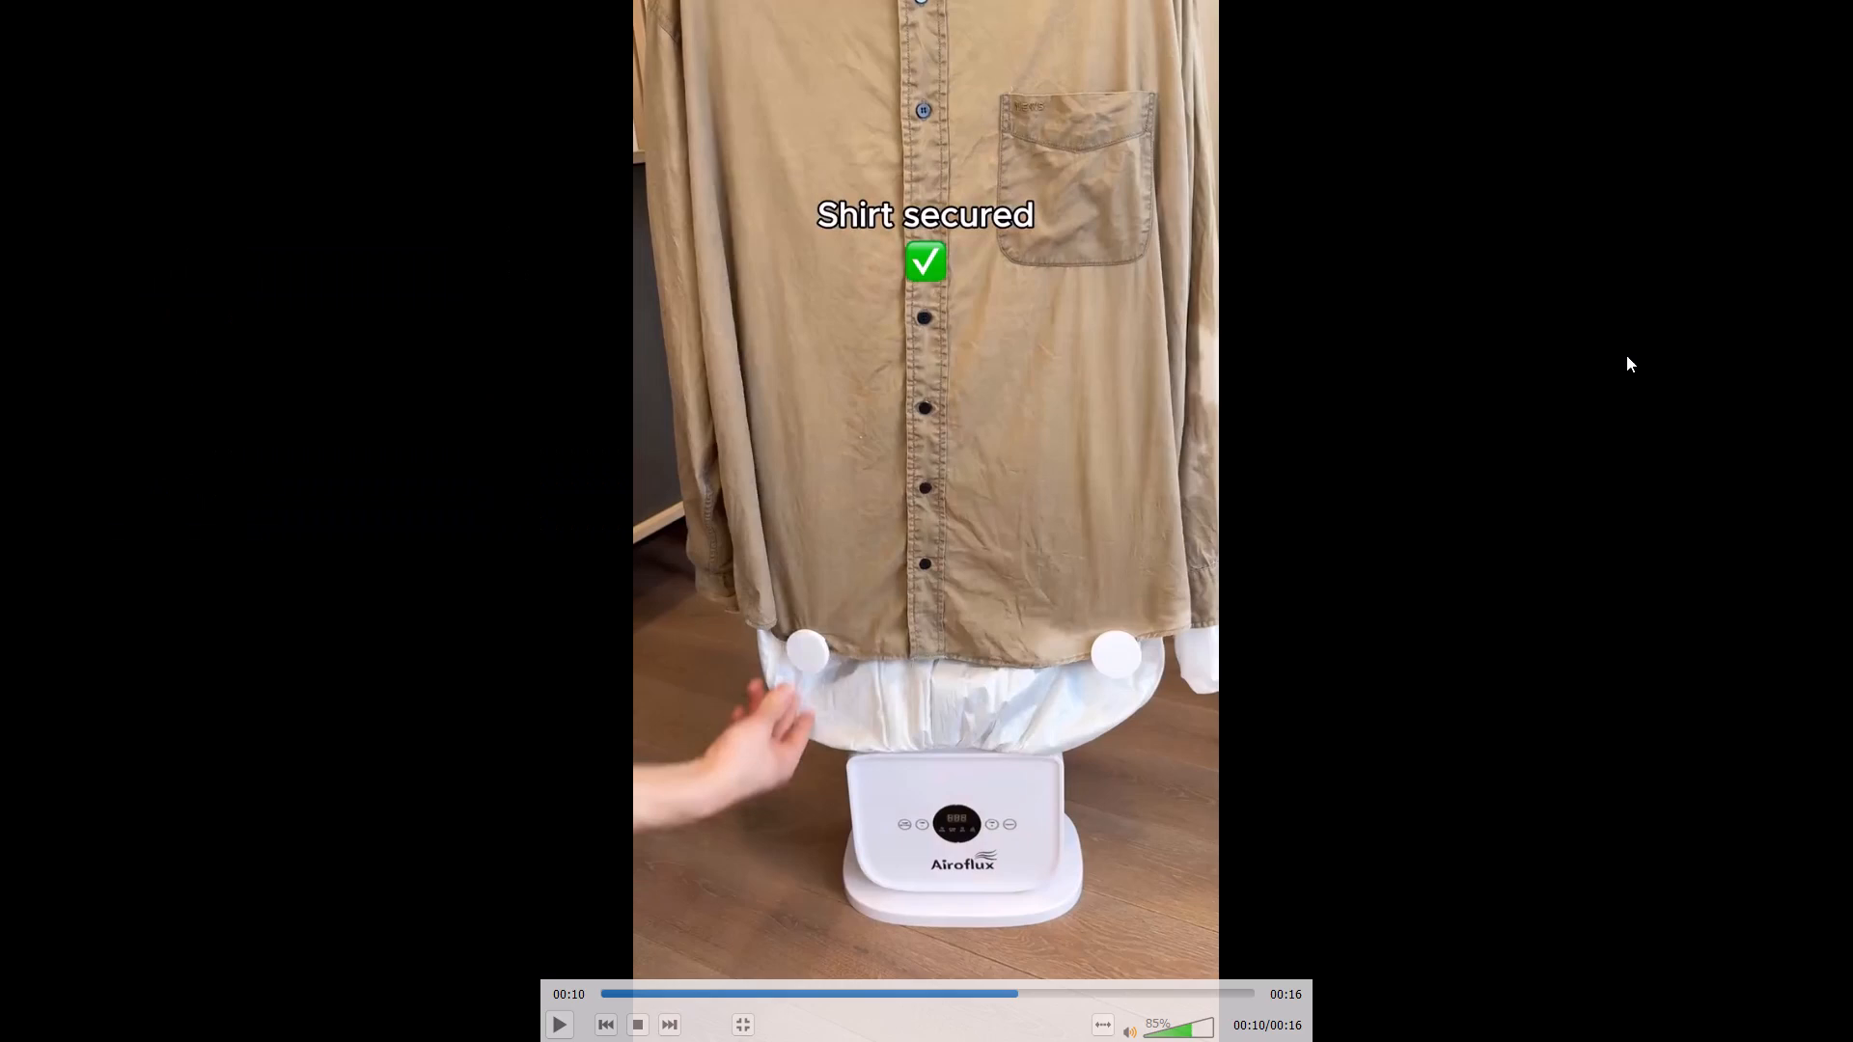
key("space")
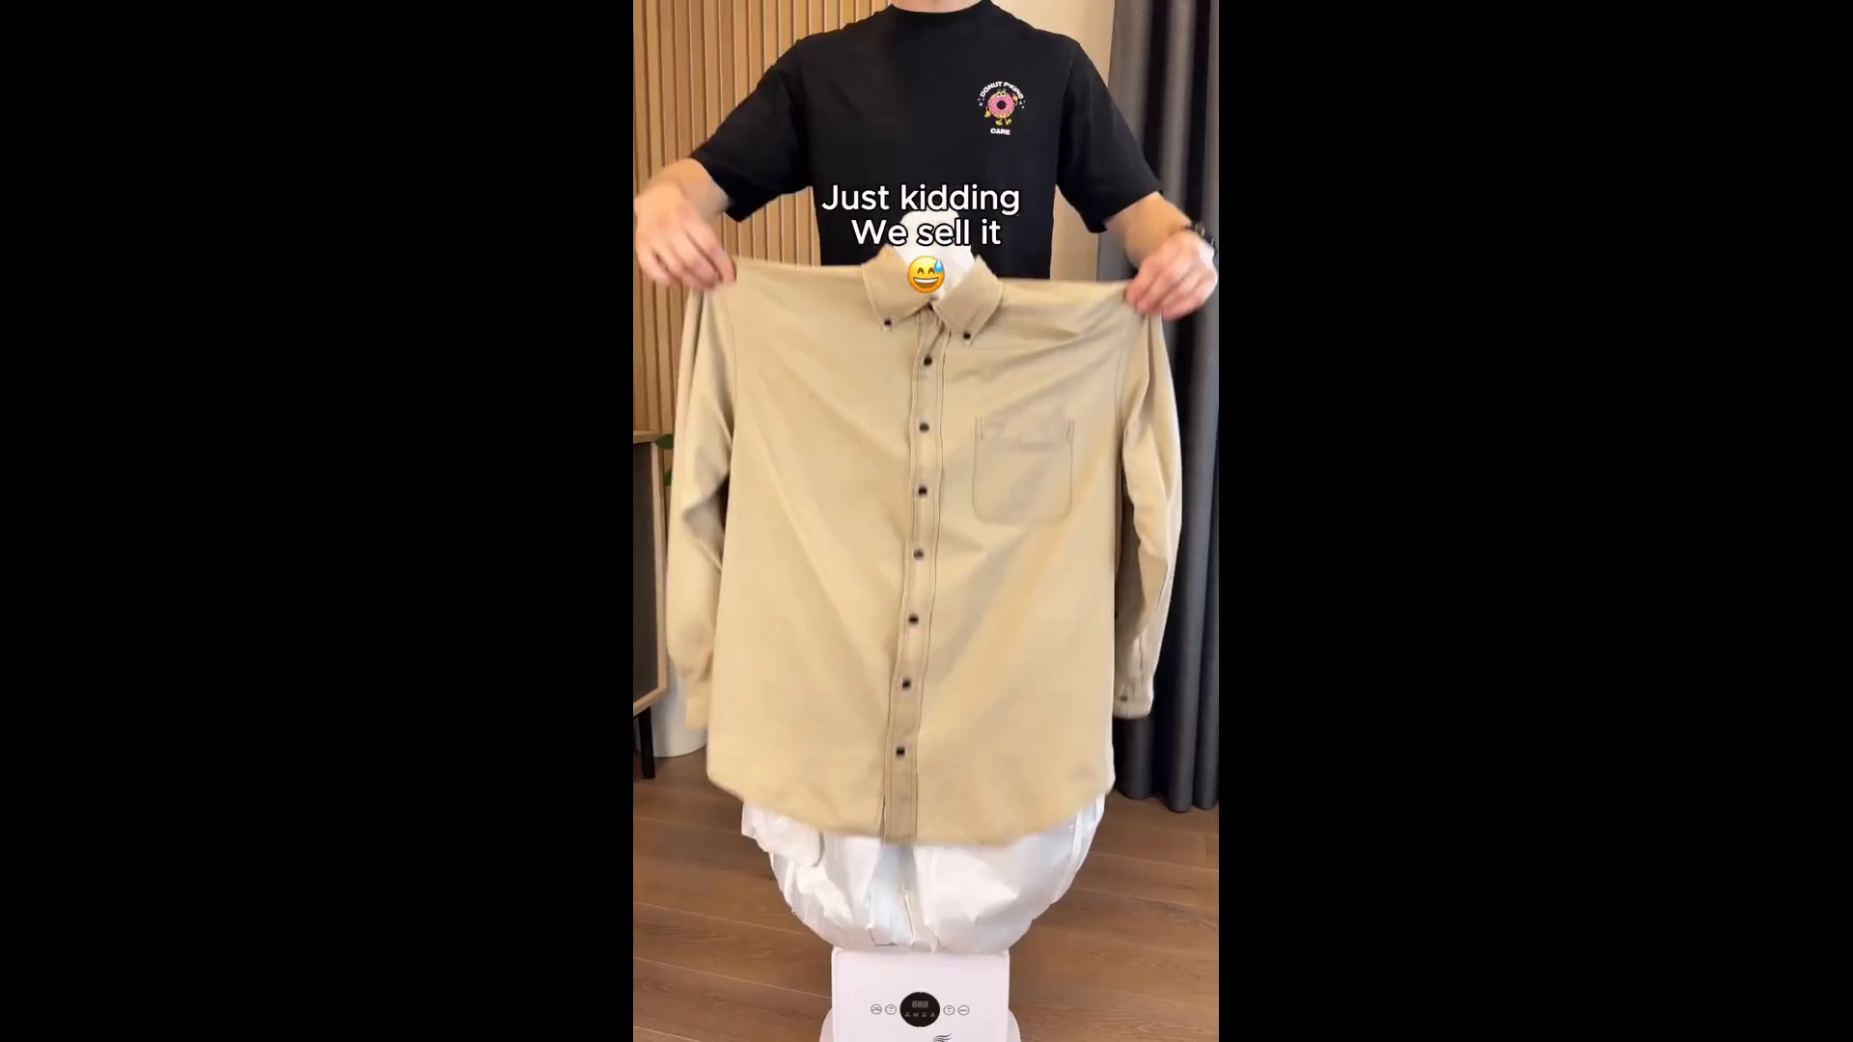
key("space")
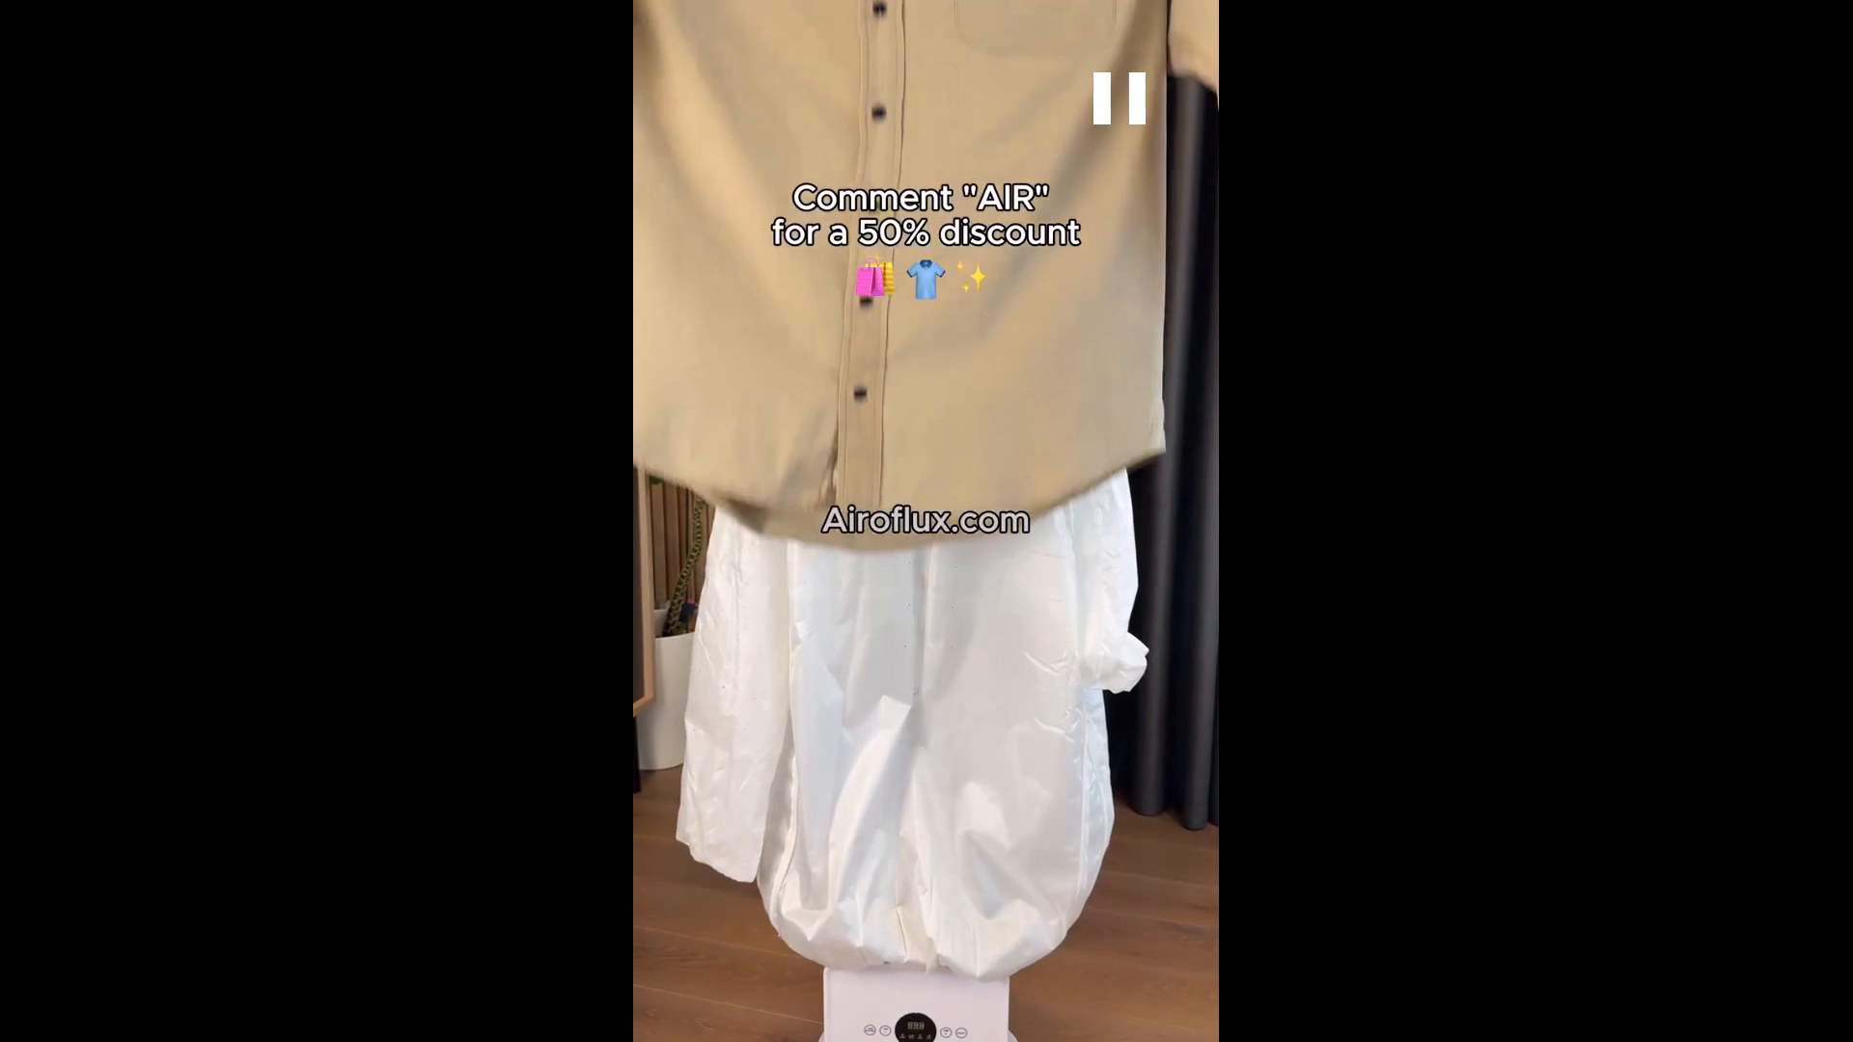
key("alt+Tab")
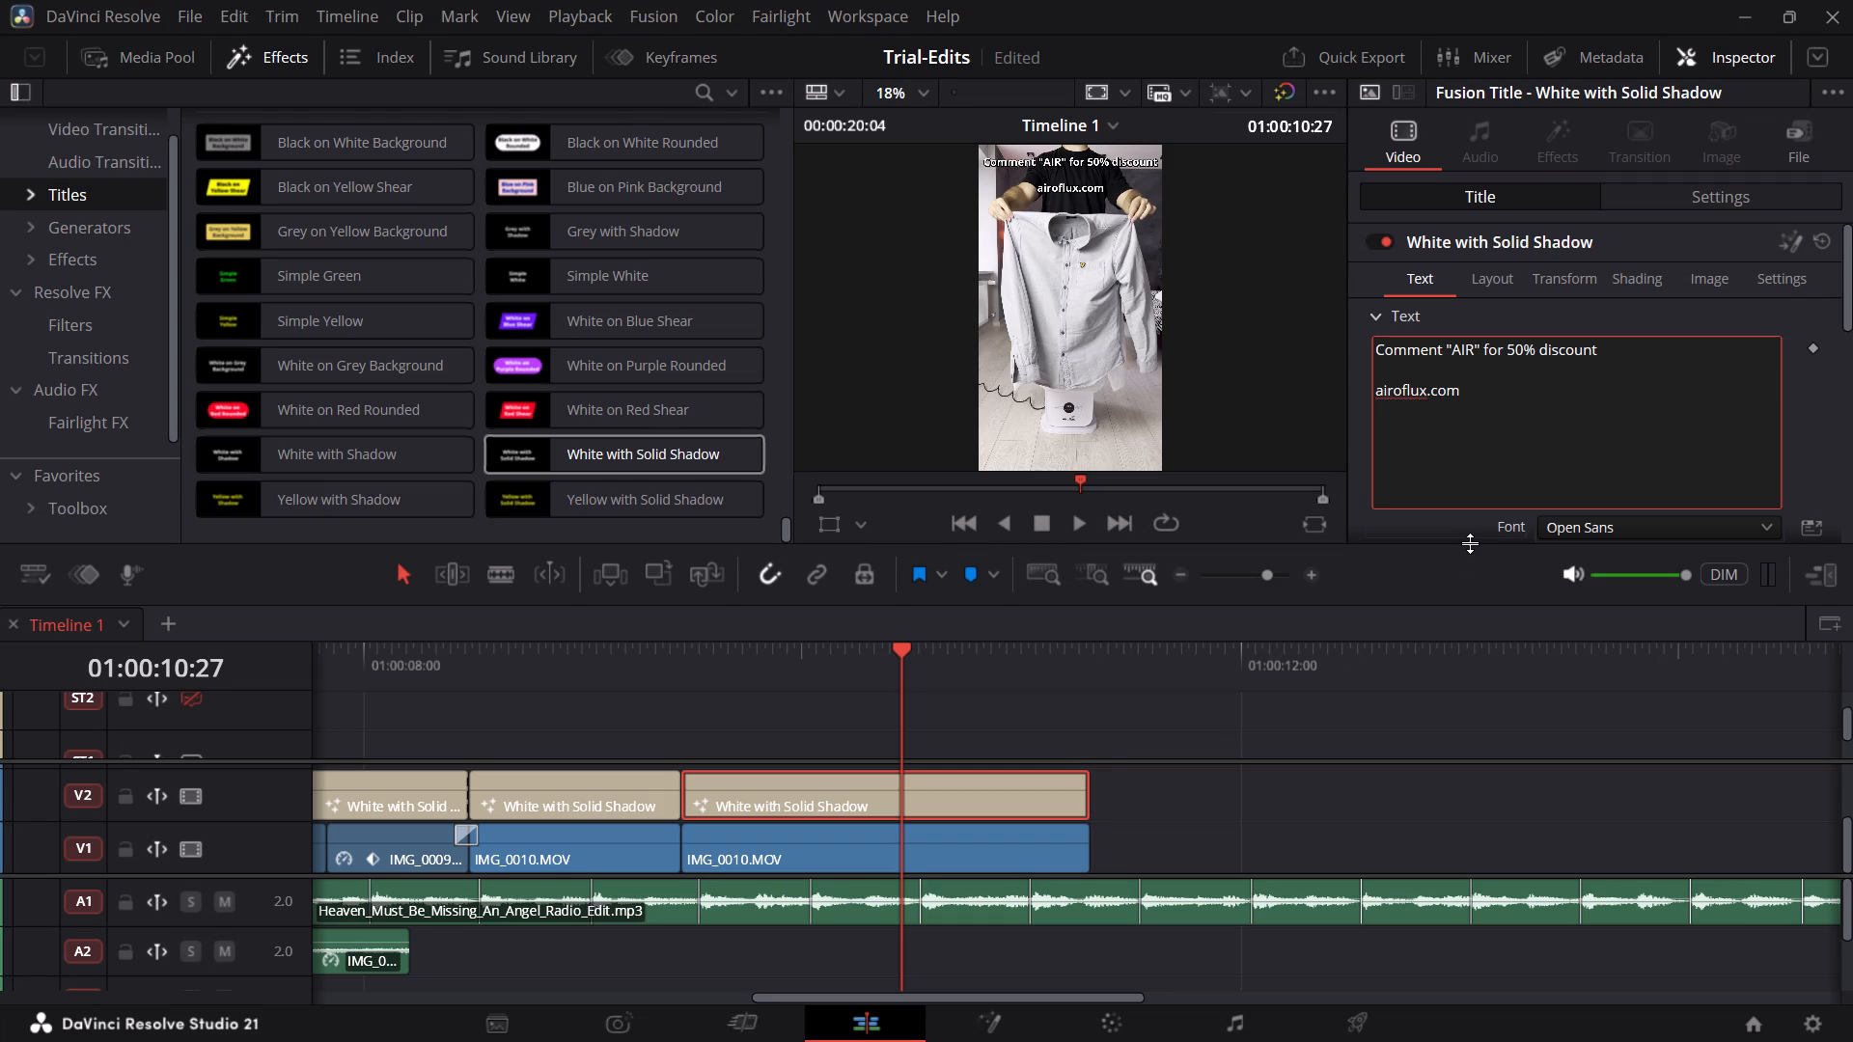
key("shift+Return")
key("shift+Return")
key("shift+Return")
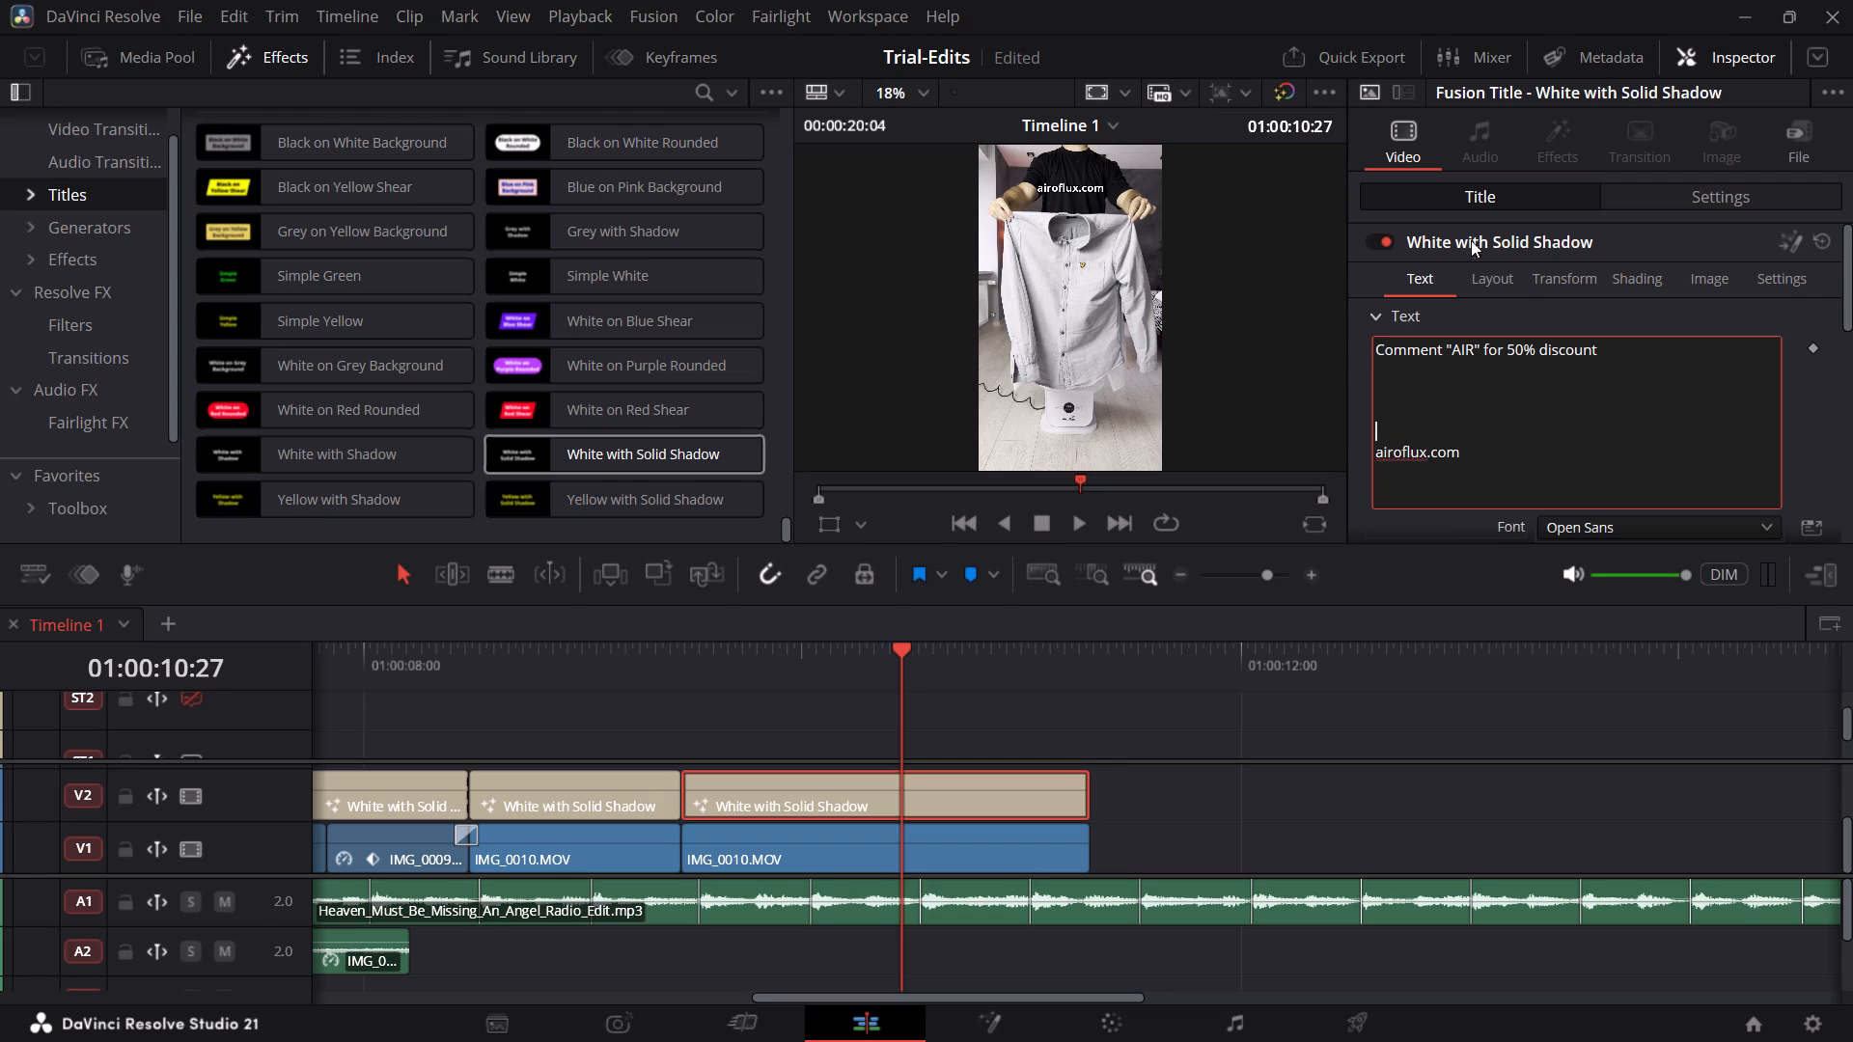
Lower the closing title's Center Y to slightly below 0.676.
left_click(1494, 282)
left_click_drag(1731, 380, 1514, 276)
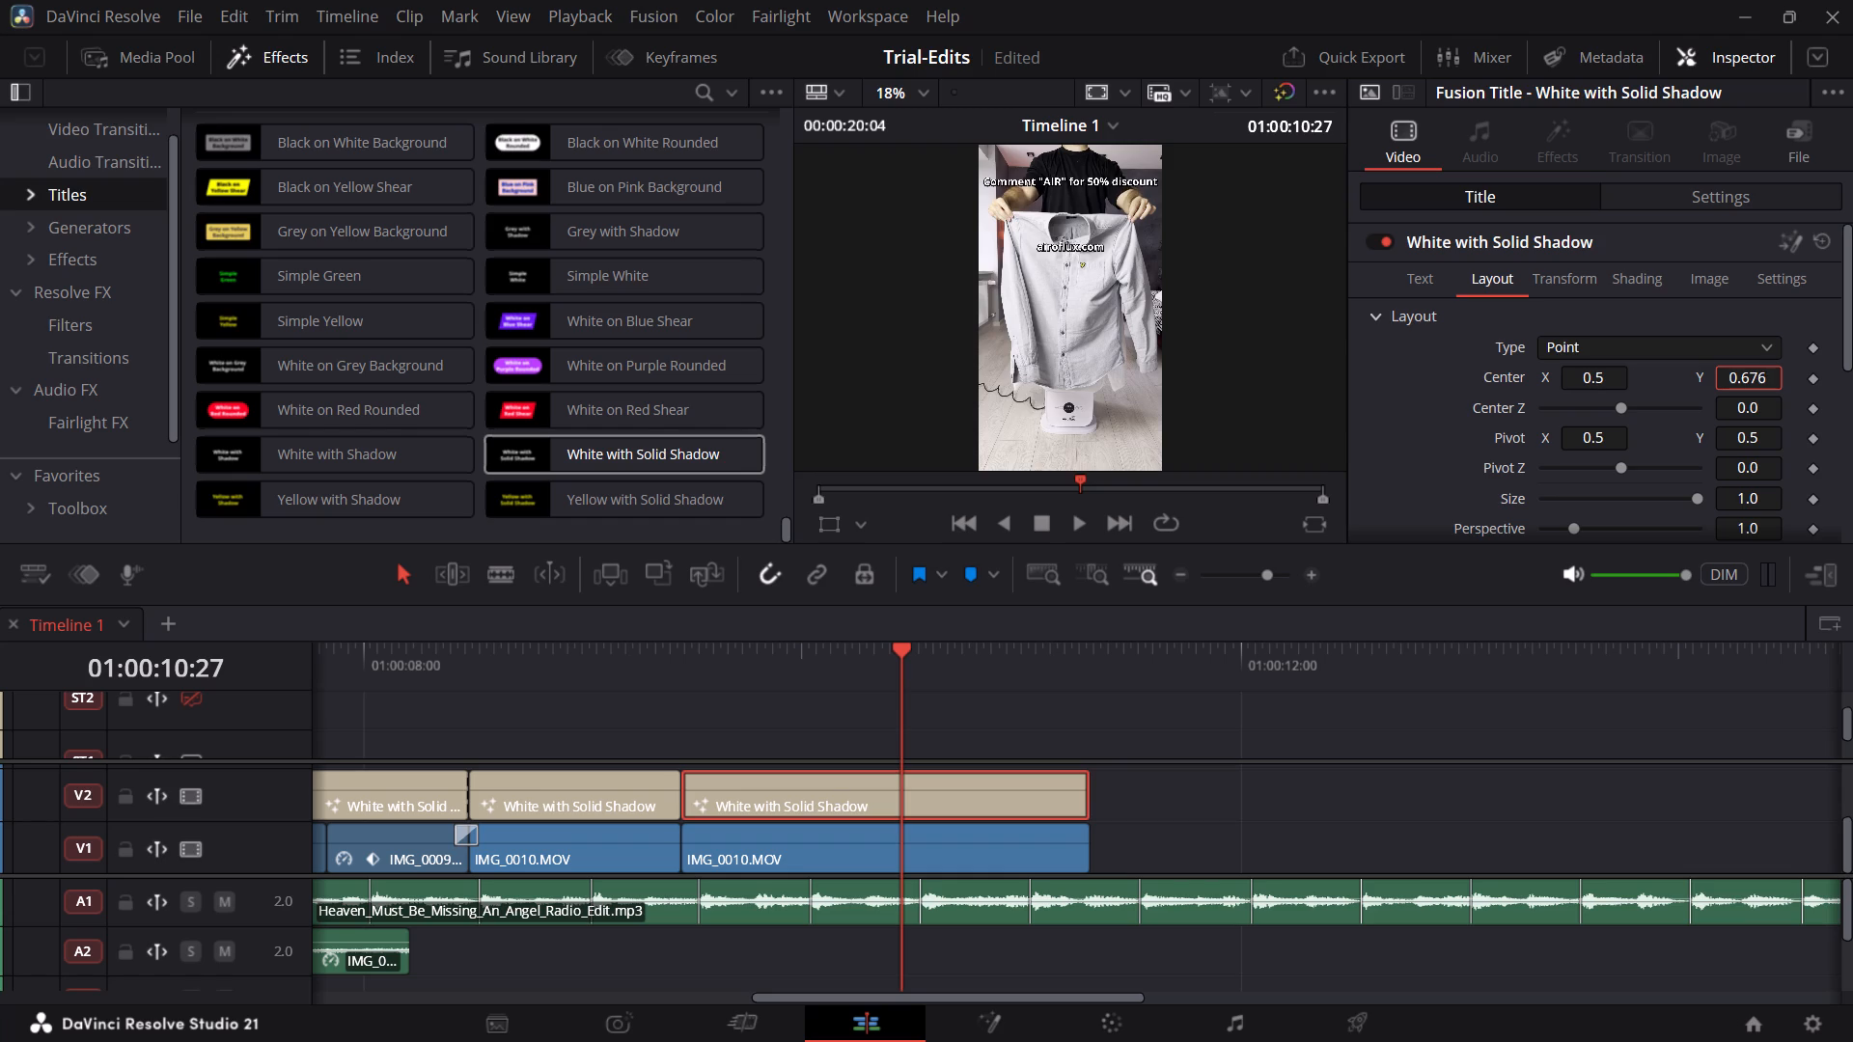
left_click_drag(1514, 276, 1493, 279)
Add seven more blank lines between the discount text and "airoflux.com" in the closing title.
left_click(1406, 267)
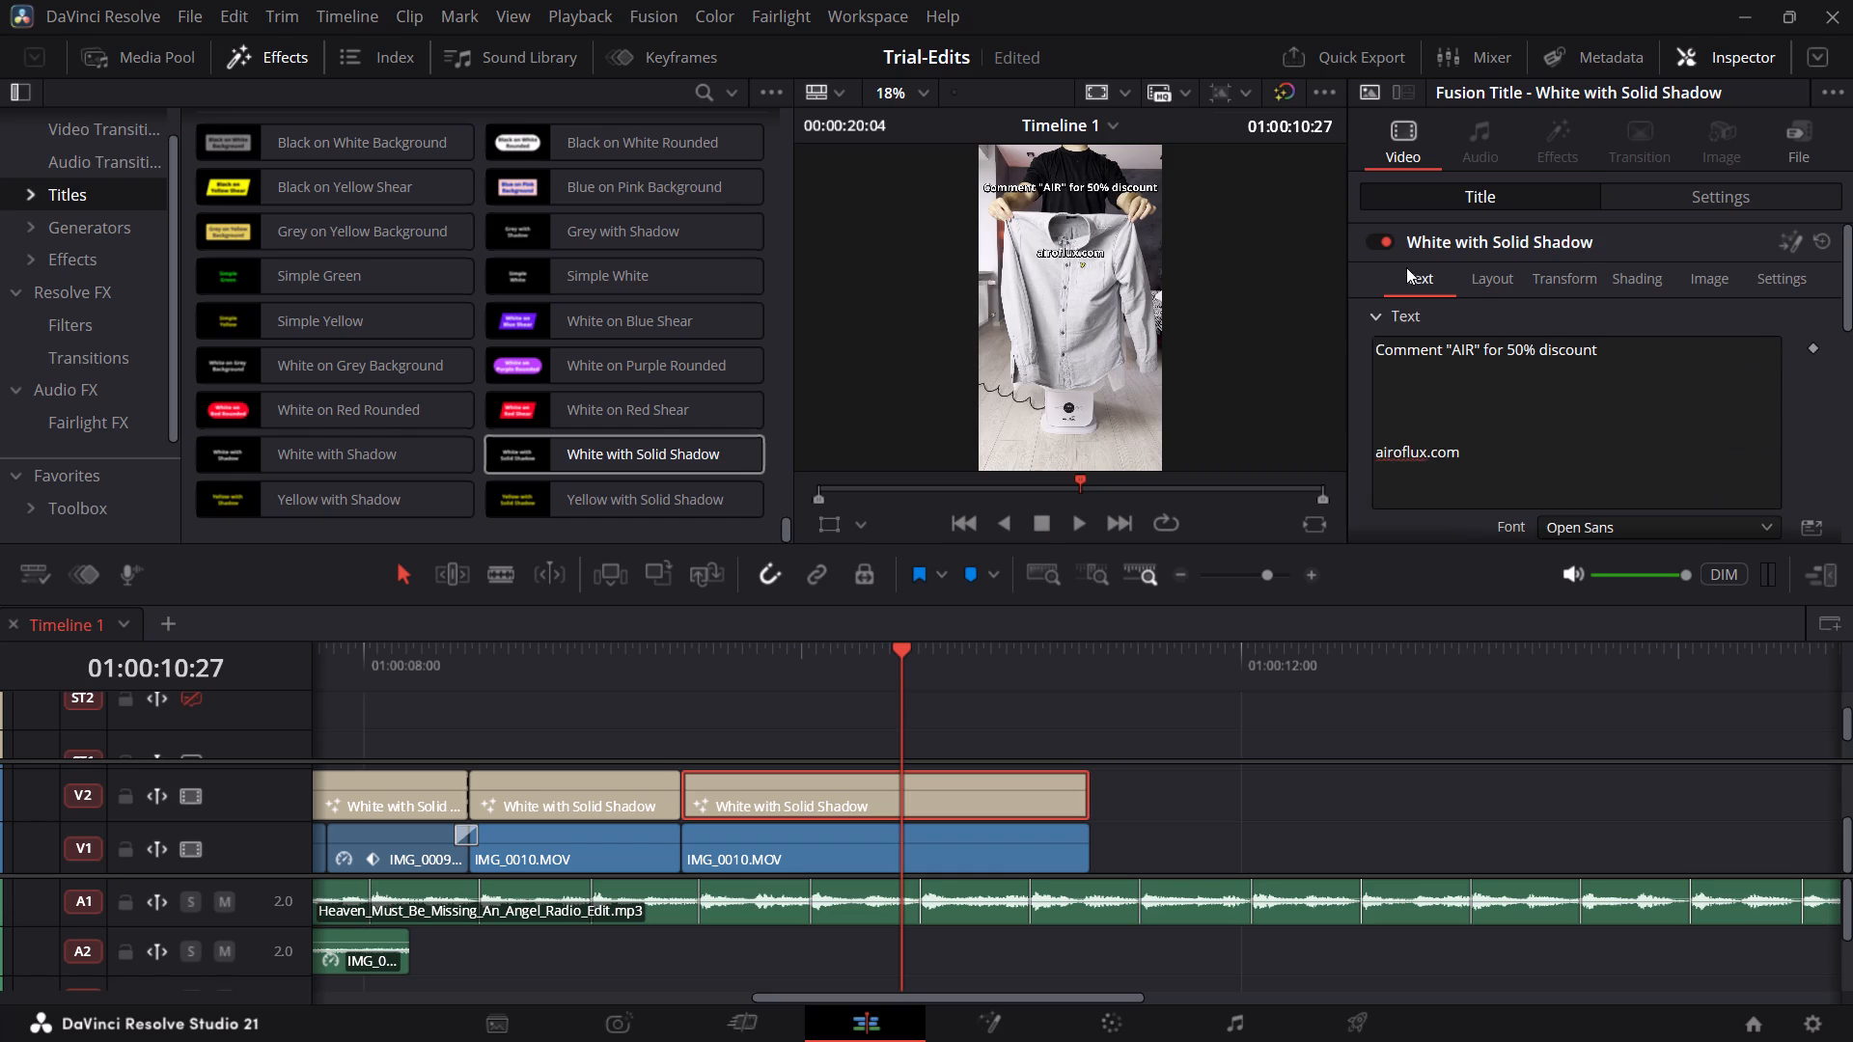
left_click(1454, 389)
key("shift+Return")
key("shift+Return")
key("shift+Return")
key("shift+Return")
key("shift+Return")
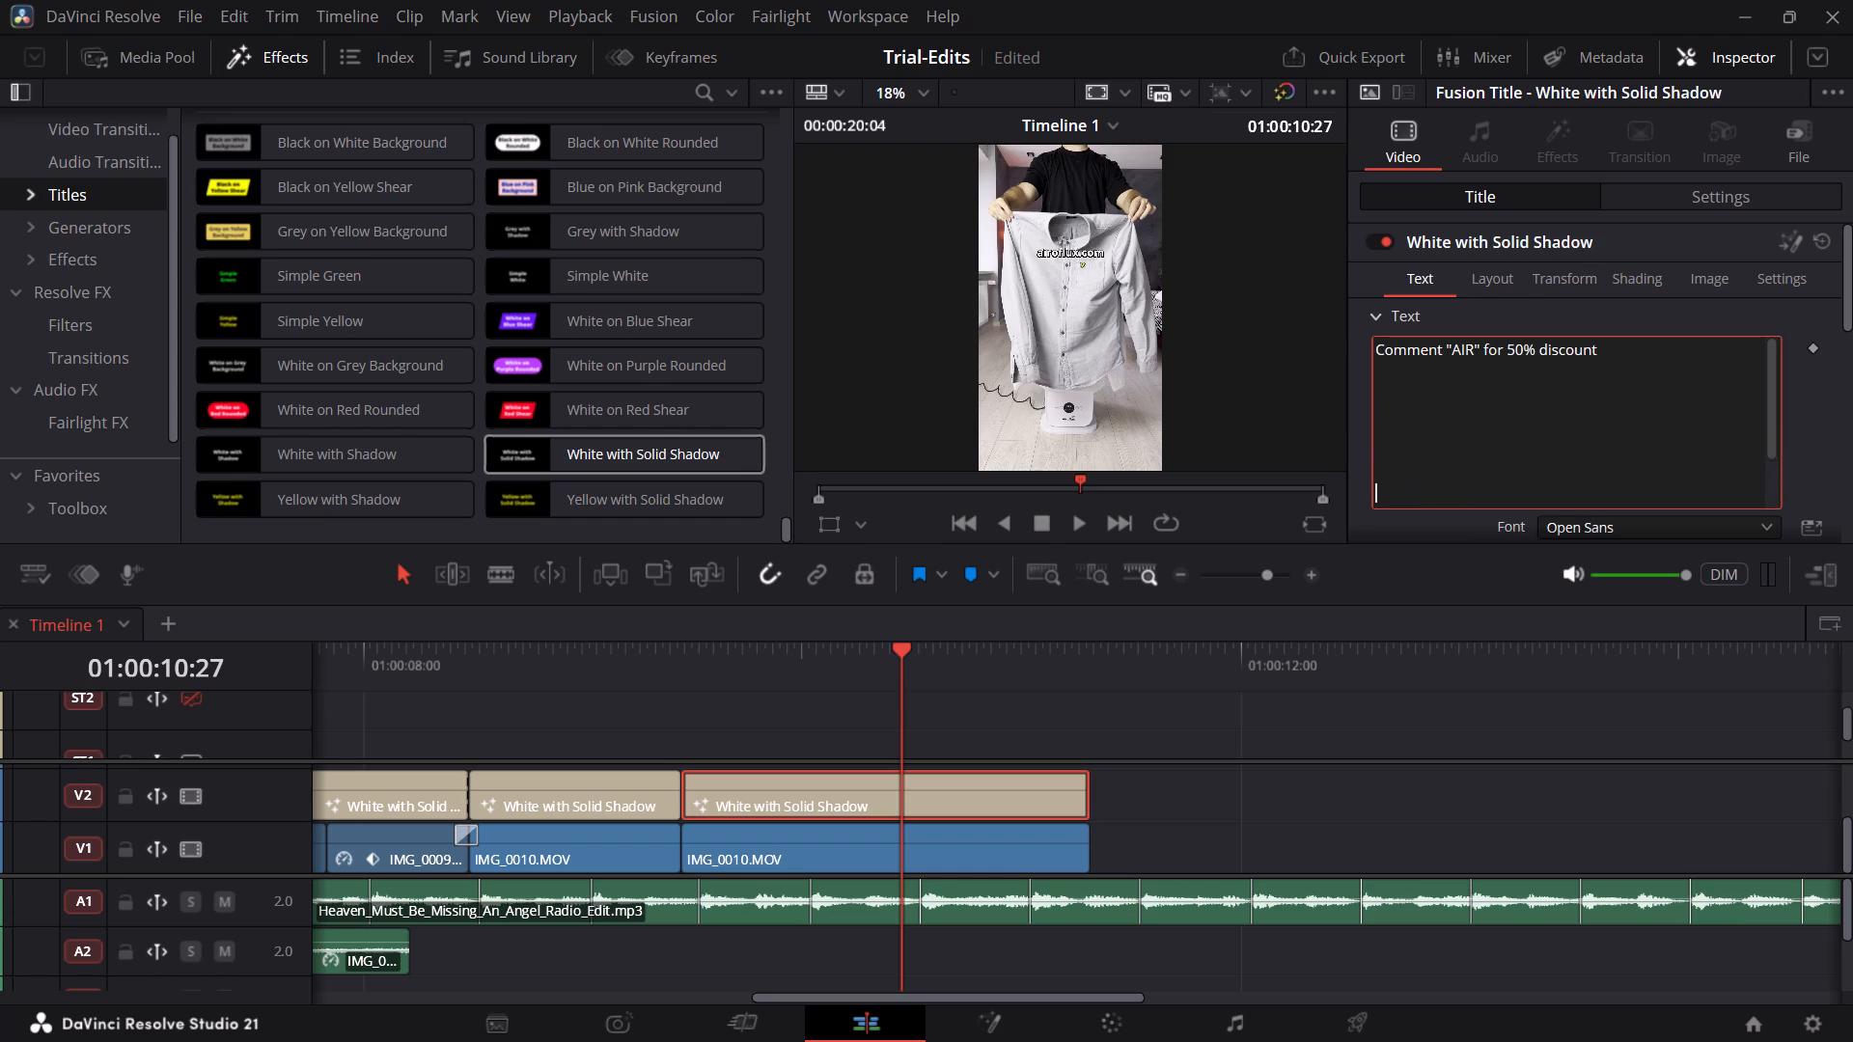
scroll(1454, 389, "down", 1)
key("shift+Return")
key("shift+Return")
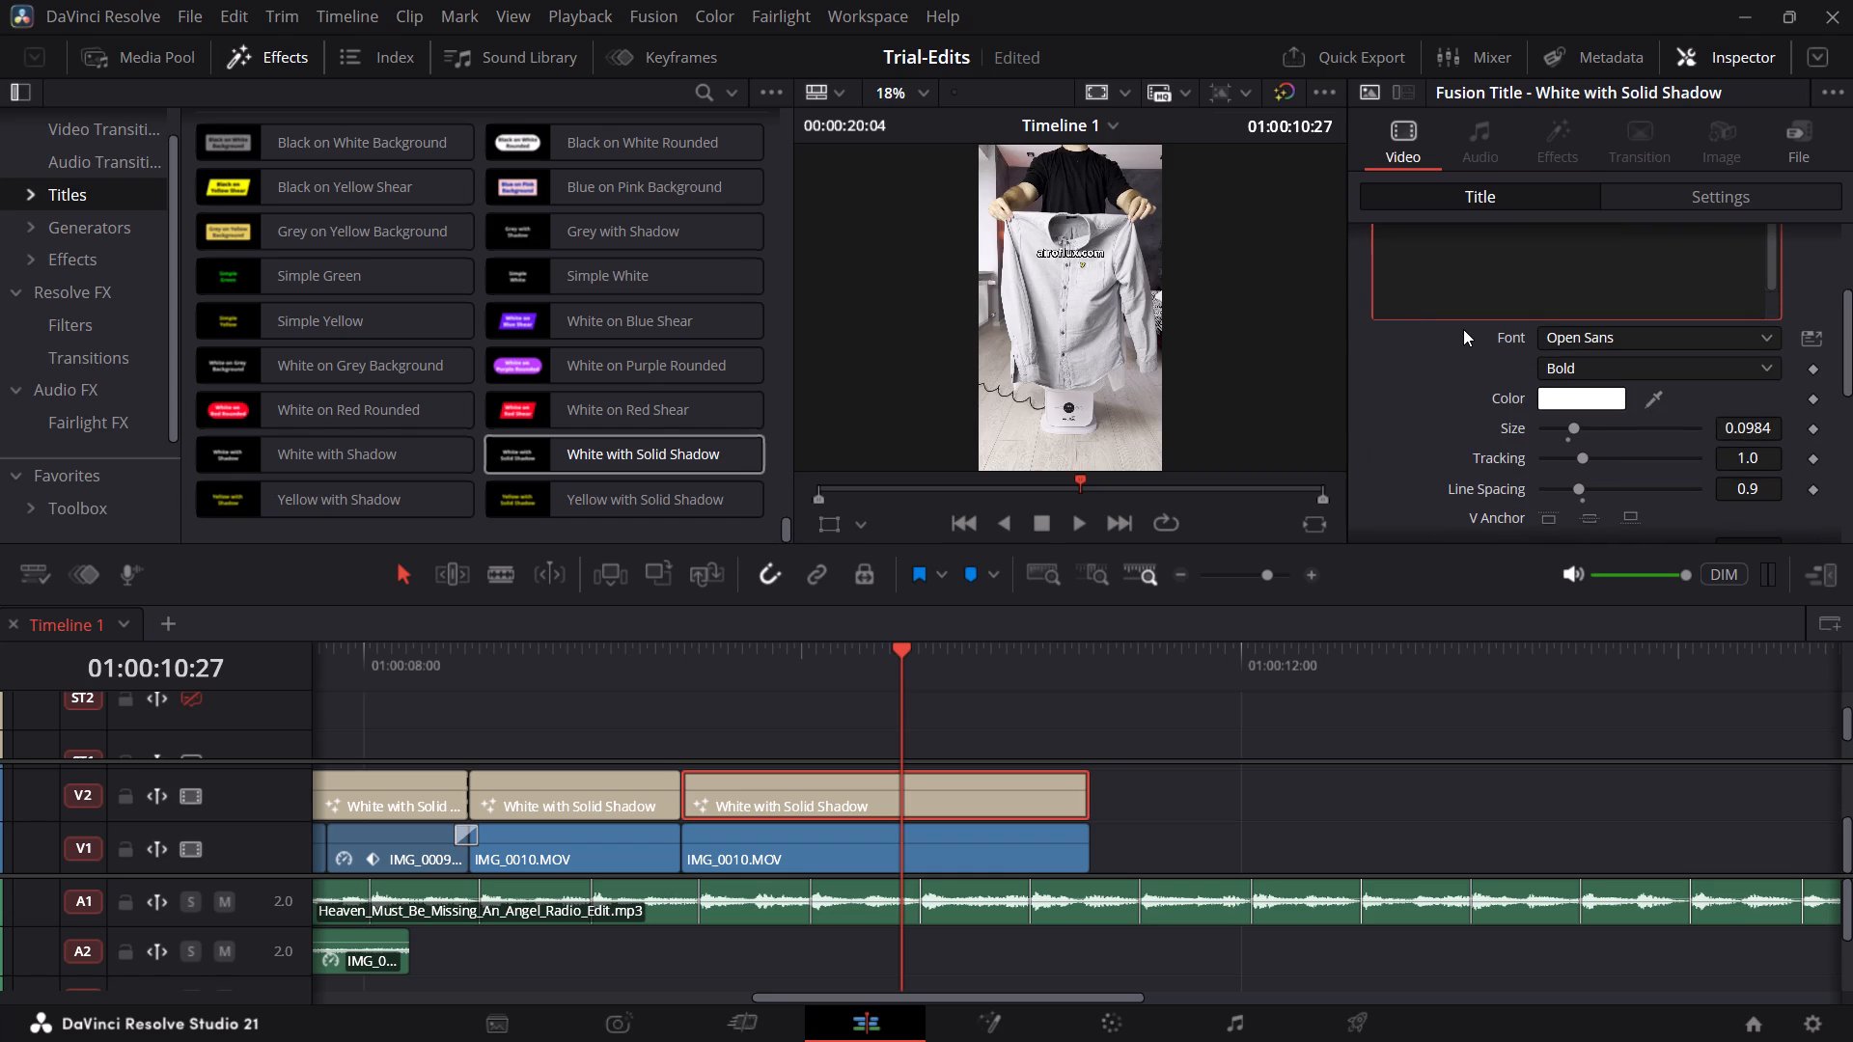
Lower the closing title's Center Y to about 0.397.
left_click(1693, 200)
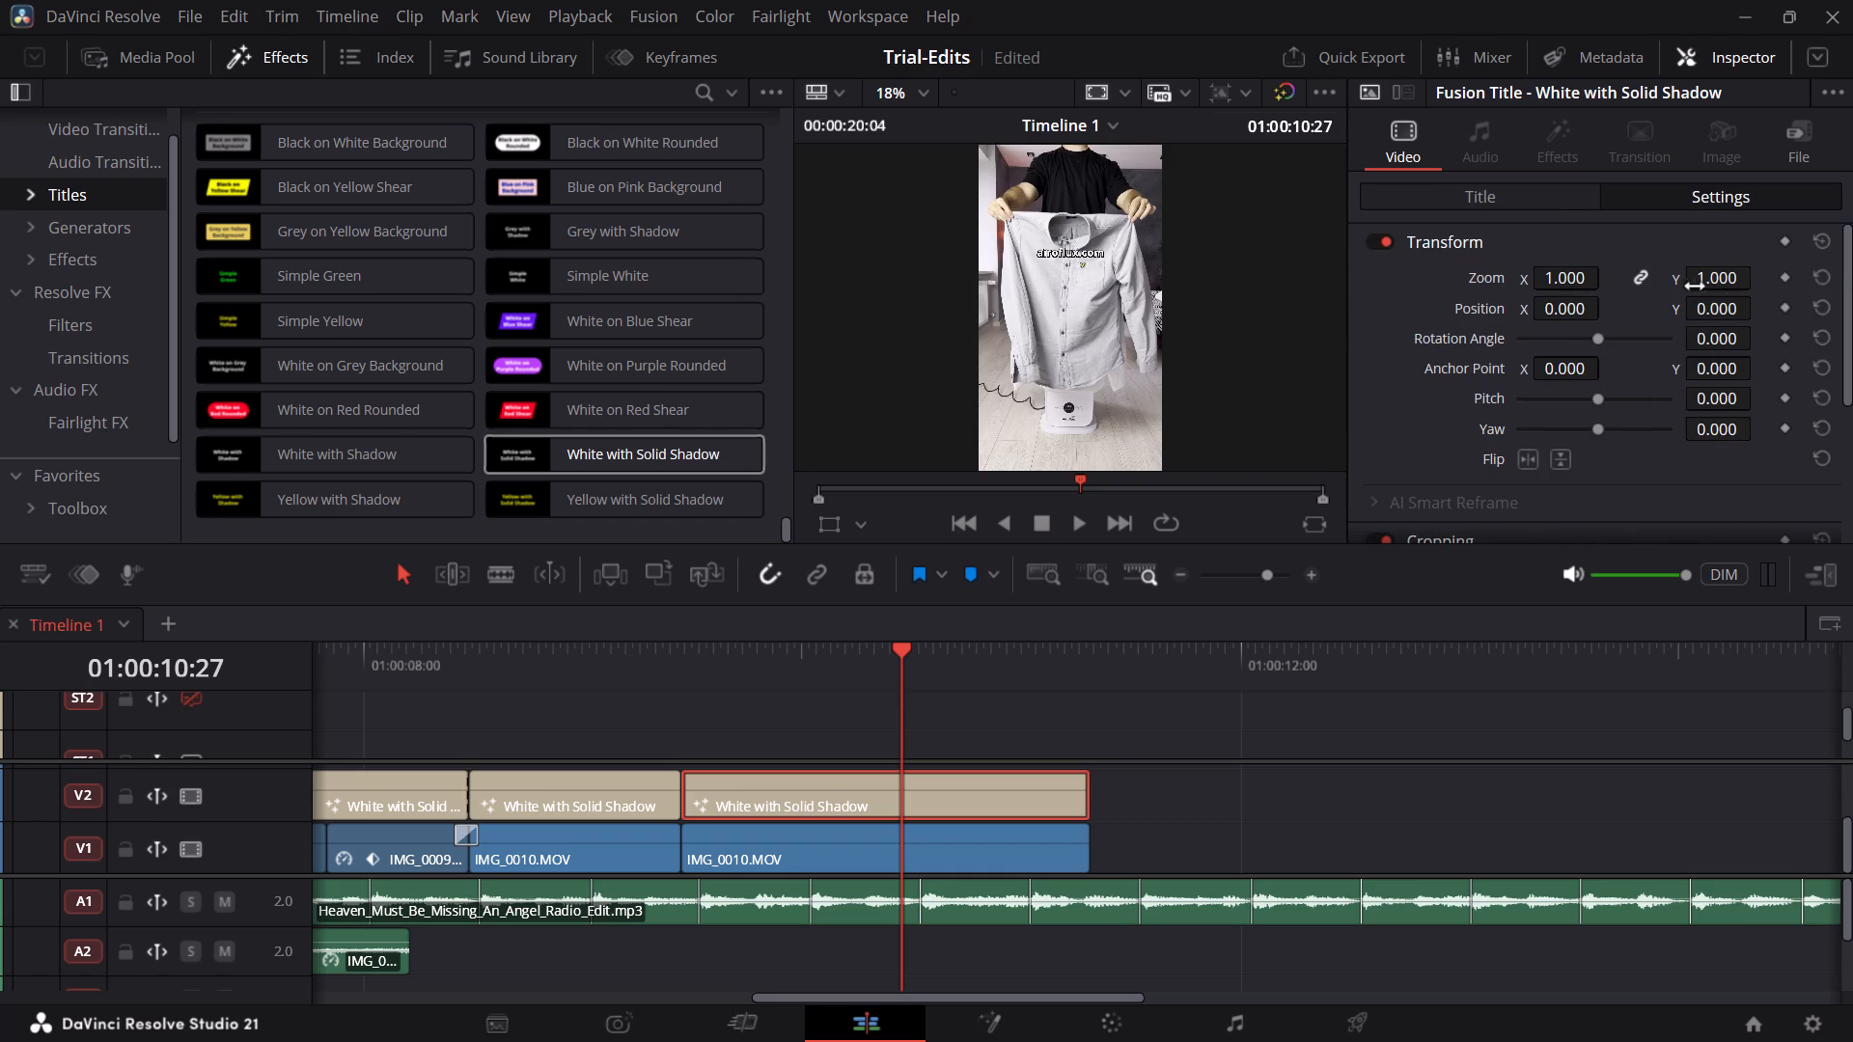
left_click(1546, 197)
scroll(1483, 256, "up", 2)
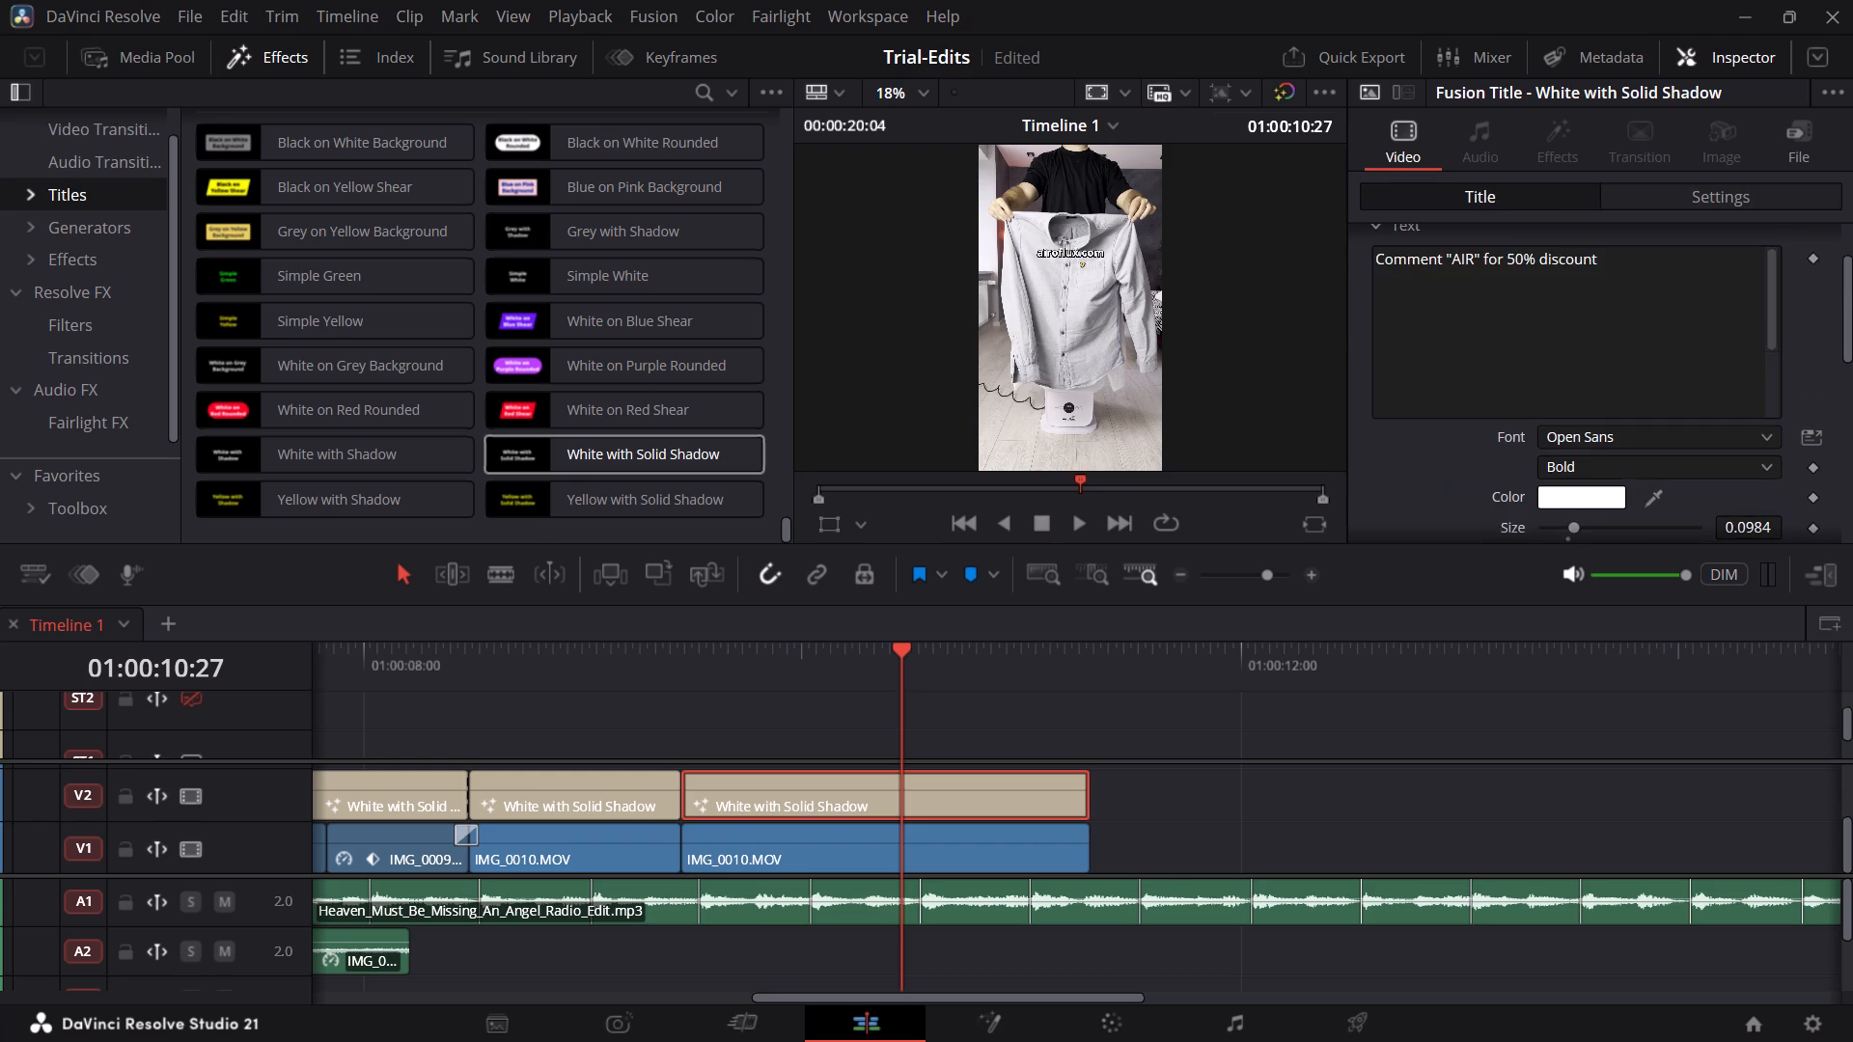
left_click(1482, 274)
left_click_drag(1750, 378, 569, 264)
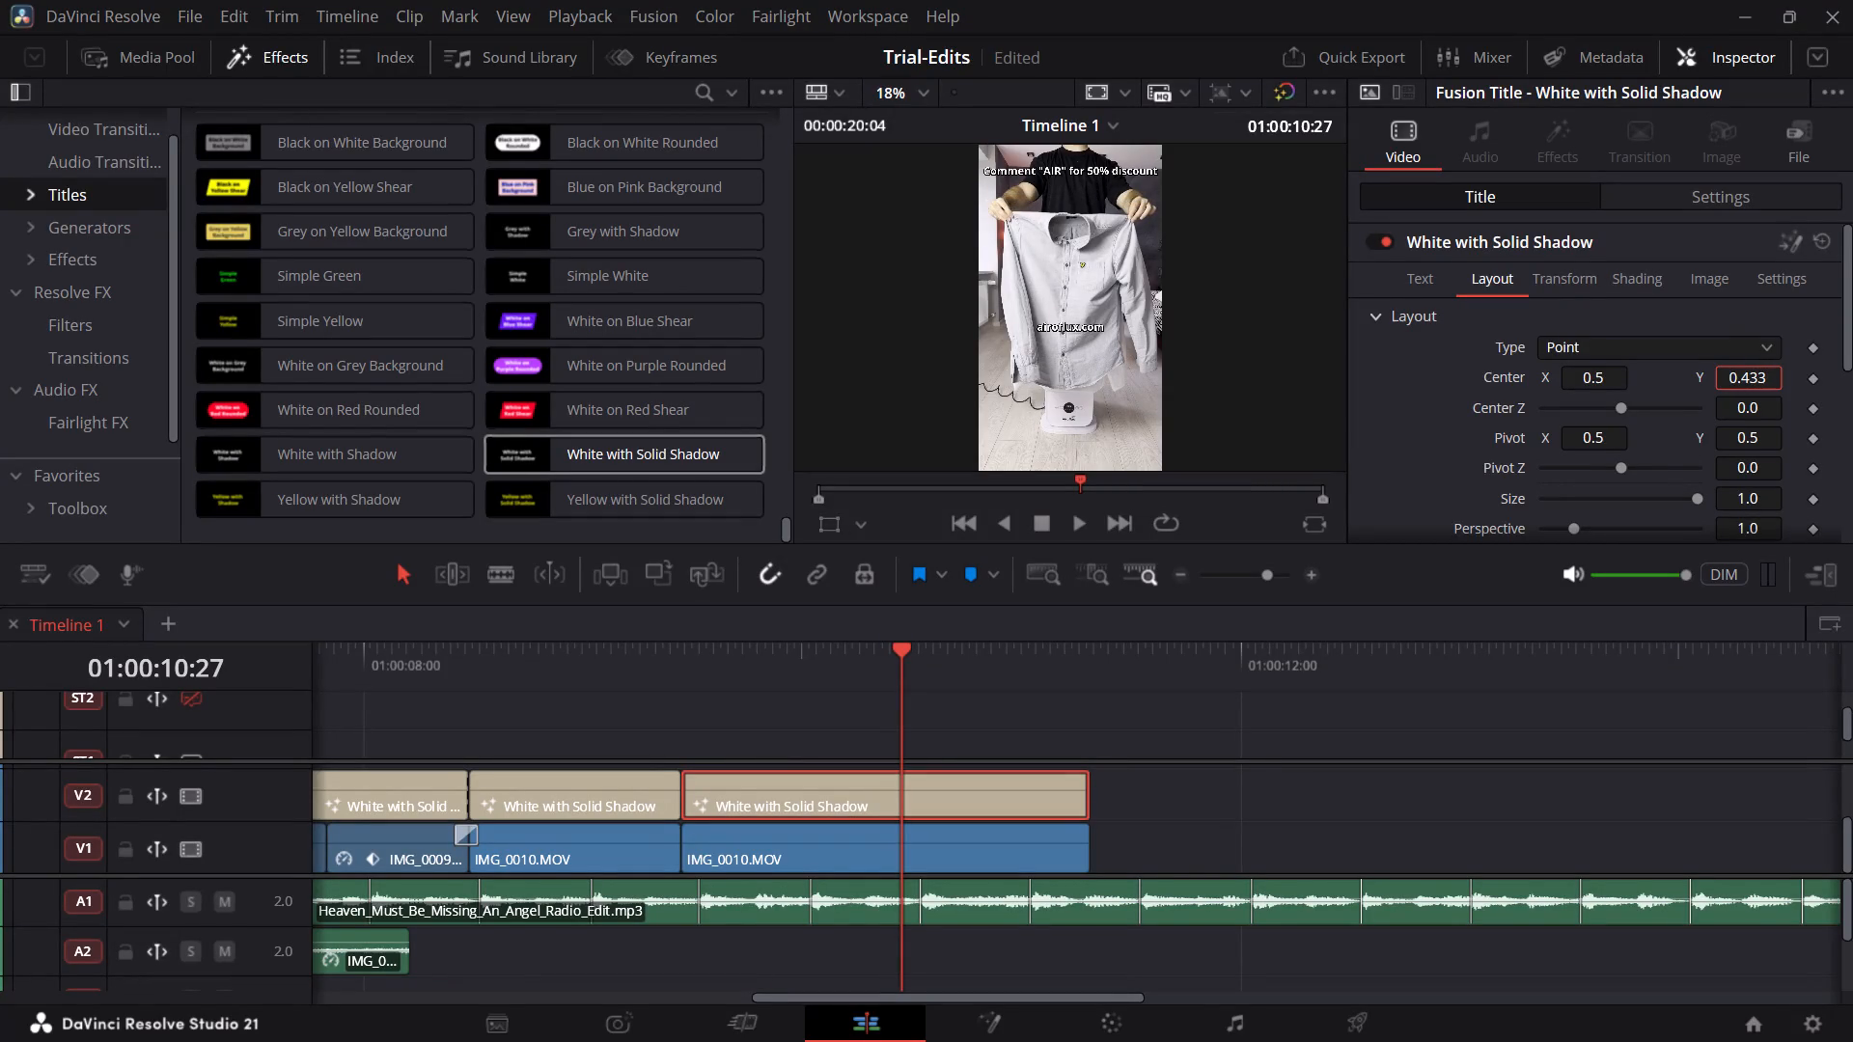
left_click_drag(569, 264, 529, 264)
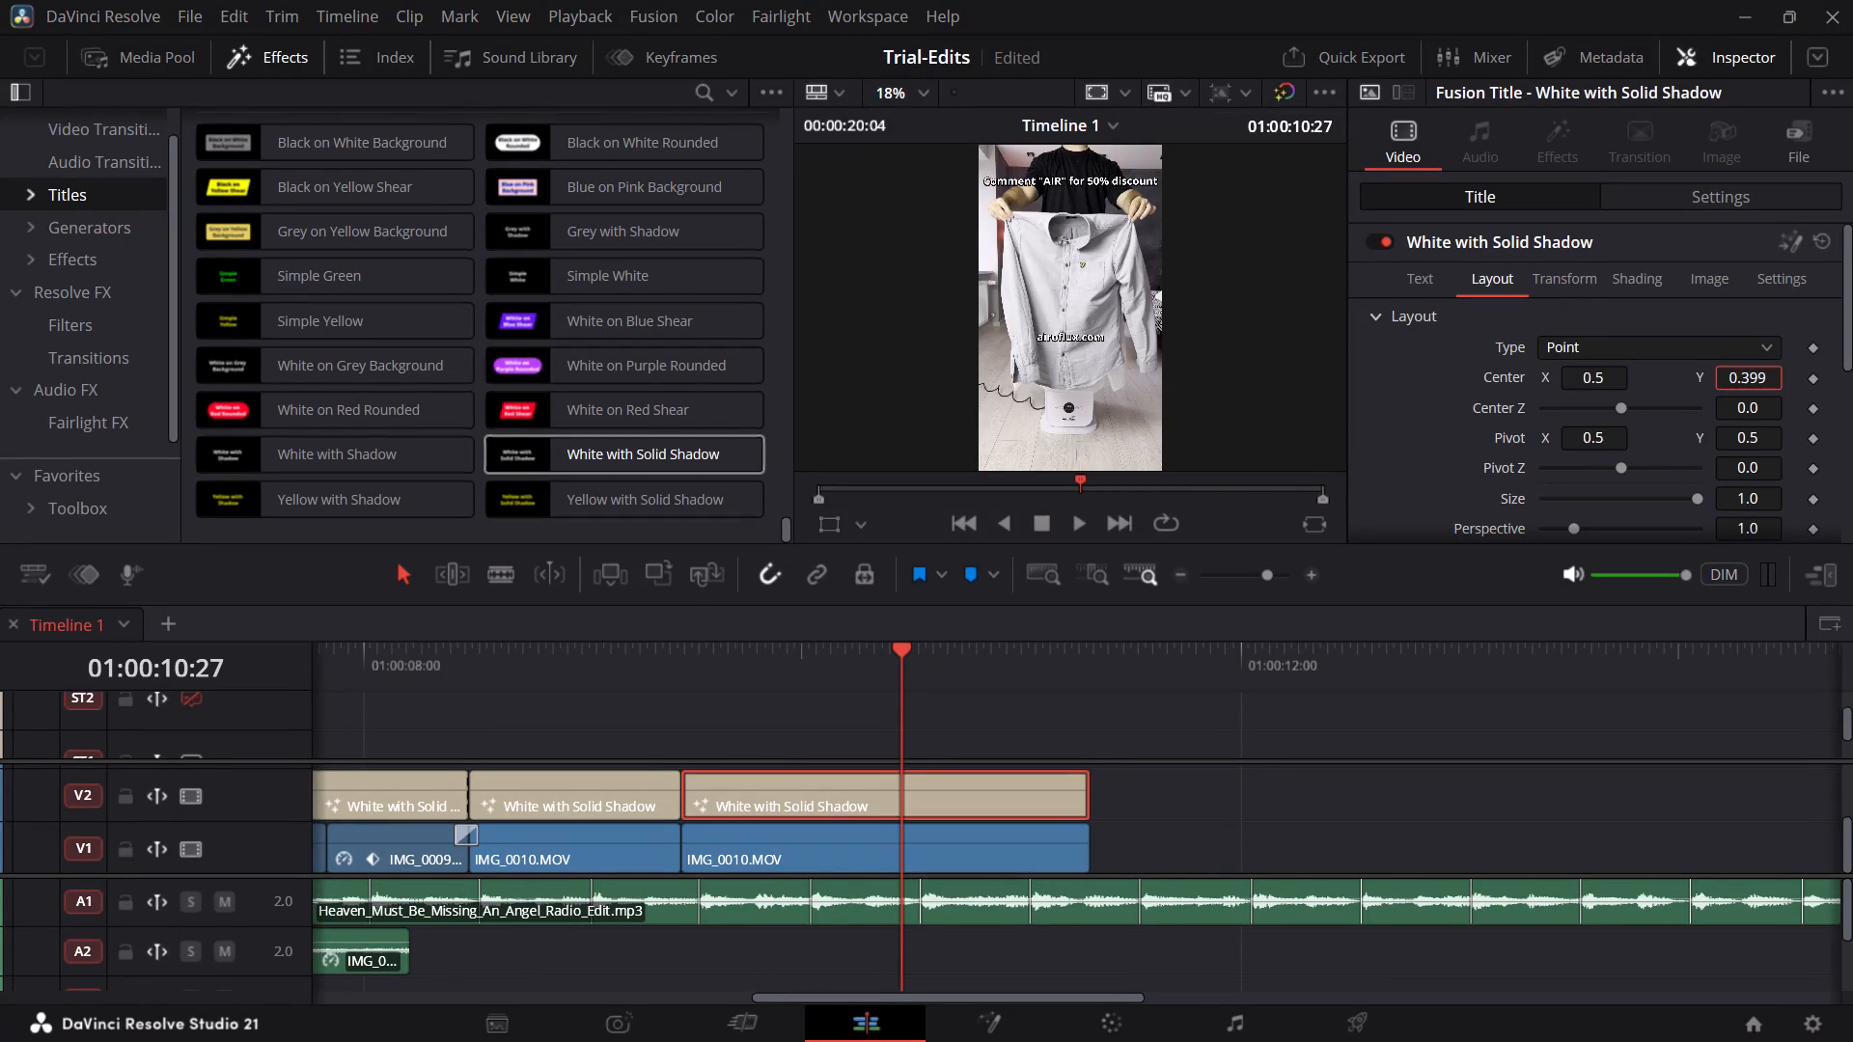
left_click_drag(529, 264, 505, 266)
left_click_drag(1750, 377, 1768, 377)
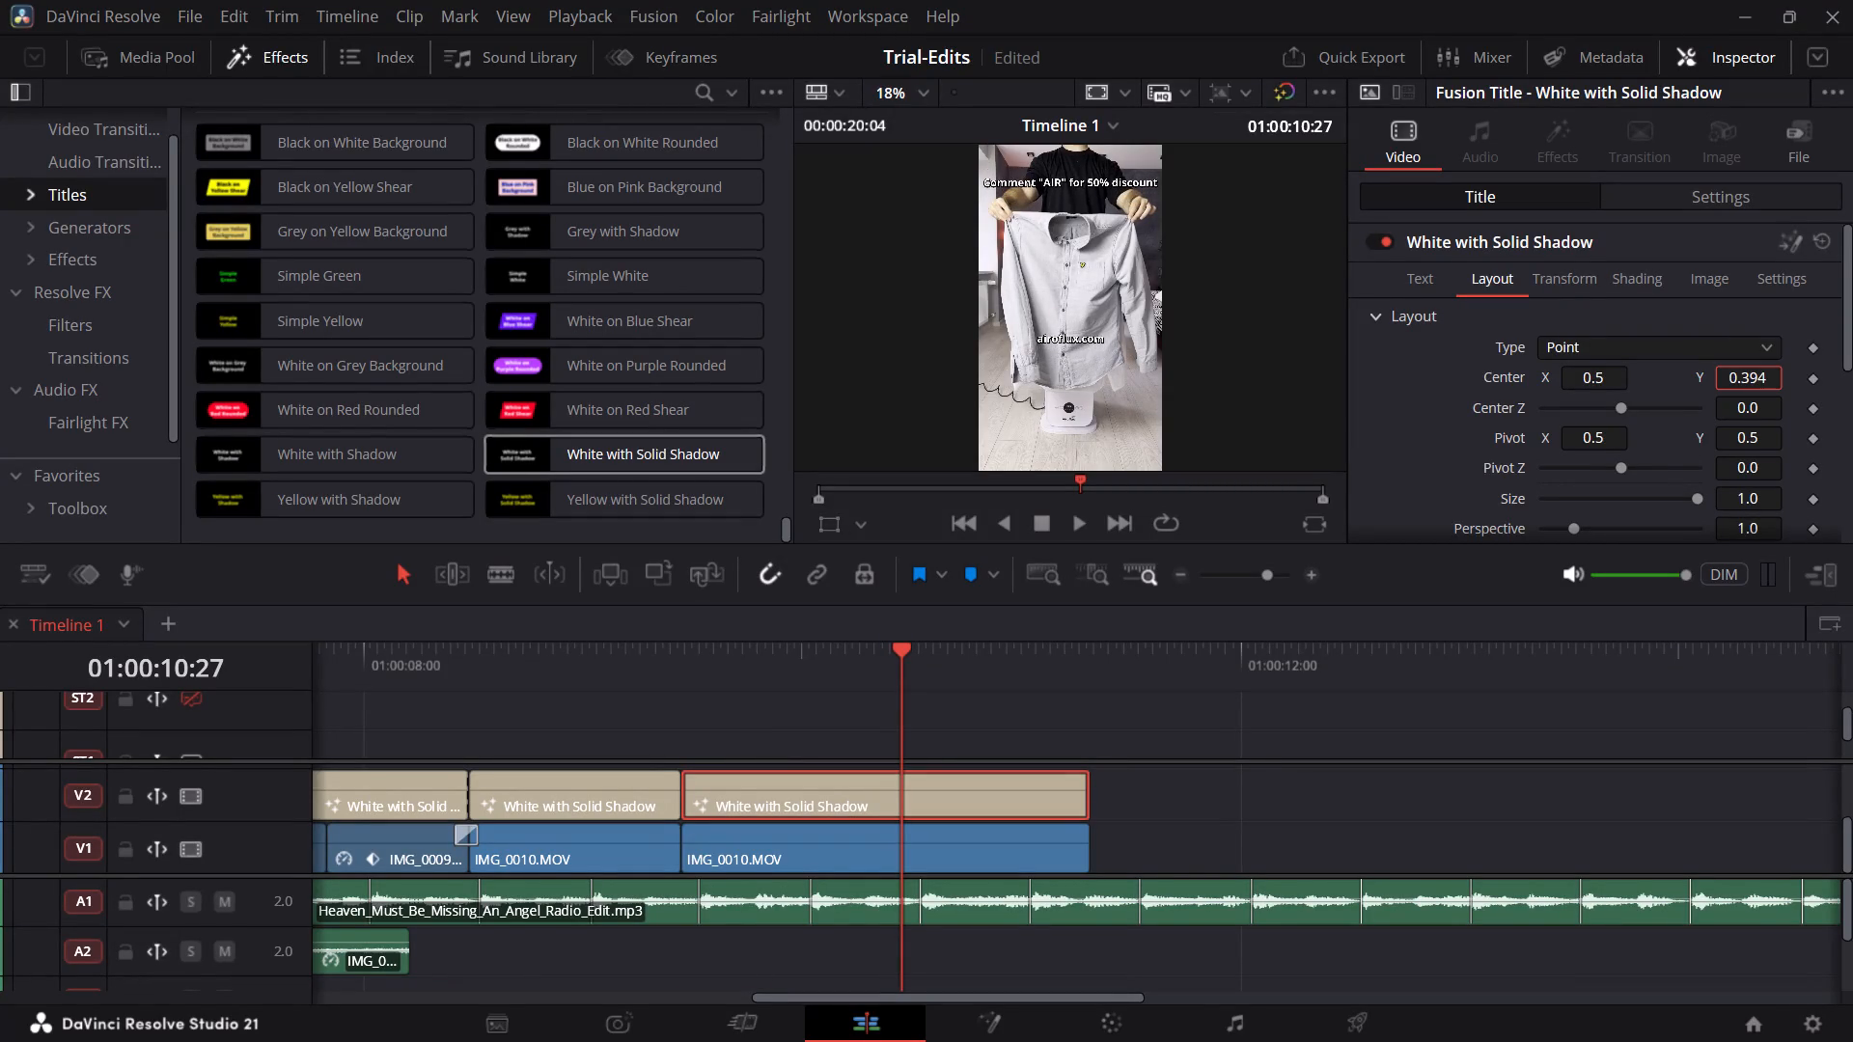
left_click_drag(1768, 377, 1771, 377)
Capitalize the website as "Airoflux.com" in the closing title, checking the spelling against the reference video in VLC.
key("alt+Tab")
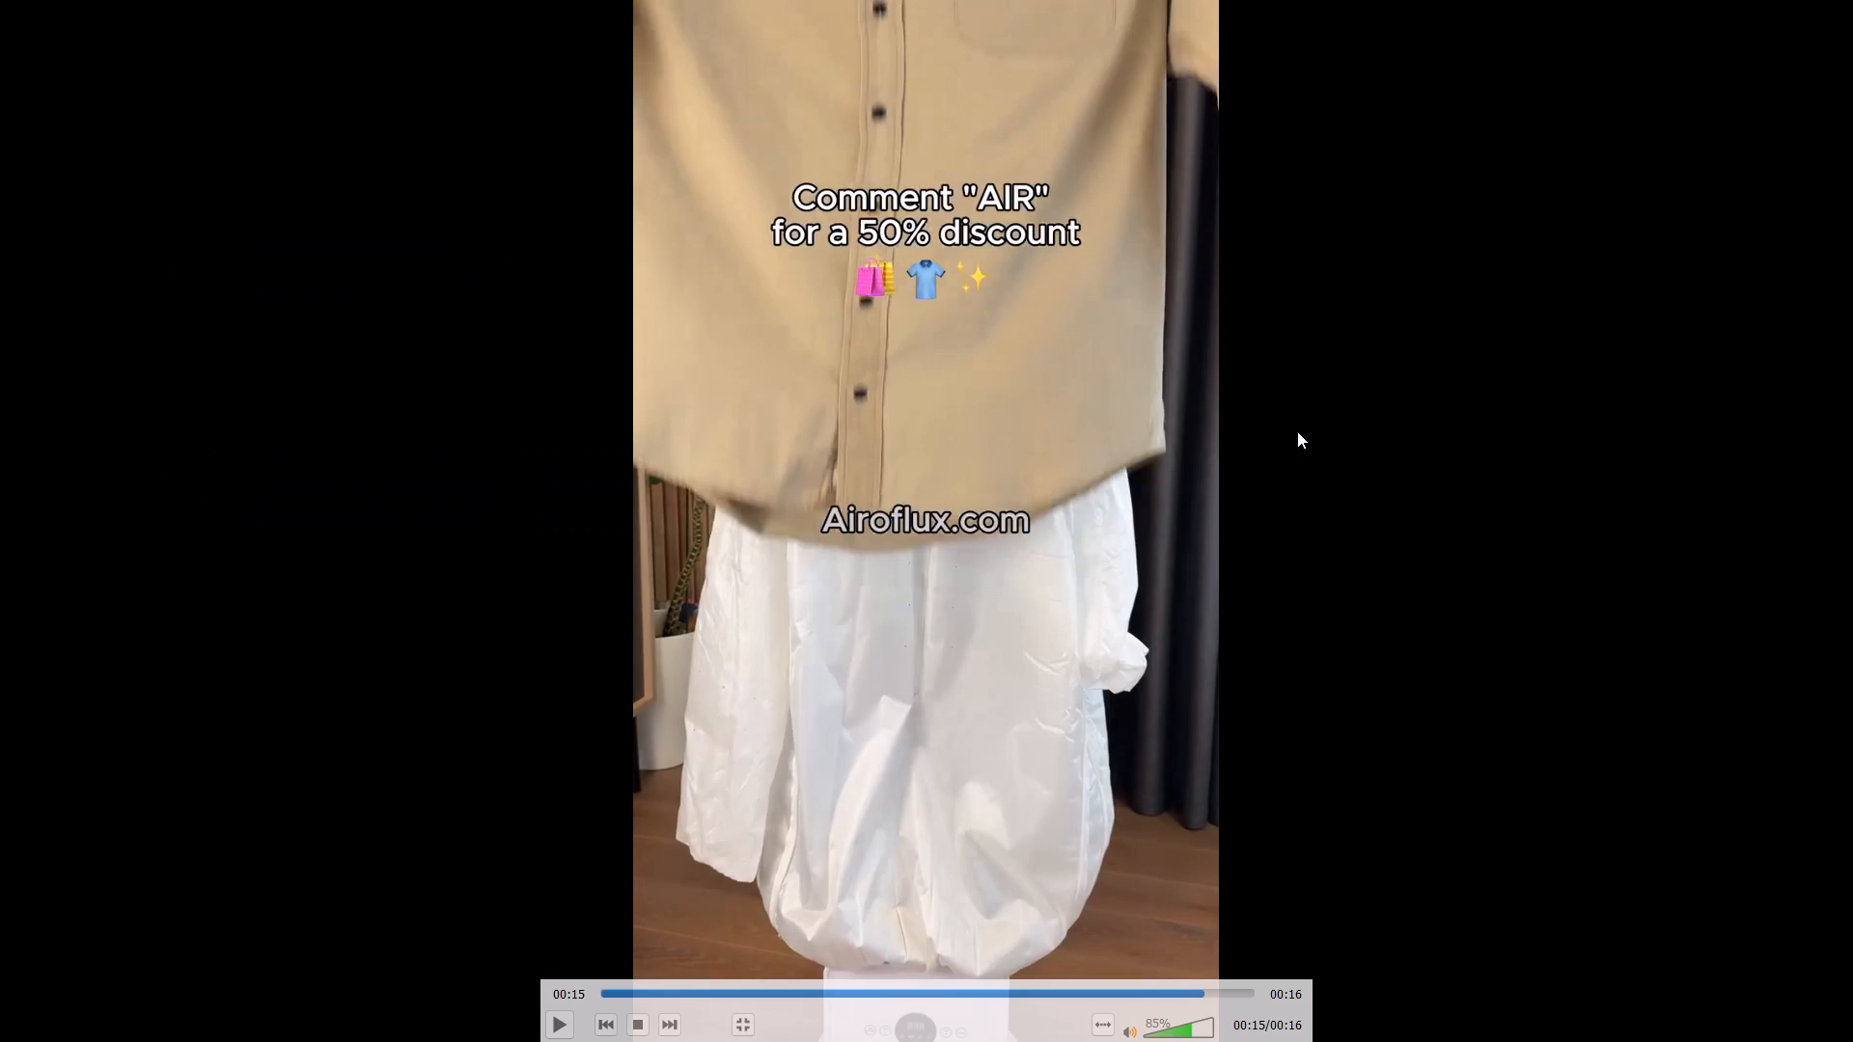
key("alt+Tab")
left_click(1402, 271)
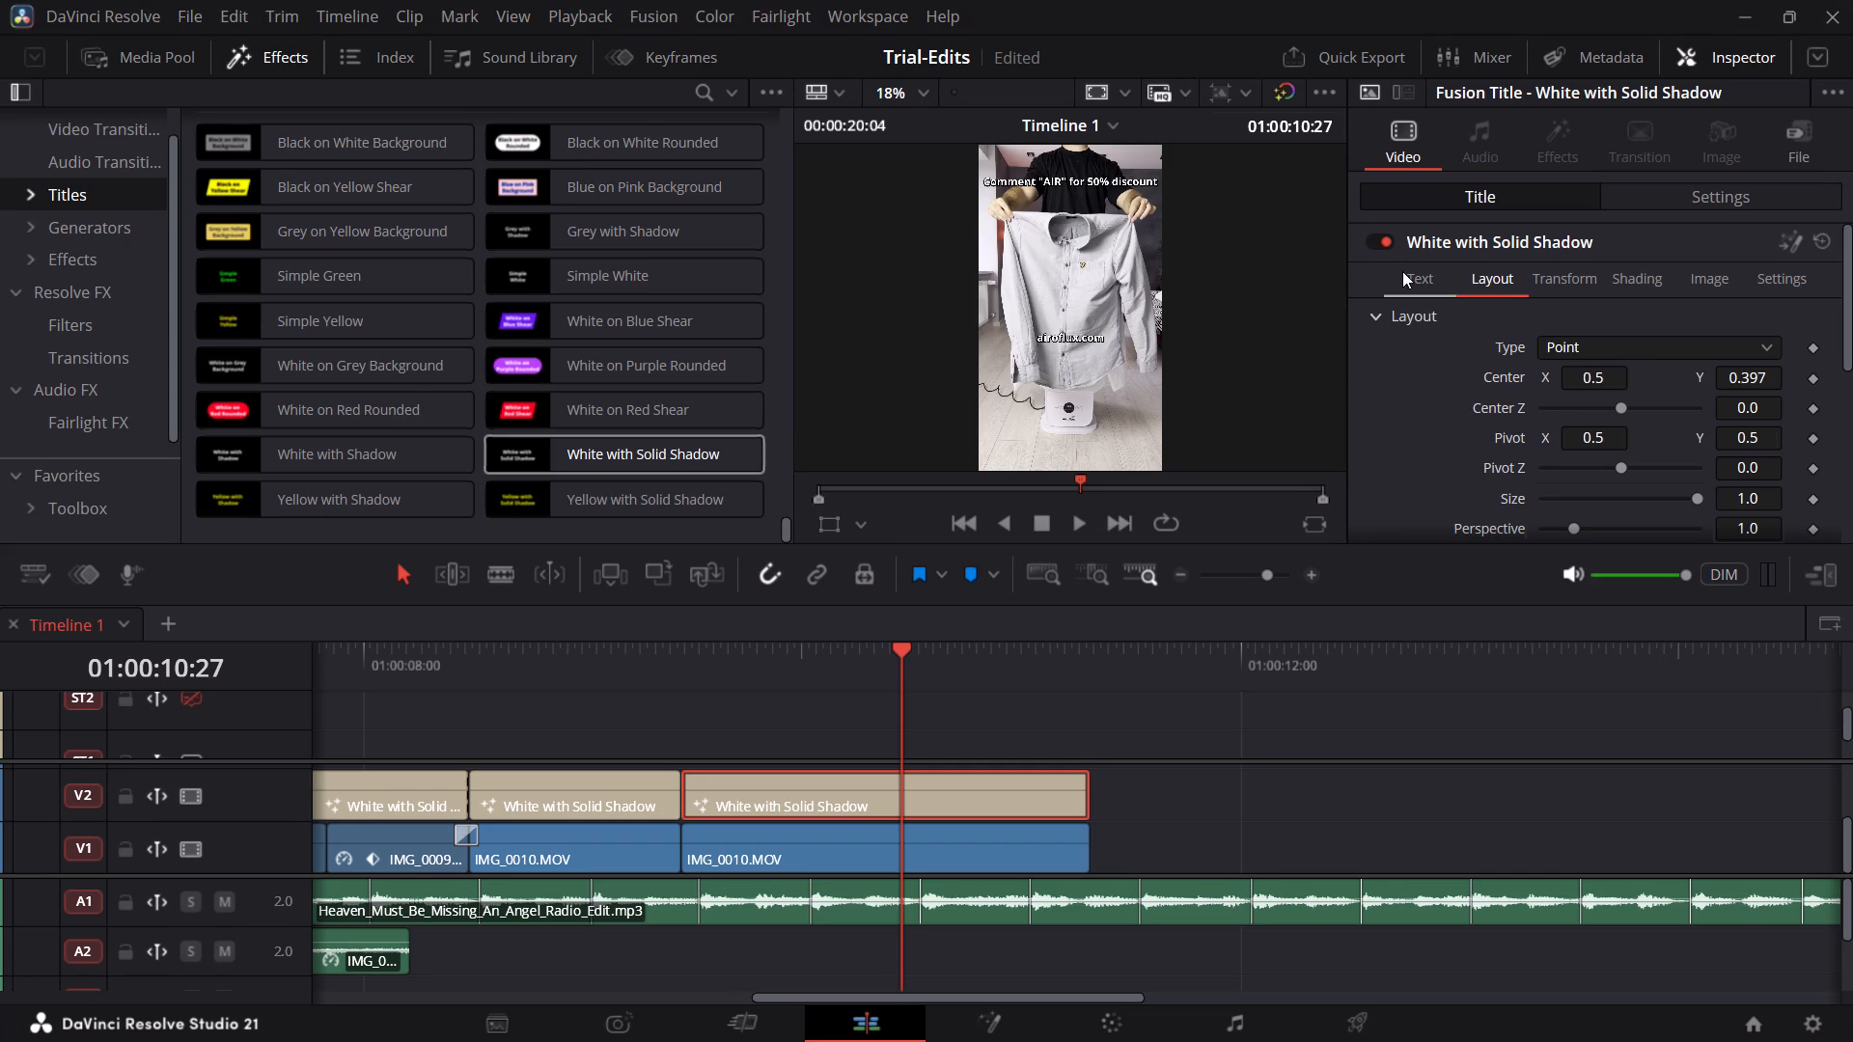
left_click(1503, 377)
scroll(1503, 377, "down", 2)
scroll(1433, 328, "up", 1)
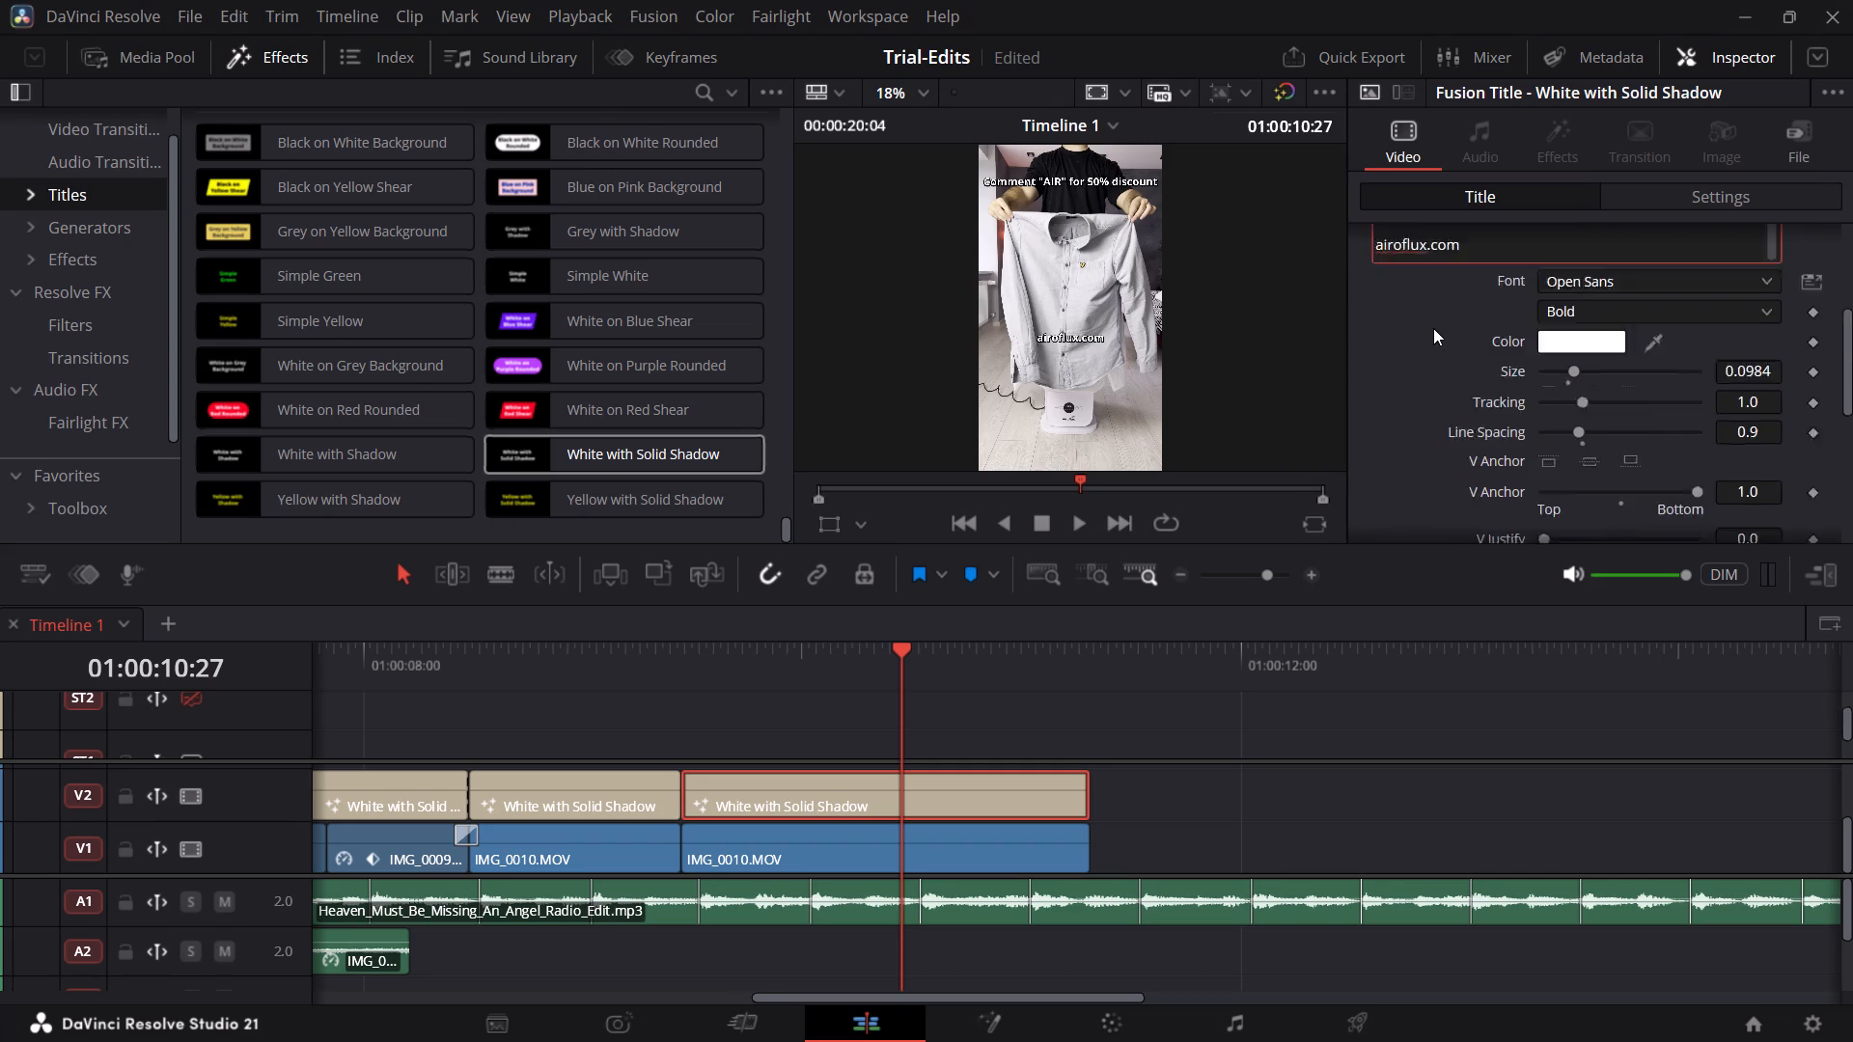
scroll(1433, 328, "up", 1)
scroll(1416, 300, "down", 1)
left_click(1390, 322)
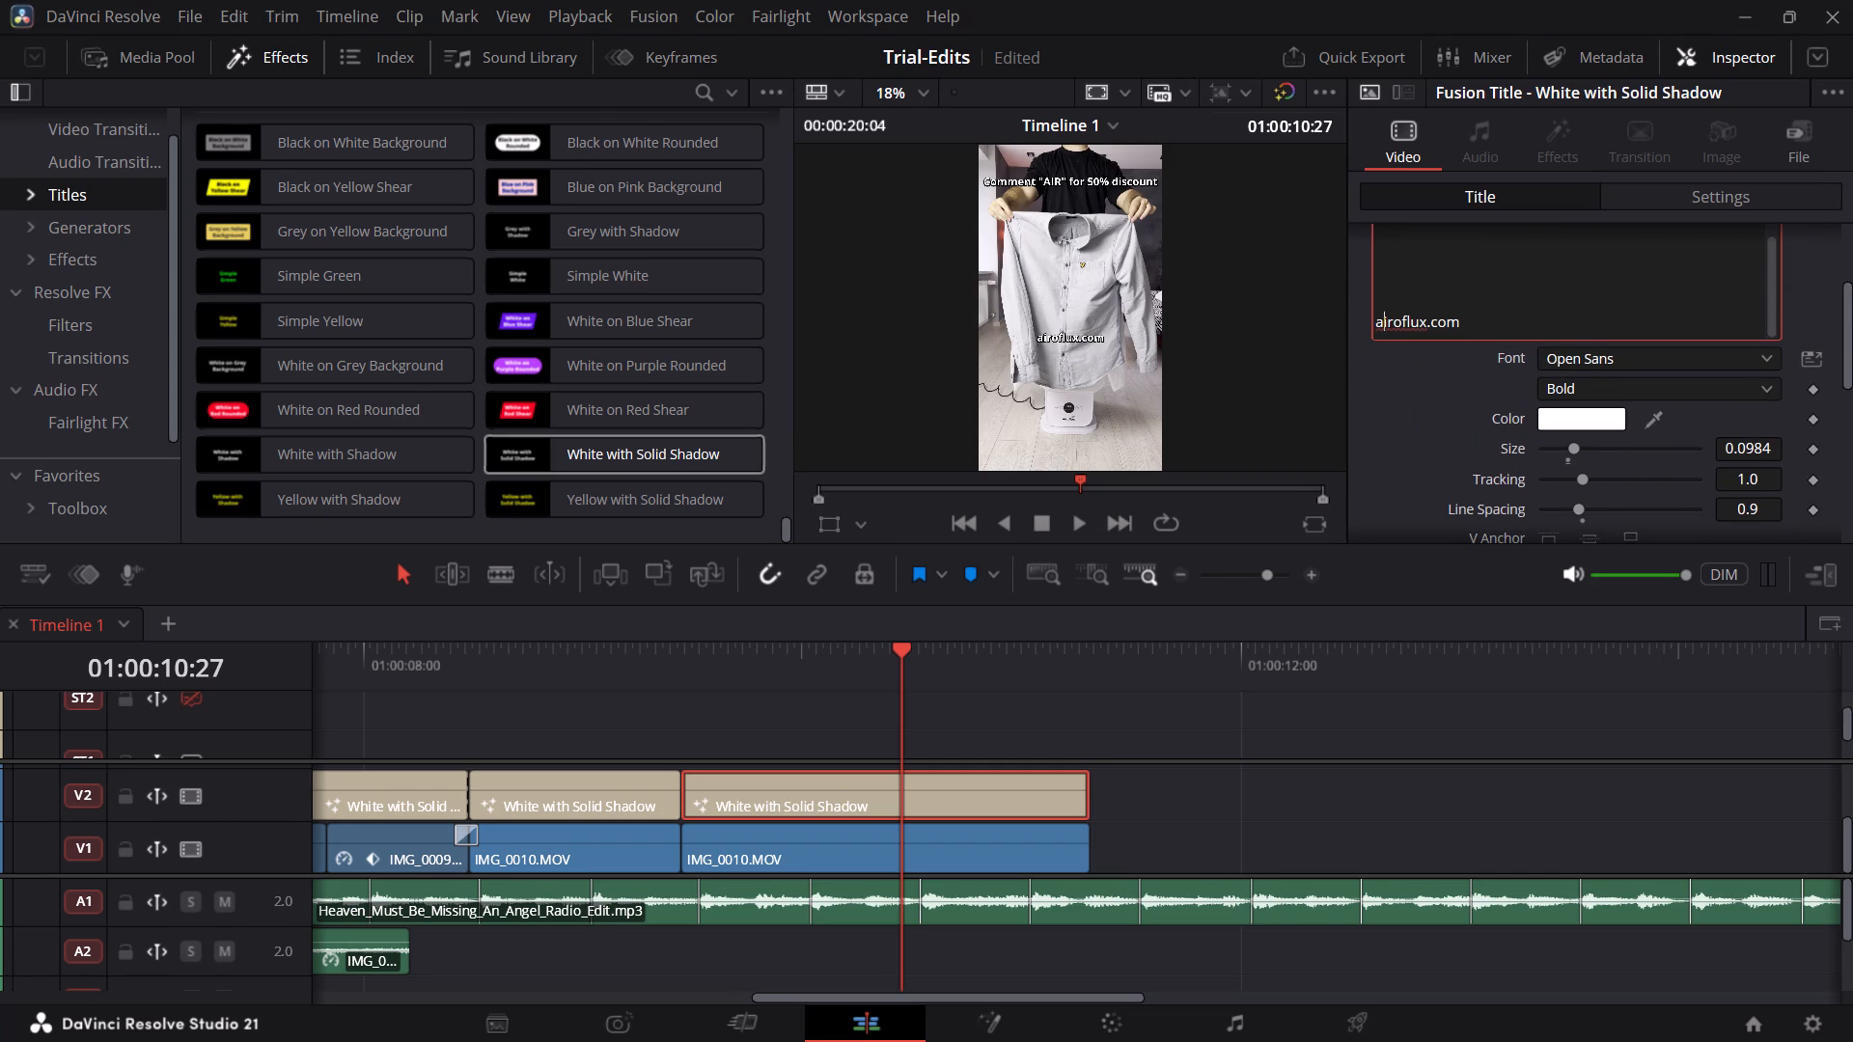
key("alt+Tab")
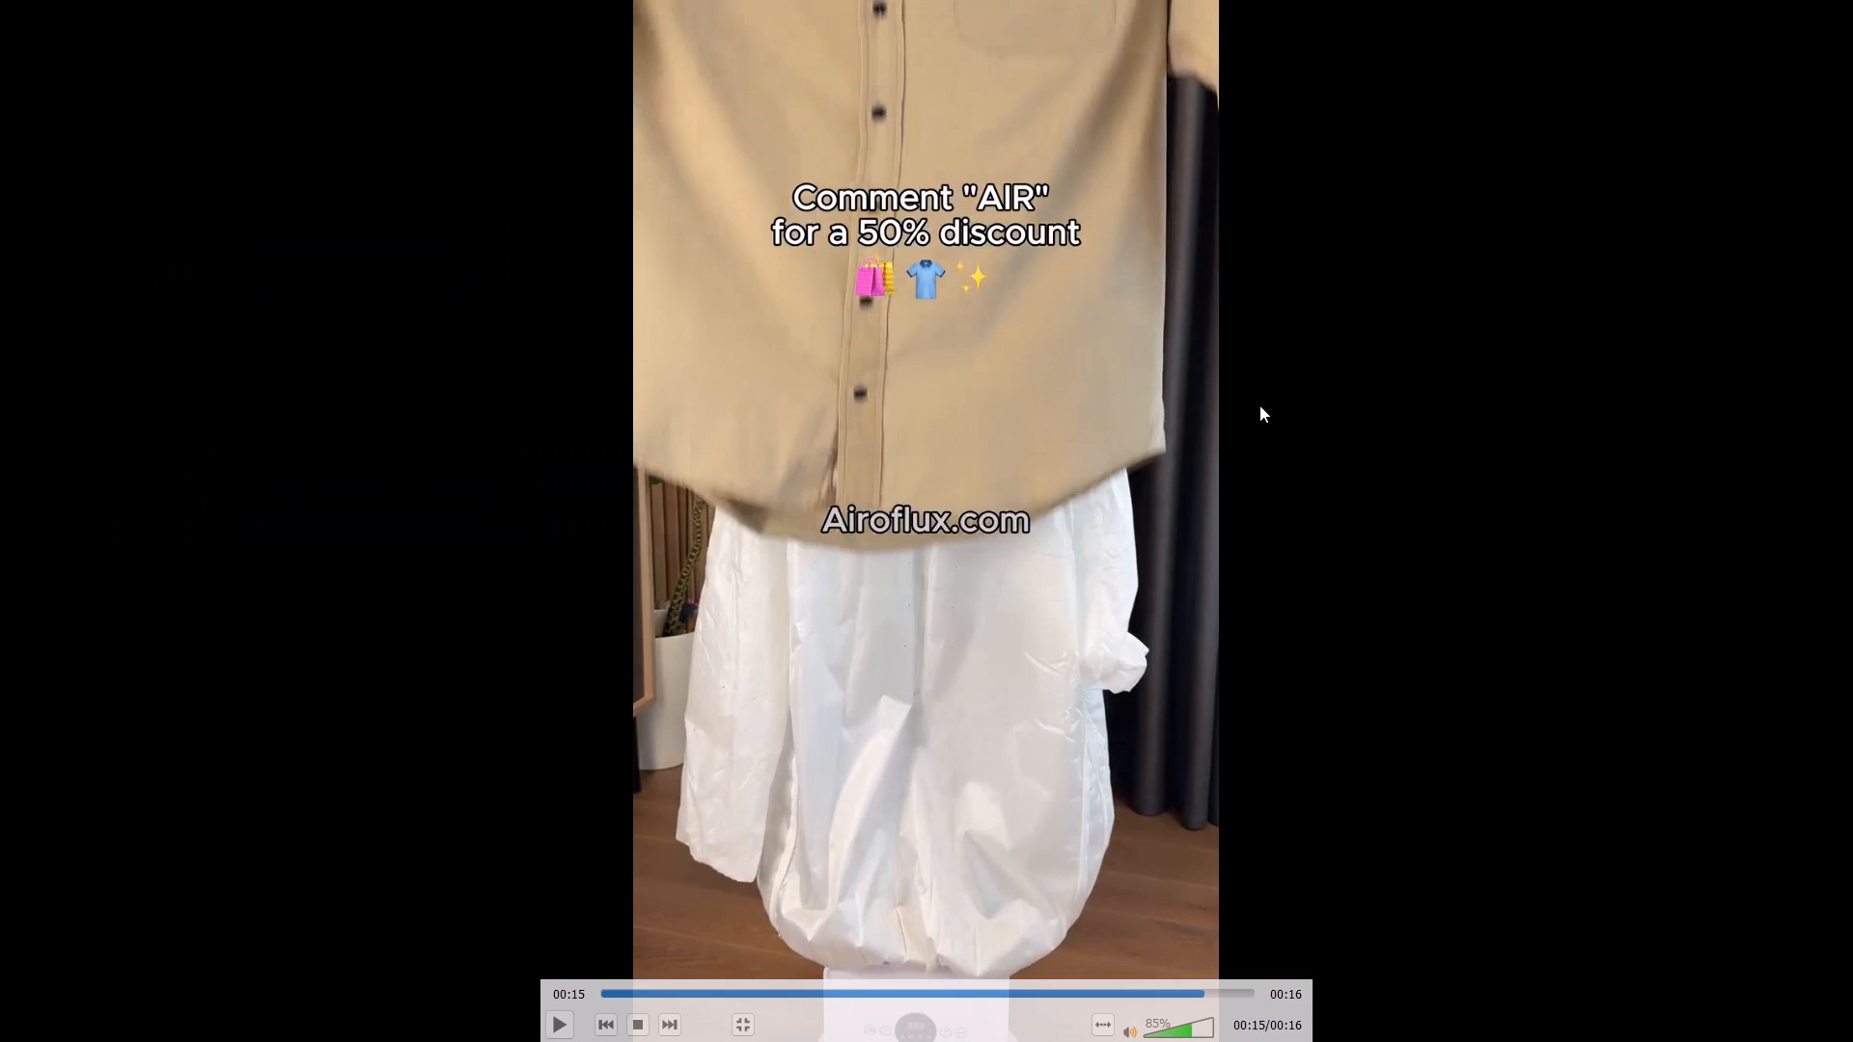
key("alt+Tab")
Add a green T-shirt emoji on the line directly below "Comment "AIR" for 50% discount" in the closing title, following the VLC reference.
scroll(1422, 298, "up", 1)
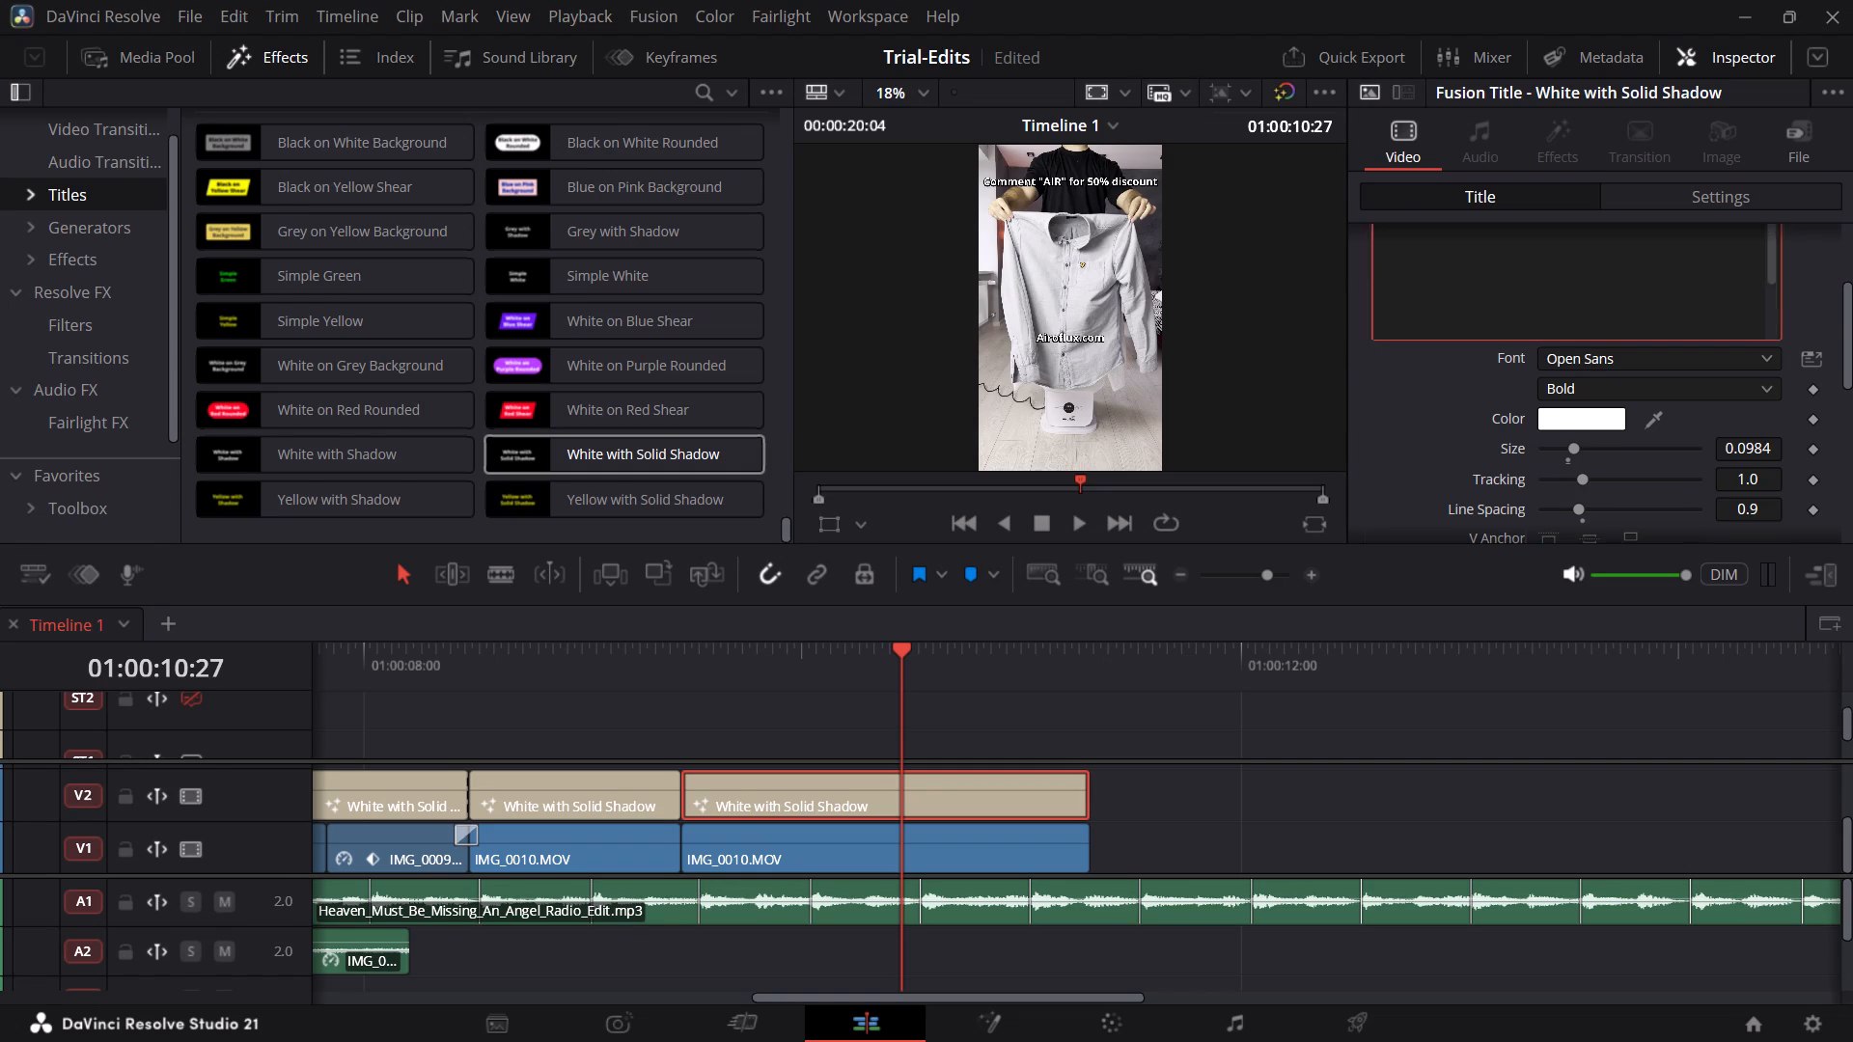
scroll(1422, 298, "up", 1)
left_click(1675, 283)
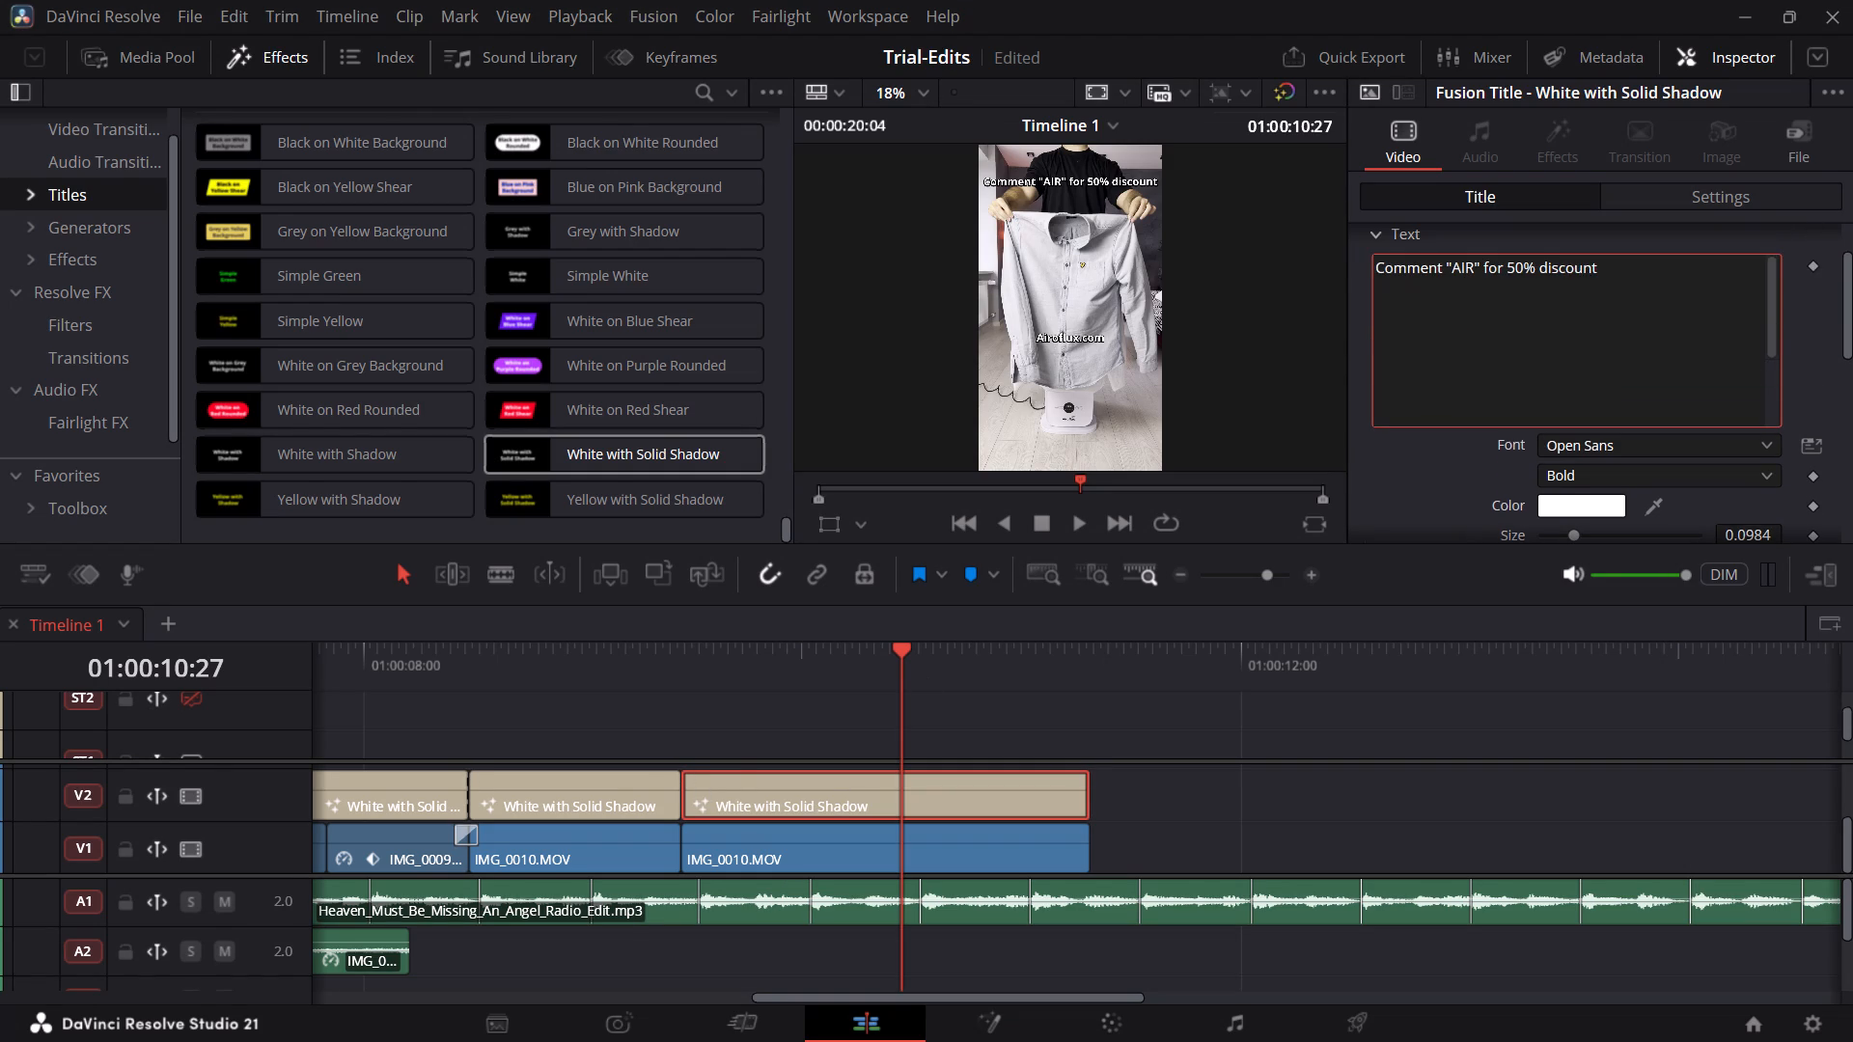
key("shift+Return")
key("BackSpace")
key("alt+Tab")
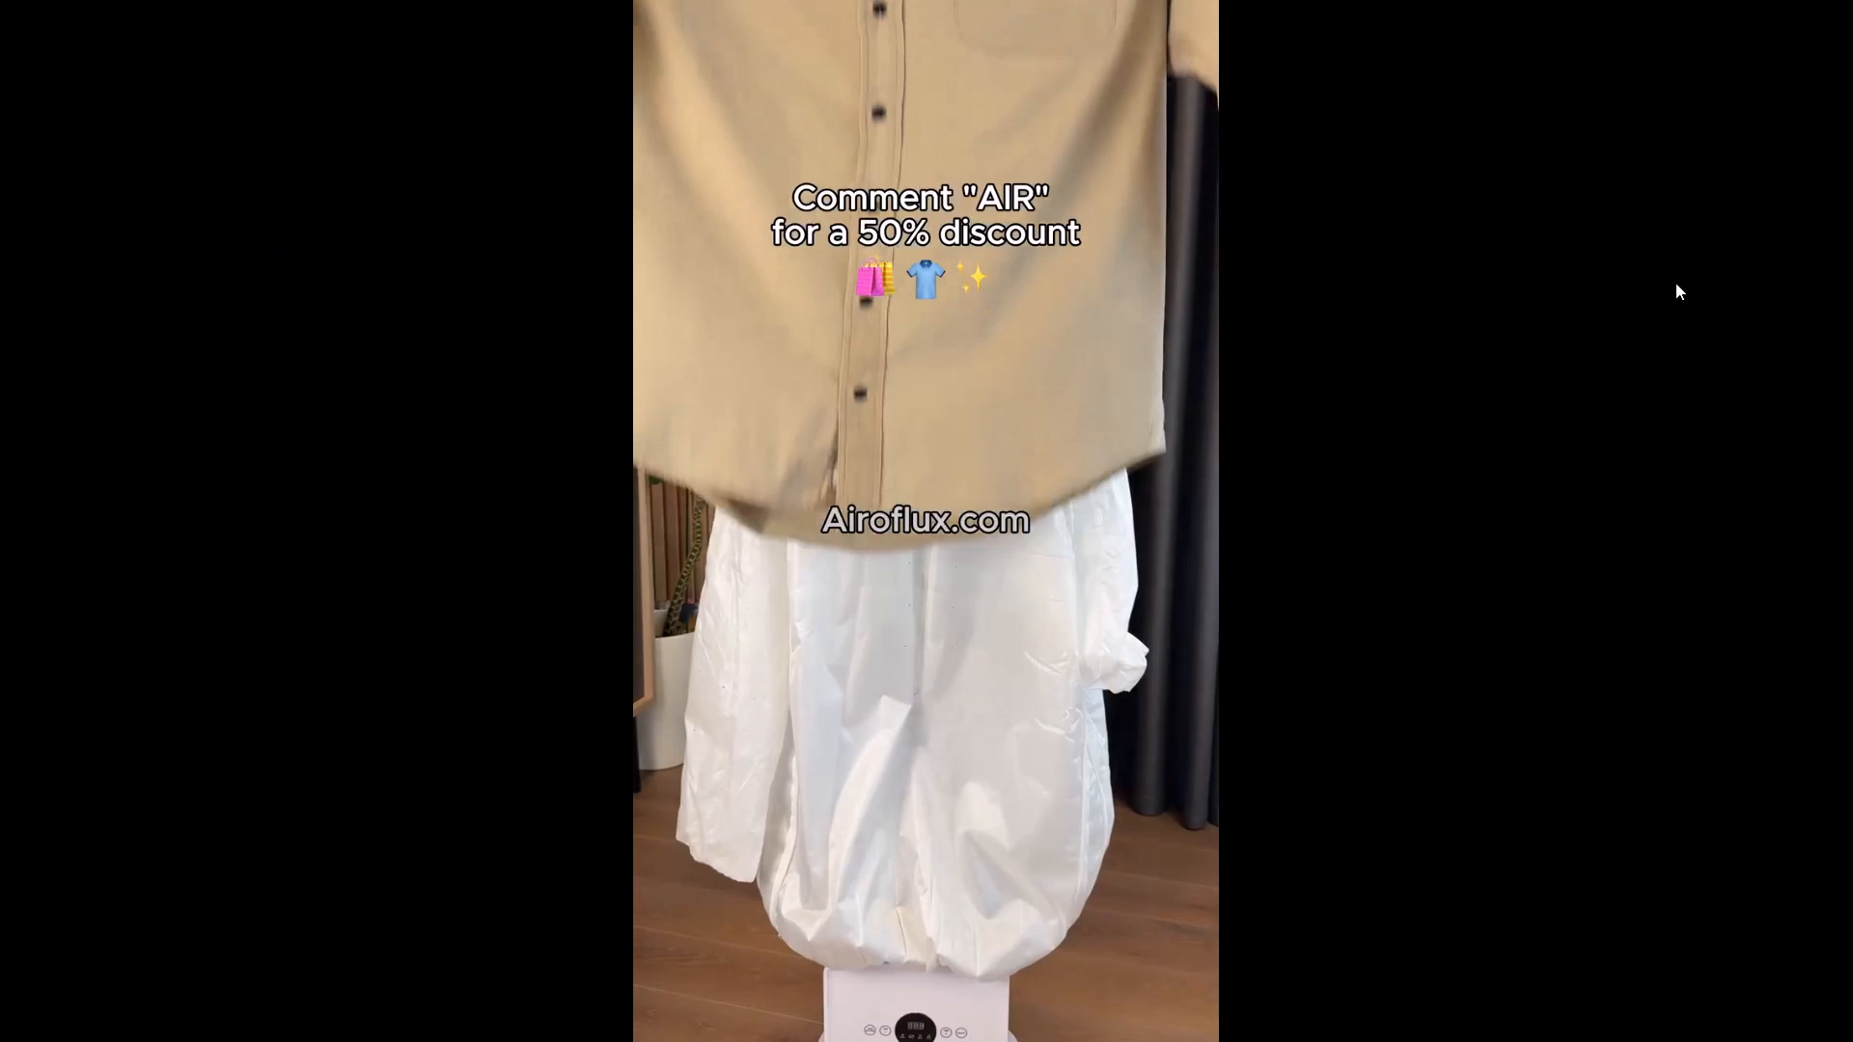
key("alt+Tab")
key("super+v")
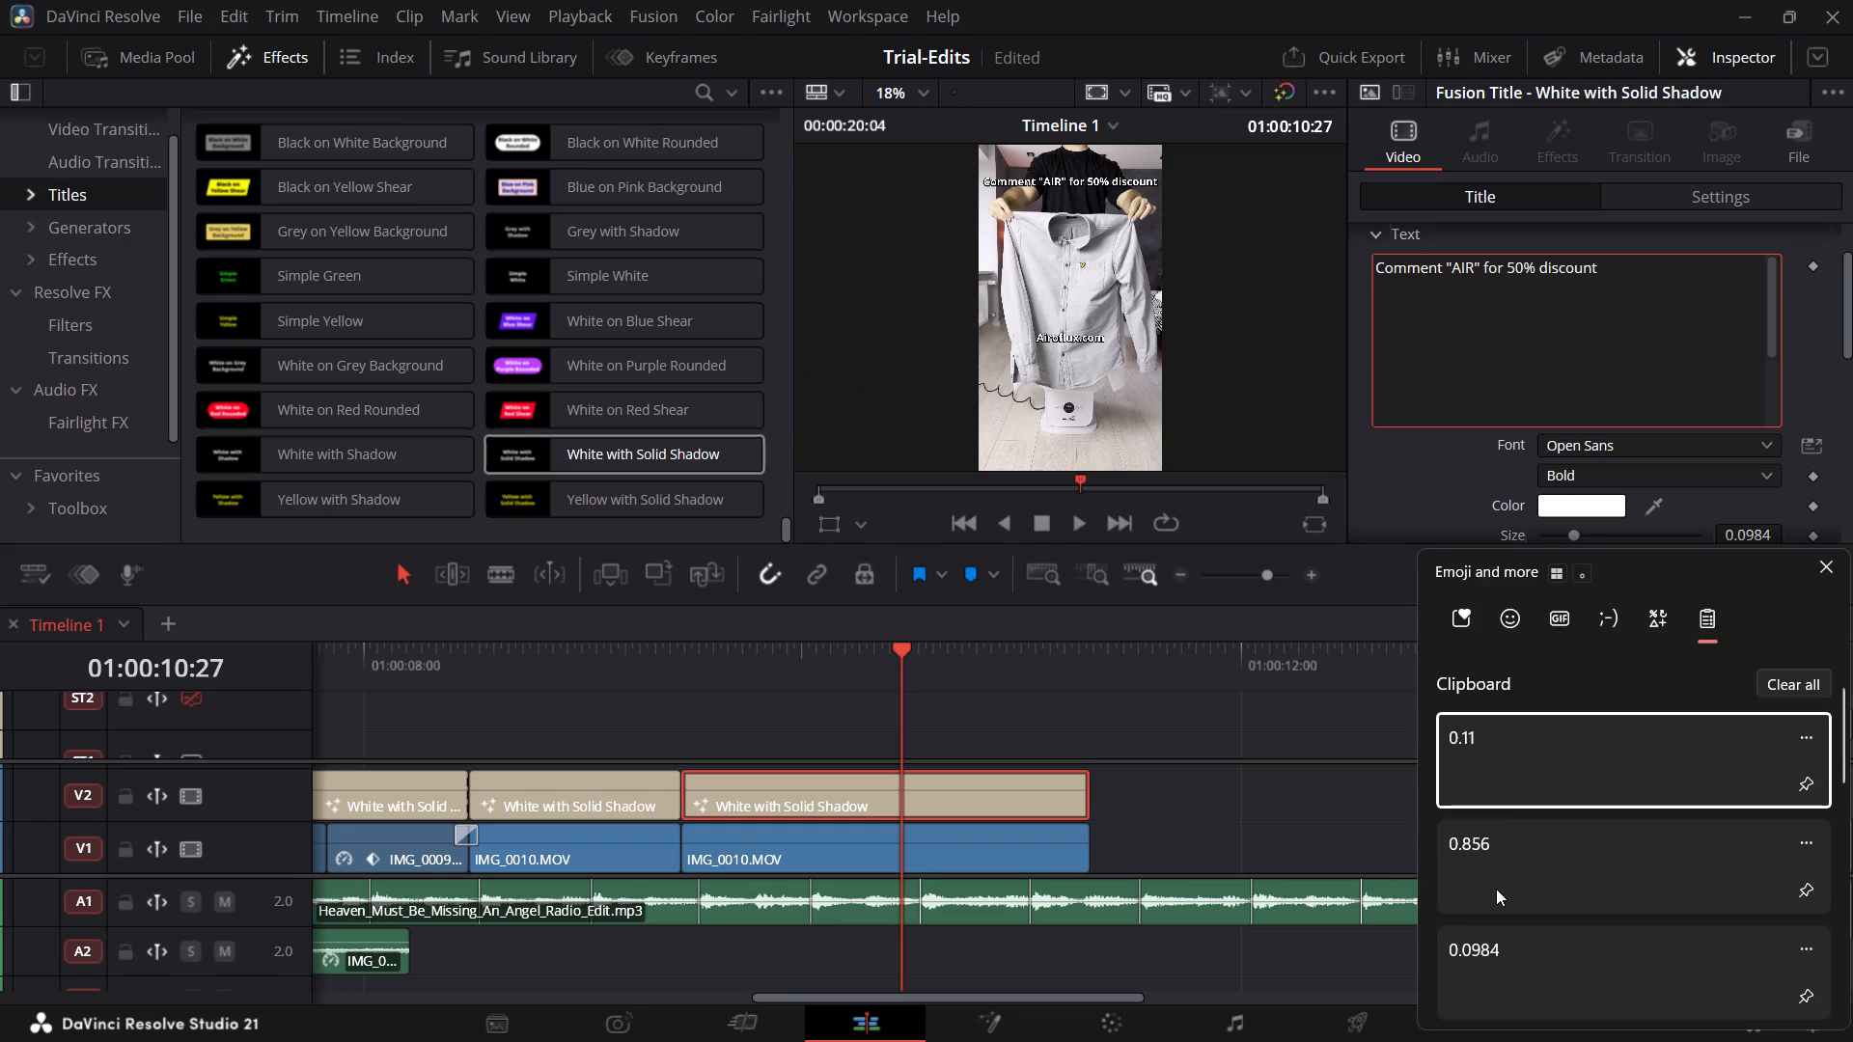
left_click(1508, 624)
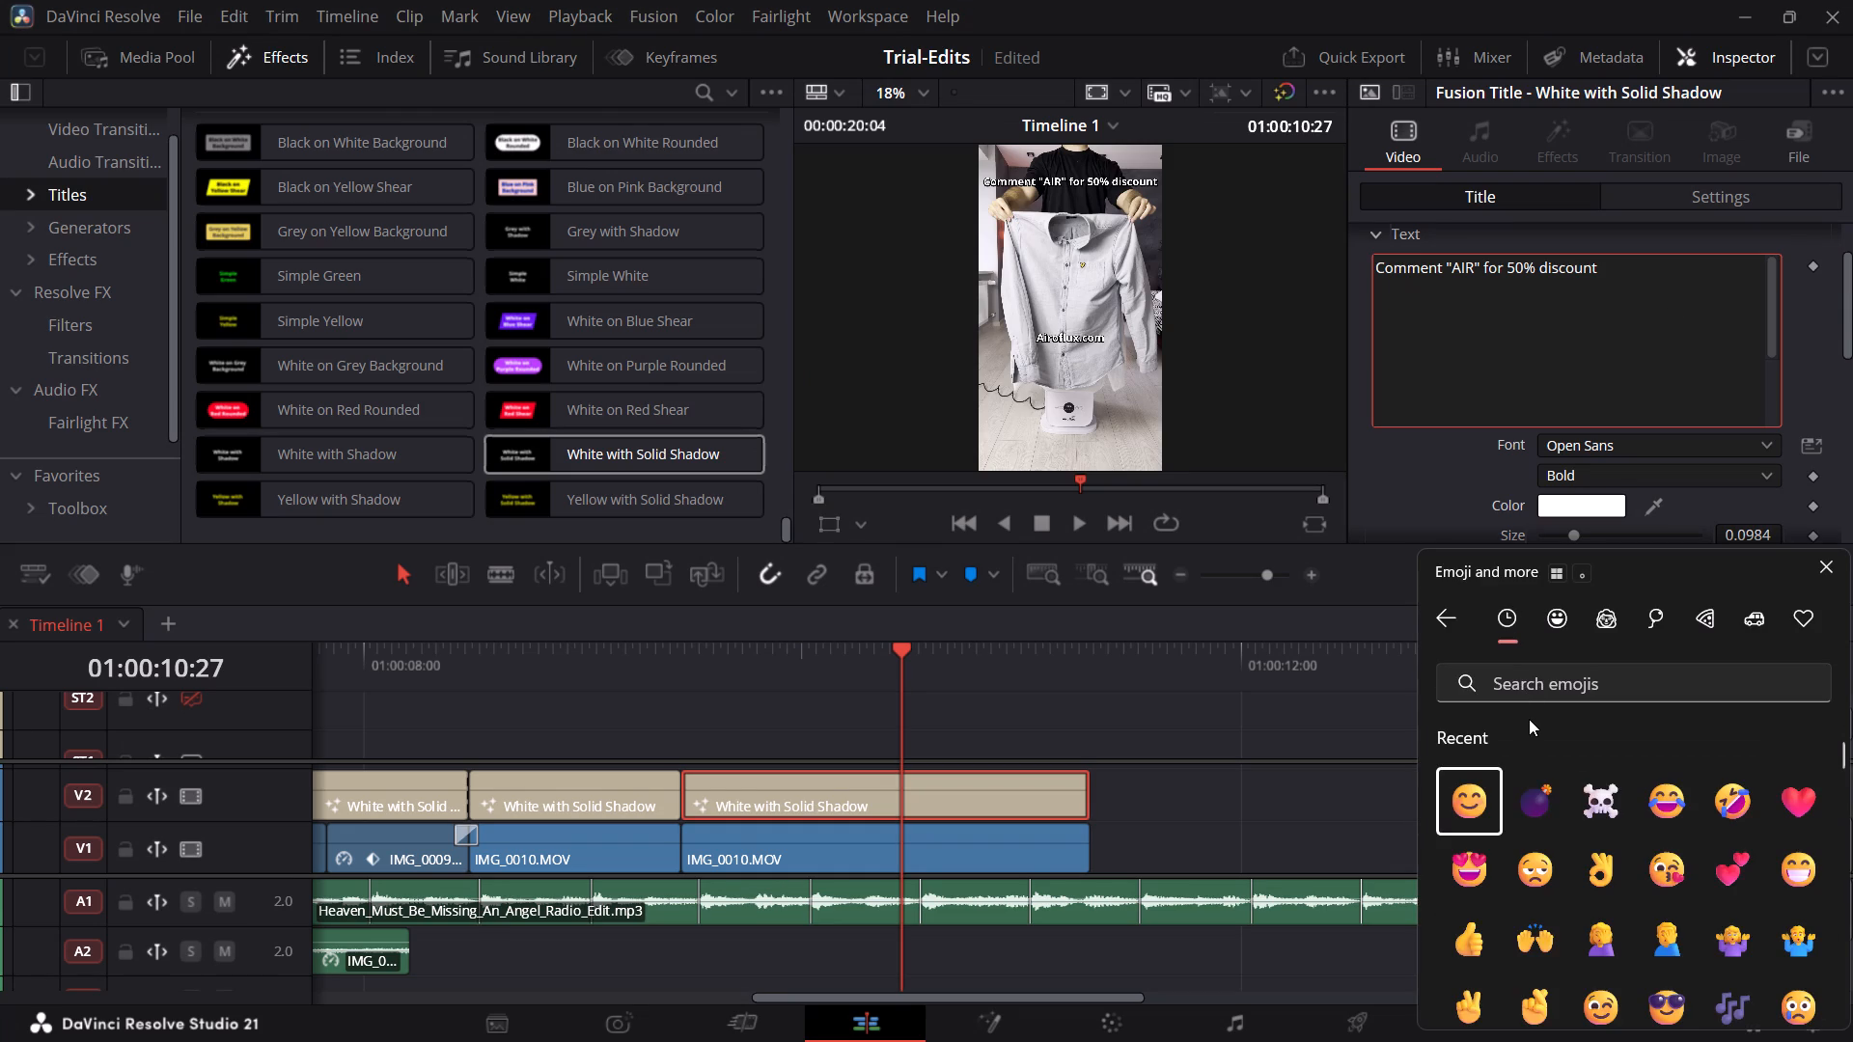
scroll(1517, 802, "down", 1)
type("shirt")
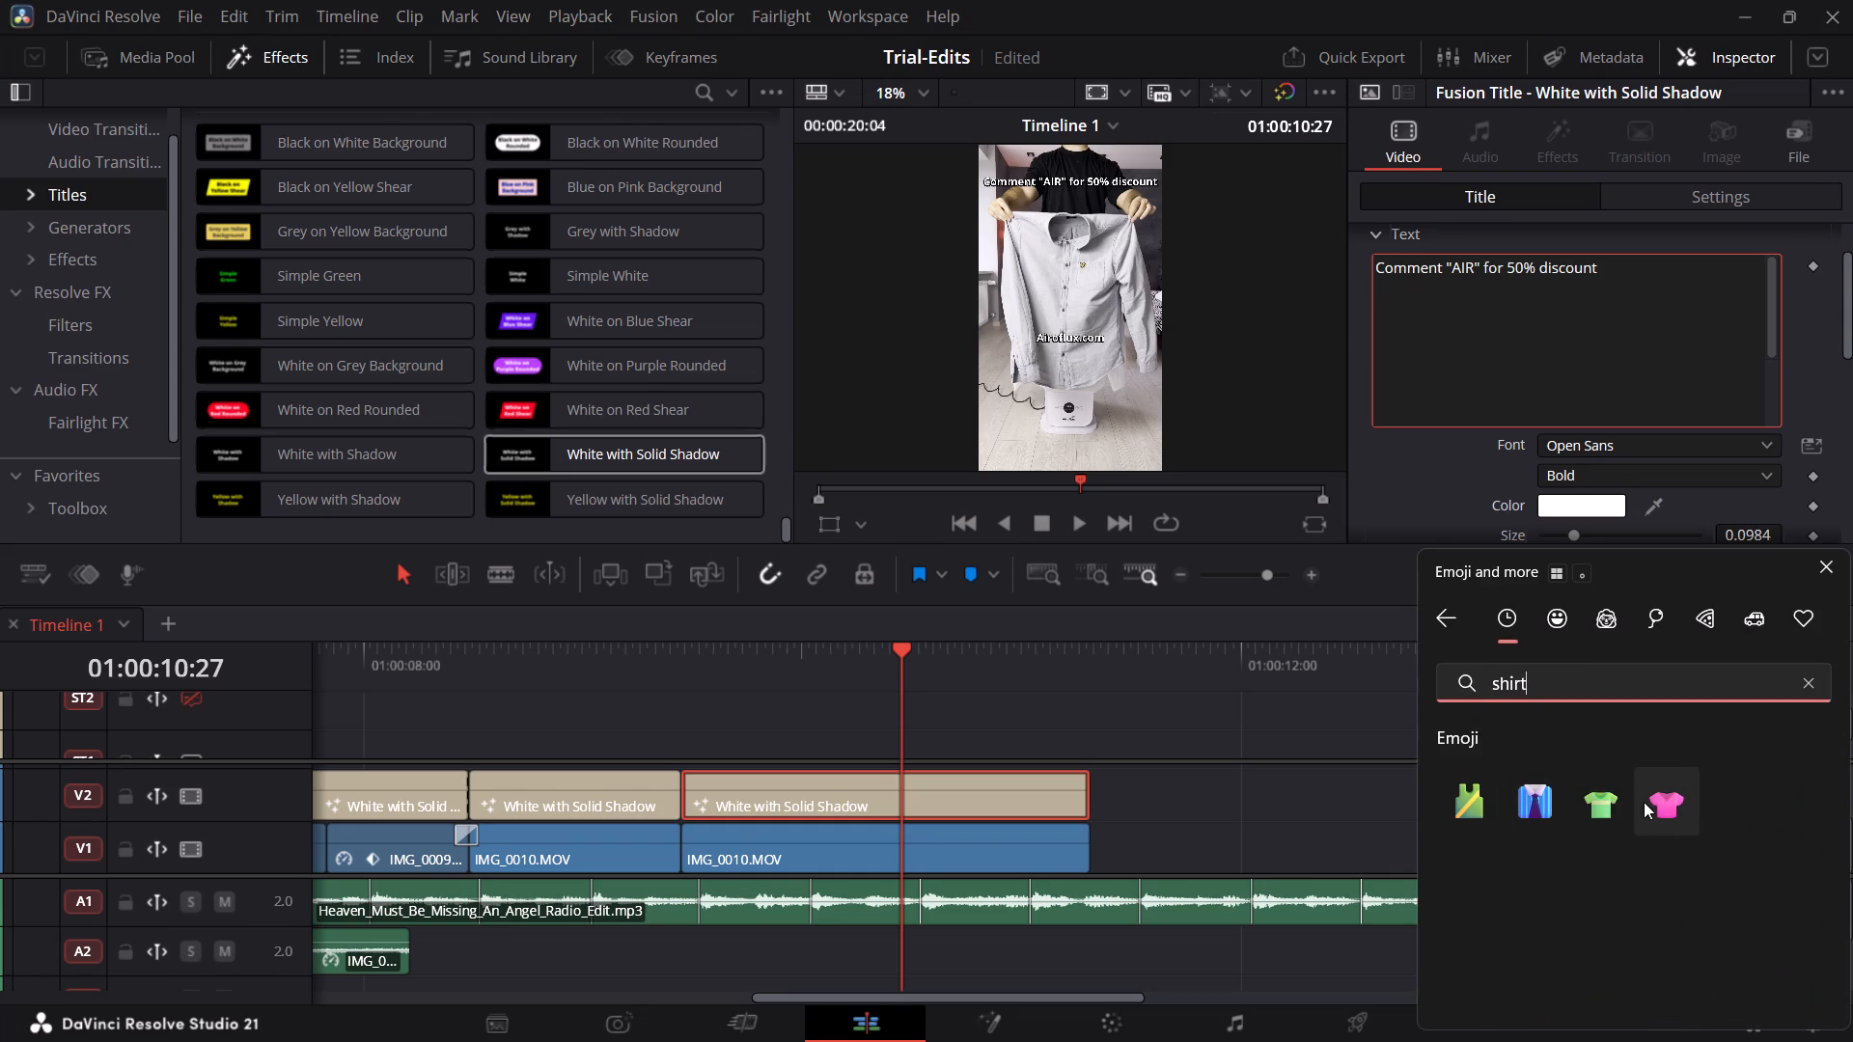
left_click(1593, 814)
Check the reference video's emojis in VLC and add a shopping bags emoji after the T-shirt in the closing title.
key("alt+Tab")
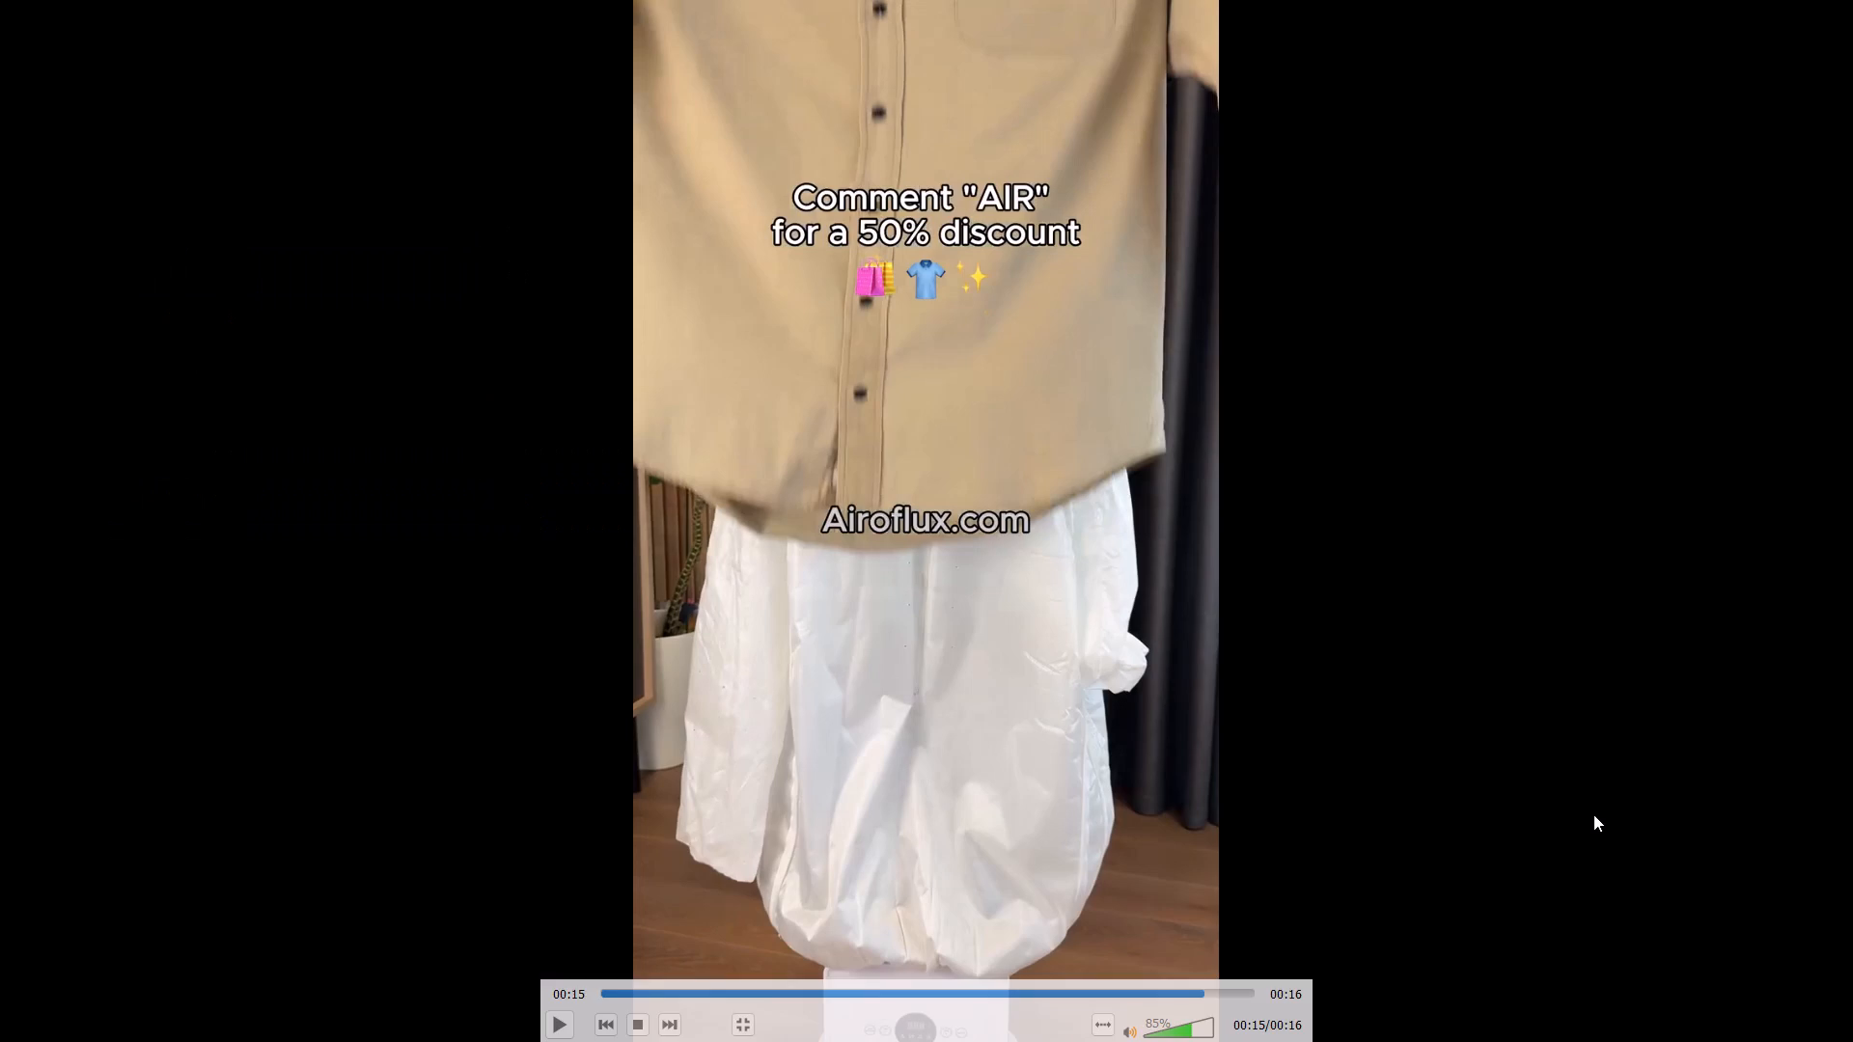
key("alt+Tab")
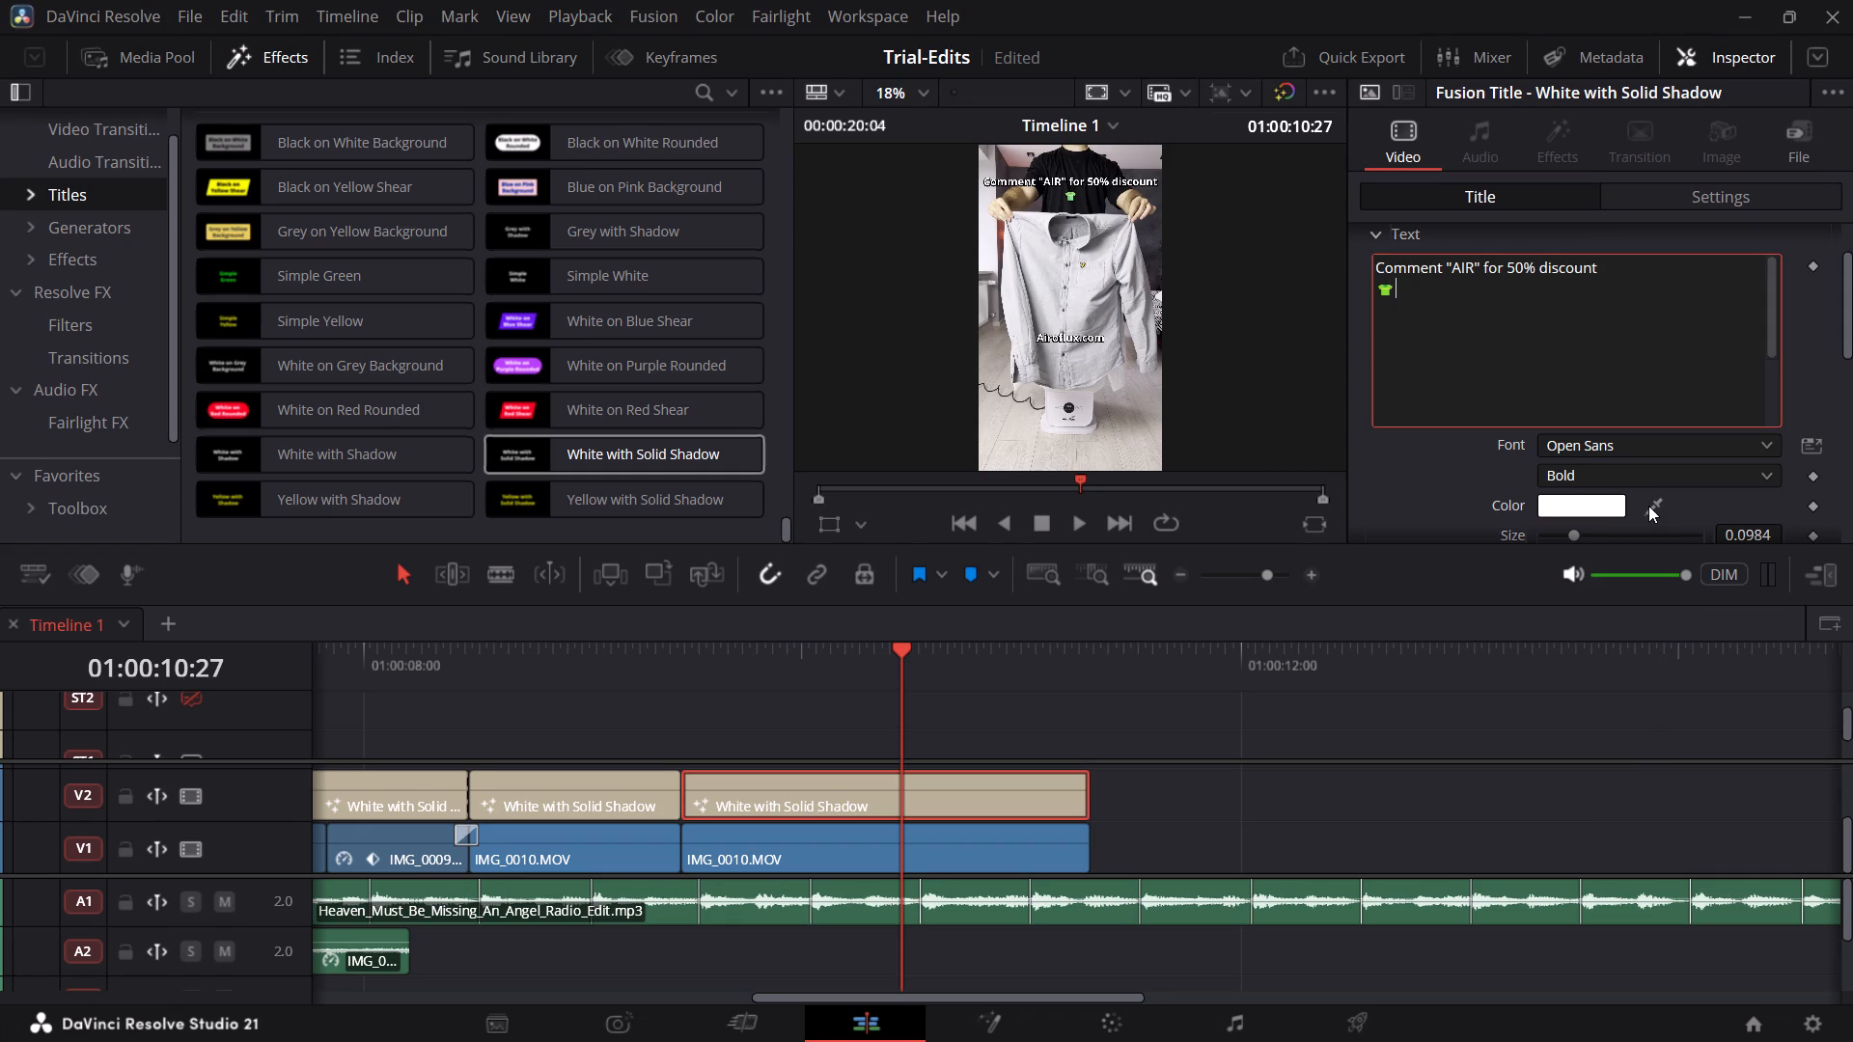
key("super+v")
key("s")
key("BackSpace")
key("super+period")
type("shop")
type("pi")
type("ng")
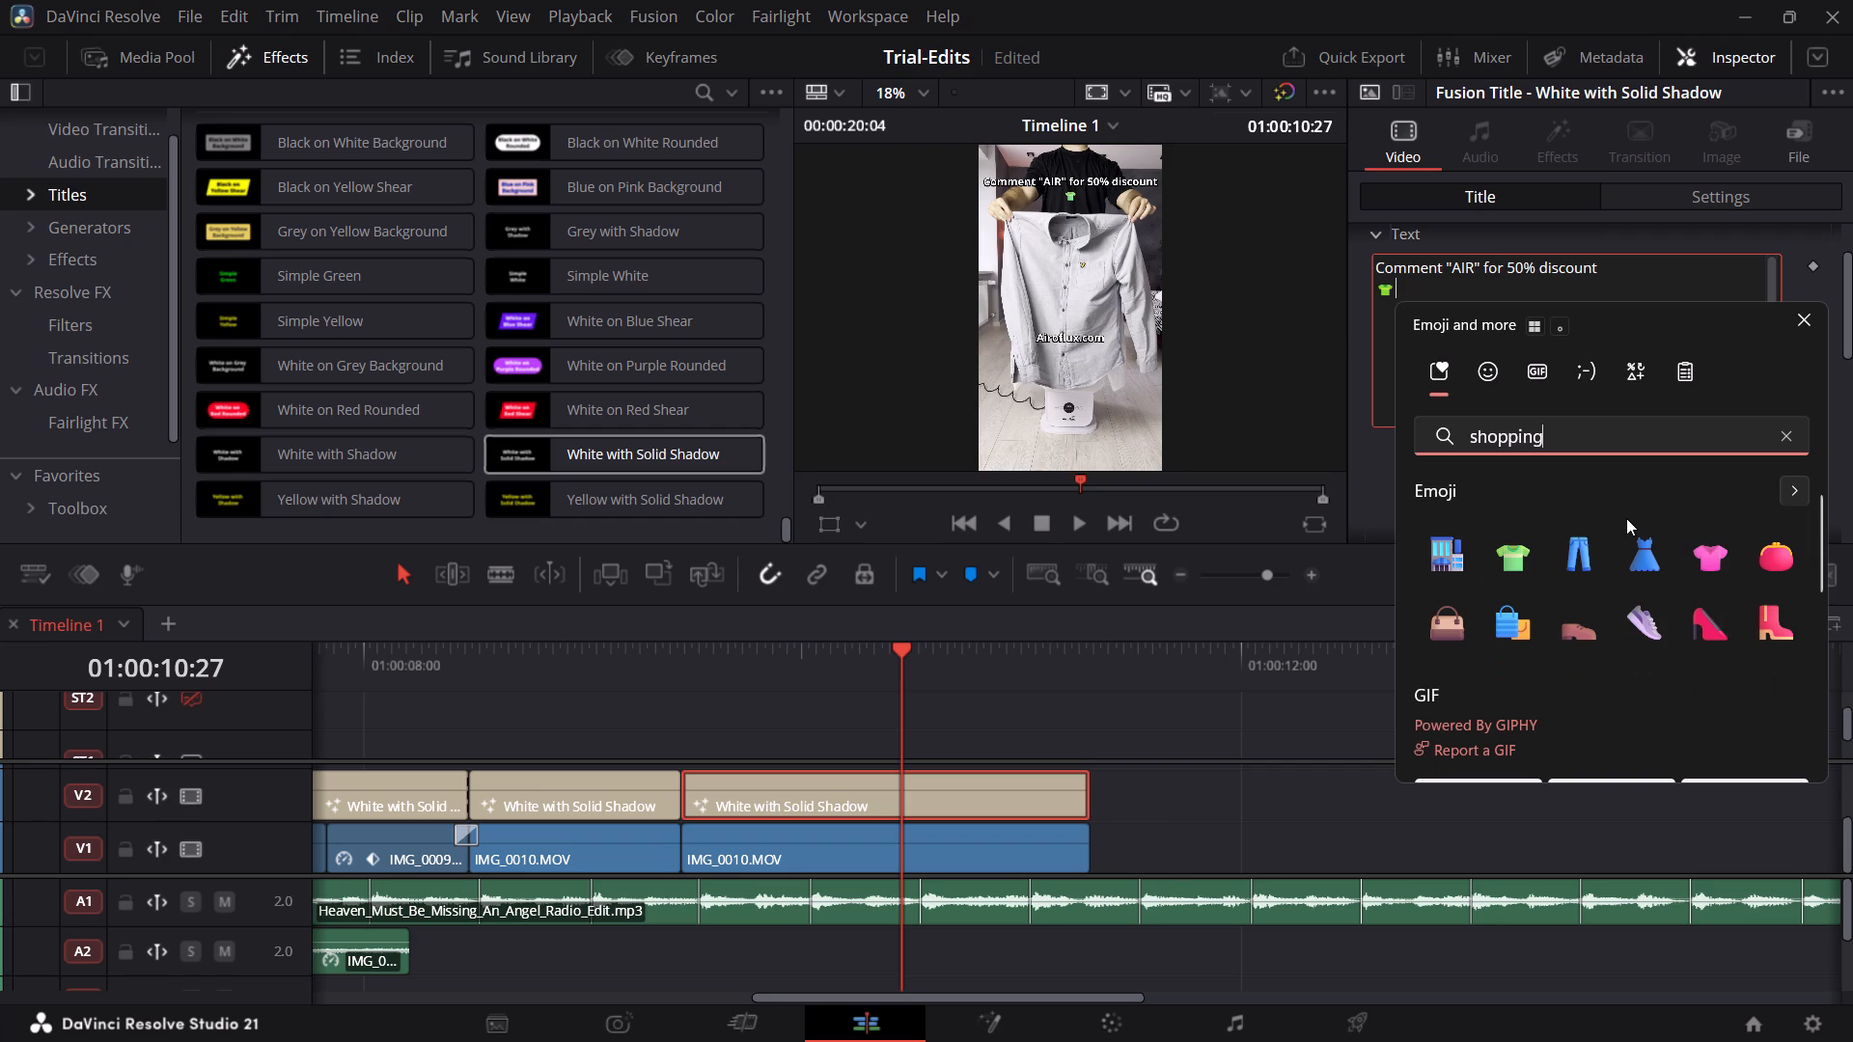
left_click(1522, 637)
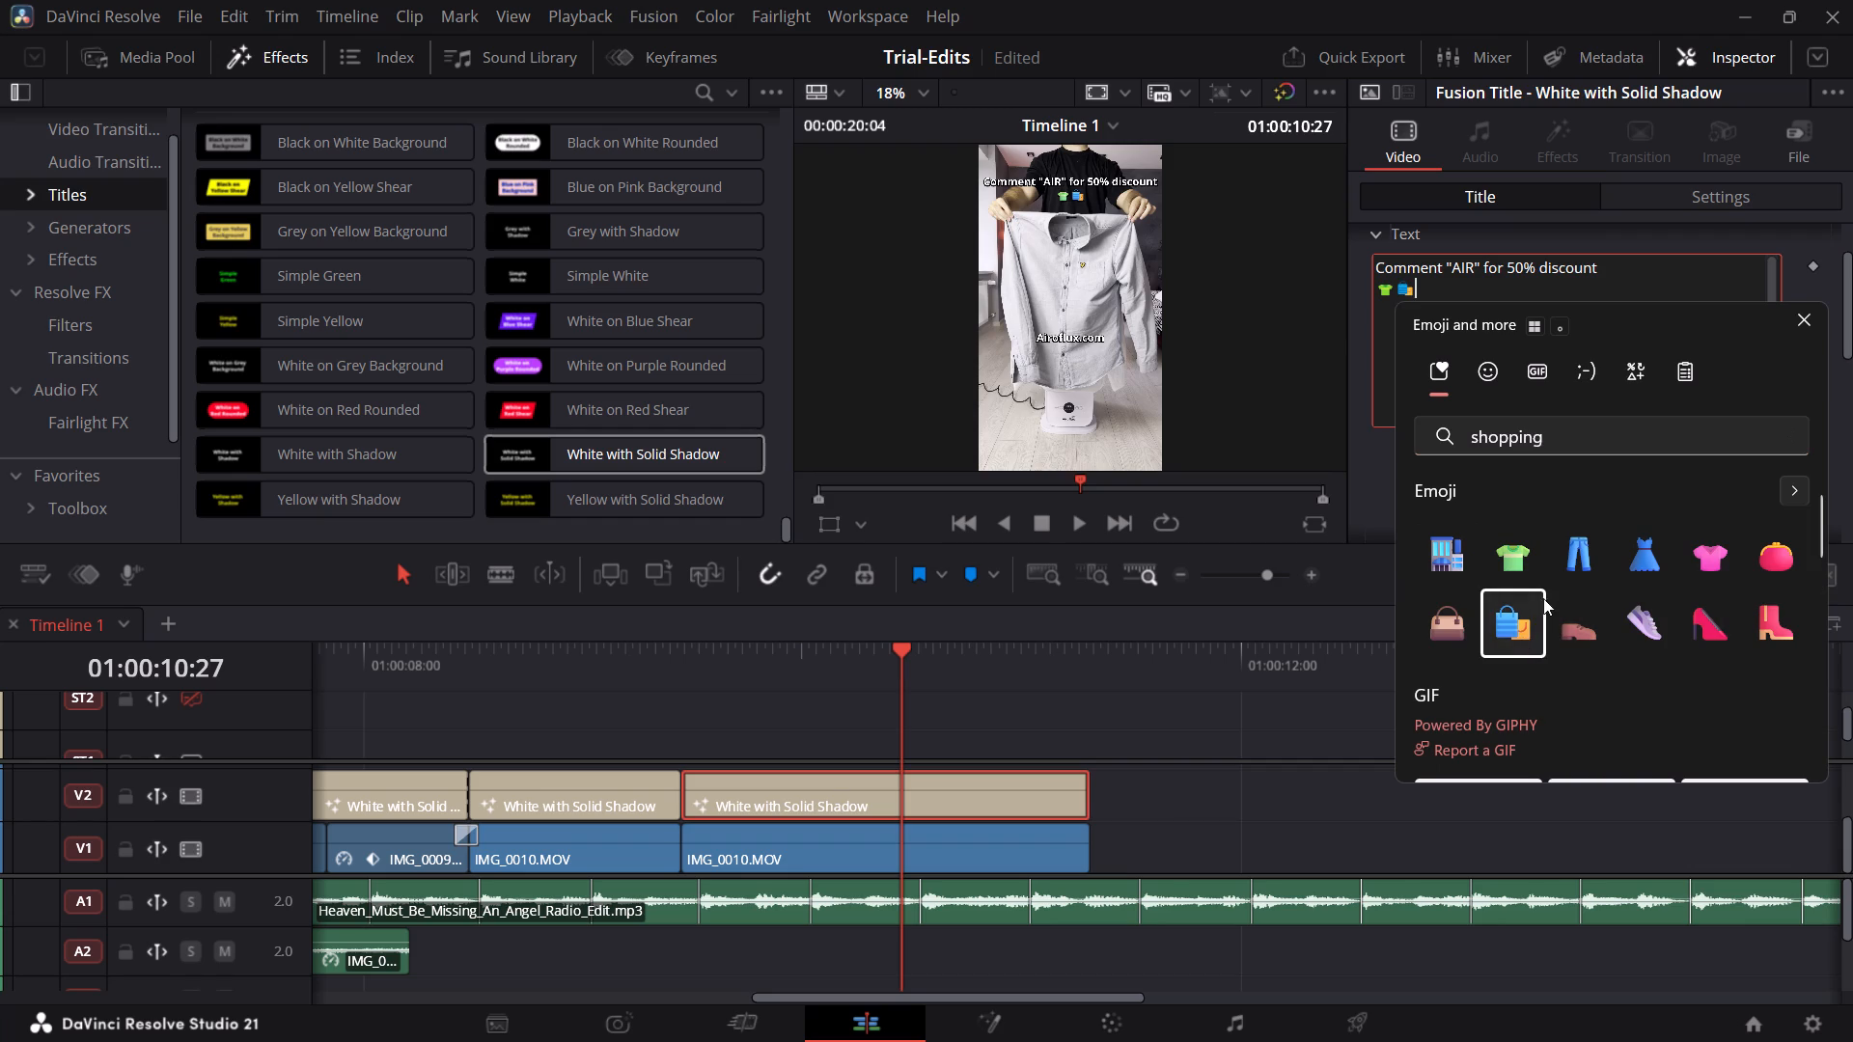
Recheck the VLC reference and add a sparkles emoji after the shopping bags in the closing title.
key("alt+Tab")
key("alt+Tab")
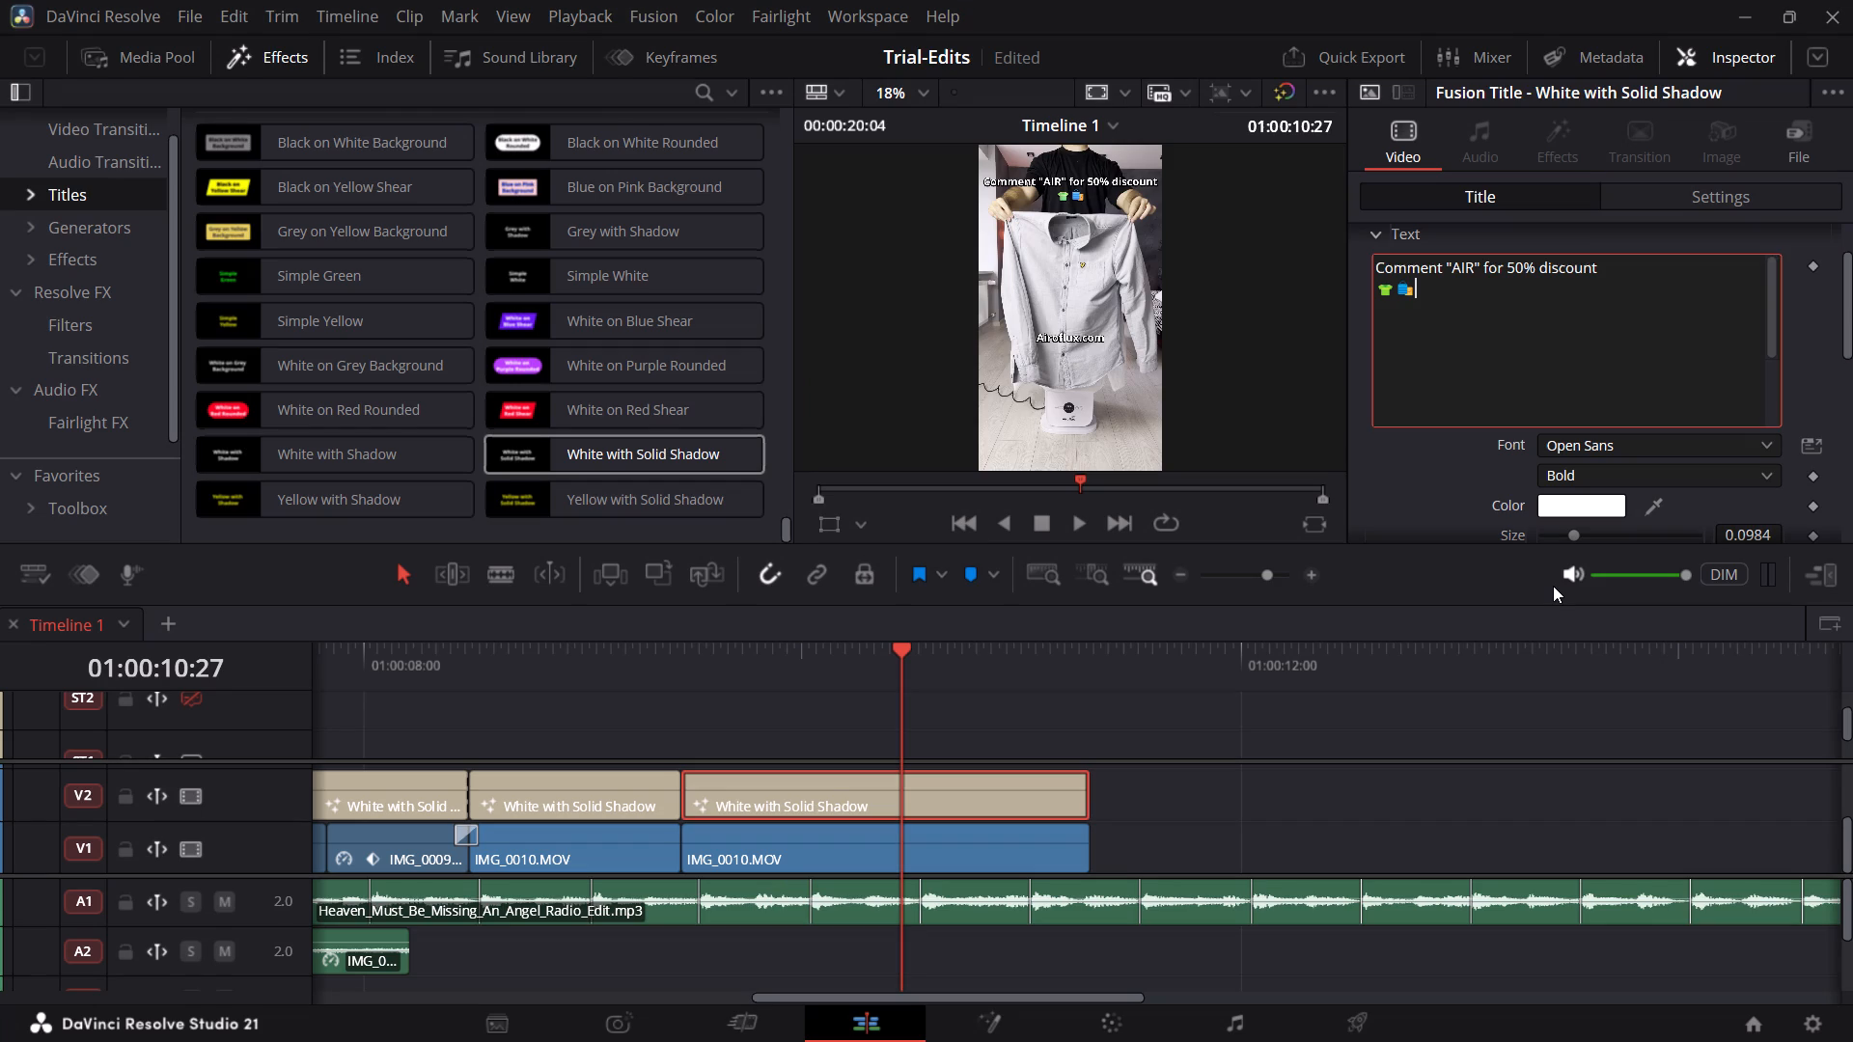
key("super+period")
type("glare")
key("BackSpace")
key("BackSpace")
key("BackSpace")
key("BackSpace")
key("BackSpace")
type("star")
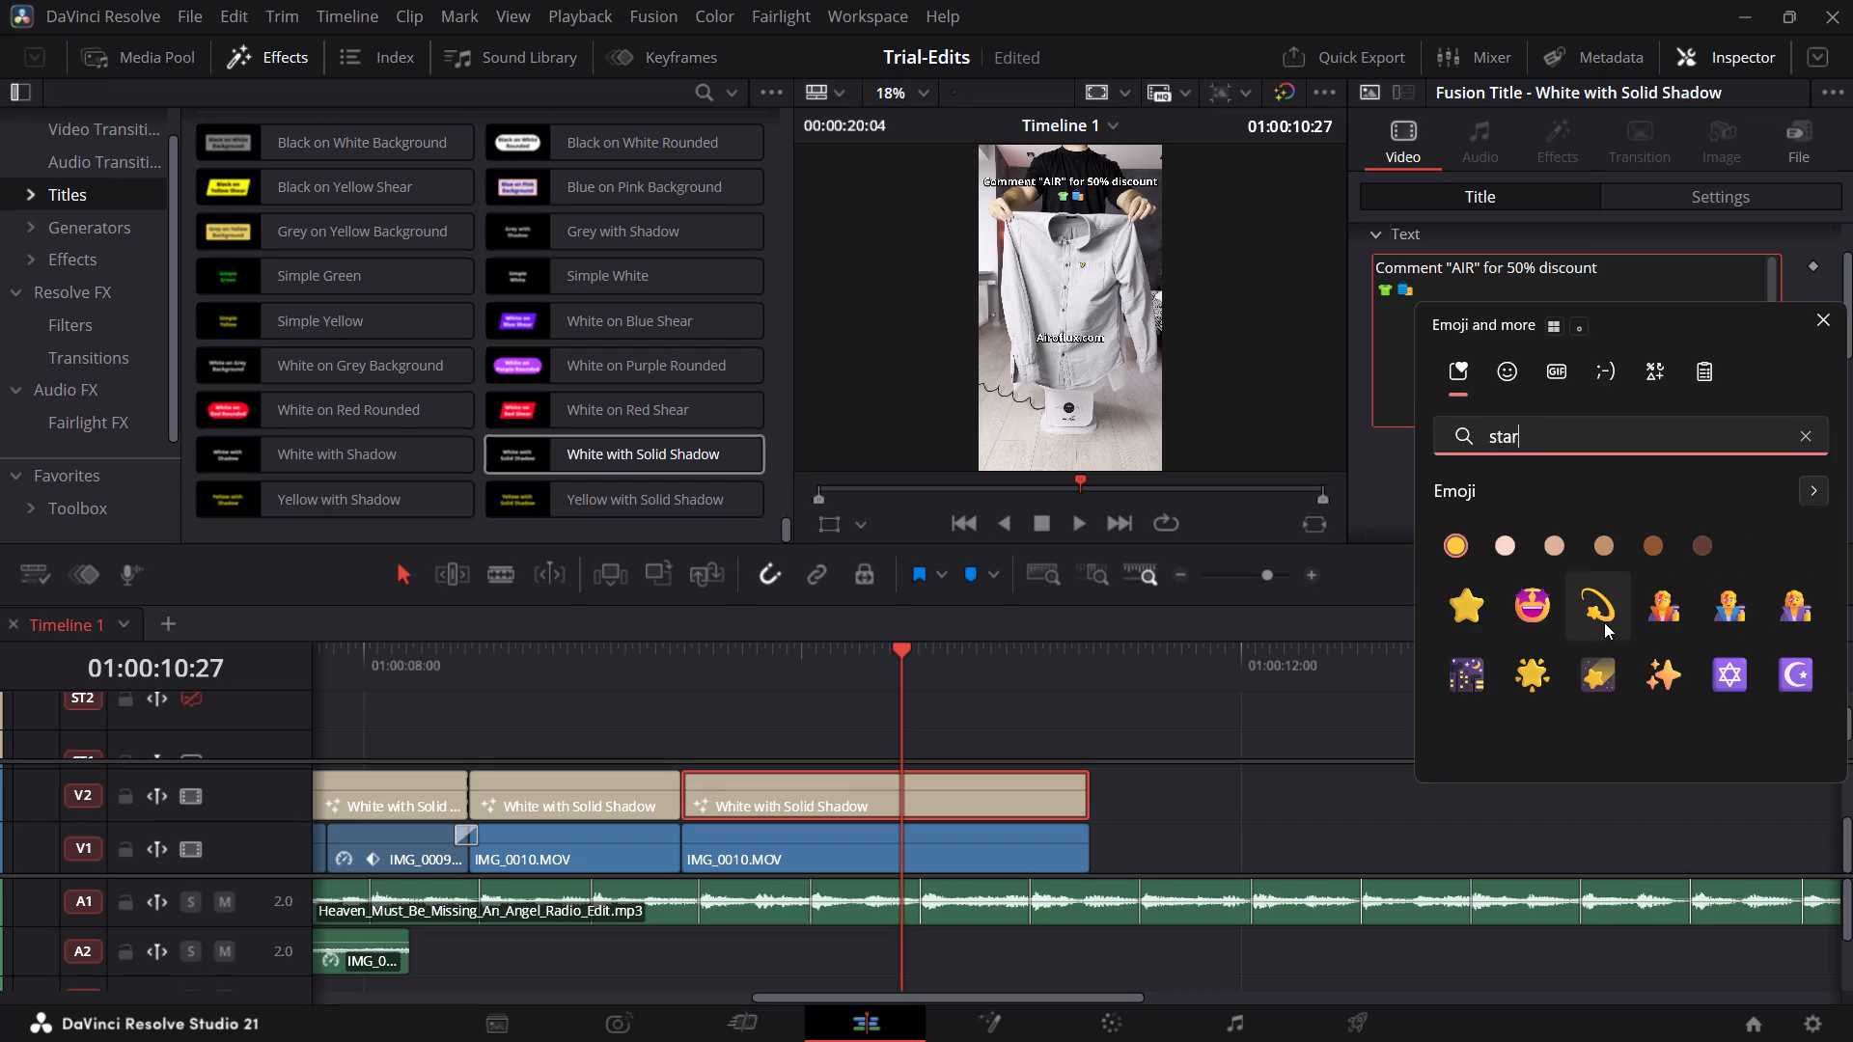
left_click(1644, 665)
left_click(1363, 458)
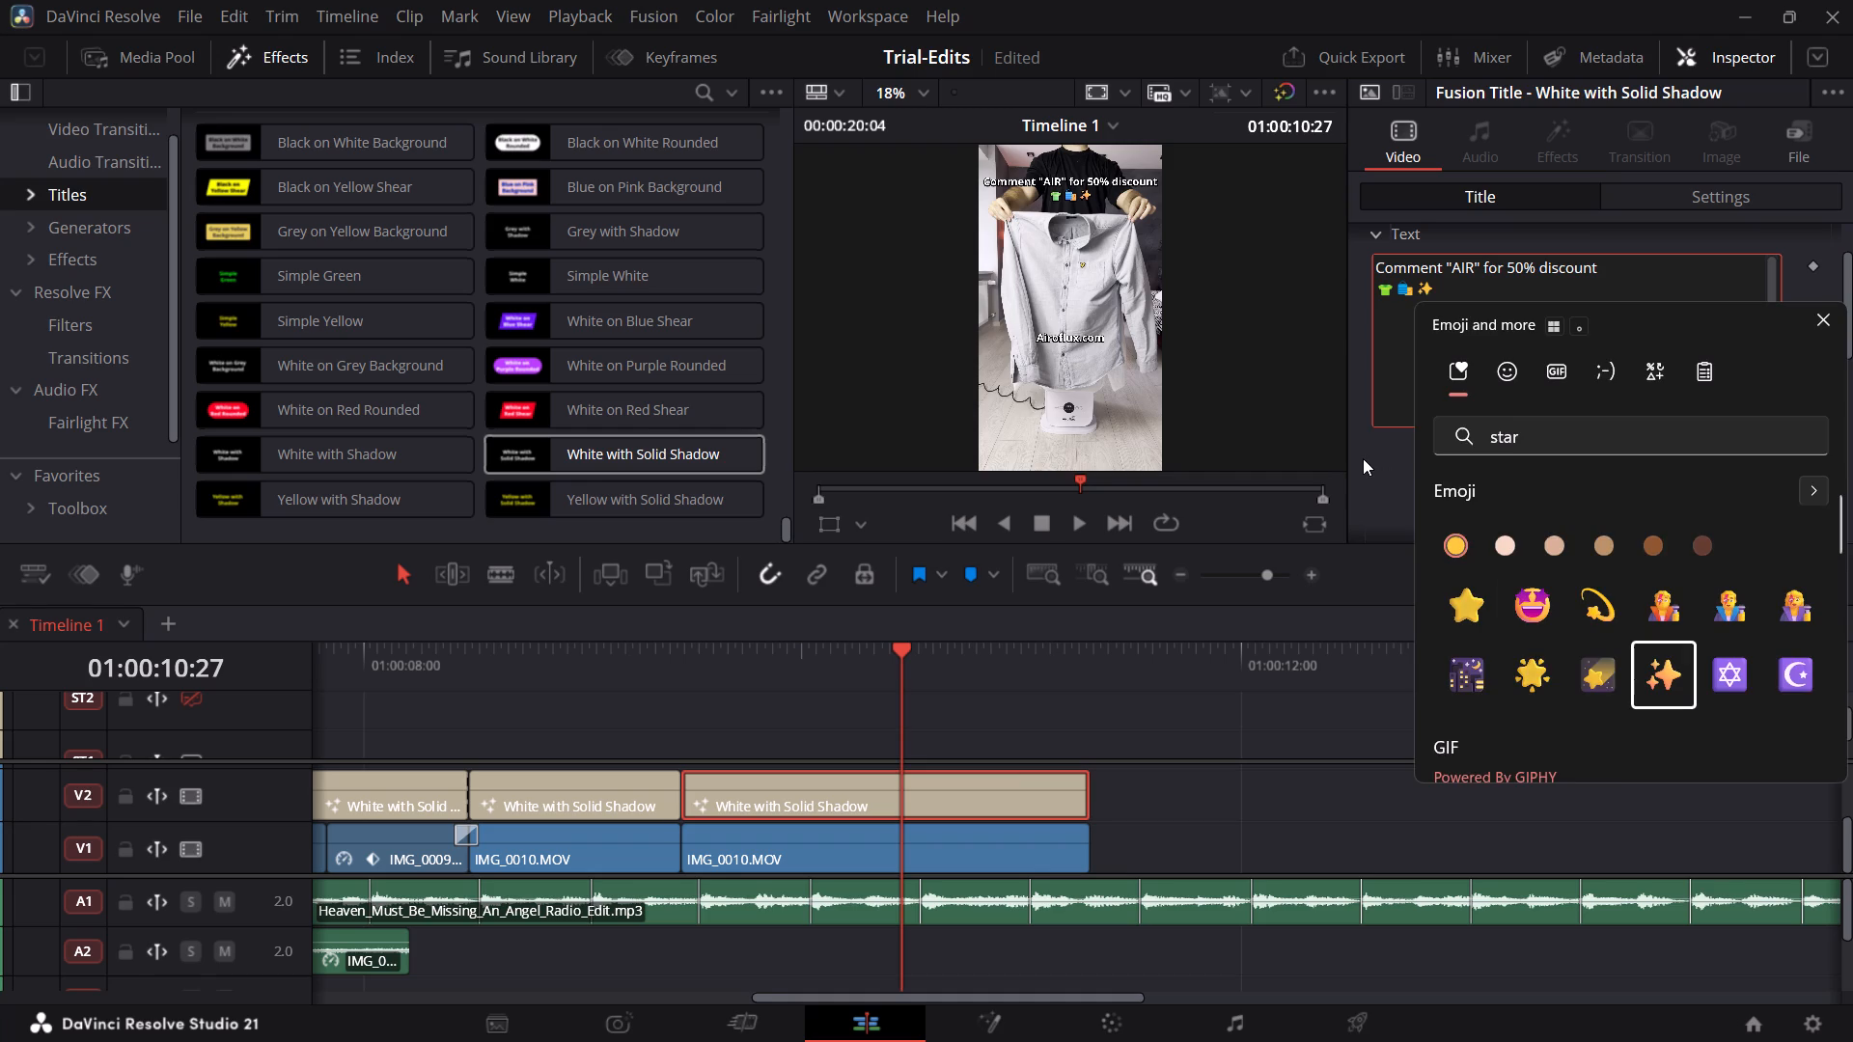
Go back to the "Shirt secured" title on V2 and place the text cursor before its check mark emoji.
scroll(805, 756, "right", 1)
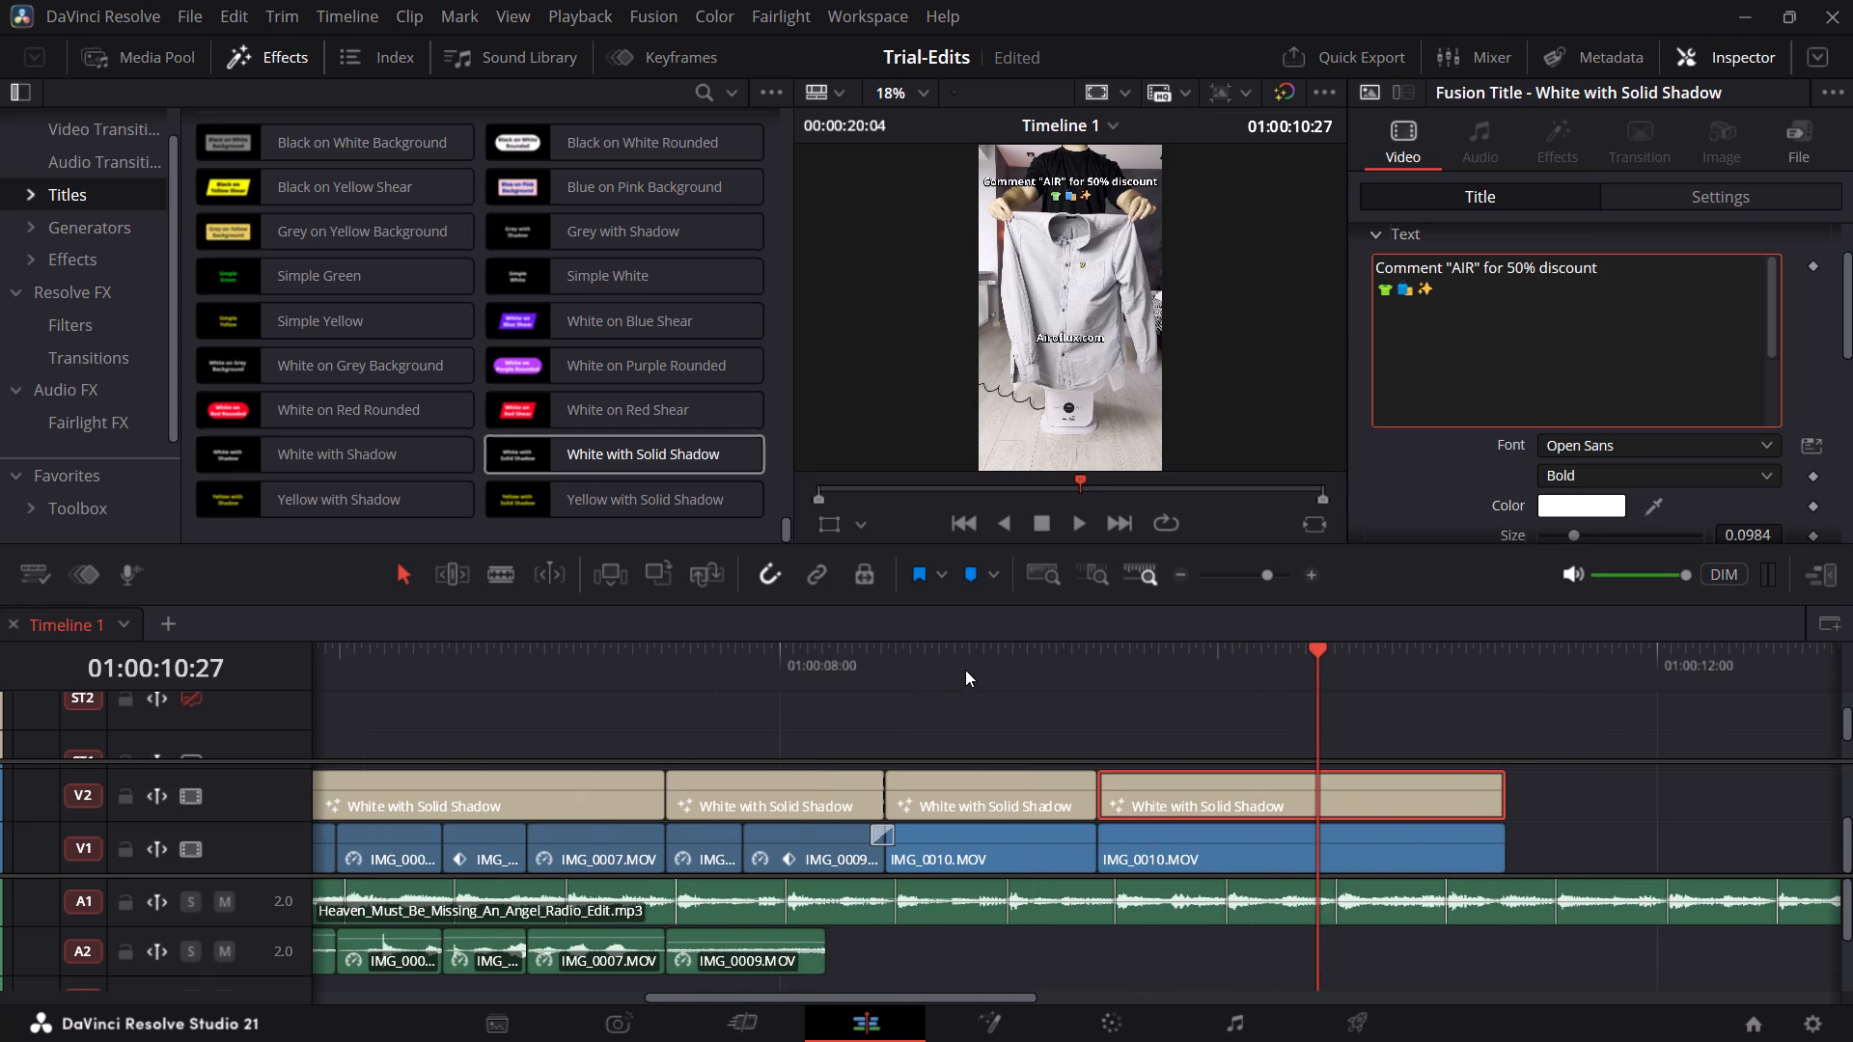
left_click(965, 670)
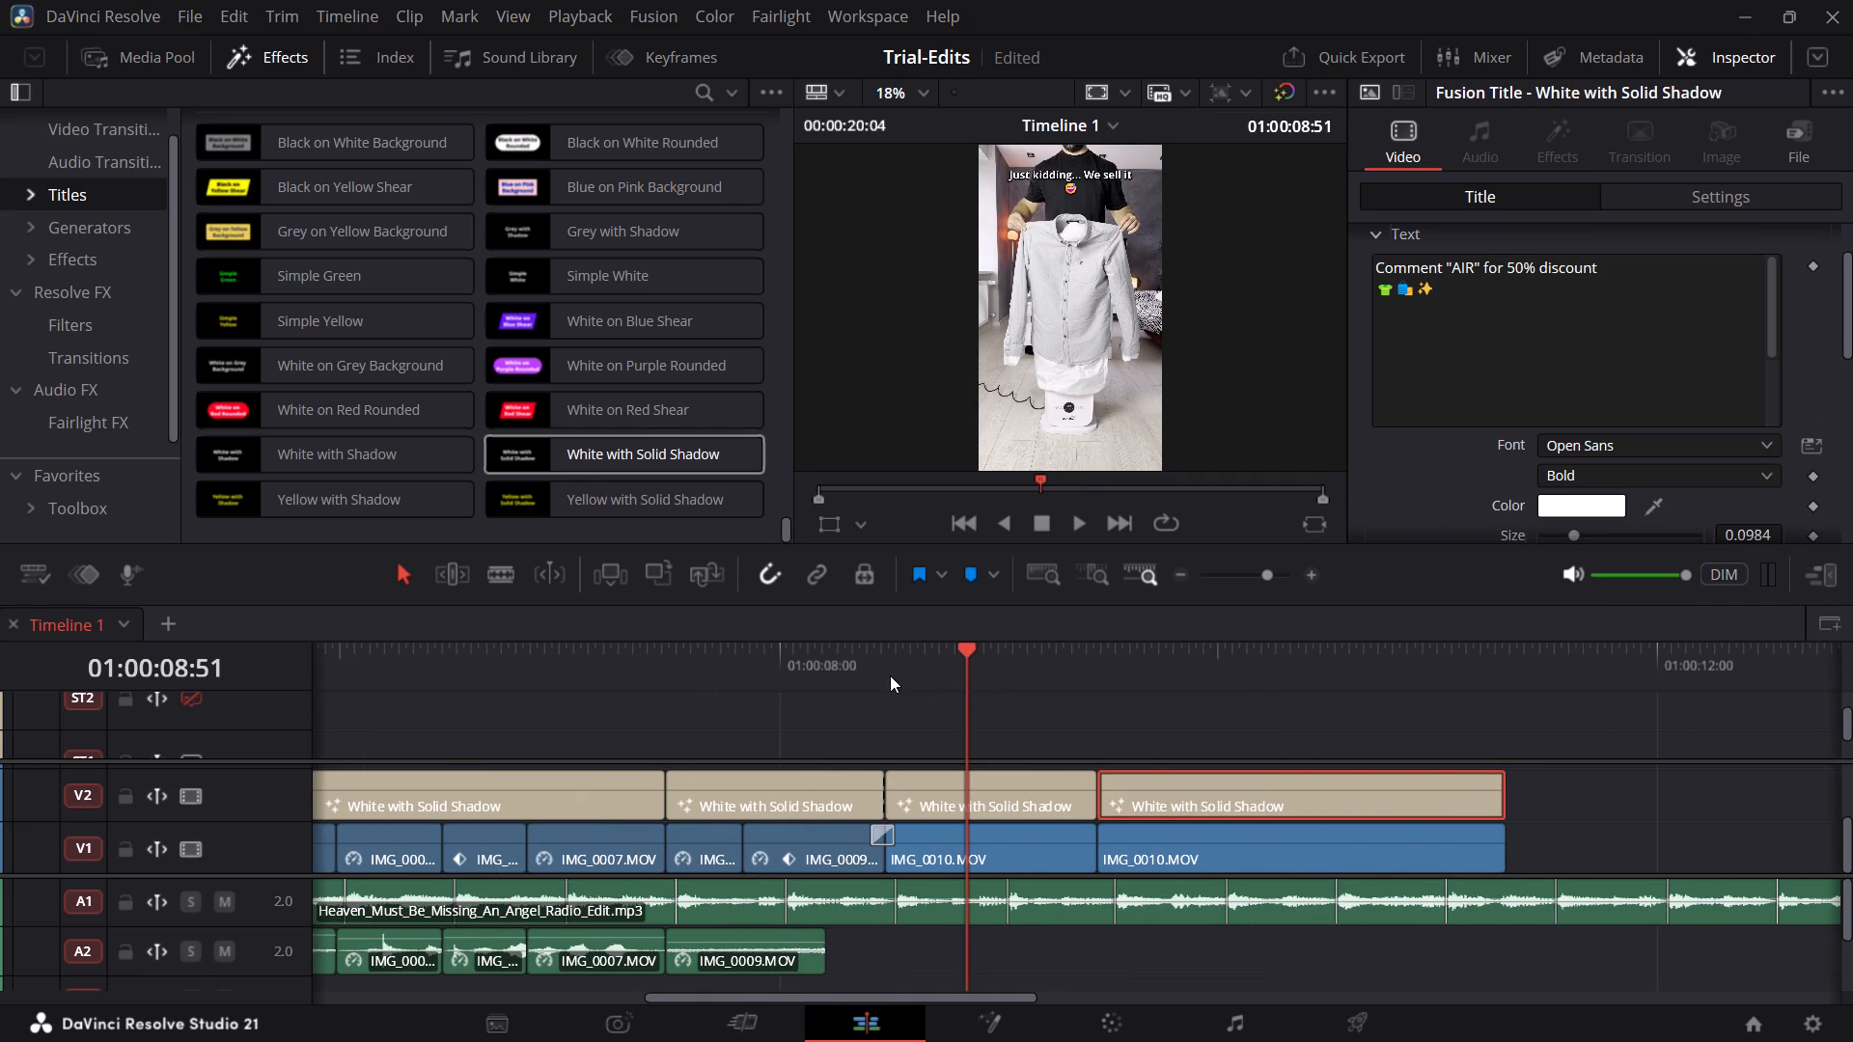
scroll(890, 675, "right", 1)
left_click(890, 675)
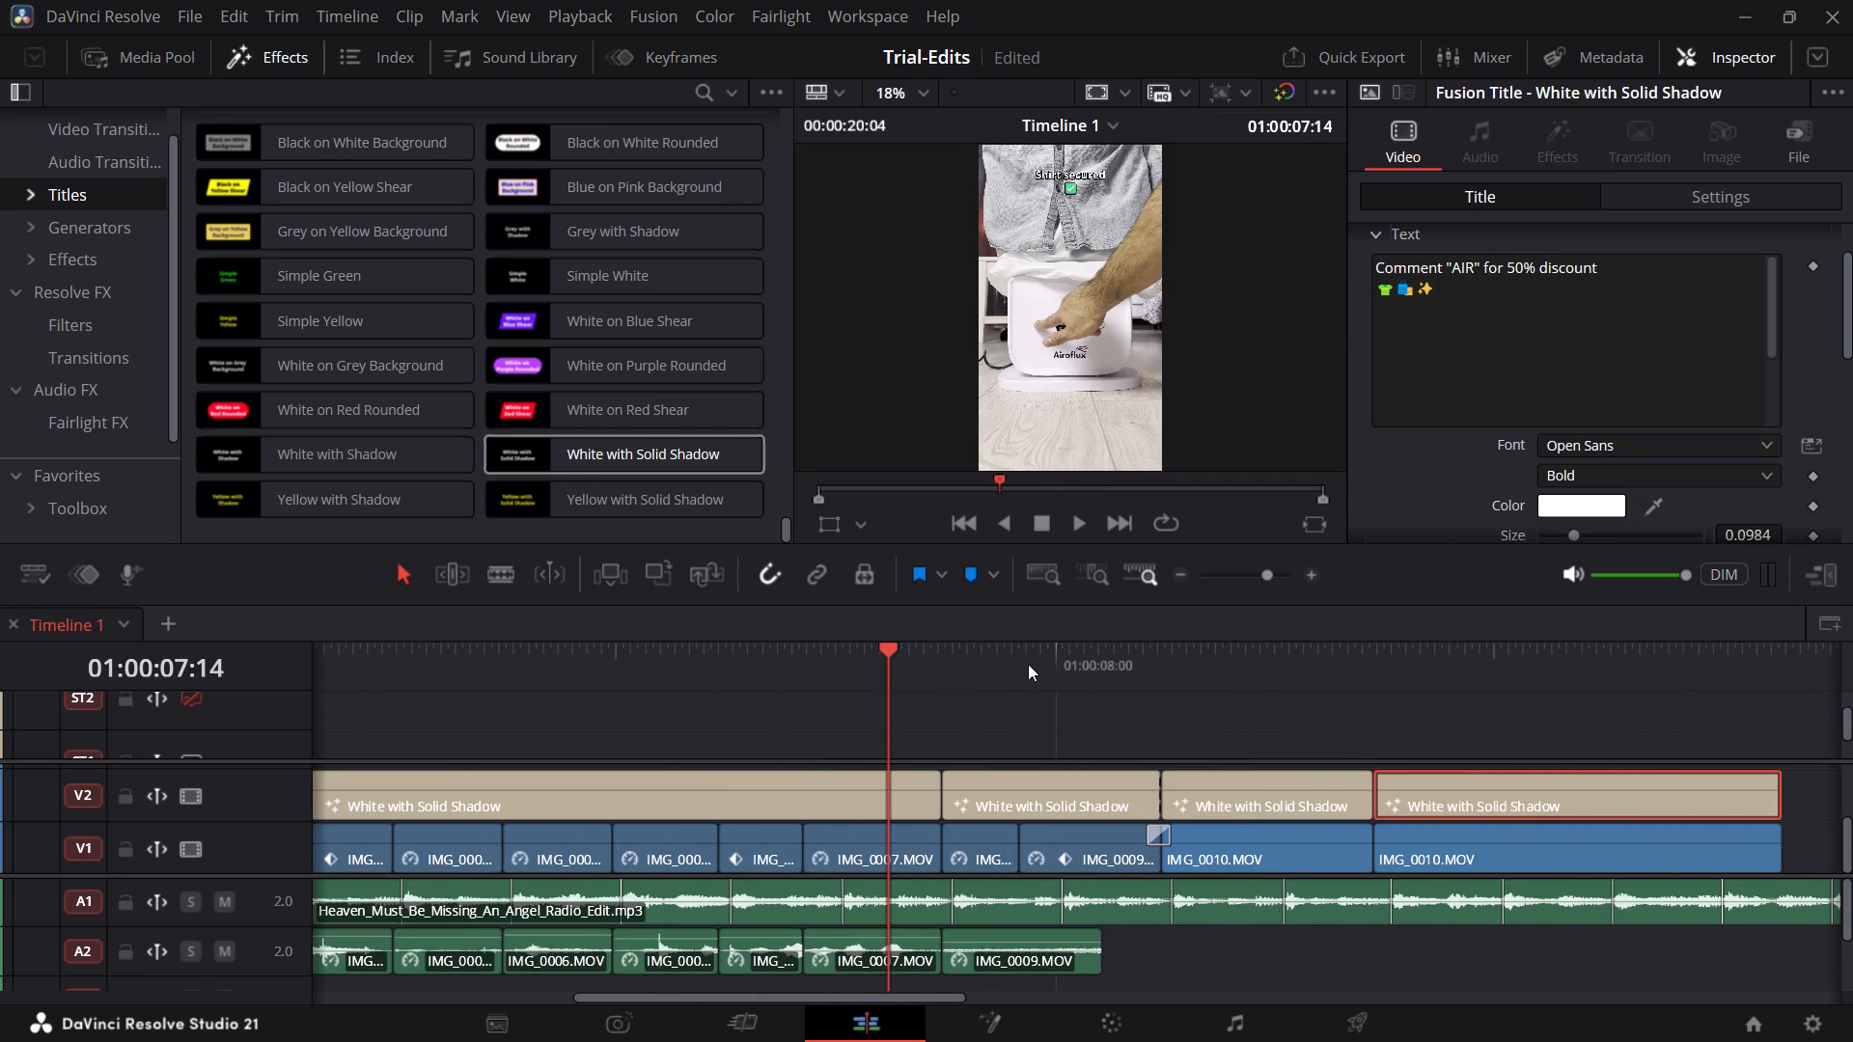
scroll(877, 695, "right", 1)
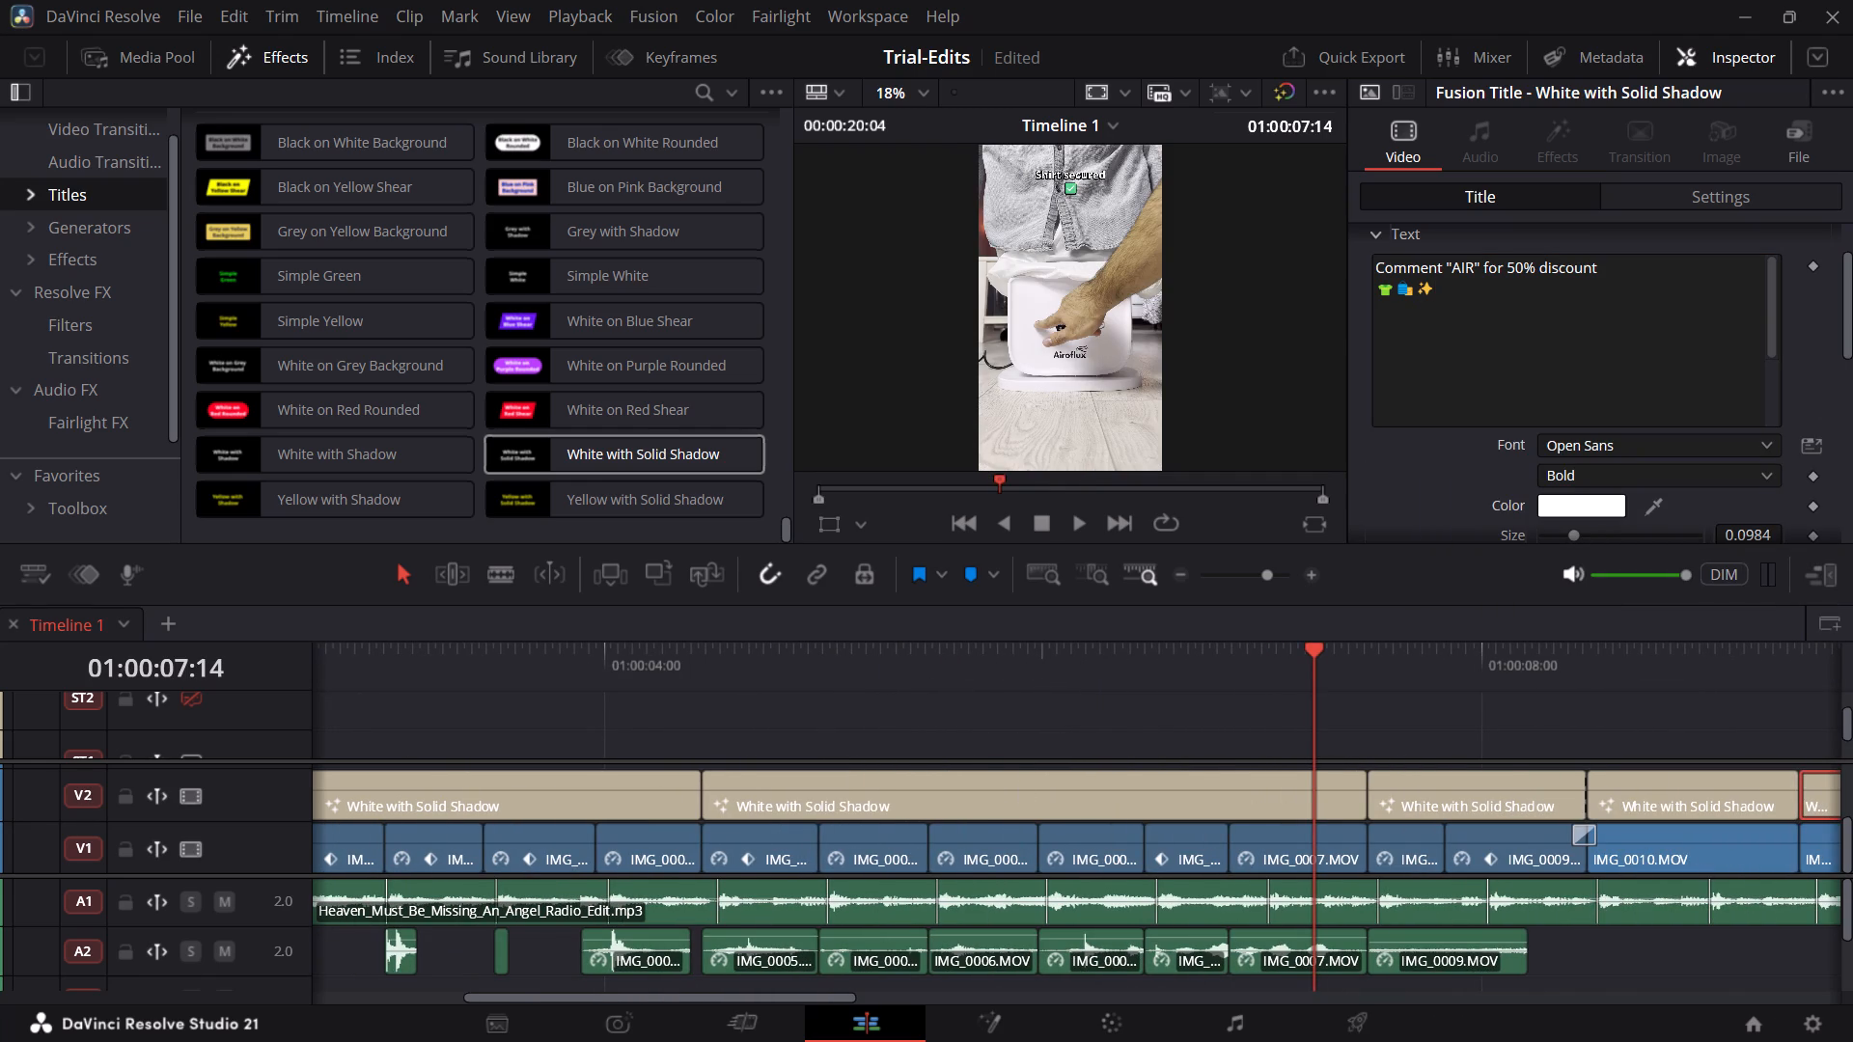
left_click(1101, 788)
scroll(1481, 364, "up", 1)
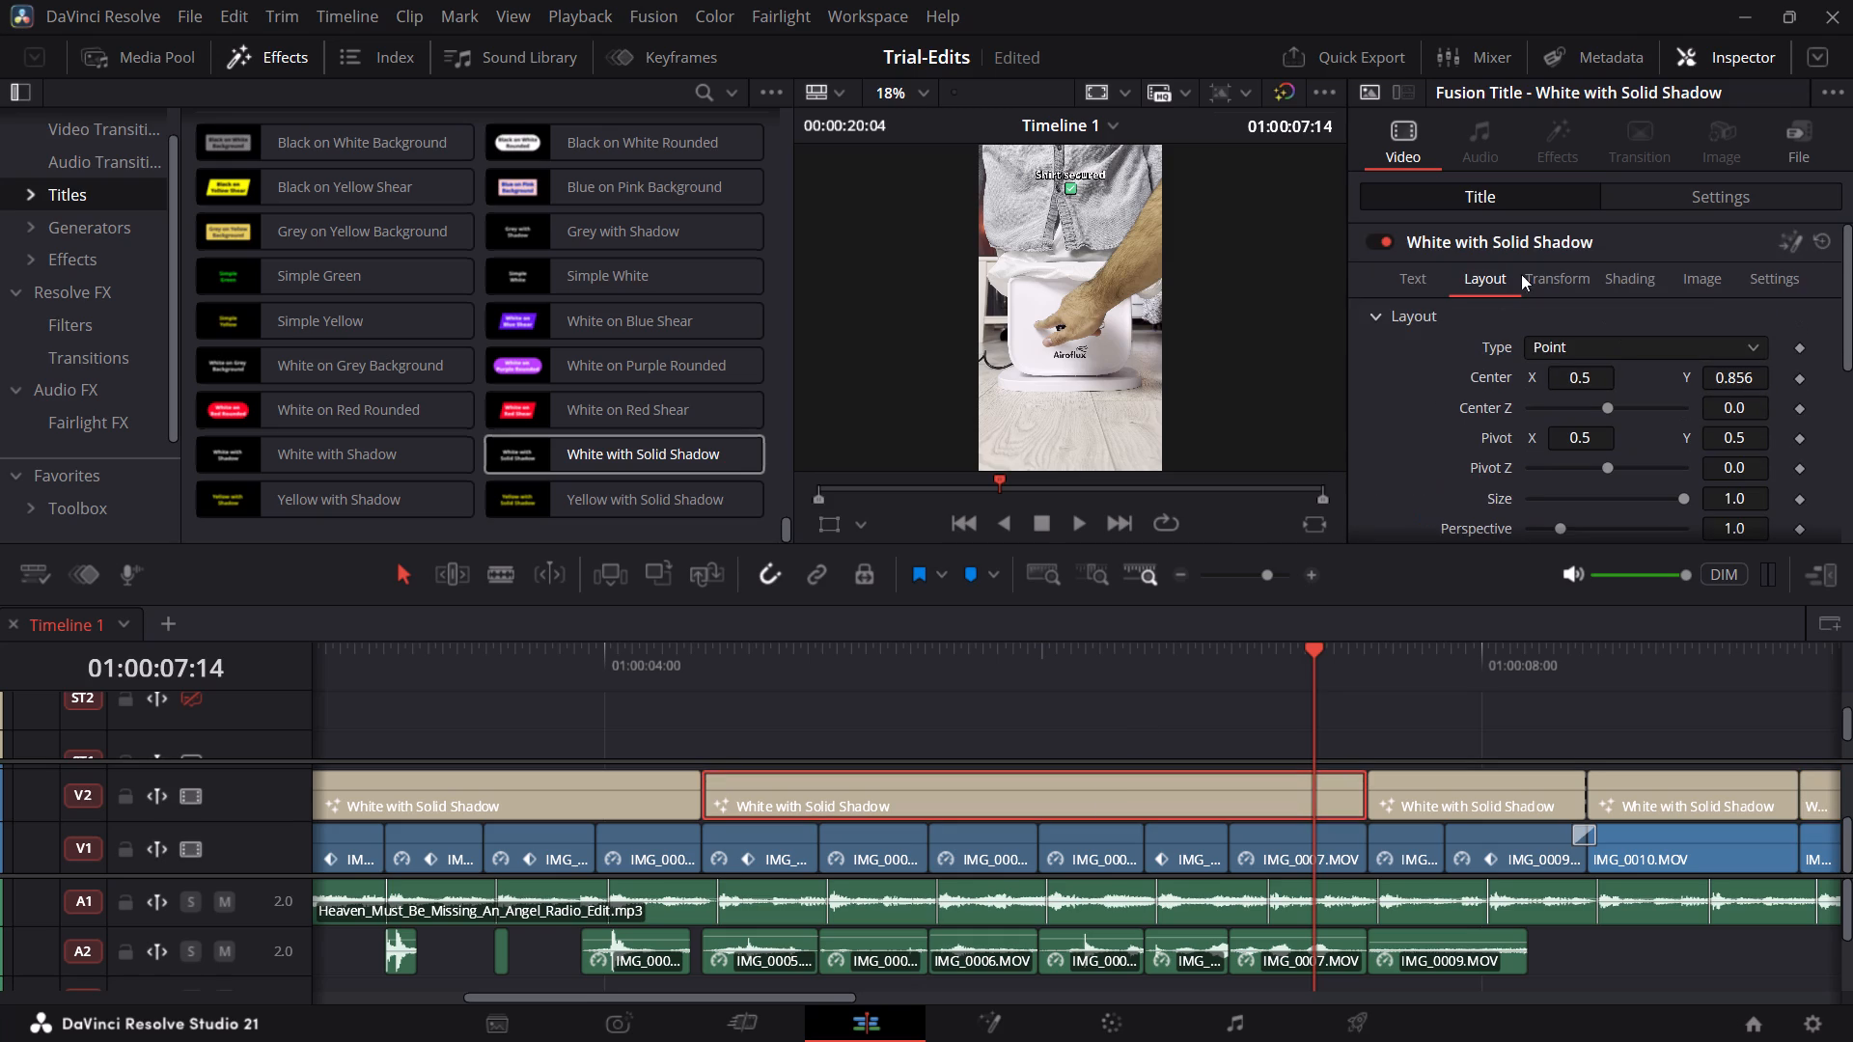
left_click(1417, 285)
left_click(1488, 384)
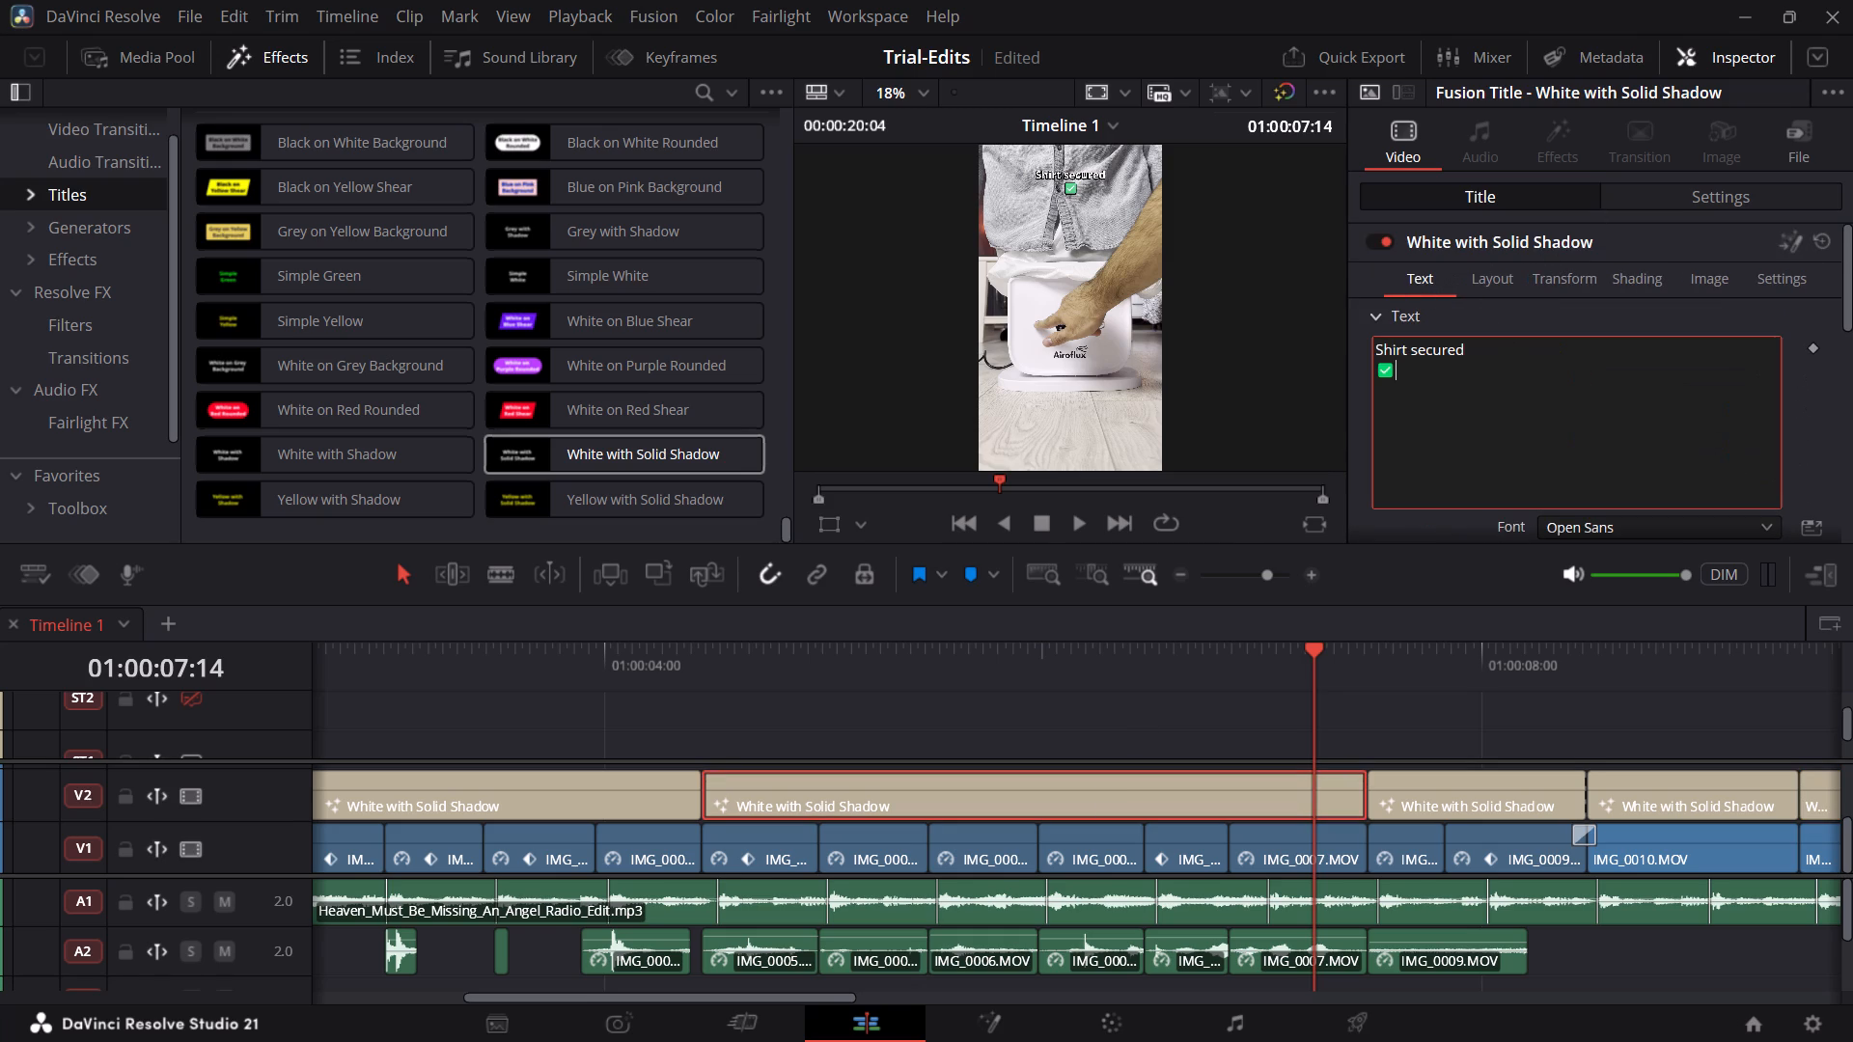
key("Left")
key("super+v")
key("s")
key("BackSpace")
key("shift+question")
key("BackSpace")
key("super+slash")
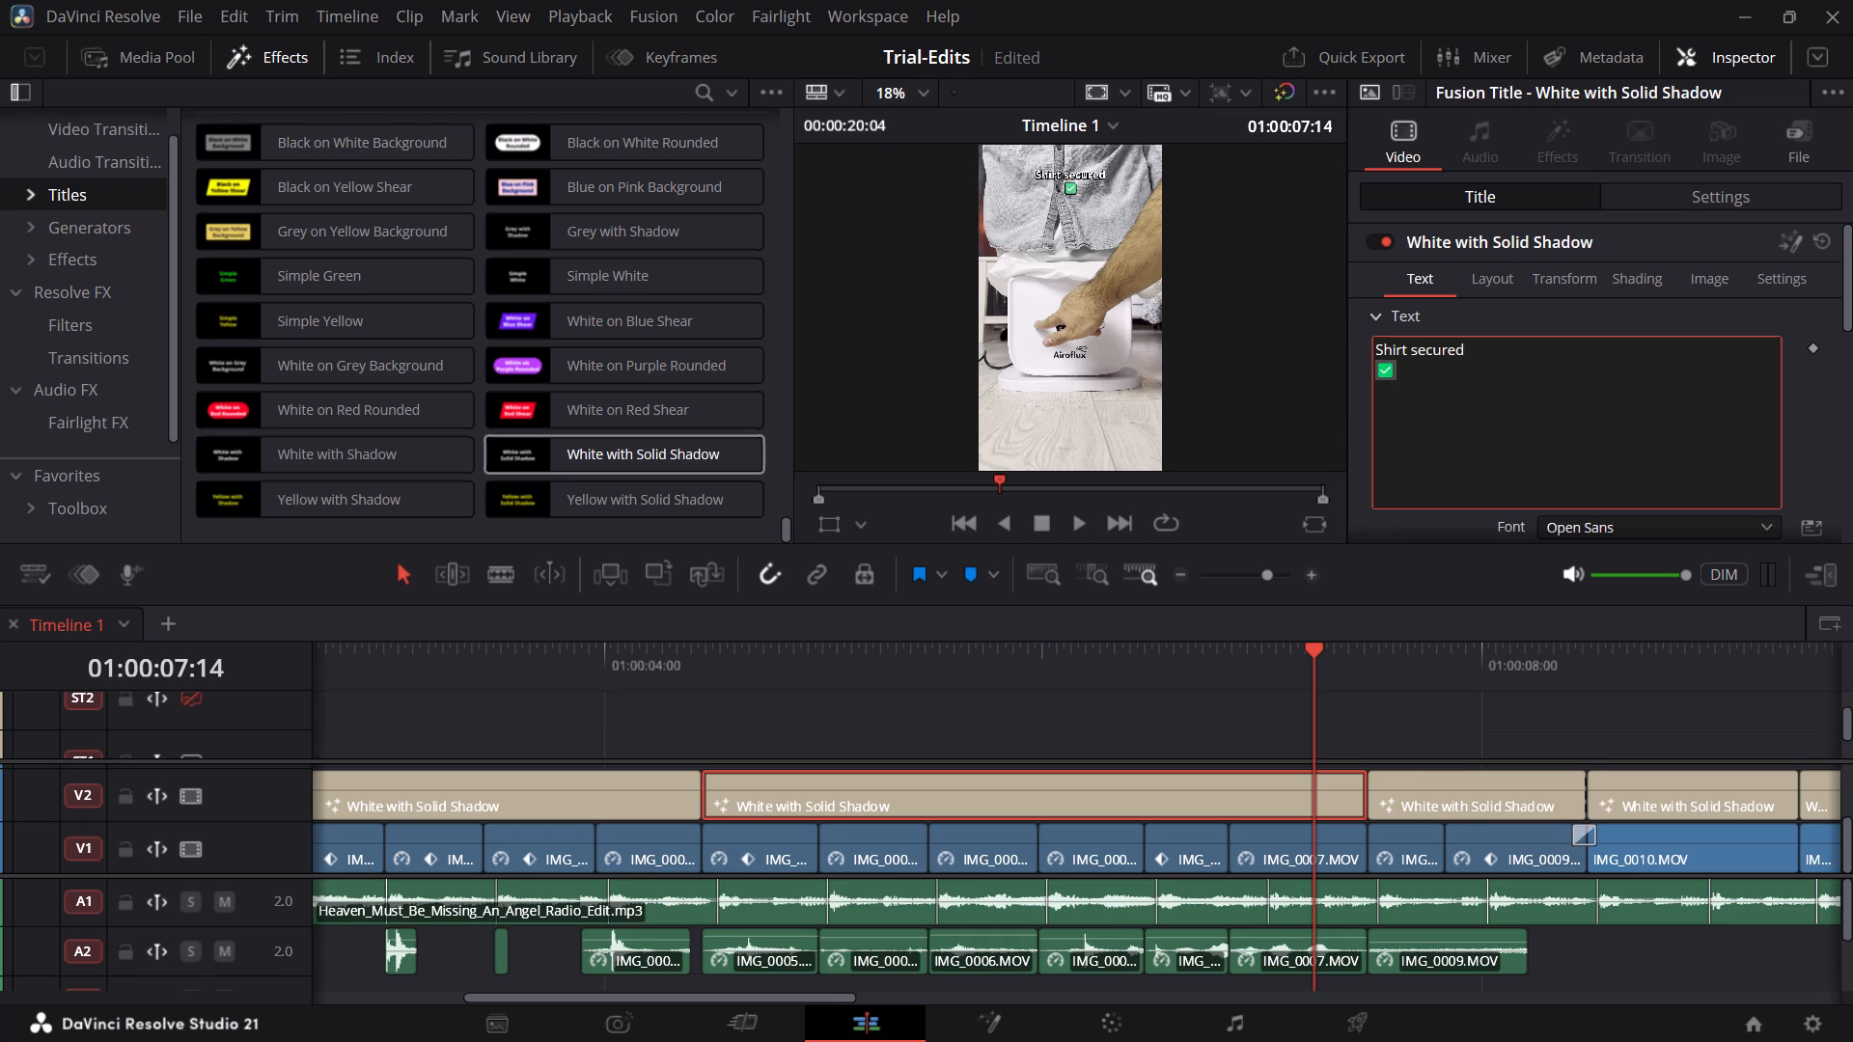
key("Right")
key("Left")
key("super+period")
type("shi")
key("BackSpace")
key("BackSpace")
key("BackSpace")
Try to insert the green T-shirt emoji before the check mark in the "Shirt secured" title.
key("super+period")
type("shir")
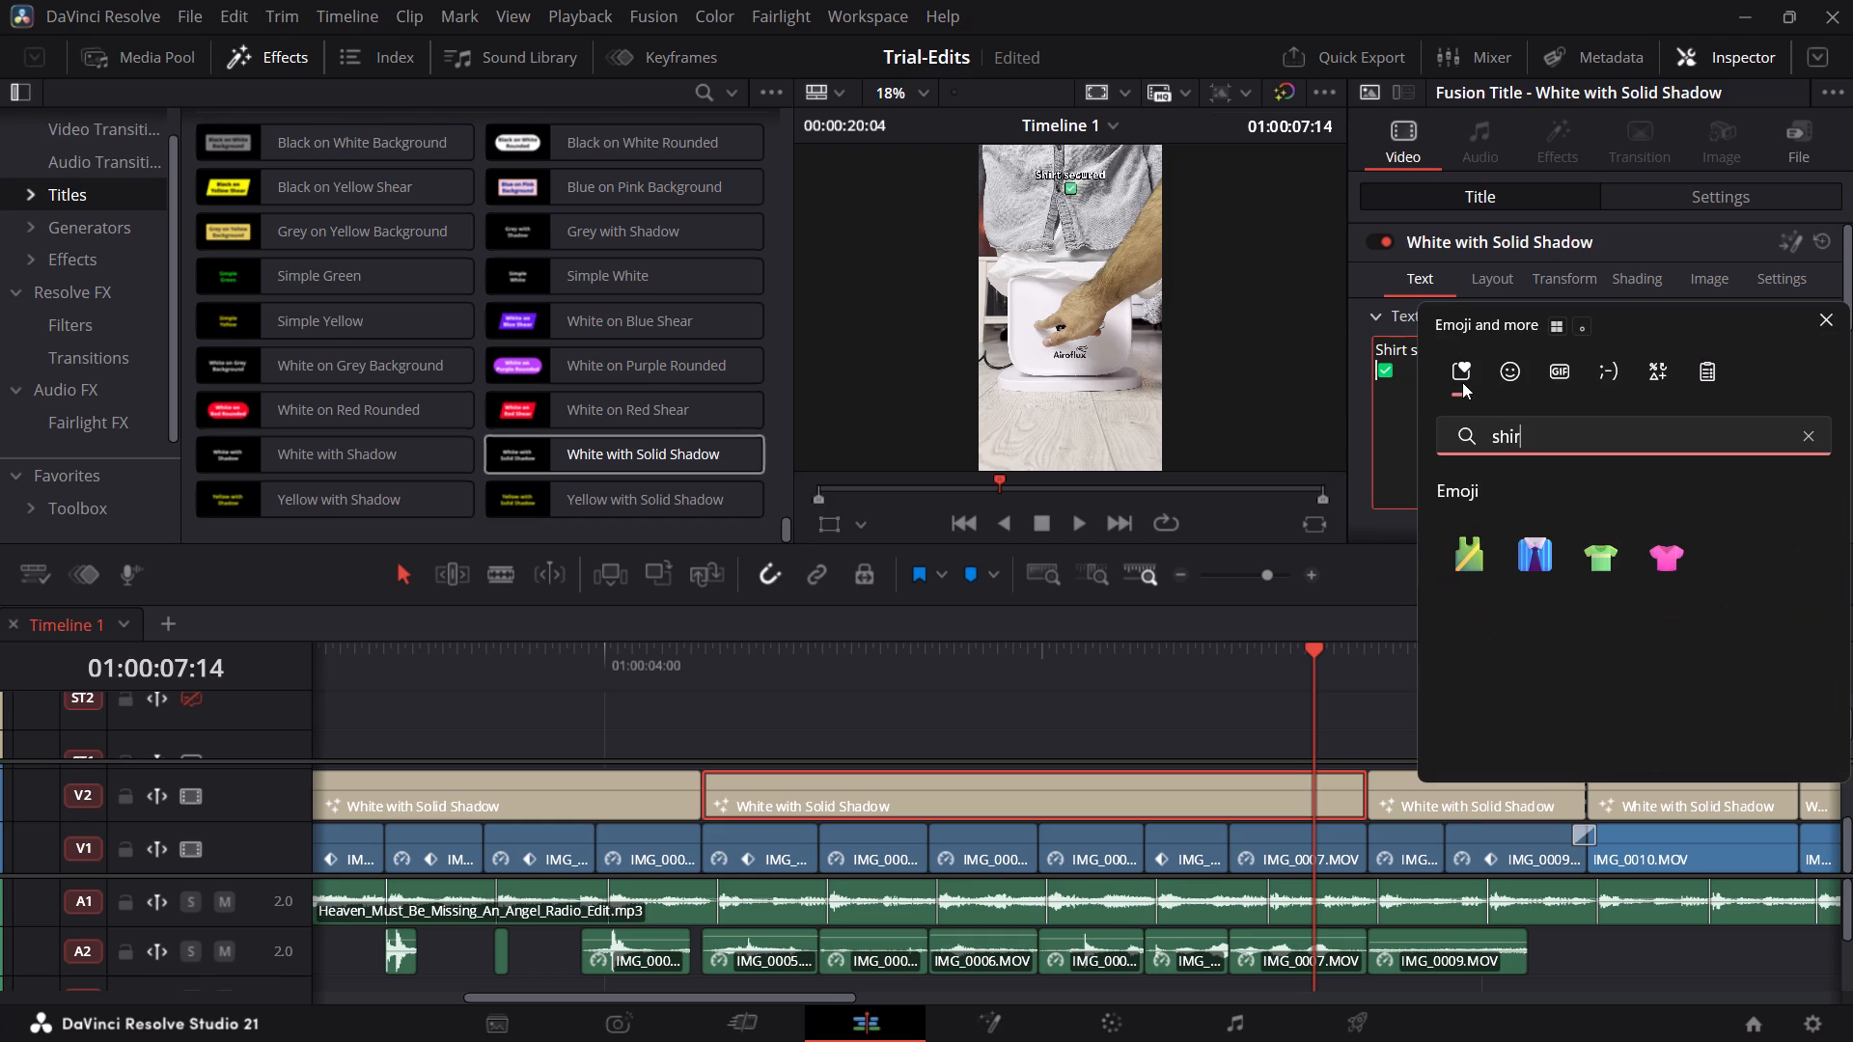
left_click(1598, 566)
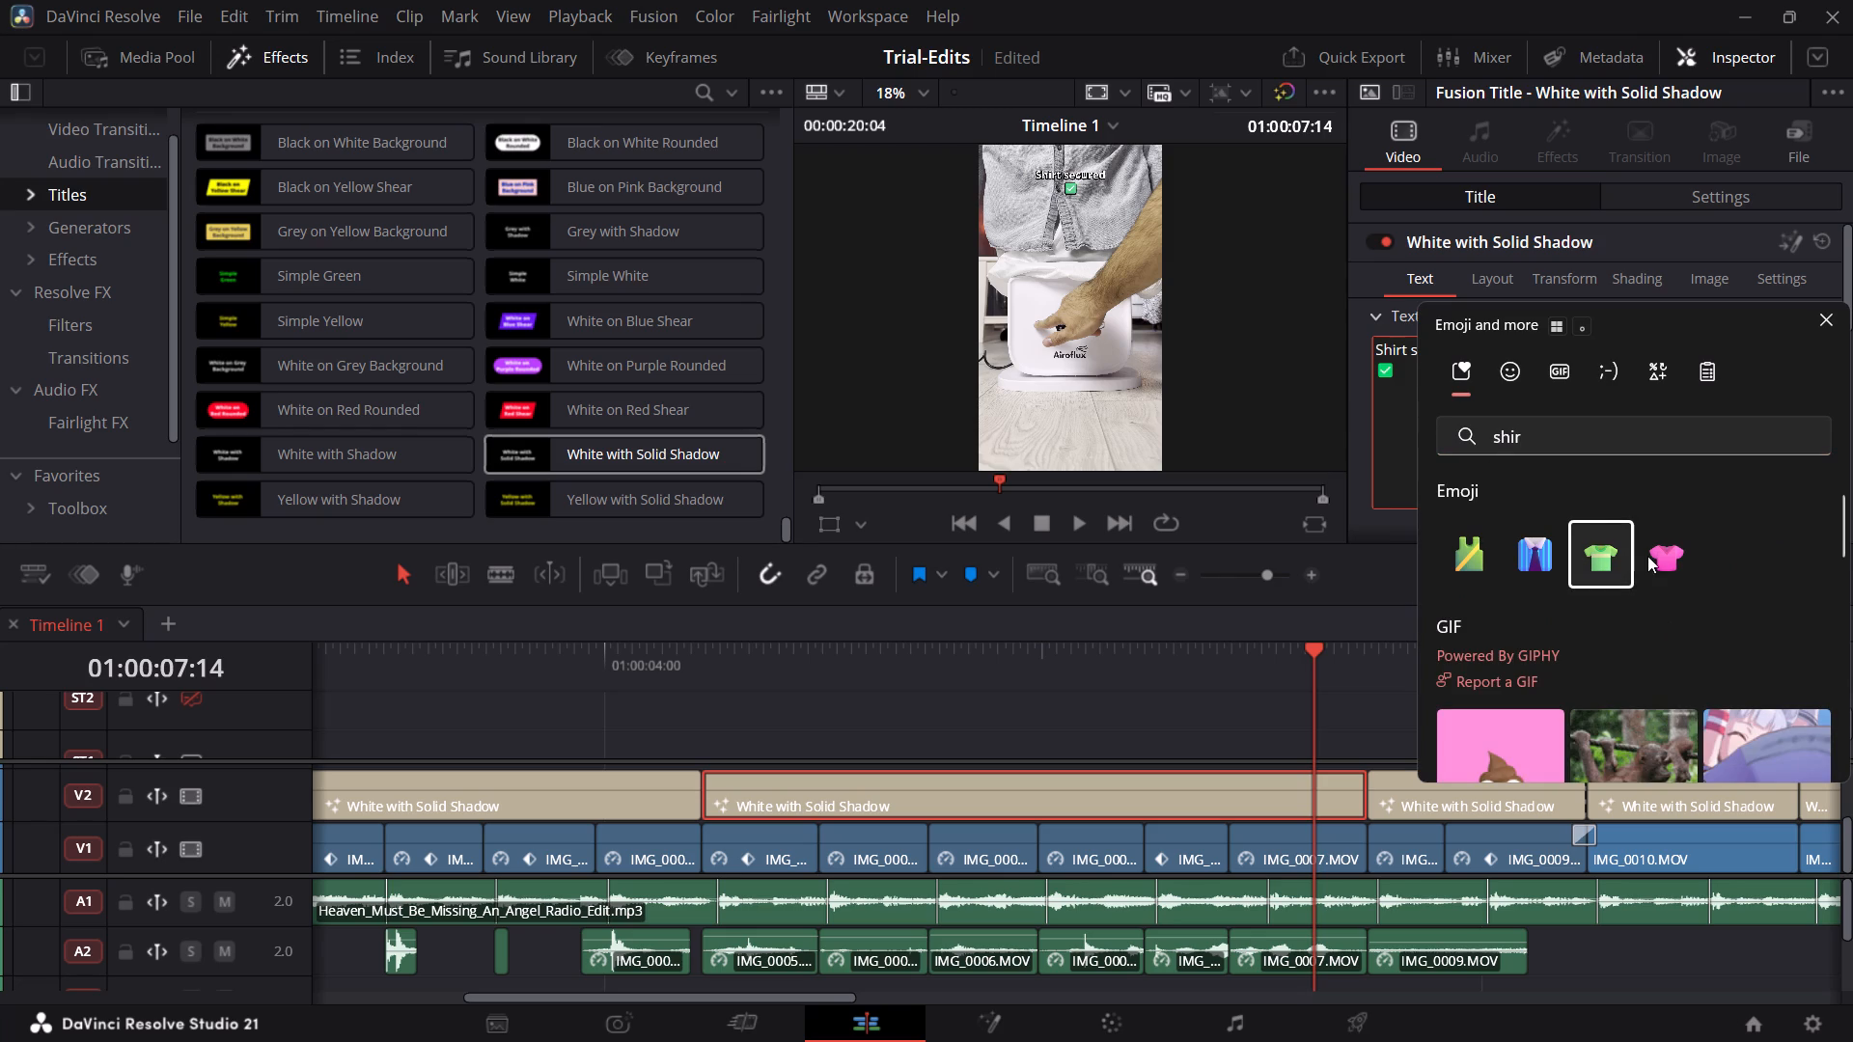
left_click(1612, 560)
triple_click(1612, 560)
Insert a green T-shirt emoji directly before the check mark on the second line of the "Shirt secured" title.
left_click(1382, 357)
left_click(1382, 364)
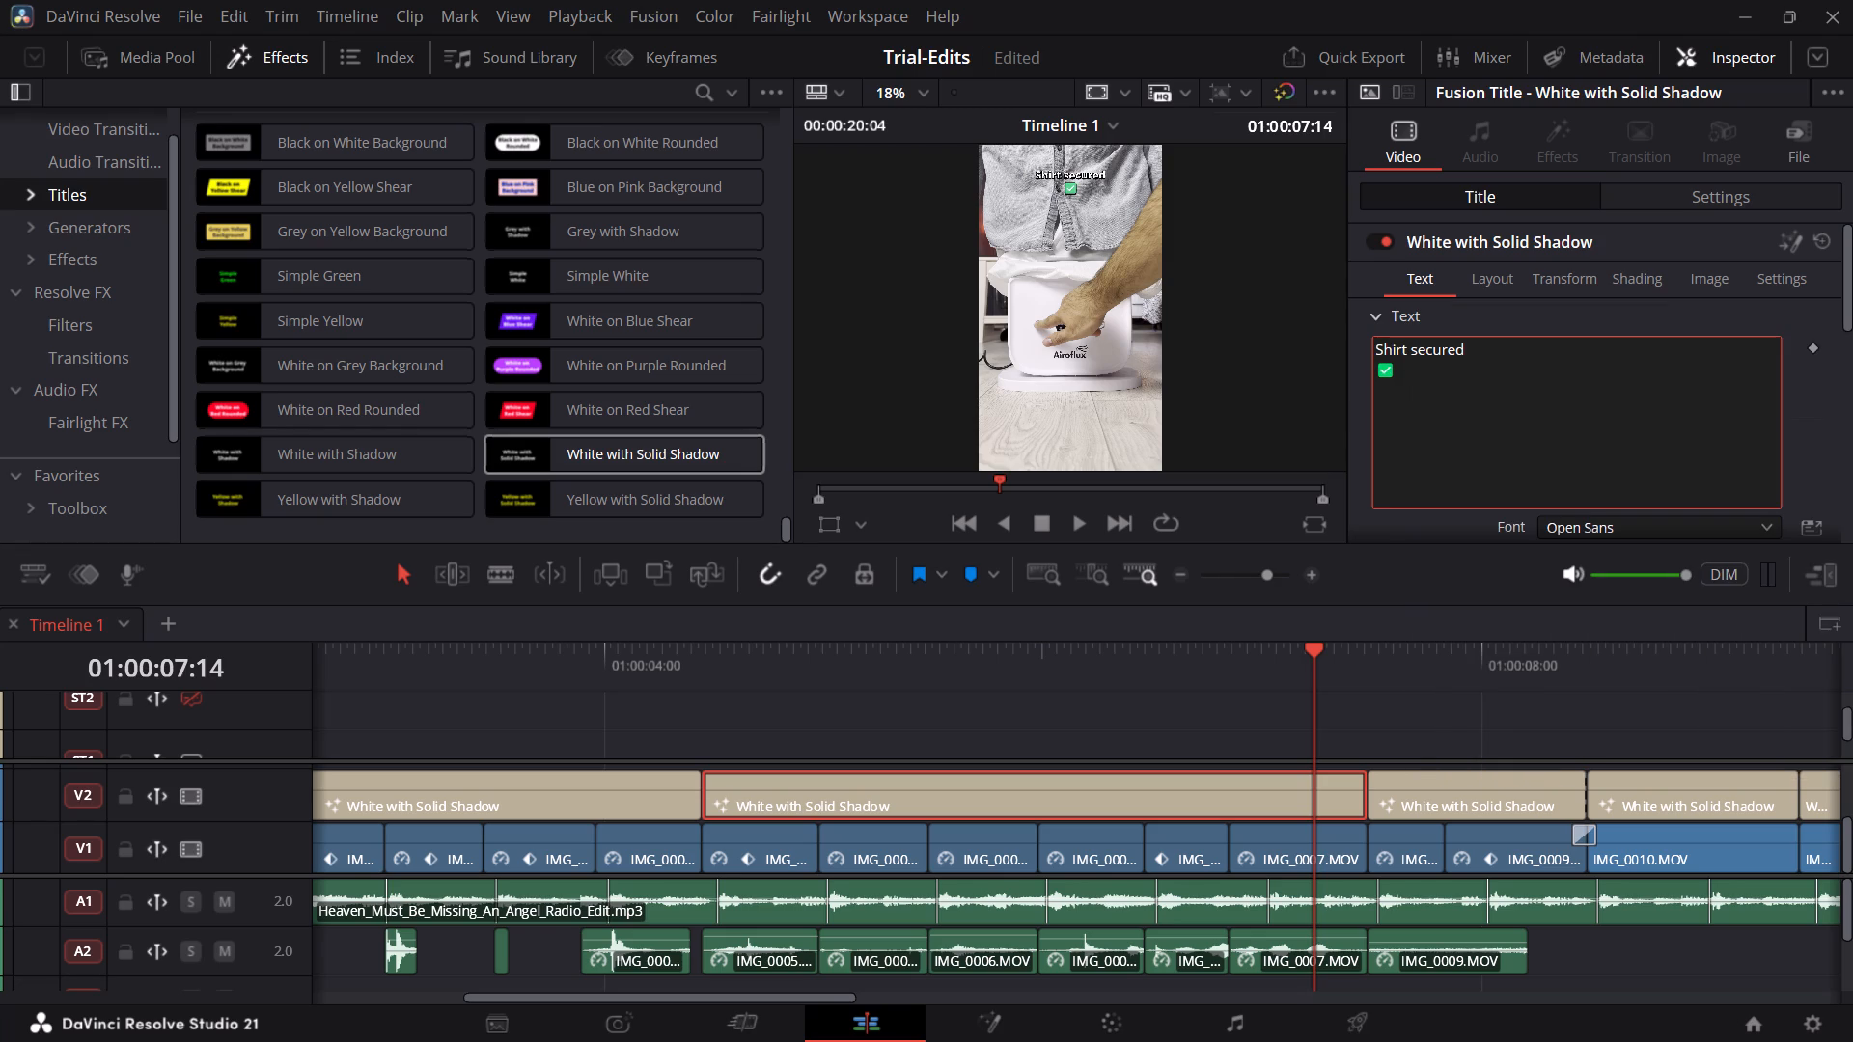
key("super+period")
type("shi")
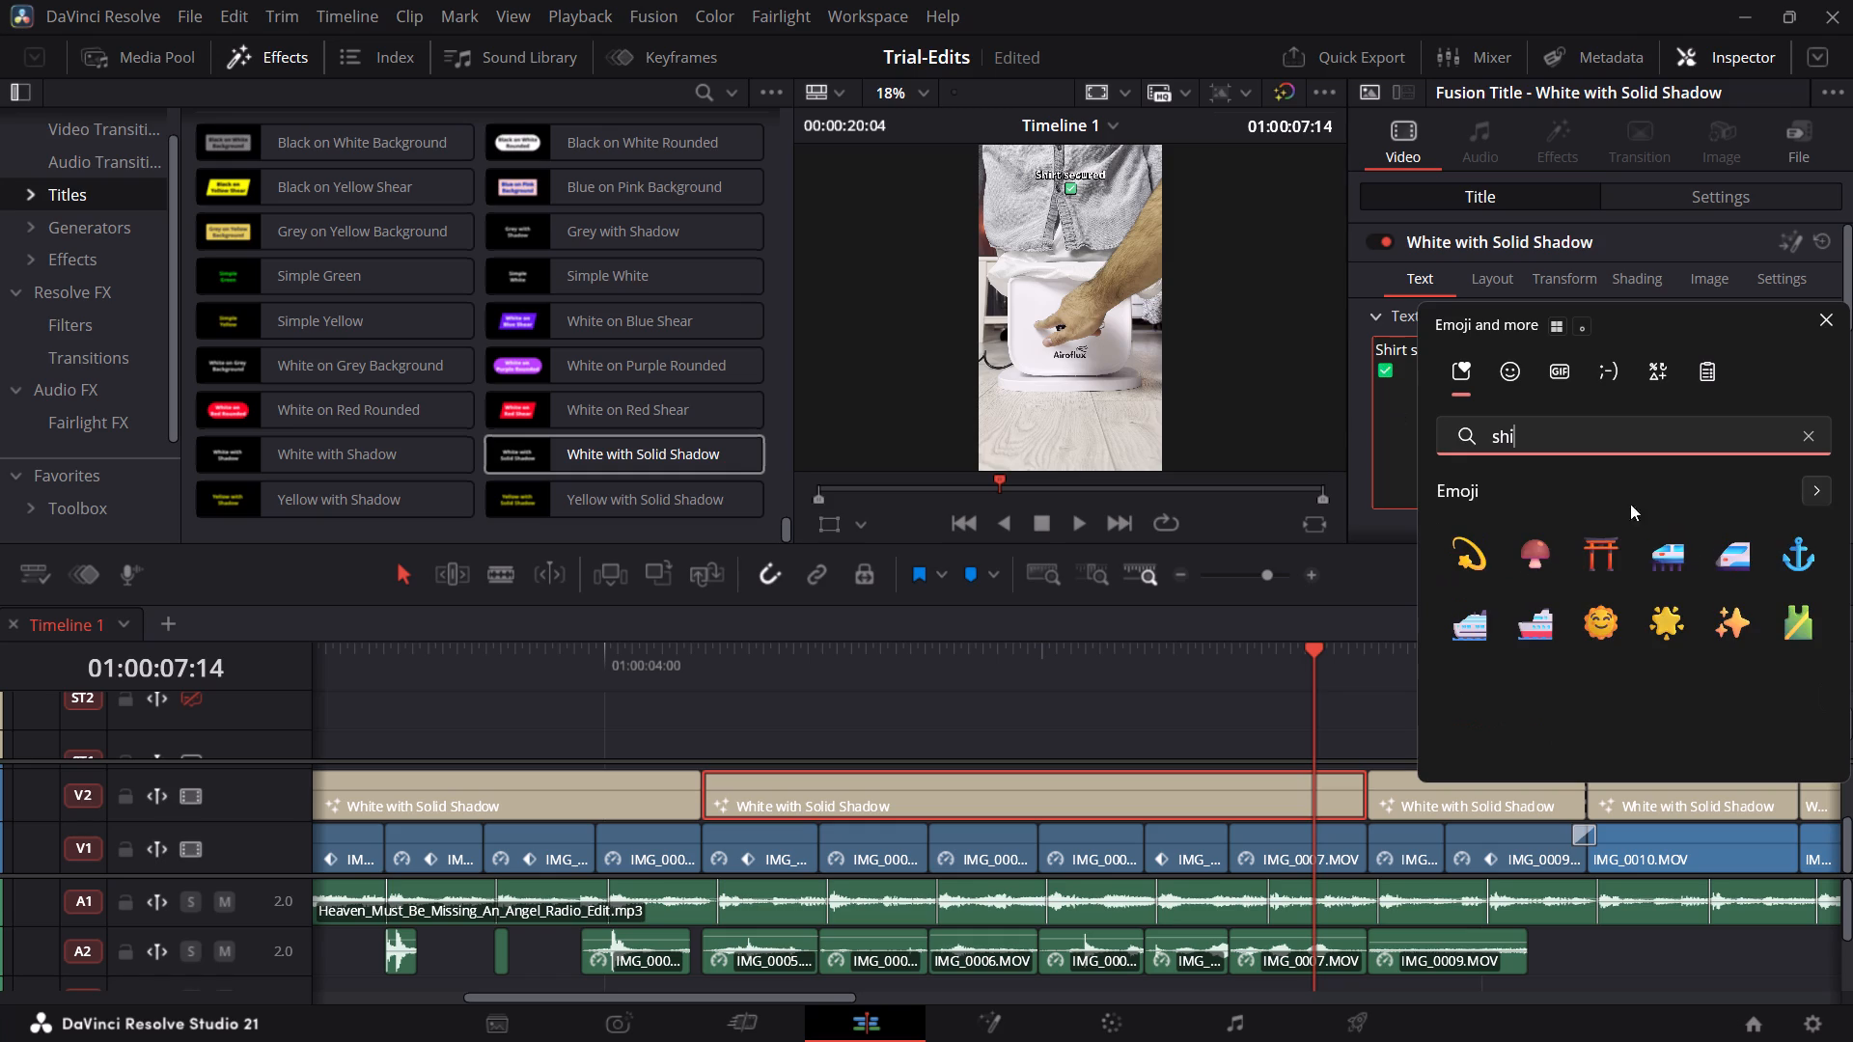
key("r")
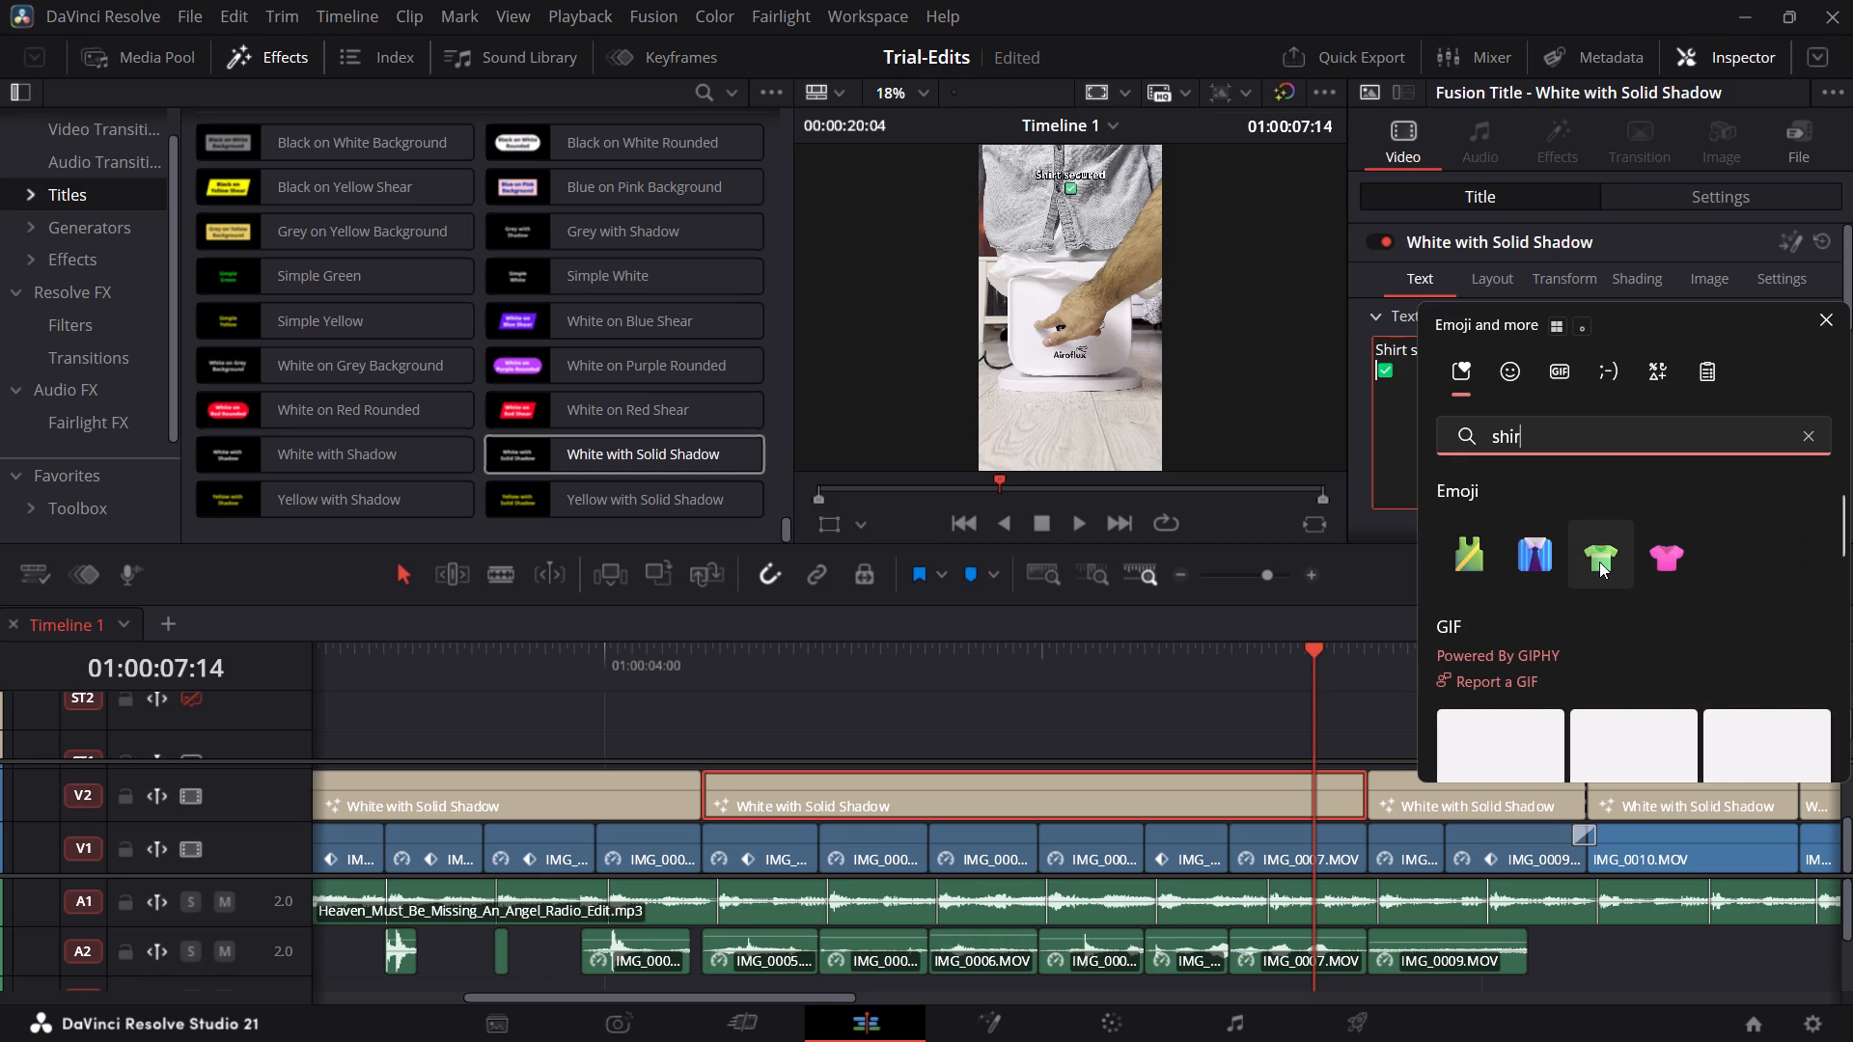
left_click(1599, 562)
left_click(1403, 401)
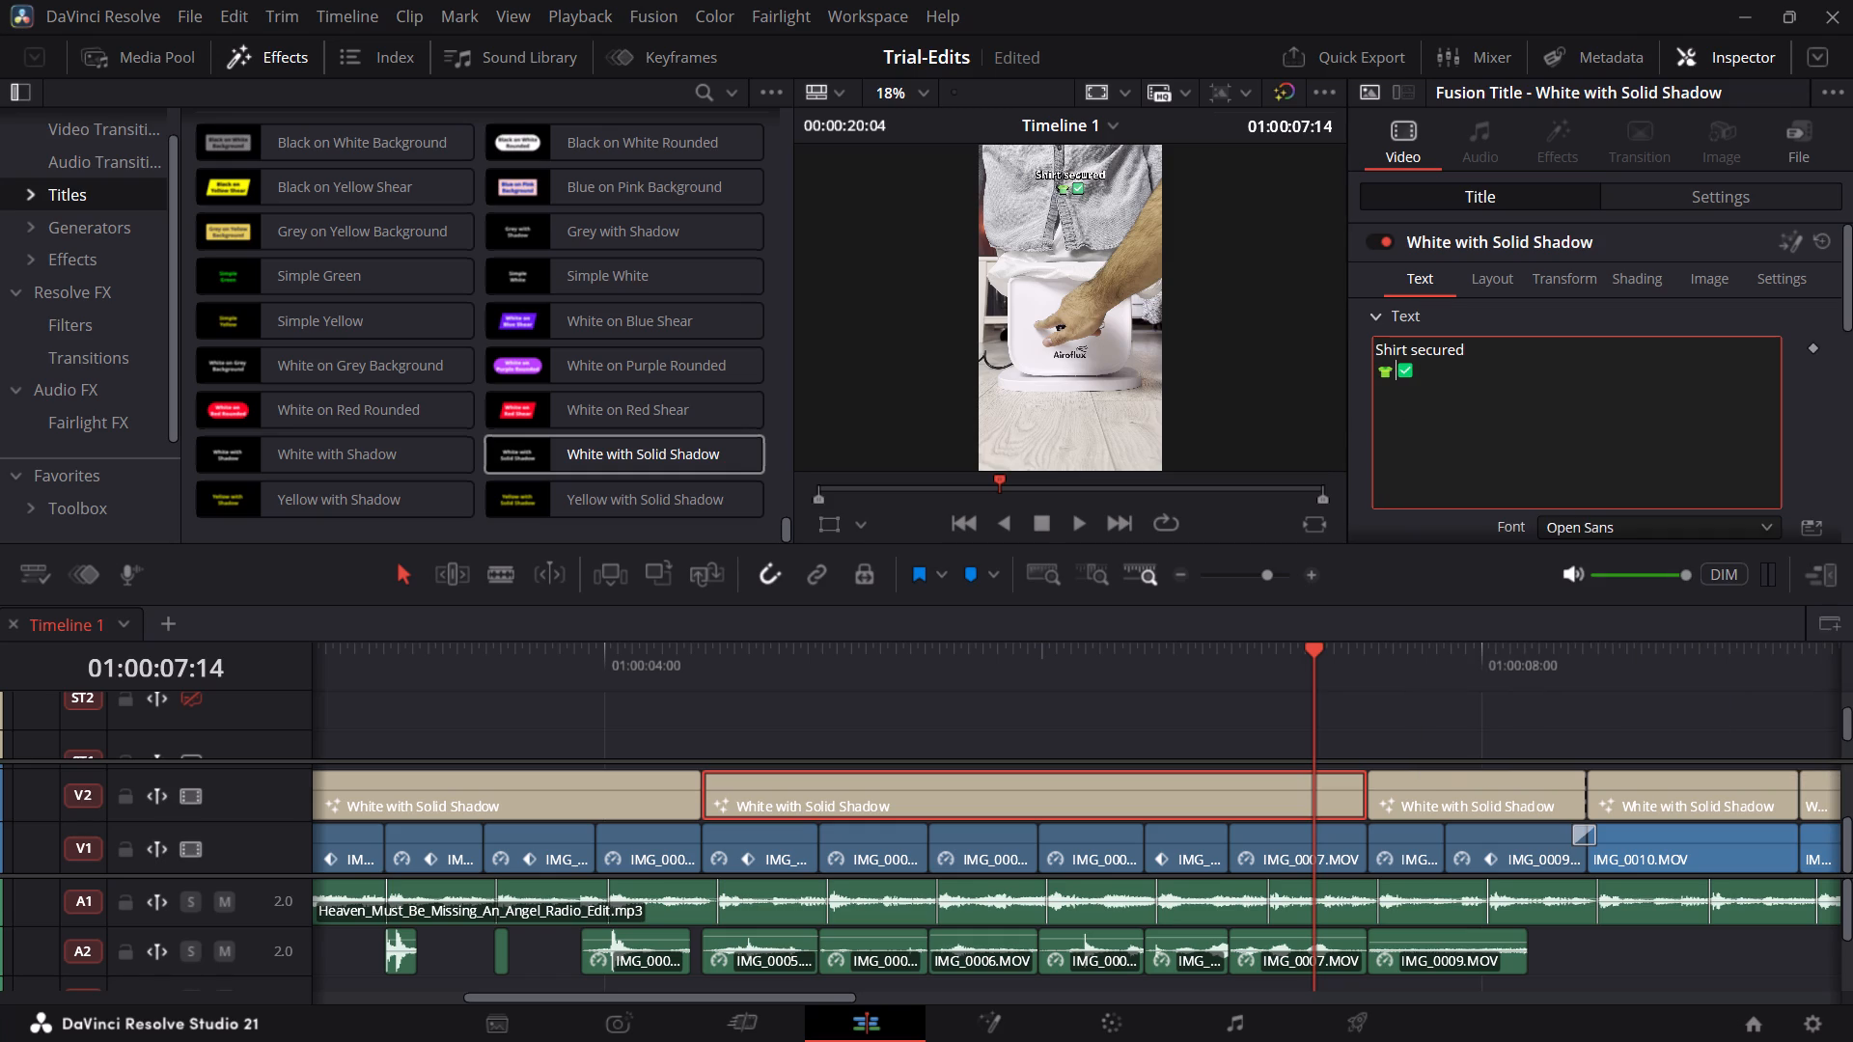
Delete the check mark emoji after the T-shirt in the "Shirt secured" title.
left_click(1427, 379)
key("BackSpace")
Search the emojis for "tick", "right" and "mark" to find a symbol to follow the T-shirt.
key("super+period")
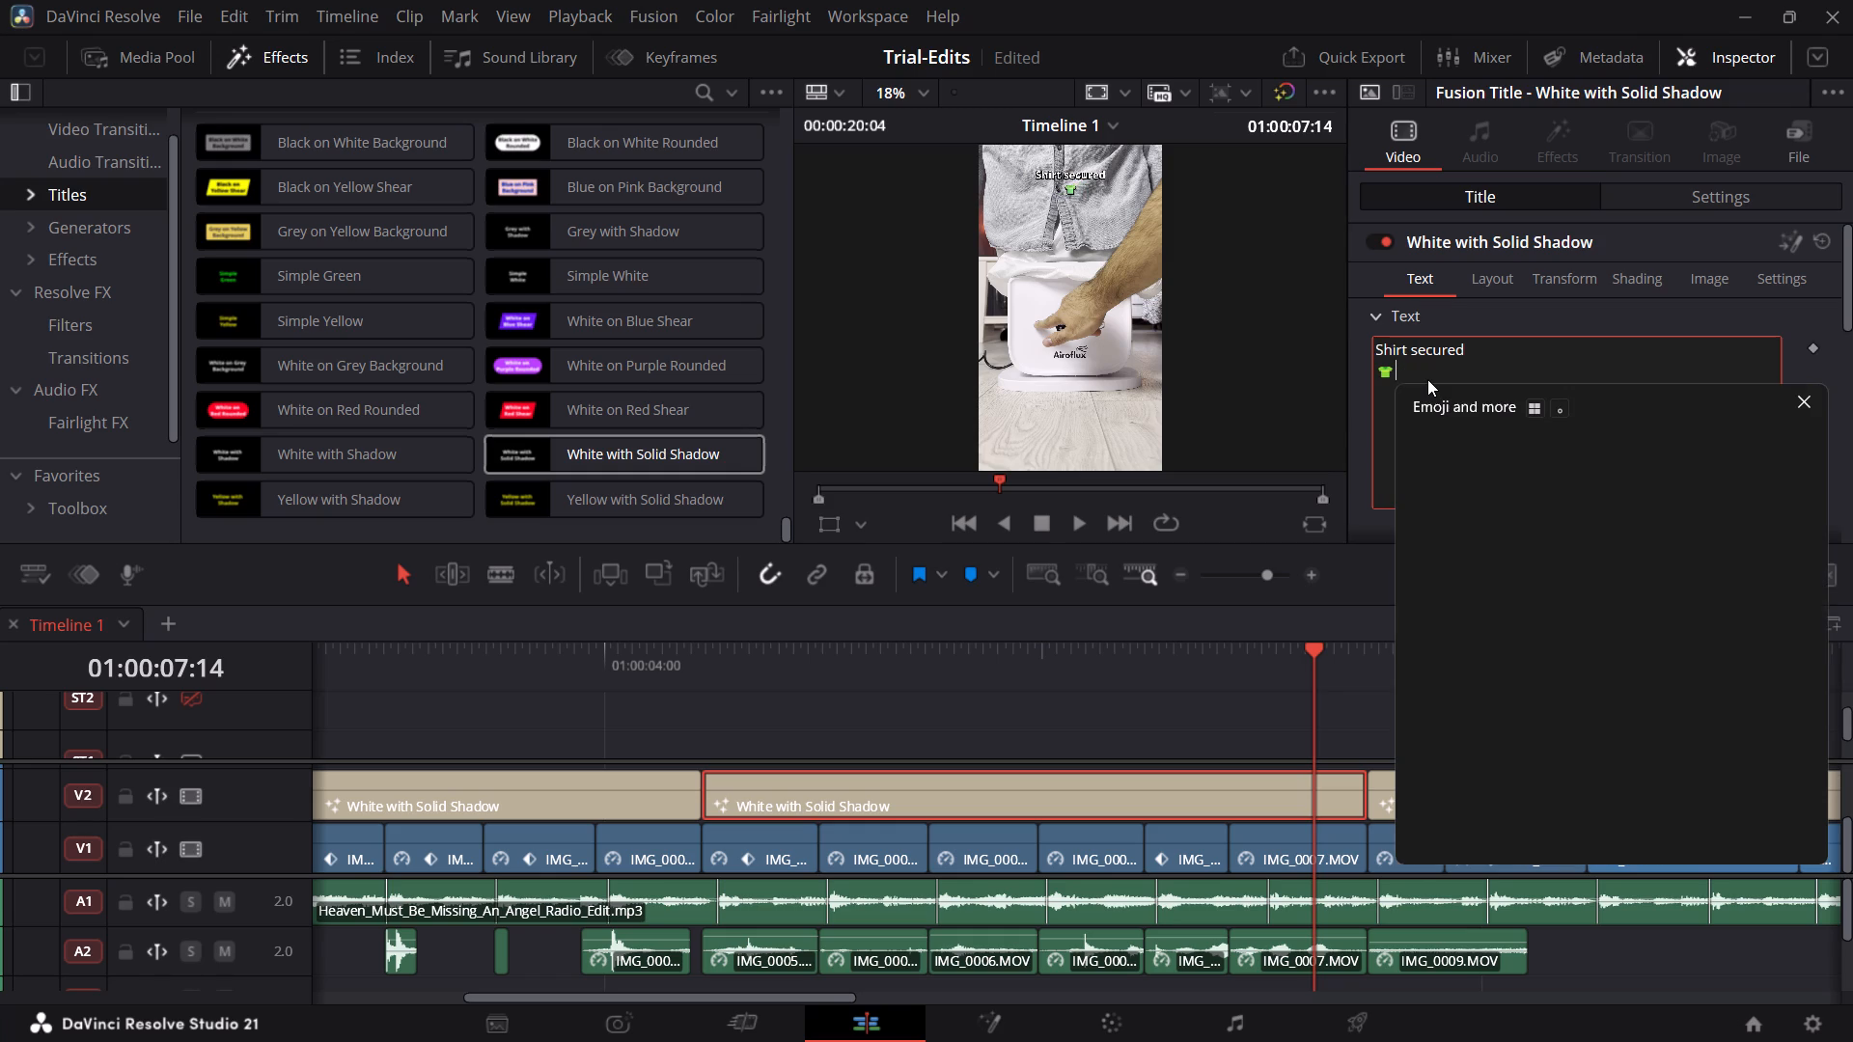
type("tick")
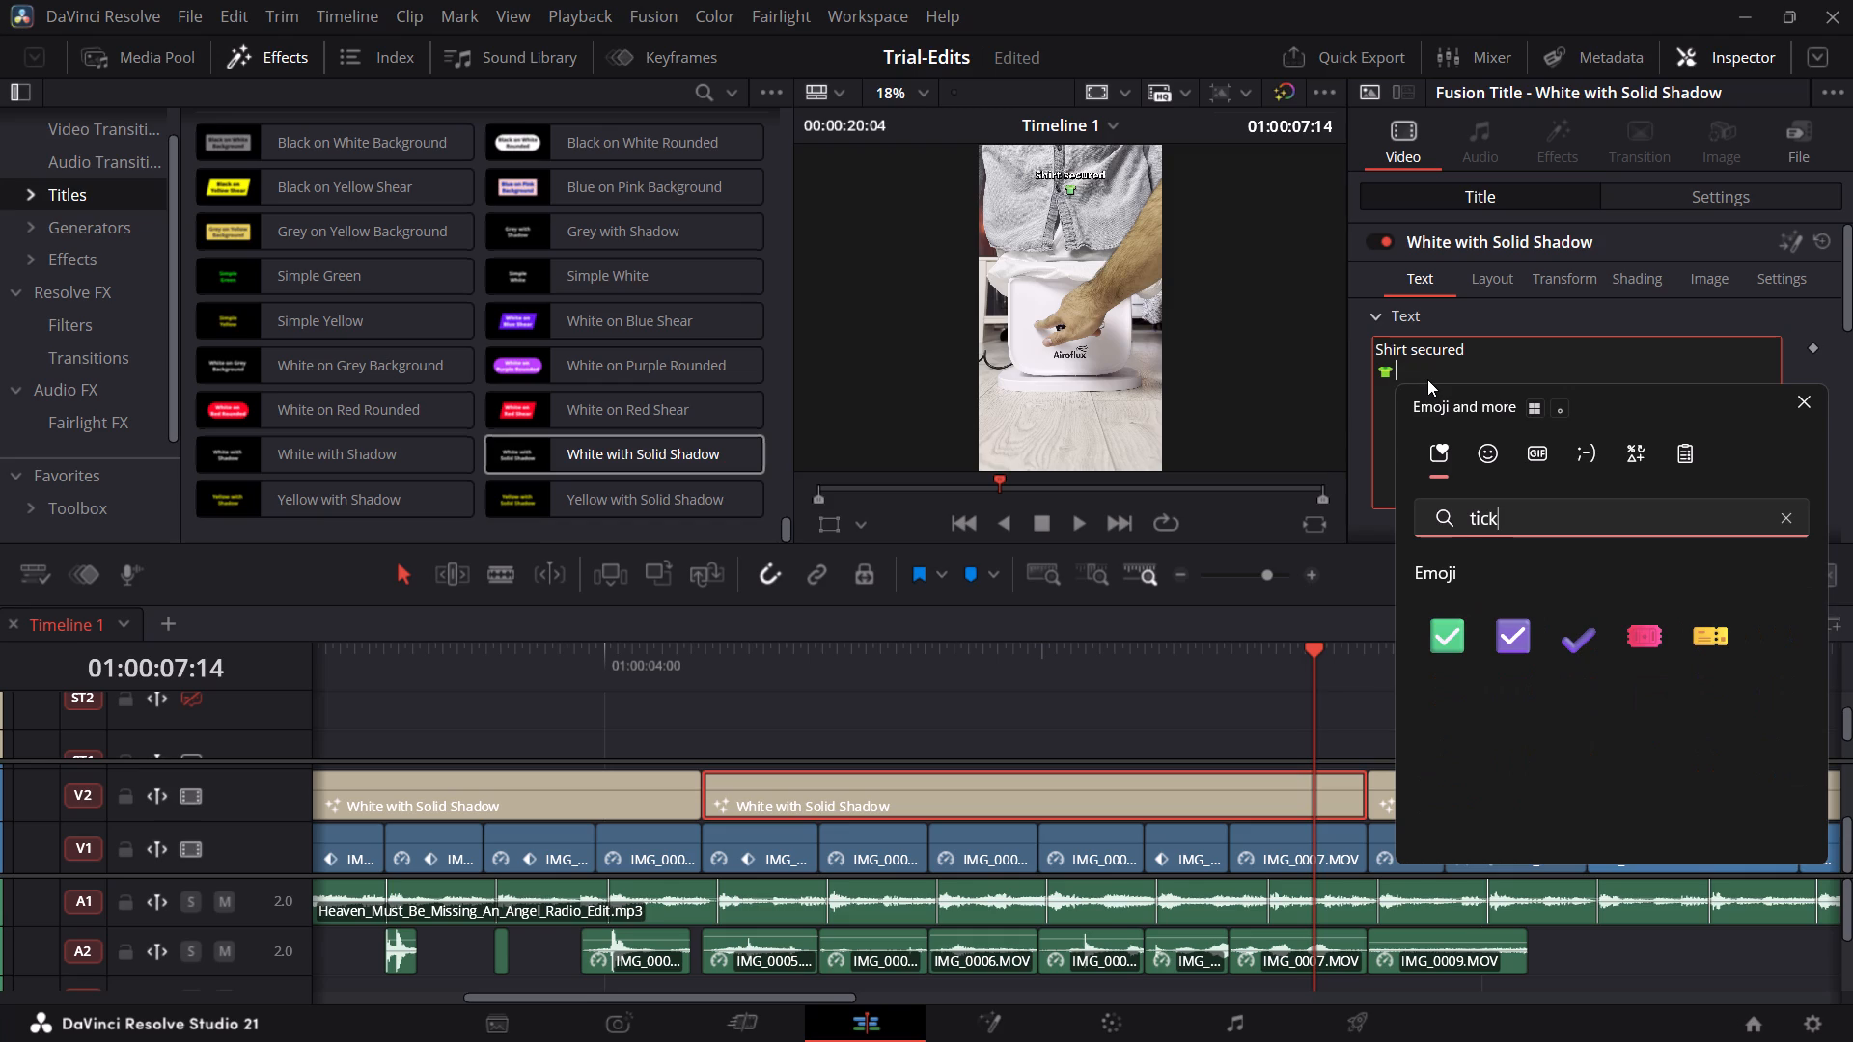
key("BackSpace")
key("BackSpace")
key("BackSpace")
key("BackSpace")
type("rigjt")
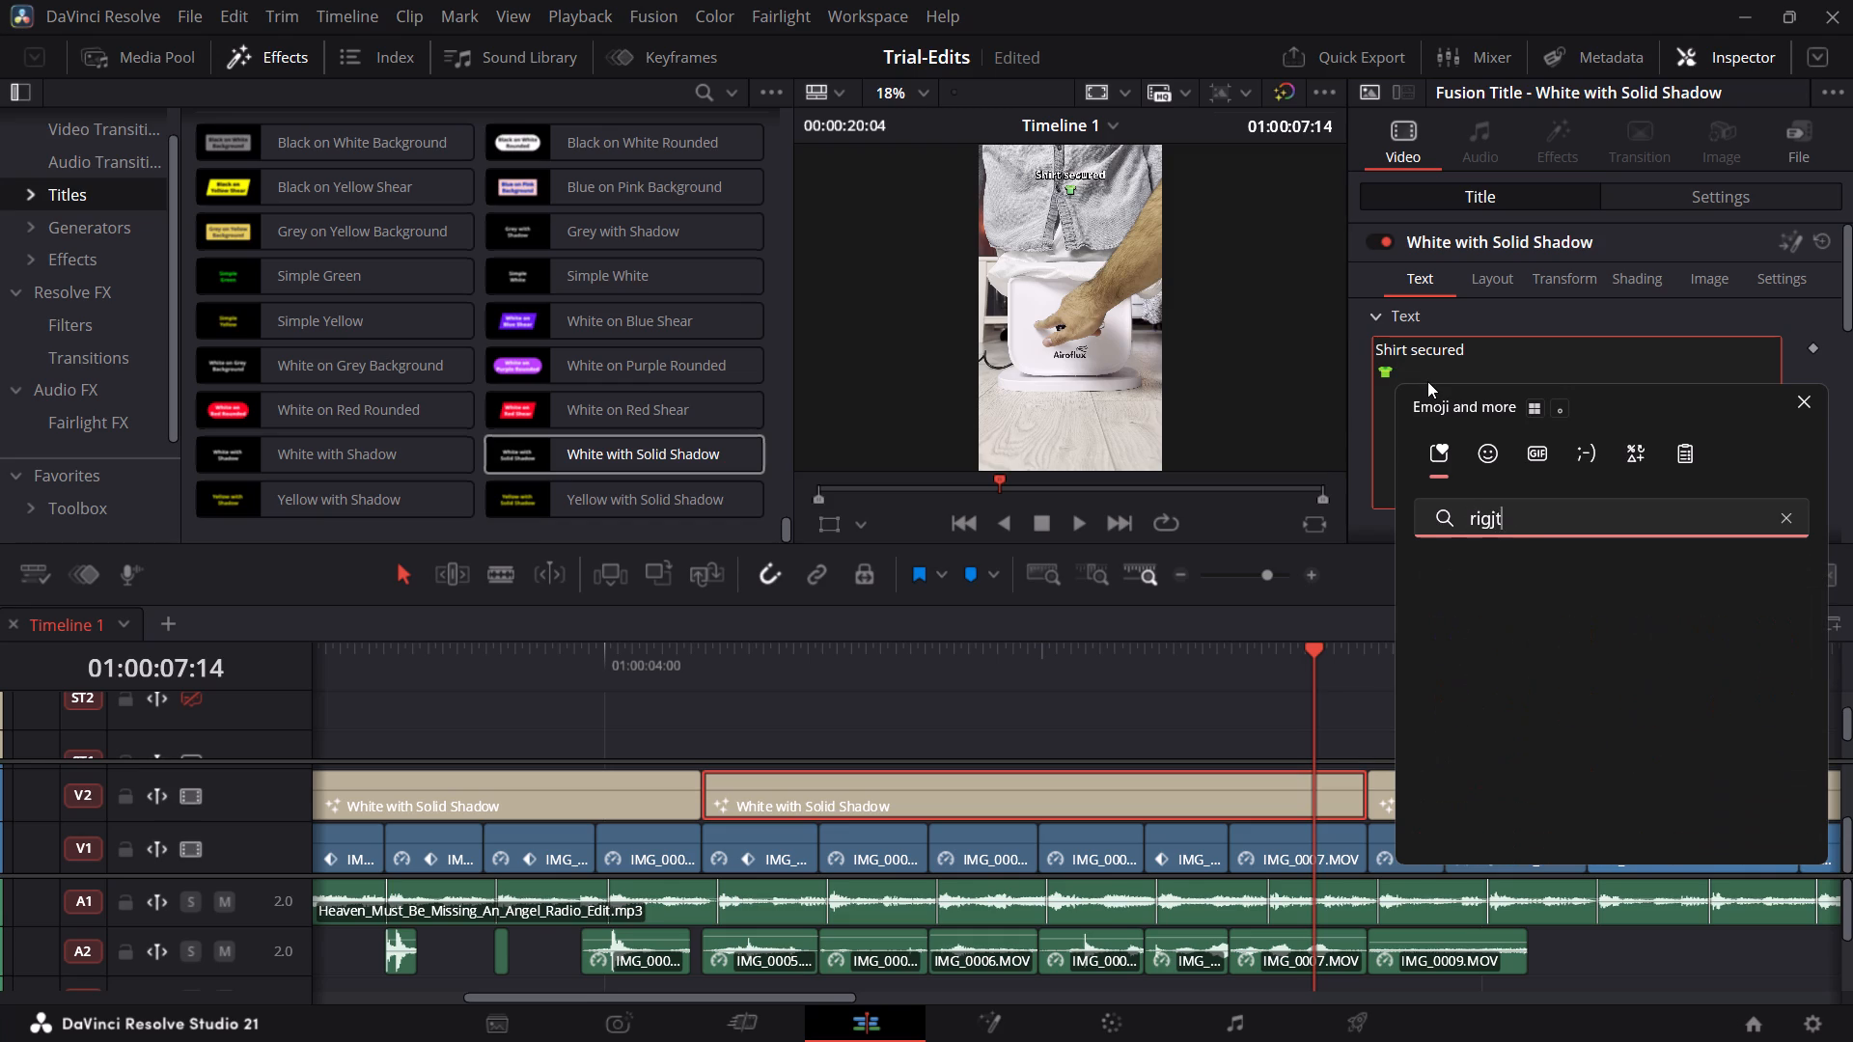
key("BackSpace")
key("BackSpace")
type("ht")
key("BackSpace")
key("BackSpace")
key("BackSpace")
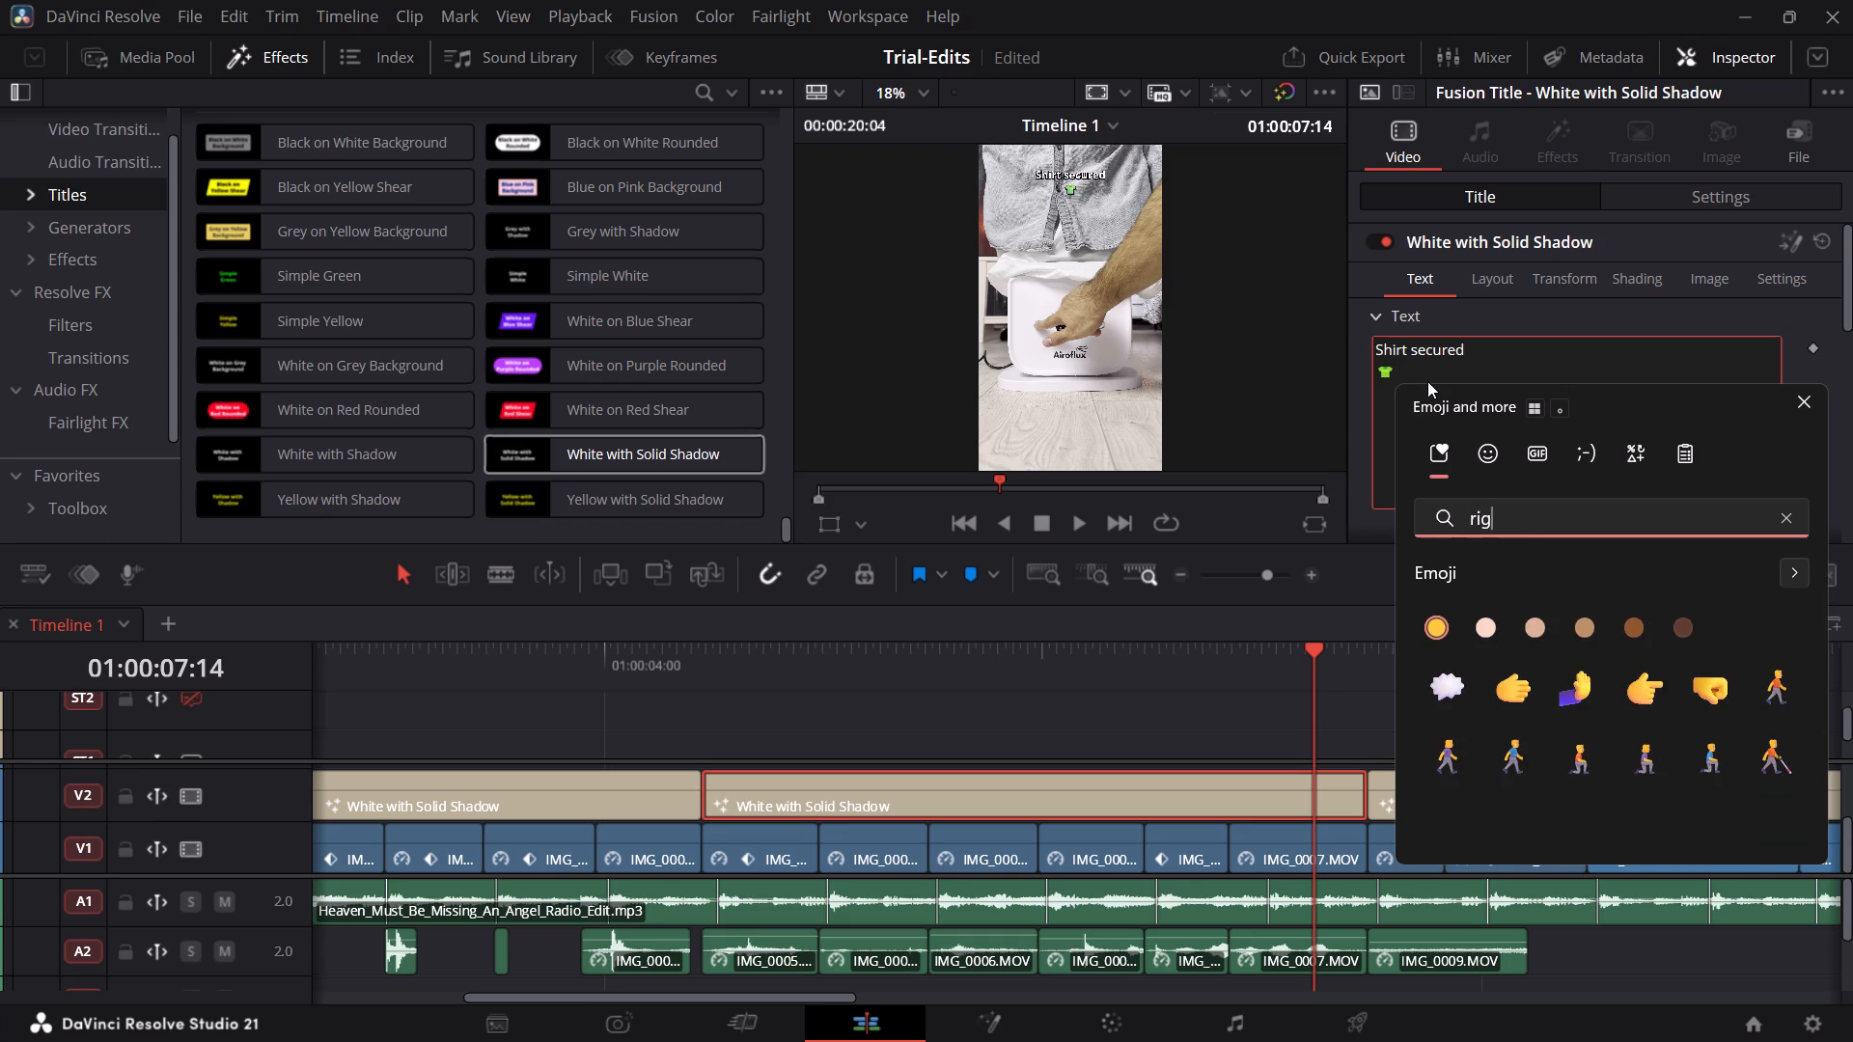
key("BackSpace")
key("BackSpace")
type("mark")
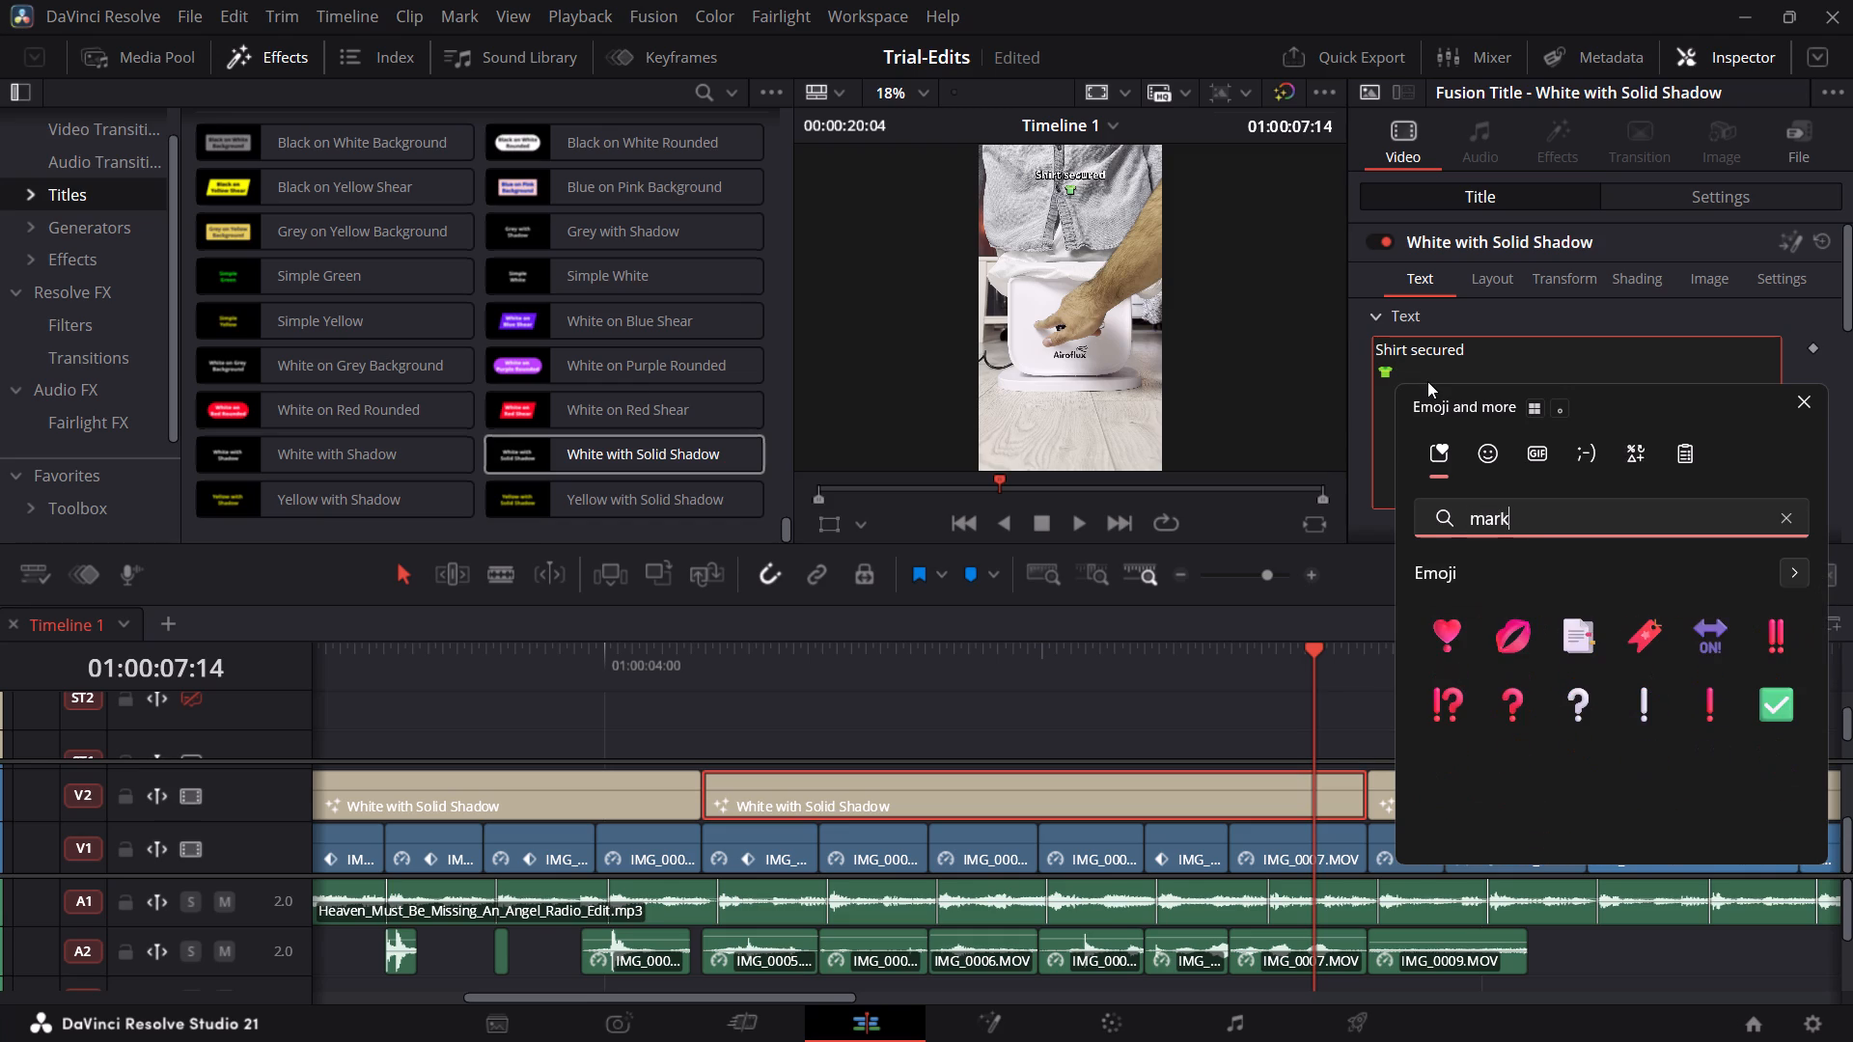
scroll(1679, 604, "down", 1)
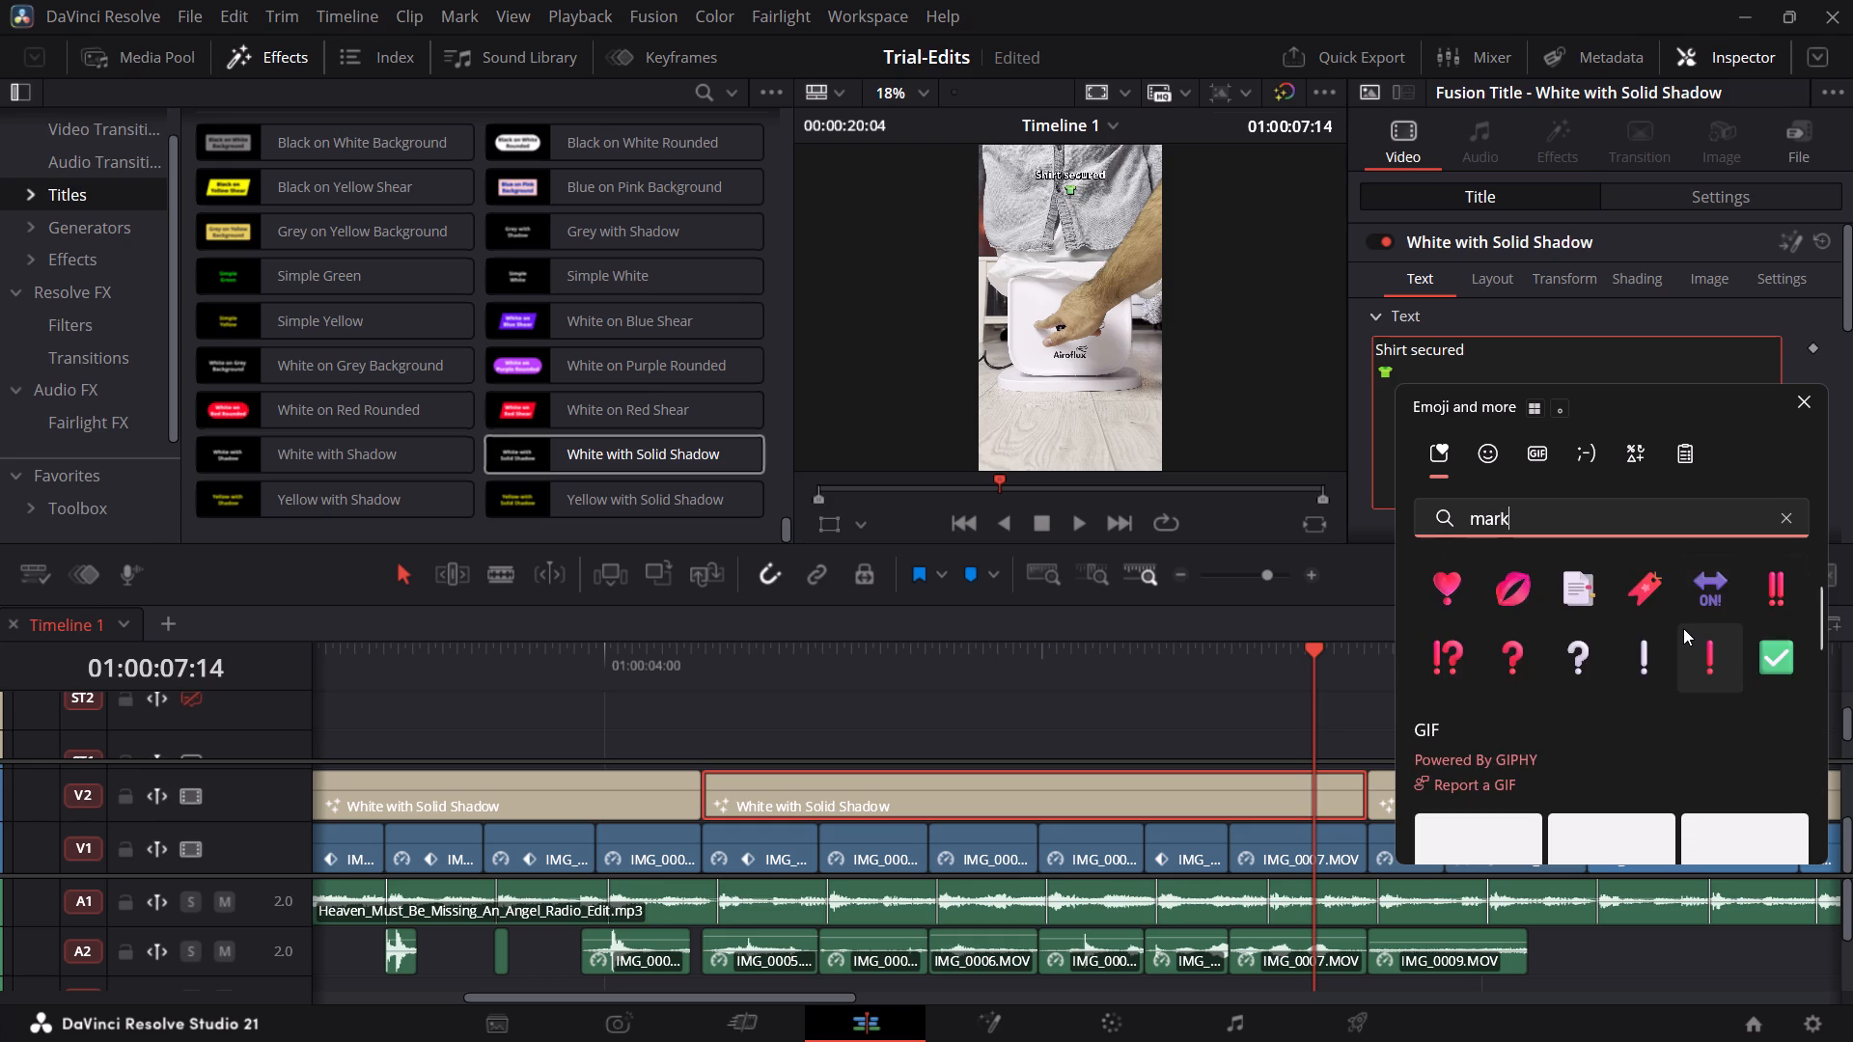
scroll(1683, 630, "up", 1)
Search the emojis for "secu" and "lock" to find an alternative symbol for the "Shirt secured" title.
key("BackSpace")
key("BackSpace")
key("BackSpace")
key("BackSpace")
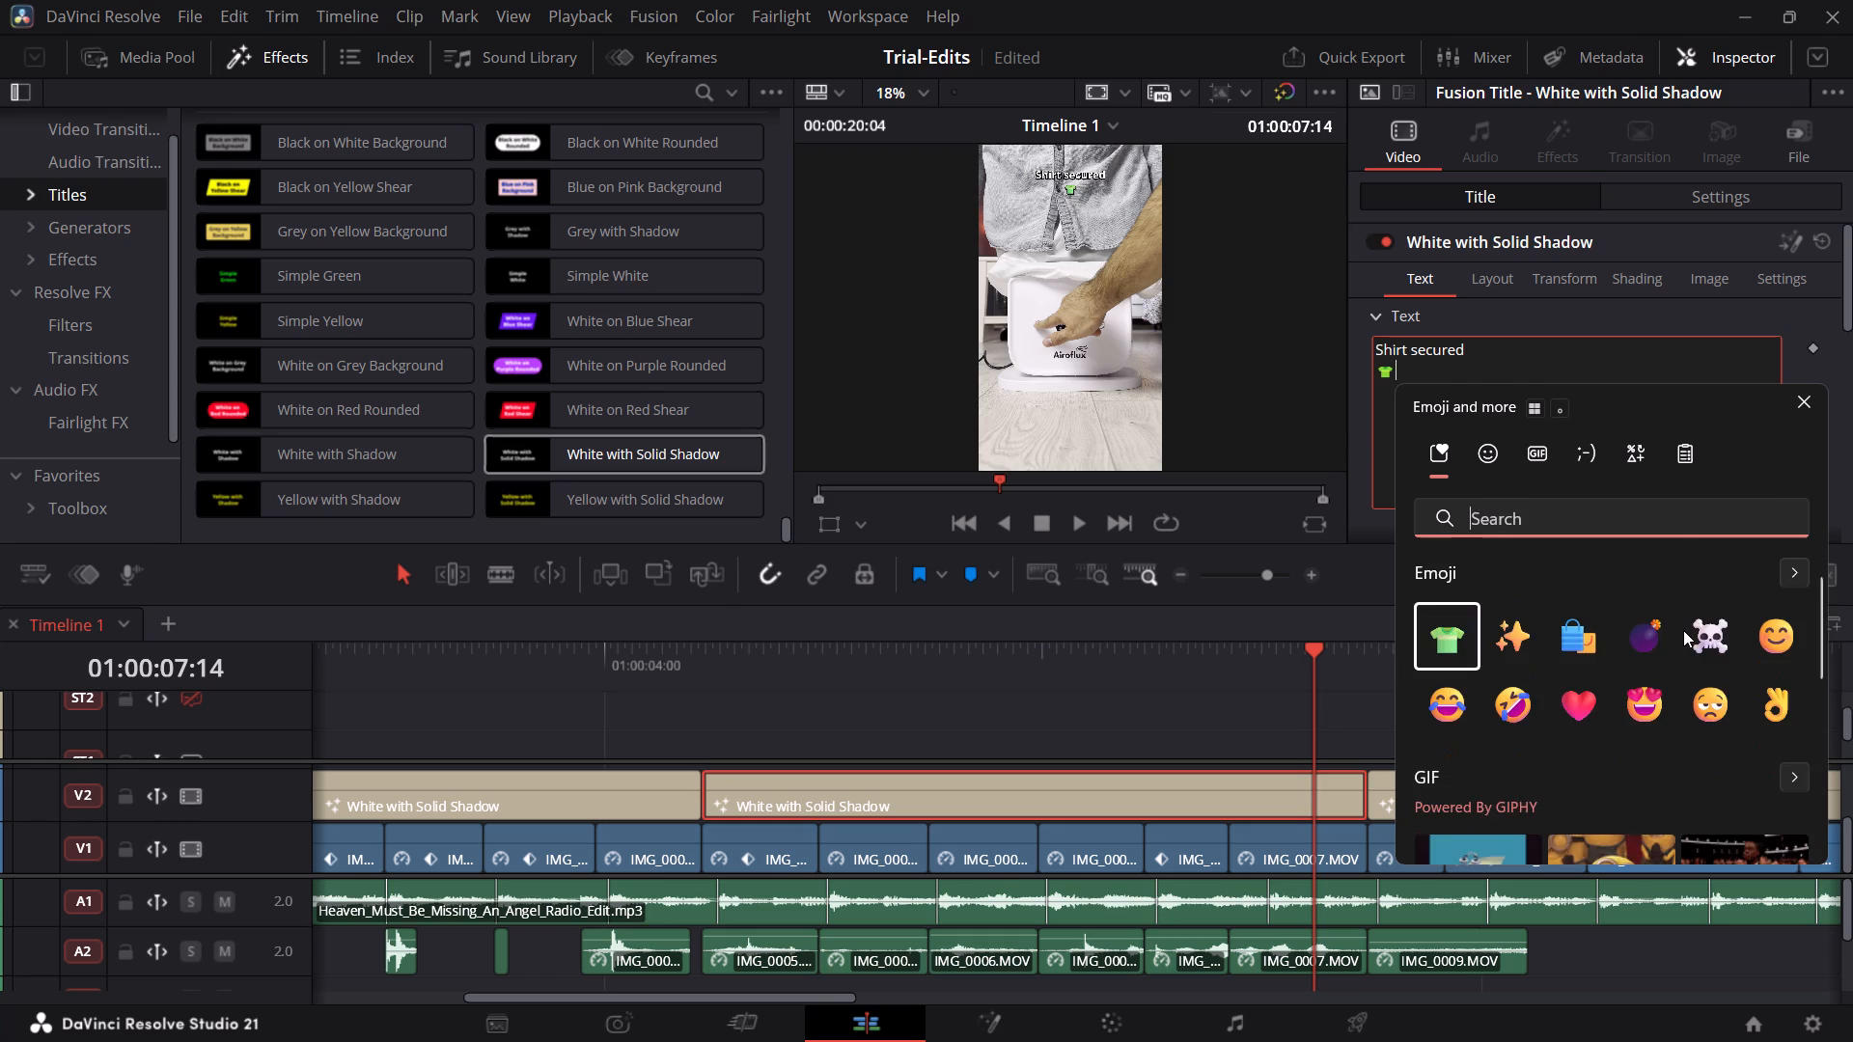
type("secu")
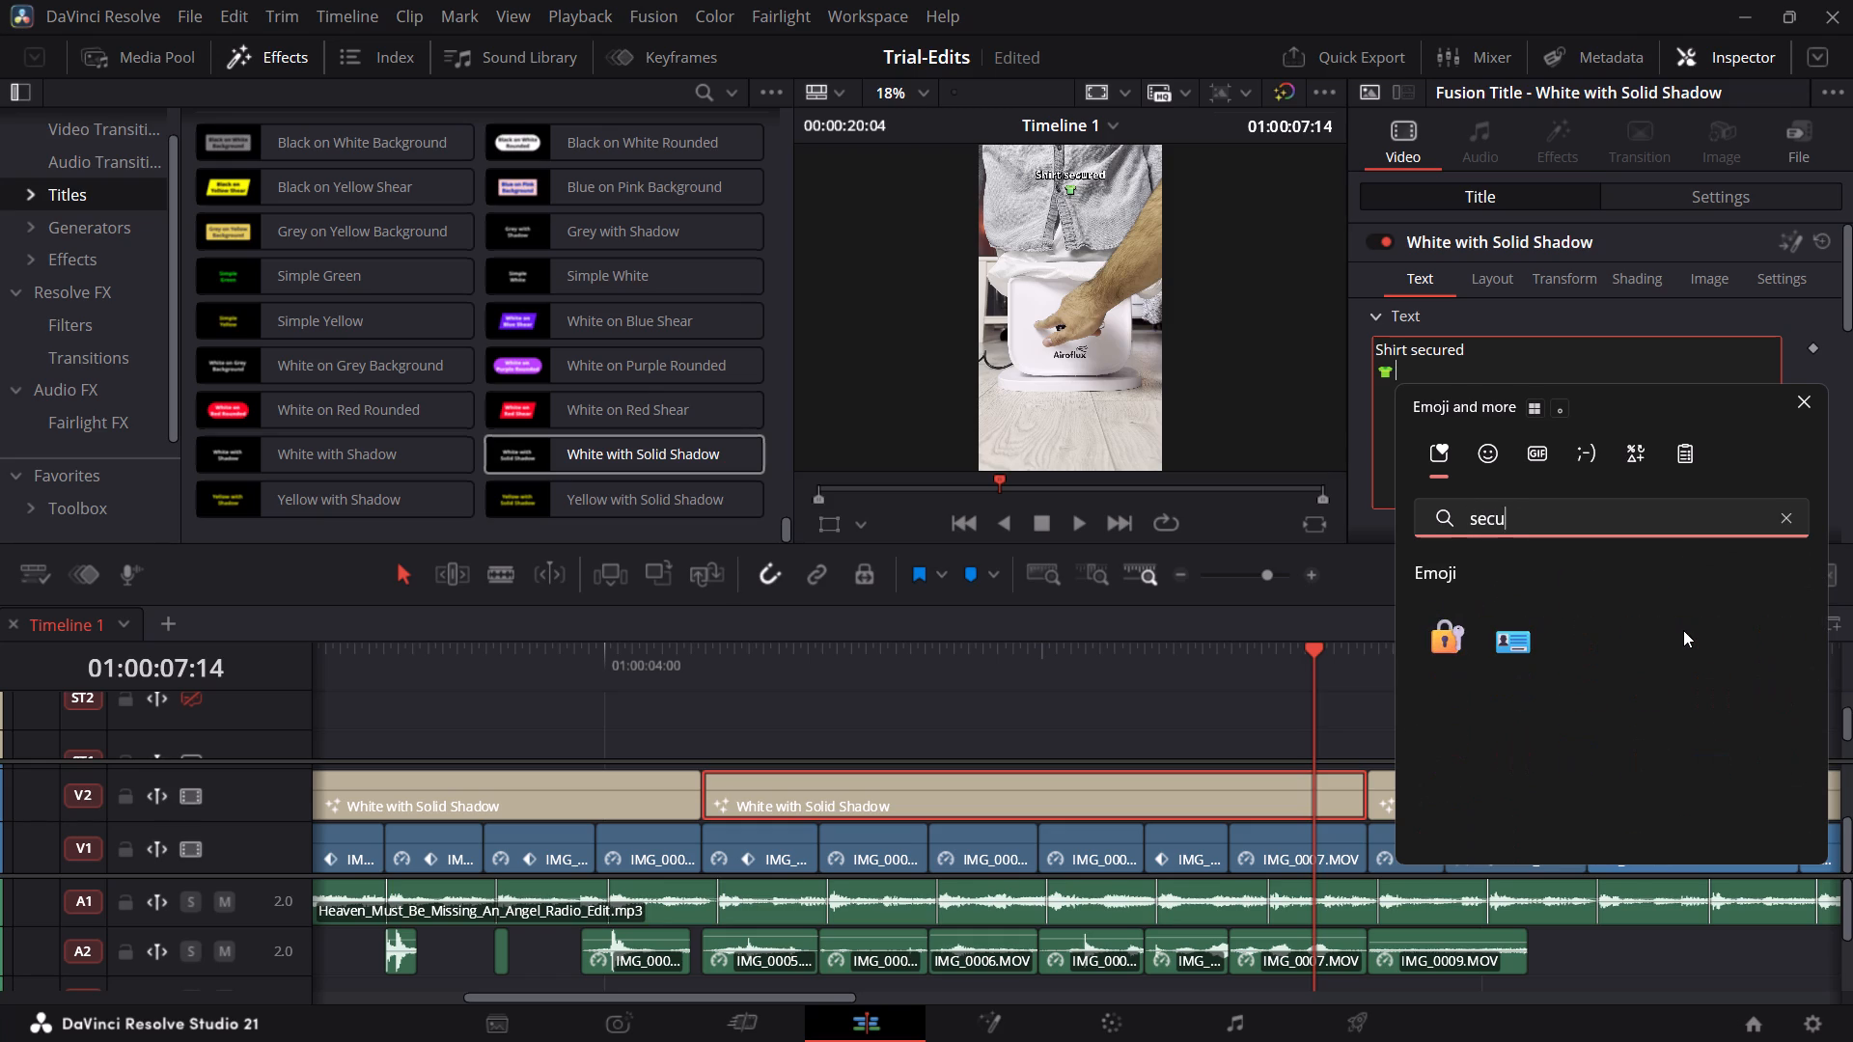
key("BackSpace")
key("BackSpace")
key("BackSpace")
key("BackSpace")
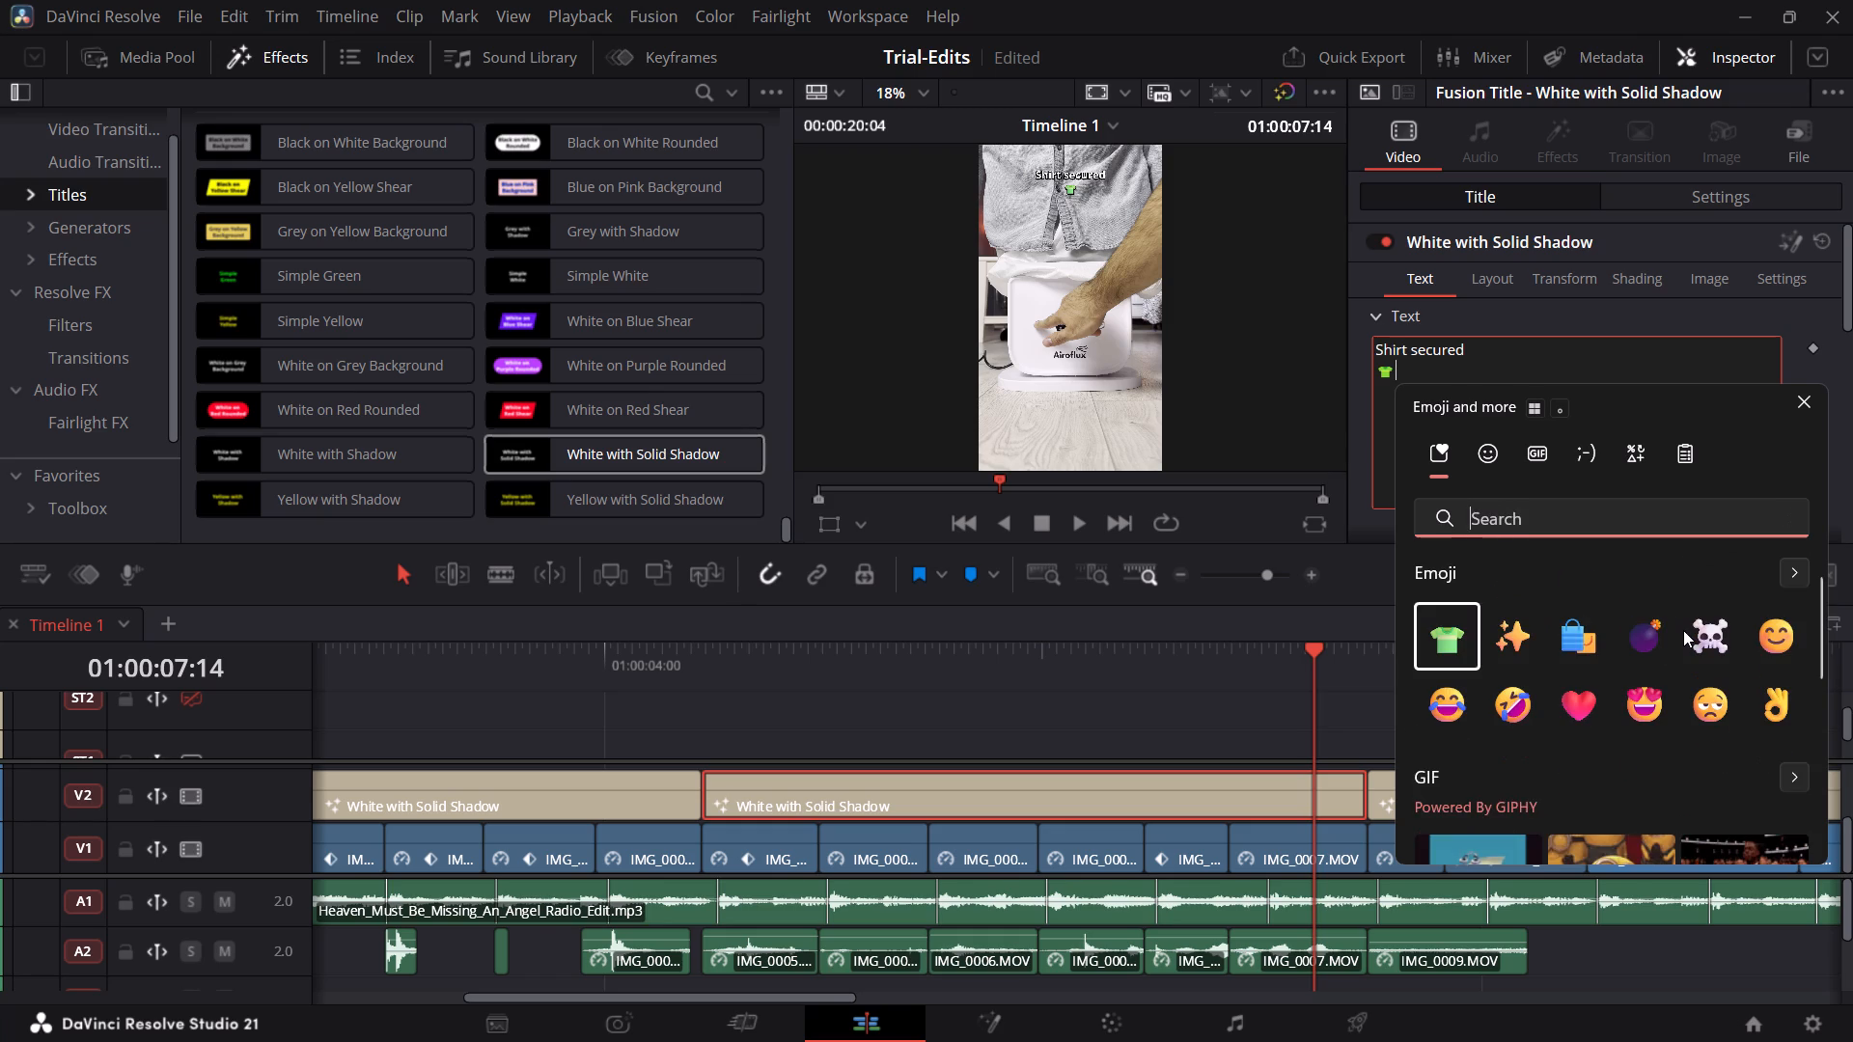
type("lock")
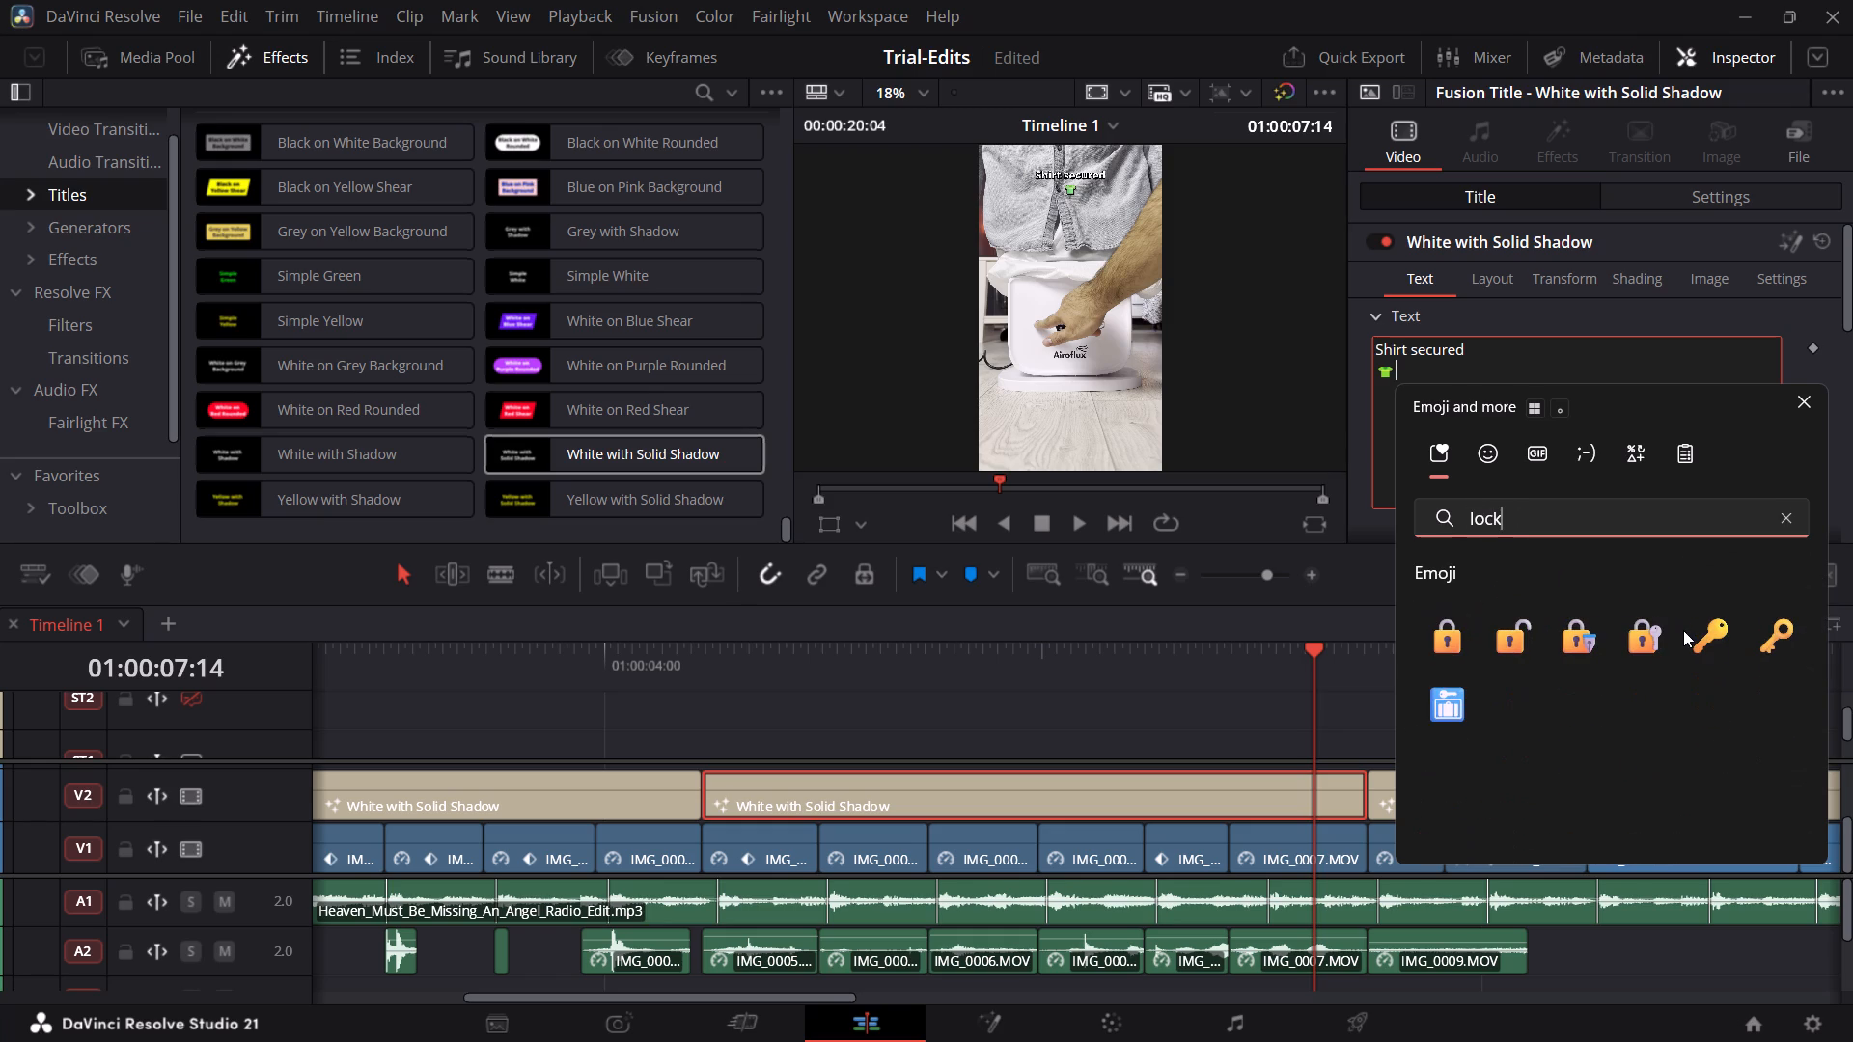
key("BackSpace")
key("BackSpace")
key("BackSpace")
key("BackSpace")
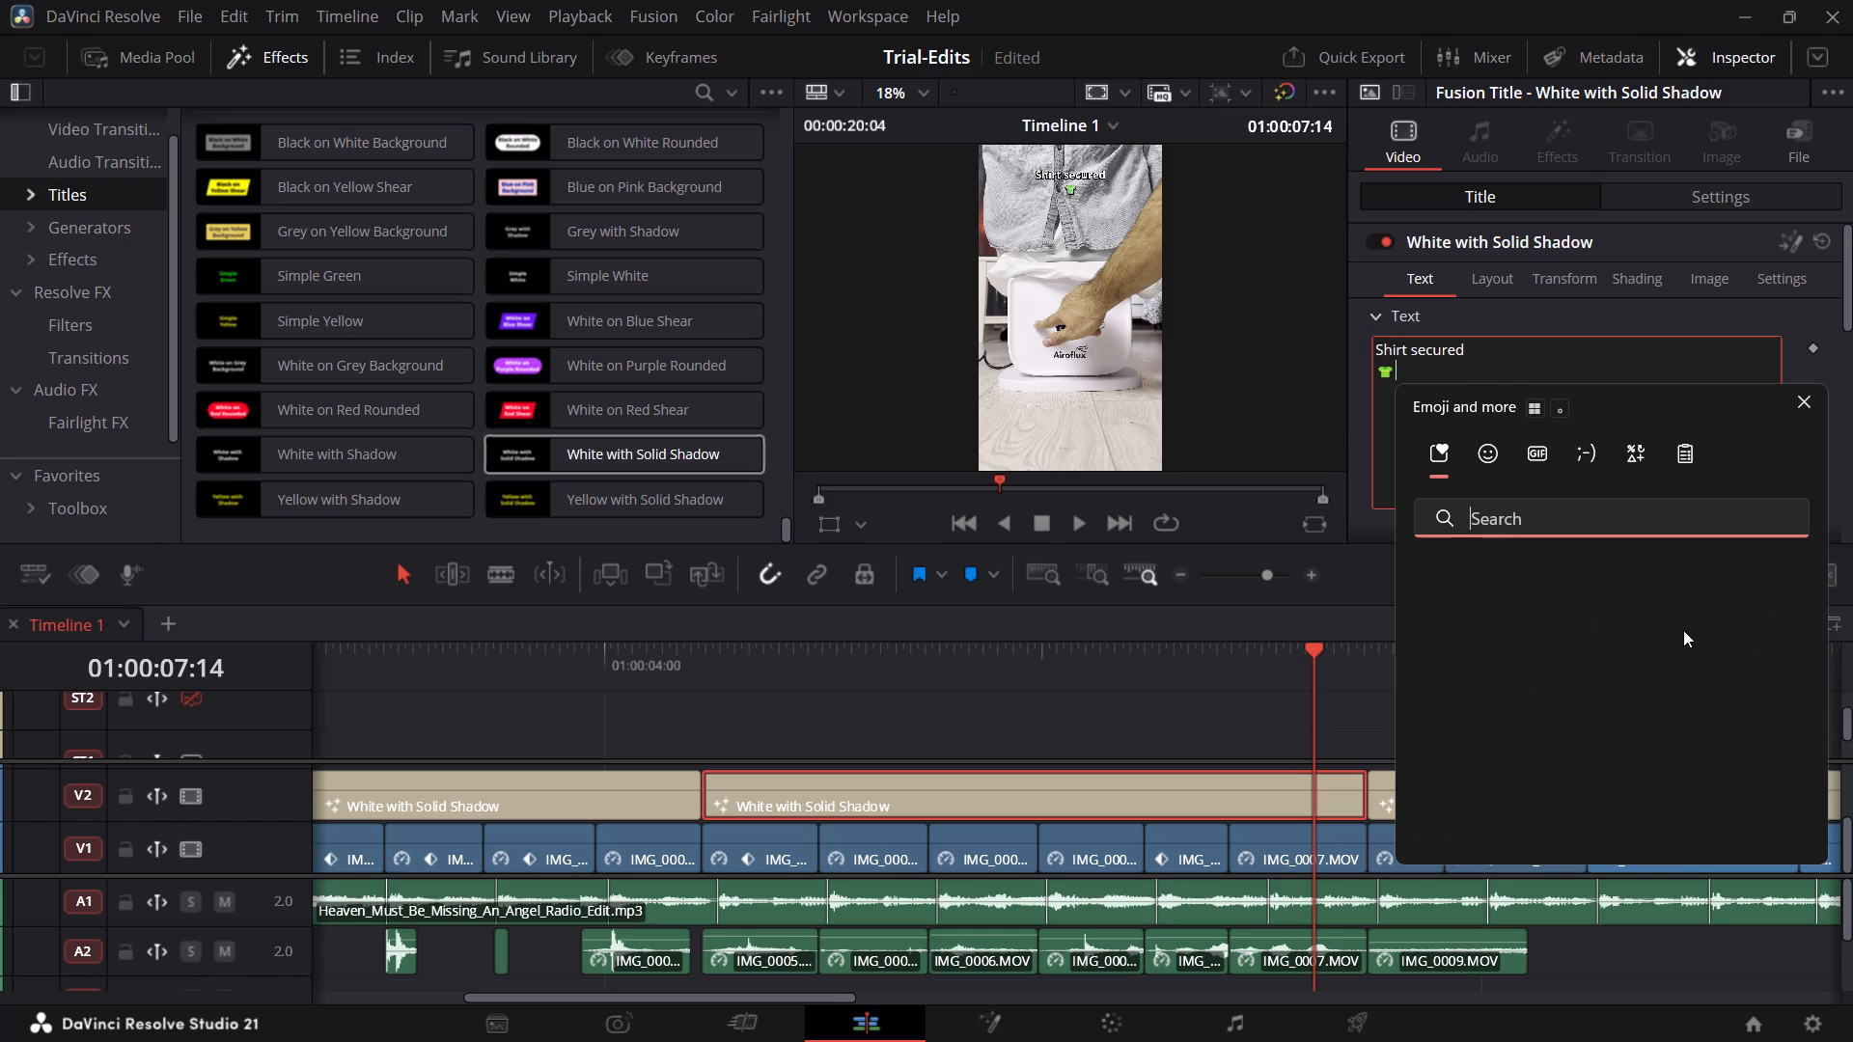
key("g")
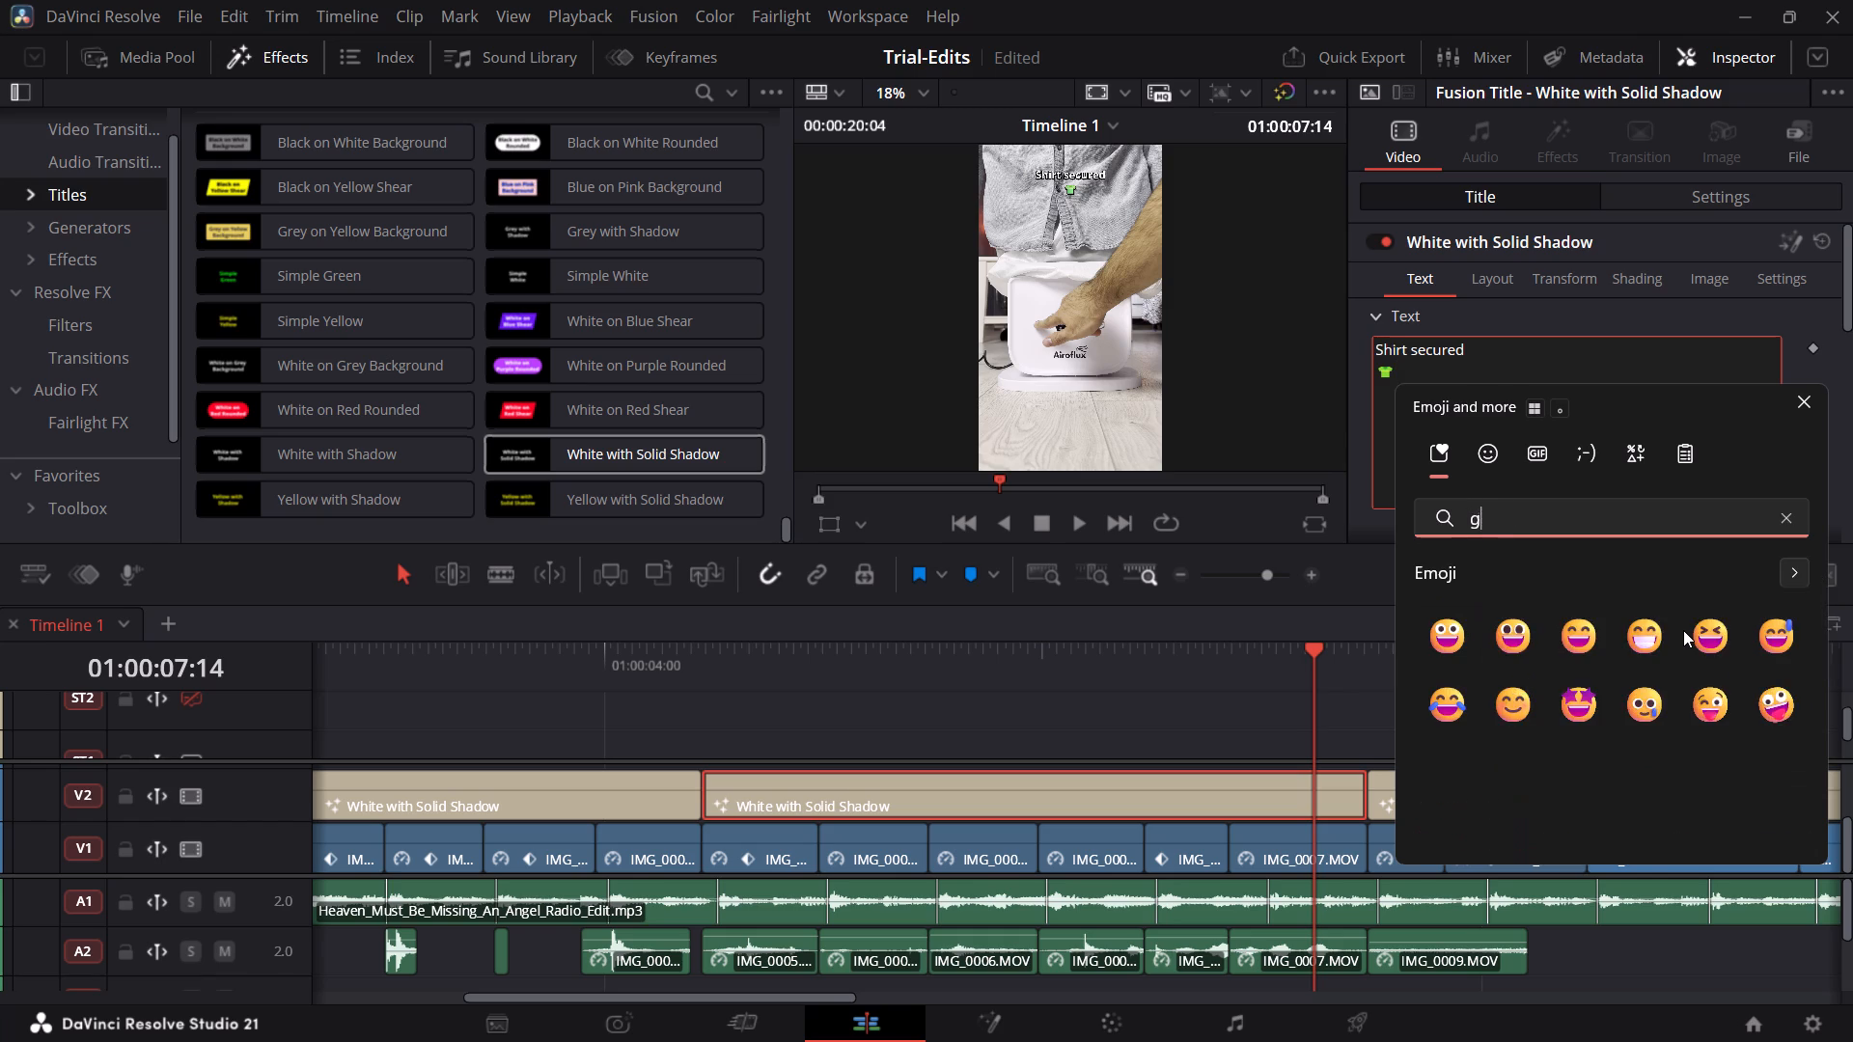
key("BackSpace")
Browse the full emoji collection and search it for "like" to look for a suitable symbol.
scroll(1683, 630, "down", 1)
left_click(1498, 465)
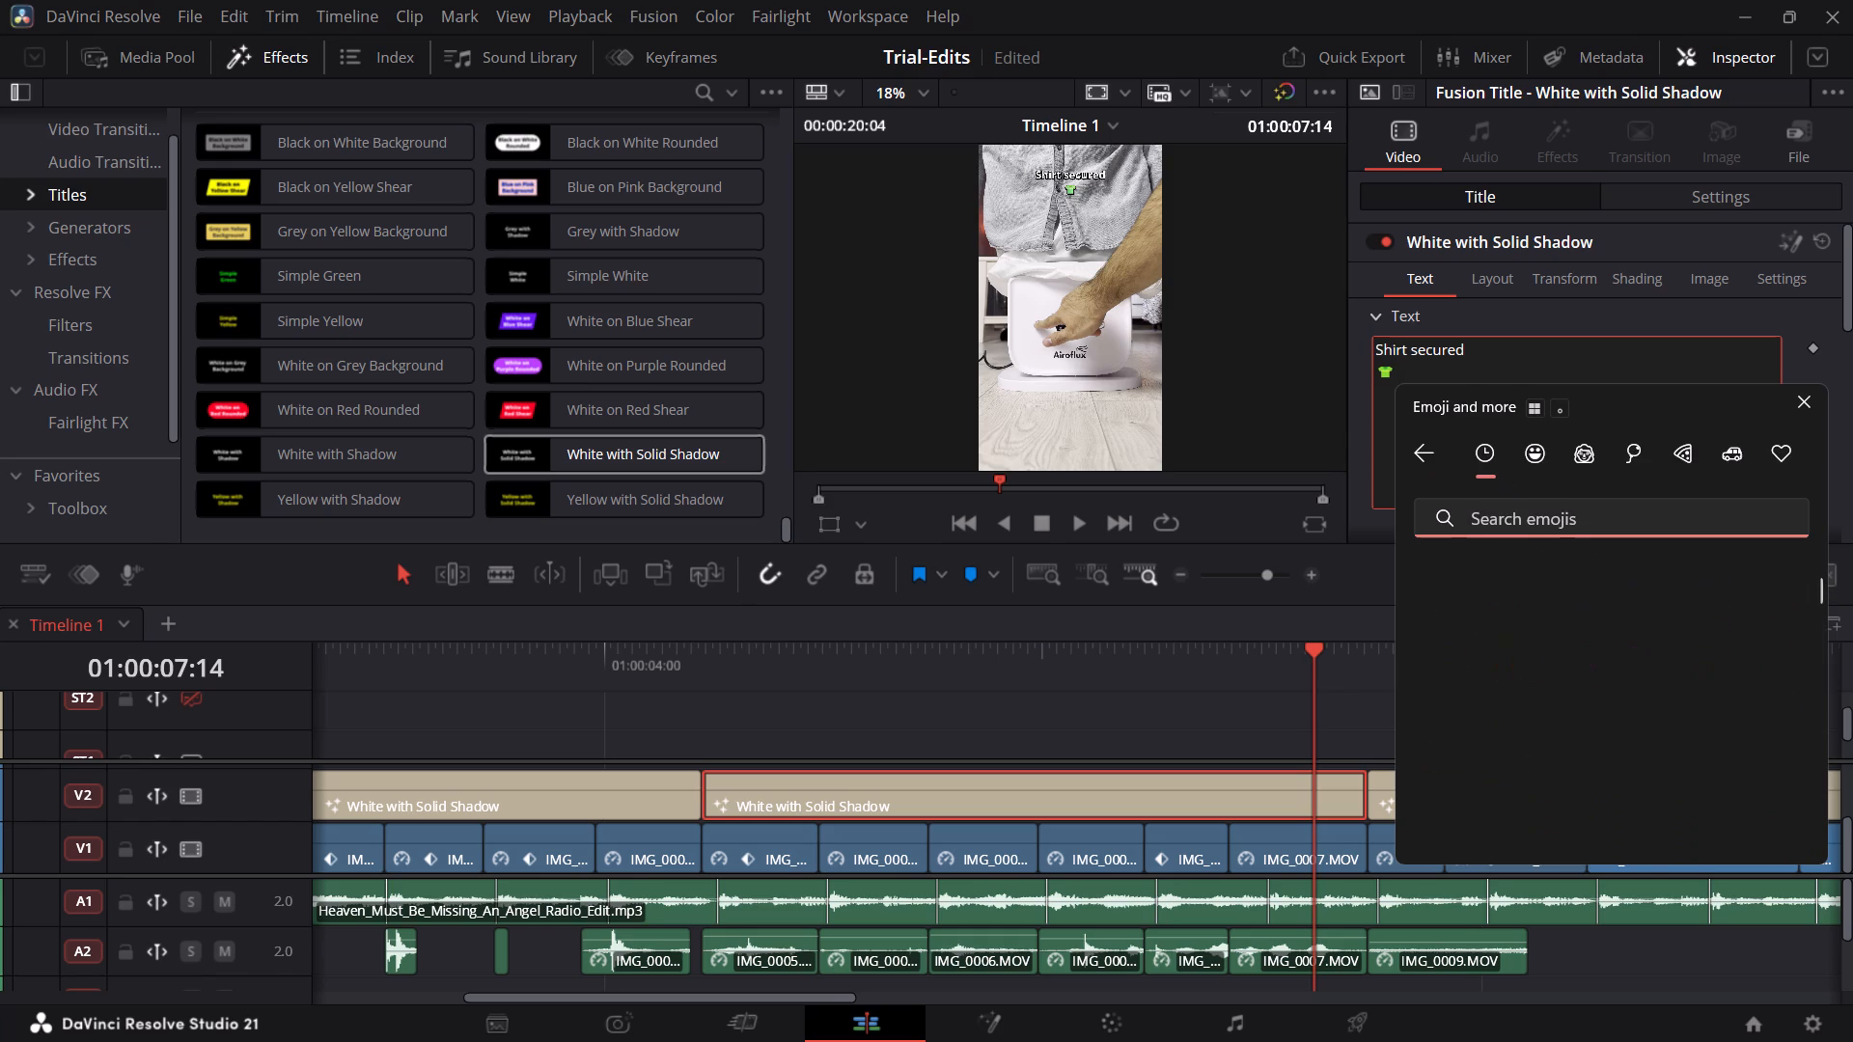
scroll(1577, 669, "down", 9)
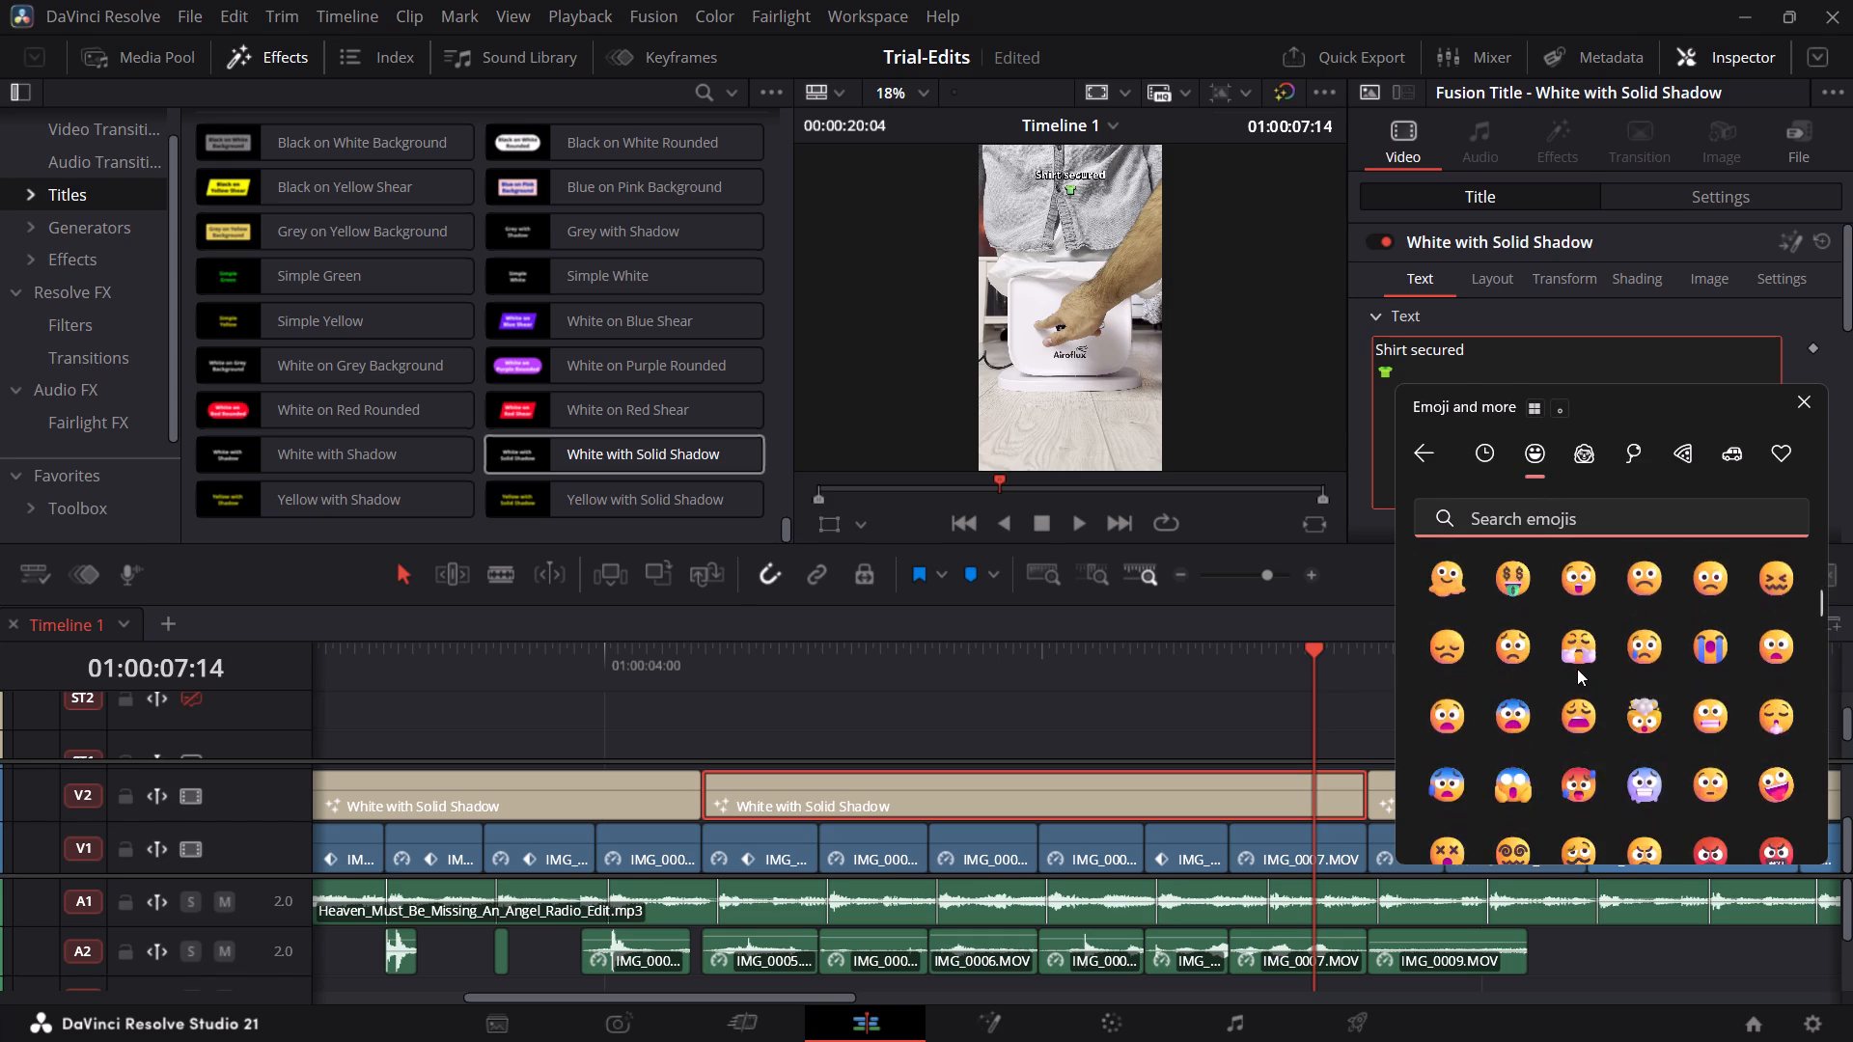
scroll(1577, 669, "down", 6)
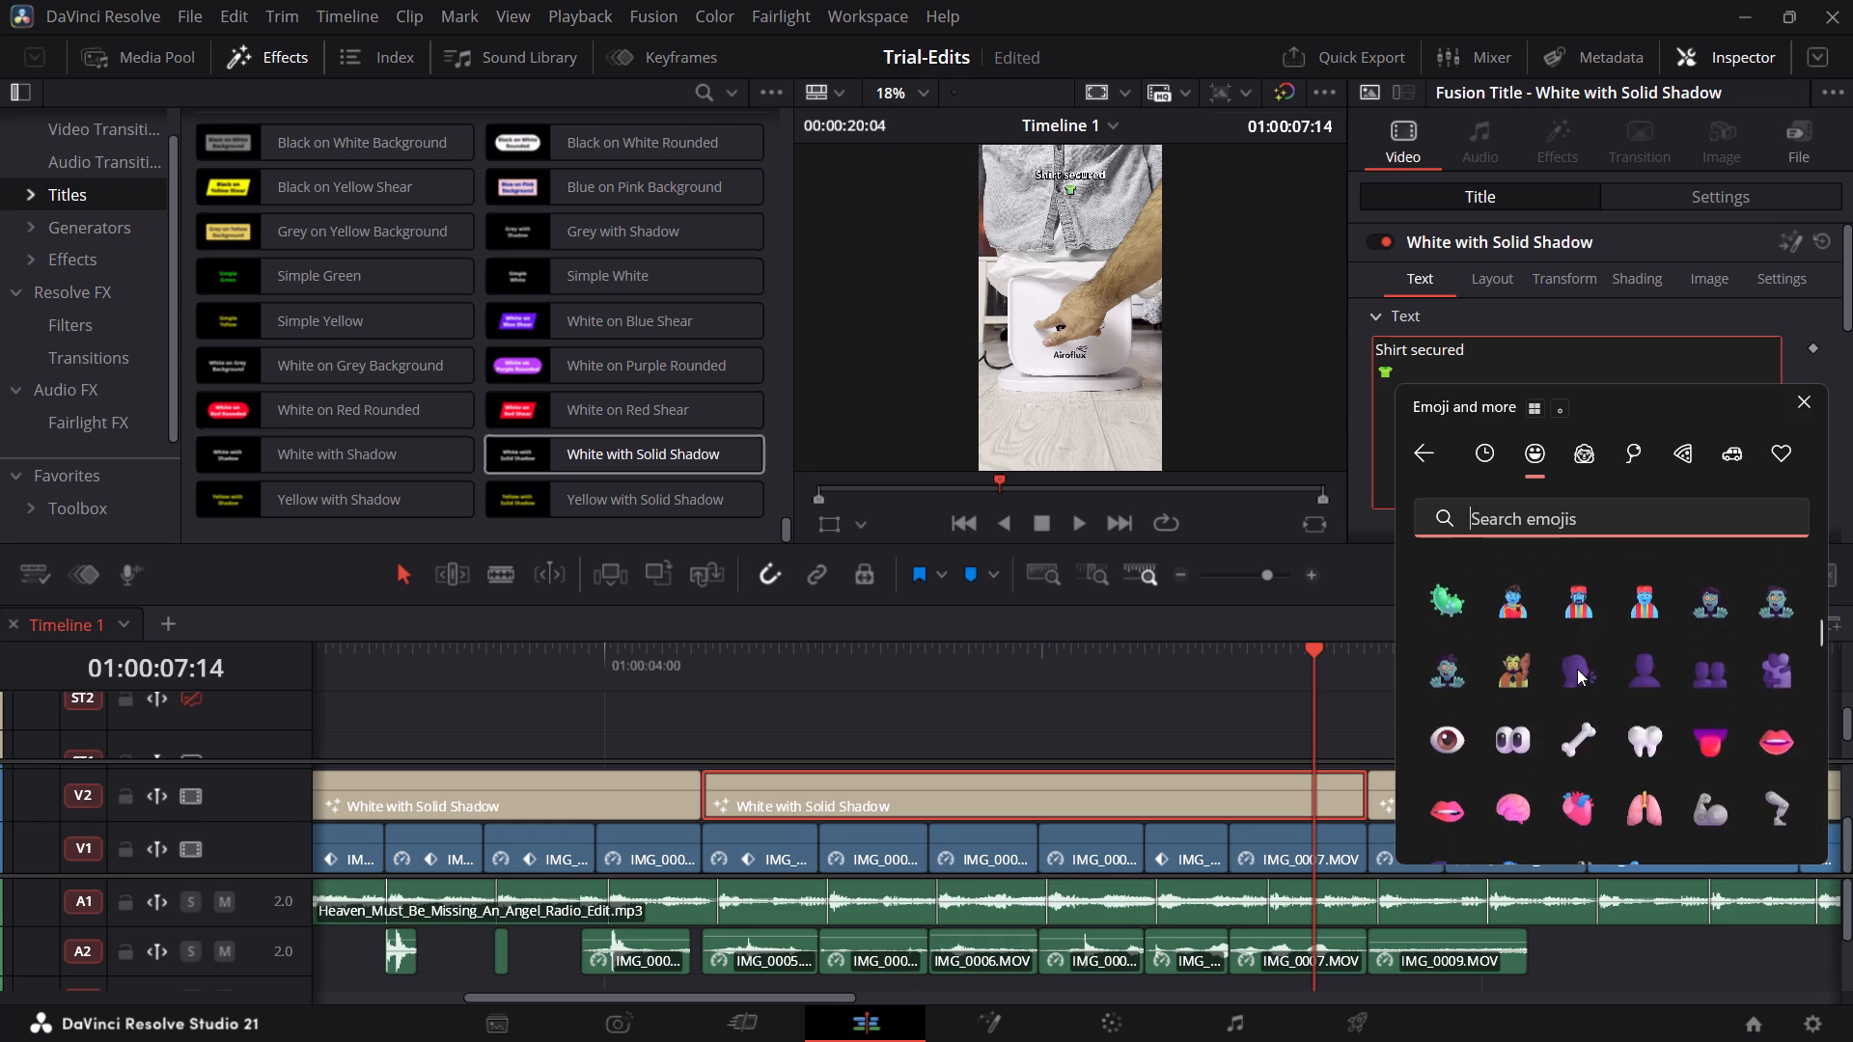
scroll(1577, 669, "down", 6)
type("likb")
key("BackSpace")
key("e")
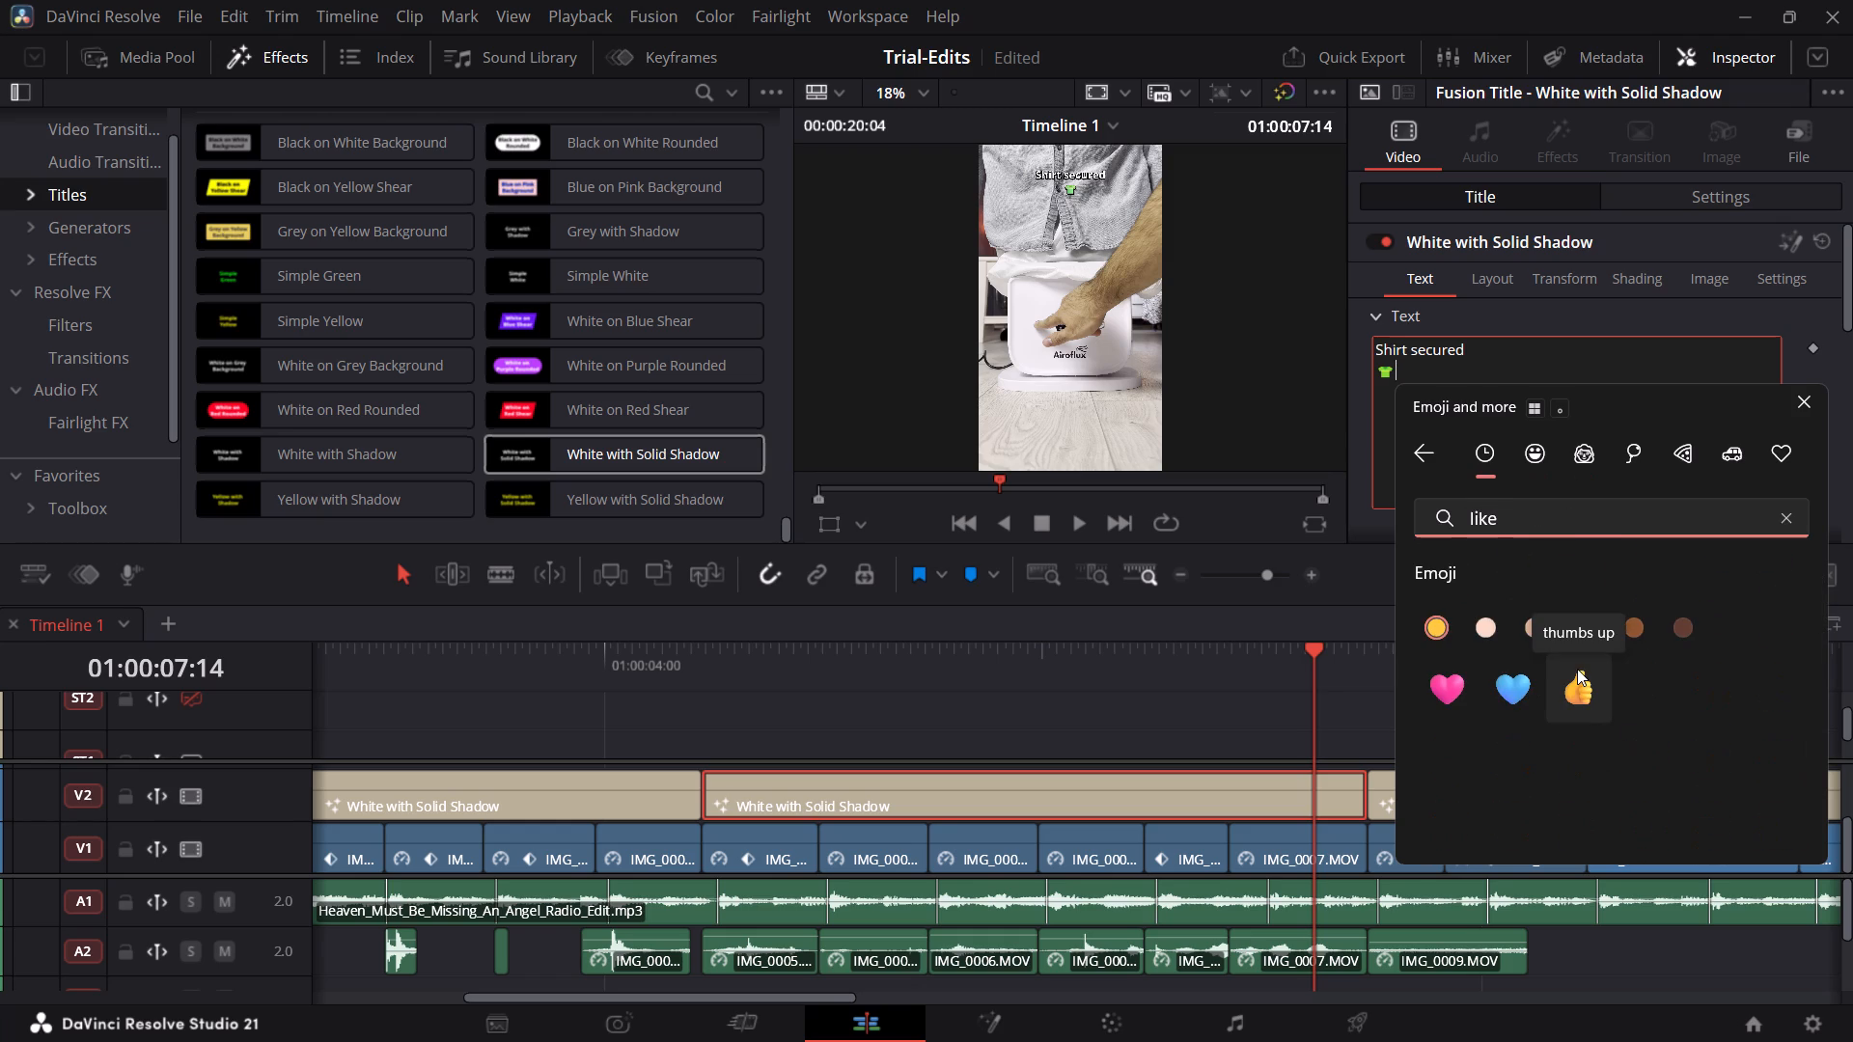
Search the emojis for "tick" and insert the plain check mark after the T-shirt in the "Shirt secured" title.
key("BackSpace")
key("BackSpace")
key("BackSpace")
key("BackSpace")
type("tig")
key("BackSpace")
type("vk")
key("BackSpace")
key("BackSpace")
type("ck")
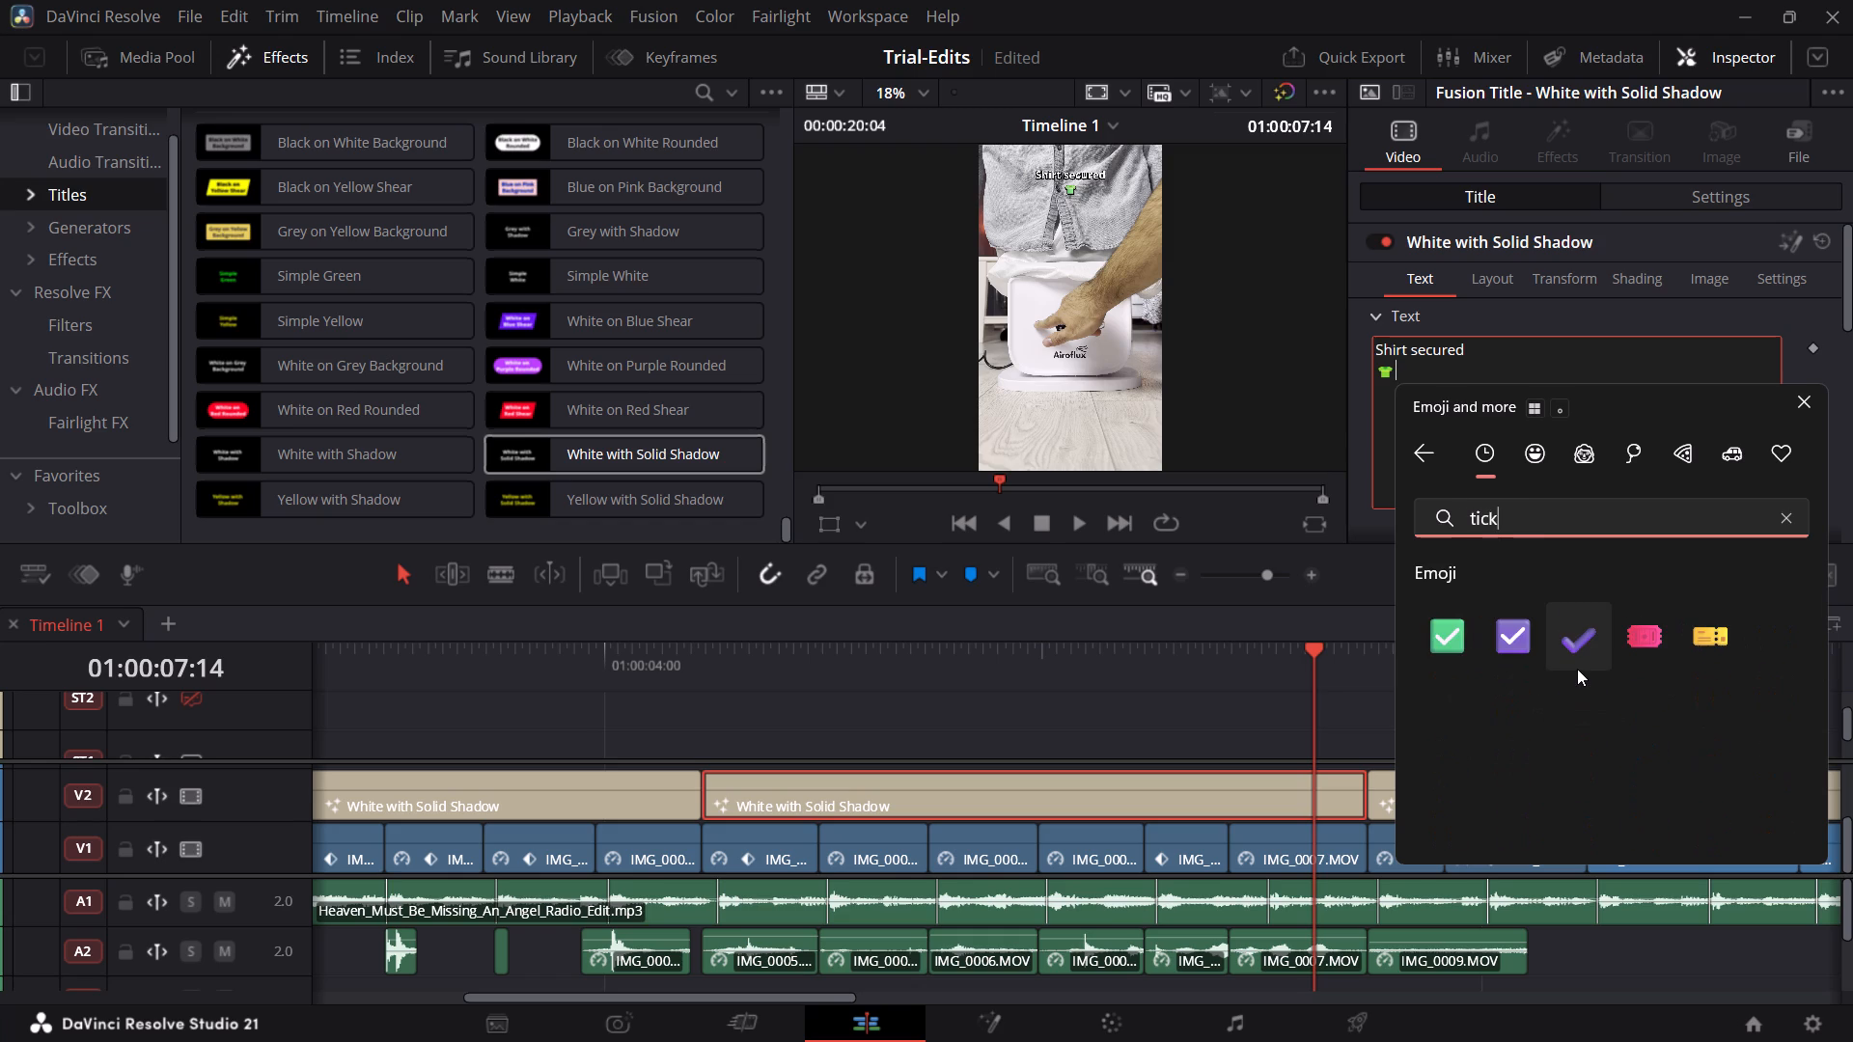
left_click(1581, 648)
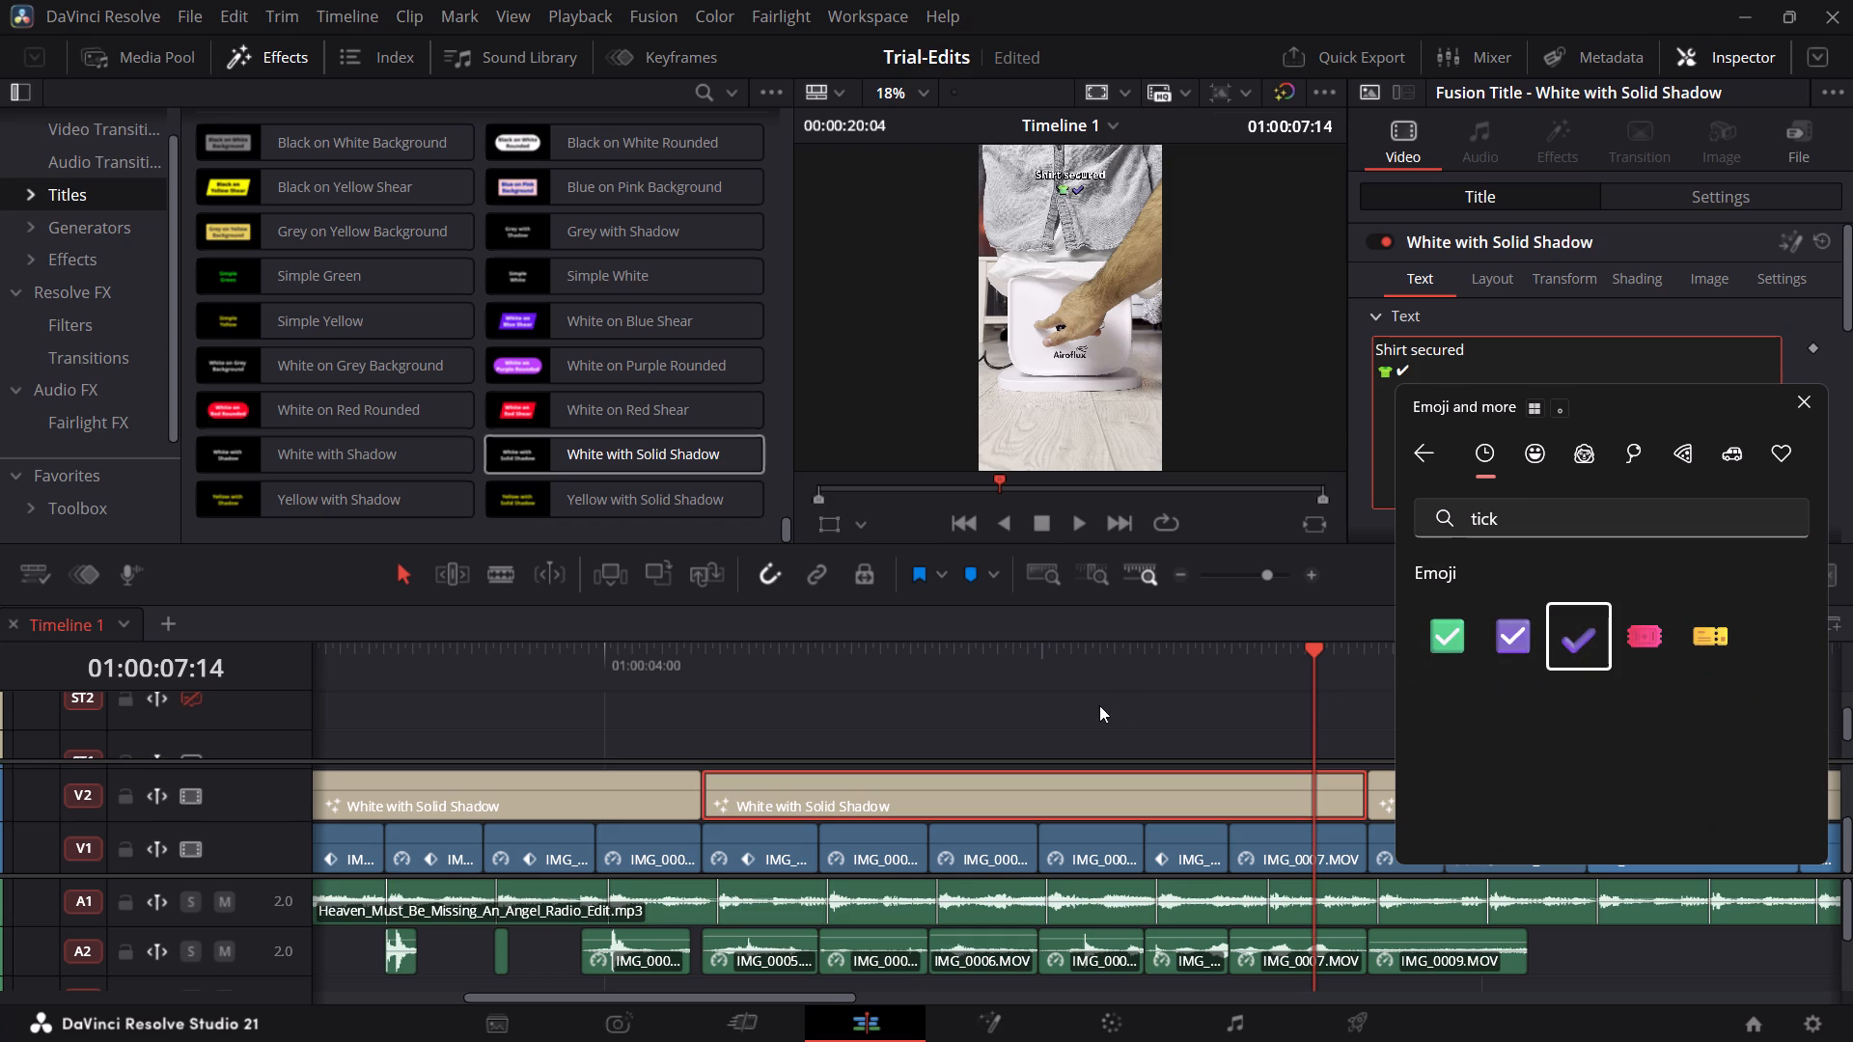
left_click(558, 664)
left_click(558, 664)
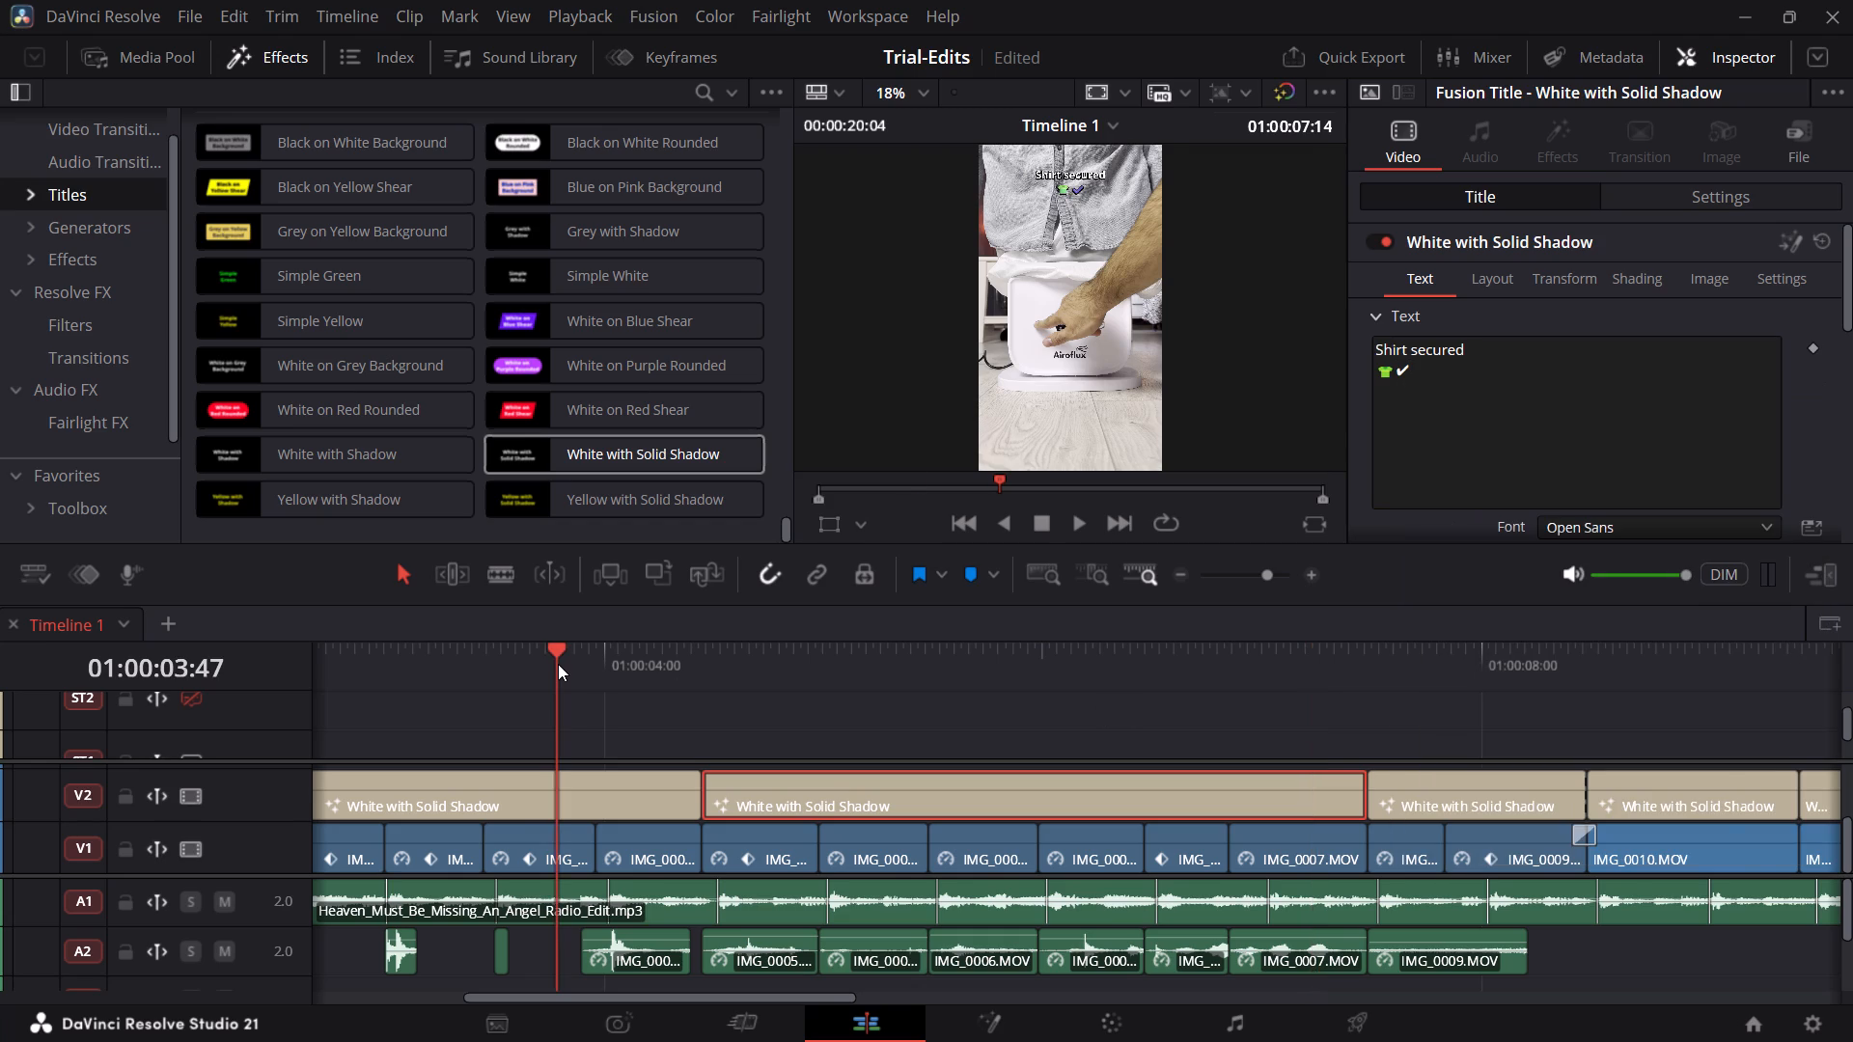
Cut the music on A1 at the end of the video, 01:00:11:19, and delete the excess after it.
scroll(736, 754, "right", 2)
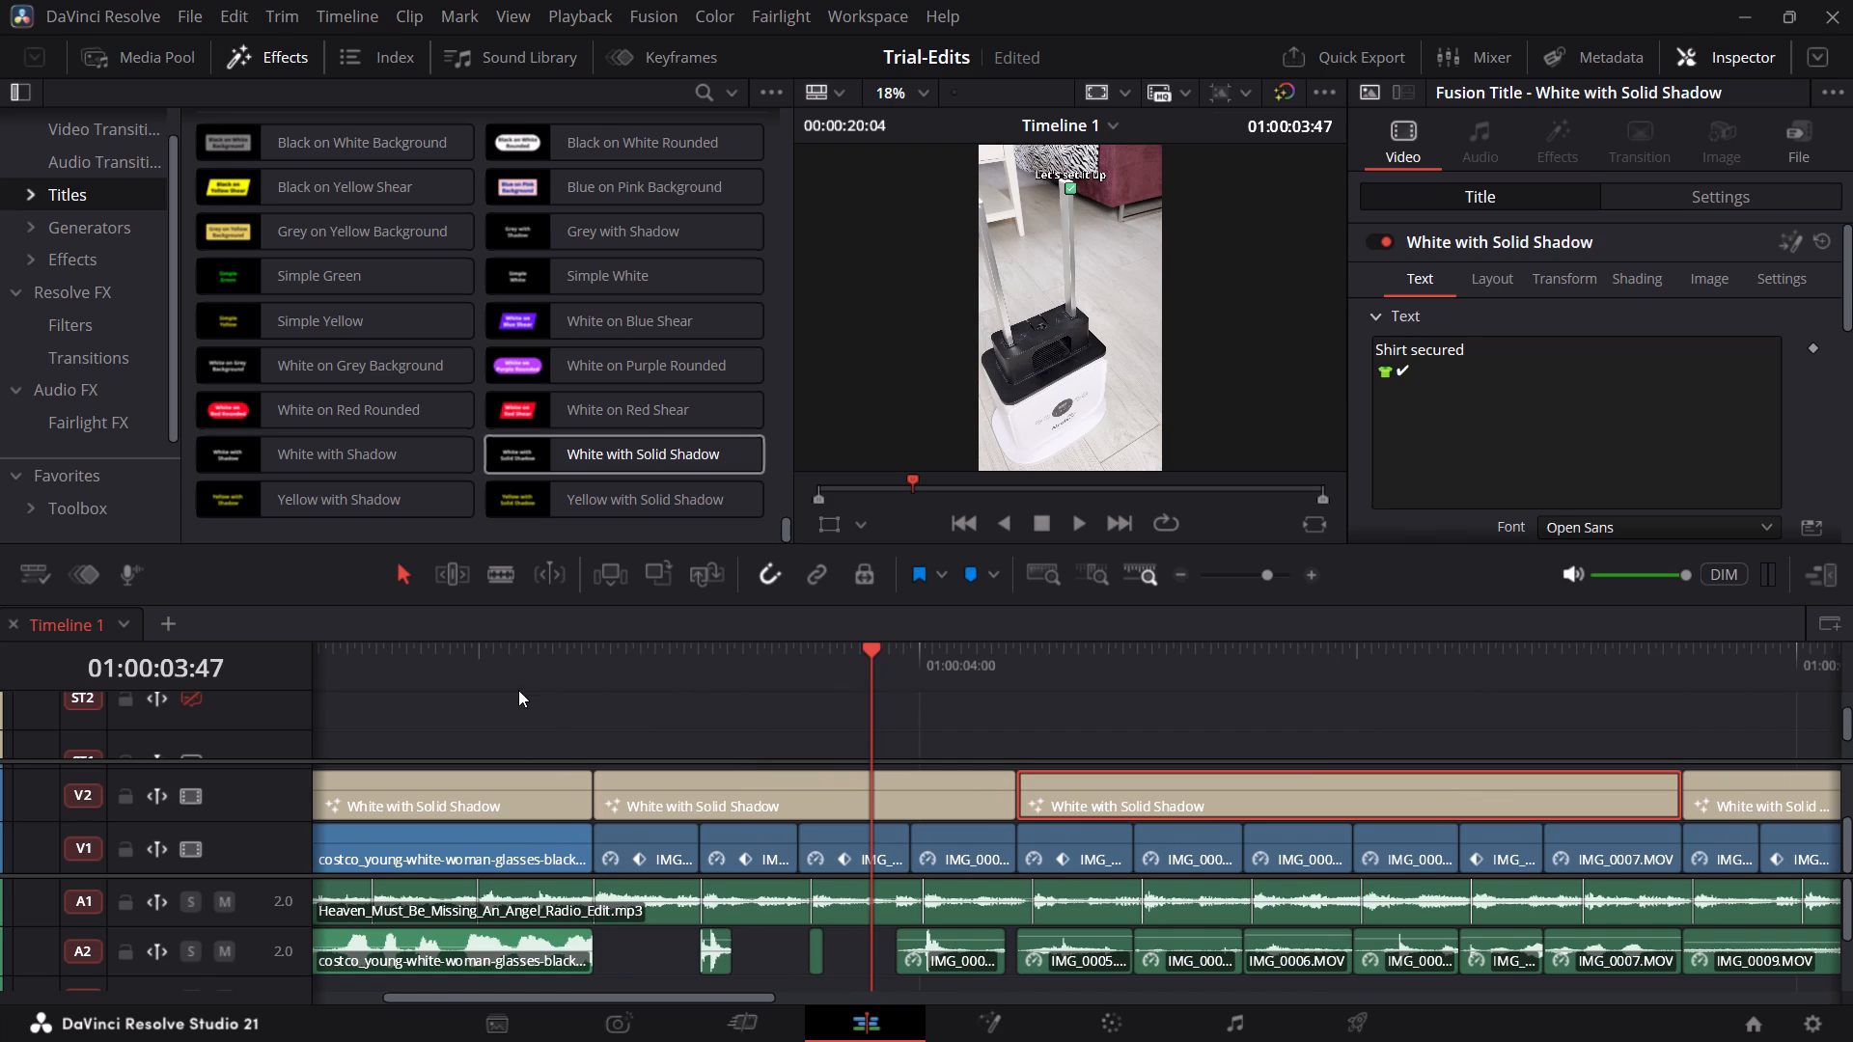
left_click(518, 686)
scroll(835, 715, "right", 1)
scroll(835, 715, "left", 2)
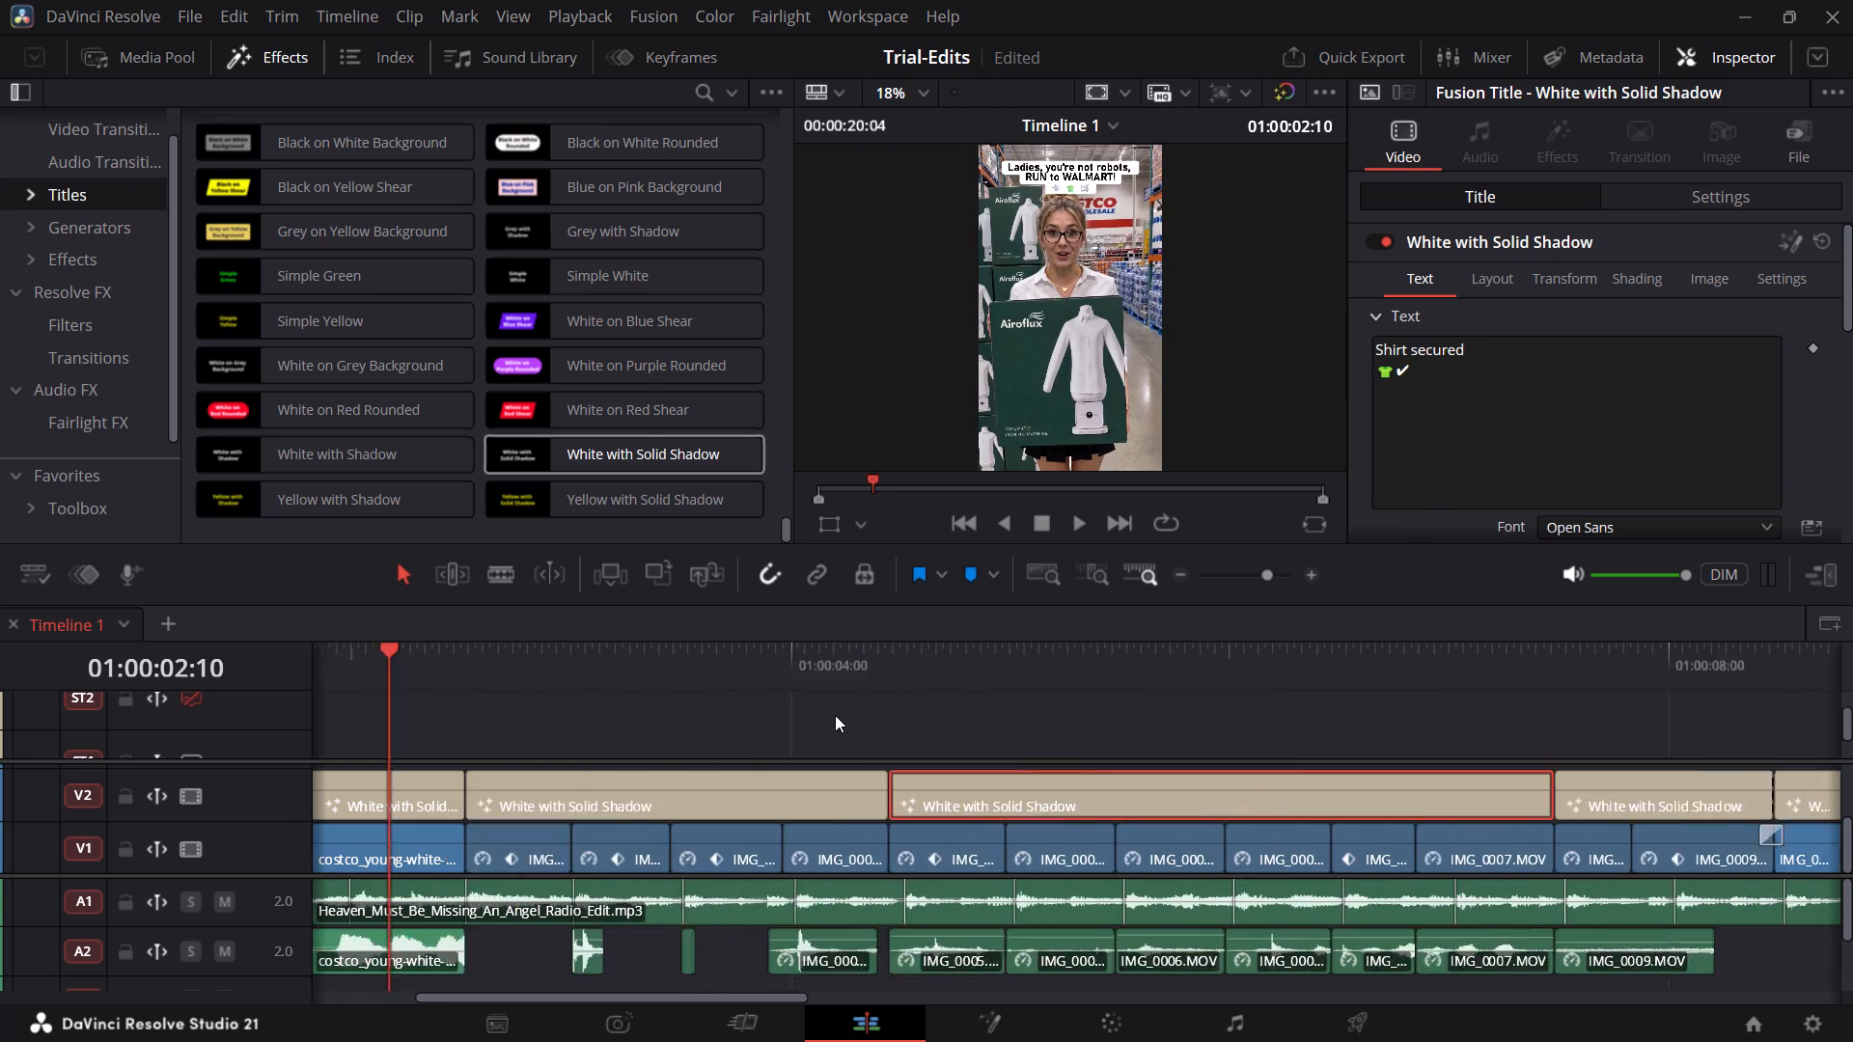
scroll(835, 715, "left", 3)
right_click(835, 715)
left_click(862, 686)
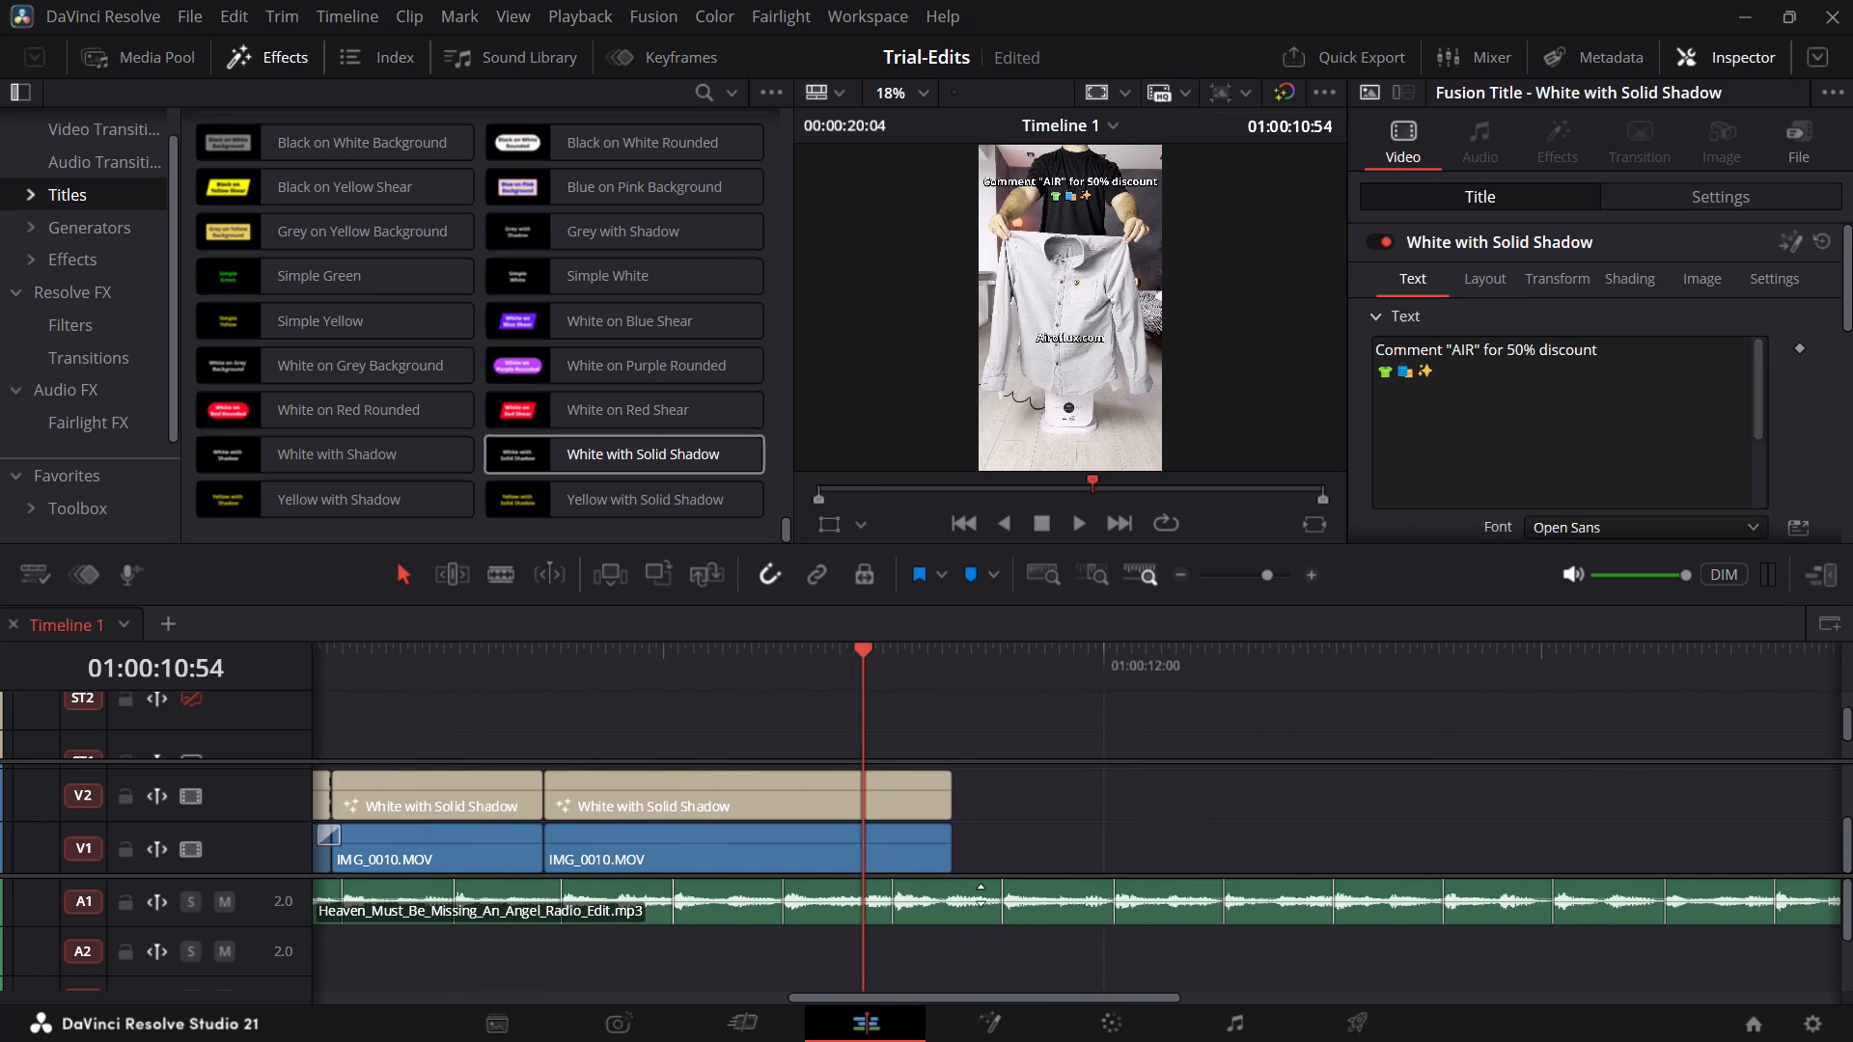
key("b")
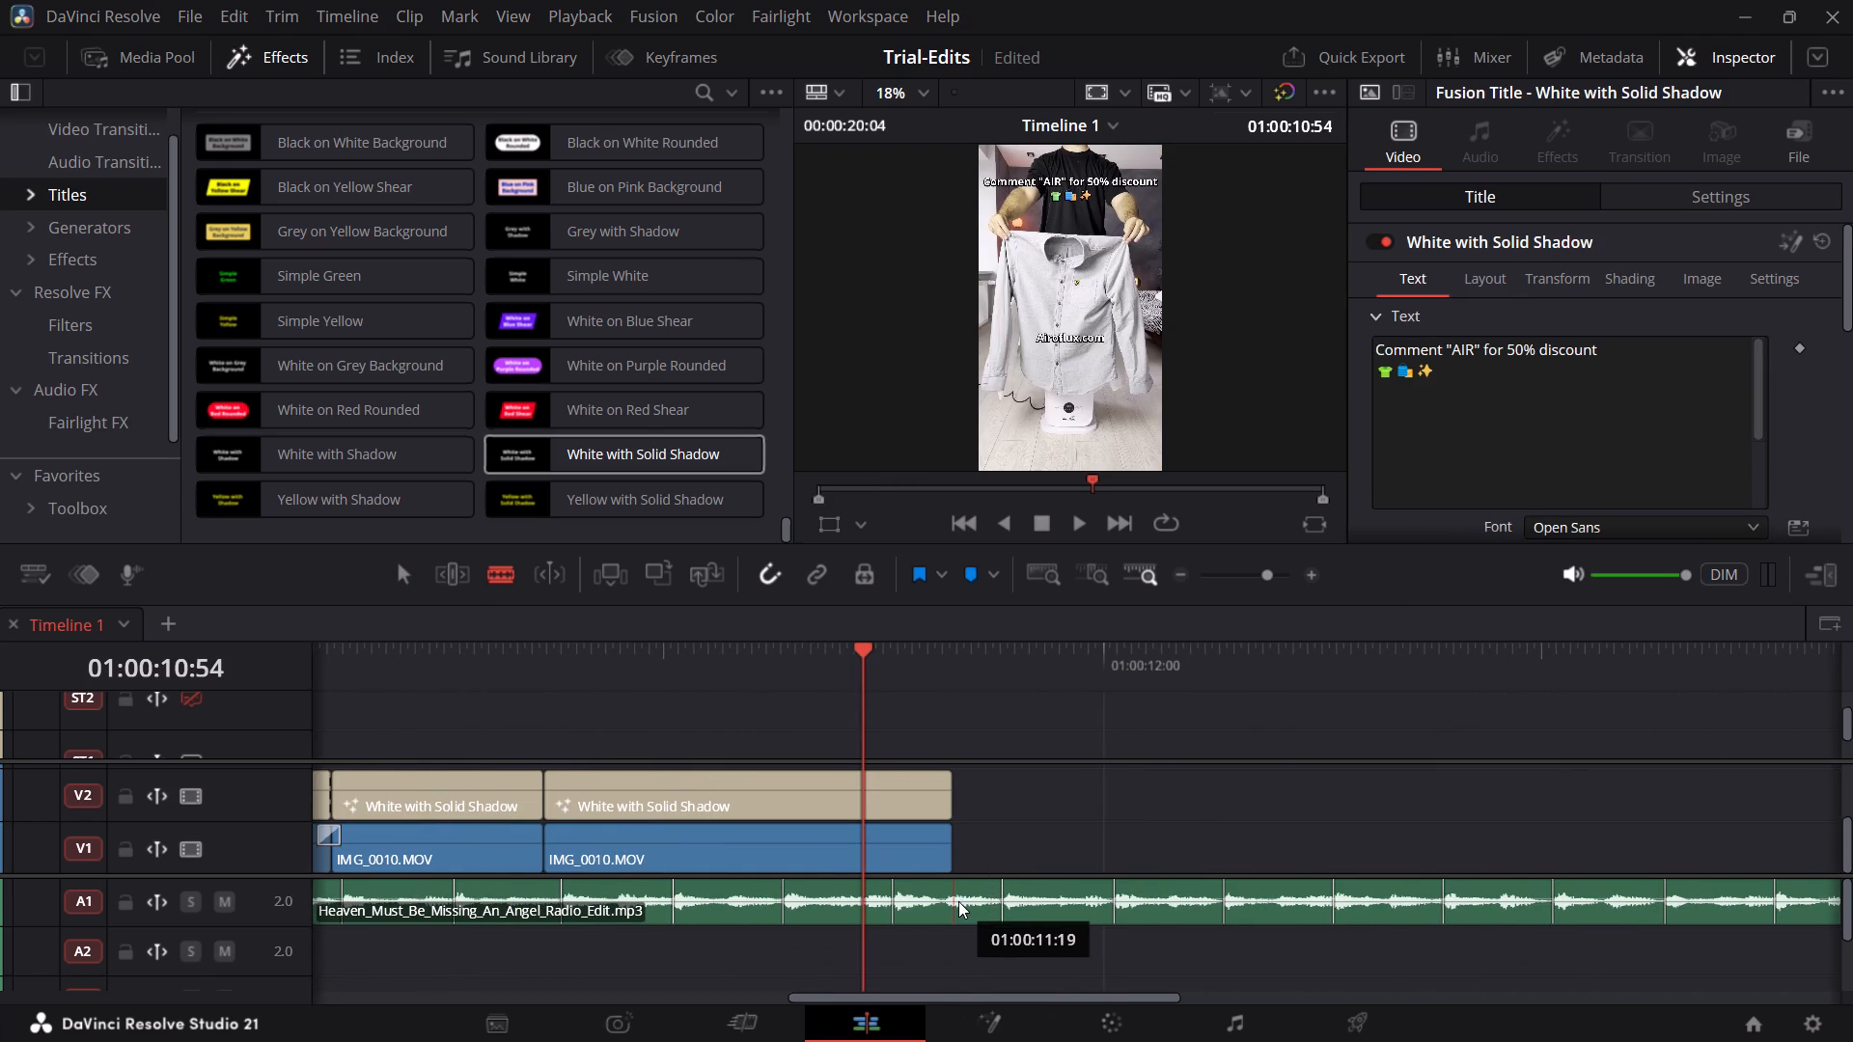
left_click(955, 901)
key("a")
left_click(1030, 900)
left_click(1033, 891)
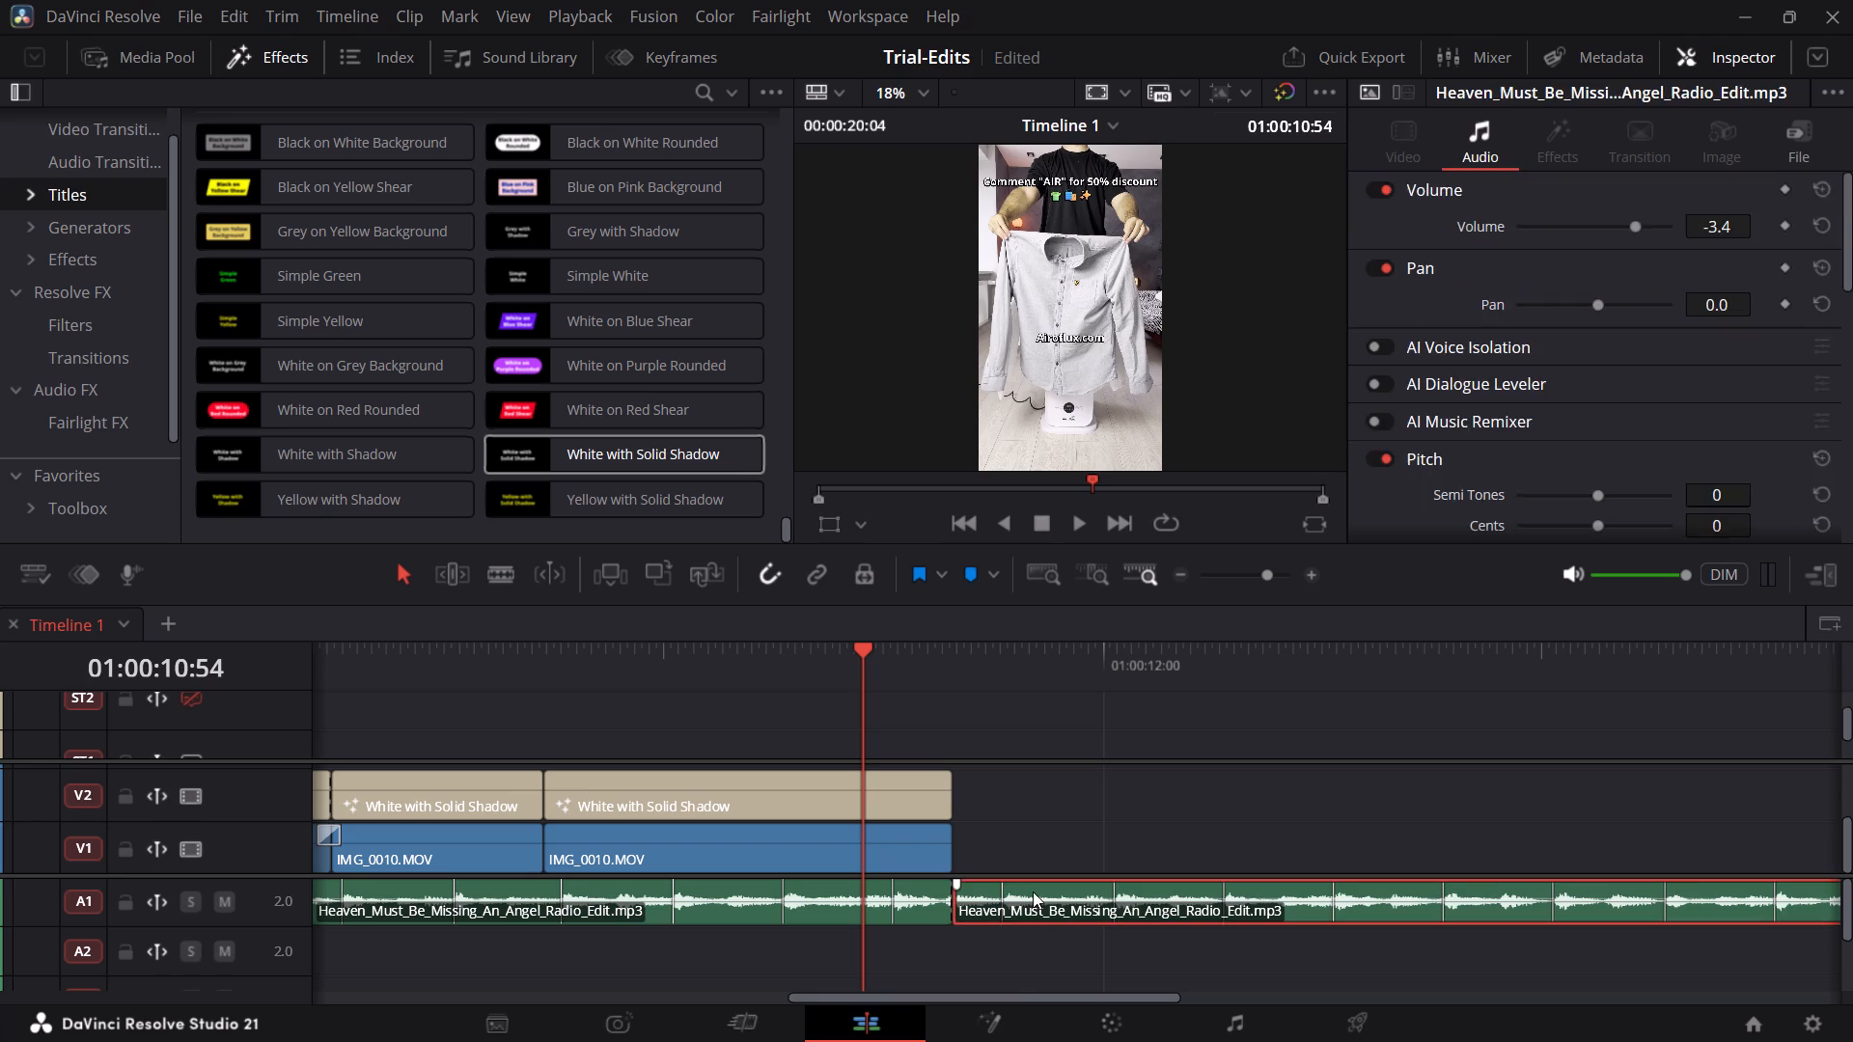
key("BackSpace")
Play back the "Let's set it up" section several times to check how its clips run.
scroll(1033, 891, "right", 3)
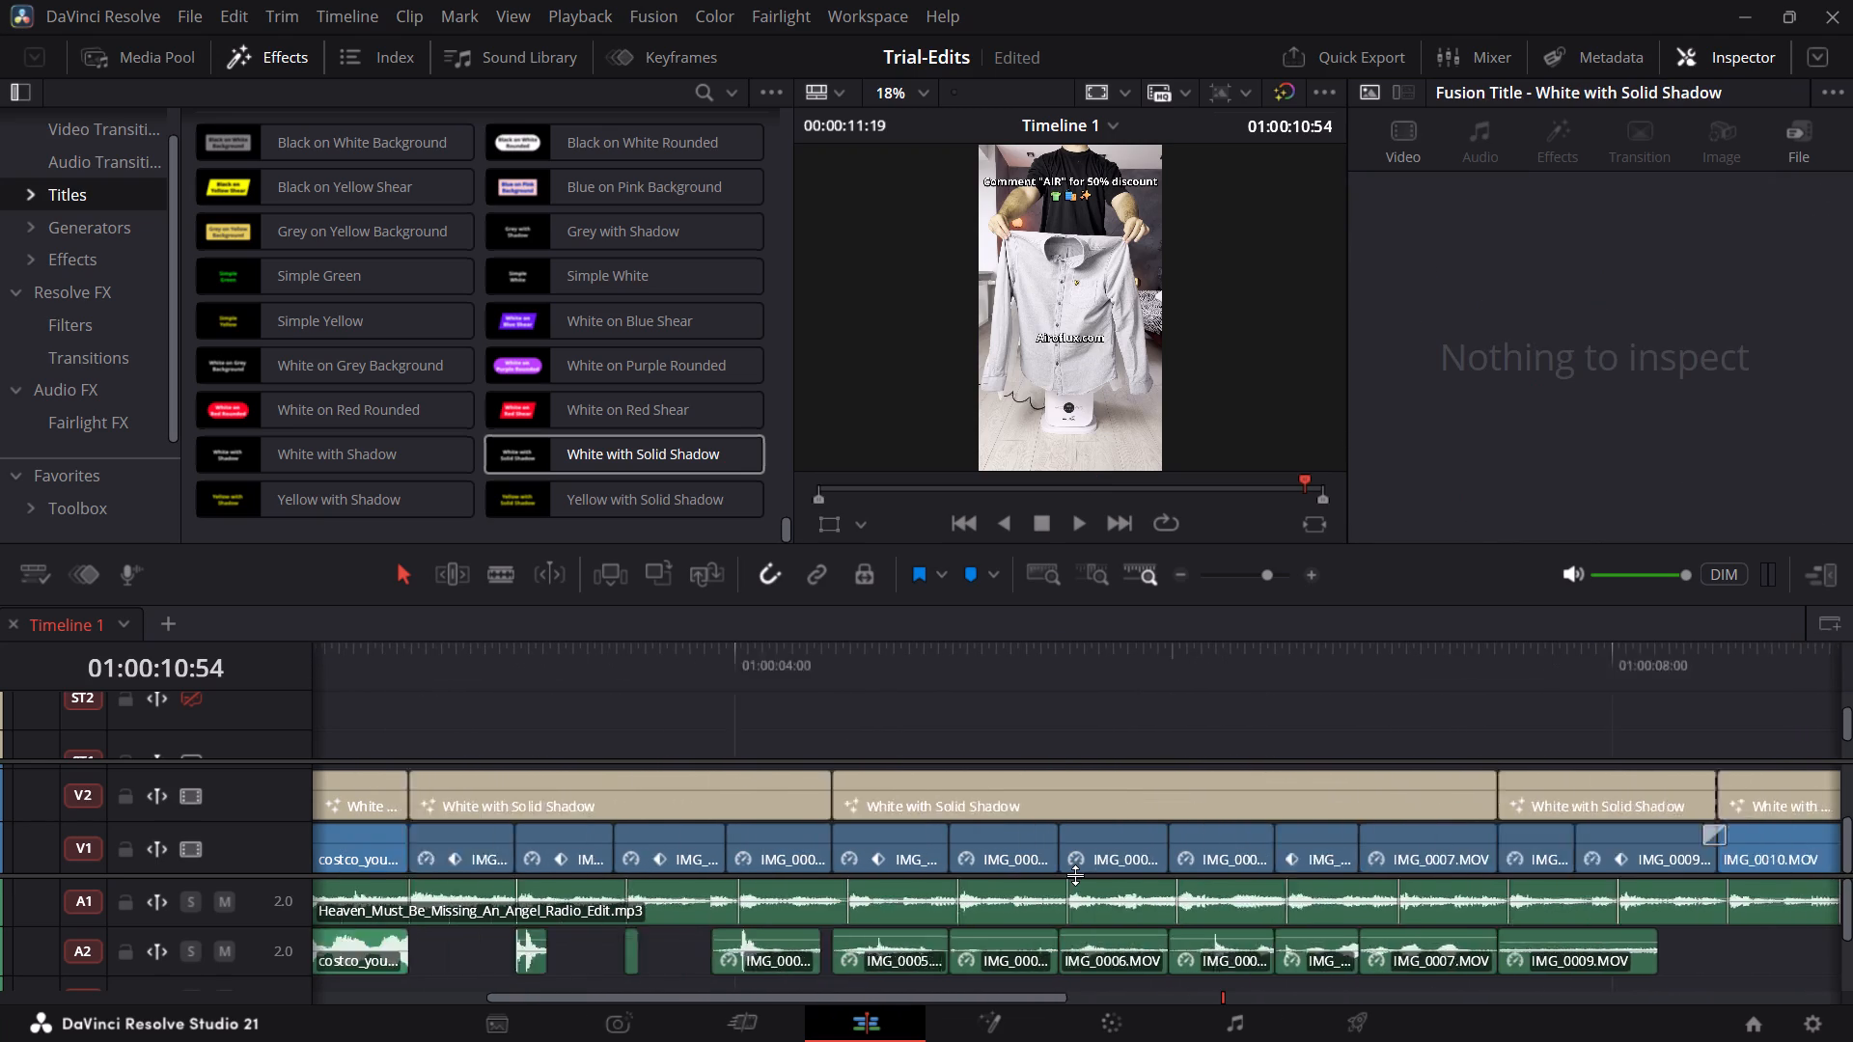
scroll(1075, 875, "right", 1)
scroll(730, 822, "right", 1)
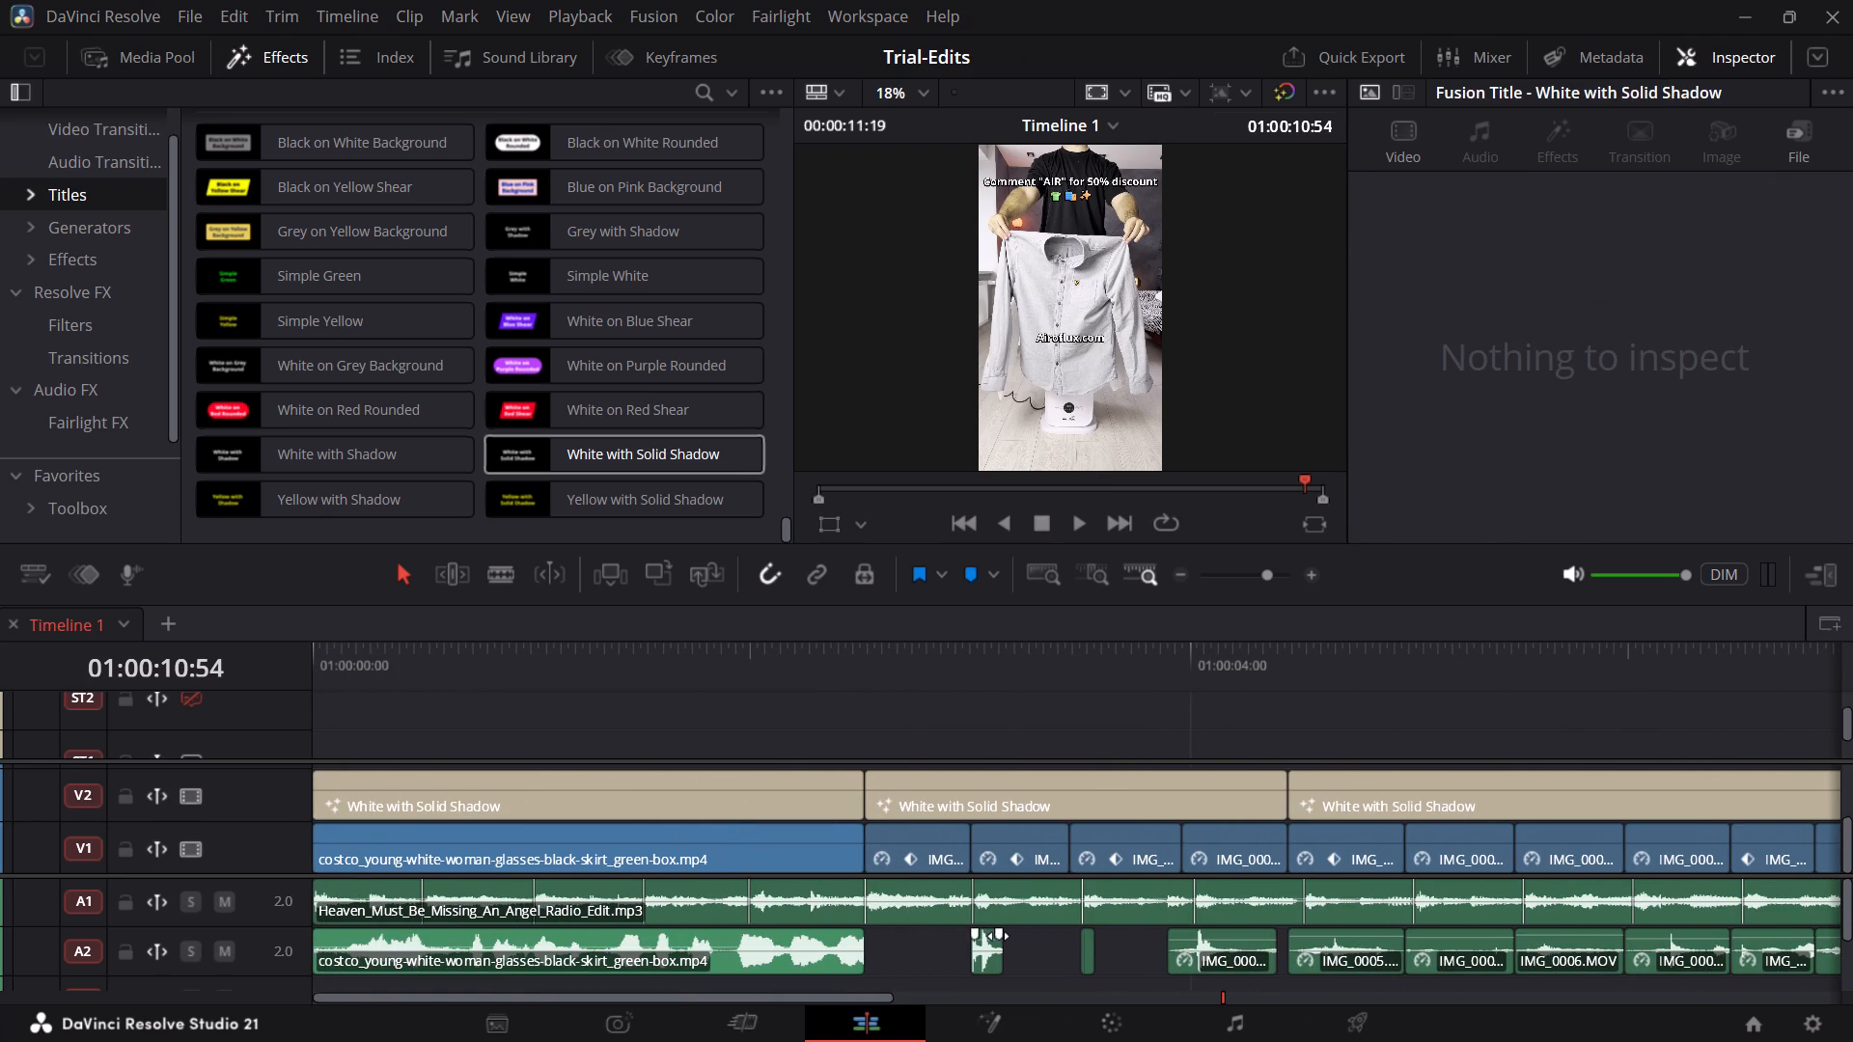
left_click(1037, 667)
key("space")
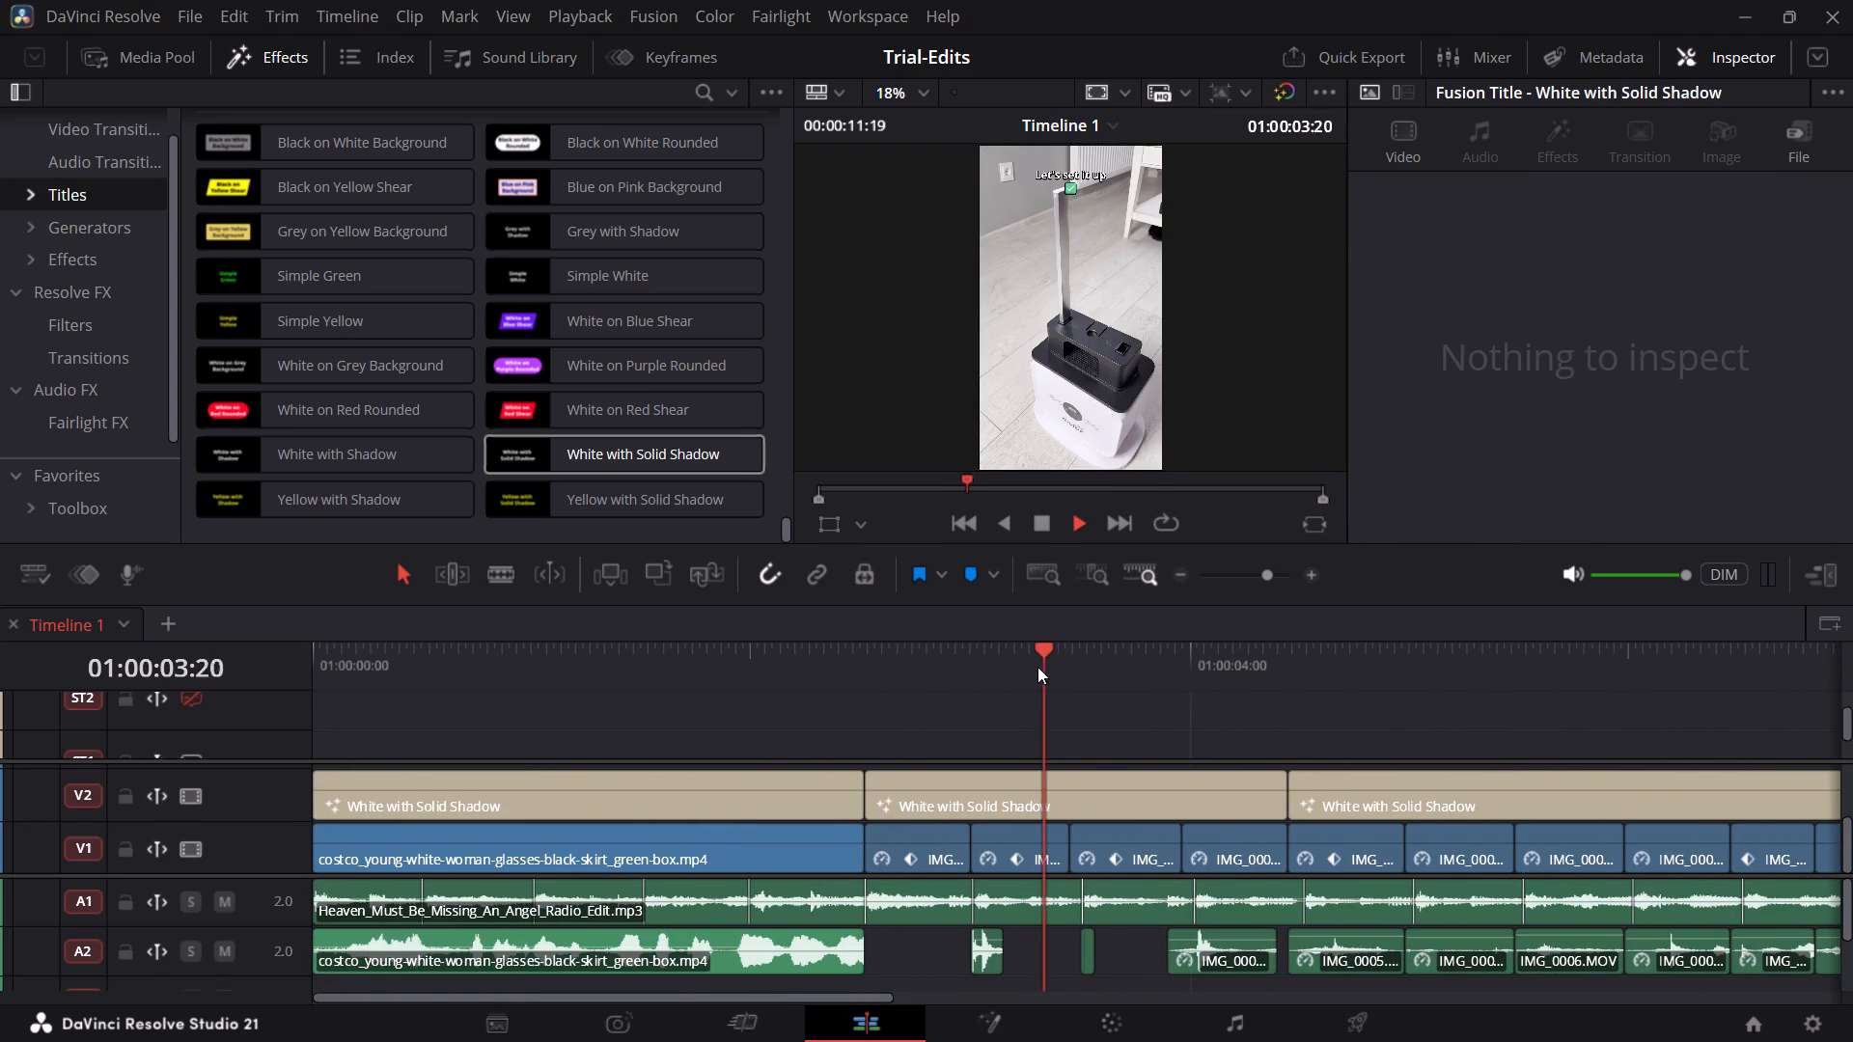
key("space")
left_click(1037, 667)
key("space")
key("space")
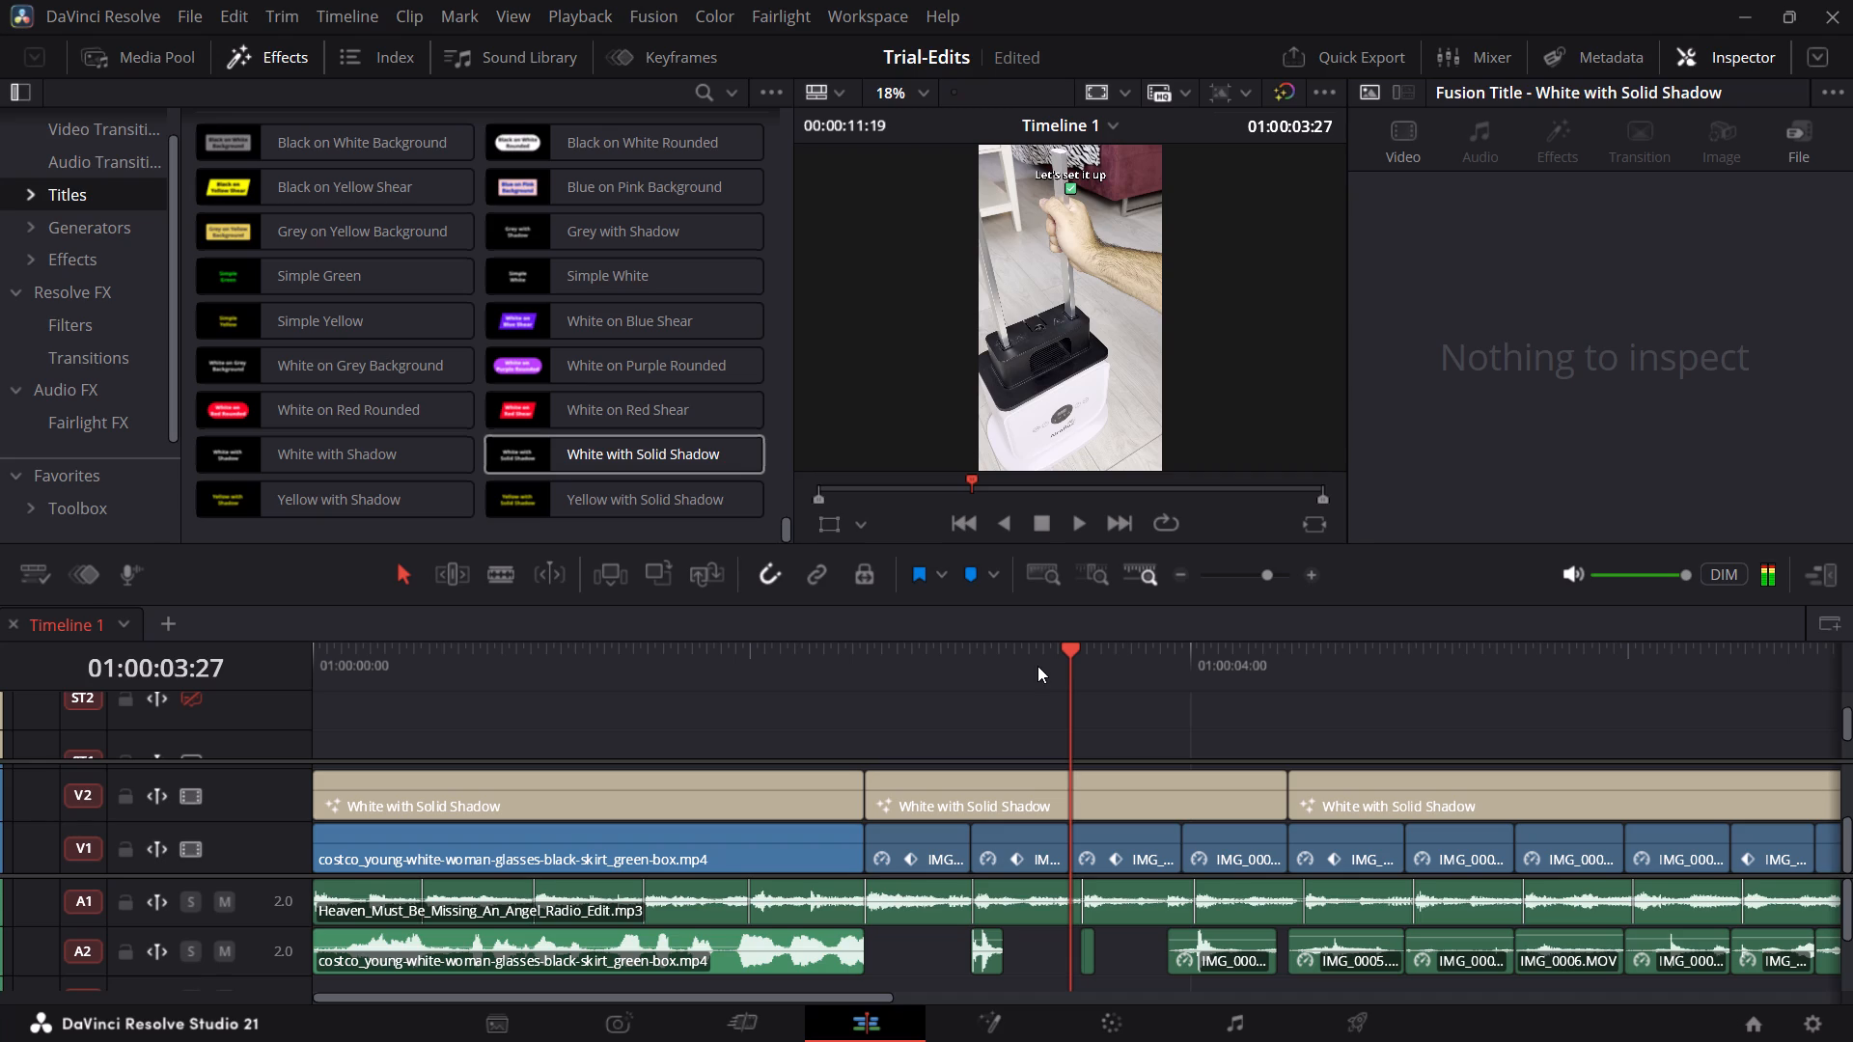
left_click(1059, 663)
key("space")
key("space")
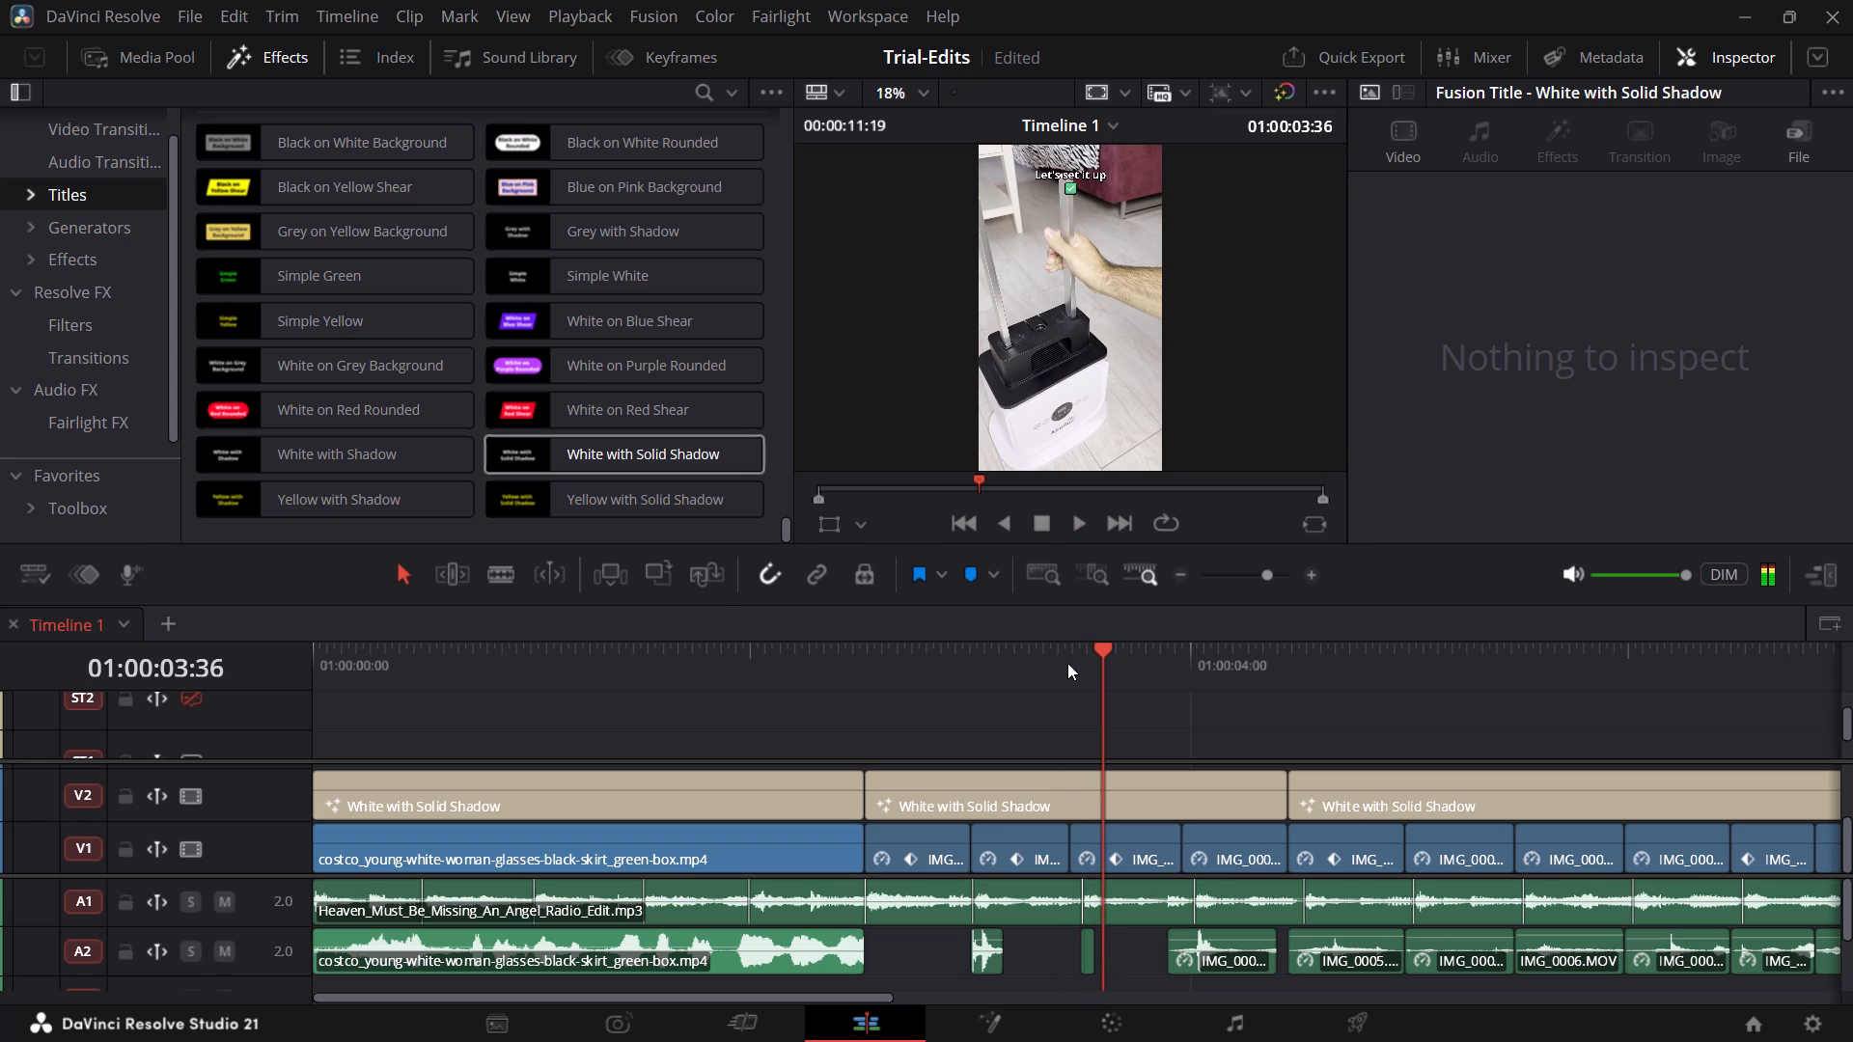
left_click(1070, 663)
key("space")
key("space")
left_click(911, 675)
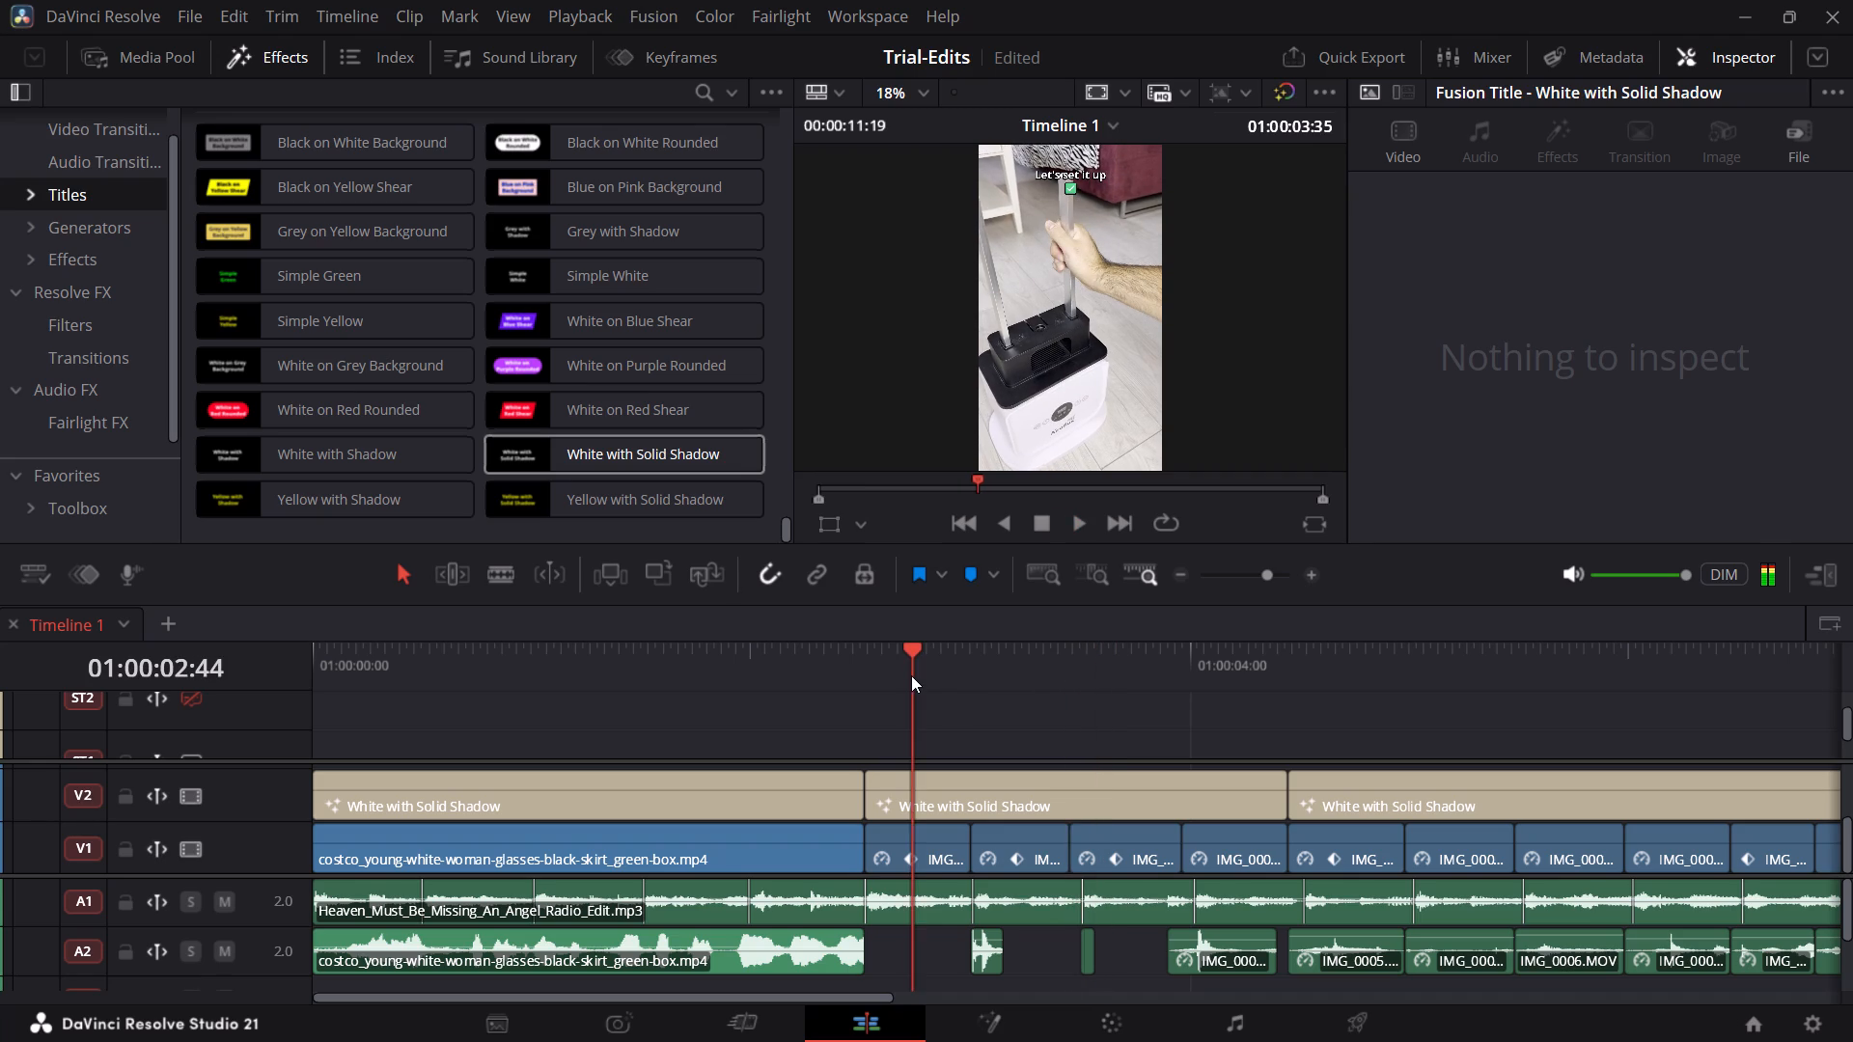
key("space")
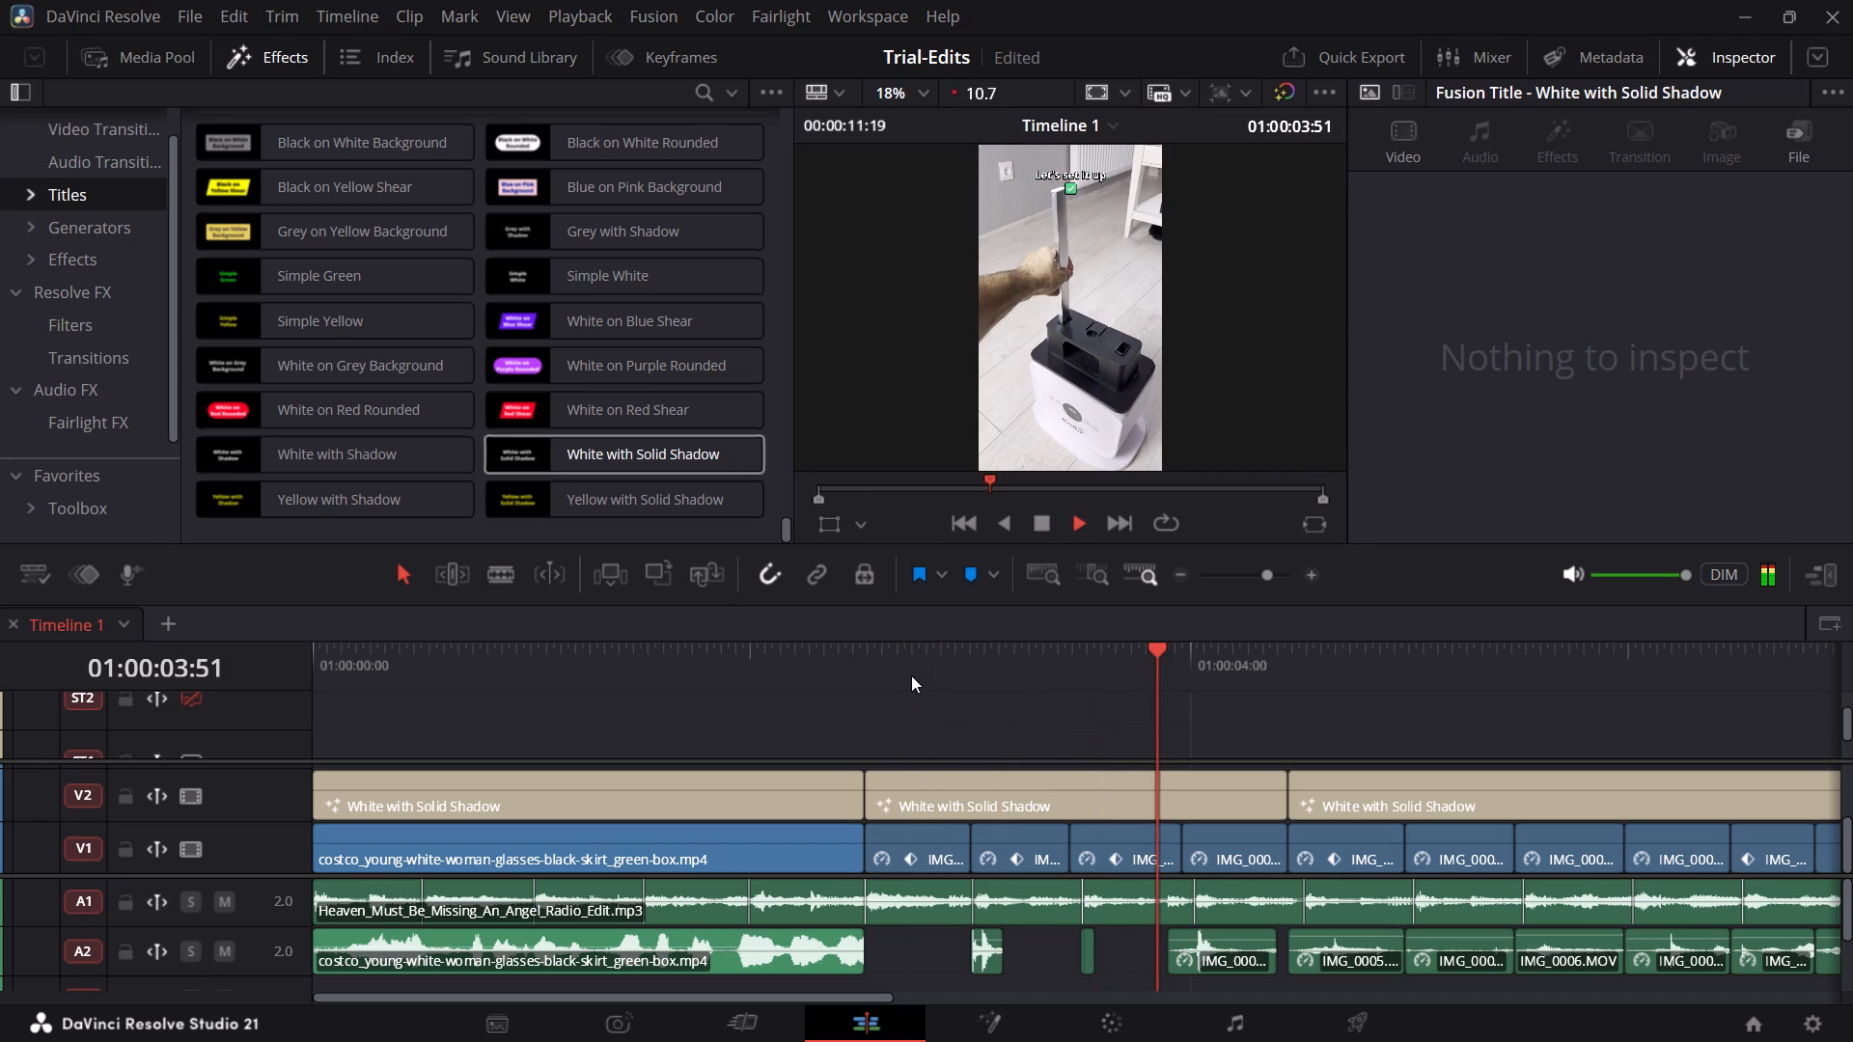
key("space")
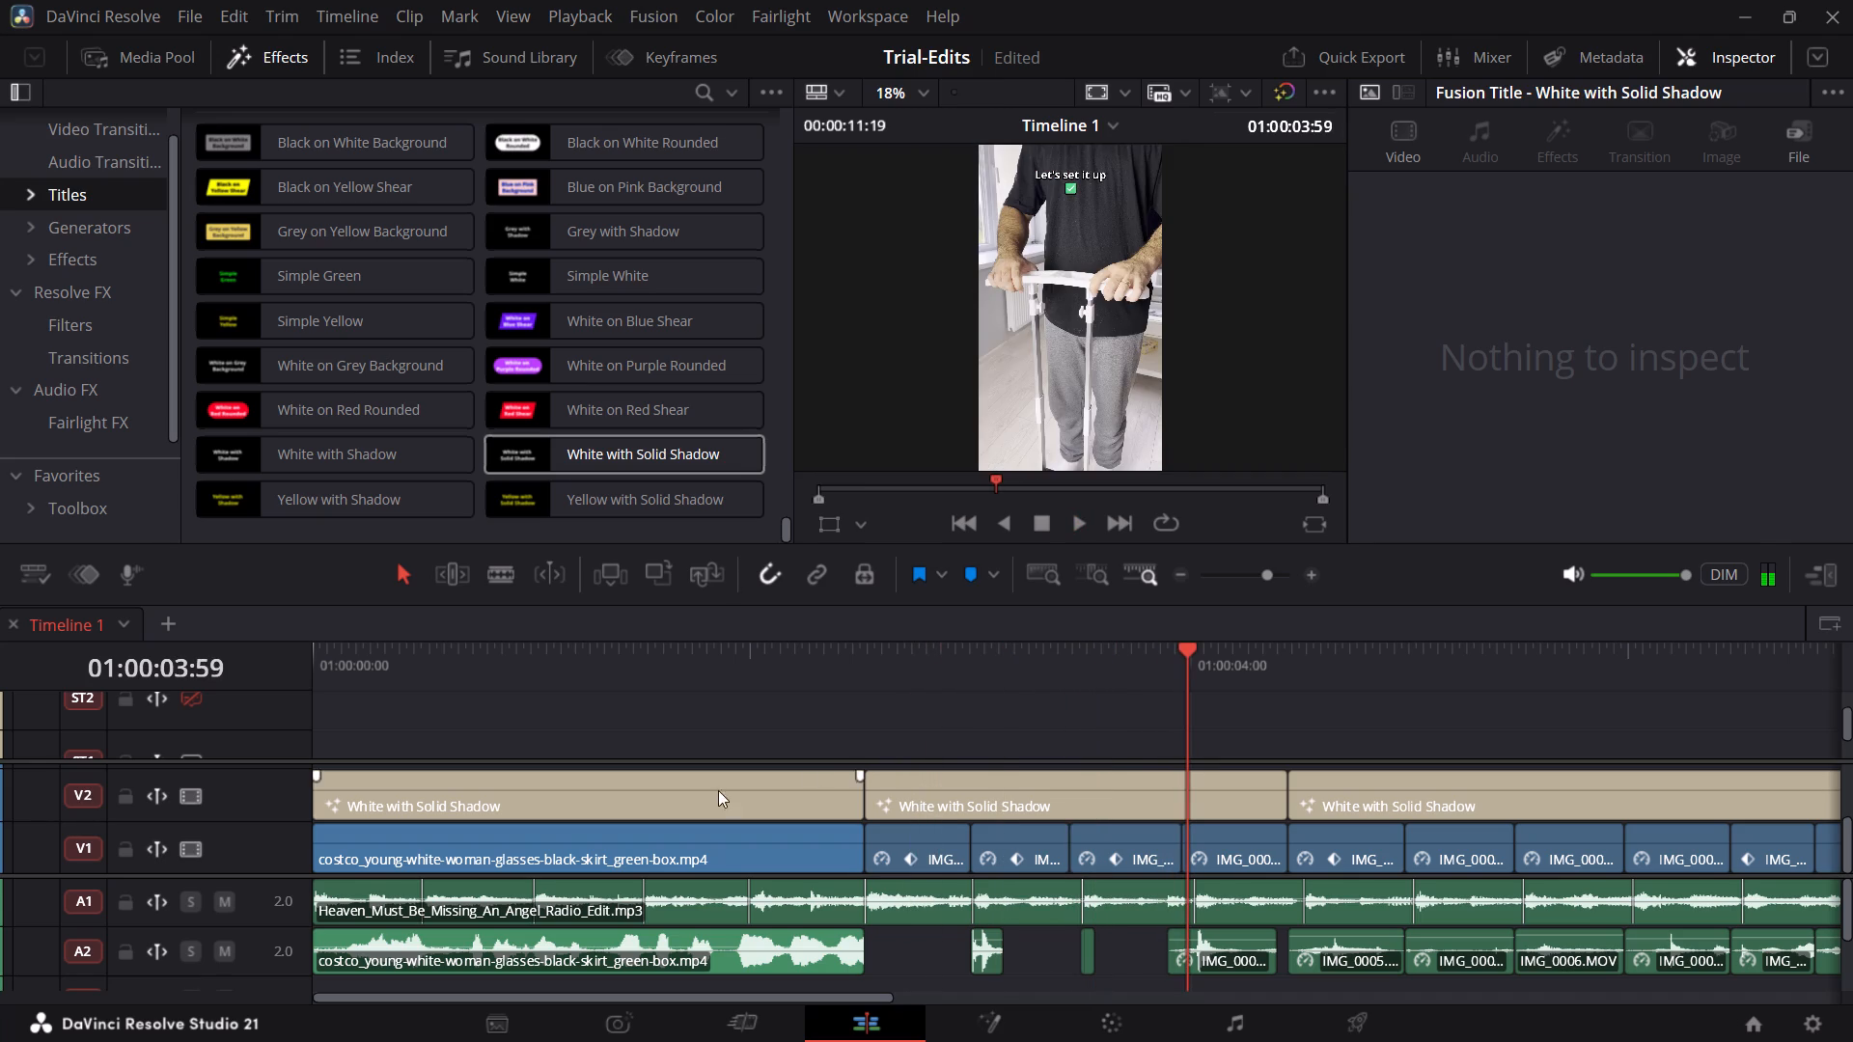
Select all the video clips on V1 and set their Retime Process to Optical Flow.
left_click_drag(476, 649, 302, 649)
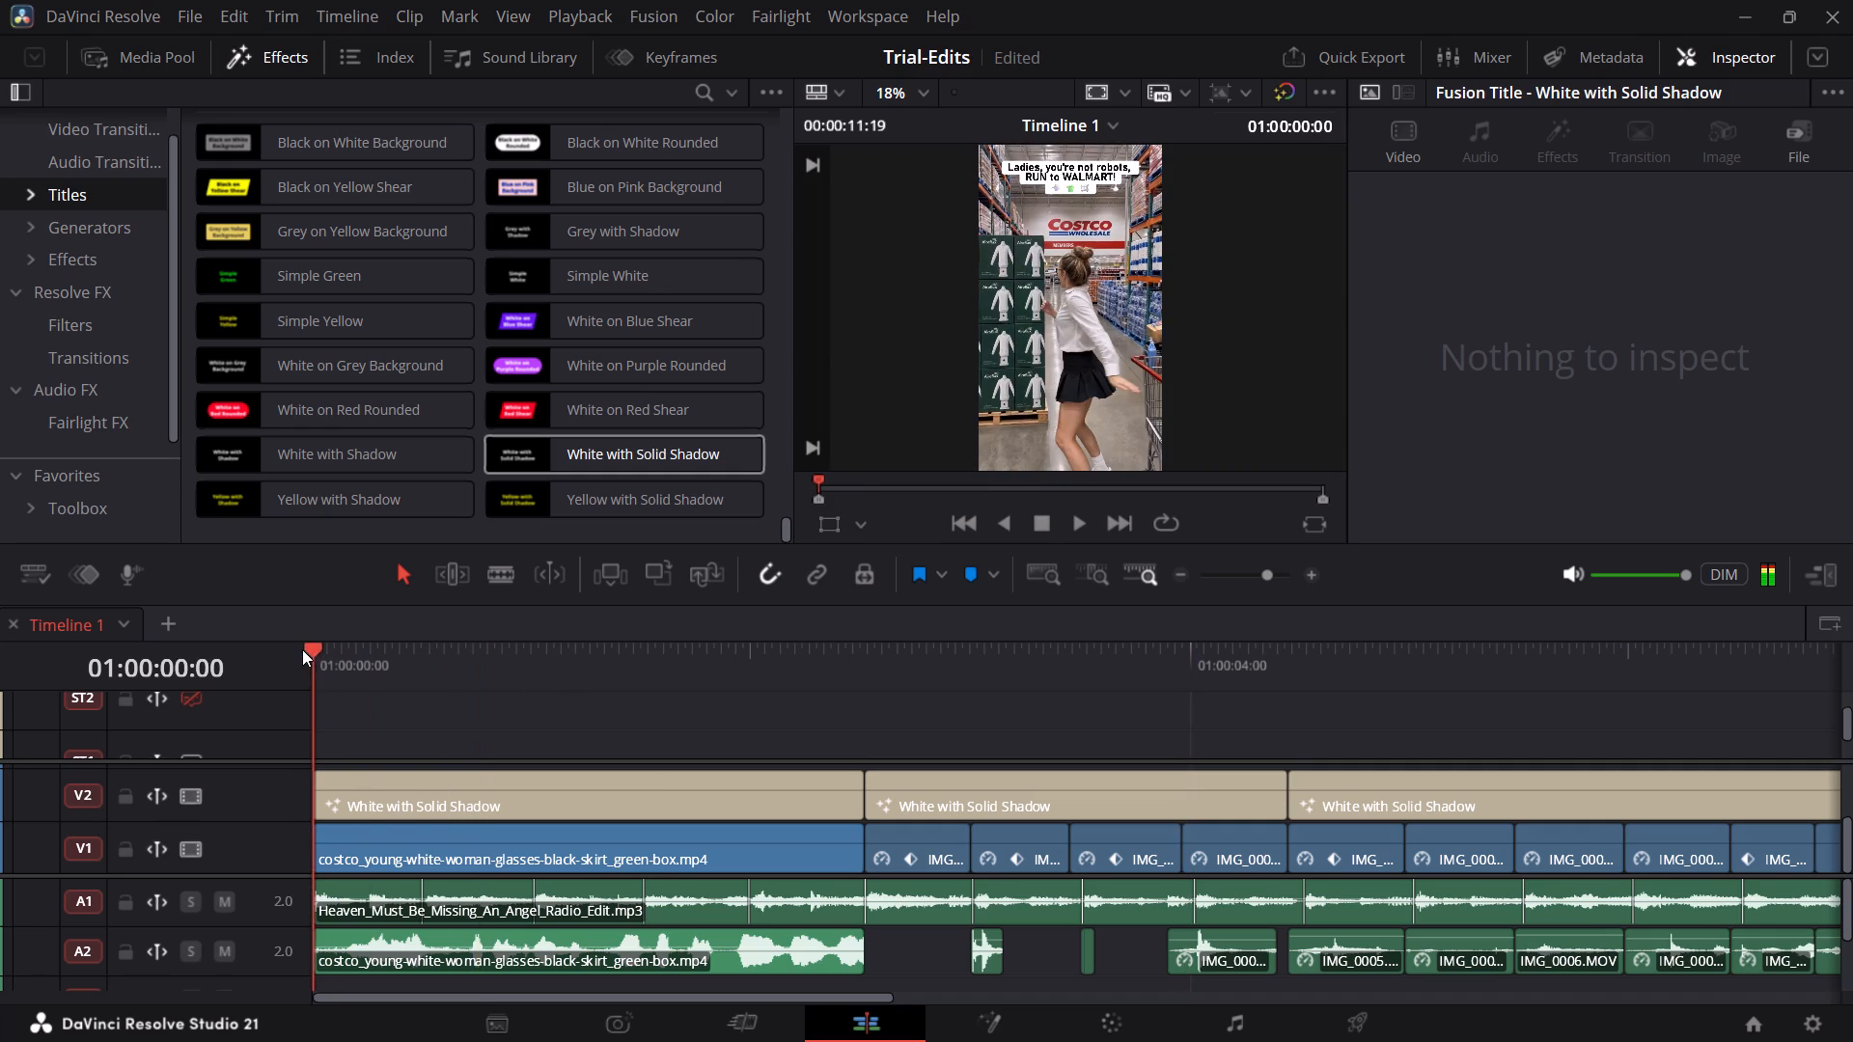
scroll(414, 715, "down", 1)
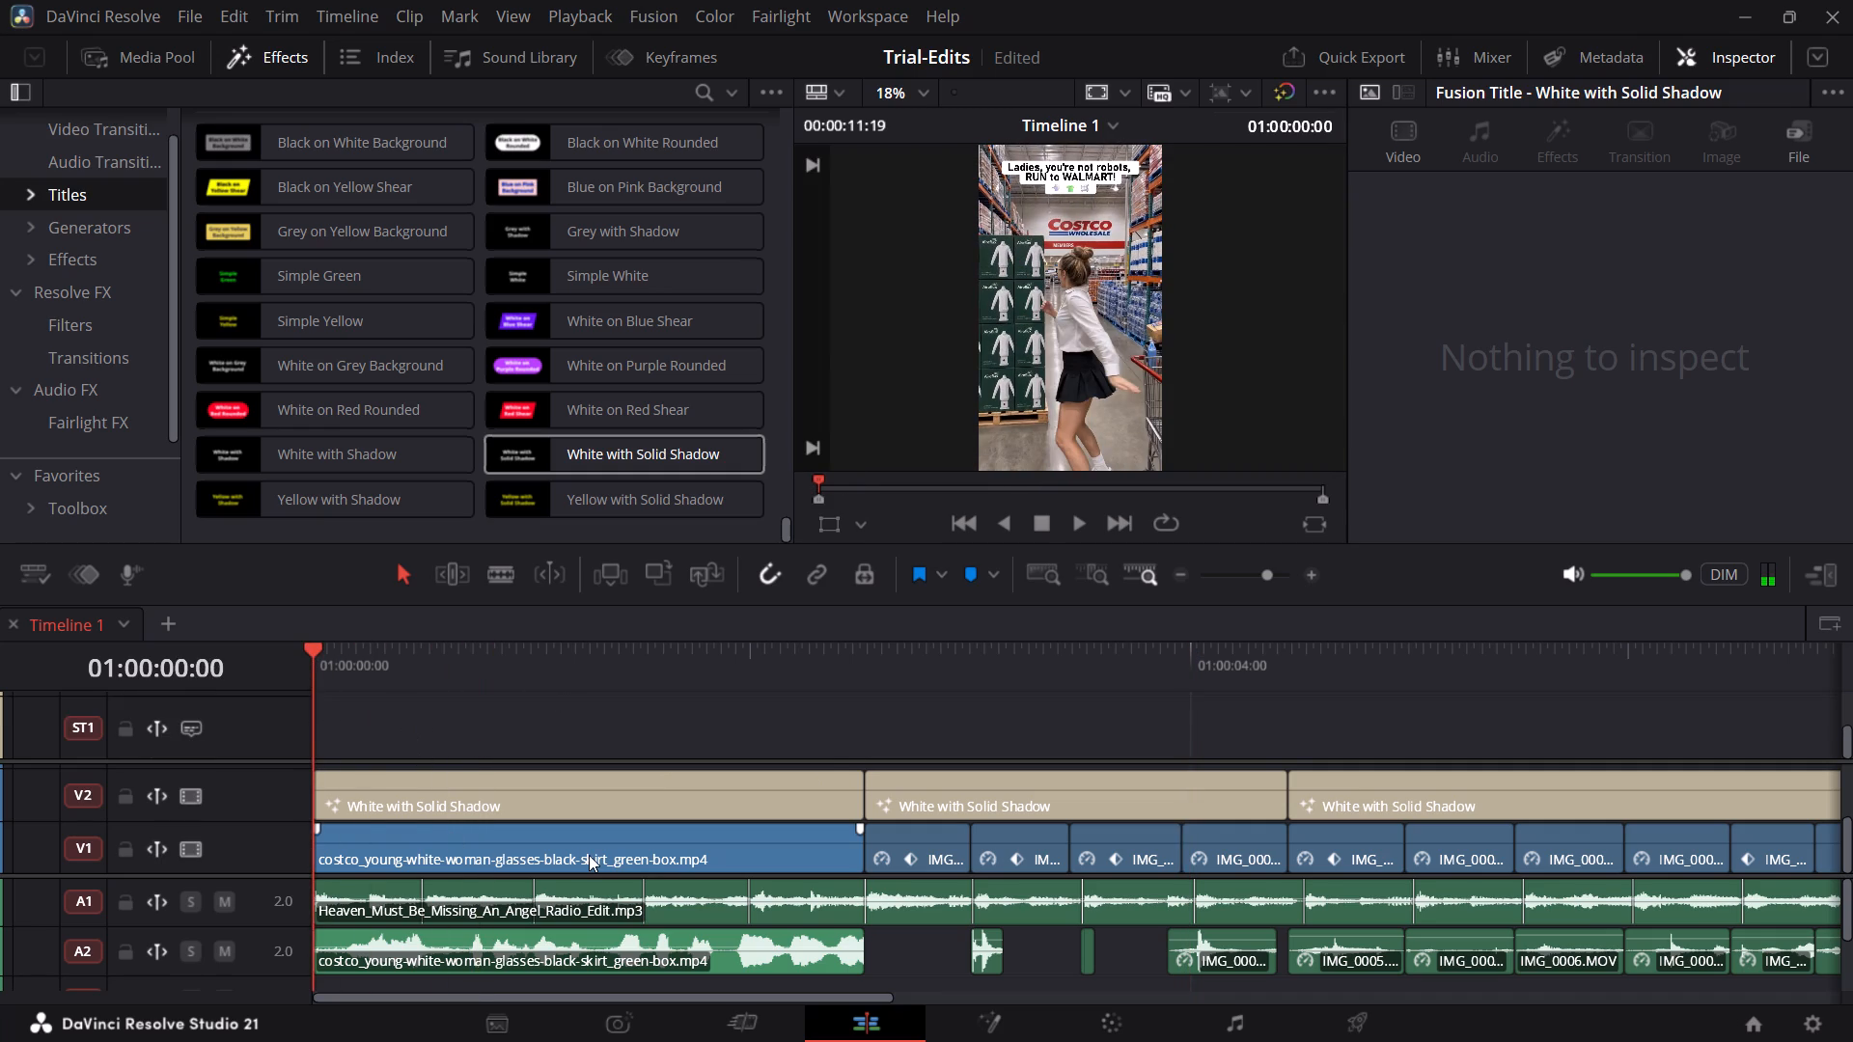
left_click(589, 855)
left_click(924, 840, "ctrl")
left_click(1010, 849, "ctrl")
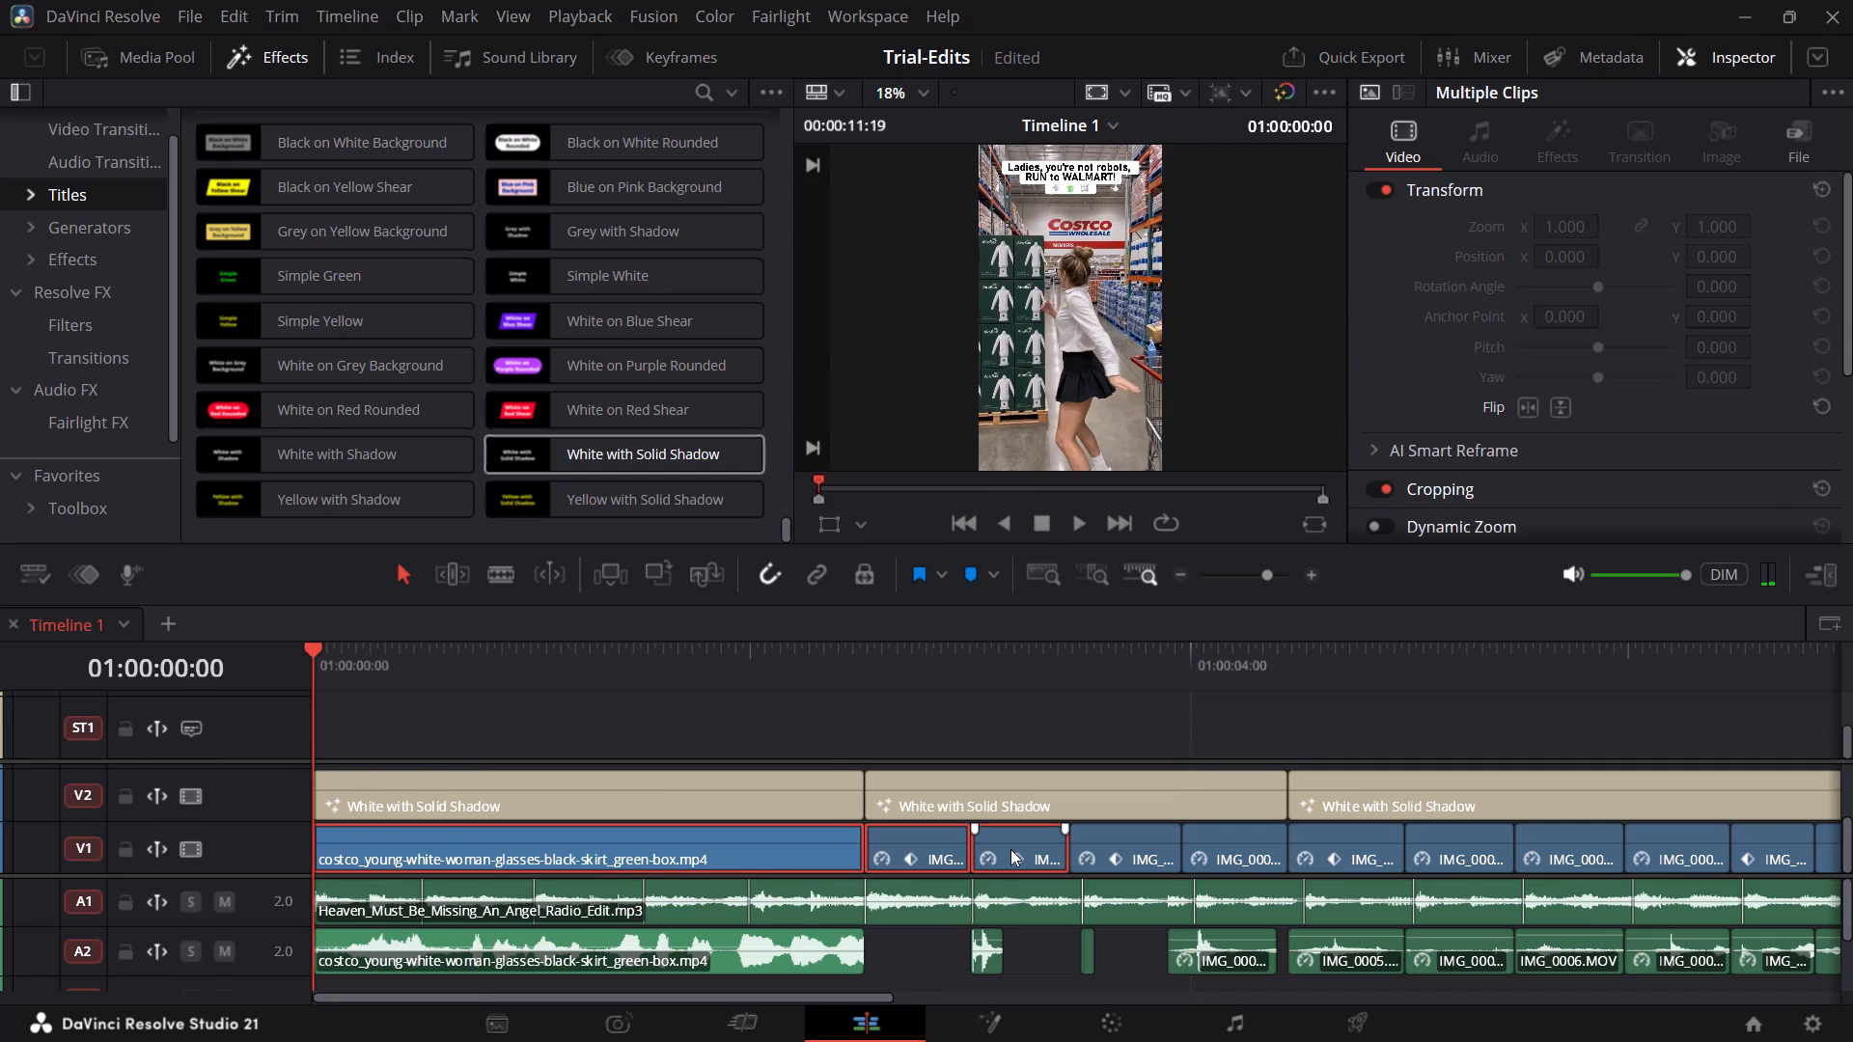
left_click(1113, 846, "ctrl")
scroll(1113, 846, "left", 1)
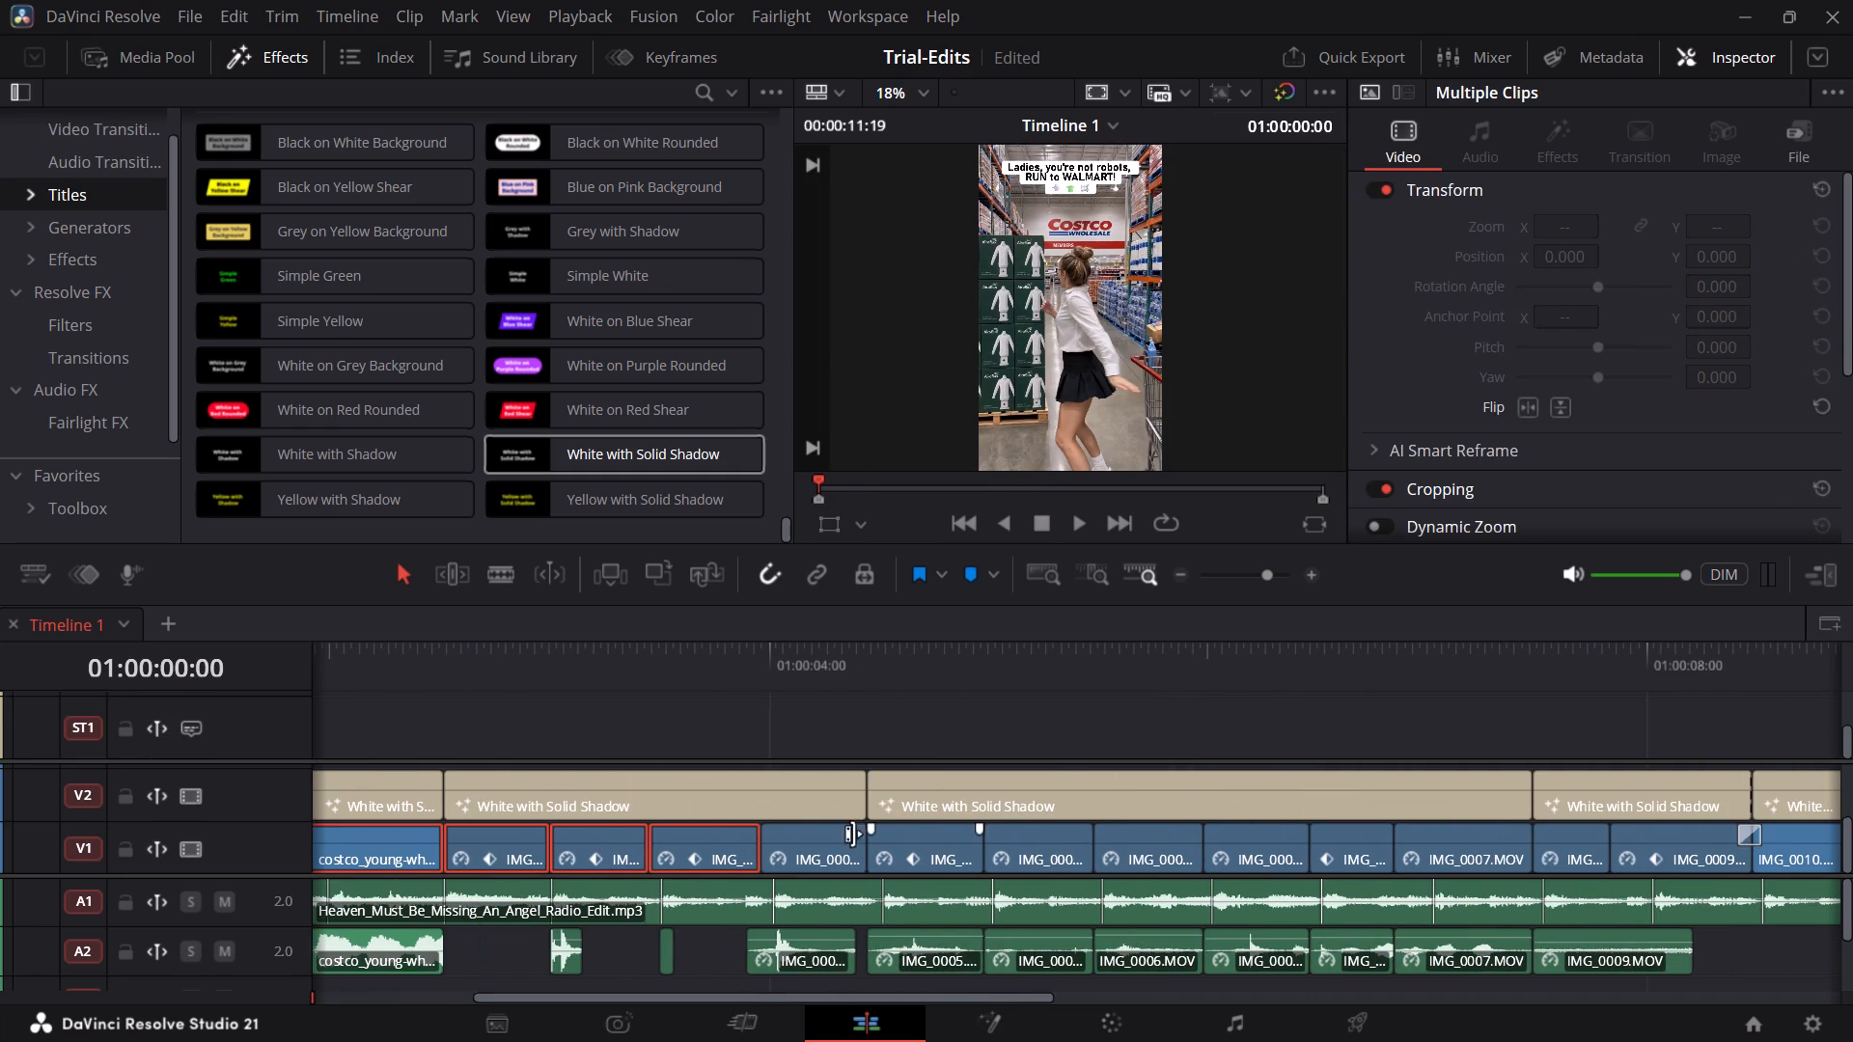
left_click(806, 838, "ctrl")
left_click(935, 854, "ctrl")
left_click(1042, 836, "ctrl")
left_click(1150, 857, "ctrl")
scroll(1150, 857, "left", 1)
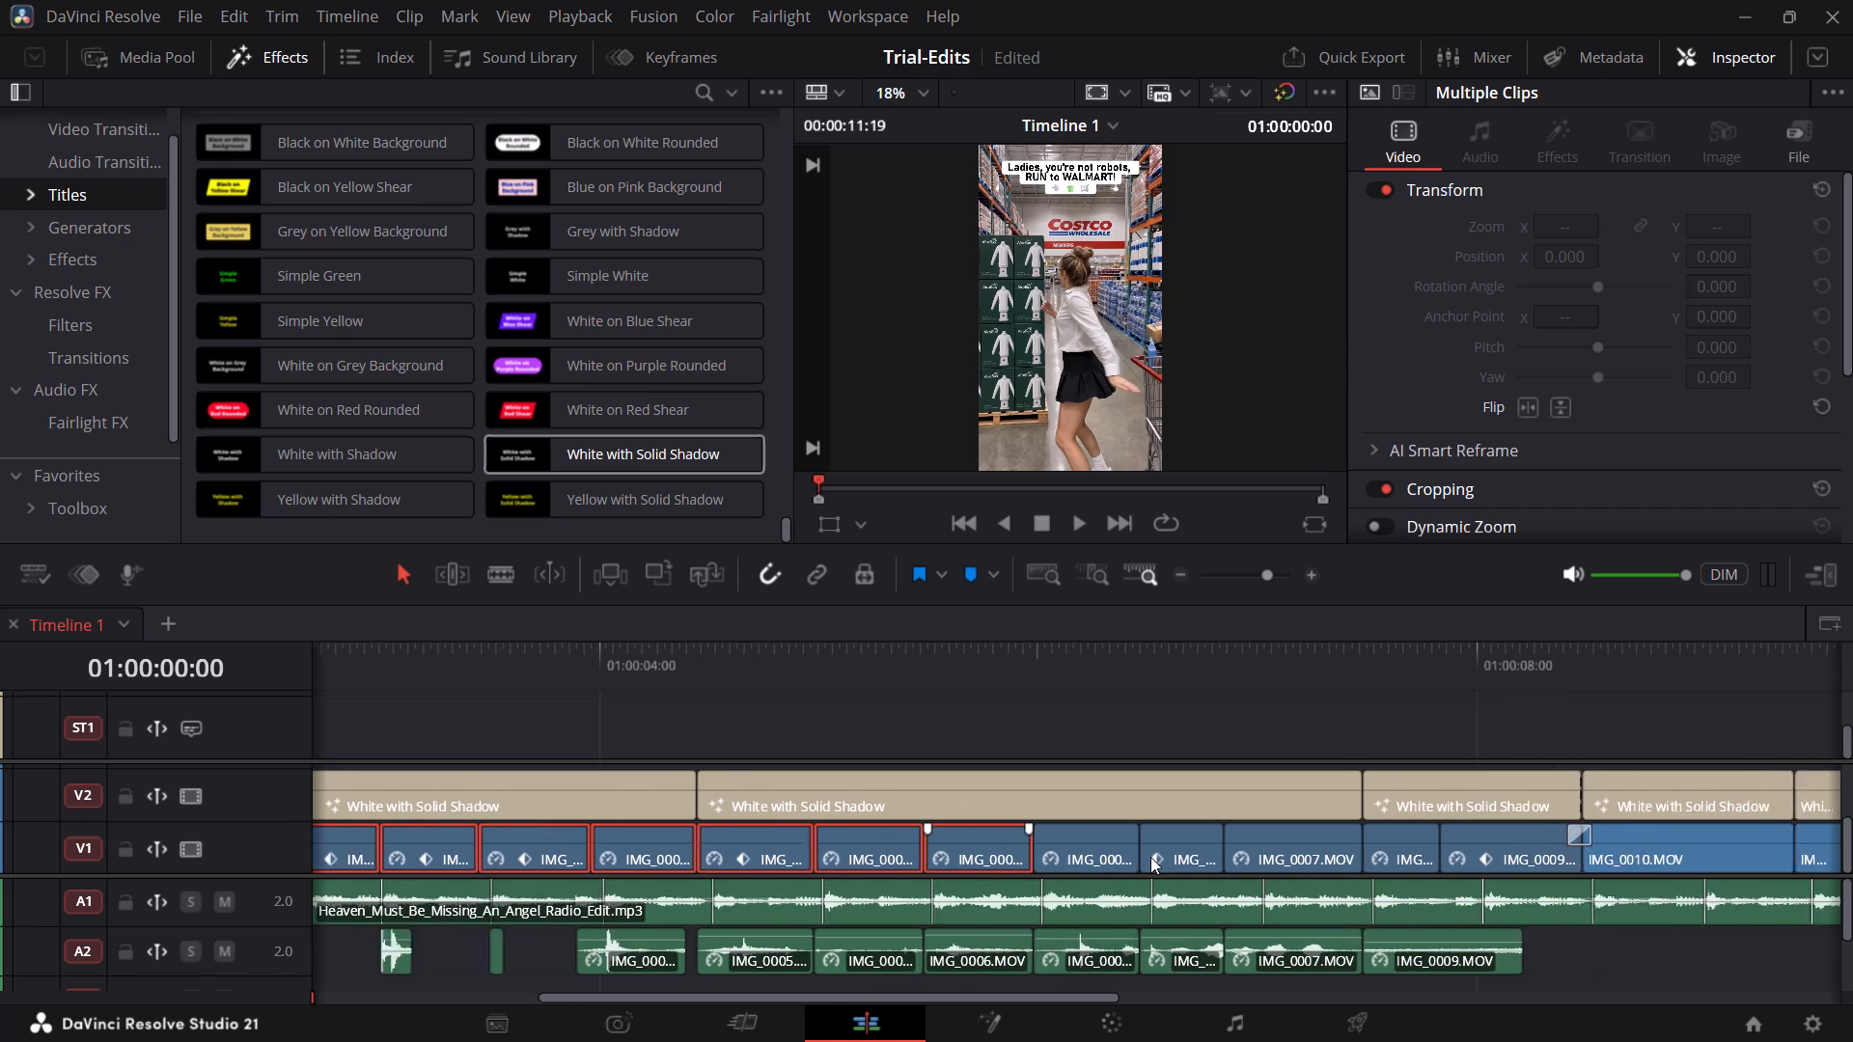
scroll(1150, 857, "left", 1)
left_click(1081, 849, "ctrl")
left_click(1008, 836, "ctrl")
left_click(909, 839, "ctrl")
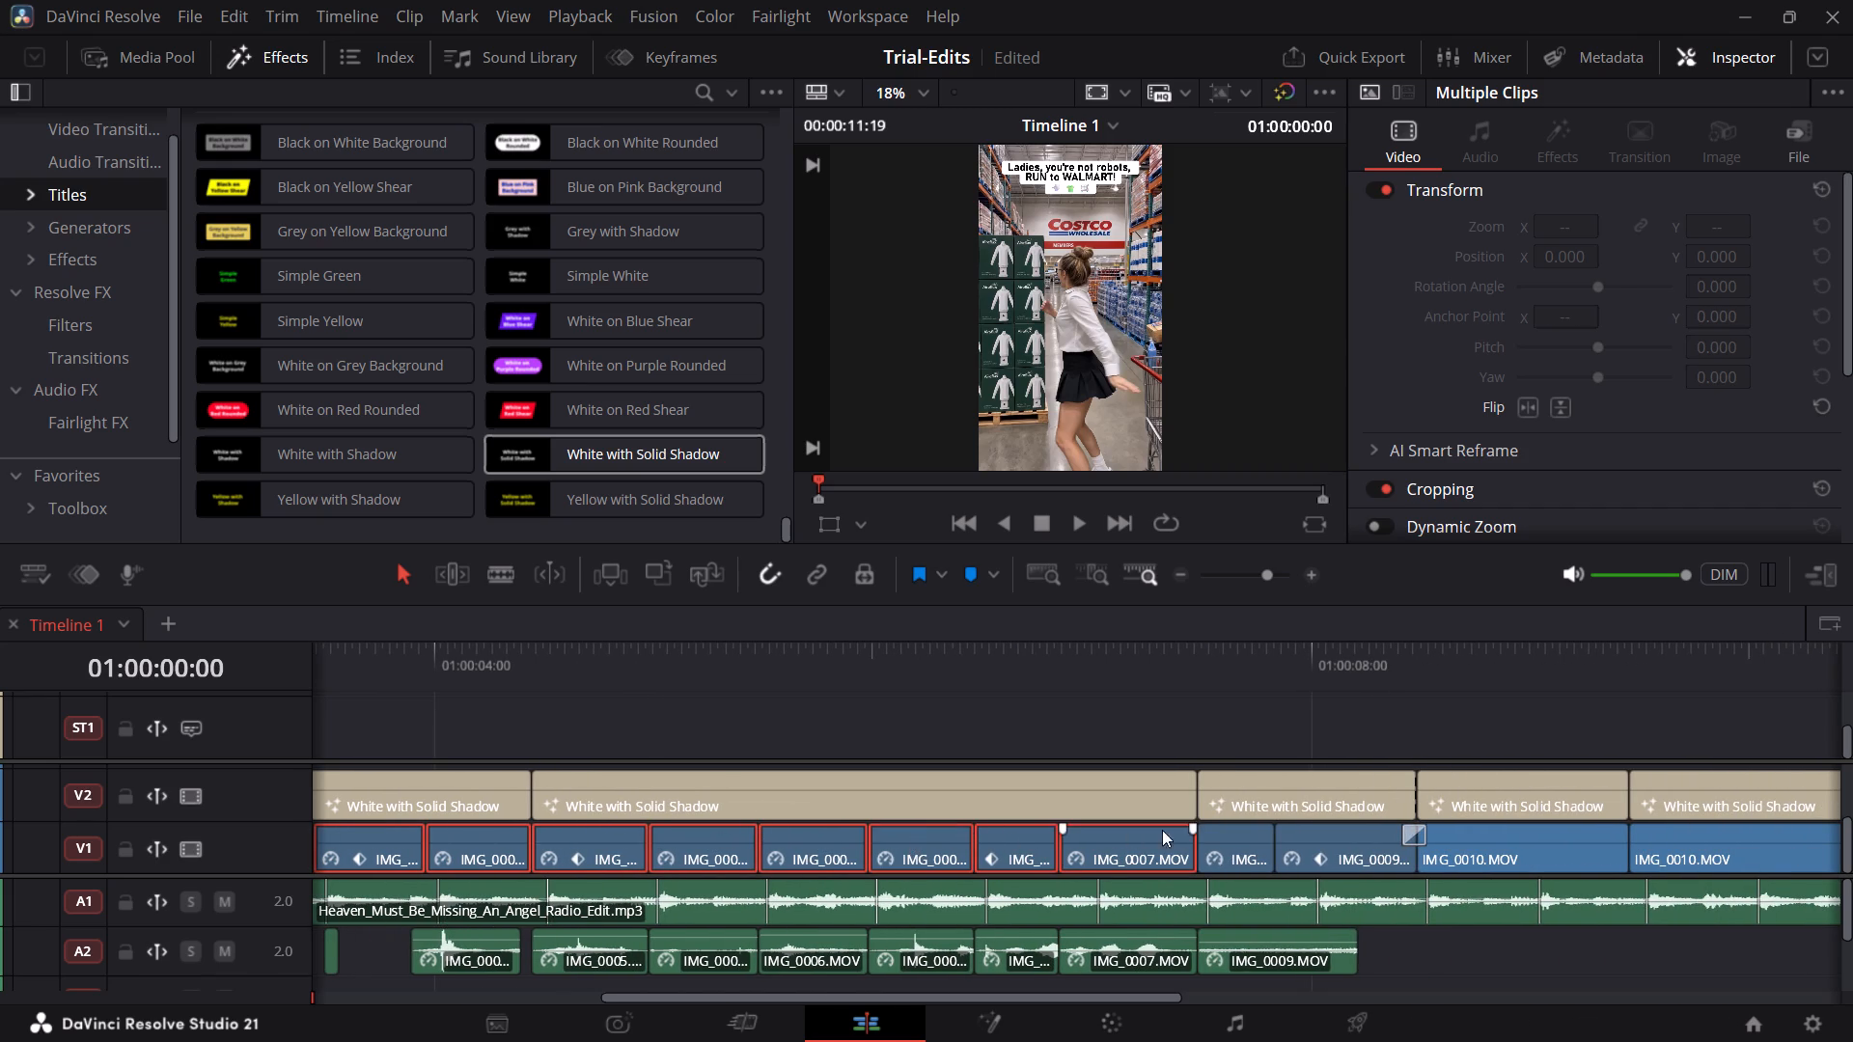
left_click(1215, 838, "ctrl")
left_click(1295, 841, "ctrl")
scroll(1295, 841, "left", 1)
left_click(1398, 866, "ctrl")
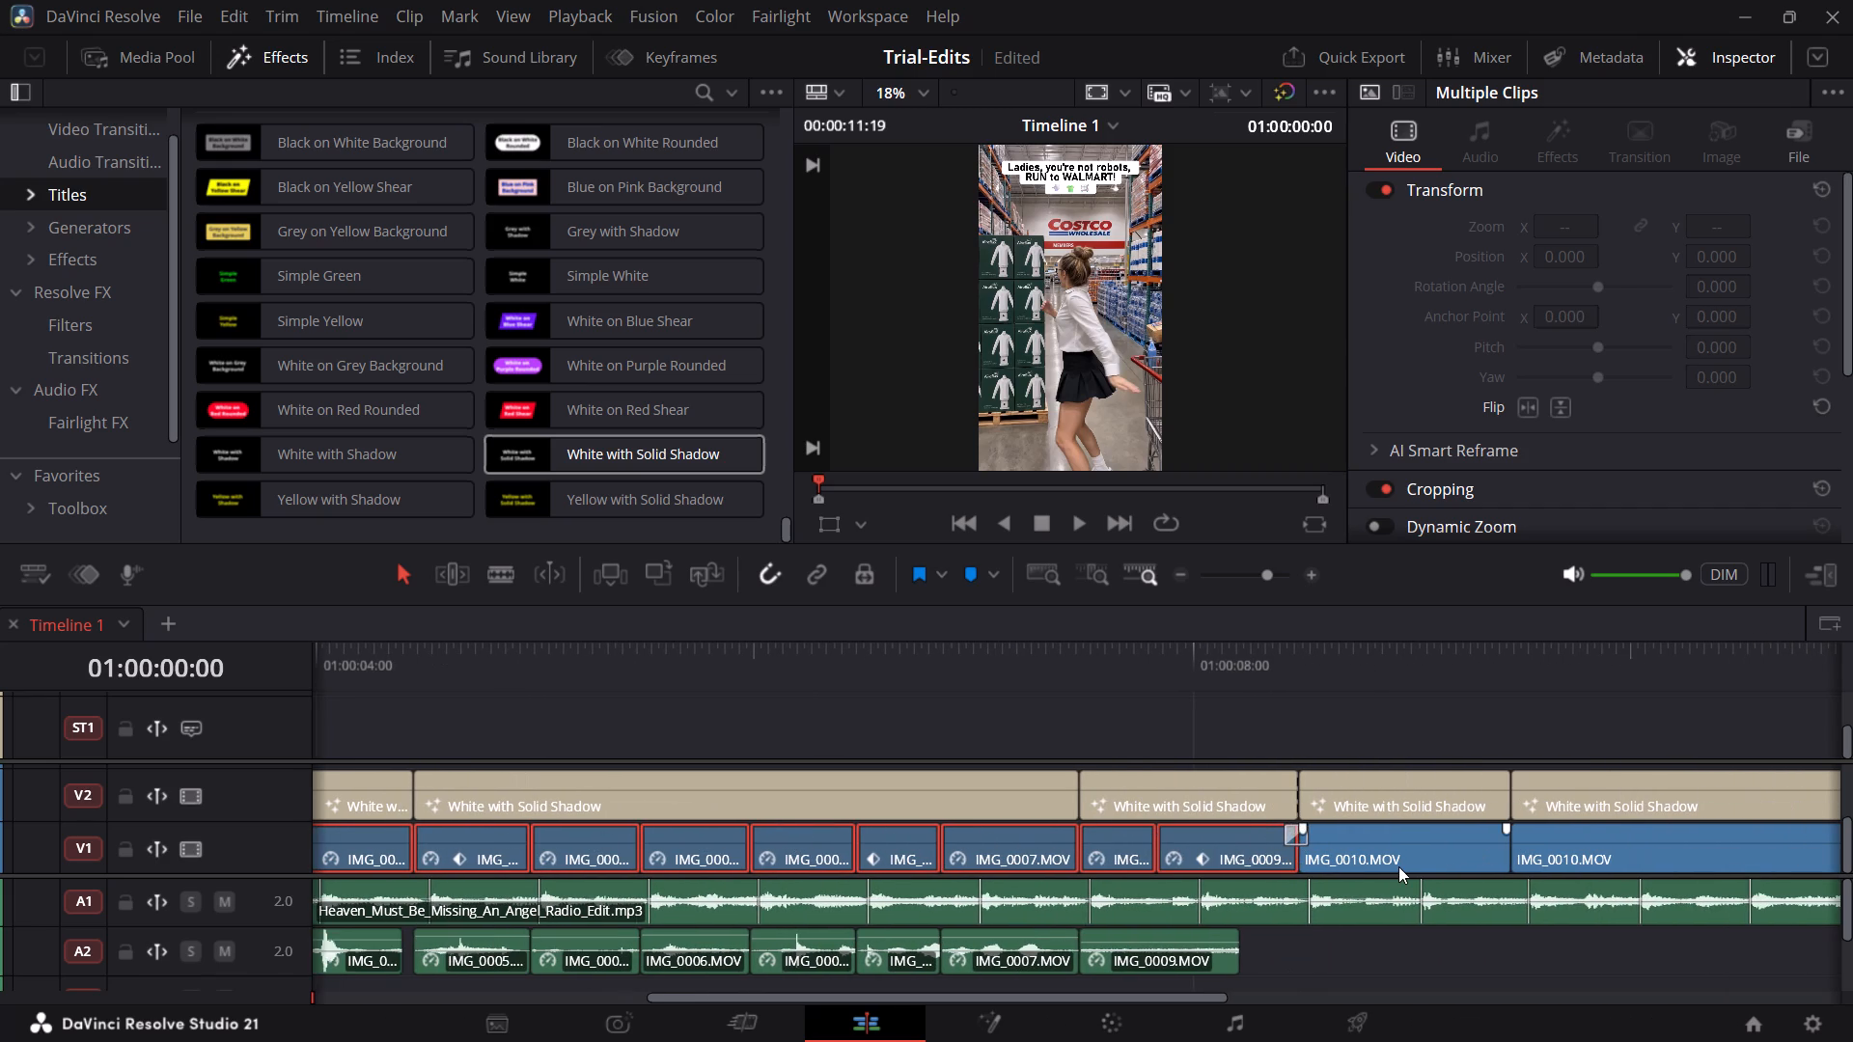
left_click(1584, 857, "ctrl")
scroll(1584, 857, "left", 1)
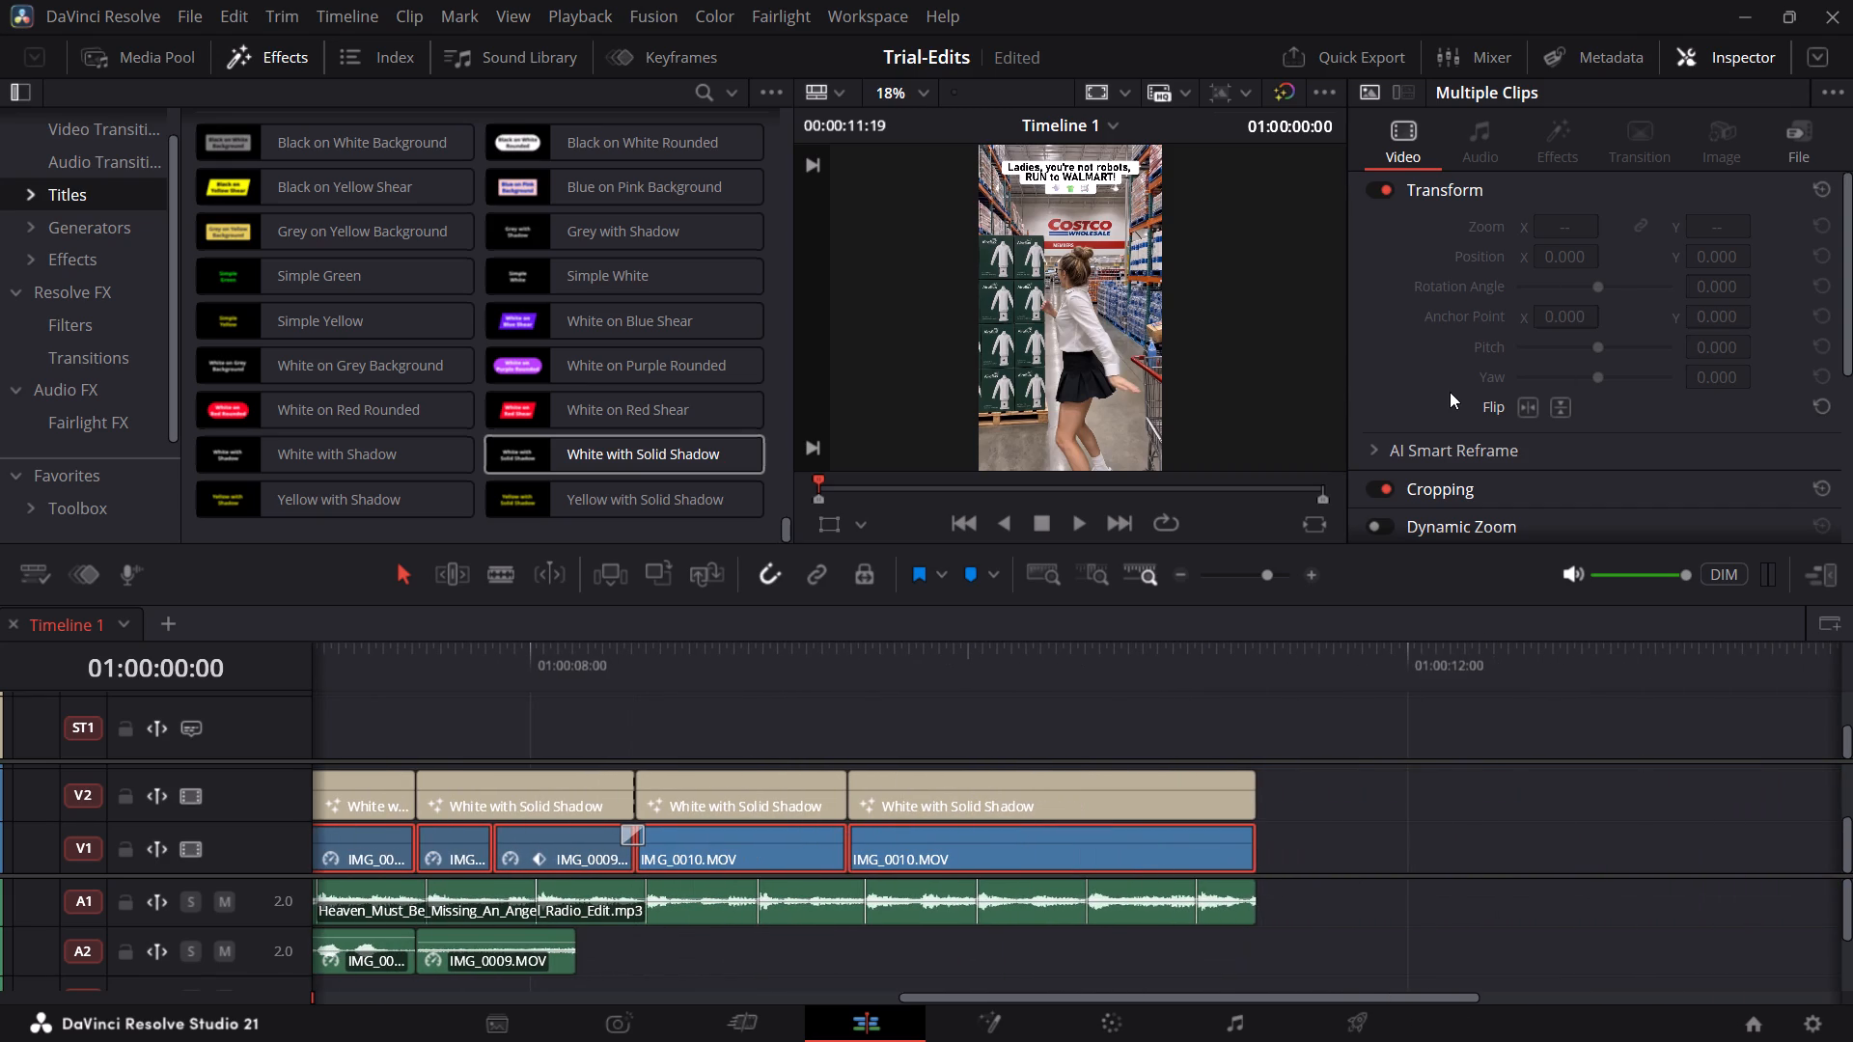
scroll(1450, 392, "down", 1)
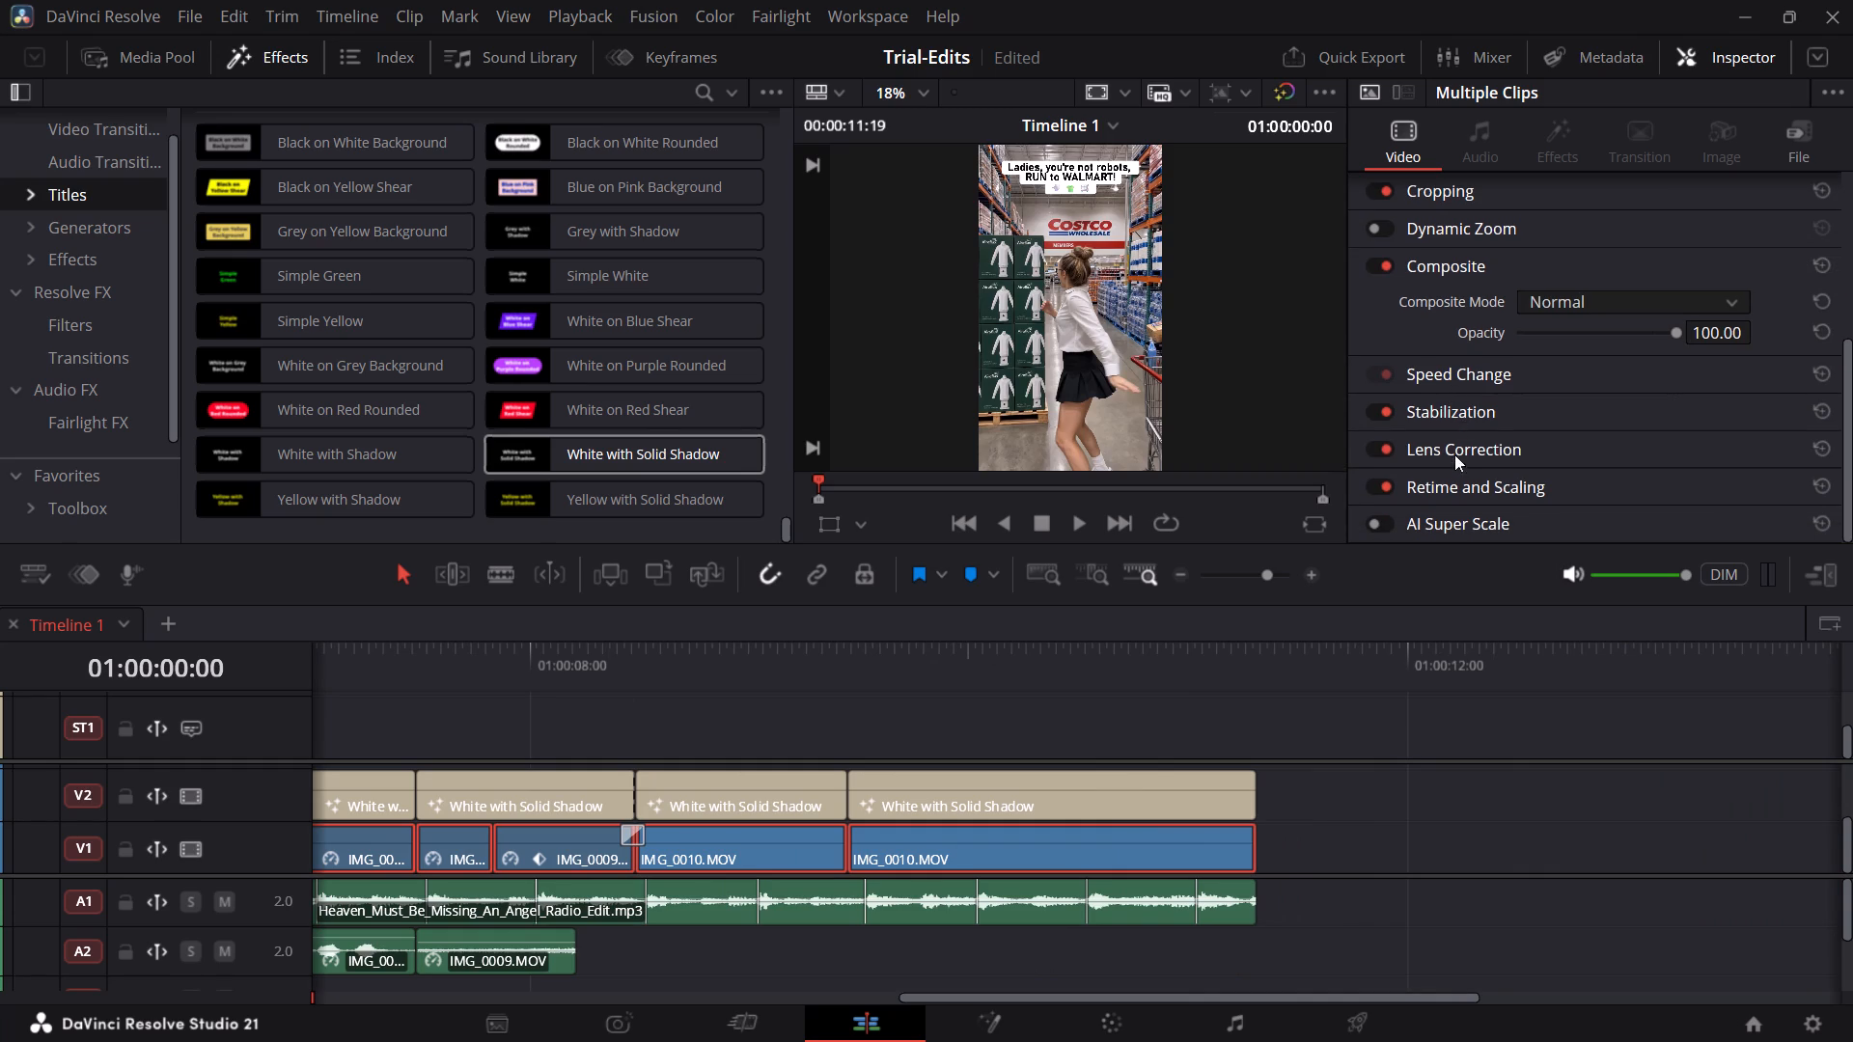
left_click(1451, 479)
scroll(1451, 479, "down", 1)
left_click(1635, 369)
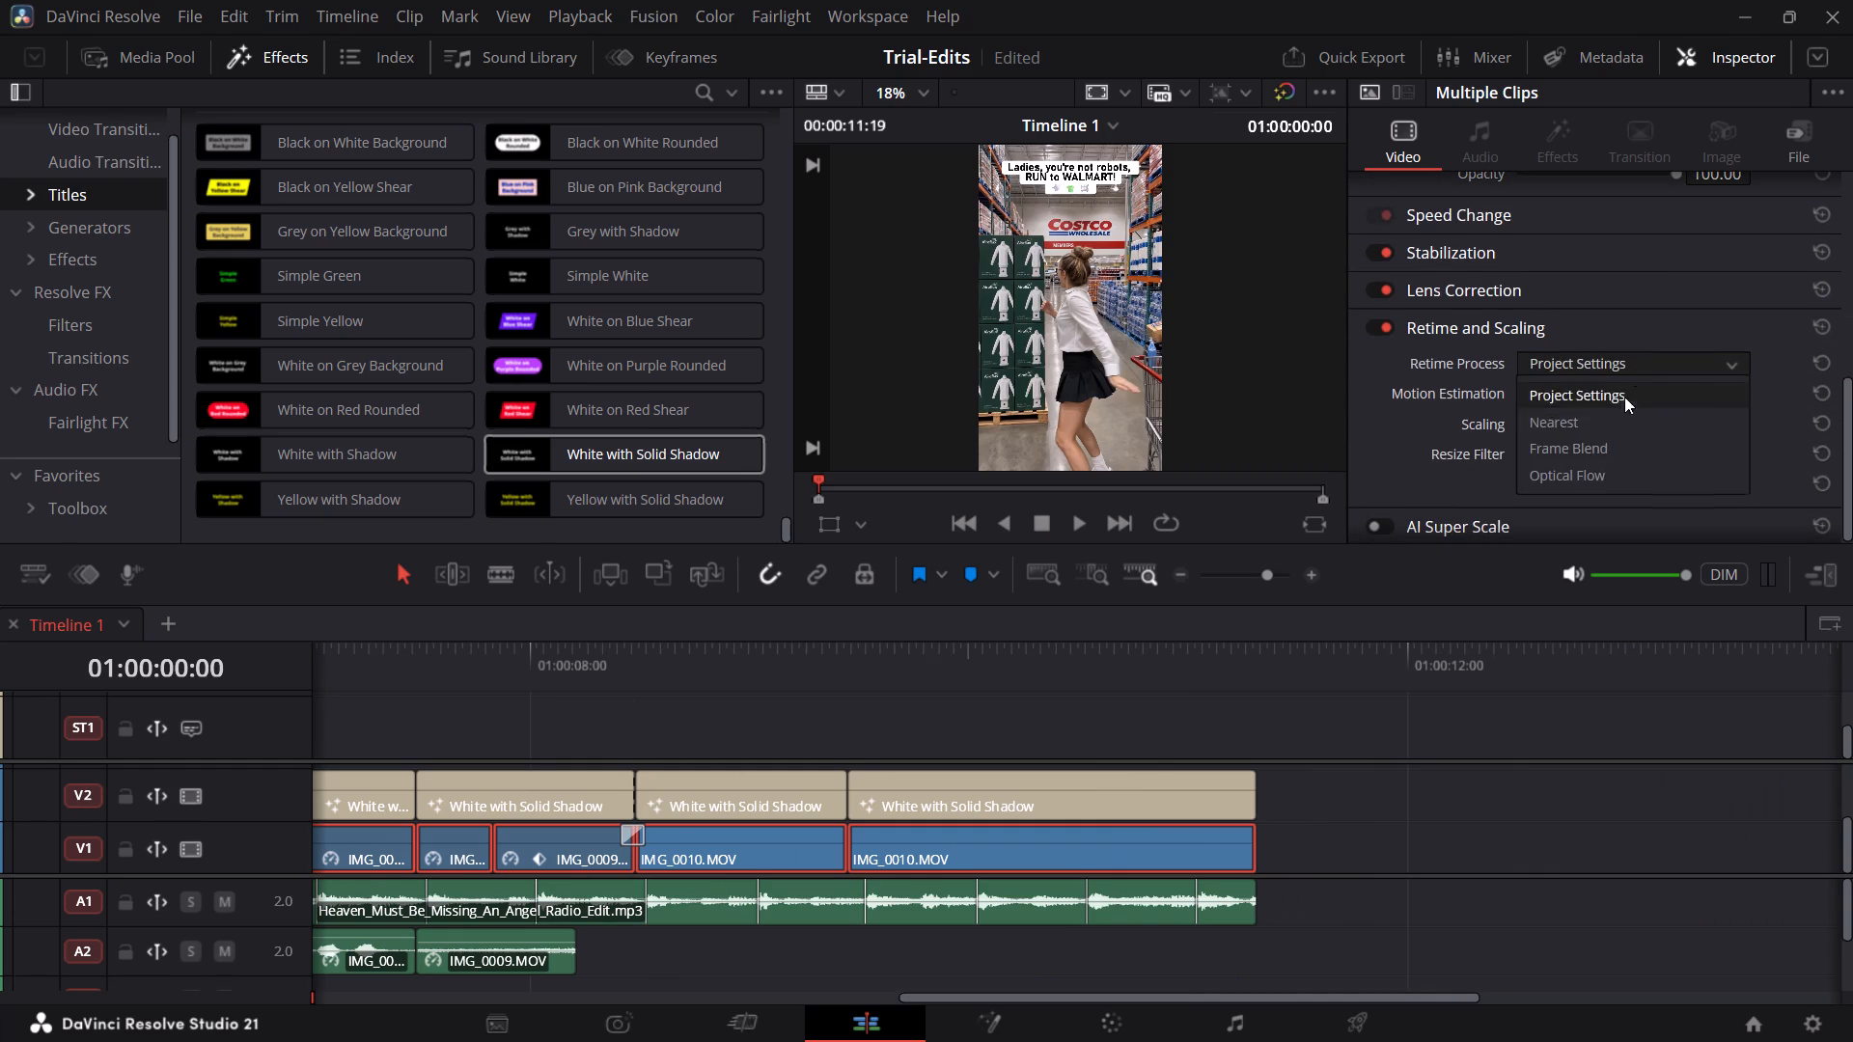
left_click(1591, 468)
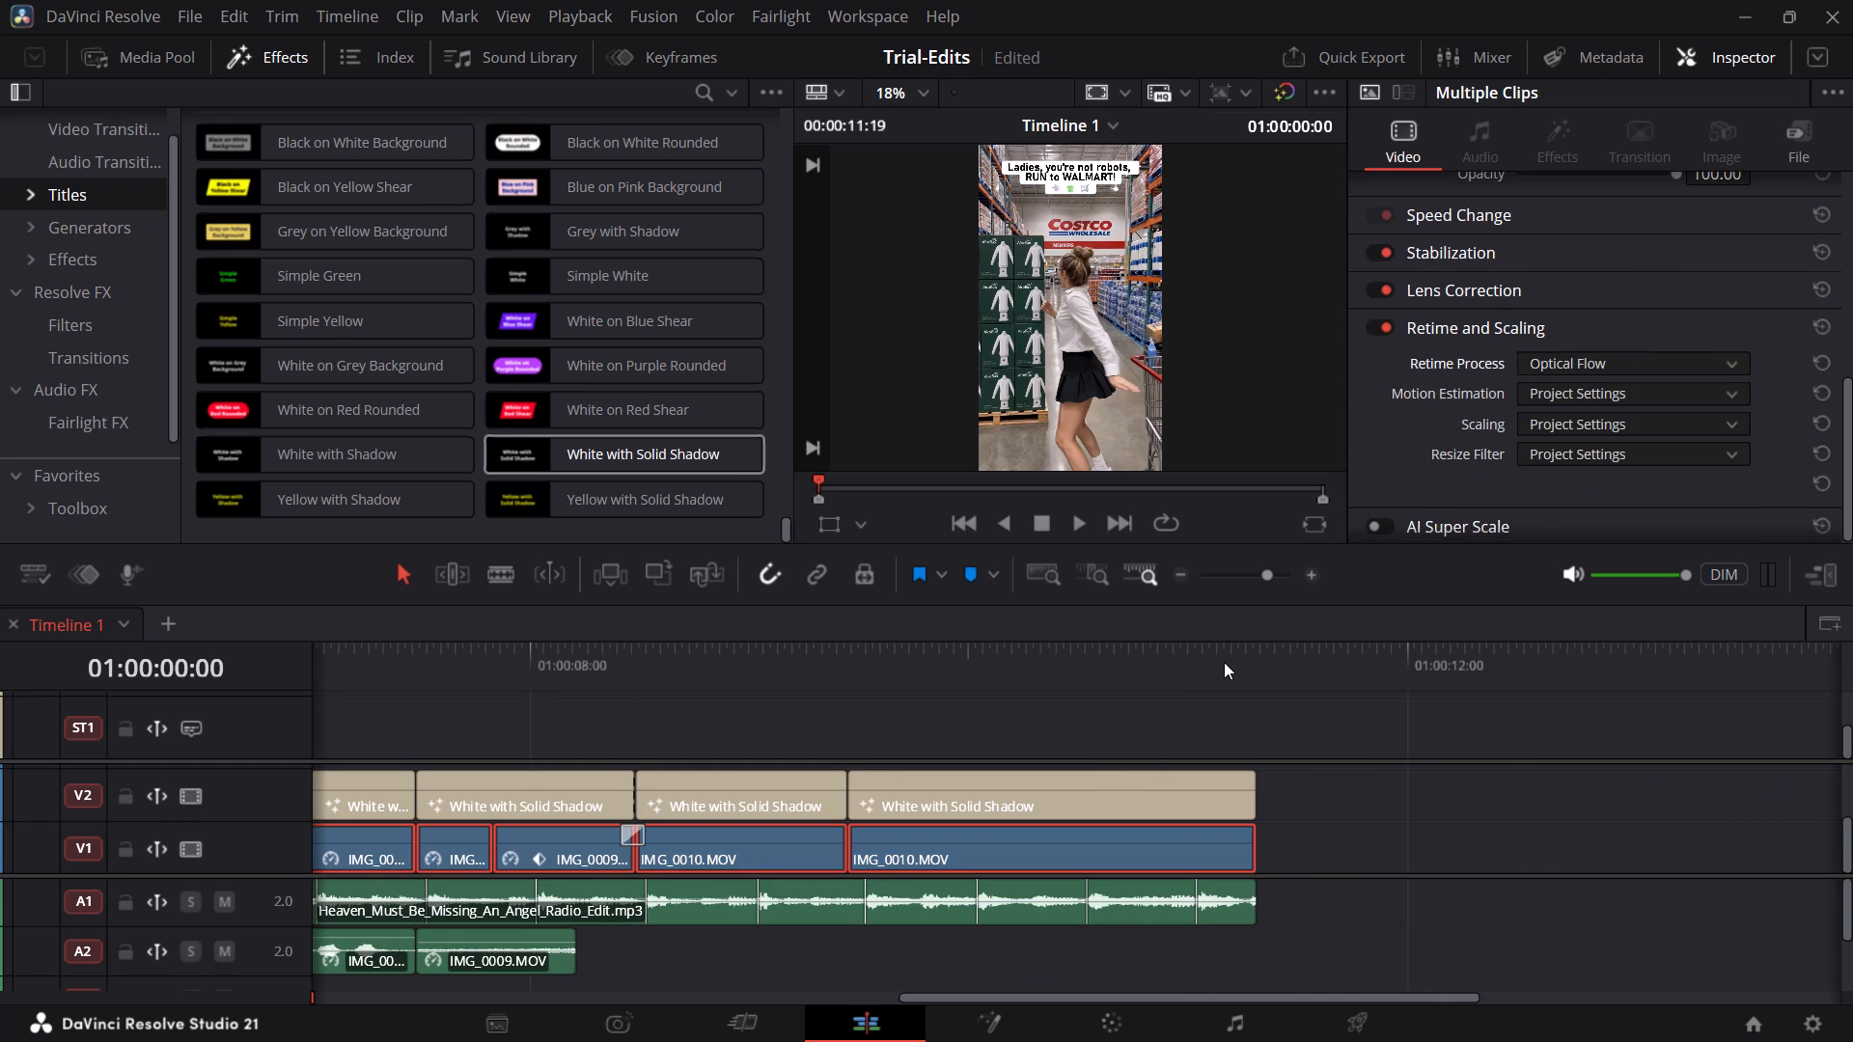
scroll(1224, 662, "right", 1)
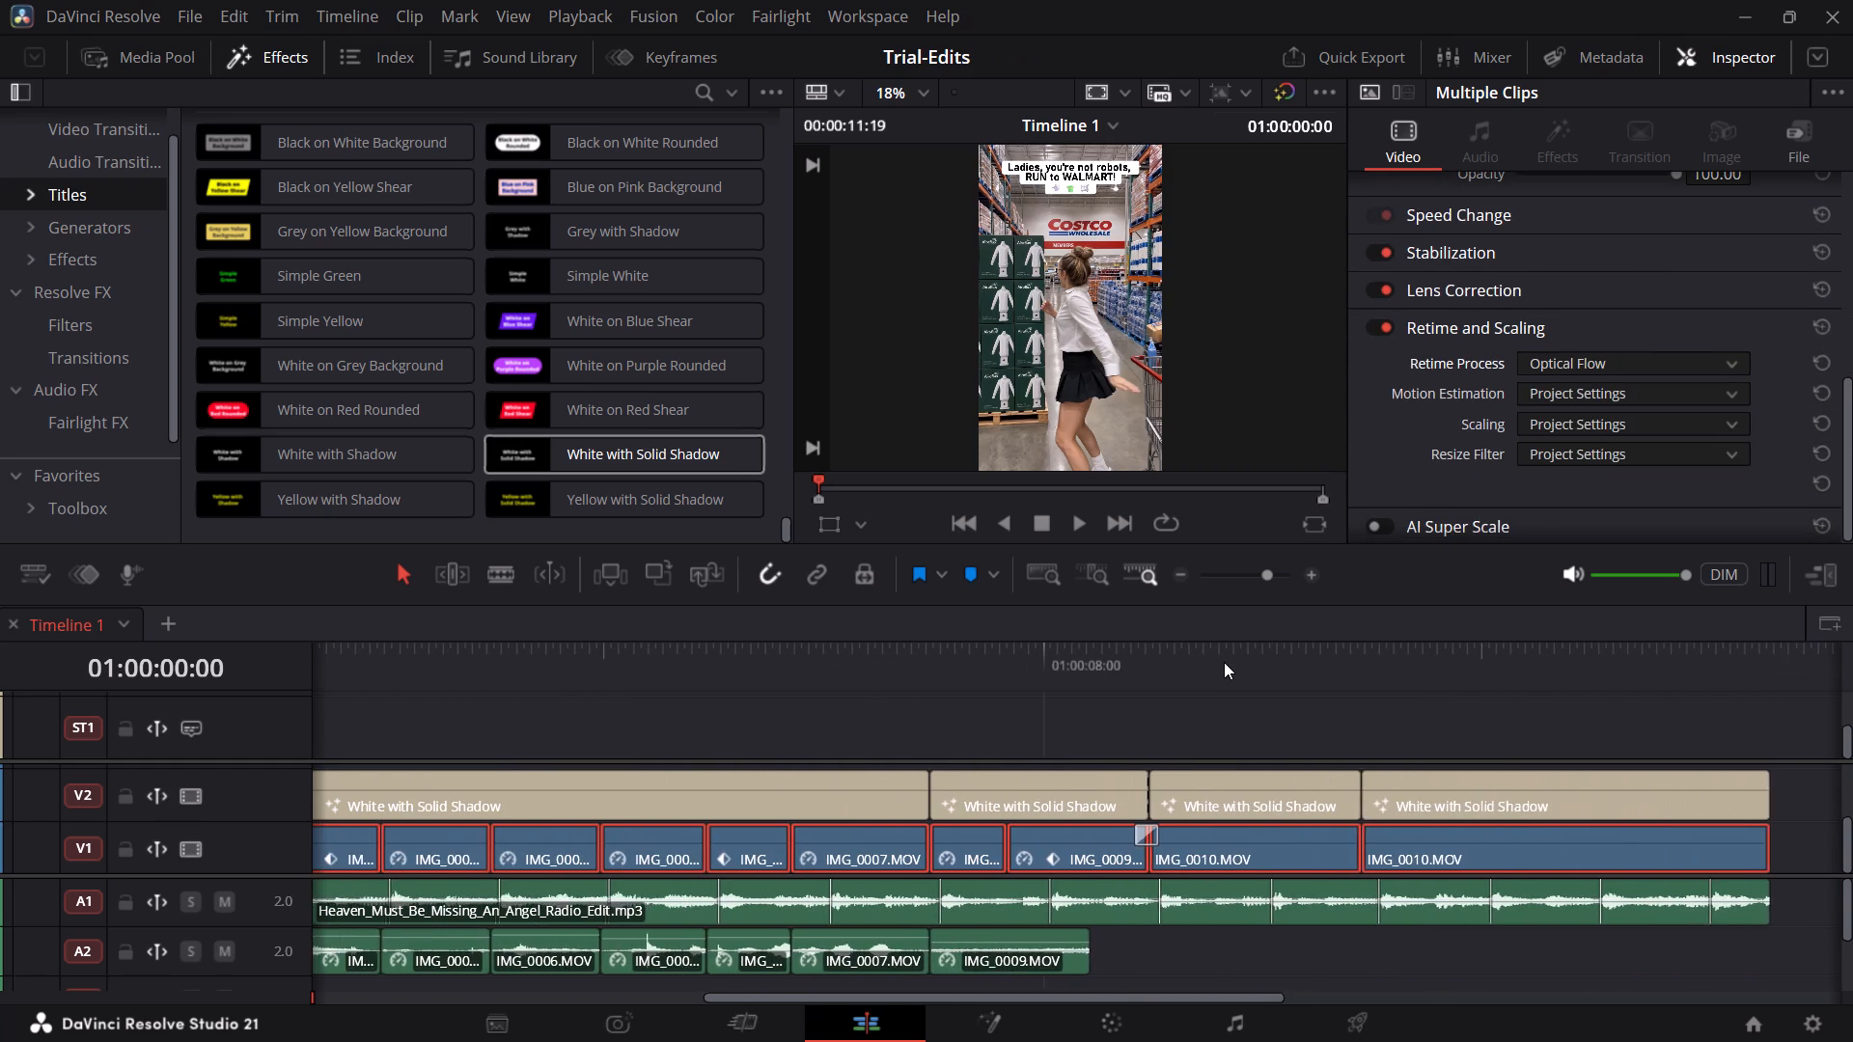
scroll(1224, 662, "right", 1)
scroll(1407, 407, "up", 1)
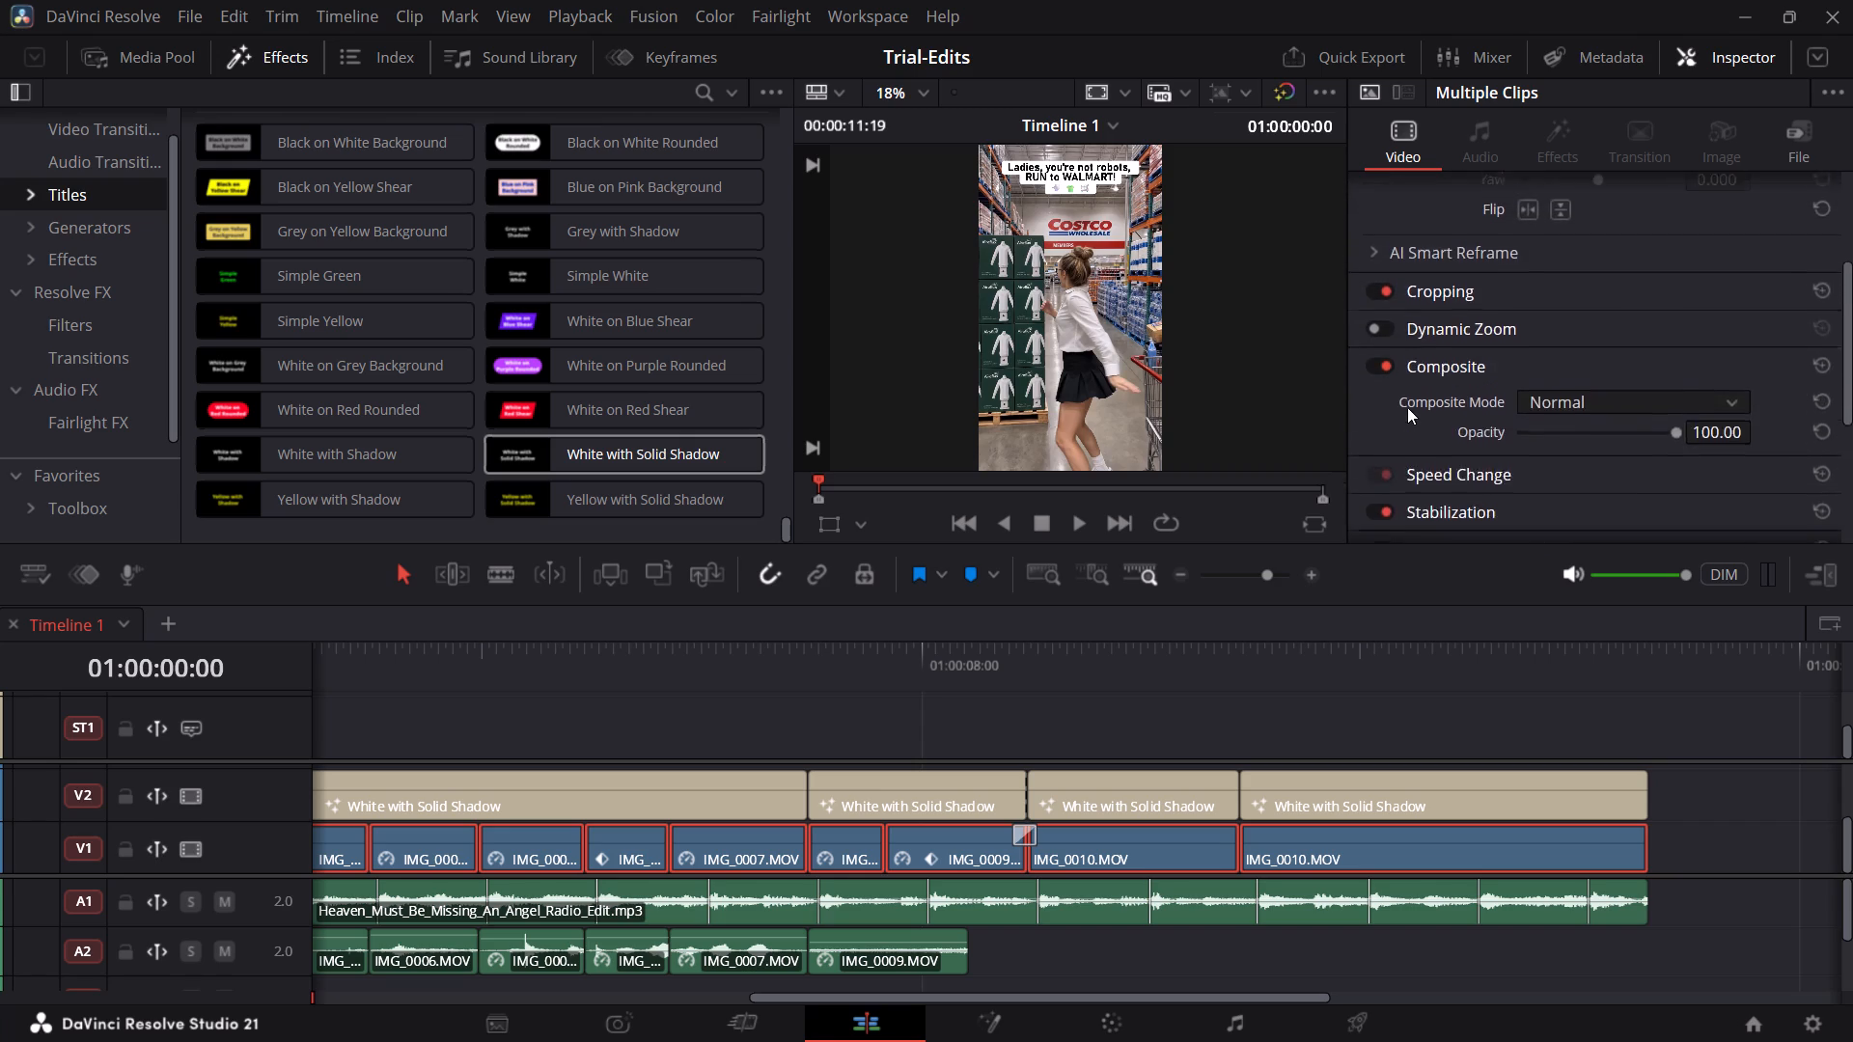
scroll(1407, 407, "up", 2)
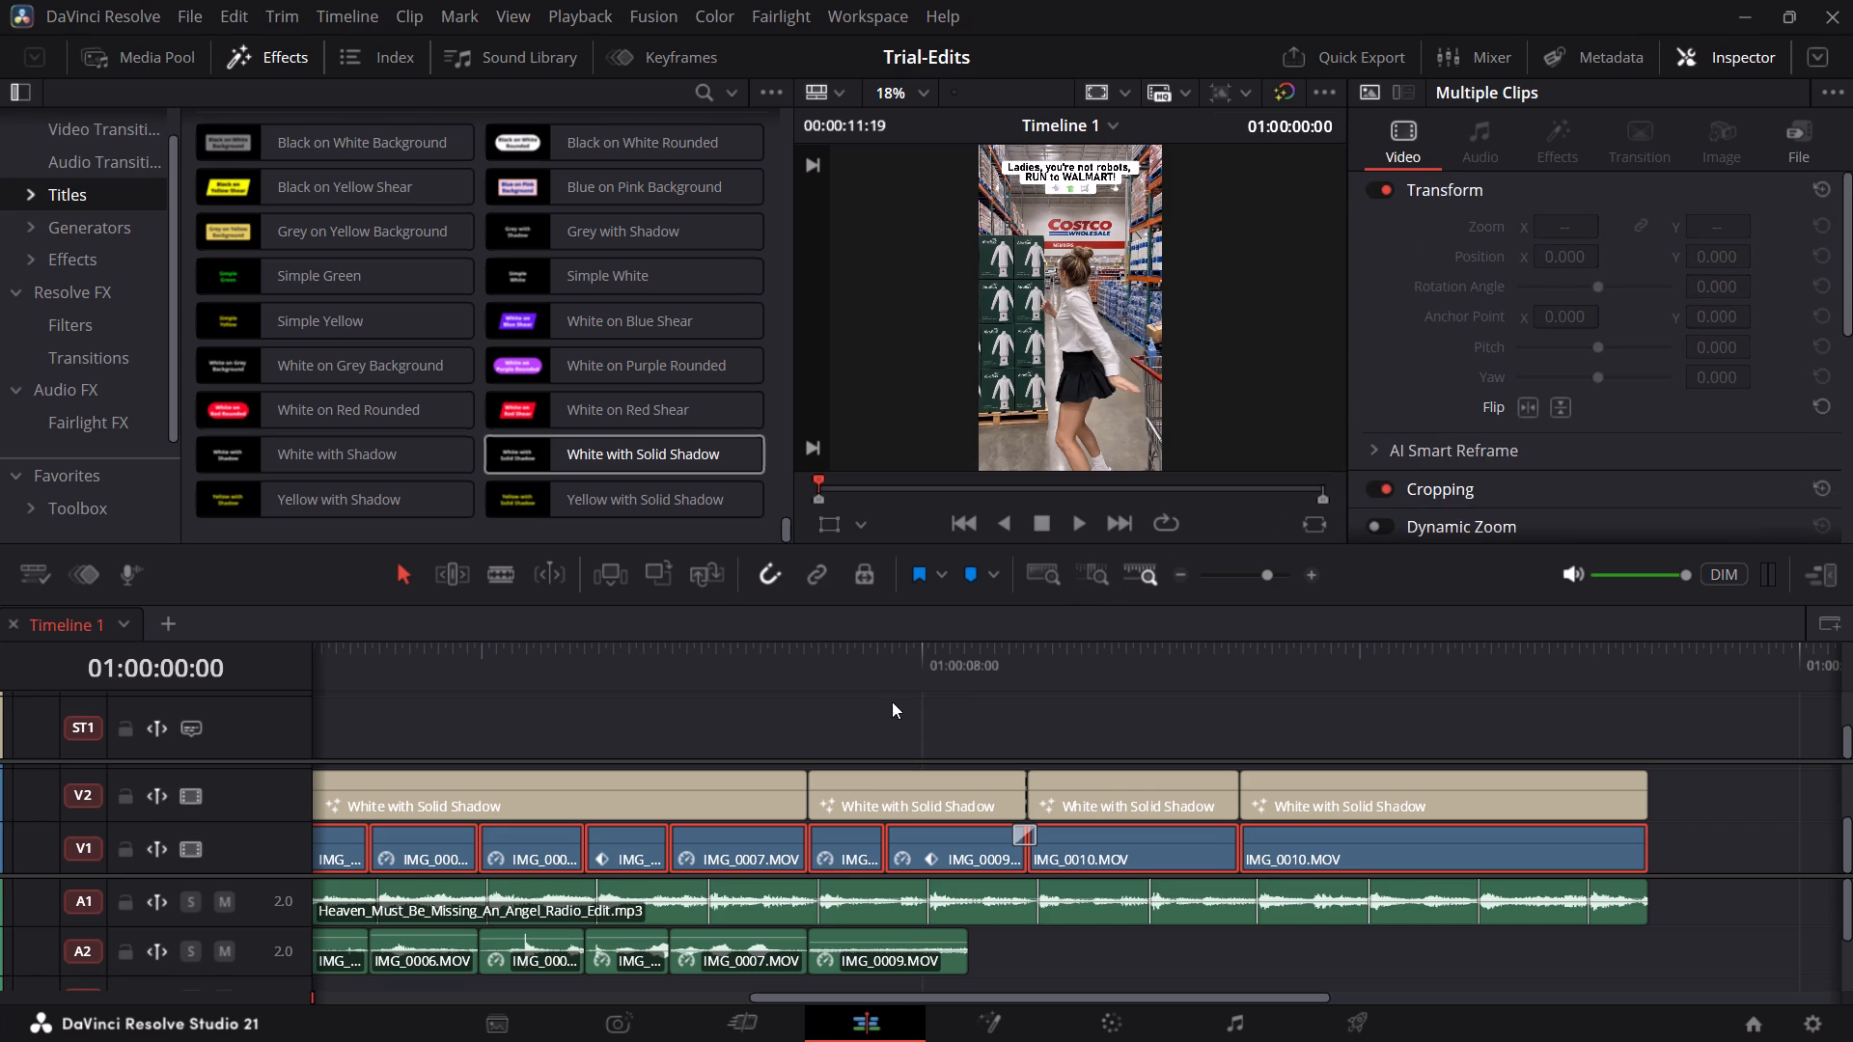
left_click(1070, 704)
On the Deliver page, name the export Trial-Edit and set its format to MP4 with the H.264 codec.
left_click(1334, 1007)
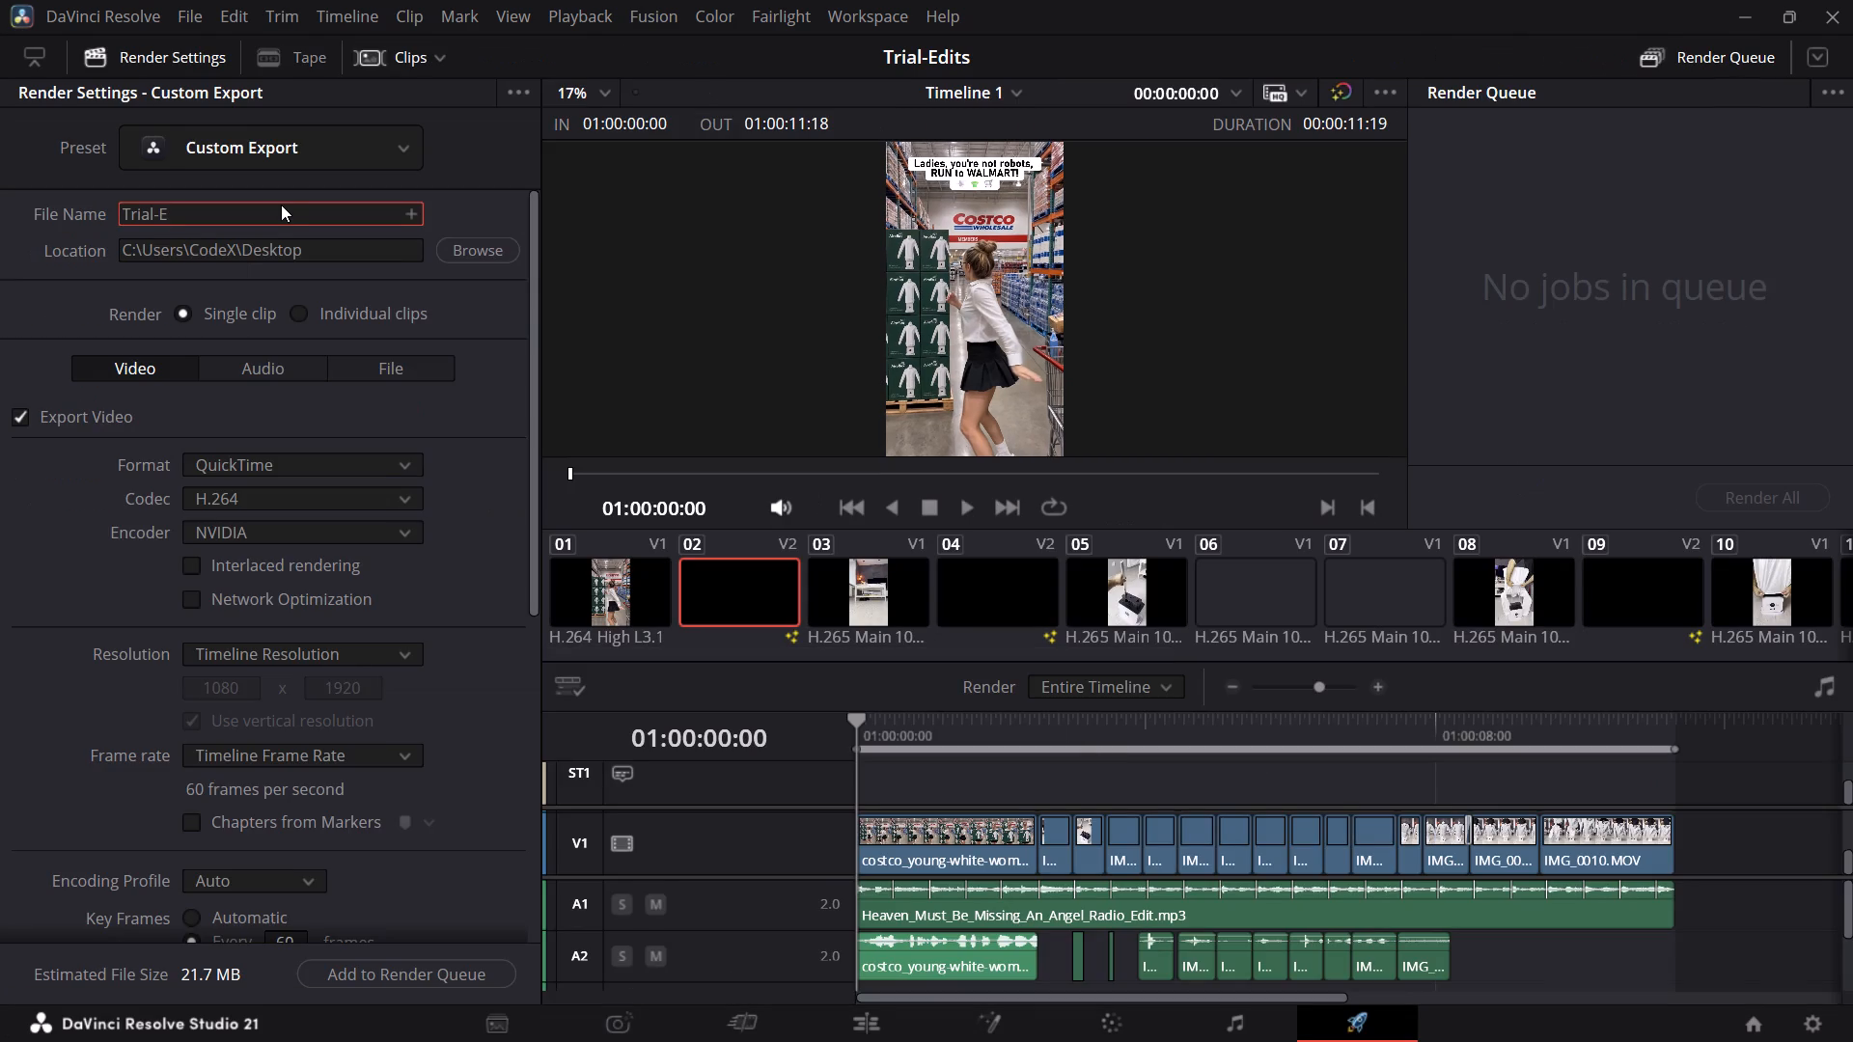
left_click(262, 461)
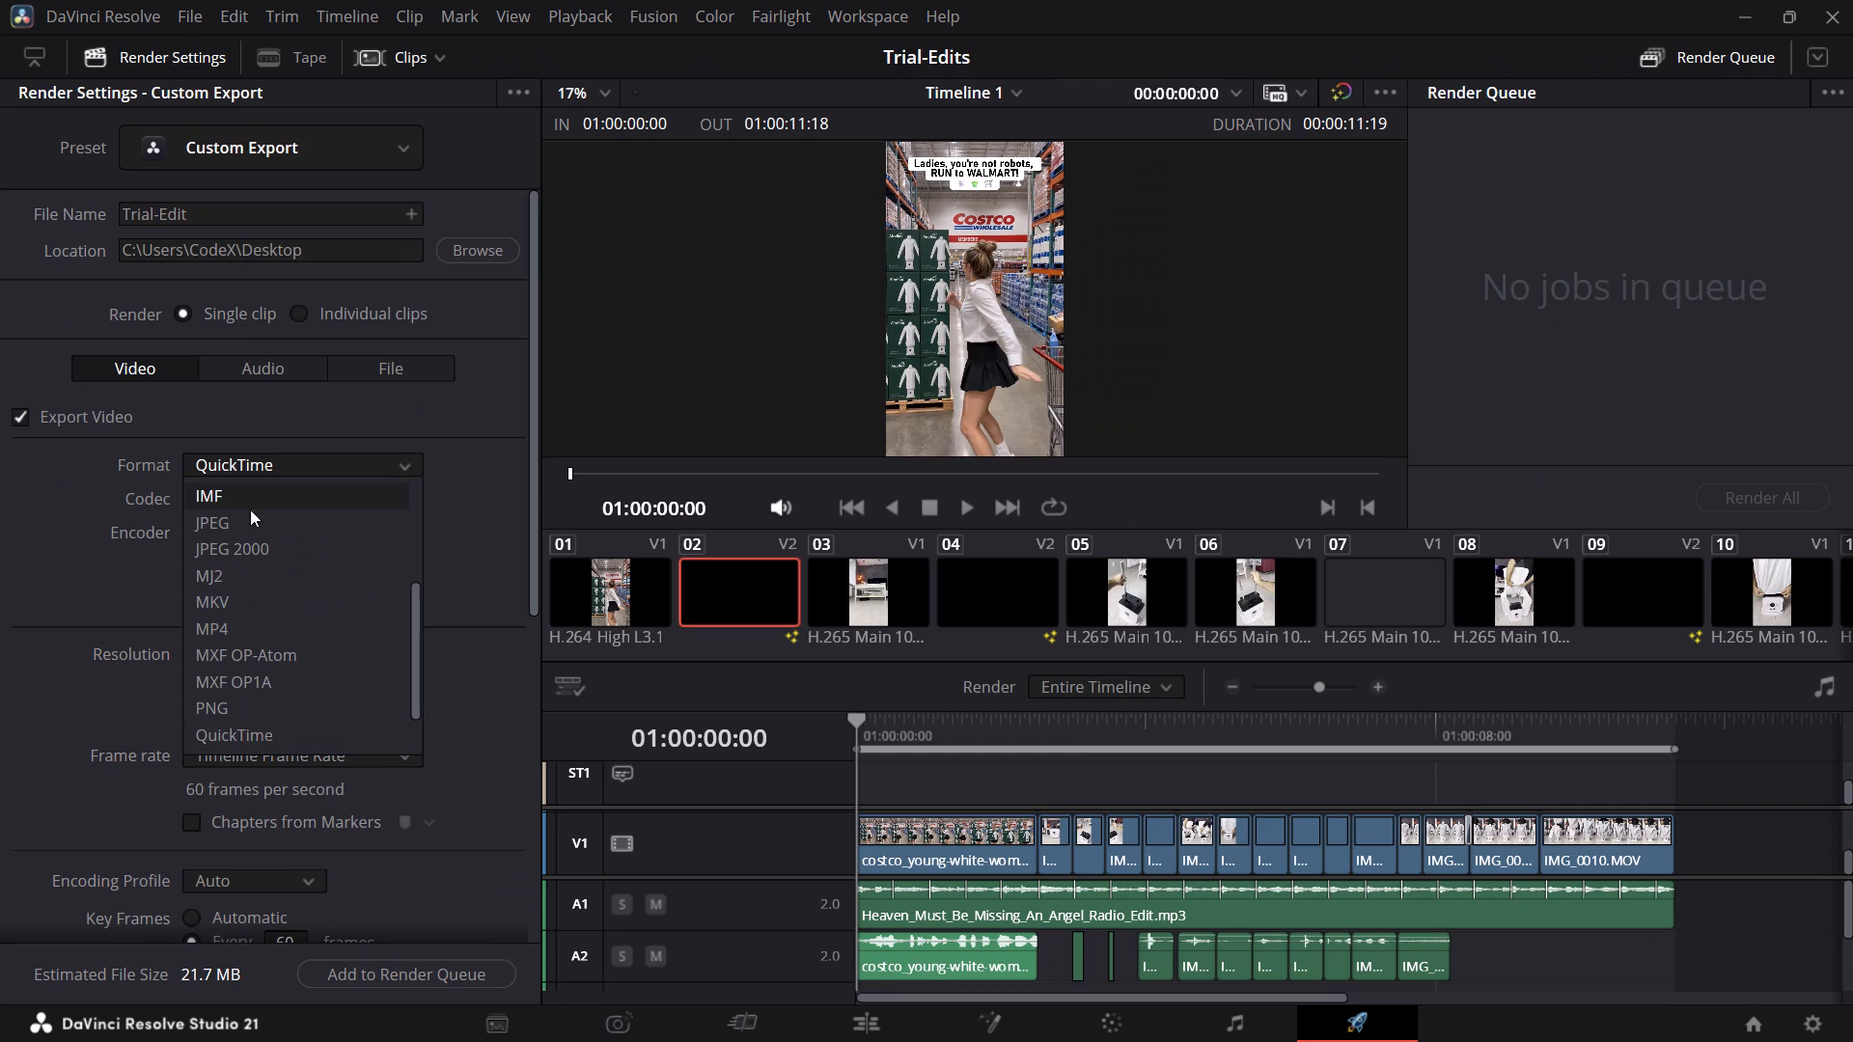
left_click(211, 620)
left_click(301, 500)
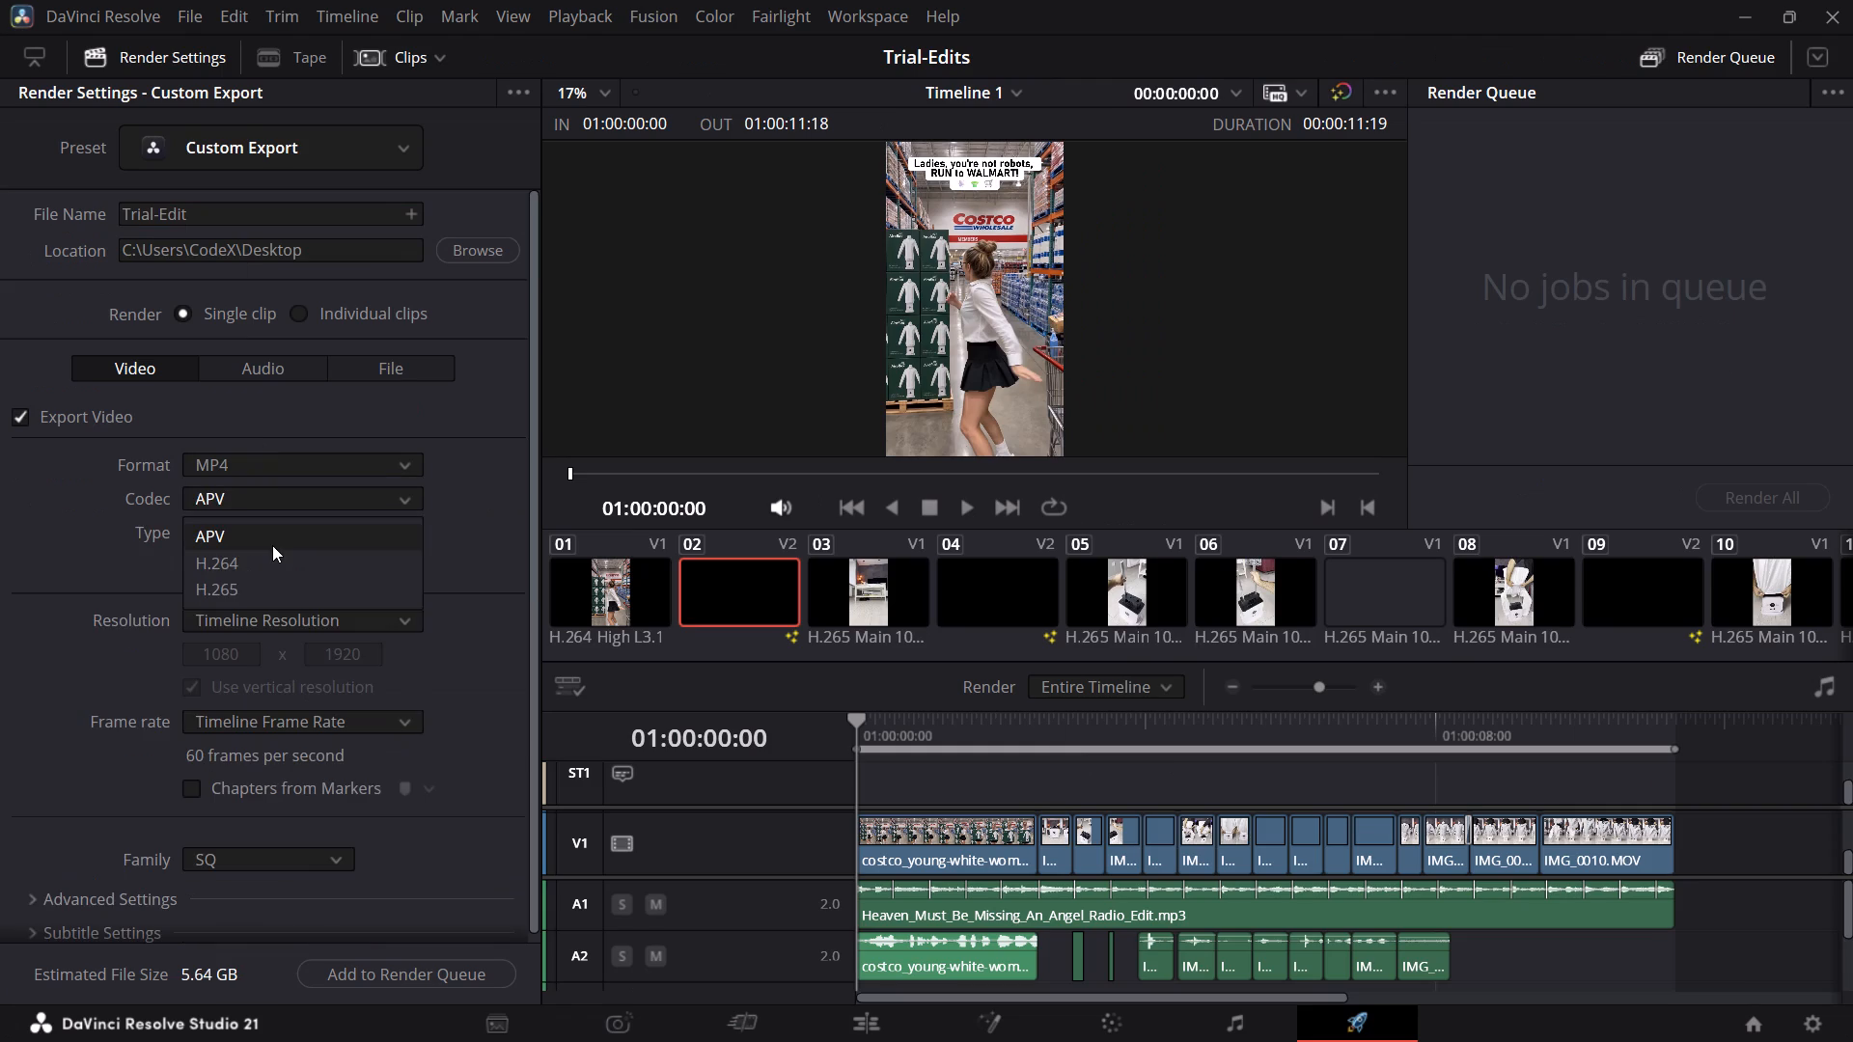
left_click(251, 567)
Set the export resolution to Custom at 1080 x 1920 and look over the remaining video encoding settings.
left_click(264, 671)
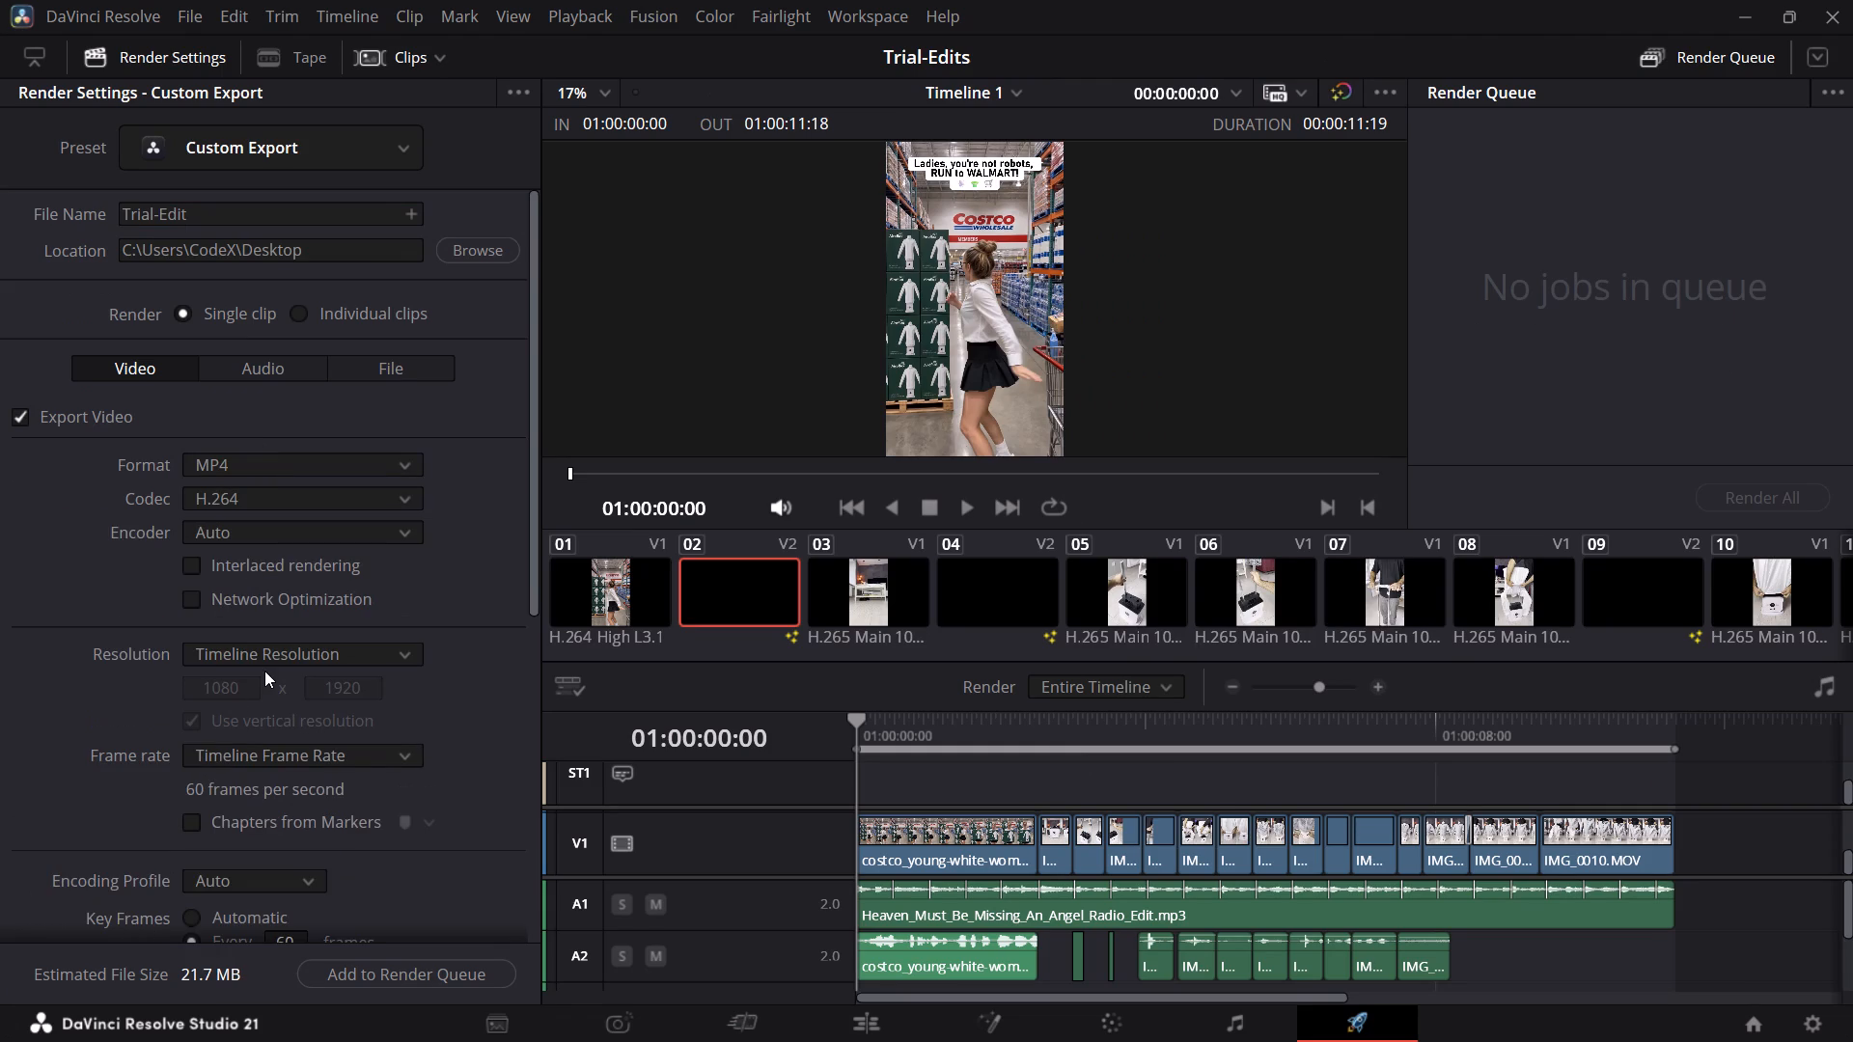
left_click(246, 626)
left_click(238, 642)
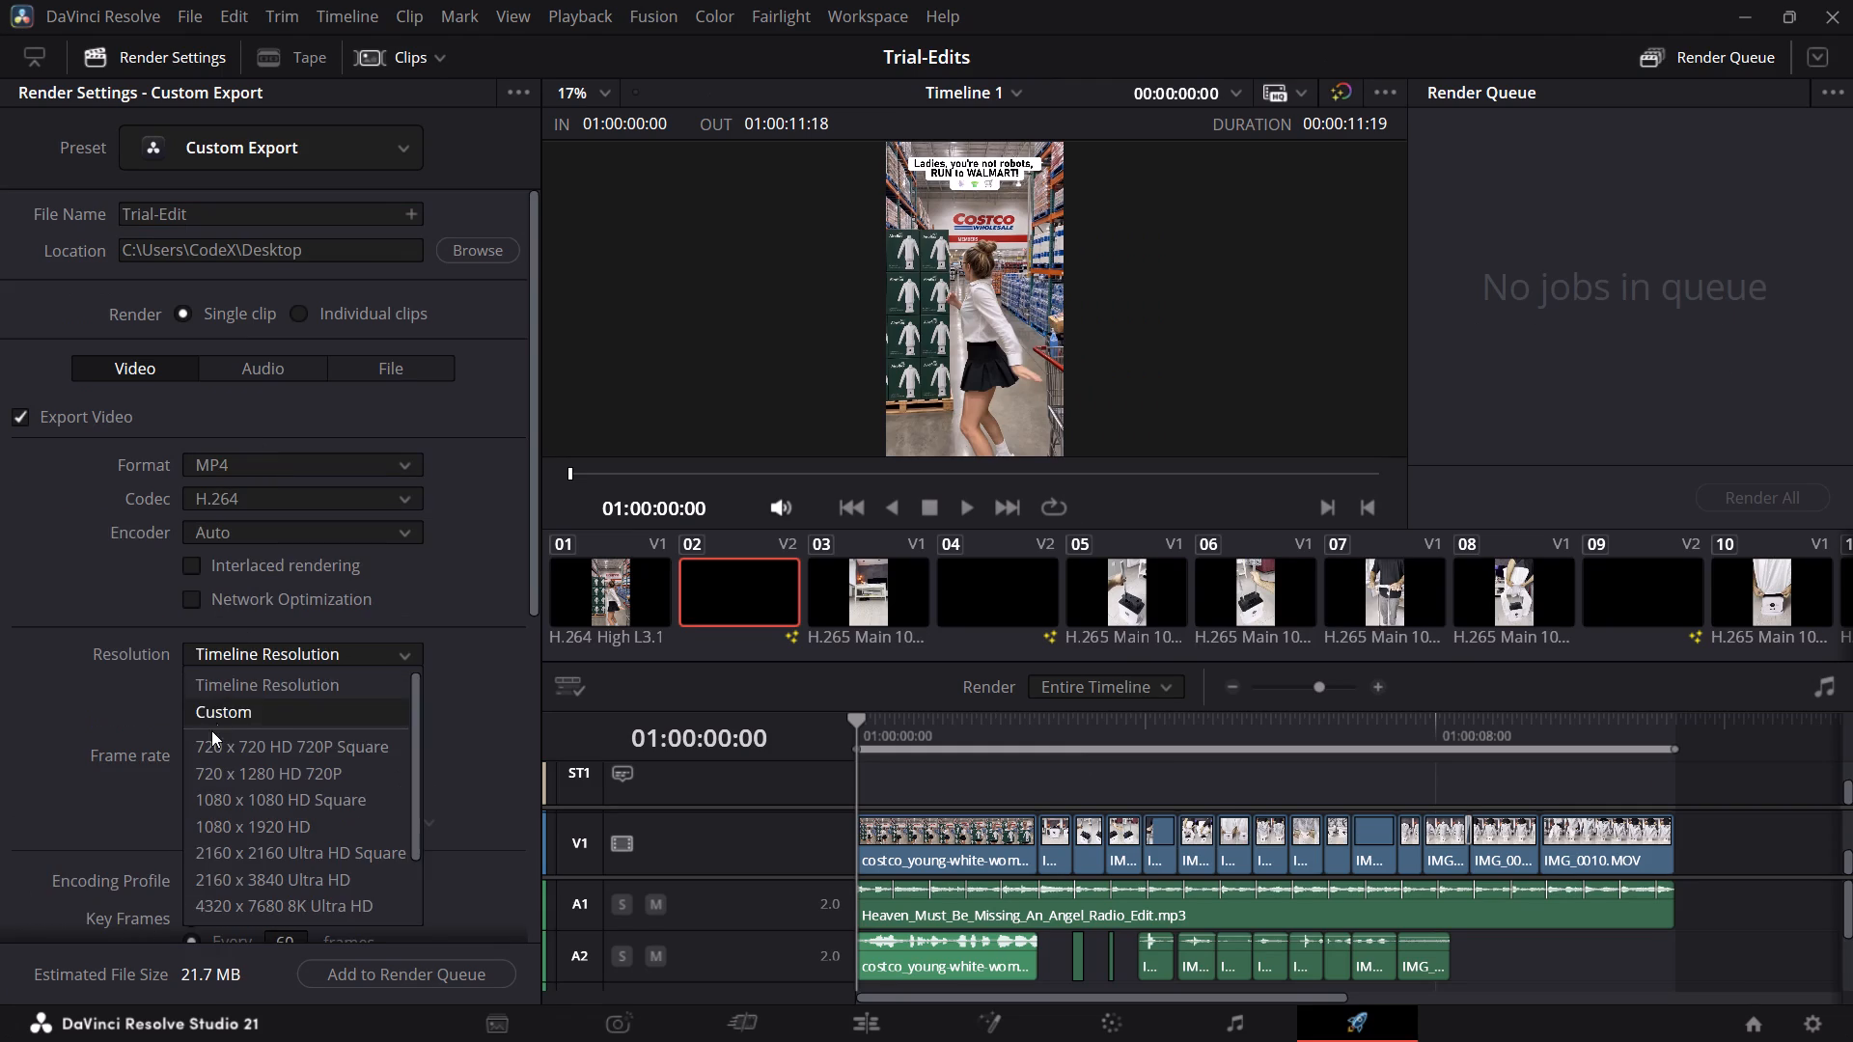
left_click(216, 723)
left_click(235, 709)
scroll(287, 789, "down", 1)
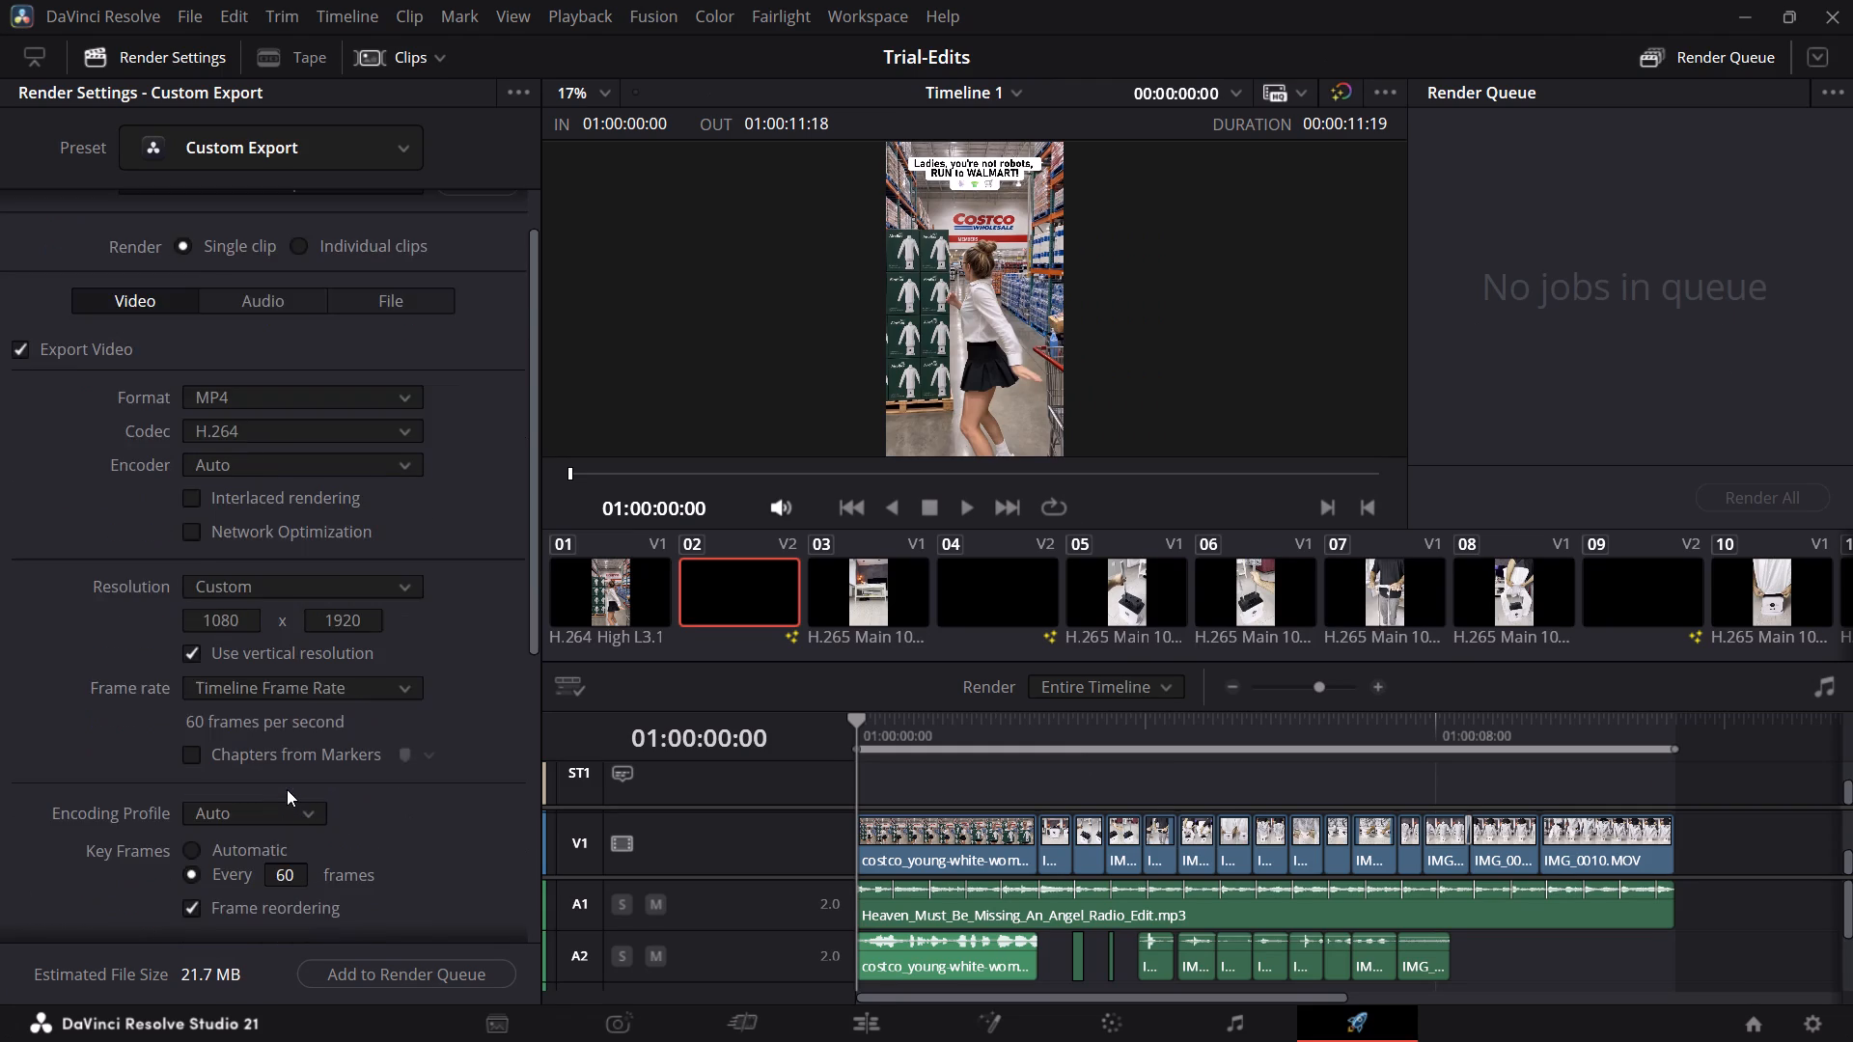
scroll(287, 789, "down", 2)
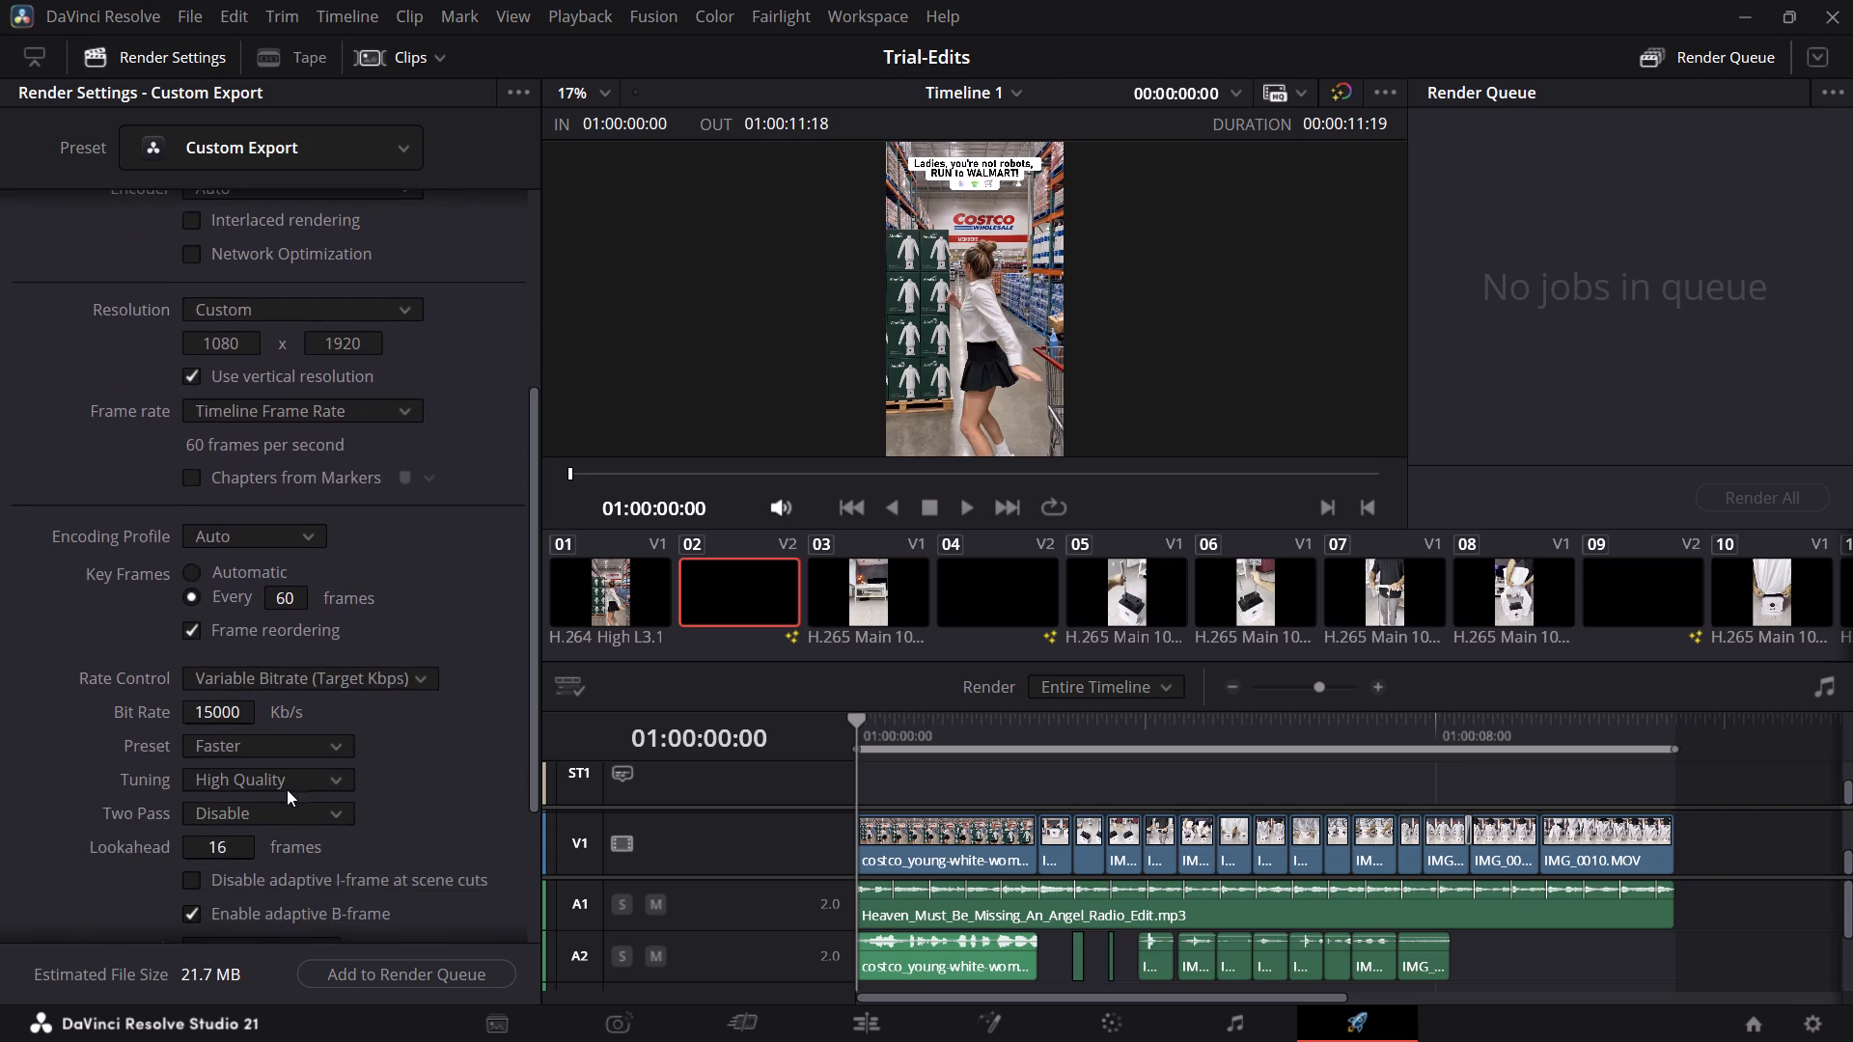
scroll(287, 789, "down", 1)
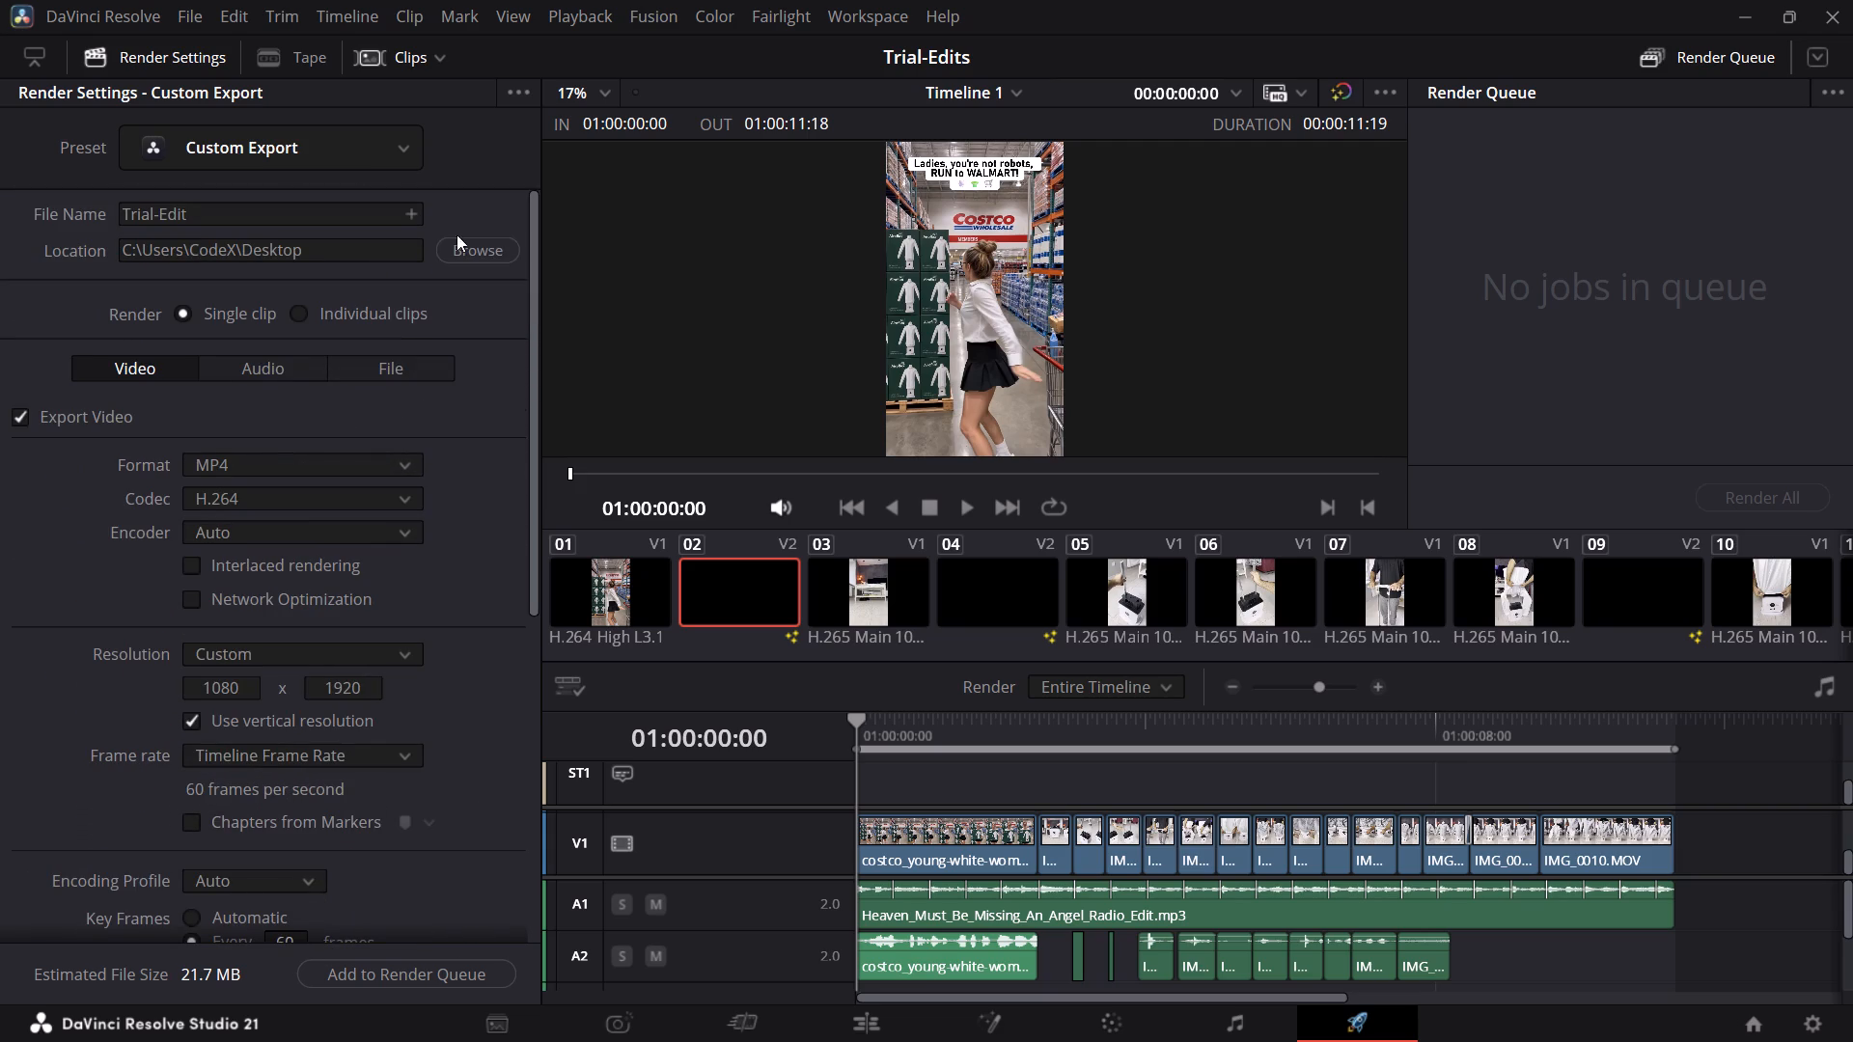
Add the Trial-Edit export to the render queue and start rendering it.
left_click(329, 979)
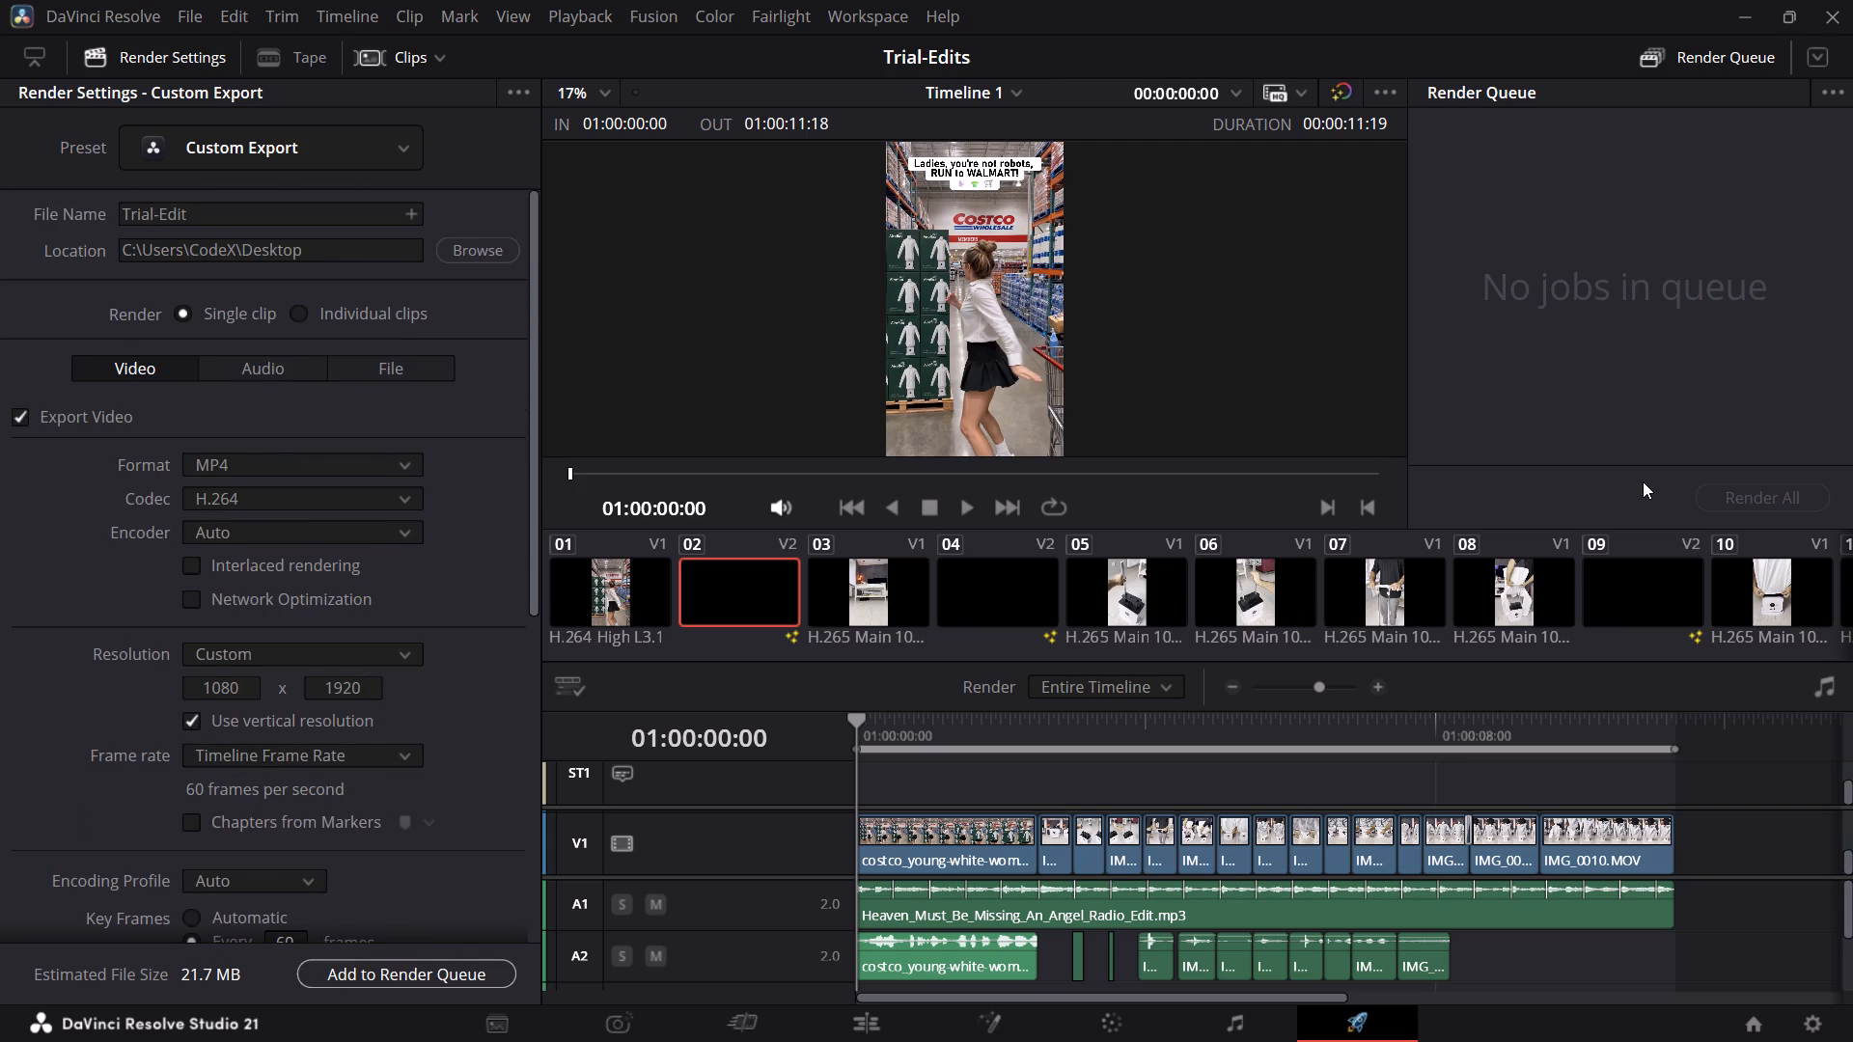
left_click(1726, 500)
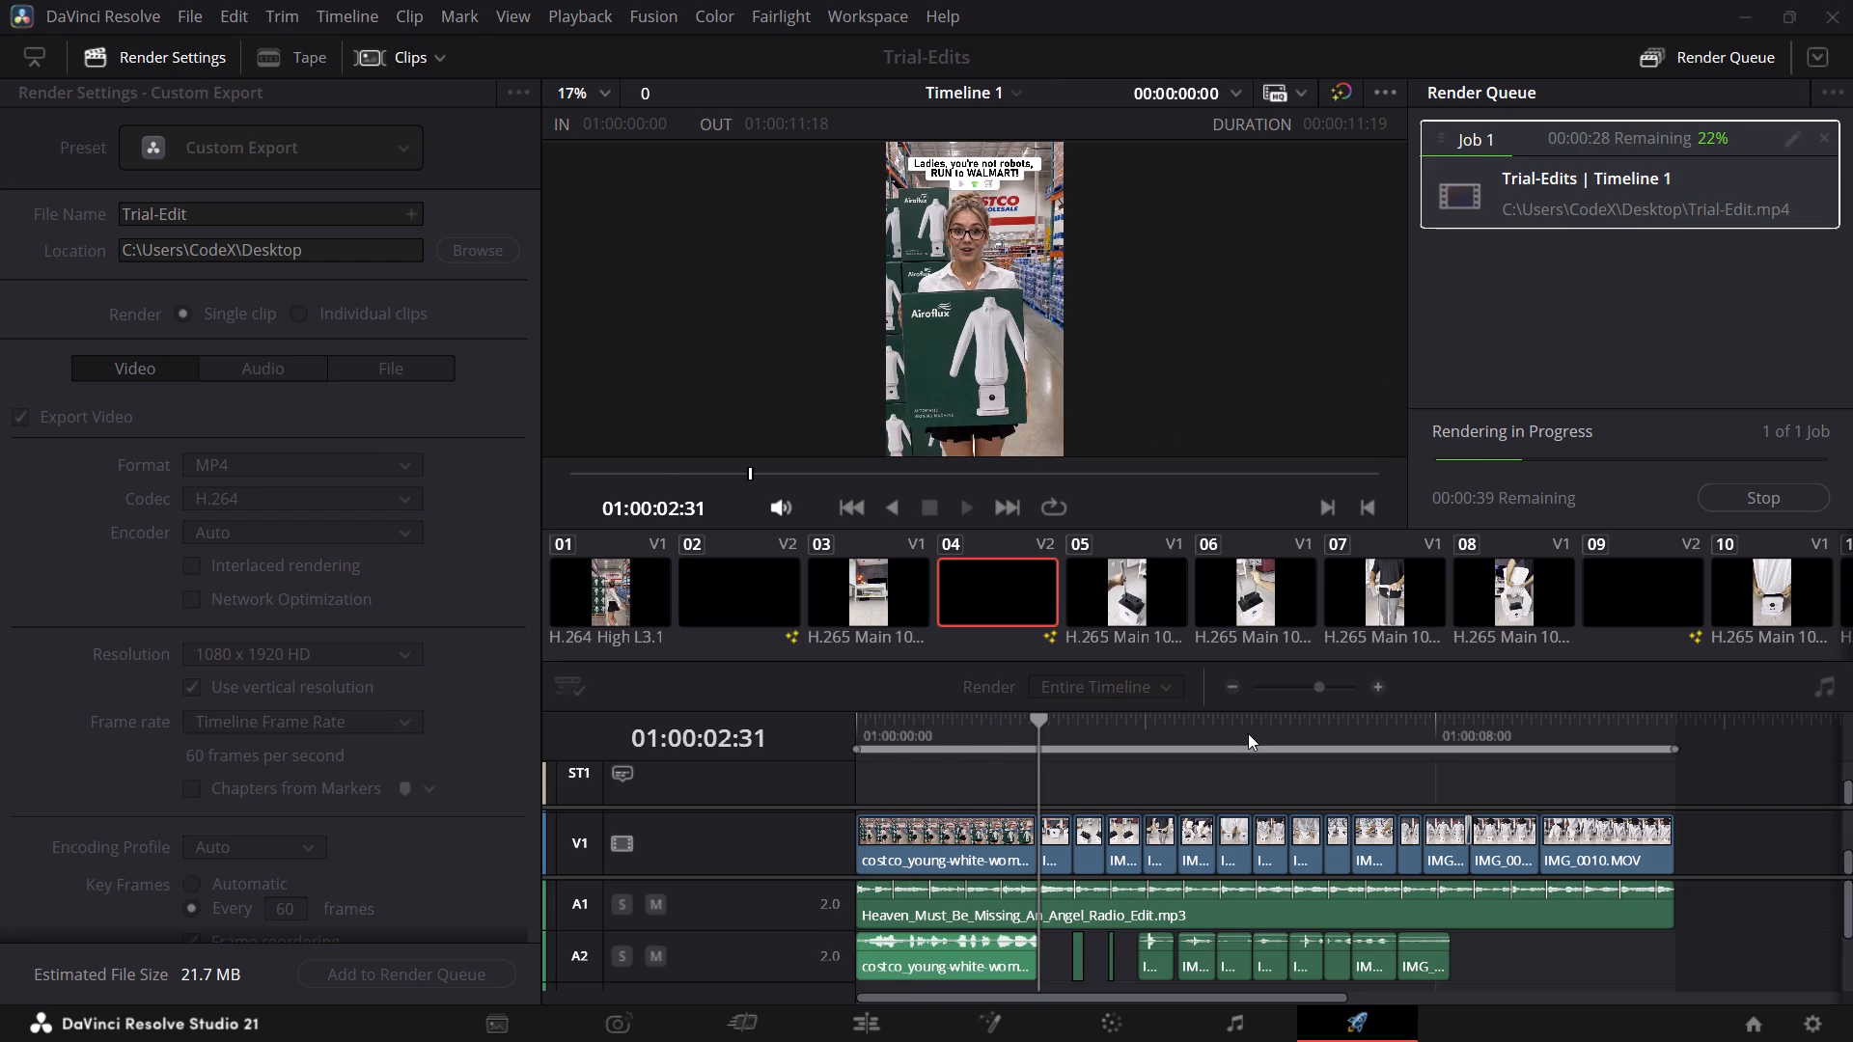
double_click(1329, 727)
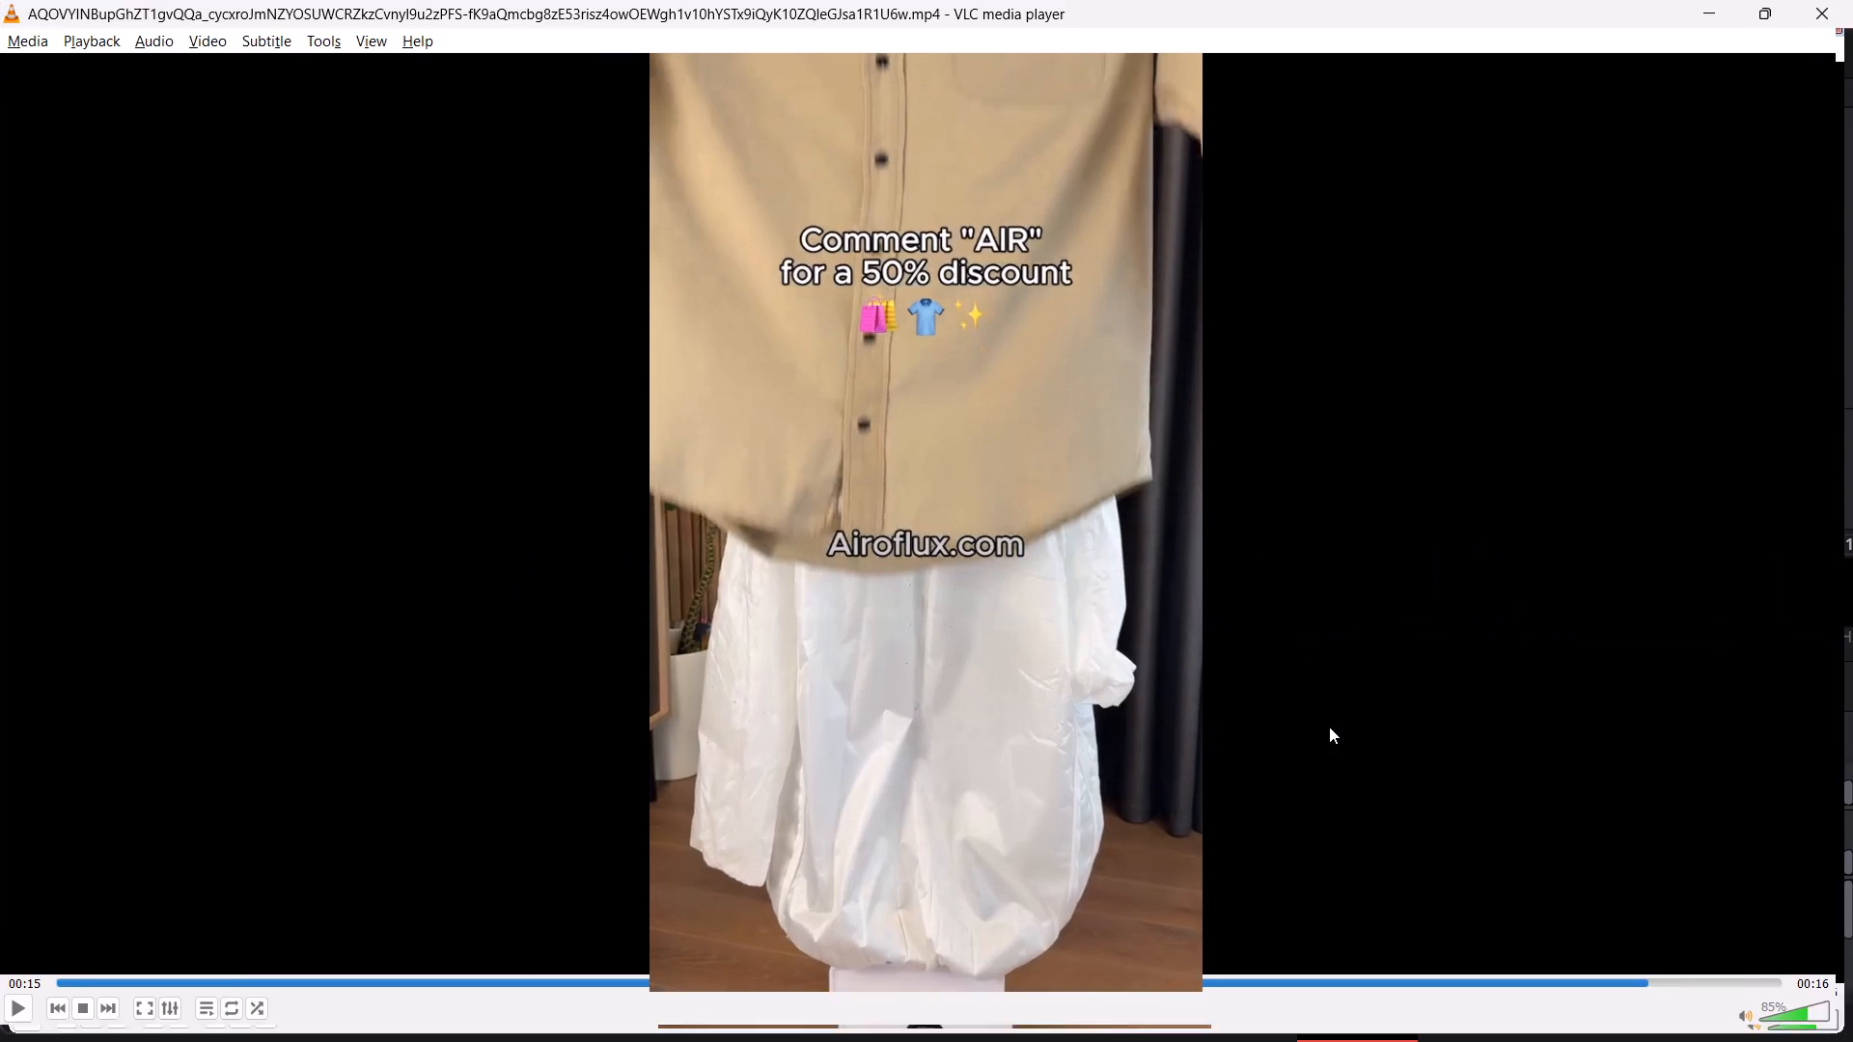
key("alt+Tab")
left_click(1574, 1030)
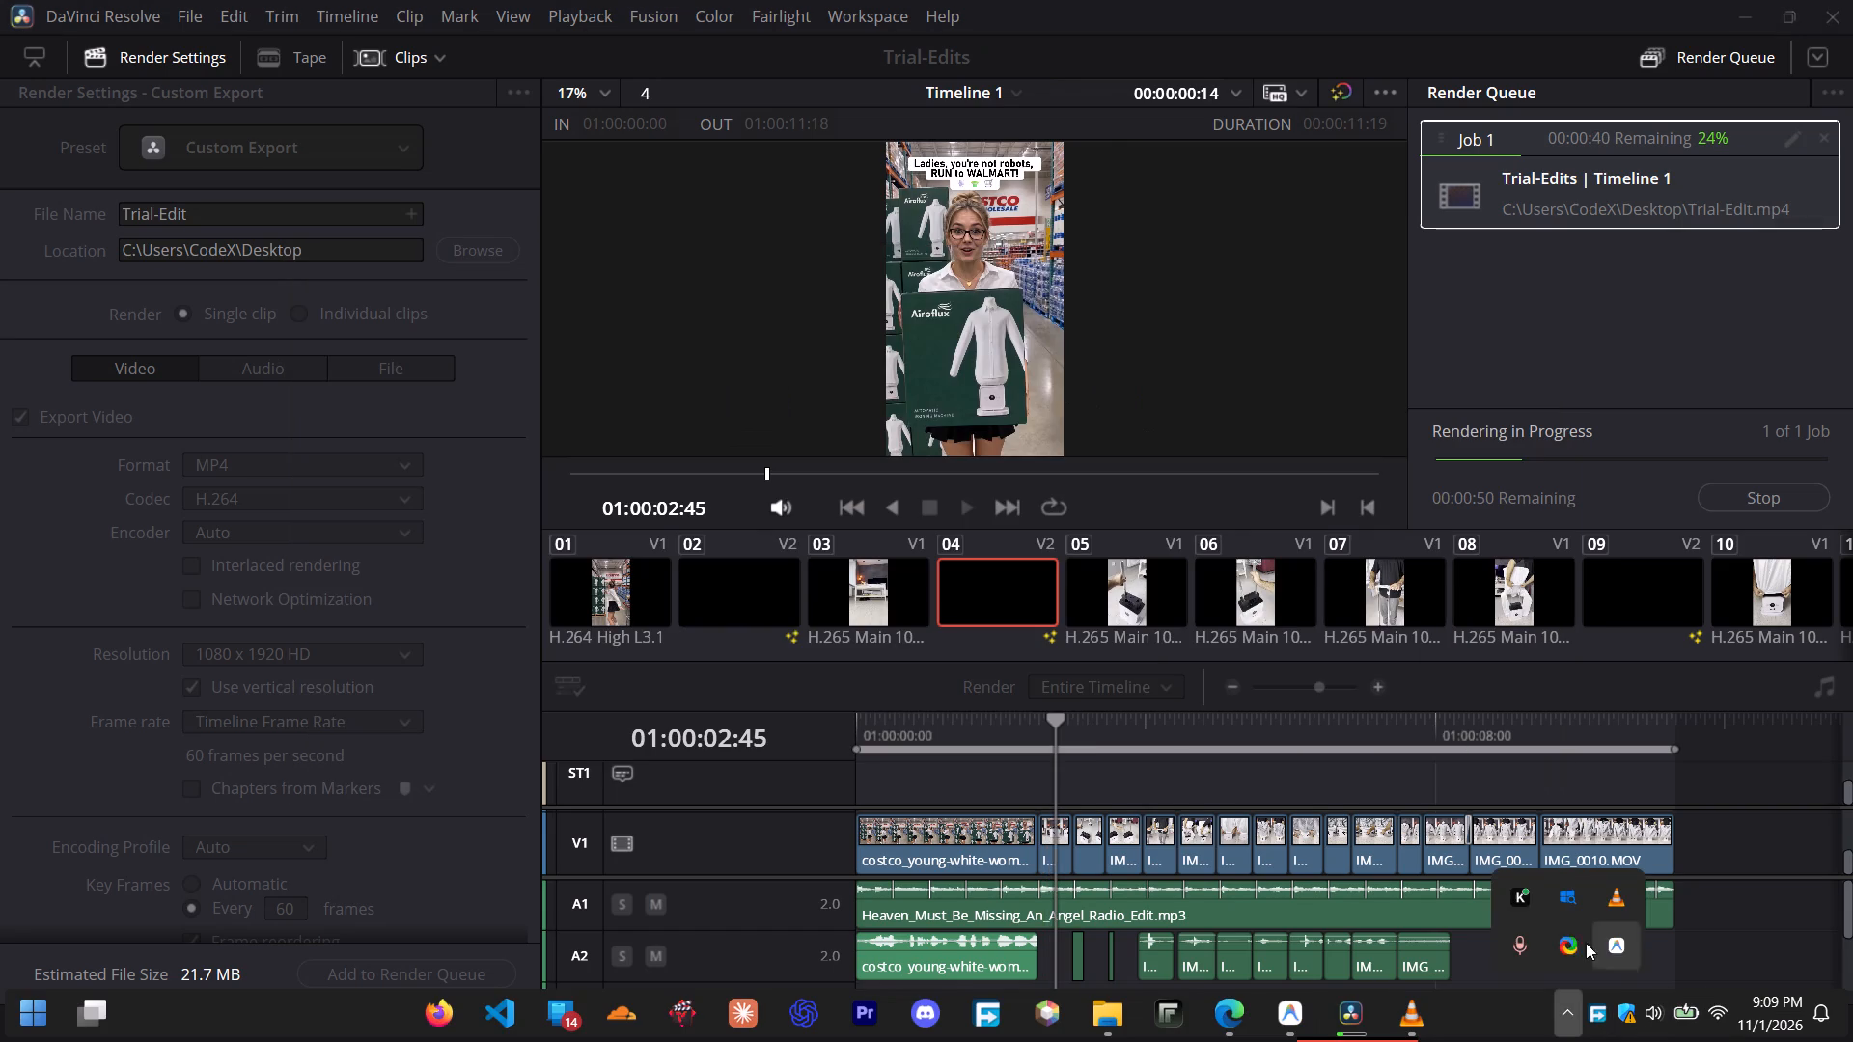